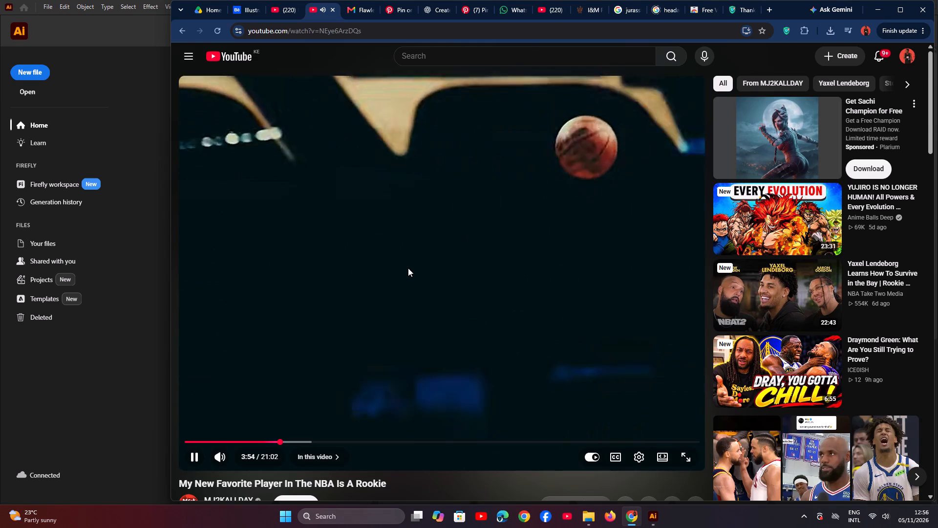
Pause the NBA rookie video and play Envato's "Motion Design for Beginners" tutorial from about 0:51.
{"action": "left_click", "coordinate": [408, 268]}
{"action": "left_click", "coordinate": [283, 8]}
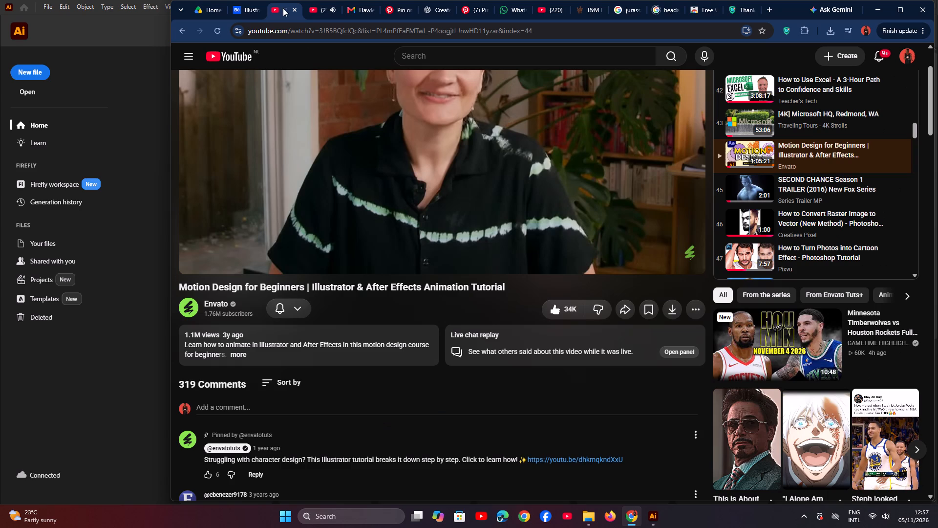
{"action": "scroll", "coordinate": [422, 311], "scroll_direction": "up", "scroll_amount": 4}
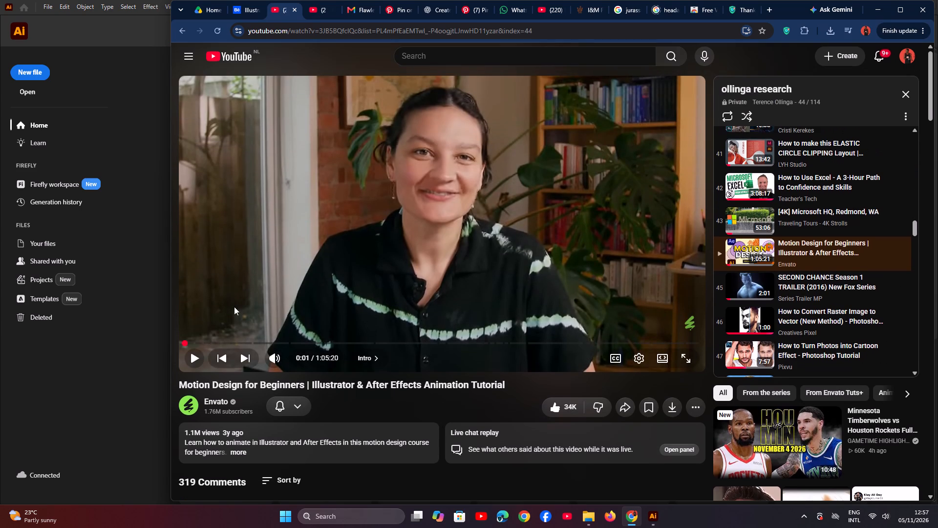
{"action": "left_click", "coordinate": [191, 344]}
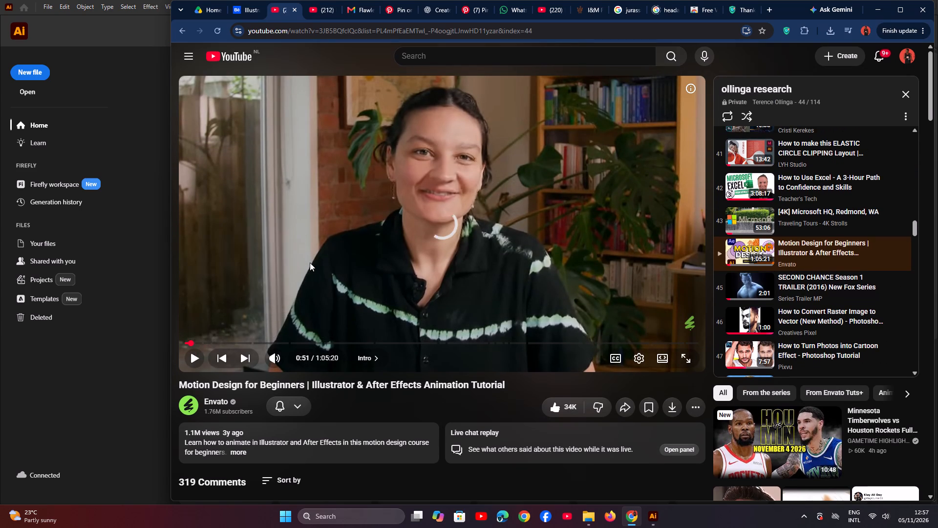
{"action": "left_click", "coordinate": [312, 262]}
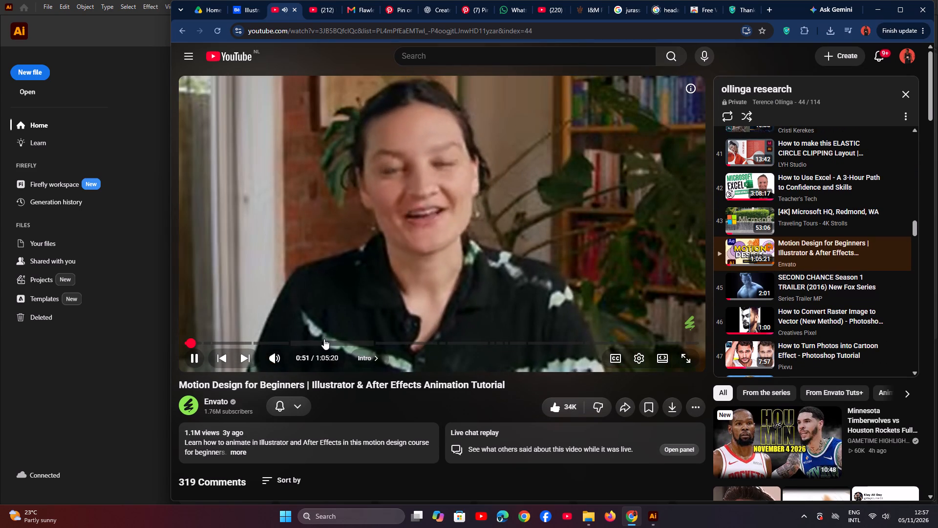
{"action": "scroll", "coordinate": [351, 362], "scroll_direction": "up", "scroll_amount": 1}
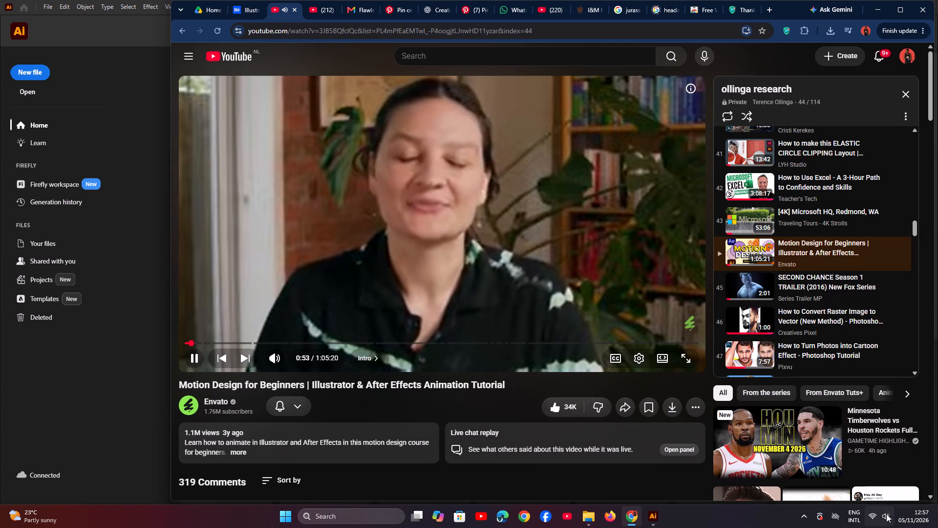
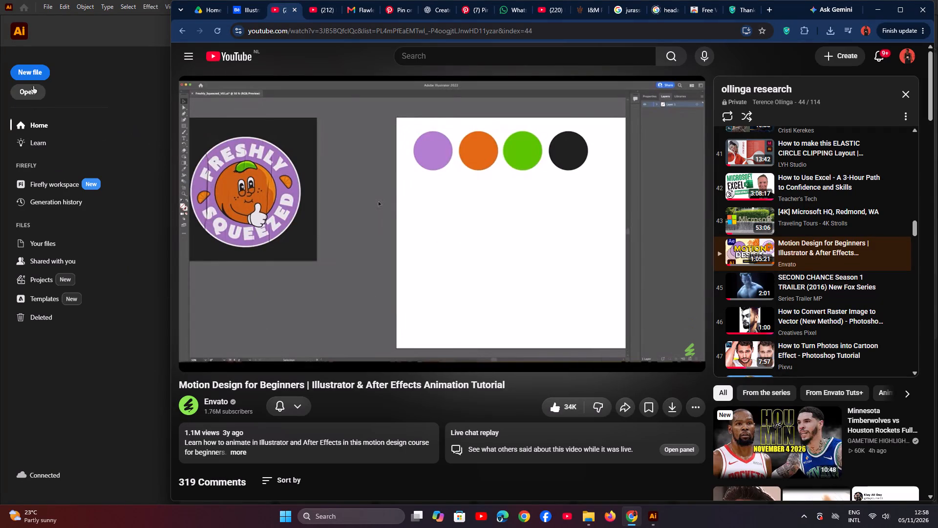
Switch to Illustrator and create a new document from the recent custom 960 x 960 px preset.
{"action": "left_click", "coordinate": [89, 88]}
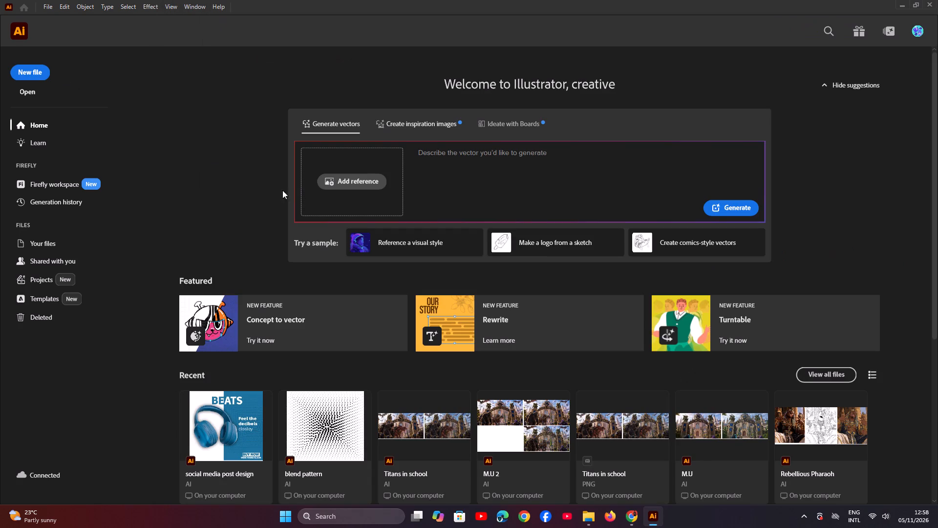
{"action": "left_click", "coordinate": [39, 71]}
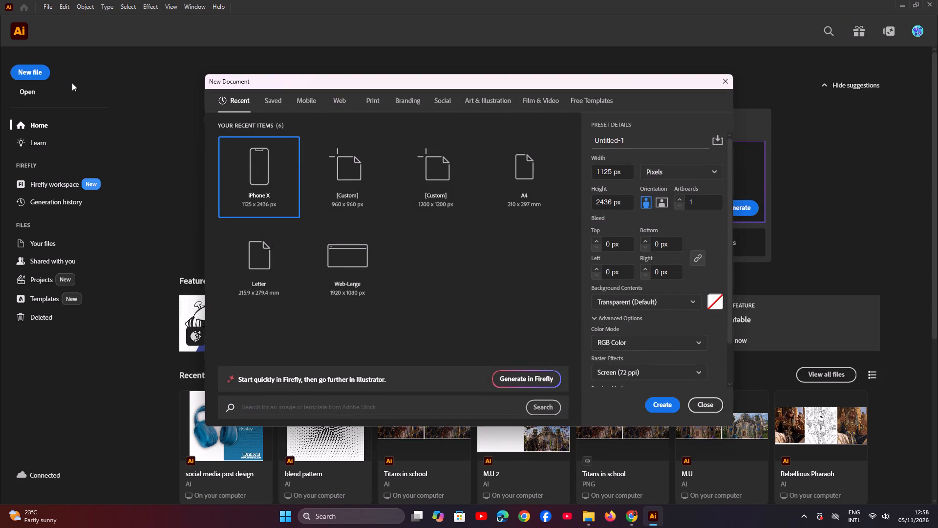
{"action": "left_click", "coordinate": [274, 104]}
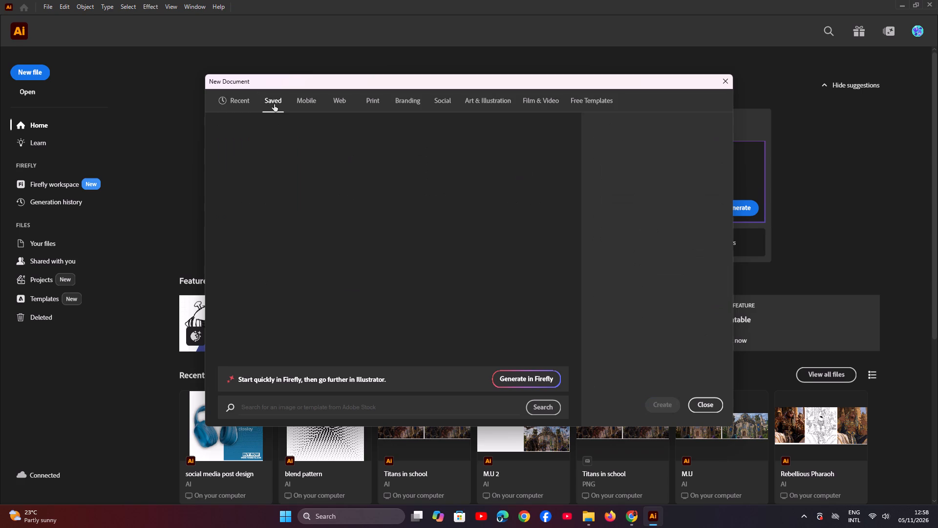
{"action": "left_click", "coordinate": [240, 100]}
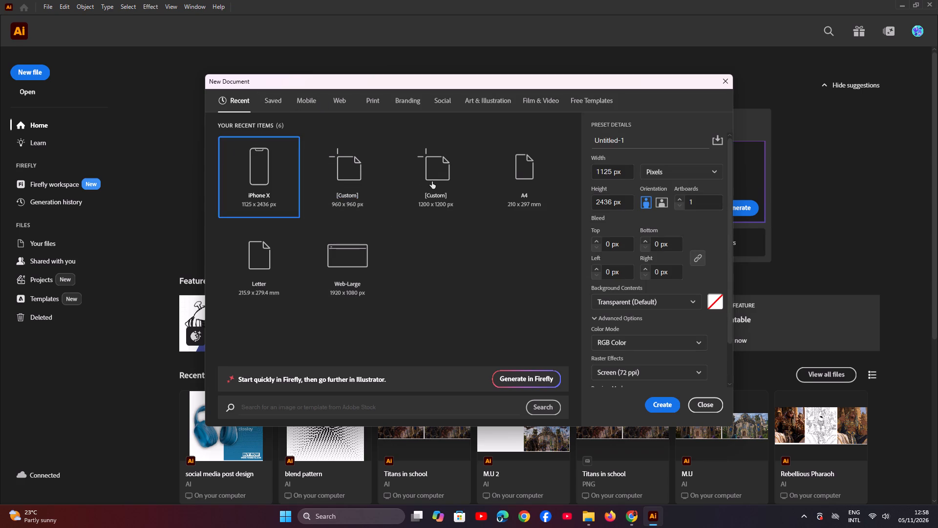
{"action": "left_click", "coordinate": [433, 183]}
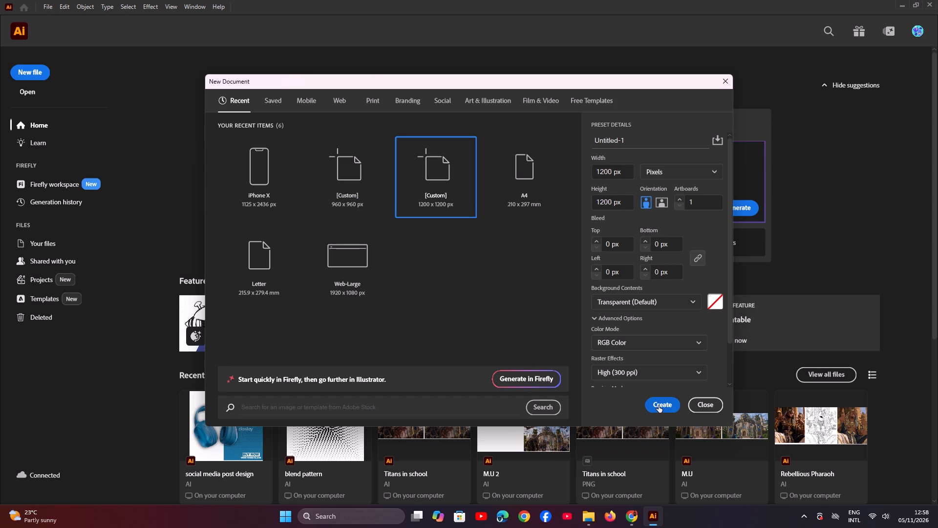
{"action": "left_click", "coordinate": [341, 175]}
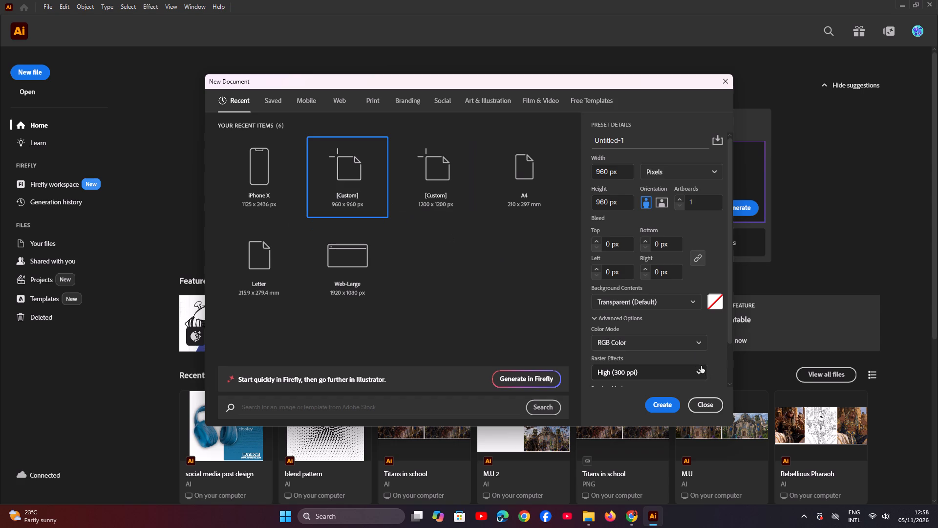
{"action": "left_click", "coordinate": [700, 341]}
{"action": "left_click", "coordinate": [700, 341]}
{"action": "left_click", "coordinate": [700, 373]}
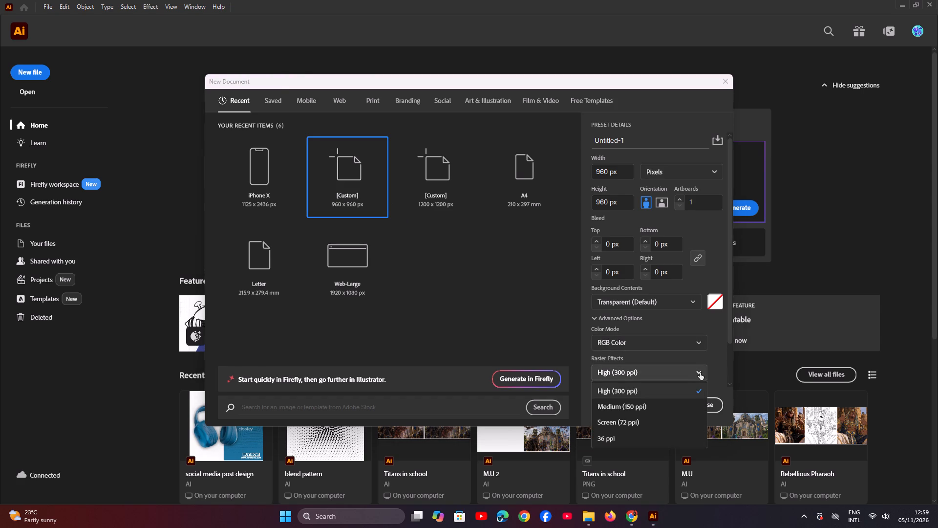
{"action": "left_click", "coordinate": [700, 373]}
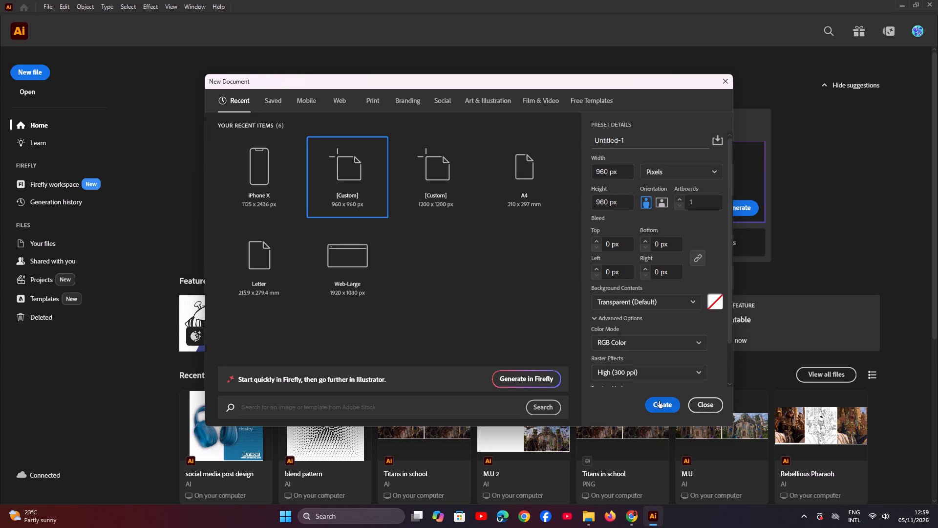
{"action": "left_click", "coordinate": [659, 405]}
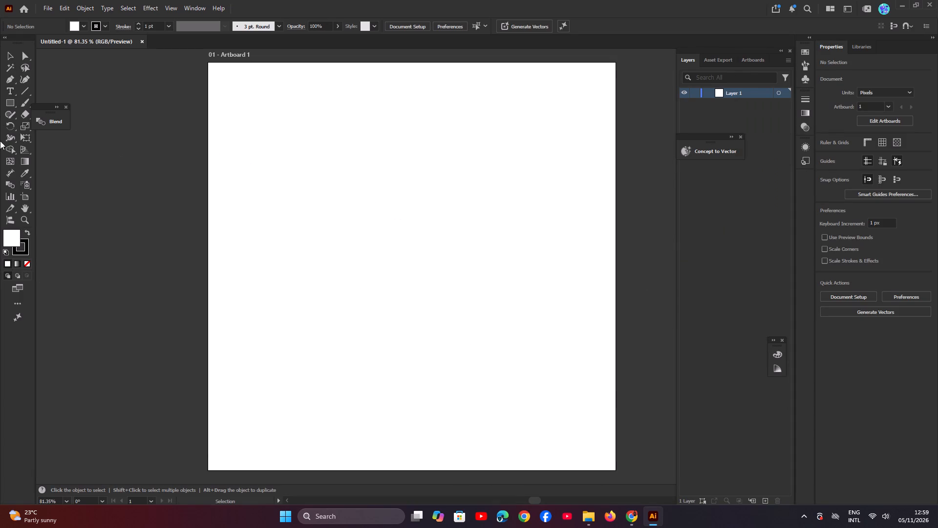
Draw a circle about 107 px in diameter near the artboard's upper-left corner with the Ellipse tool.
{"action": "left_click", "coordinate": [14, 102]}
{"action": "right_click", "coordinate": [14, 102]}
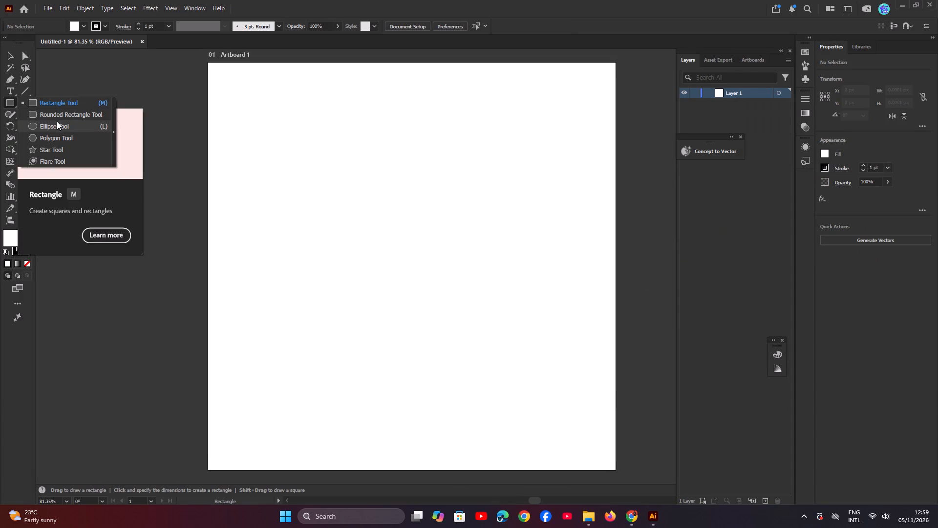
{"action": "left_click", "coordinate": [56, 123]}
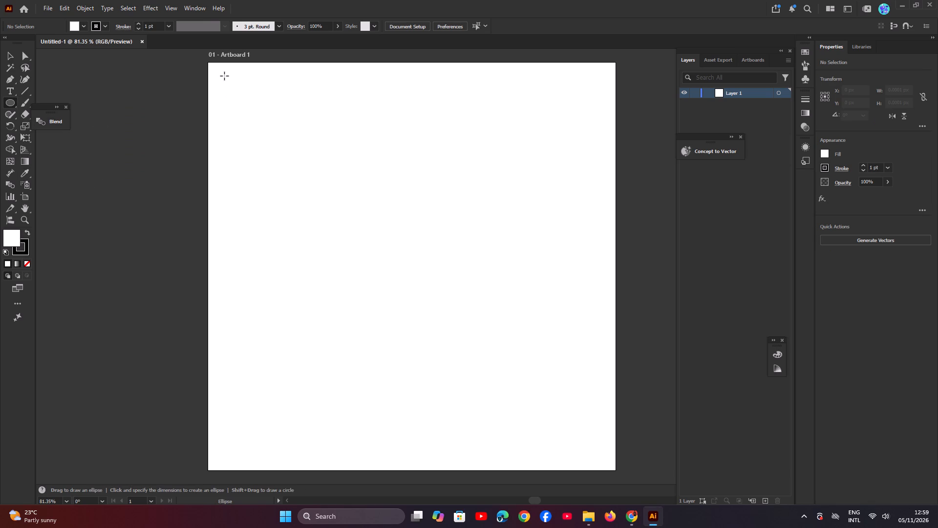
{"action": "left_click_drag", "start_coordinate": [224, 76], "coordinate": [322, 94], "text": "shift"}
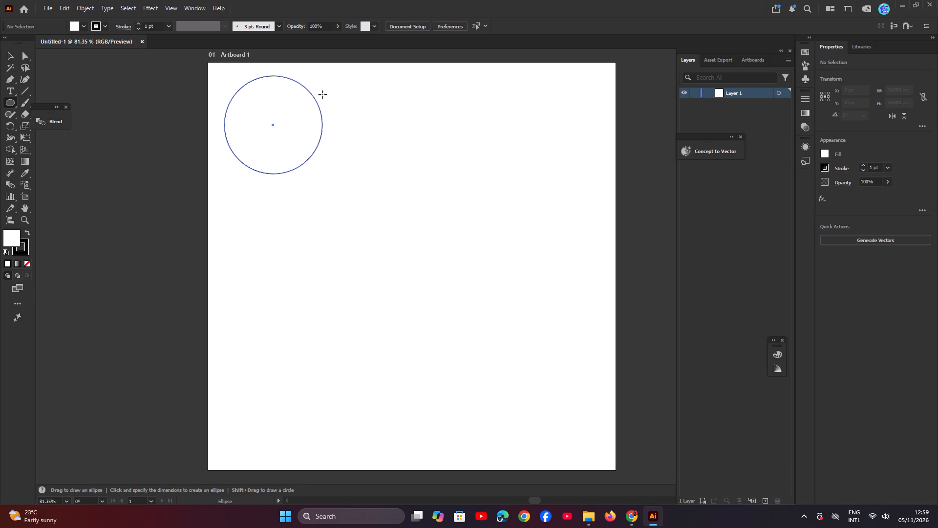
{"action": "left_click_drag", "start_coordinate": [322, 94], "coordinate": [277, 109], "text": "shift"}
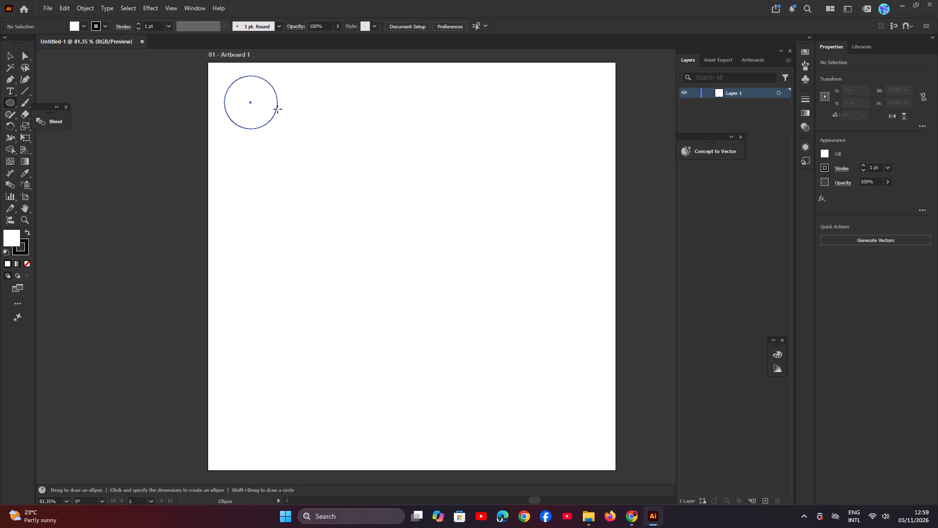
{"action": "left_click_drag", "start_coordinate": [277, 109], "coordinate": [270, 107], "text": "shift"}
{"action": "left_click", "coordinate": [8, 50]}
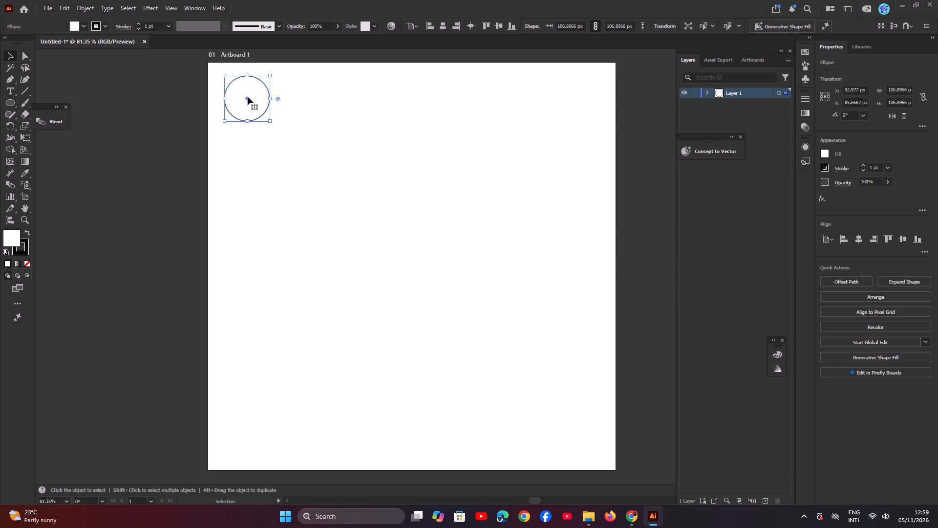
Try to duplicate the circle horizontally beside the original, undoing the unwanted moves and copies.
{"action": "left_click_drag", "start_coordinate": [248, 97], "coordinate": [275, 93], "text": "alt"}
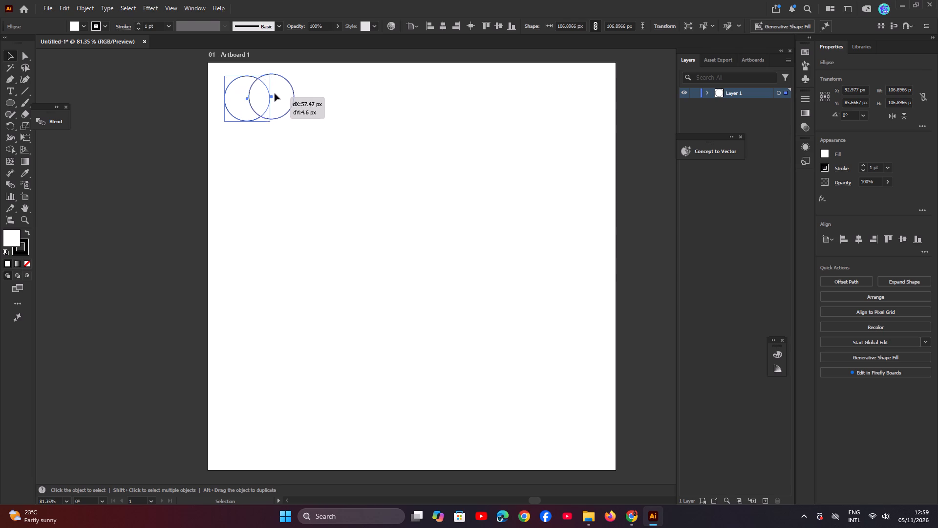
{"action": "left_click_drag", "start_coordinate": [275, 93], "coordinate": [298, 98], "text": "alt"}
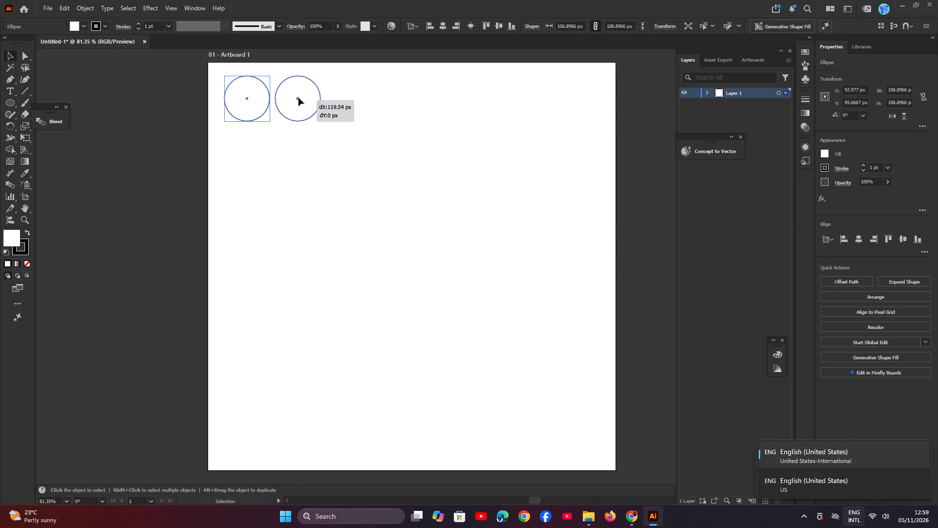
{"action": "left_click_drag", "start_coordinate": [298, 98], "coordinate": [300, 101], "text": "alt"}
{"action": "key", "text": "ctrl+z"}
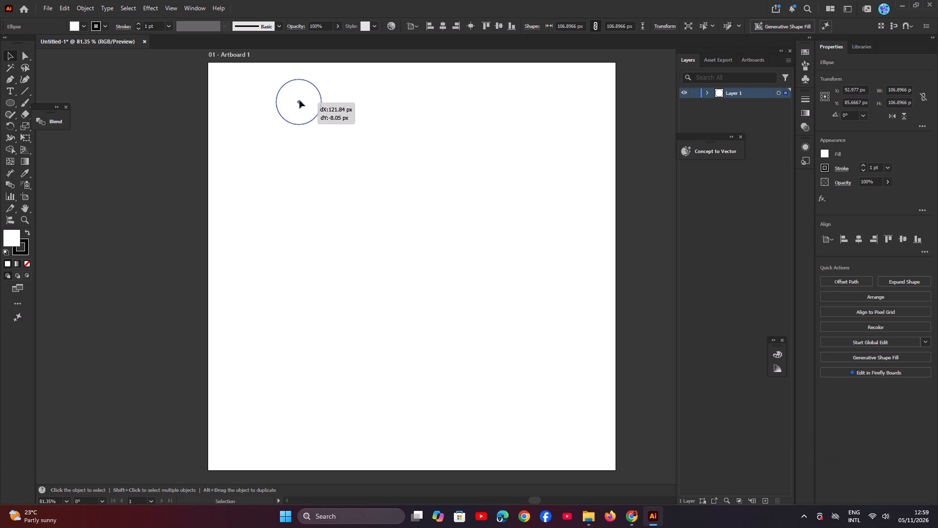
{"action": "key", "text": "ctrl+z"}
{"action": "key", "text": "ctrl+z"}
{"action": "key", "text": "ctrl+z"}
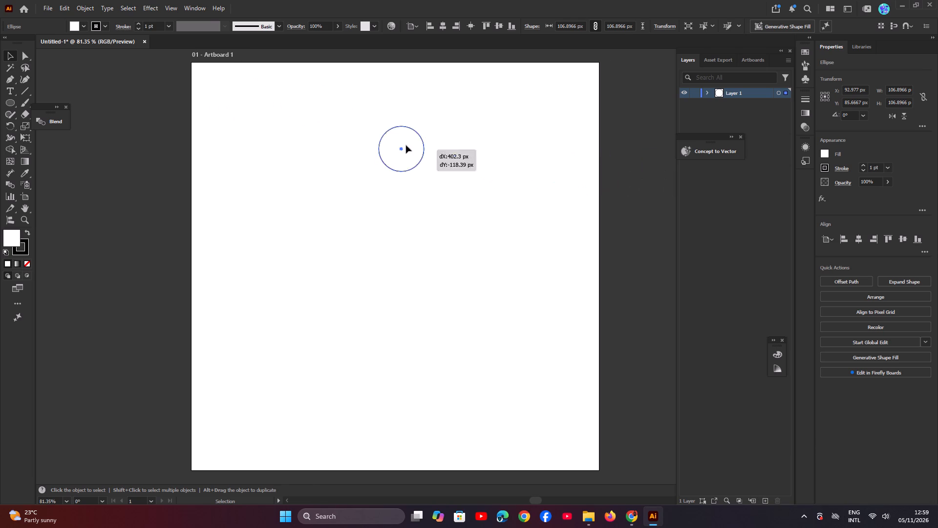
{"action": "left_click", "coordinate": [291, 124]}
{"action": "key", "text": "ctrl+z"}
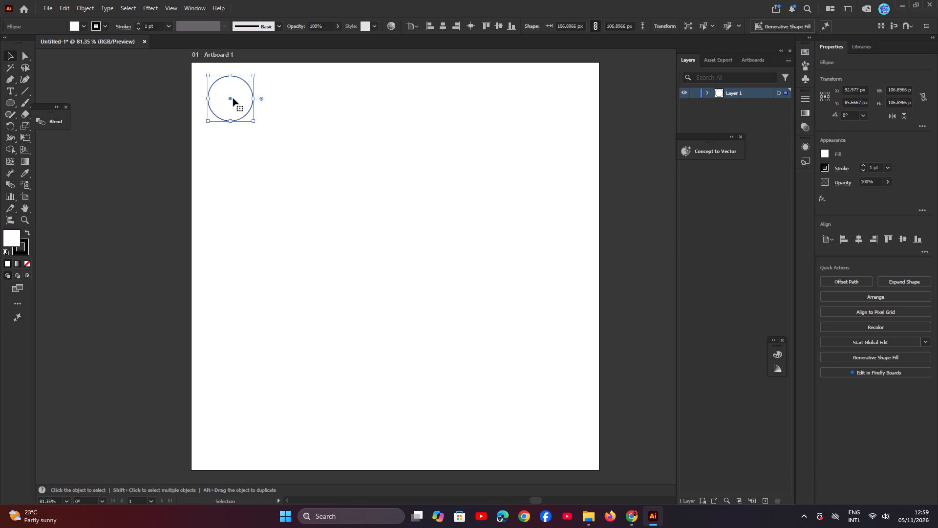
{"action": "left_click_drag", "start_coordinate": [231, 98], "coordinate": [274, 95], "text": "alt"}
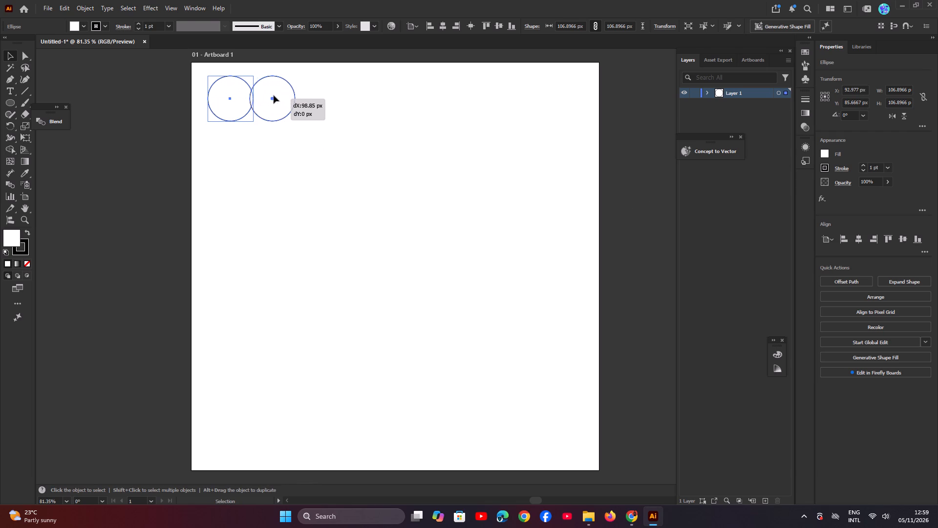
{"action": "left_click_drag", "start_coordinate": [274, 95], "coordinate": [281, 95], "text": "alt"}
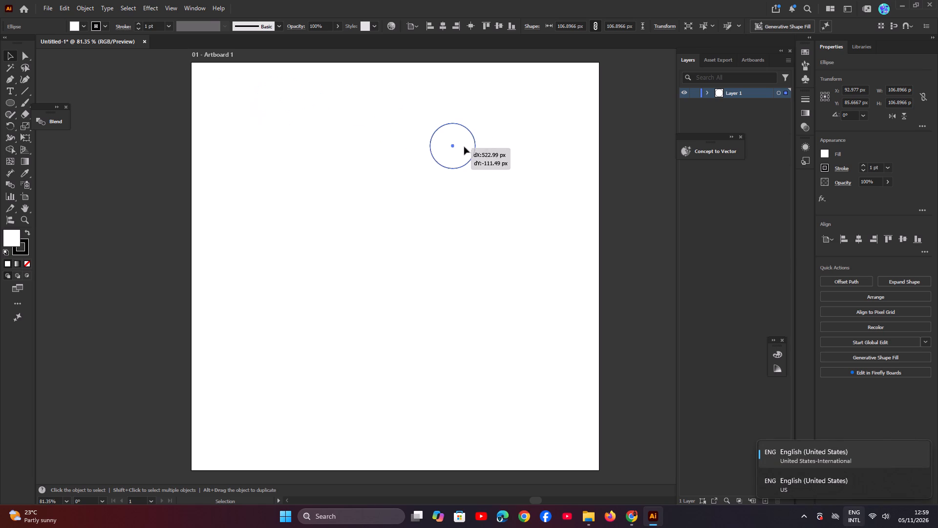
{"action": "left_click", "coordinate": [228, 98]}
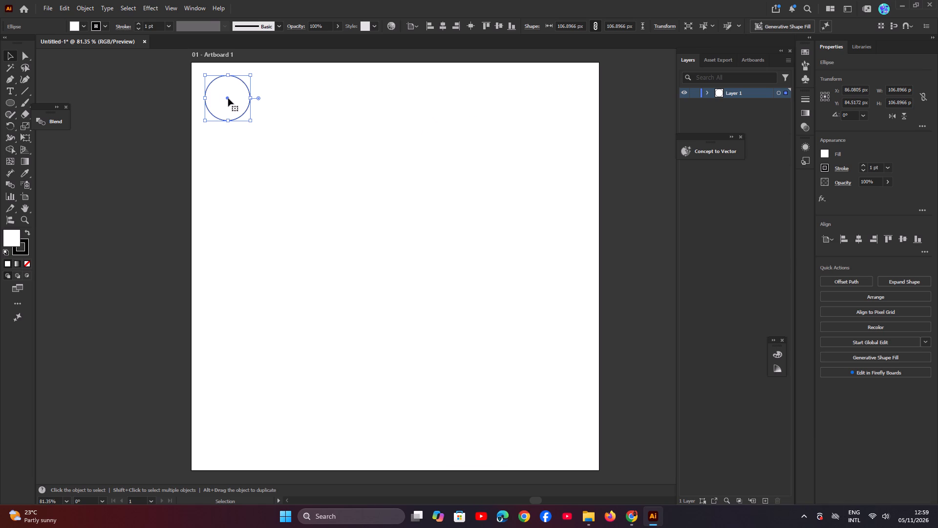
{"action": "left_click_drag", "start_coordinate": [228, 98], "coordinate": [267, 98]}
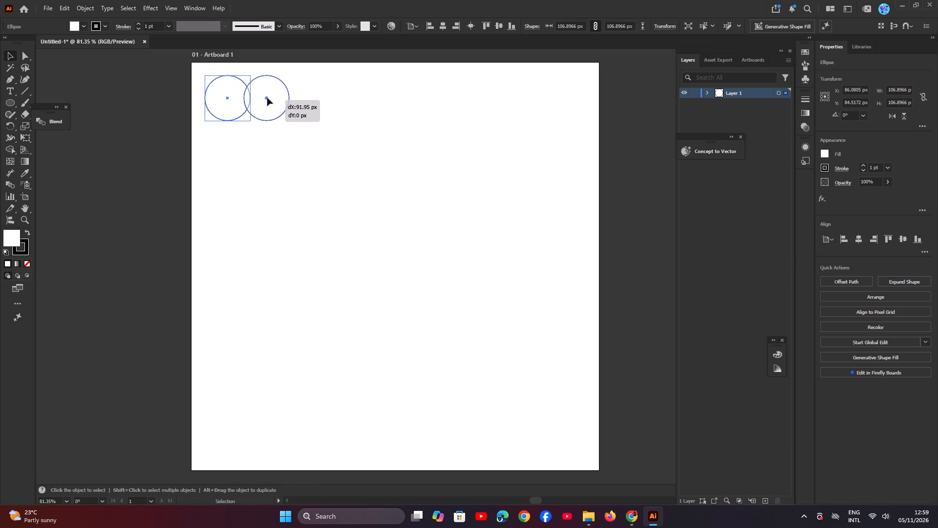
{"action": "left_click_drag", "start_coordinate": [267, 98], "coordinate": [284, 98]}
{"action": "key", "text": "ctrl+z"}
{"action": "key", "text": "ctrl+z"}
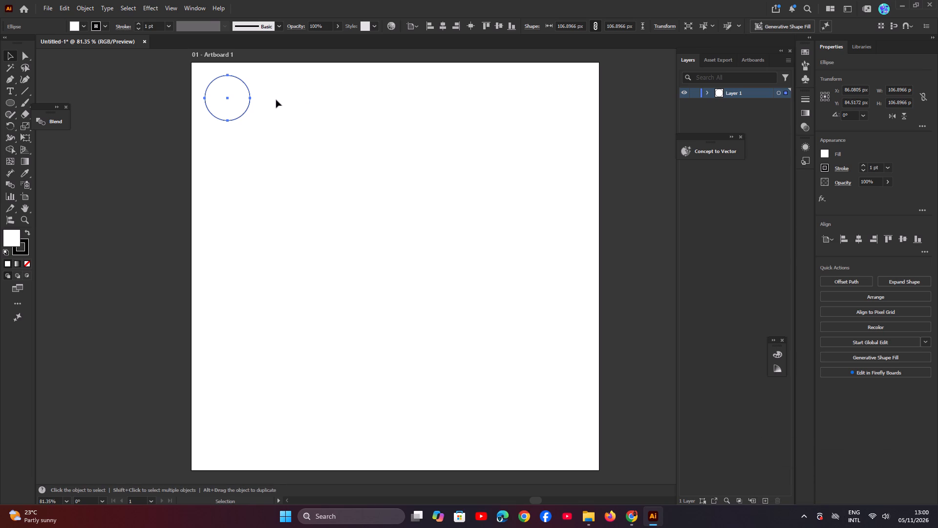
Nudge the circle slightly and duplicate it three times to its right, forming a row of four circles about 130 px apart.
{"action": "left_click", "coordinate": [226, 97]}
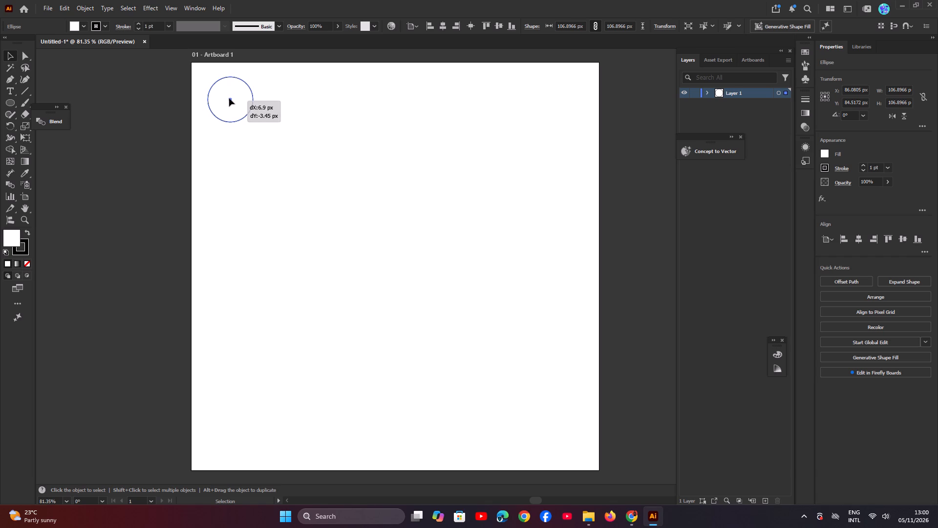
{"action": "left_click_drag", "start_coordinate": [233, 98], "coordinate": [244, 98], "text": "alt"}
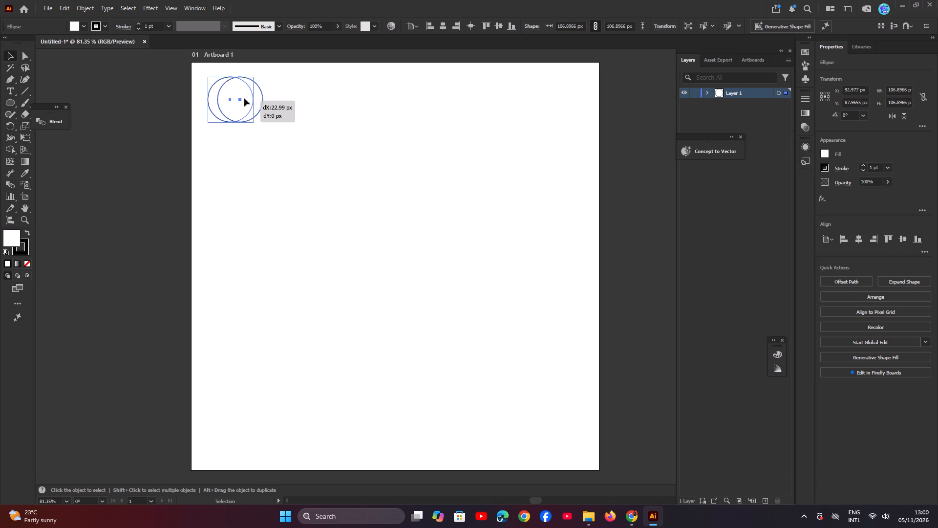
{"action": "left_click_drag", "start_coordinate": [244, 98], "coordinate": [274, 100], "text": "alt"}
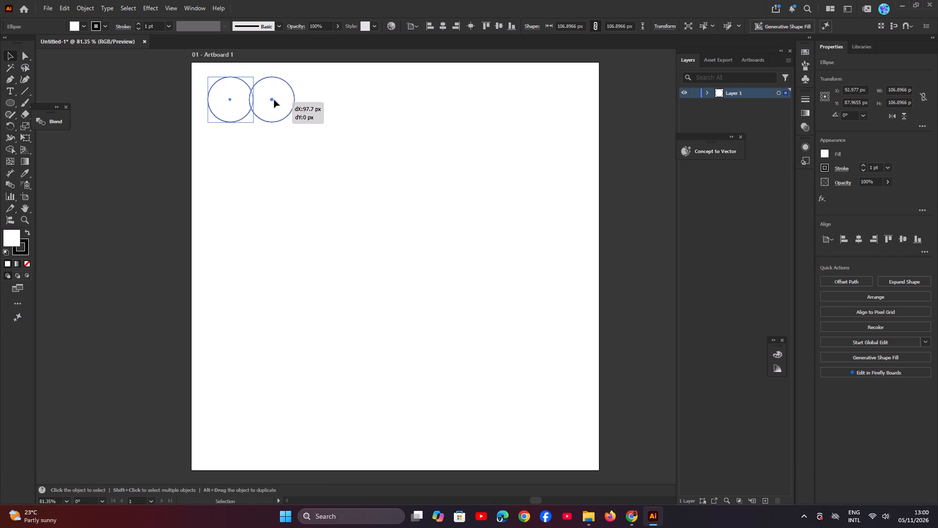
{"action": "left_click_drag", "start_coordinate": [274, 100], "coordinate": [289, 101], "text": "alt"}
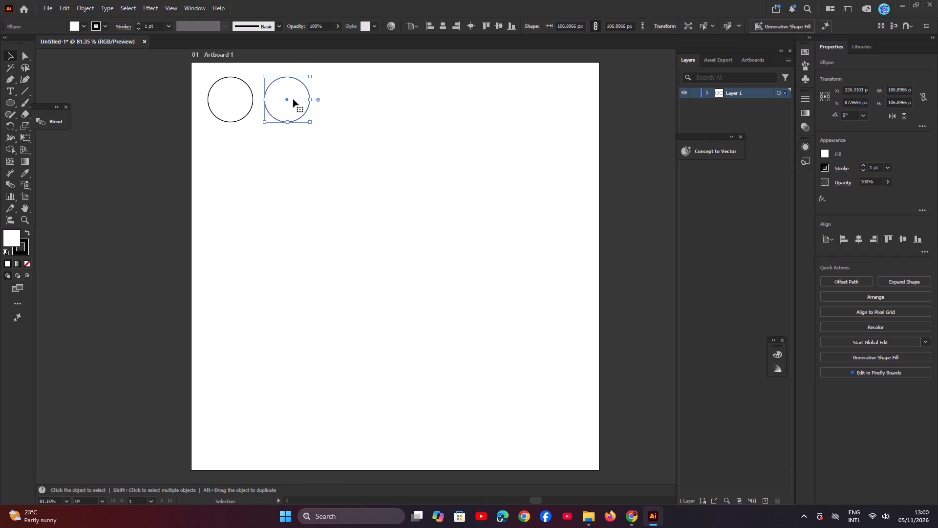
{"action": "left_click_drag", "start_coordinate": [286, 99], "coordinate": [341, 97], "text": "alt+shift"}
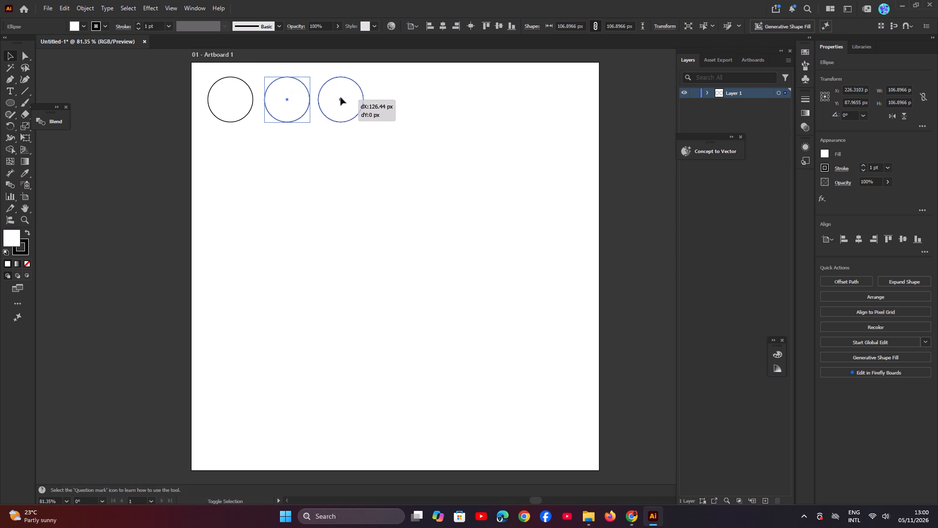
{"action": "left_click_drag", "start_coordinate": [341, 97], "coordinate": [341, 94], "text": "alt+shift"}
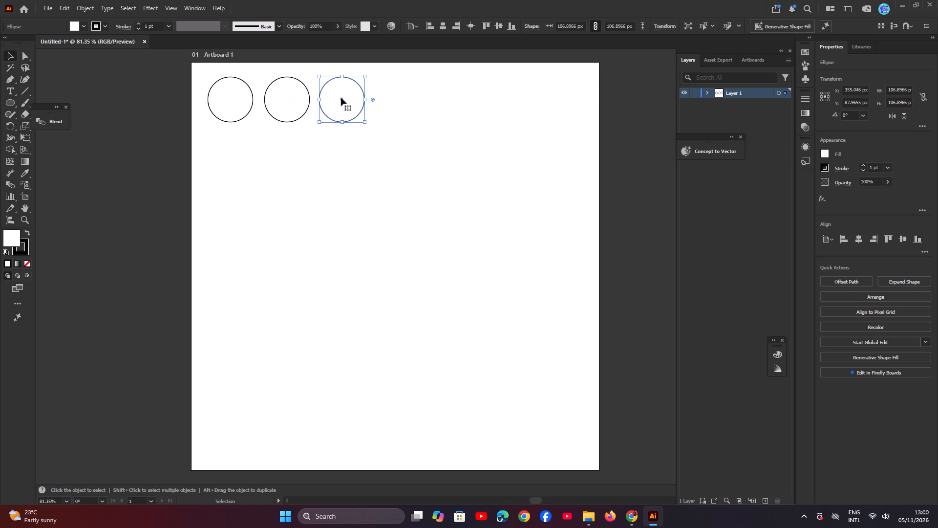
{"action": "left_click_drag", "start_coordinate": [341, 98], "coordinate": [394, 100], "text": "alt+shift"}
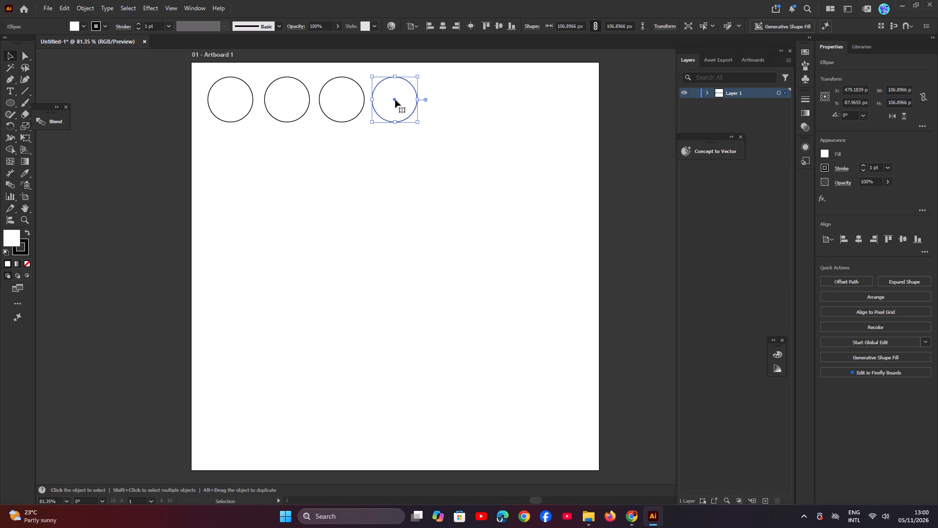
Switch to the paused tutorial in Chrome and capture its Illustrator canvas, with the badge and four palette circles, using Snipping Tool.
{"action": "left_click", "coordinate": [632, 518]}
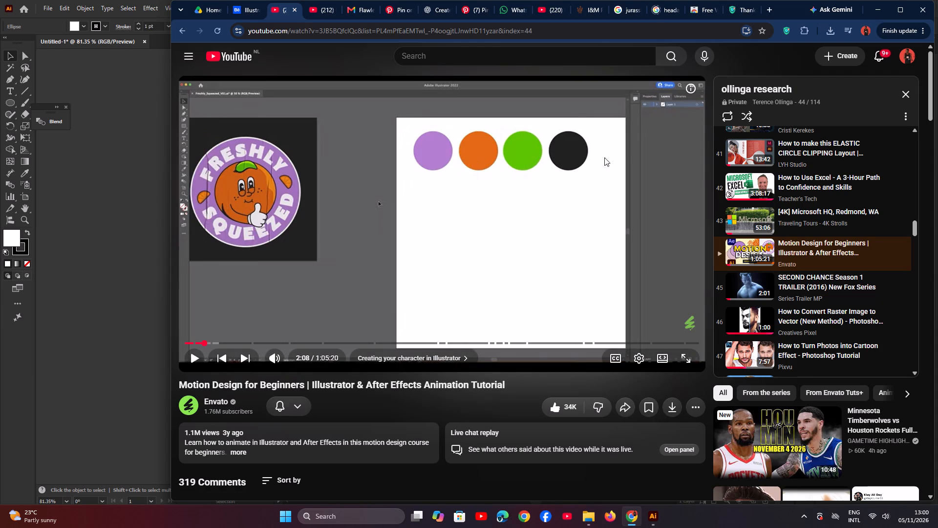
{"action": "key", "text": "s"}
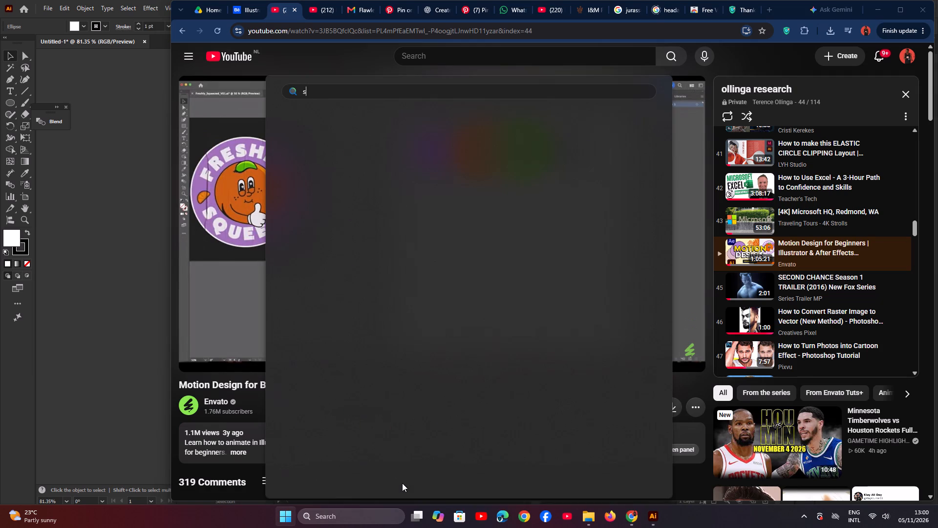
{"action": "type", "text": "nip"}
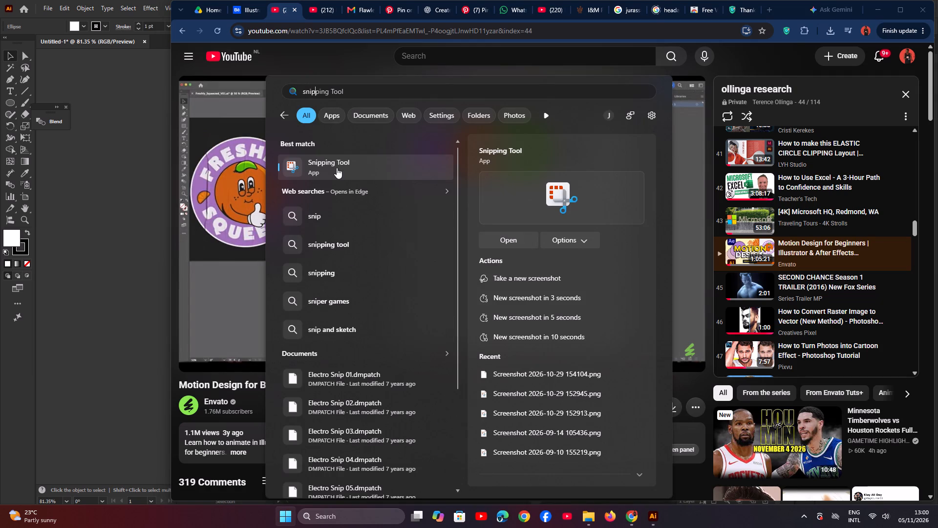
{"action": "left_click", "coordinate": [337, 168]}
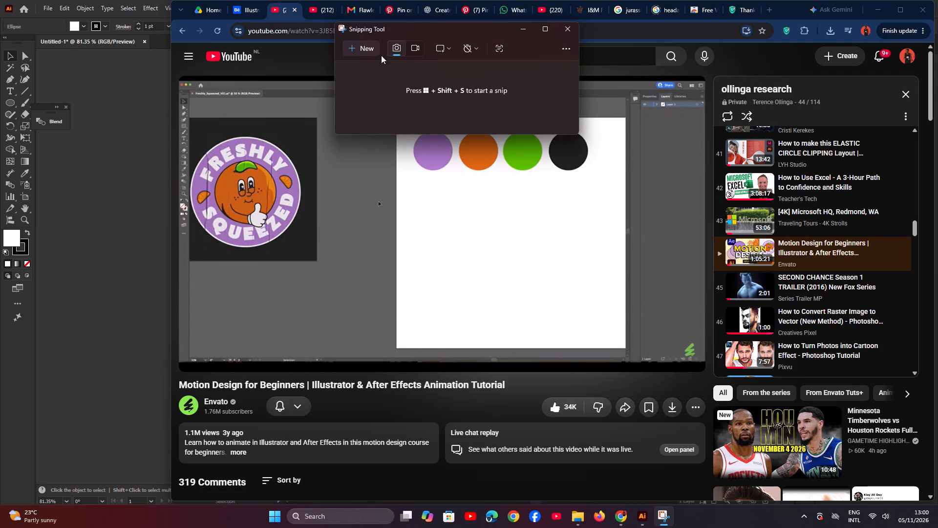
{"action": "left_click", "coordinate": [416, 48]}
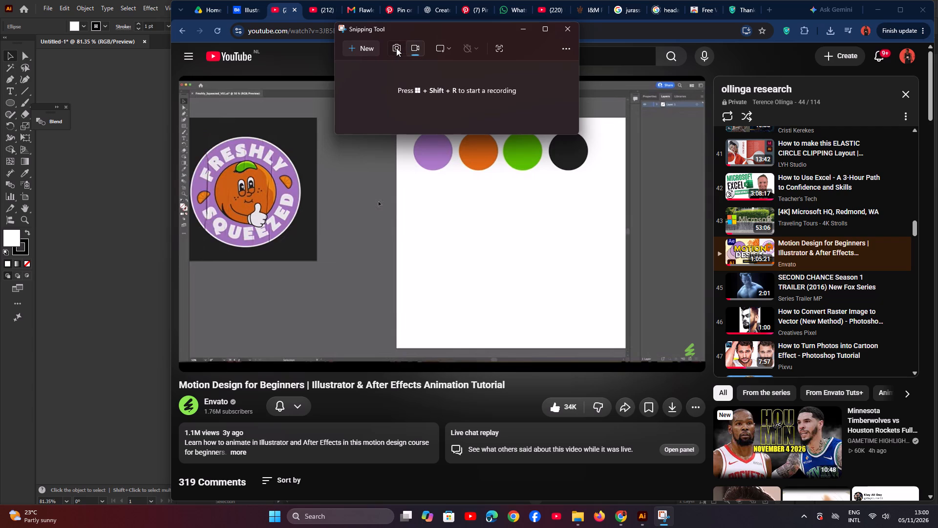
{"action": "left_click", "coordinate": [396, 48]}
{"action": "left_click", "coordinate": [361, 48]}
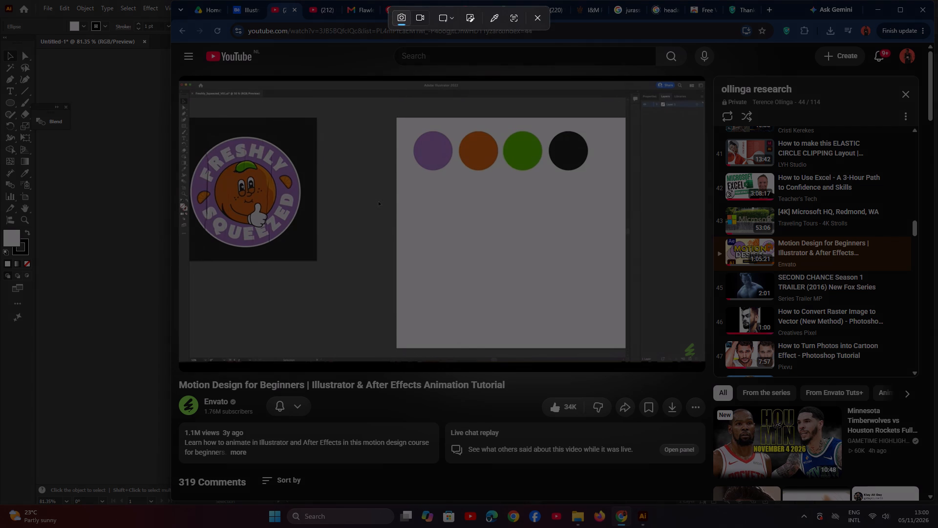
{"action": "left_click_drag", "start_coordinate": [189, 85], "coordinate": [628, 364]}
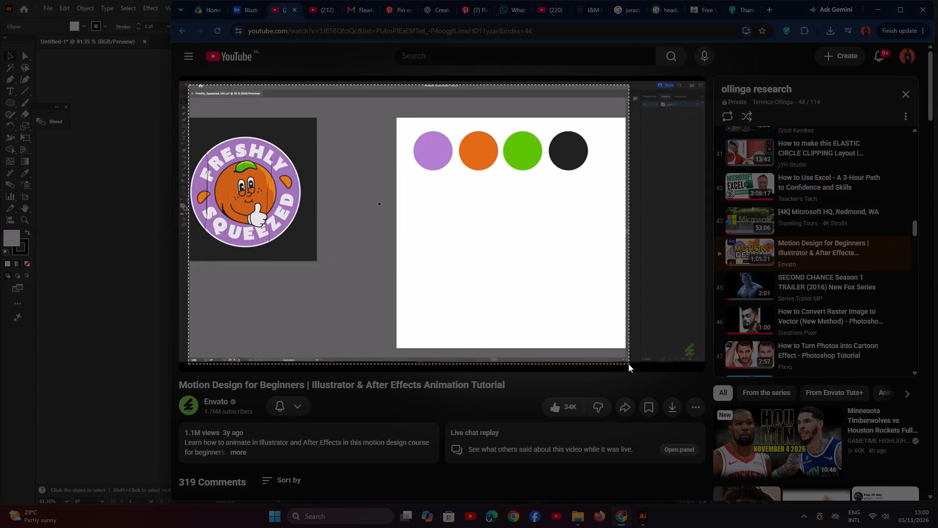
{"action": "left_click_drag", "start_coordinate": [628, 364], "coordinate": [626, 360]}
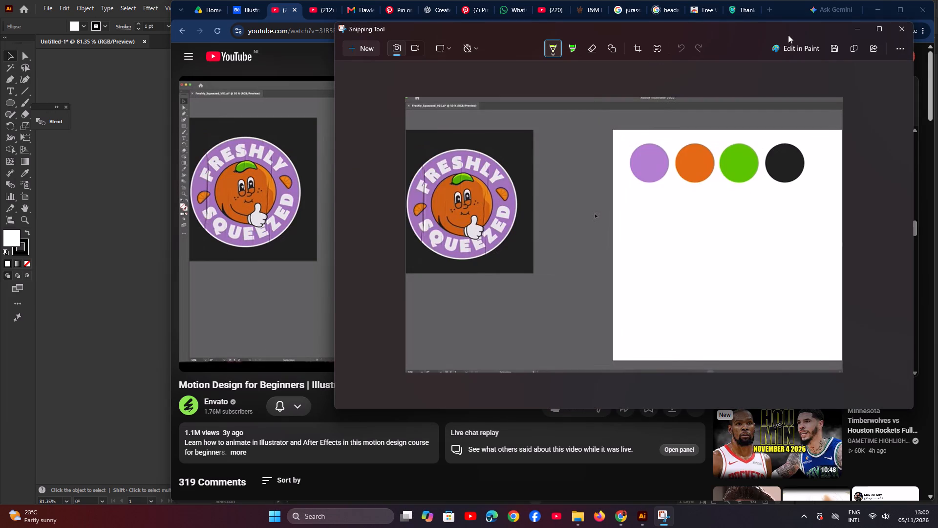
Save the captured snip as a PNG named colour scheme in the Pictures Screenshots folder and minimise Snipping Tool.
{"action": "left_click", "coordinate": [836, 46]}
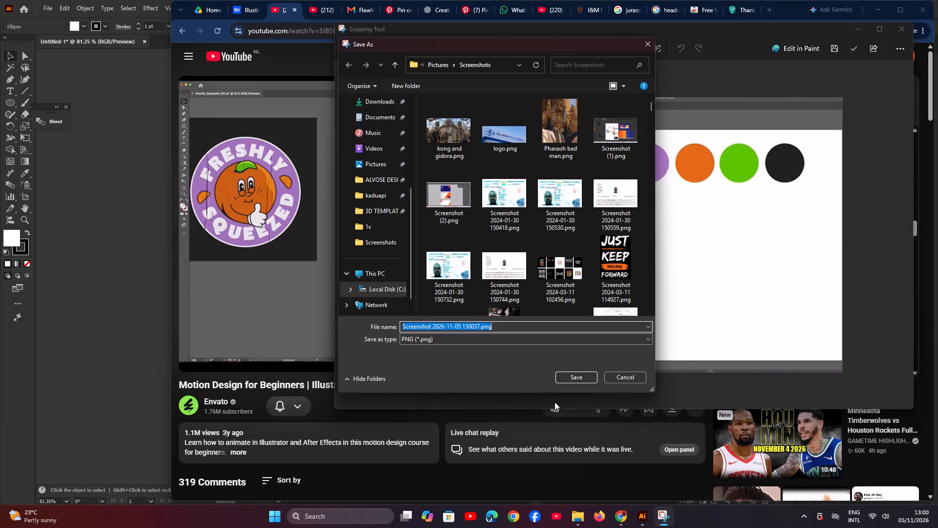
{"action": "left_click", "coordinate": [562, 377]}
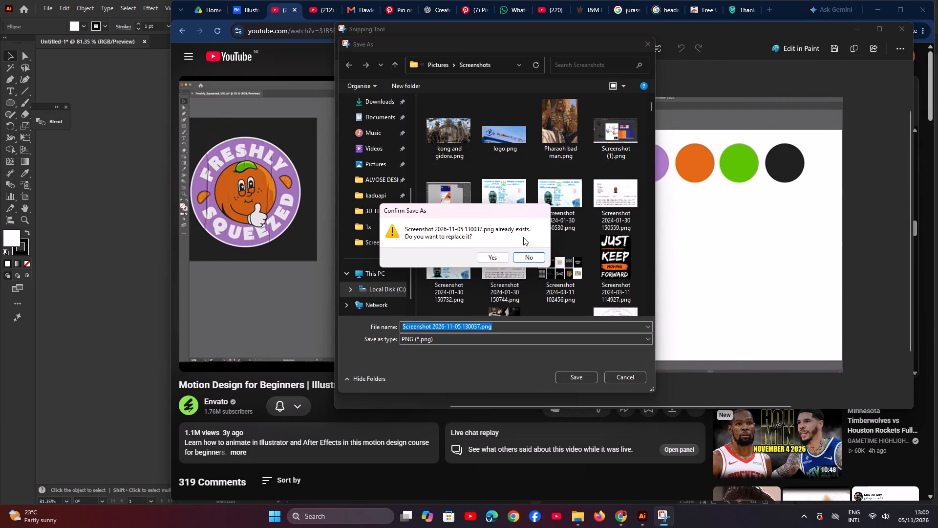
{"action": "left_click", "coordinate": [518, 256]}
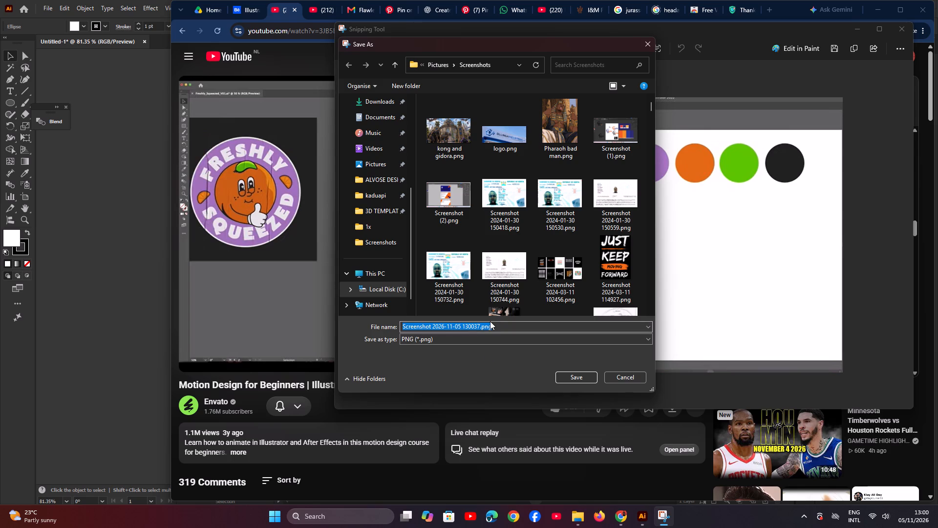
{"action": "key", "text": "BackSpace"}
{"action": "left_click", "coordinate": [488, 327]}
{"action": "key", "text": "BackSpace"}
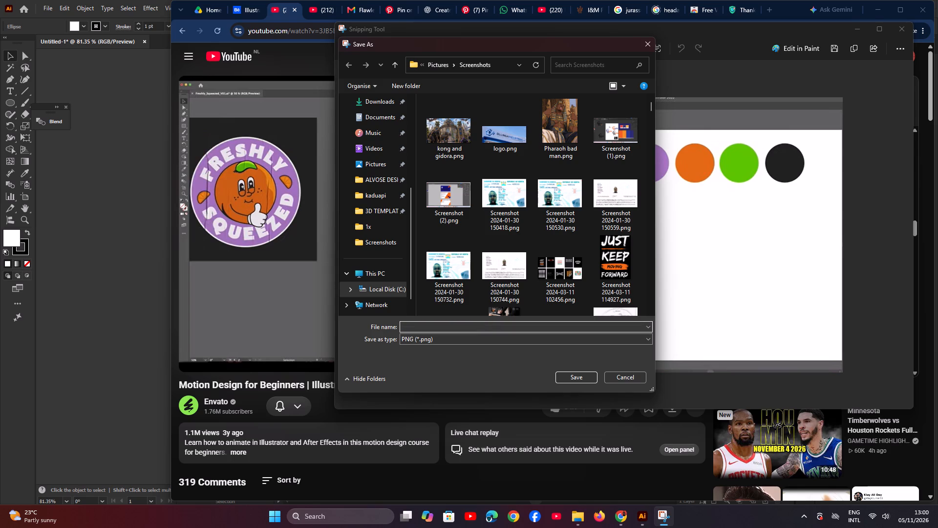
{"action": "type", "text": "co"}
{"action": "key", "text": "l"}
{"action": "key", "text": "o"}
{"action": "key", "text": "u"}
{"action": "type", "text": "r s"}
{"action": "type", "text": "ch"}
{"action": "type", "text": "eme"}
{"action": "left_click", "coordinate": [580, 379]}
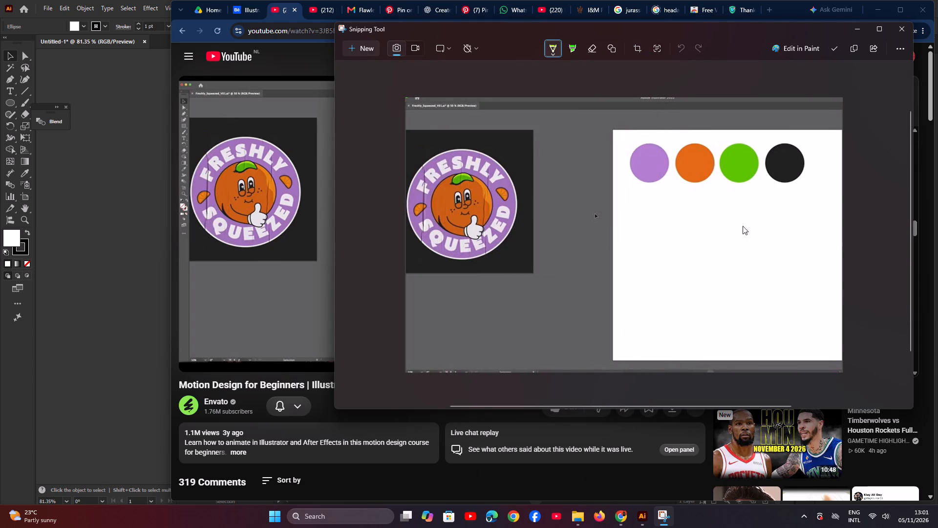
{"action": "left_click", "coordinate": [859, 32]}
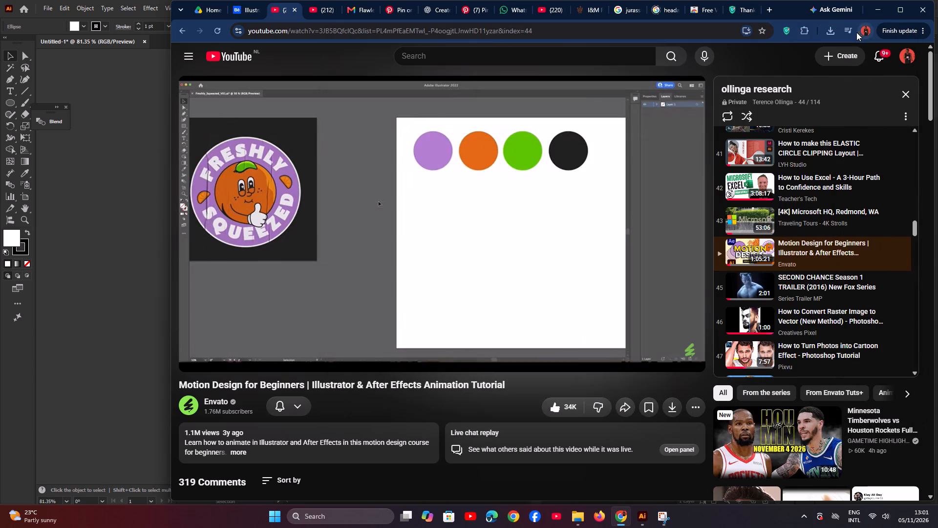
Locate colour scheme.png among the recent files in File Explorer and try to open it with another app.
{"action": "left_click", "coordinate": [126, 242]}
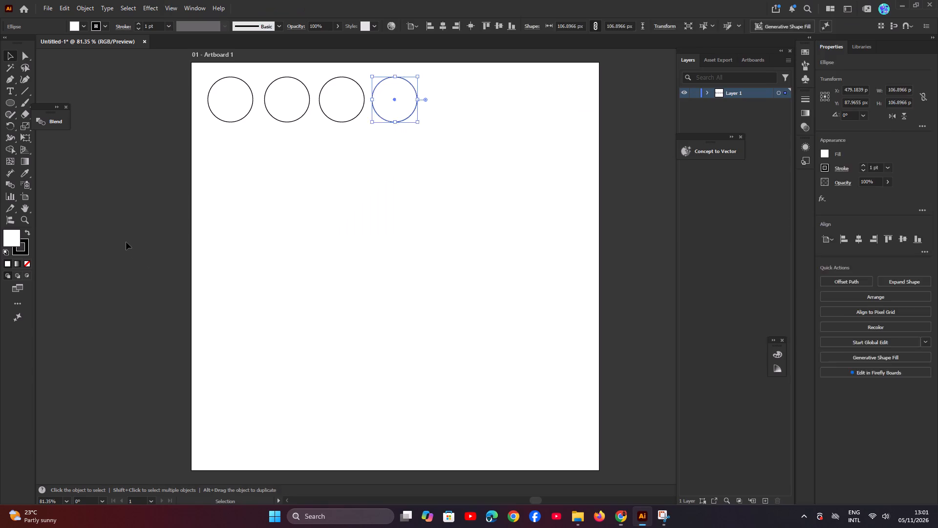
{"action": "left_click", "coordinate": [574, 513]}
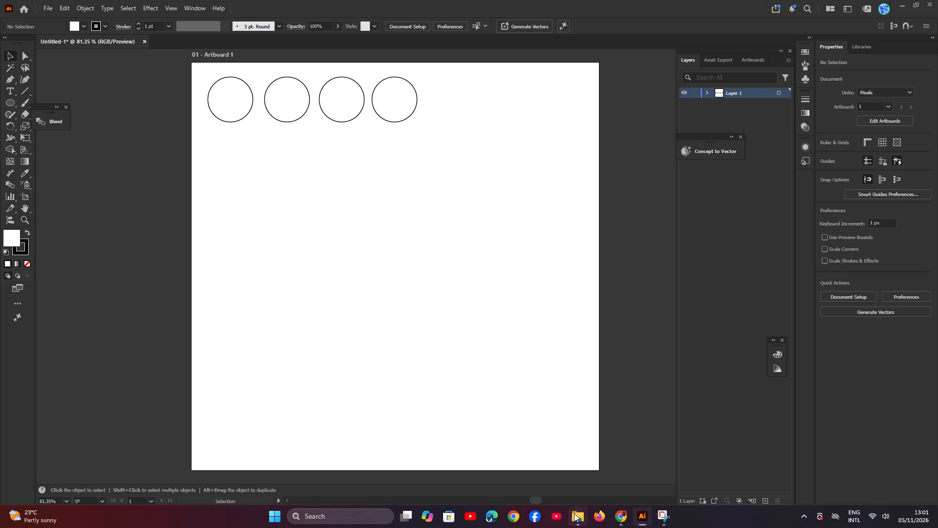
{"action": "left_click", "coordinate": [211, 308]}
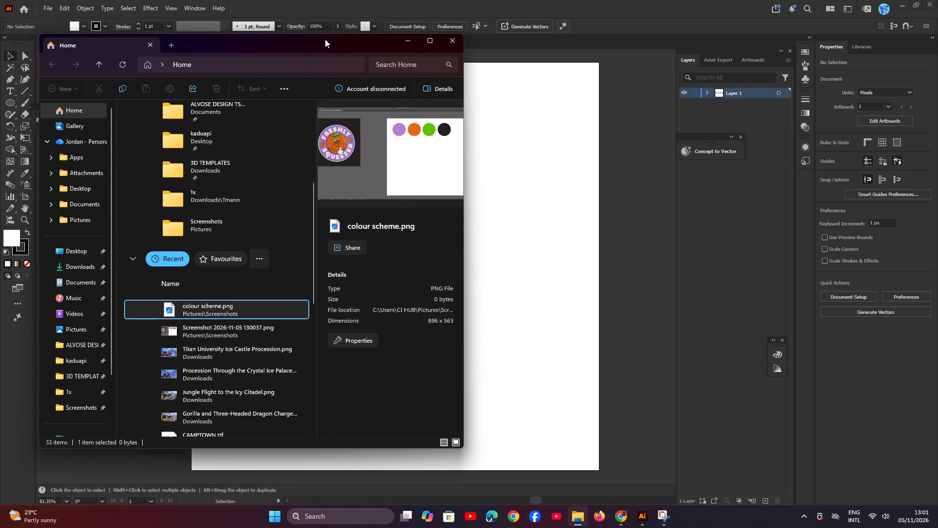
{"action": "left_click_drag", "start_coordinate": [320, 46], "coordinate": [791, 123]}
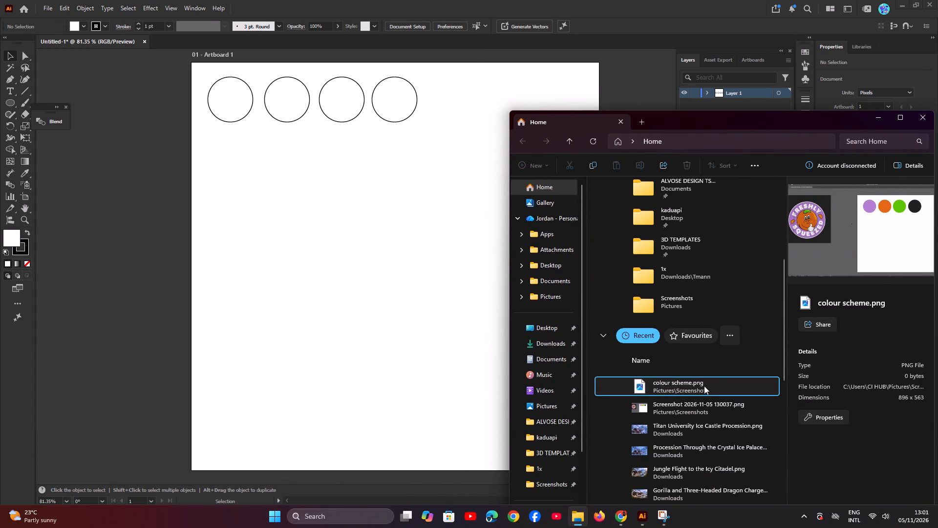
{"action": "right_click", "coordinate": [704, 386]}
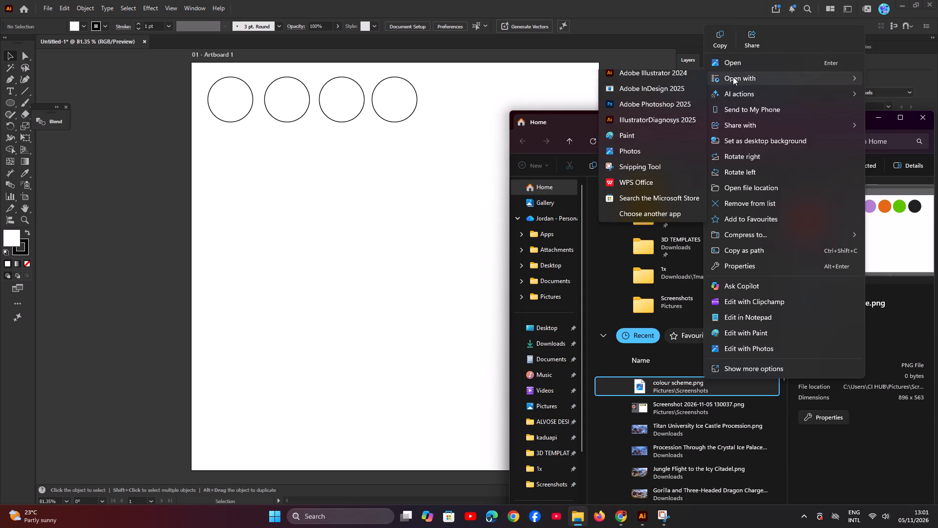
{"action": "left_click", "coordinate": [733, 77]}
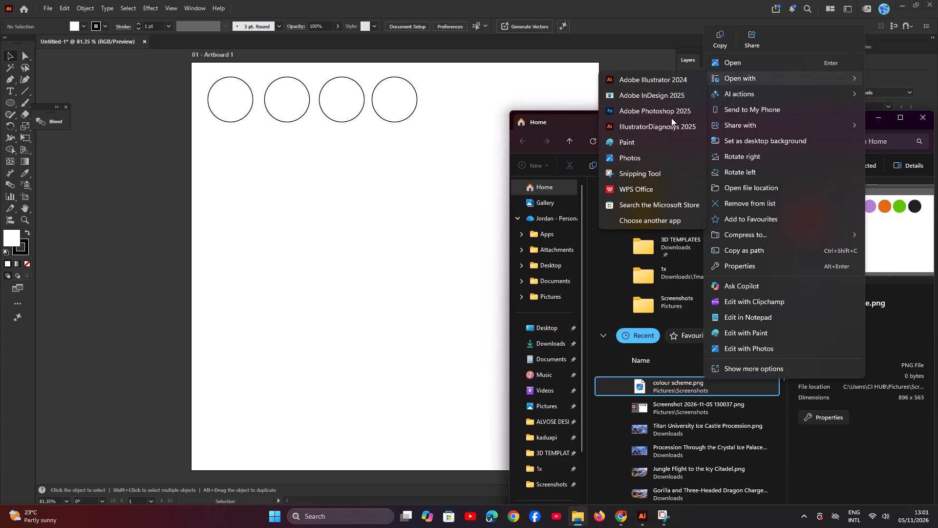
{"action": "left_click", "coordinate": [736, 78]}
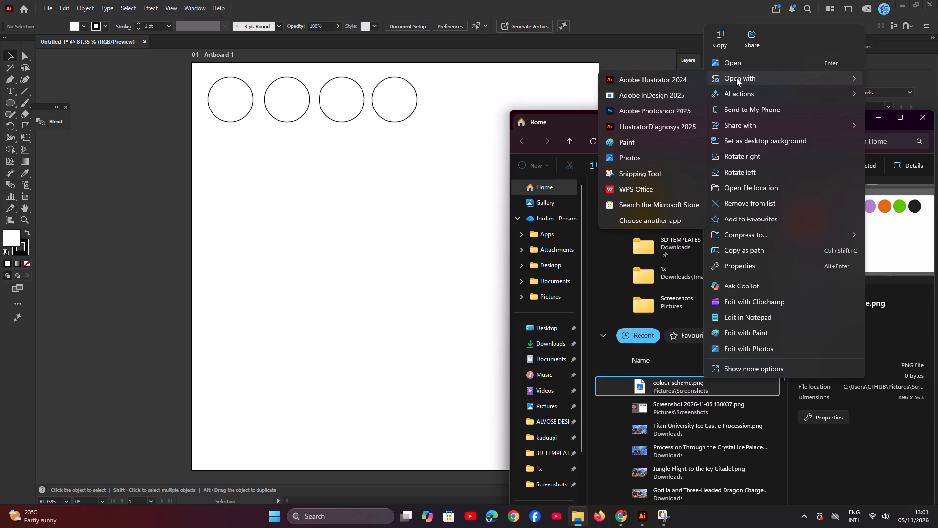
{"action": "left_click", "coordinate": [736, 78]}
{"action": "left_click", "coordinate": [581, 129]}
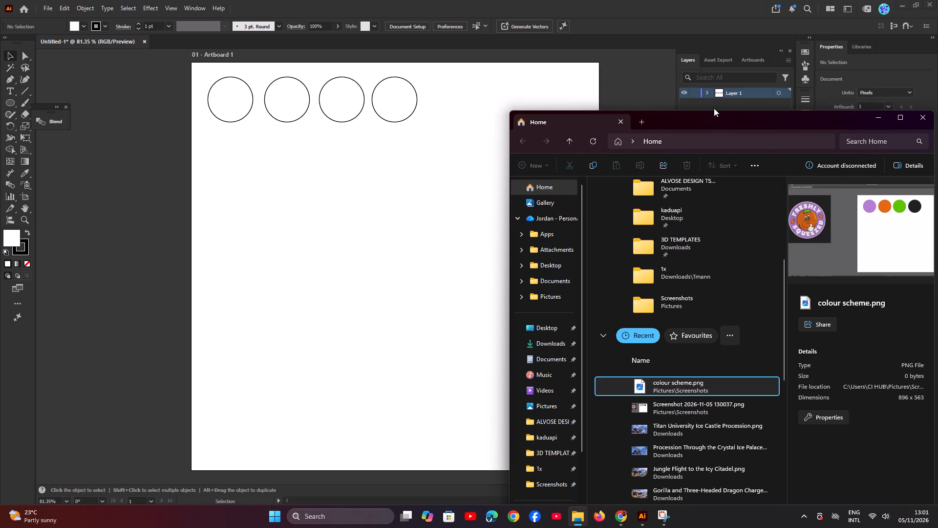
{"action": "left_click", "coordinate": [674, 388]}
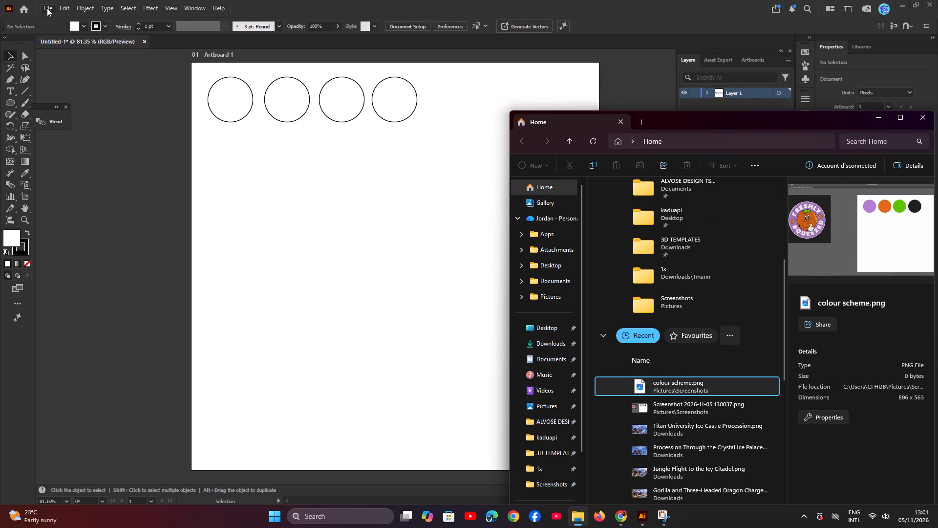
Start the Place command in Illustrator and look for colour scheme.png in the Downloads, Documents, Desktop and Videos folders.
{"action": "left_click", "coordinate": [47, 8]}
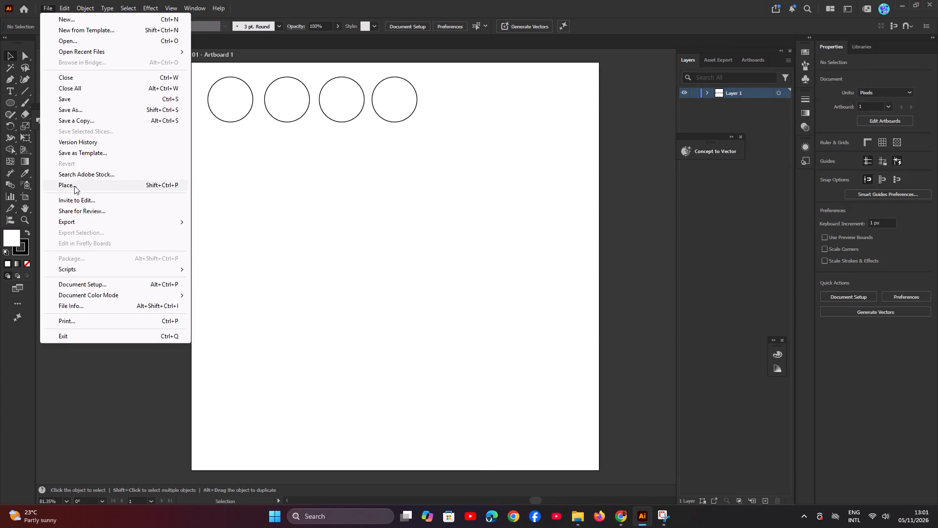
{"action": "left_click", "coordinate": [74, 186]}
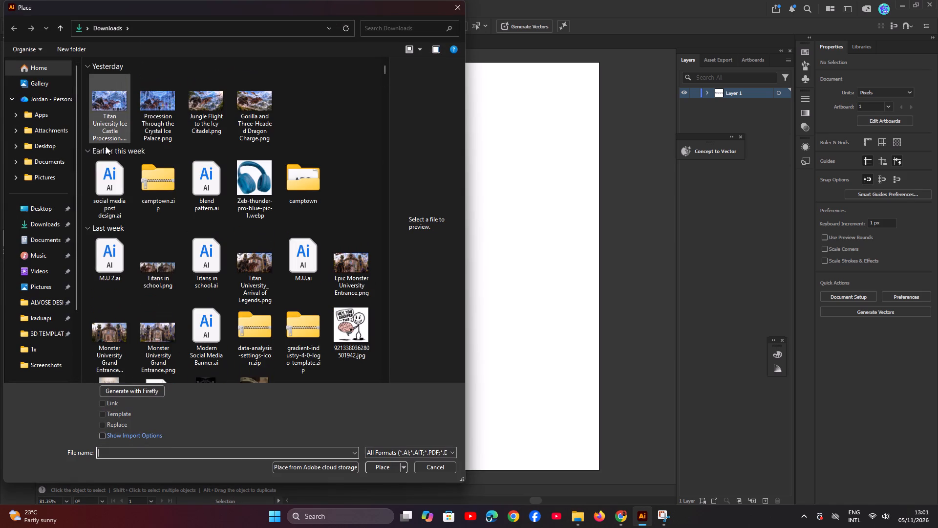
{"action": "scroll", "coordinate": [194, 218], "scroll_direction": "up", "scroll_amount": 2}
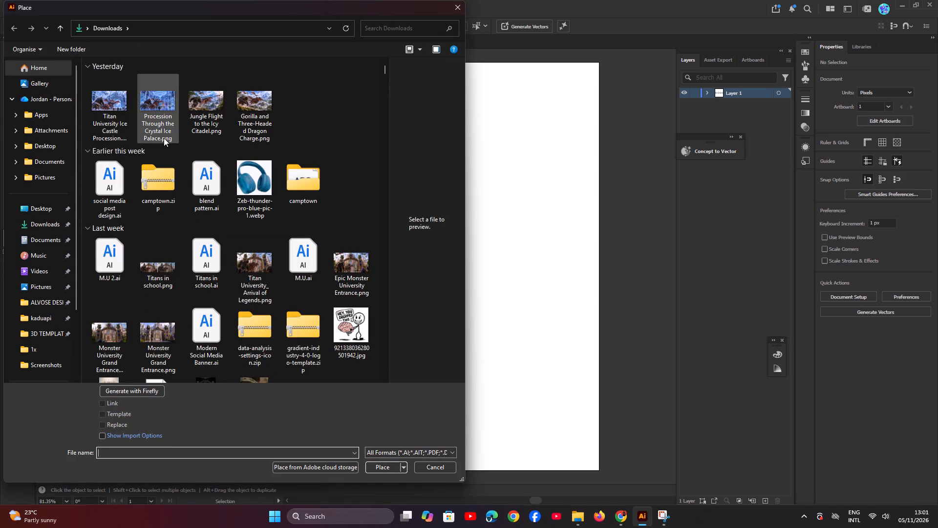
{"action": "scroll", "coordinate": [136, 294], "scroll_direction": "down", "scroll_amount": 3}
{"action": "scroll", "coordinate": [138, 295], "scroll_direction": "up", "scroll_amount": 2}
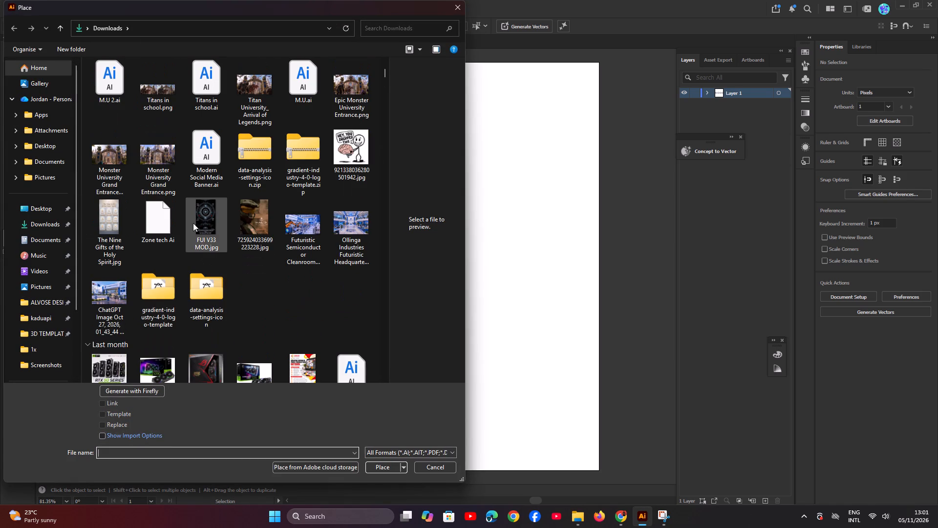
{"action": "left_click", "coordinate": [57, 224]}
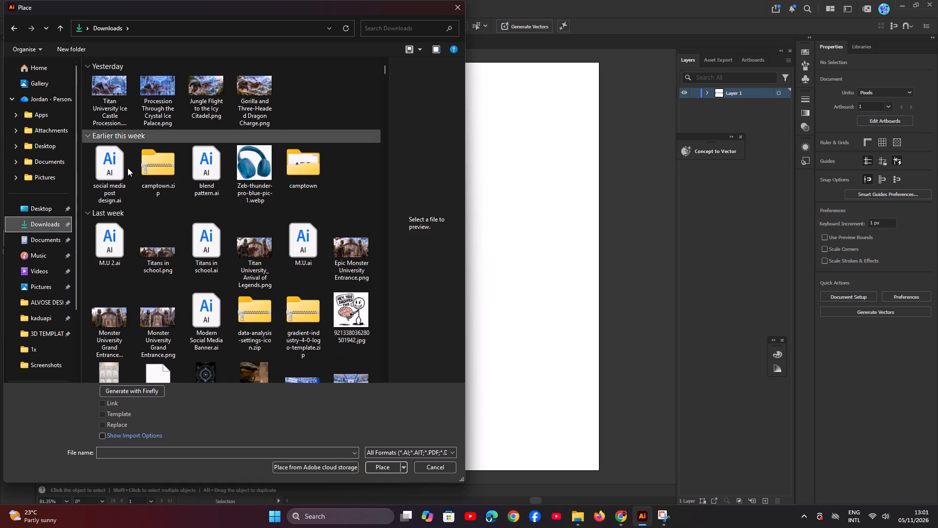
{"action": "scroll", "coordinate": [126, 251], "scroll_direction": "up", "scroll_amount": 5}
{"action": "scroll", "coordinate": [126, 251], "scroll_direction": "down", "scroll_amount": 6}
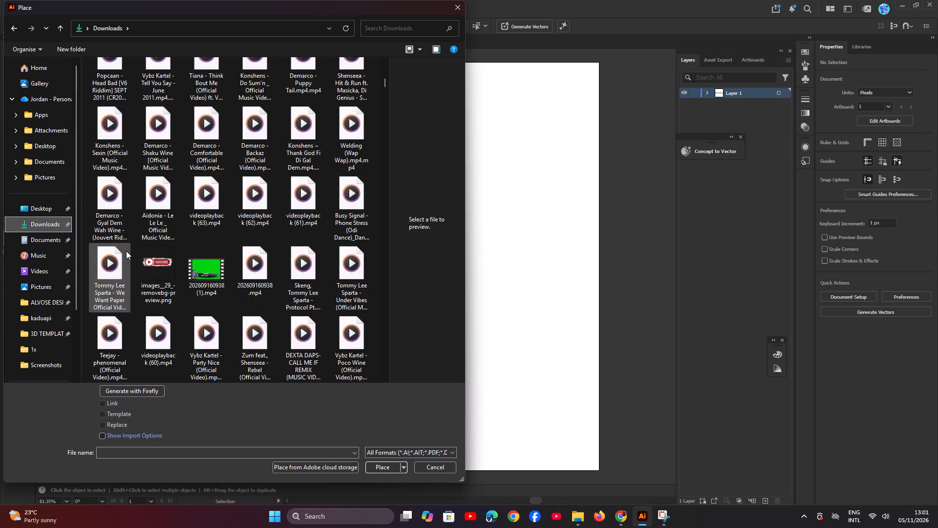
{"action": "scroll", "coordinate": [126, 251], "scroll_direction": "up", "scroll_amount": 12}
{"action": "scroll", "coordinate": [86, 222], "scroll_direction": "up", "scroll_amount": 2}
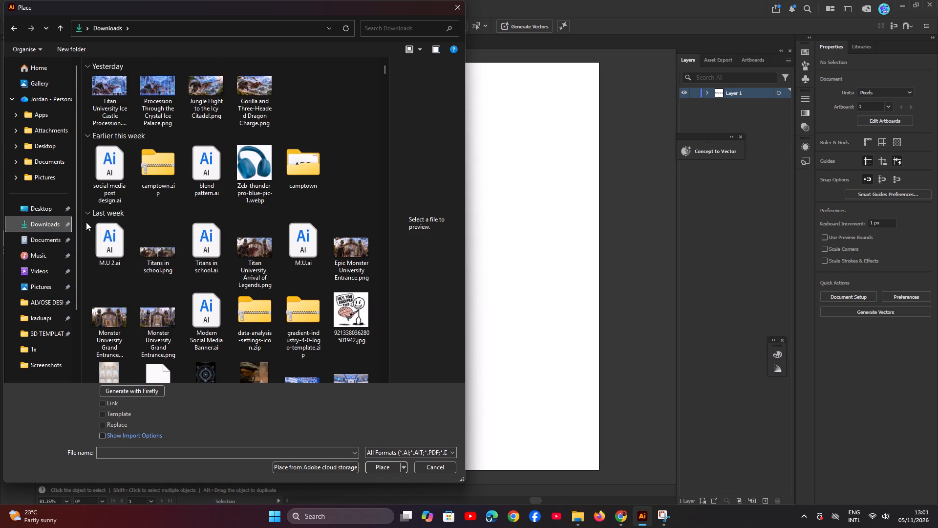
{"action": "left_click", "coordinate": [47, 73]}
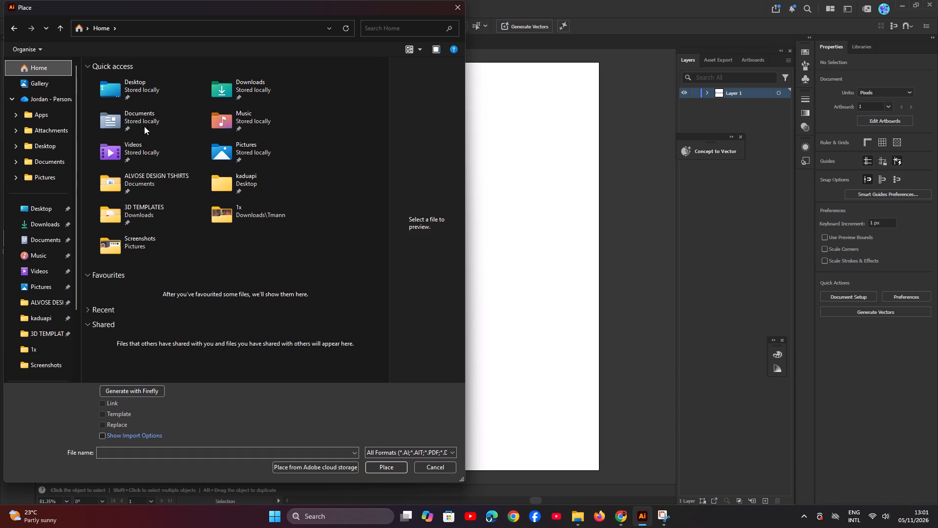
{"action": "left_click", "coordinate": [144, 122]}
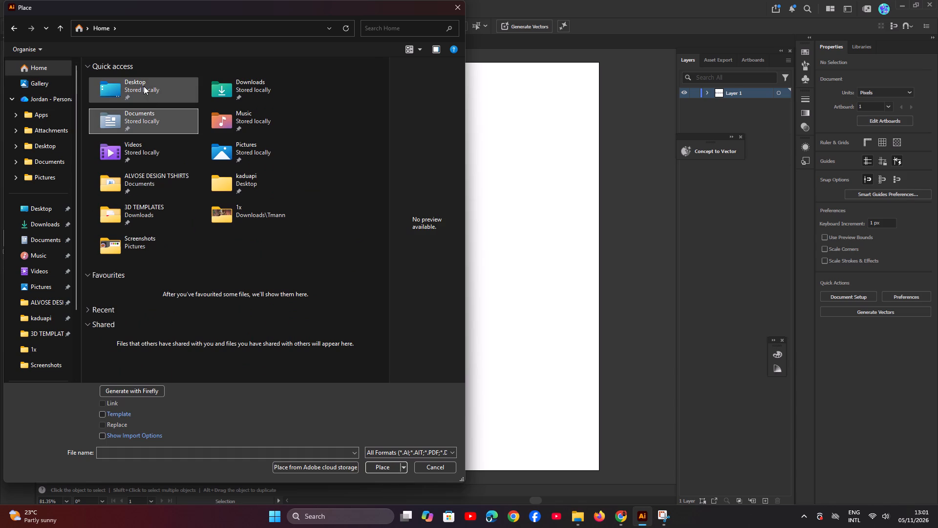
{"action": "double_click", "coordinate": [135, 121]}
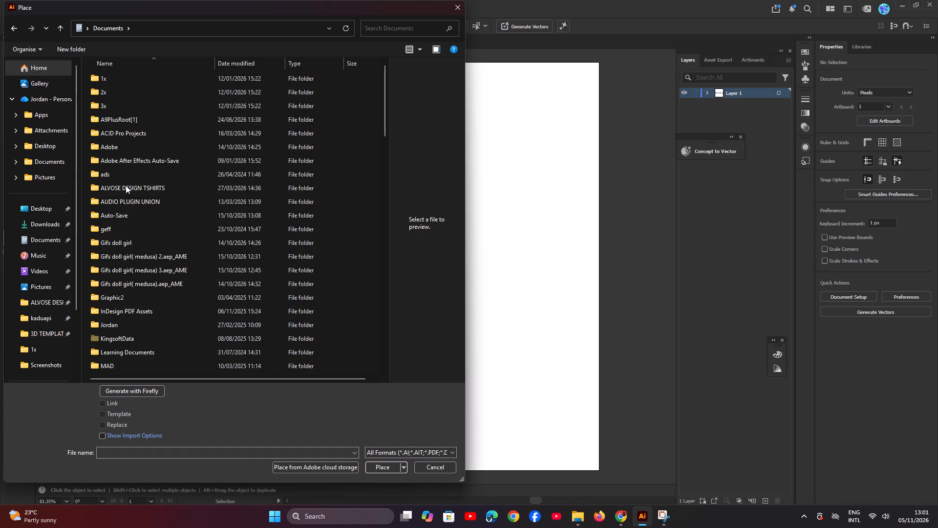
{"action": "left_click", "coordinate": [5, 27]}
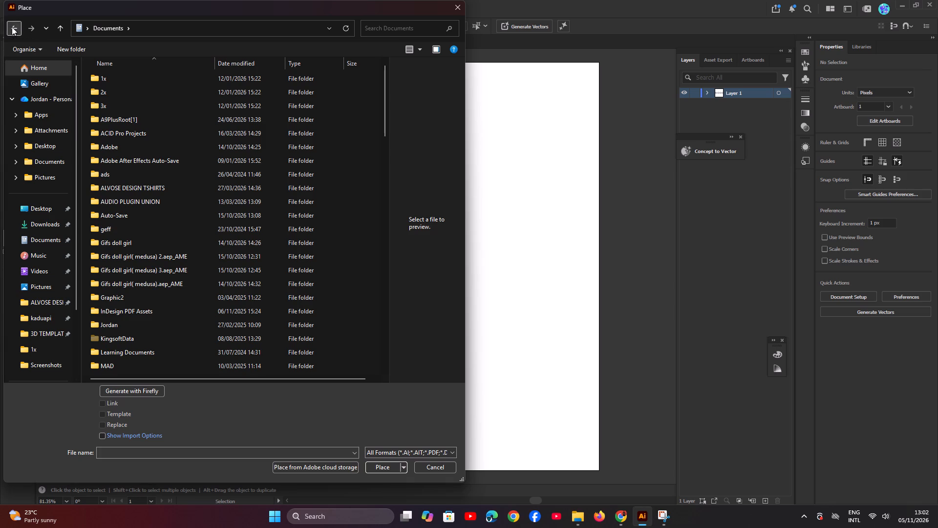
{"action": "left_click", "coordinate": [12, 27]}
{"action": "left_click", "coordinate": [130, 86]}
{"action": "double_click", "coordinate": [130, 86]}
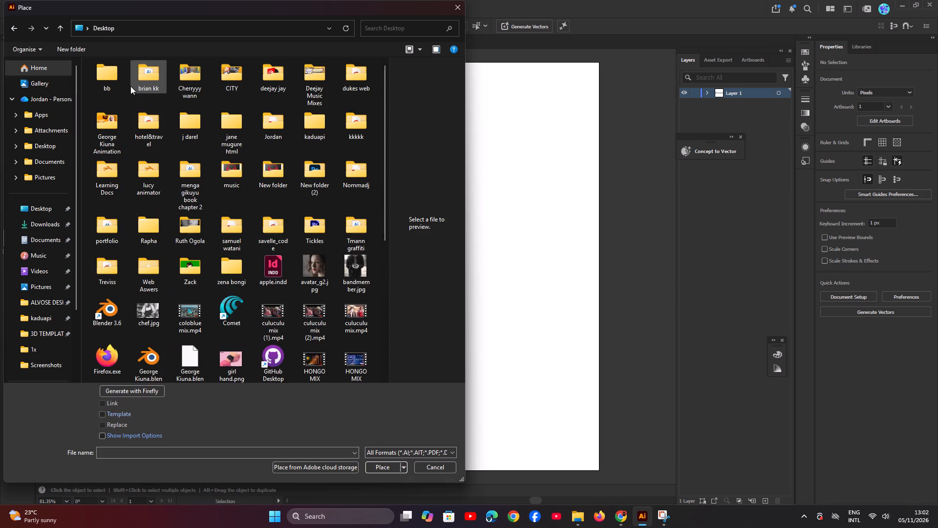
{"action": "scroll", "coordinate": [149, 219], "scroll_direction": "up", "scroll_amount": 2}
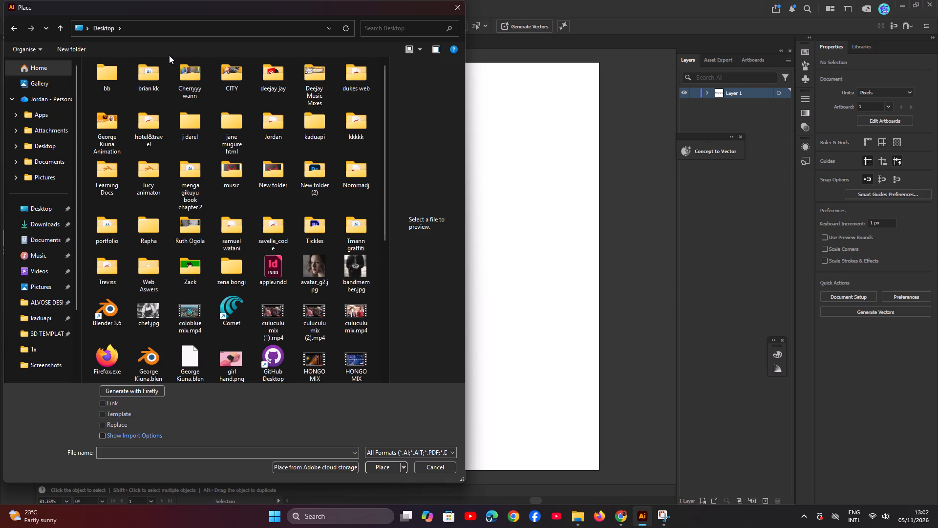
{"action": "left_click", "coordinate": [17, 27]}
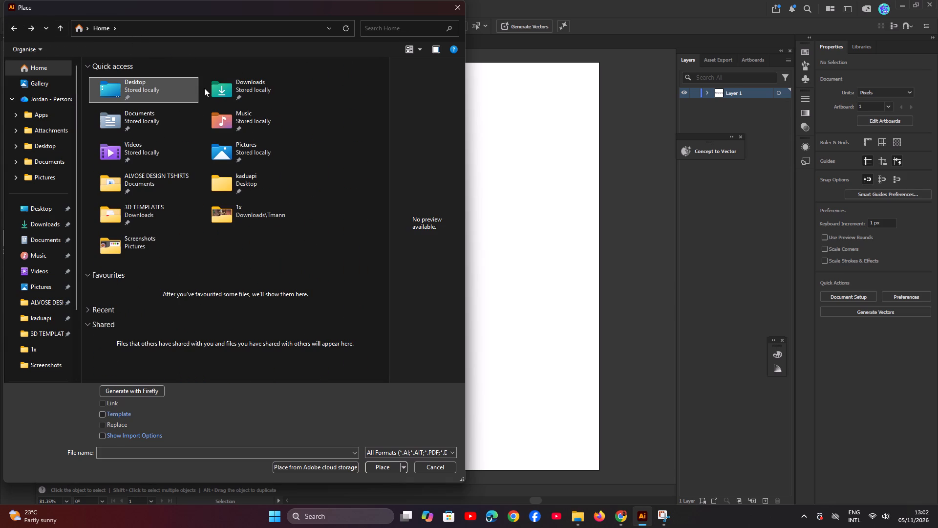
{"action": "double_click", "coordinate": [212, 83]}
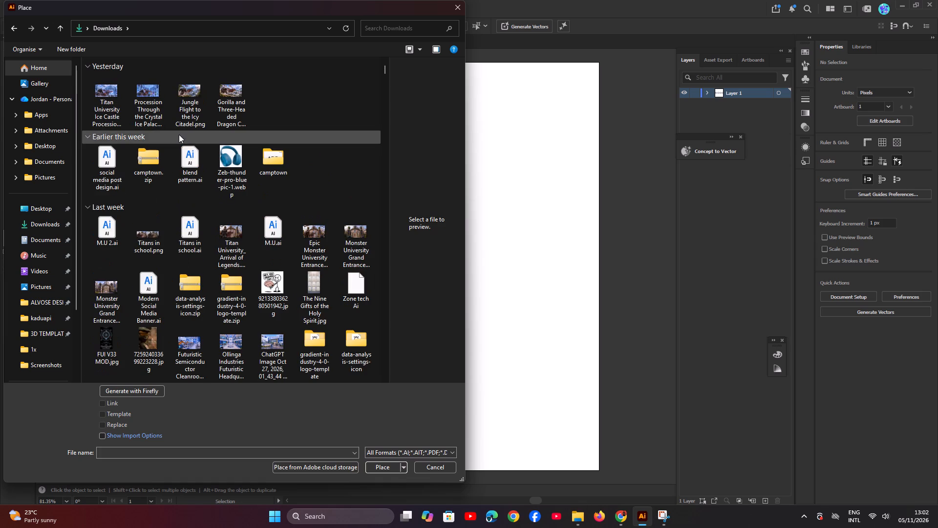
{"action": "scroll", "coordinate": [177, 169], "scroll_direction": "up", "scroll_amount": 3}
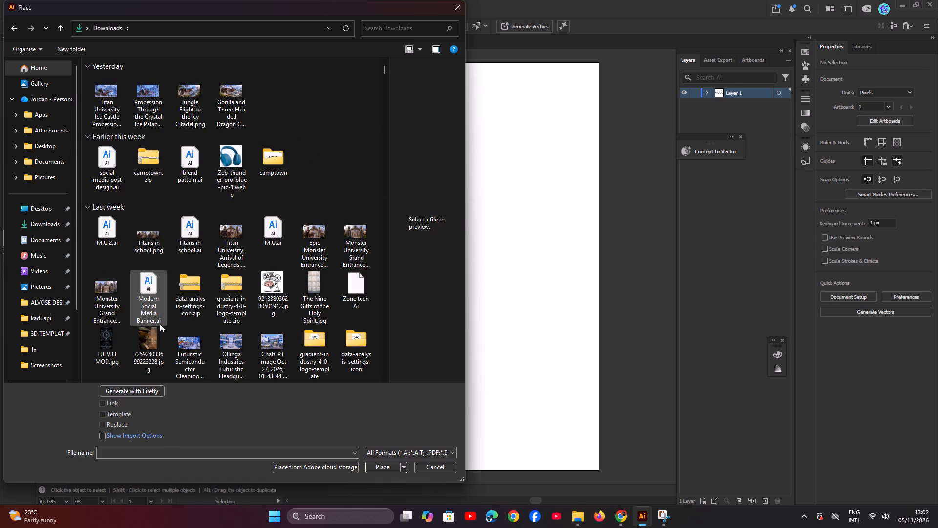
{"action": "left_click", "coordinate": [6, 29]}
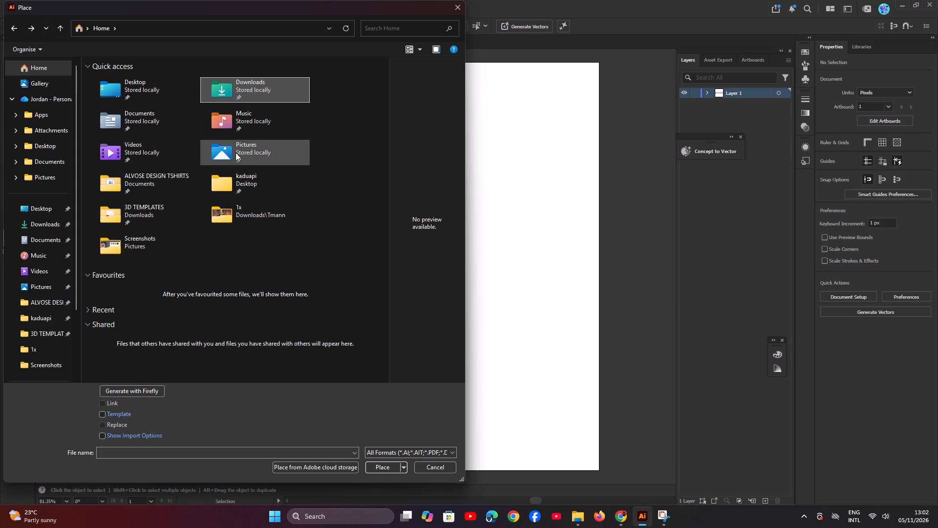
{"action": "double_click", "coordinate": [154, 153]}
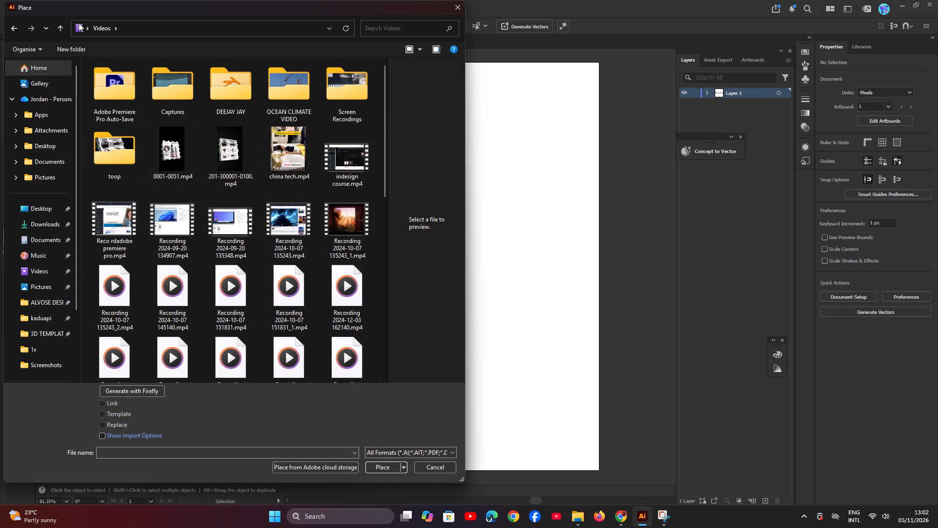
{"action": "left_click", "coordinate": [11, 26]}
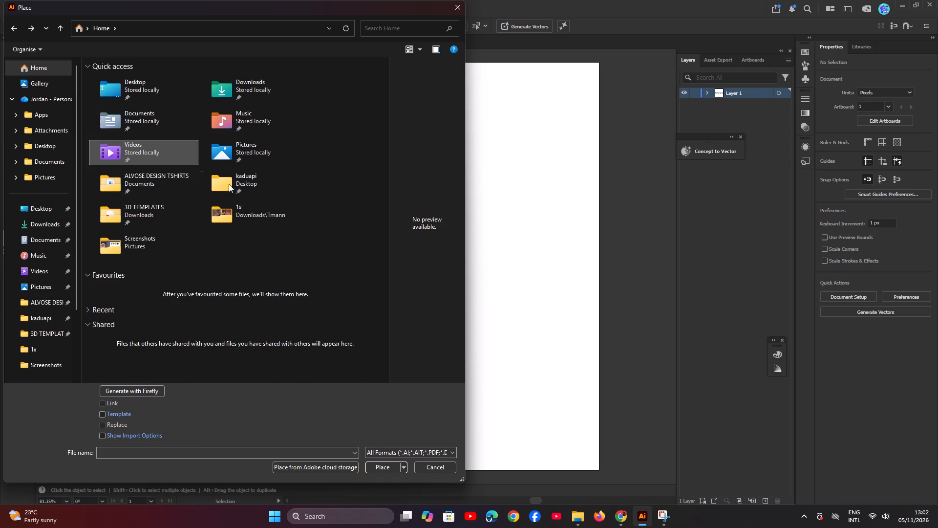
Place colour scheme.png from the Pictures Screenshots folder as a linked image on the lower part of the artboard, below the circles.
{"action": "left_click", "coordinate": [129, 244]}
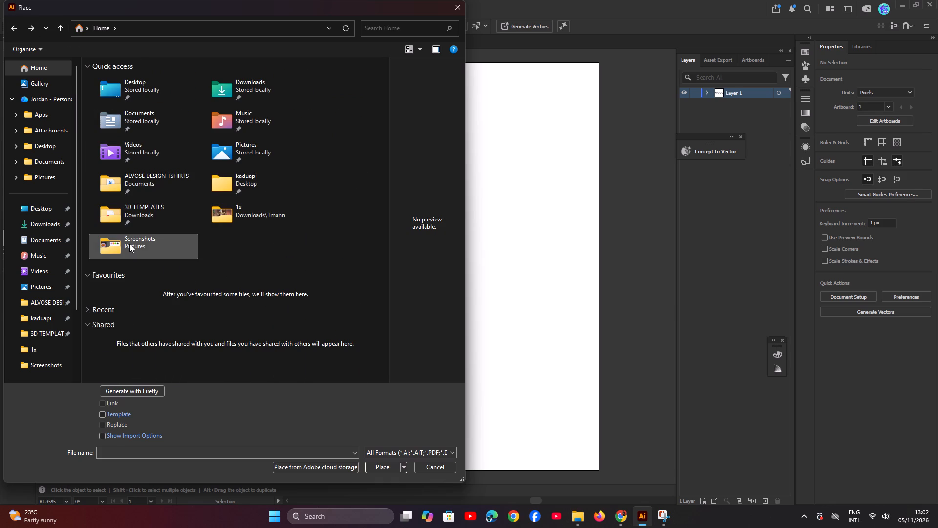
{"action": "left_click", "coordinate": [129, 244]}
{"action": "left_click", "coordinate": [129, 244]}
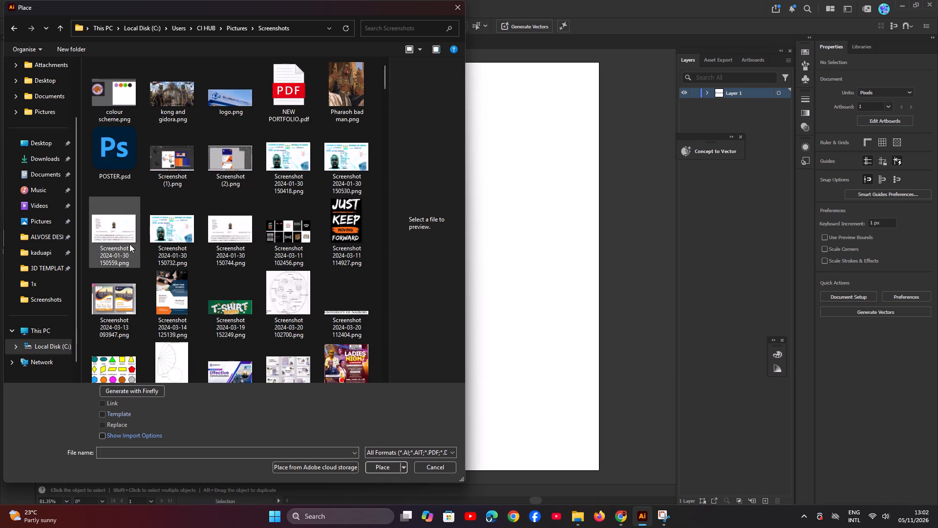
{"action": "left_click", "coordinate": [105, 113]}
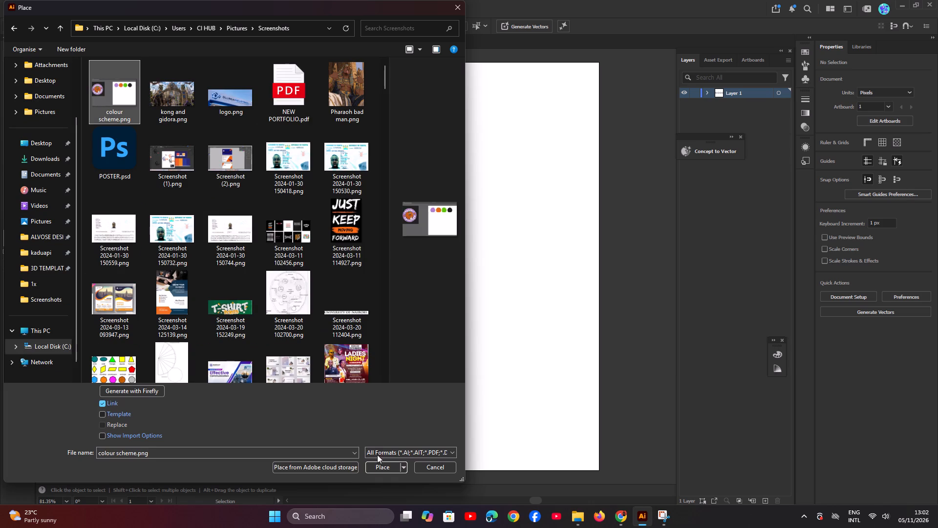
{"action": "left_click", "coordinate": [378, 467]}
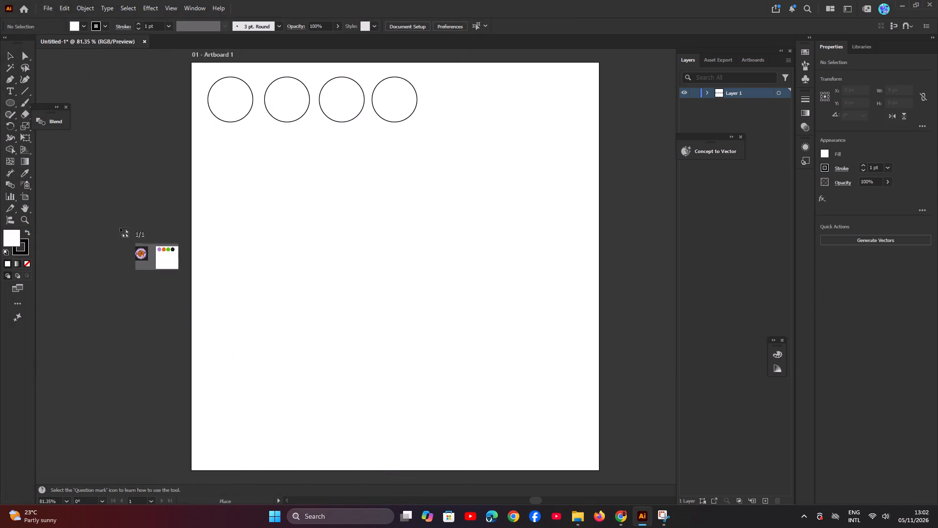
{"action": "left_click", "coordinate": [217, 263]}
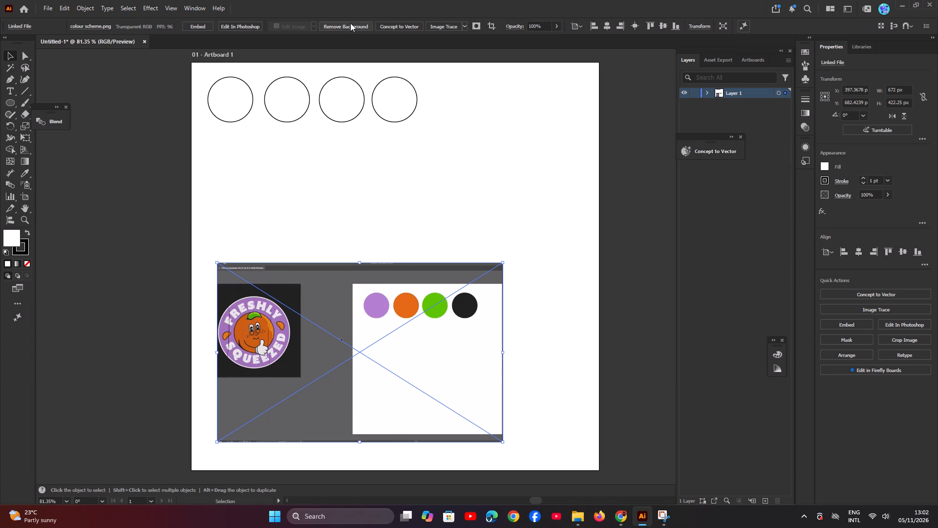
Colour the first circle purple and the second orange by sampling the matching palette circles in the placed image with the Eyedropper.
{"action": "left_click", "coordinate": [243, 105]}
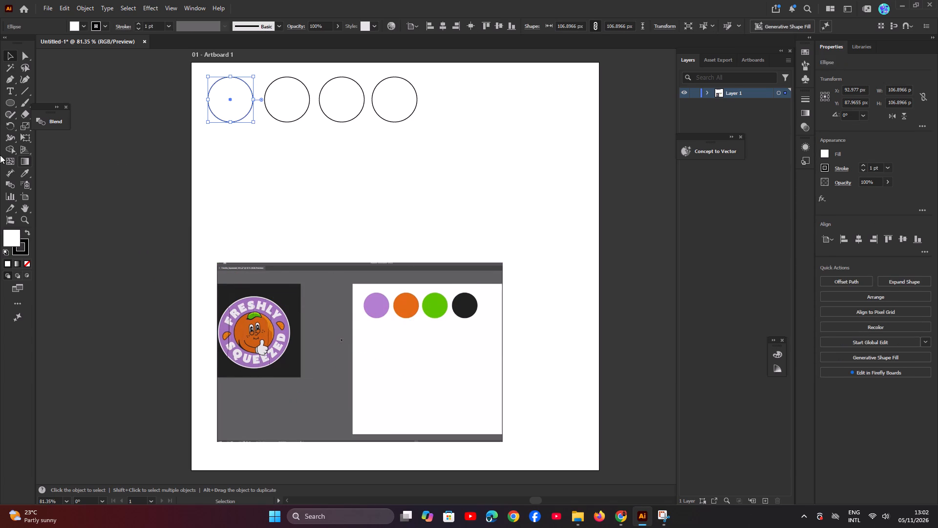
{"action": "left_click", "coordinate": [22, 173]}
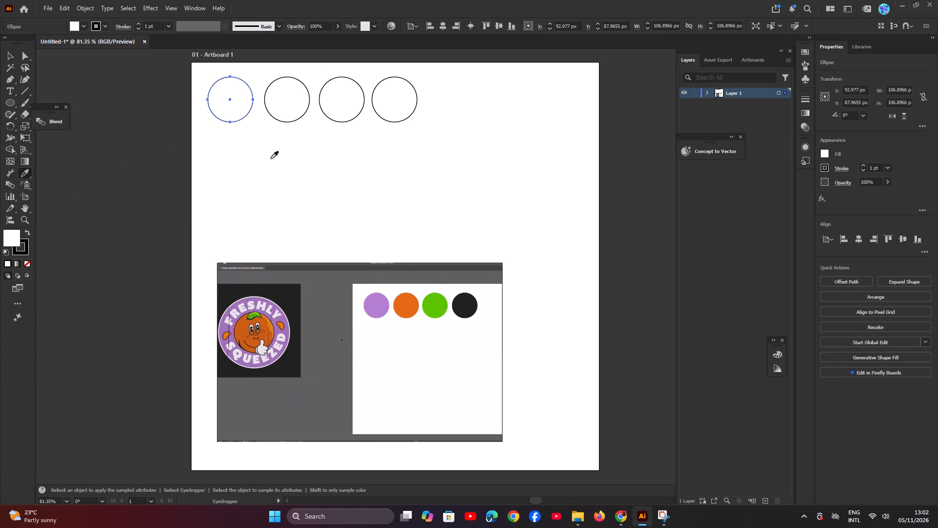
{"action": "left_click", "coordinate": [374, 304]}
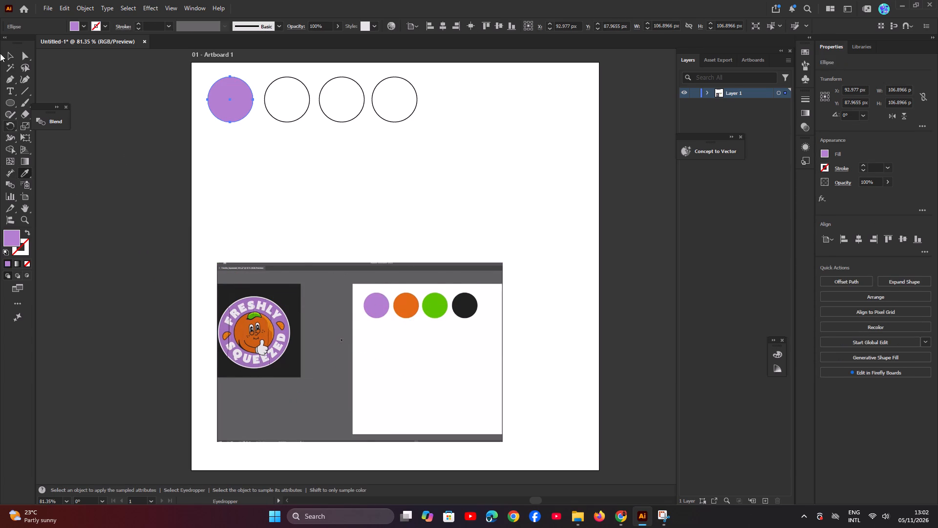
{"action": "left_click", "coordinate": [11, 57]}
{"action": "left_click", "coordinate": [276, 96]}
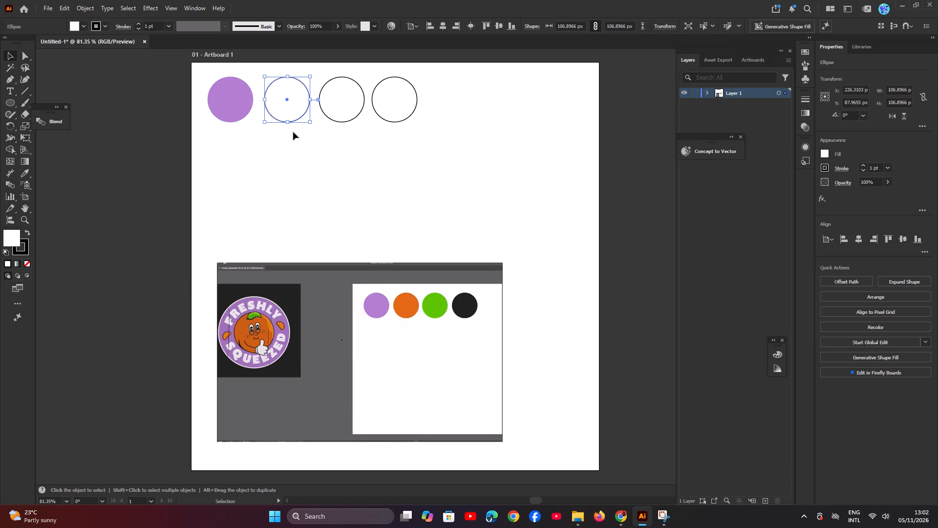
{"action": "left_click", "coordinate": [24, 171]}
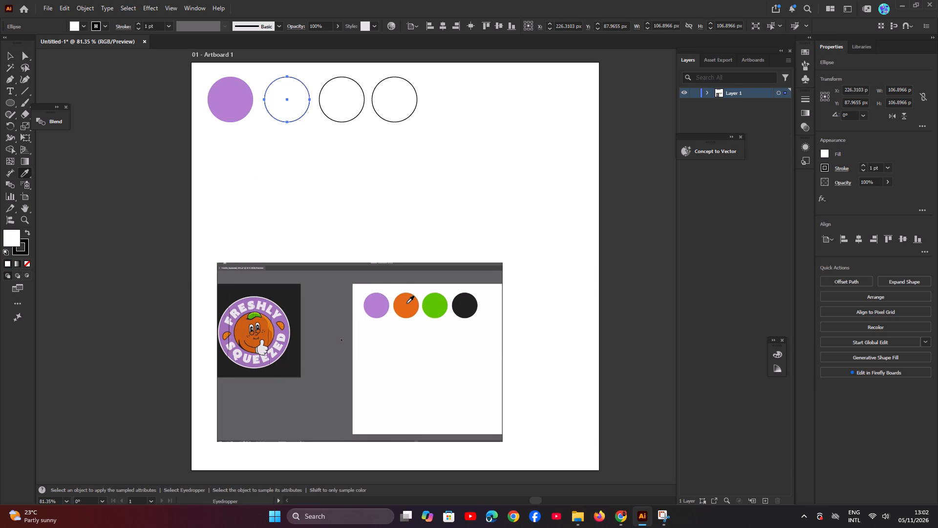
{"action": "left_click", "coordinate": [406, 303]}
Colour the third circle green and the fourth near-black by sampling the placed image's palette with the Eyedropper, and deselect everything.
{"action": "key", "text": "v"}
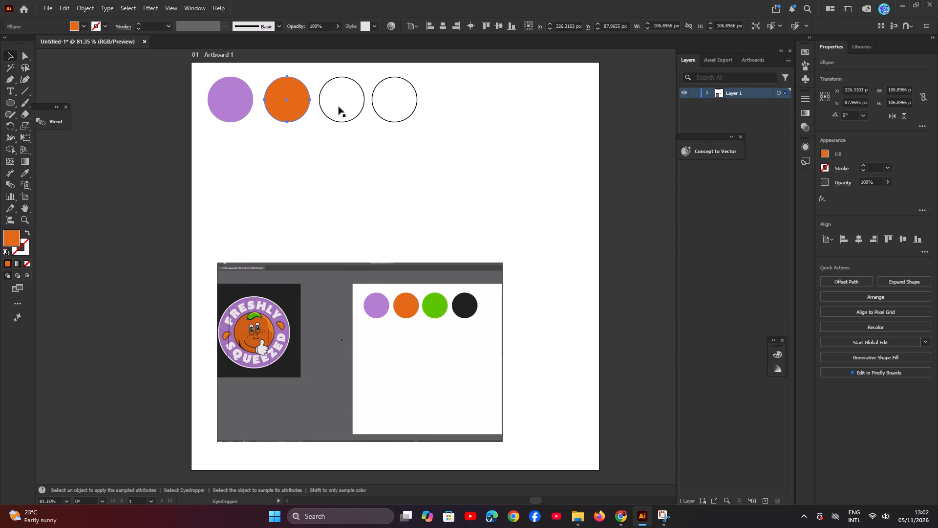
{"action": "left_click", "coordinate": [341, 102]}
{"action": "key", "text": "i"}
{"action": "left_click", "coordinate": [441, 305]}
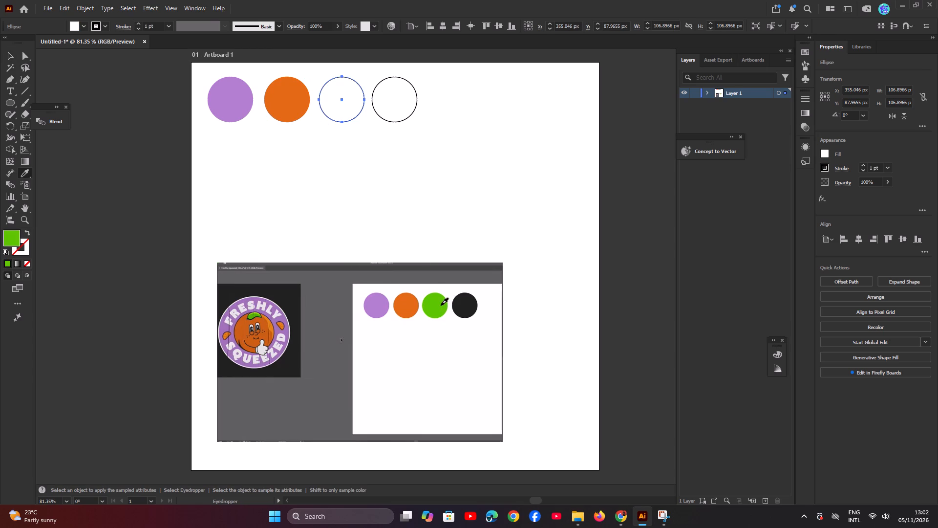
{"action": "key", "text": "v"}
{"action": "left_click", "coordinate": [388, 100]}
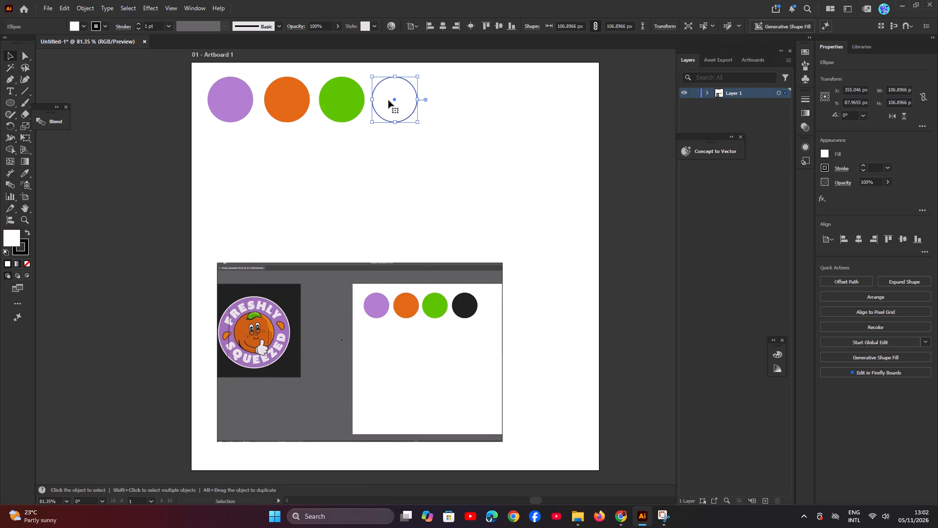
{"action": "key", "text": "i"}
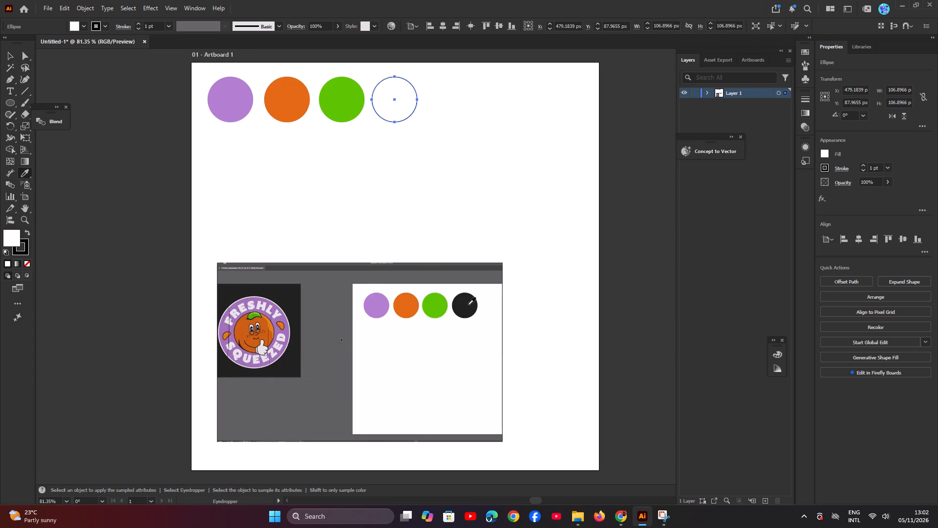
{"action": "left_click", "coordinate": [467, 305]}
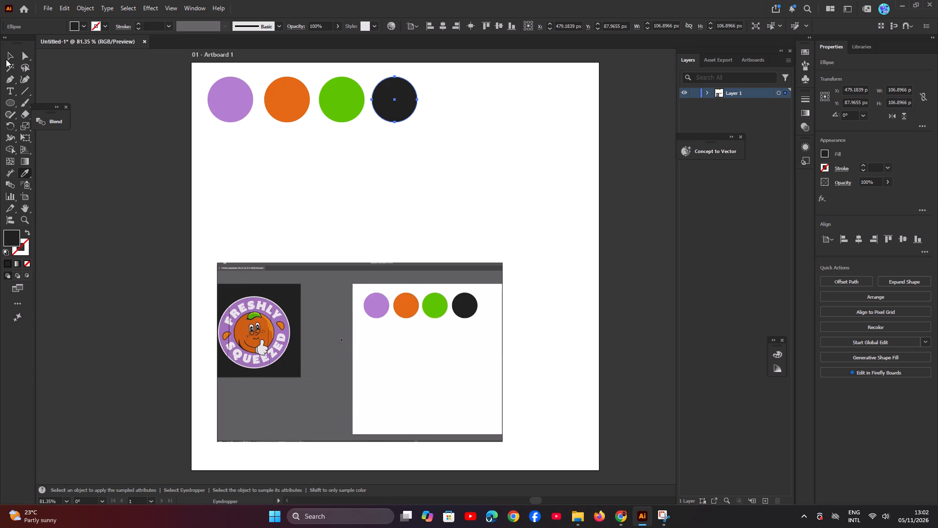
{"action": "left_click", "coordinate": [6, 55]}
{"action": "left_click", "coordinate": [367, 185]}
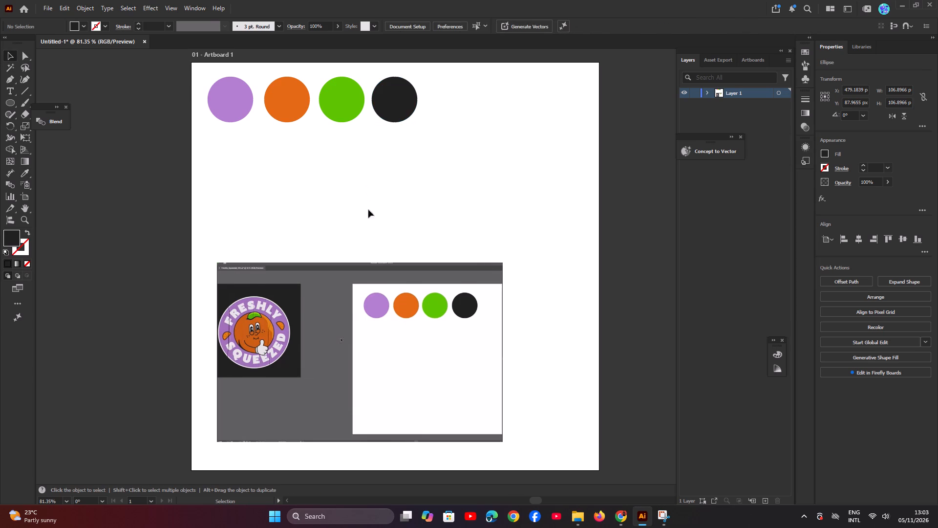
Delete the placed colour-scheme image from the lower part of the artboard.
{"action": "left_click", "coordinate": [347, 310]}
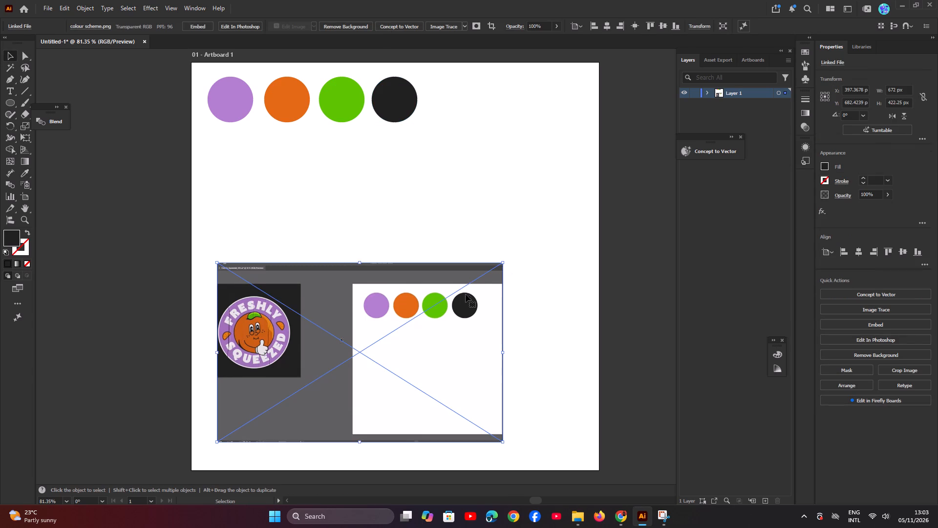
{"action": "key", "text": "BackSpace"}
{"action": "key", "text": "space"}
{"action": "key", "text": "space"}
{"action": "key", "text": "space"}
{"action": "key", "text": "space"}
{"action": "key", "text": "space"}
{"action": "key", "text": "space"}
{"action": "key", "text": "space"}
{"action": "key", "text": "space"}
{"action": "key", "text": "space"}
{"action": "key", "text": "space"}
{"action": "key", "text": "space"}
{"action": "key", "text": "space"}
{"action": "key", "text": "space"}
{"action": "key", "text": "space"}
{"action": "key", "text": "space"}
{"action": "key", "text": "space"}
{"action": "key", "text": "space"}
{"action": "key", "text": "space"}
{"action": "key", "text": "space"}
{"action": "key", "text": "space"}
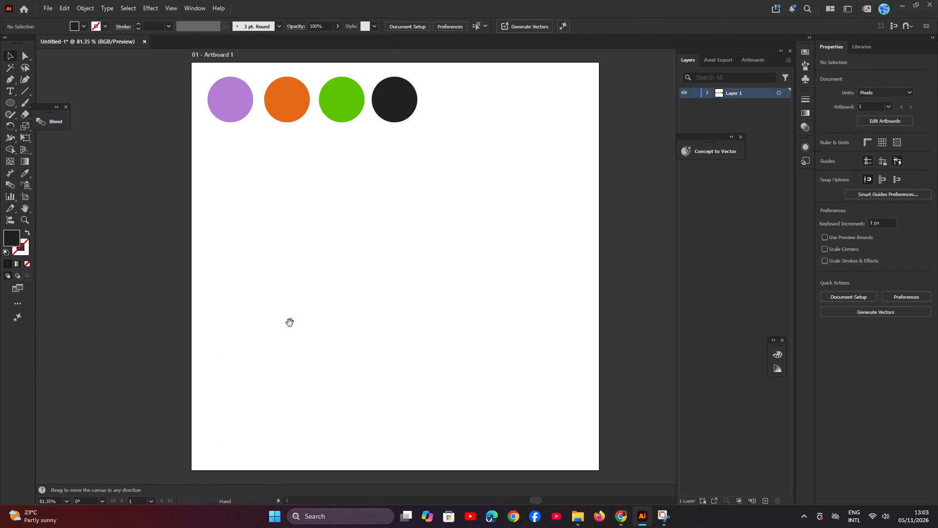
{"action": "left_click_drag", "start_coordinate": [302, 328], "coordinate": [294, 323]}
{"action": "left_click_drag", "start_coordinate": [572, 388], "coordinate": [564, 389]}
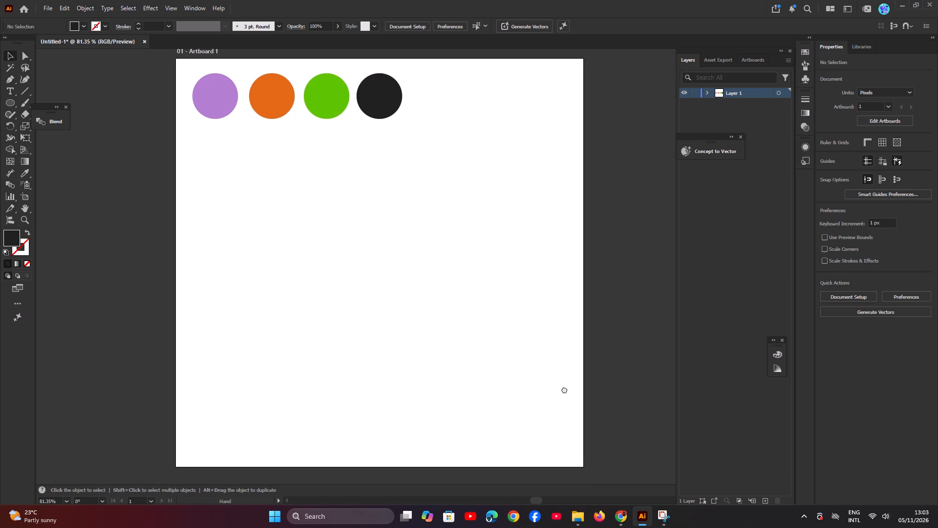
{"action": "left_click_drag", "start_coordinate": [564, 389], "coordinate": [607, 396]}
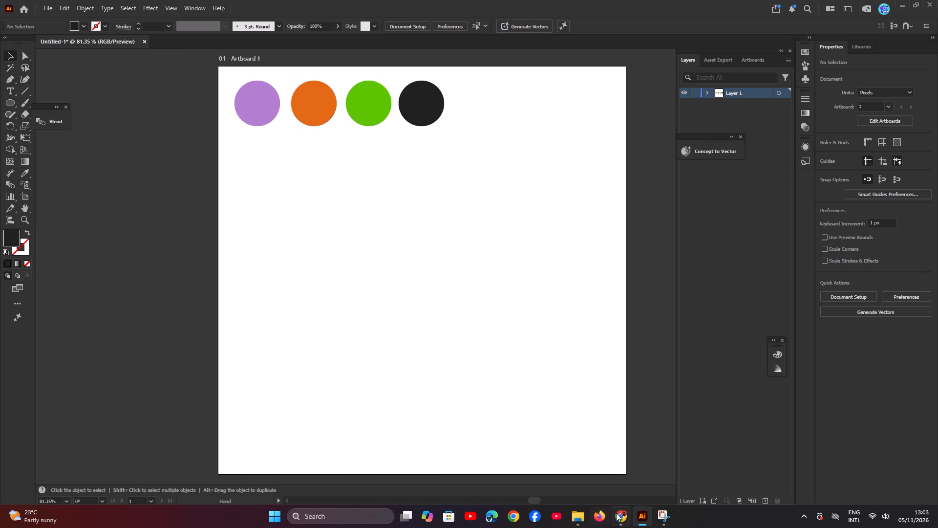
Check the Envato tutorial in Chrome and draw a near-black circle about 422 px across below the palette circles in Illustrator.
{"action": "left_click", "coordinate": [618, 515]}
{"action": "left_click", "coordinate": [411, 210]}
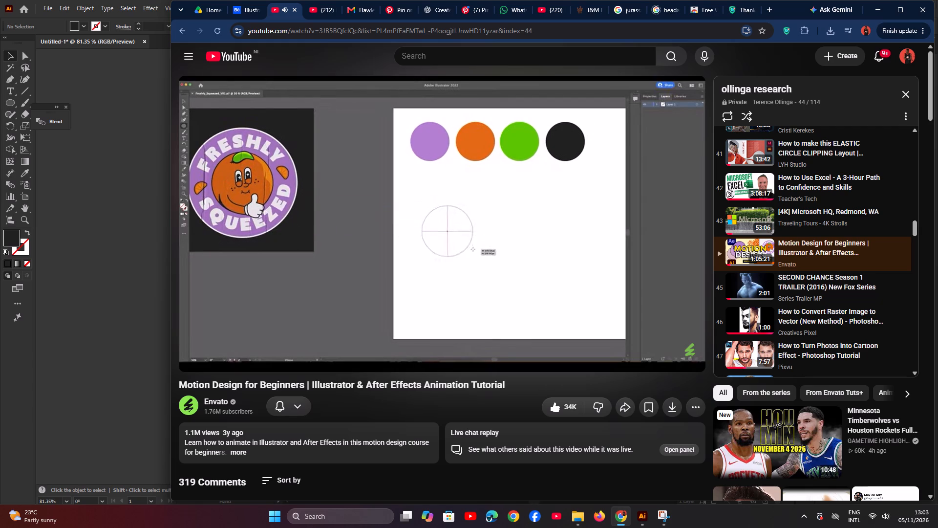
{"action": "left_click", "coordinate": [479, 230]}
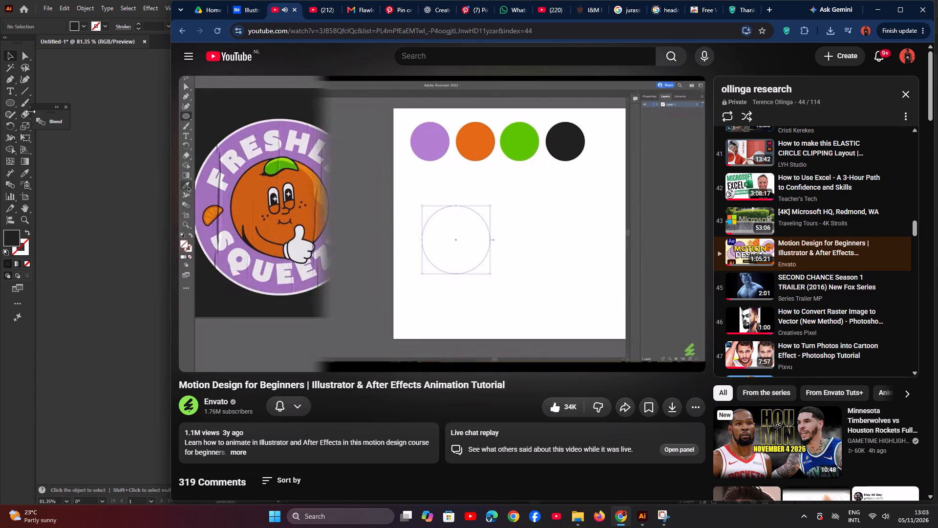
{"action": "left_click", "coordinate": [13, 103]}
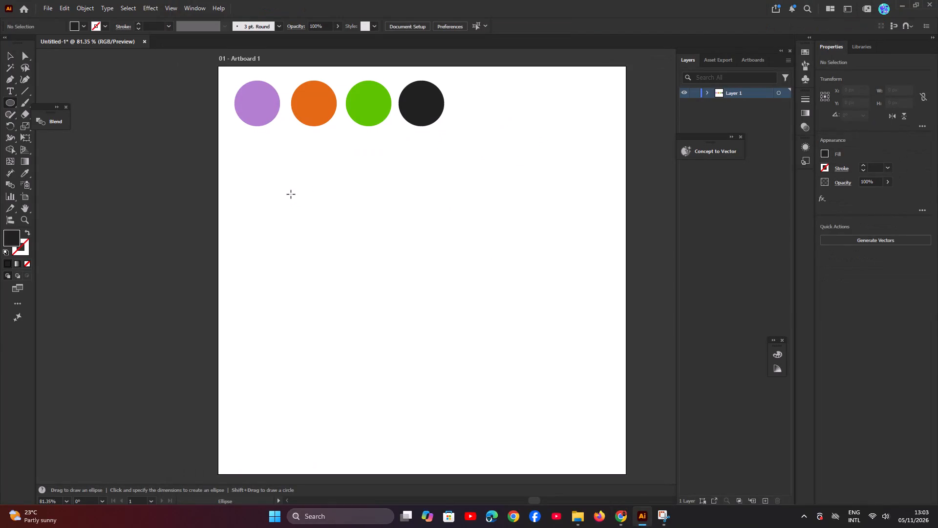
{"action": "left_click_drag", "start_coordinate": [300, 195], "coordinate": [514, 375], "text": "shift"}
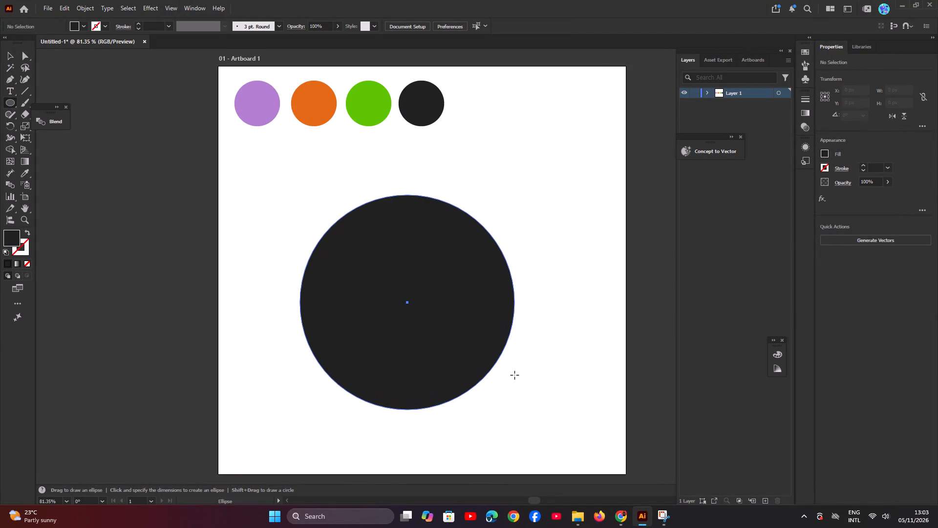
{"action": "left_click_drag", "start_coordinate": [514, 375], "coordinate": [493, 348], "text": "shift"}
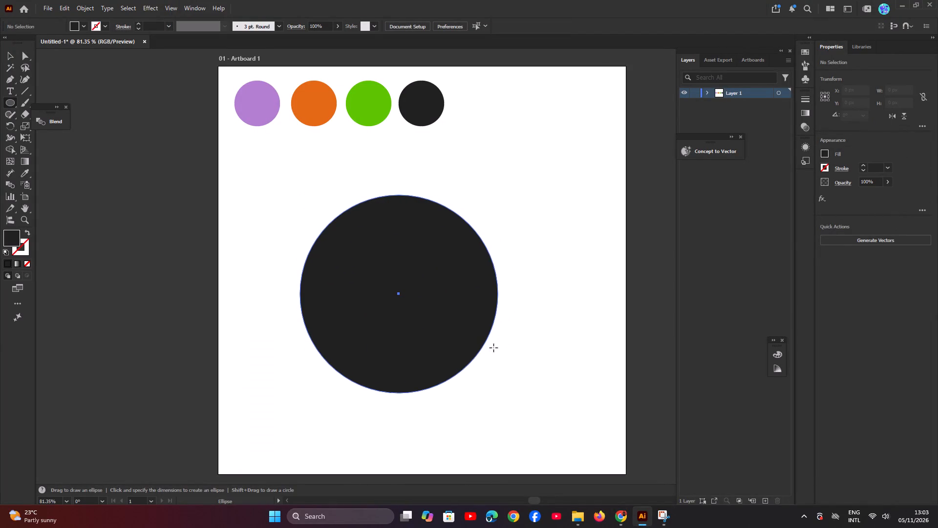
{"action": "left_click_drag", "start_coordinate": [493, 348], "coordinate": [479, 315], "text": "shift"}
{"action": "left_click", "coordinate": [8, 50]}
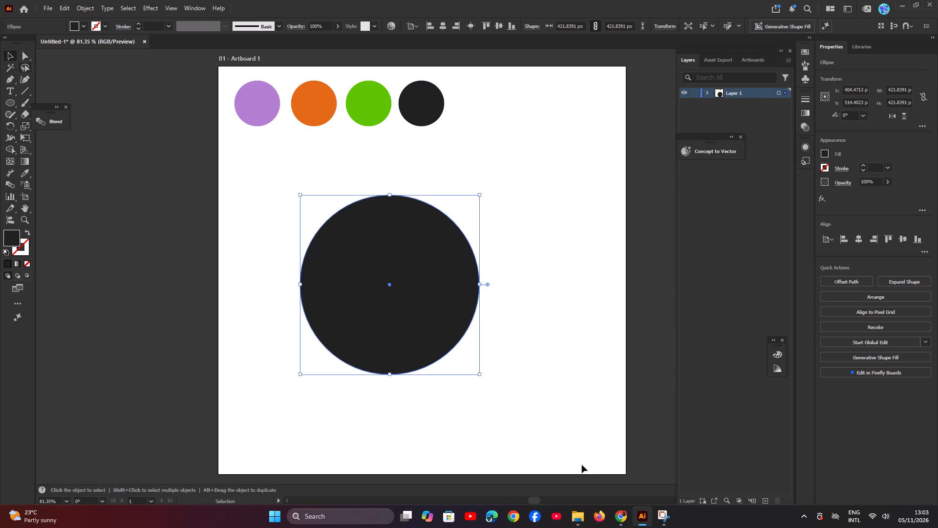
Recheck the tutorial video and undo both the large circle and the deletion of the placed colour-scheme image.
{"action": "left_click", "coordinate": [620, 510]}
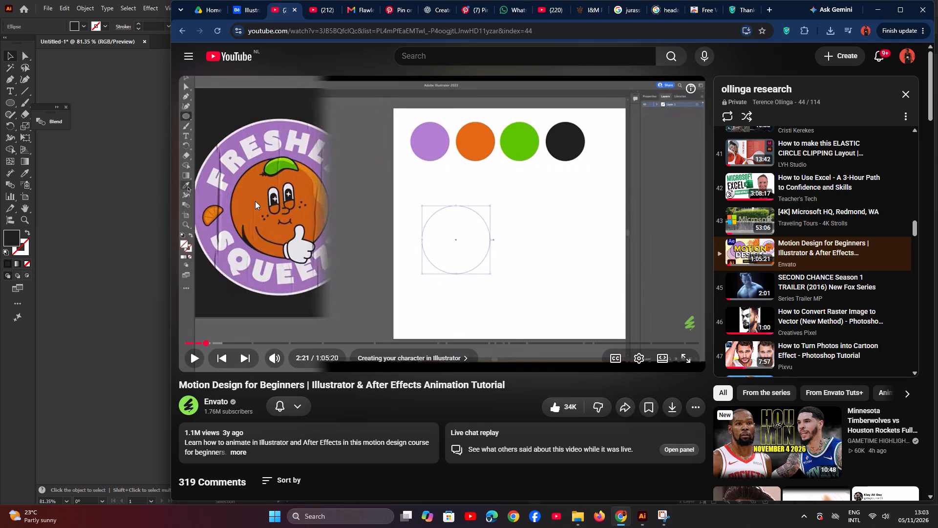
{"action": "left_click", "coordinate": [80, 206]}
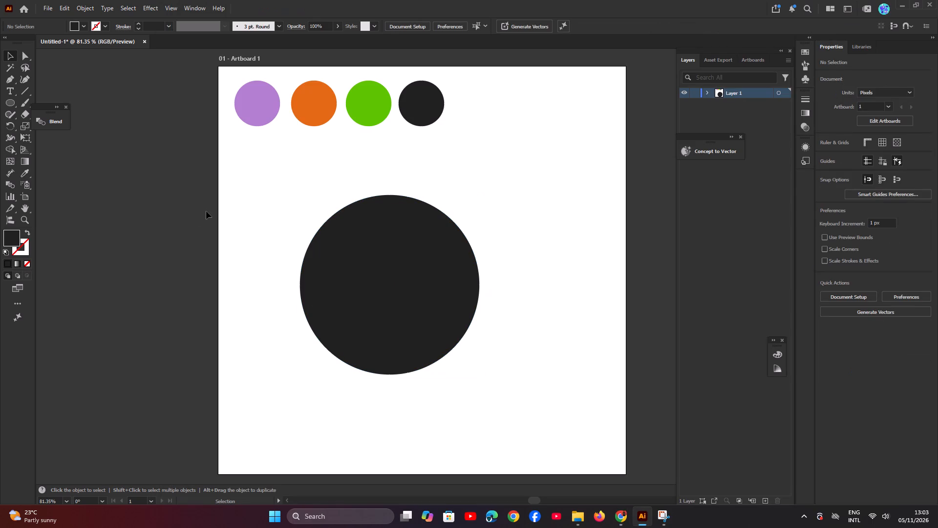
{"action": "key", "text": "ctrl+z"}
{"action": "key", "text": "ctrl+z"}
Move the placed colour-scheme image off the artboard, just beyond its left edge, centred at about X -357, Y 432 px.
{"action": "left_click_drag", "start_coordinate": [371, 360], "coordinate": [301, 343]}
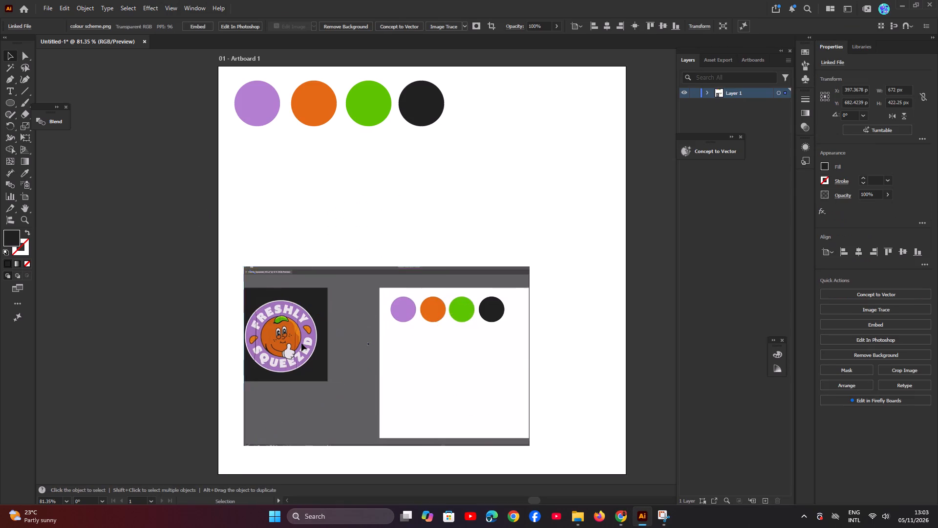
{"action": "left_click_drag", "start_coordinate": [301, 343], "coordinate": [164, 286]}
{"action": "key", "text": "space"}
{"action": "key", "text": "space"}
{"action": "key", "text": "space"}
{"action": "key", "text": "space"}
{"action": "key", "text": "space"}
{"action": "key", "text": "space"}
{"action": "key", "text": "space"}
{"action": "key", "text": "space"}
{"action": "key", "text": "space"}
{"action": "key", "text": "space"}
{"action": "key", "text": "space"}
{"action": "key", "text": "space"}
{"action": "key", "text": "space"}
{"action": "key", "text": "space"}
{"action": "key", "text": "space"}
{"action": "key", "text": "space"}
{"action": "key", "text": "space"}
{"action": "key", "text": "space"}
{"action": "left_click_drag", "start_coordinate": [373, 422], "coordinate": [513, 421]}
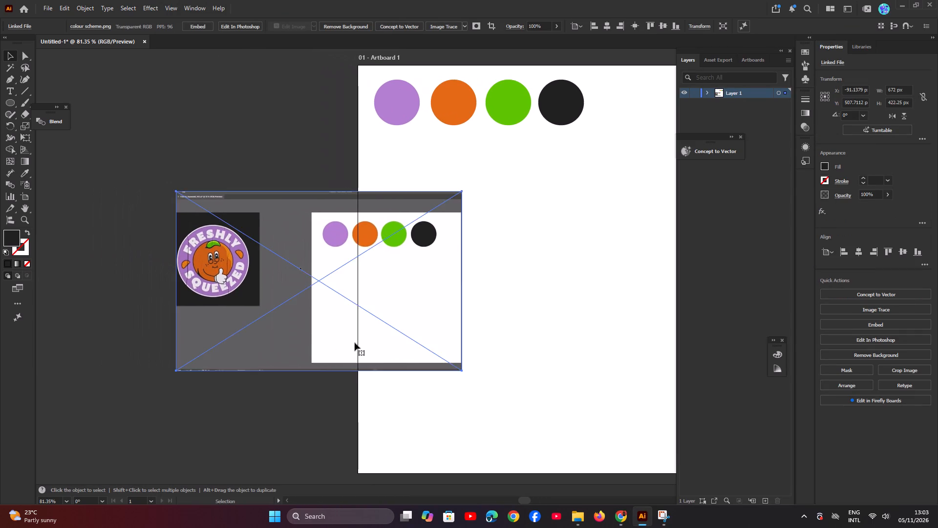
{"action": "left_click_drag", "start_coordinate": [352, 338], "coordinate": [247, 305]}
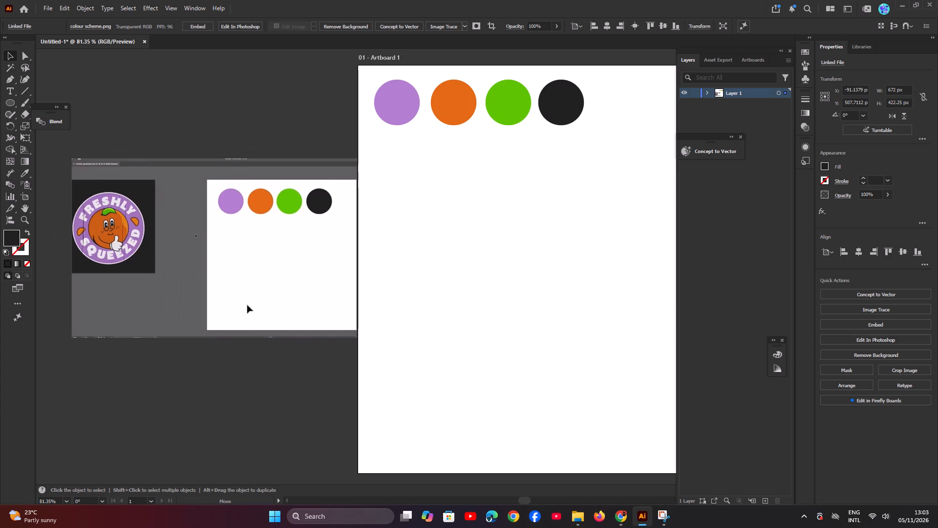
{"action": "left_click_drag", "start_coordinate": [247, 305], "coordinate": [232, 307]}
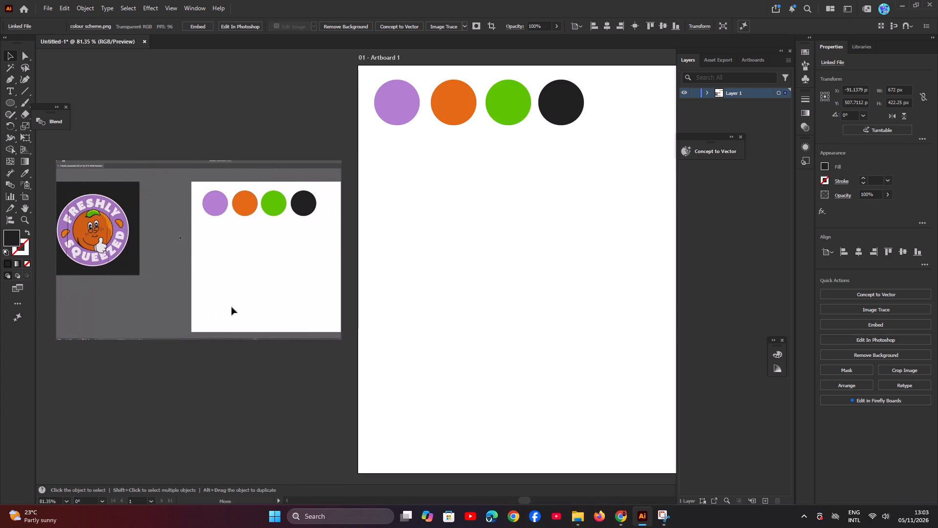
{"action": "left_click_drag", "start_coordinate": [232, 307], "coordinate": [237, 308]}
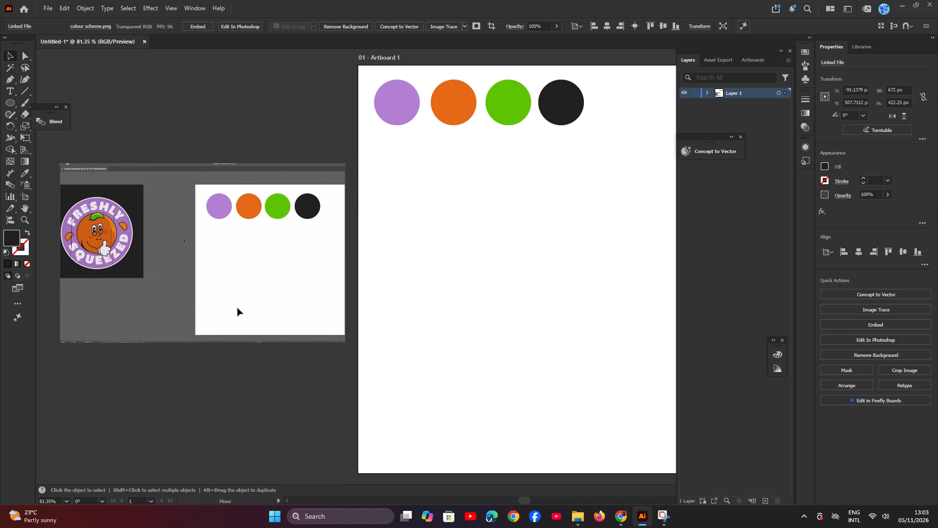
{"action": "left_click_drag", "start_coordinate": [237, 308], "coordinate": [239, 306]}
Draw a near-black circle about 431 px across on the artboard below the four palette circles with the Ellipse tool.
{"action": "key", "text": "space"}
{"action": "key", "text": "space"}
{"action": "key", "text": "space"}
{"action": "key", "text": "space"}
{"action": "key", "text": "space"}
{"action": "key", "text": "space"}
{"action": "key", "text": "space"}
{"action": "key", "text": "space"}
{"action": "key", "text": "space"}
{"action": "key", "text": "space"}
{"action": "key", "text": "space"}
{"action": "key", "text": "space"}
{"action": "key", "text": "space"}
{"action": "key", "text": "space"}
{"action": "key", "text": "space"}
{"action": "key", "text": "space"}
{"action": "key", "text": "space"}
{"action": "key", "text": "space"}
{"action": "key", "text": "space"}
{"action": "key", "text": "space"}
{"action": "left_click_drag", "start_coordinate": [472, 384], "coordinate": [444, 380]}
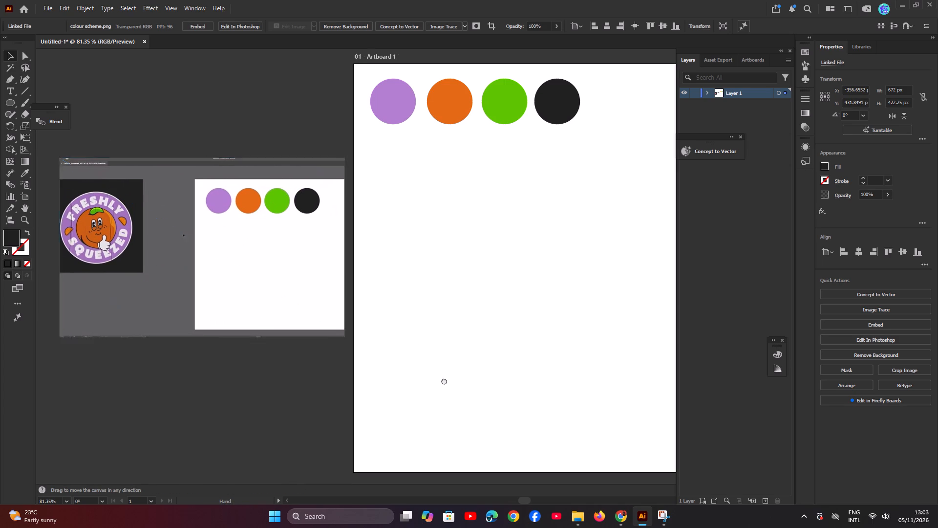
{"action": "left_click_drag", "start_coordinate": [444, 380], "coordinate": [383, 389]}
{"action": "left_click", "coordinate": [5, 102]}
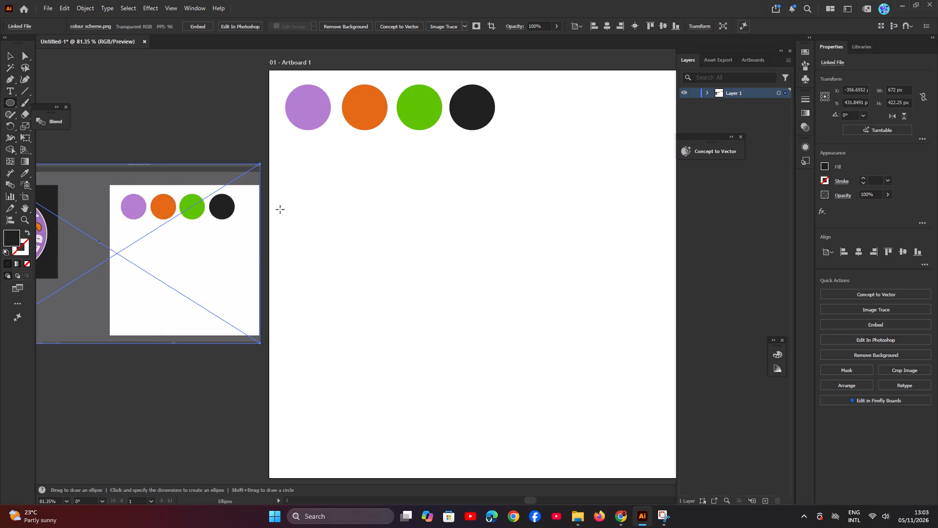
{"action": "left_click_drag", "start_coordinate": [331, 209], "coordinate": [543, 364], "text": "shift"}
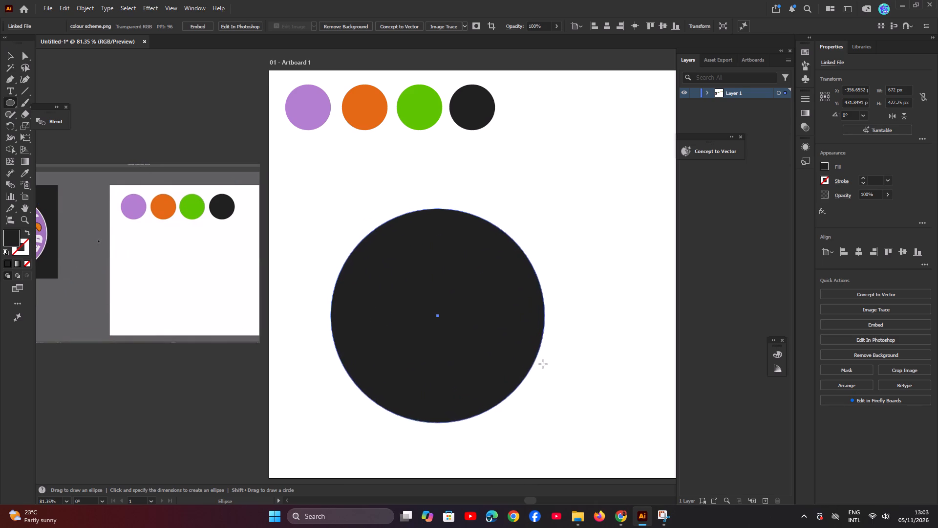
{"action": "left_click_drag", "start_coordinate": [543, 364], "coordinate": [514, 337], "text": "shift"}
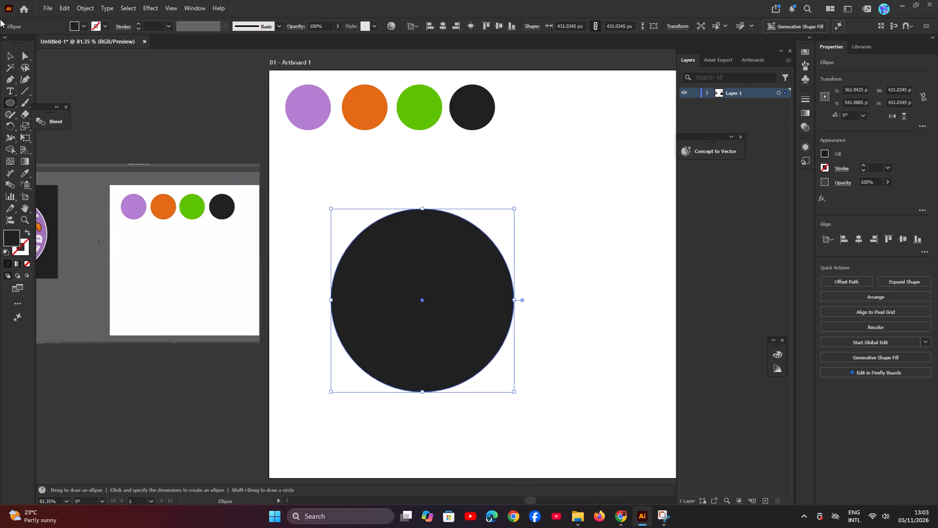
{"action": "left_click", "coordinate": [5, 53]}
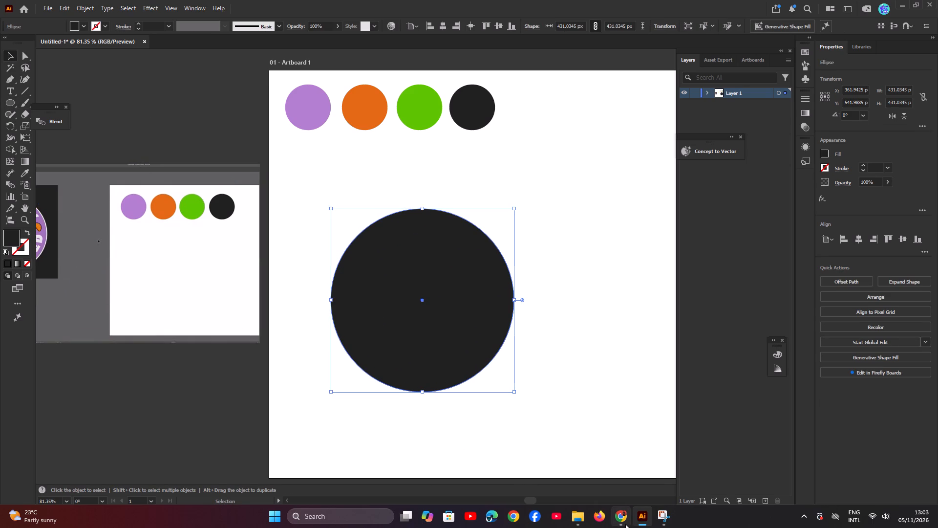
Check the tutorial in Chrome and colour the large circle orange in Illustrator by sampling the orange palette circle with the Eyedropper.
{"action": "left_click", "coordinate": [625, 521]}
{"action": "left_click", "coordinate": [508, 272]}
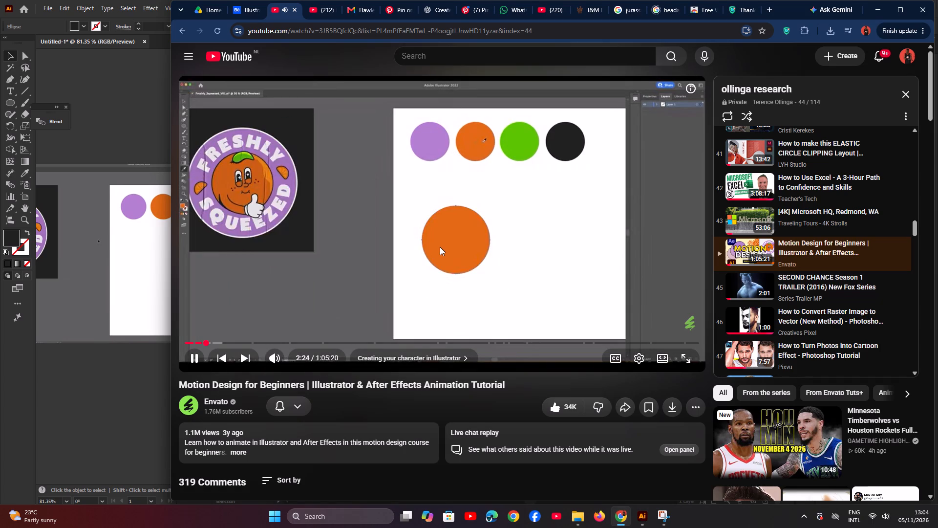
{"action": "left_click", "coordinate": [376, 256]}
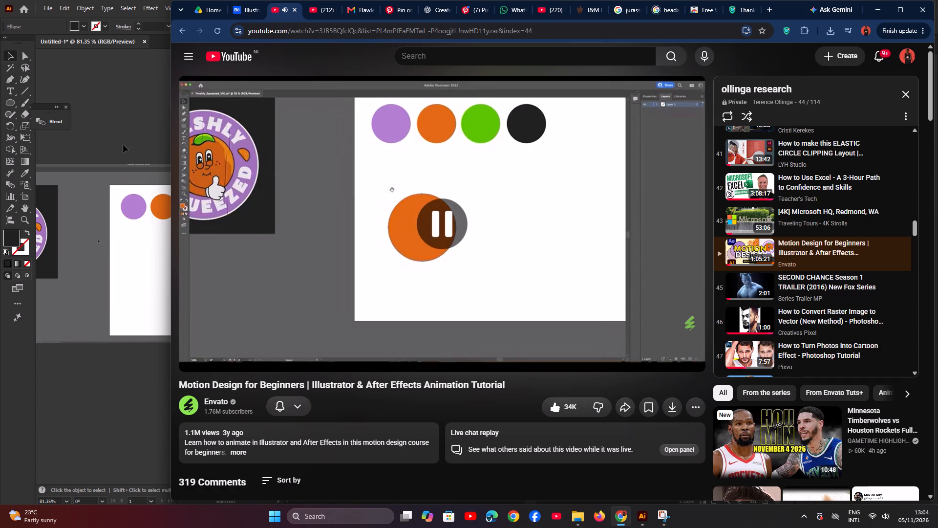
{"action": "left_click", "coordinate": [120, 135]}
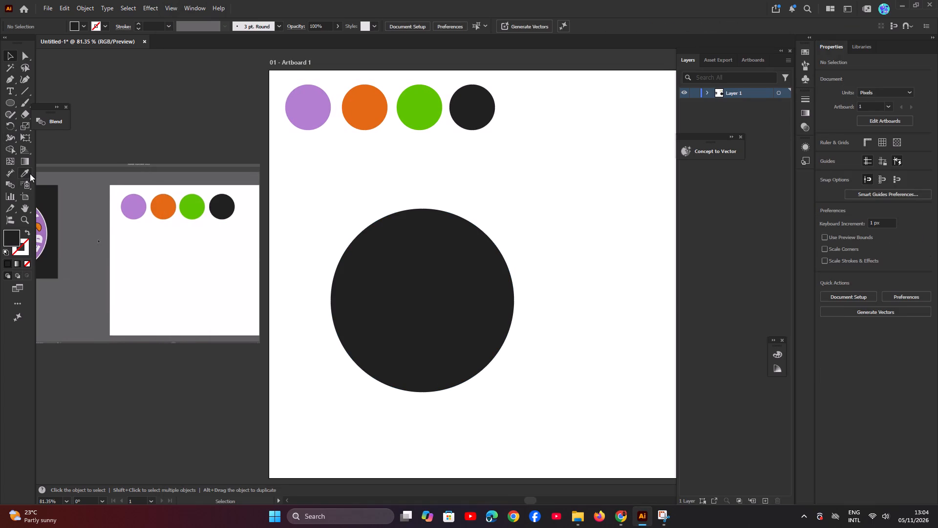
{"action": "left_click", "coordinate": [29, 174]}
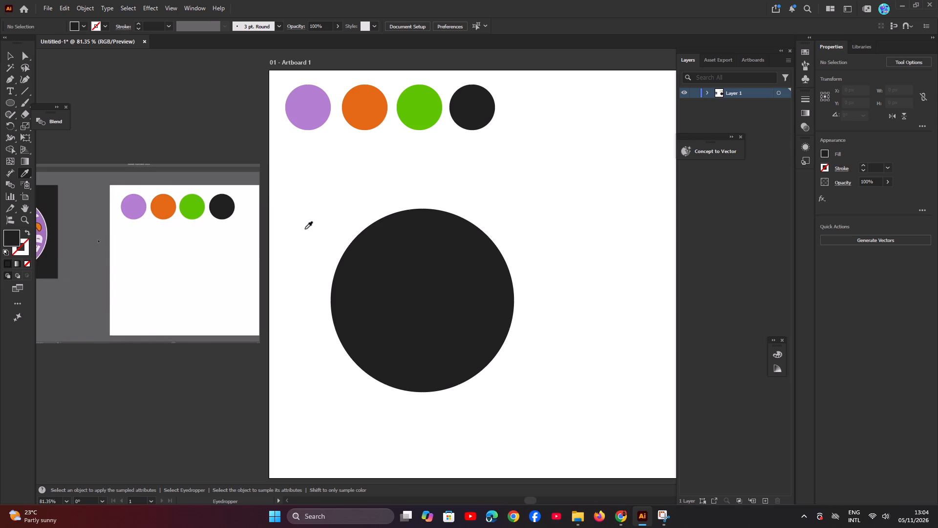
{"action": "key", "text": "v"}
{"action": "left_click", "coordinate": [413, 273]}
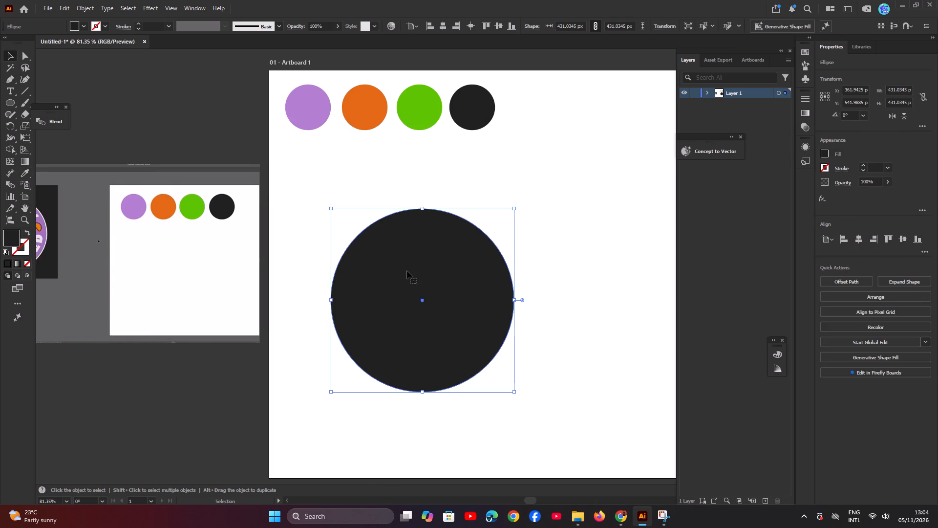
{"action": "key", "text": "i"}
{"action": "left_click", "coordinate": [366, 100]}
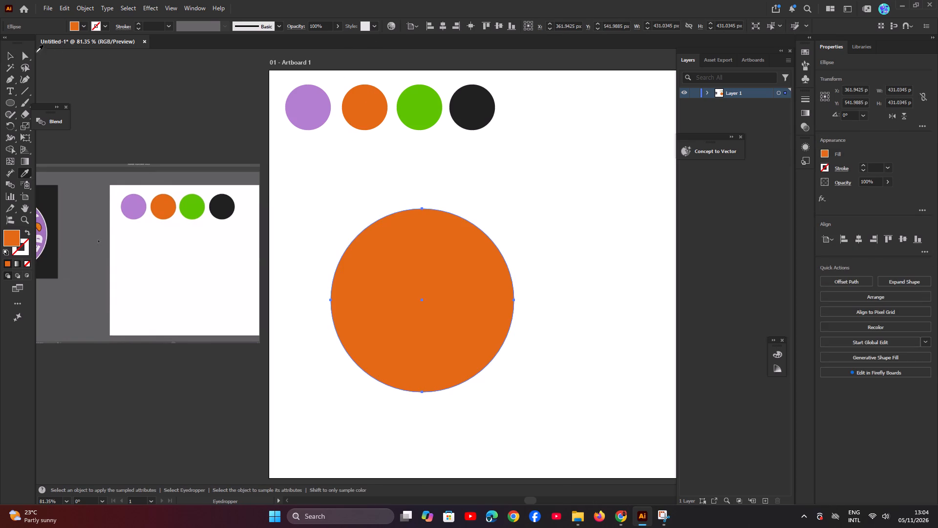
{"action": "left_click", "coordinate": [7, 58]}
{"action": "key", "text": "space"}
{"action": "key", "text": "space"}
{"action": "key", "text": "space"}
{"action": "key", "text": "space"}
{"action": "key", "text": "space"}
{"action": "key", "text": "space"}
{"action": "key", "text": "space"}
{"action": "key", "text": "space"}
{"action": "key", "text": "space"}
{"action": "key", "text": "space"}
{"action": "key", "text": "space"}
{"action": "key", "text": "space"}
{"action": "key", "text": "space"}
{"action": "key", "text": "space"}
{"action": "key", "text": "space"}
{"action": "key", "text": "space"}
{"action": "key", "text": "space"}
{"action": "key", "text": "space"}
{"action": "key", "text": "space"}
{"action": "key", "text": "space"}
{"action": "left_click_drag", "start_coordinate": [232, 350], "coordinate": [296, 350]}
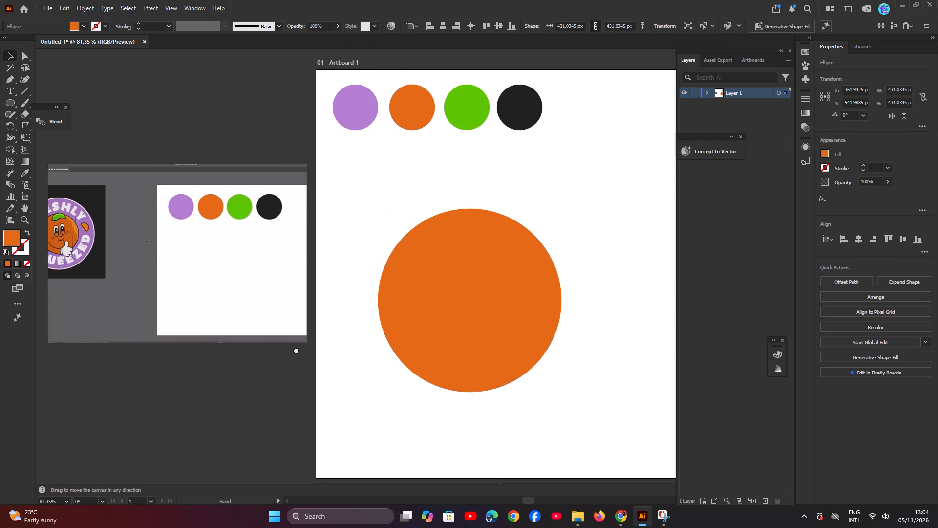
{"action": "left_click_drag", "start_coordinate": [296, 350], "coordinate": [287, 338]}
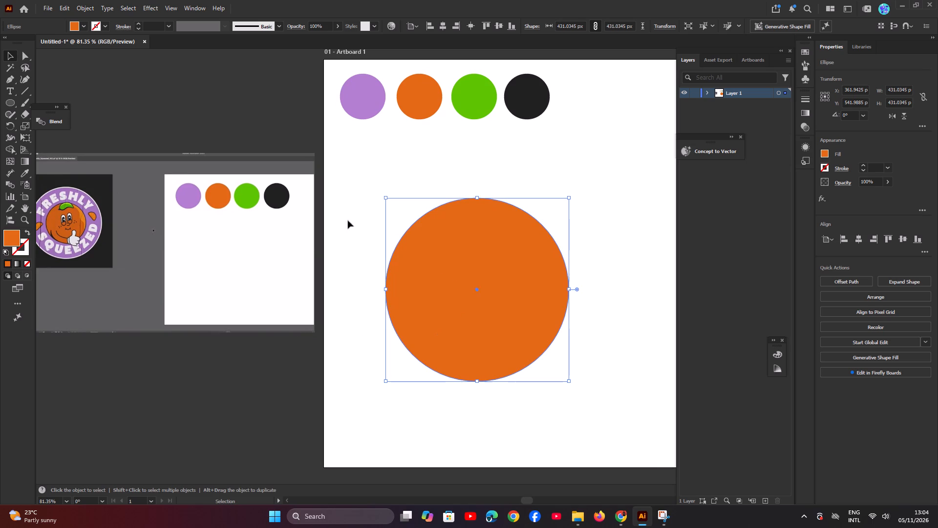
Switch to Chrome and review the tutorial passage on setting the orange circle's outline colour with a hex value.
{"action": "left_click", "coordinate": [620, 516]}
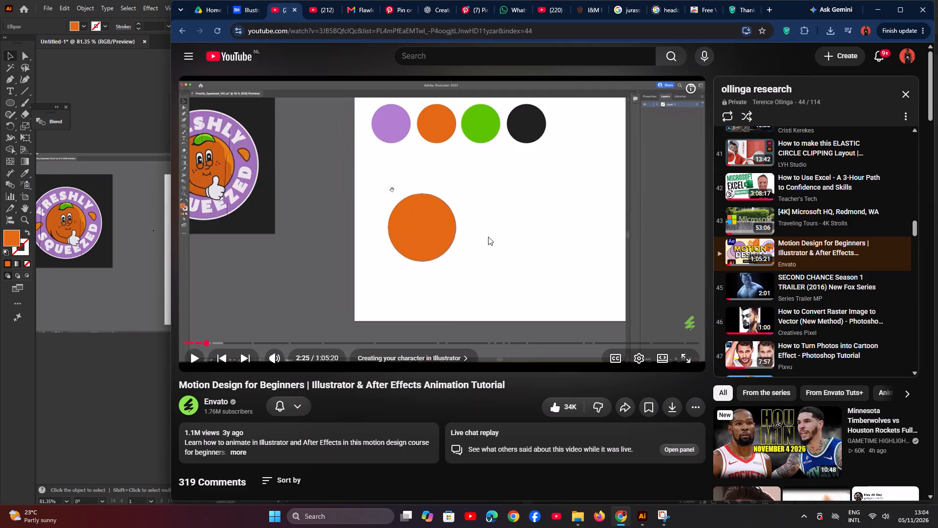
{"action": "left_click", "coordinate": [488, 237]}
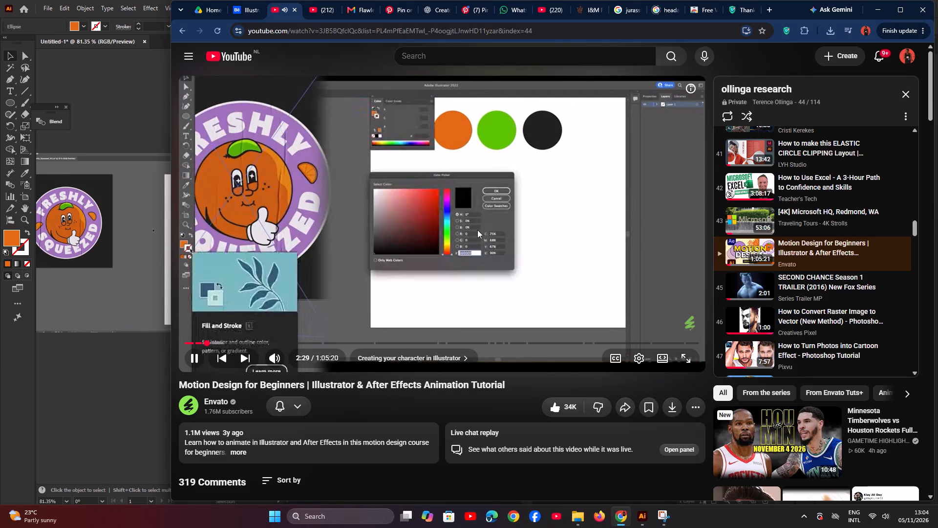
{"action": "left_click", "coordinate": [457, 231]}
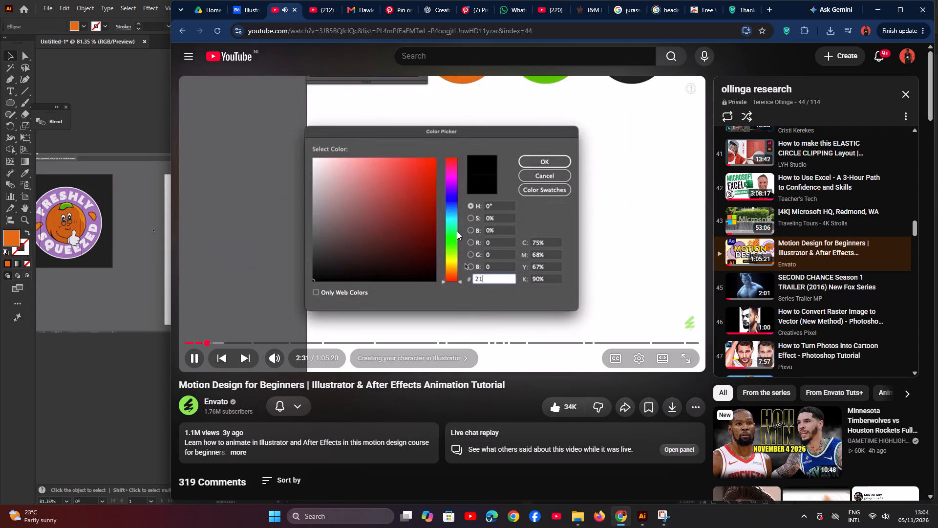
{"action": "key", "text": "Left"}
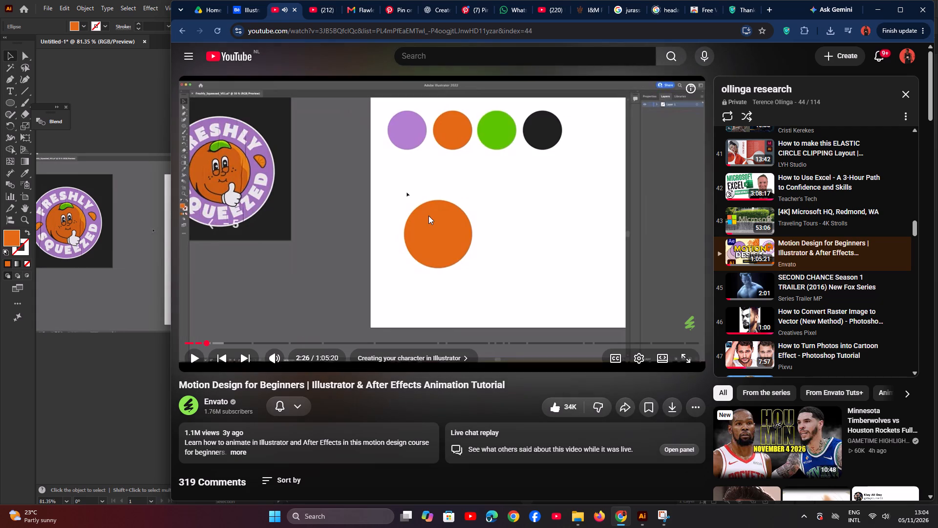
{"action": "left_click", "coordinate": [342, 251]}
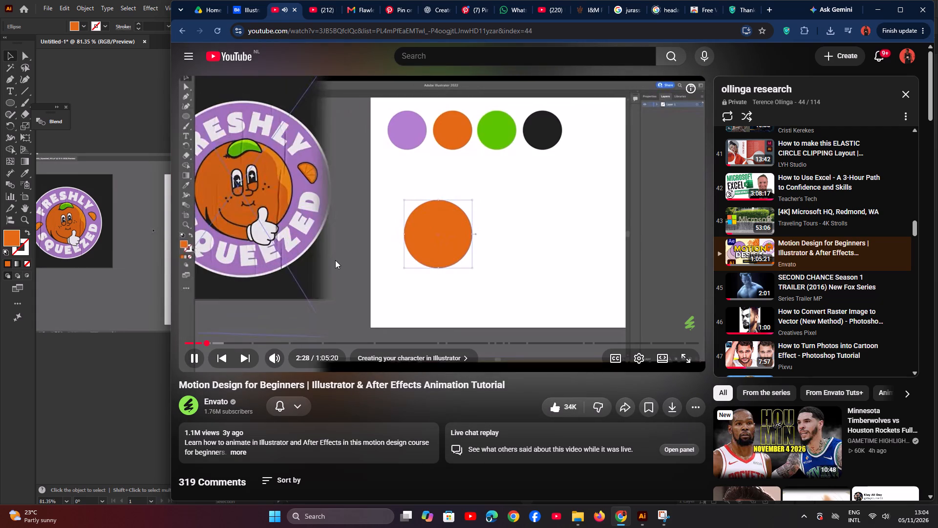
{"action": "left_click", "coordinate": [355, 243]}
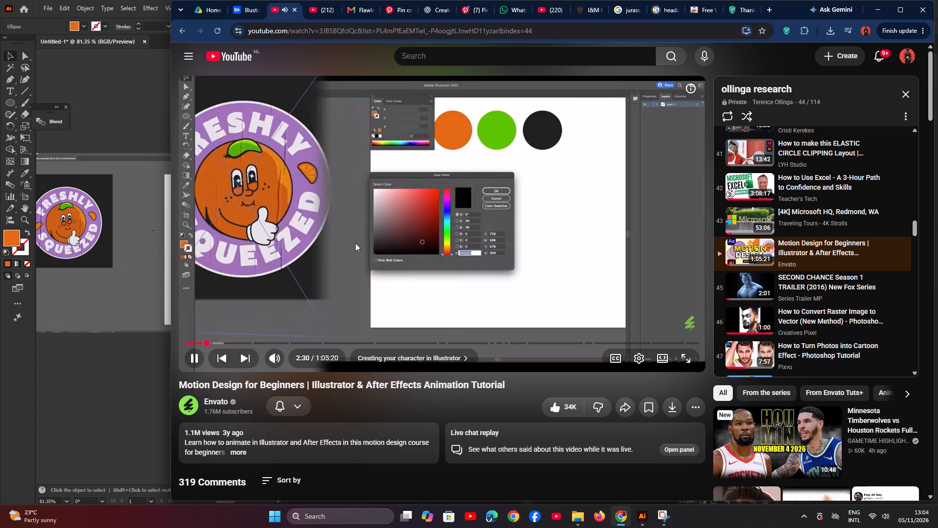
{"action": "left_click", "coordinate": [355, 243]}
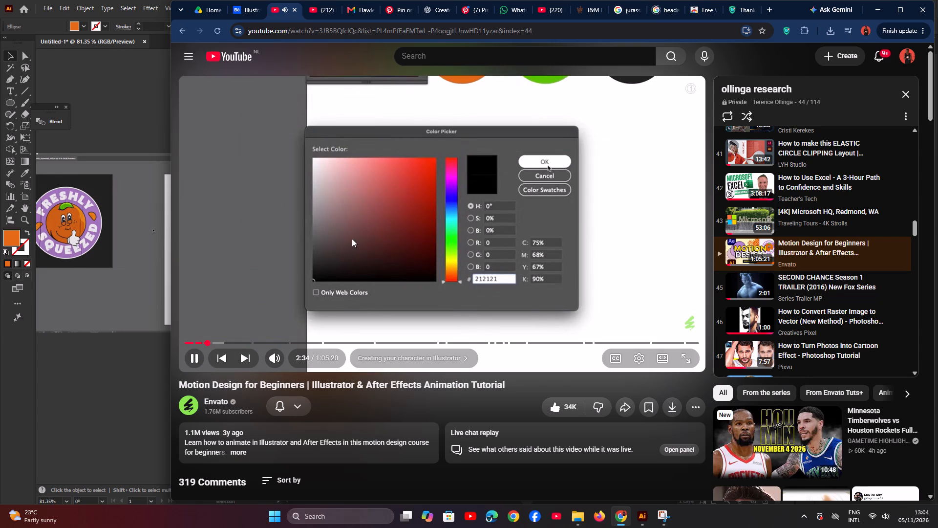
{"action": "left_click", "coordinate": [352, 239]}
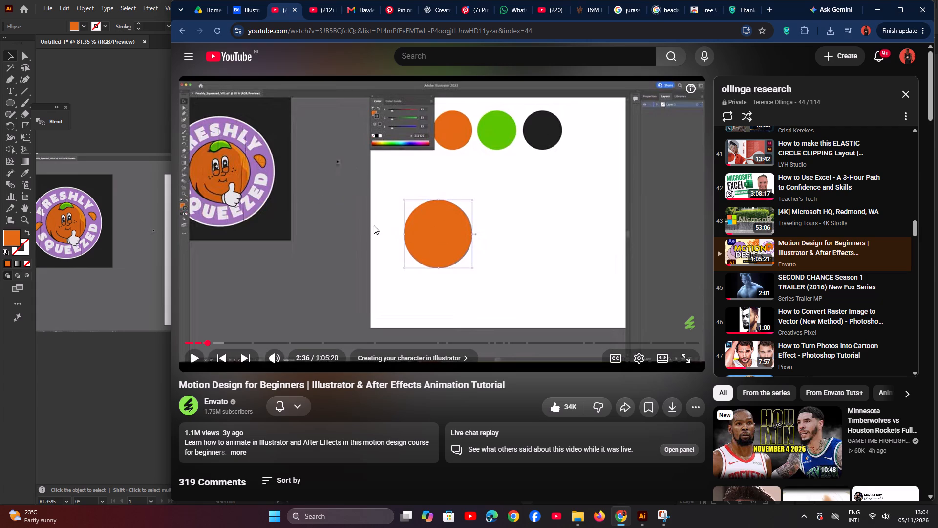
{"action": "key", "text": "Left"}
{"action": "key", "text": "Left"}
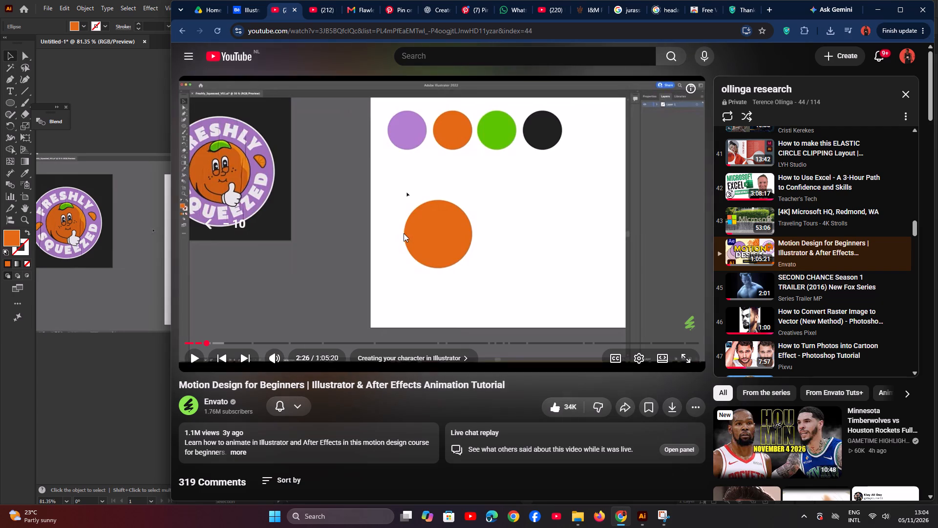
{"action": "left_click", "coordinate": [405, 236]}
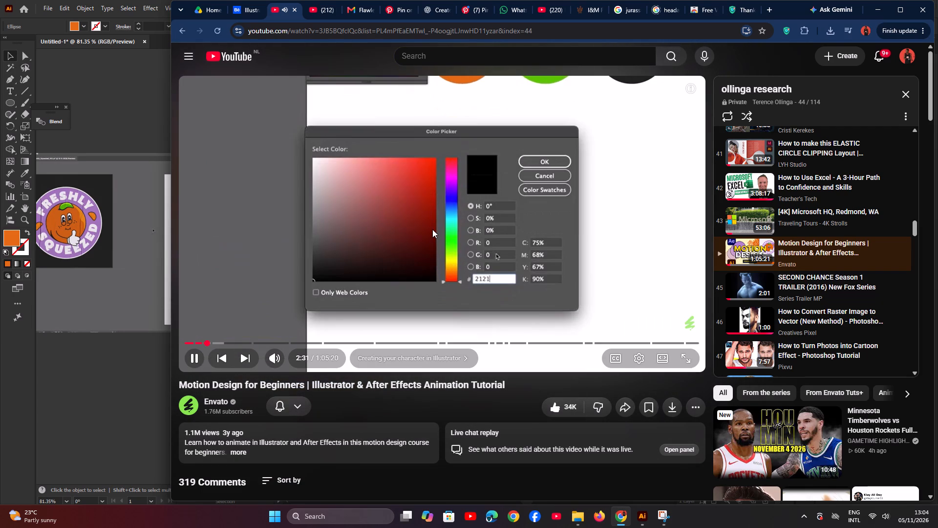
{"action": "left_click", "coordinate": [430, 226]}
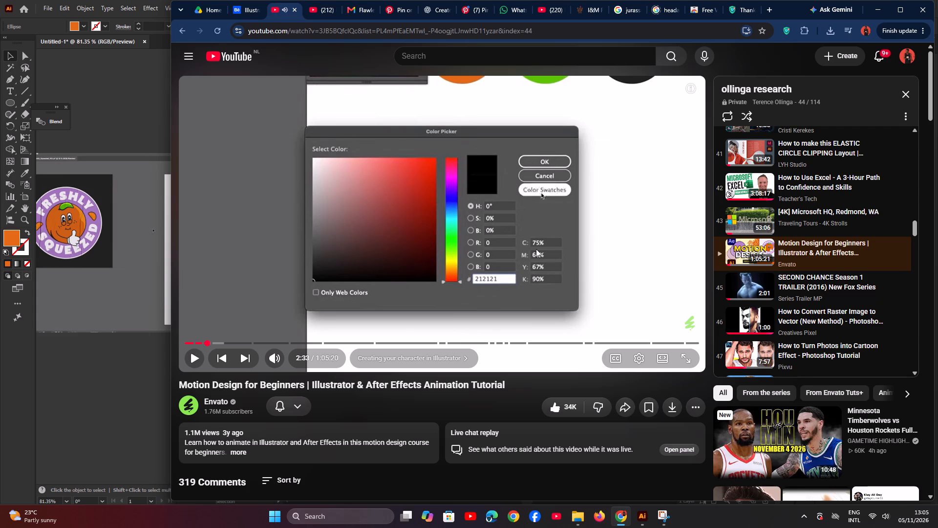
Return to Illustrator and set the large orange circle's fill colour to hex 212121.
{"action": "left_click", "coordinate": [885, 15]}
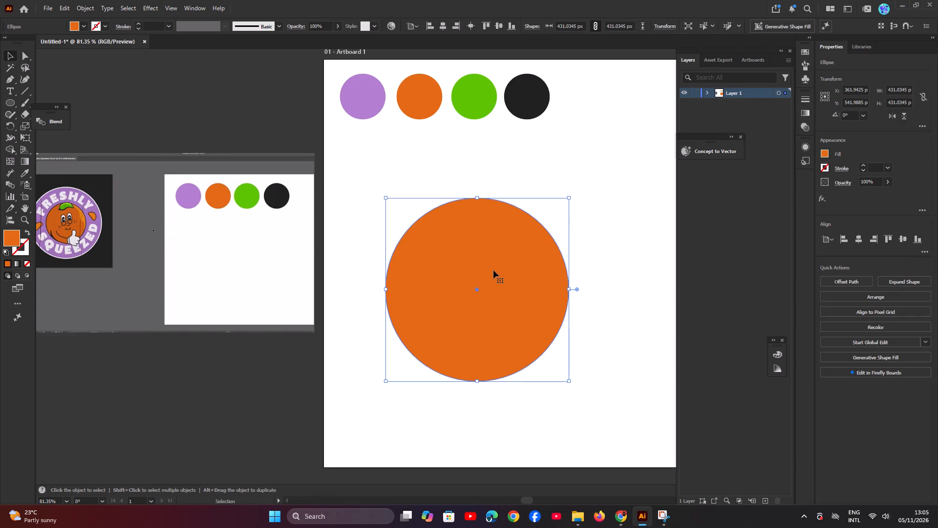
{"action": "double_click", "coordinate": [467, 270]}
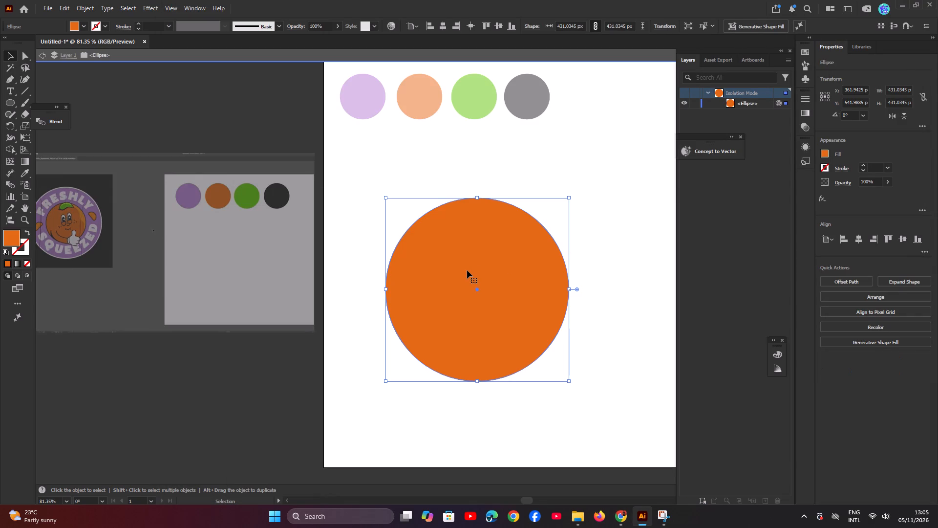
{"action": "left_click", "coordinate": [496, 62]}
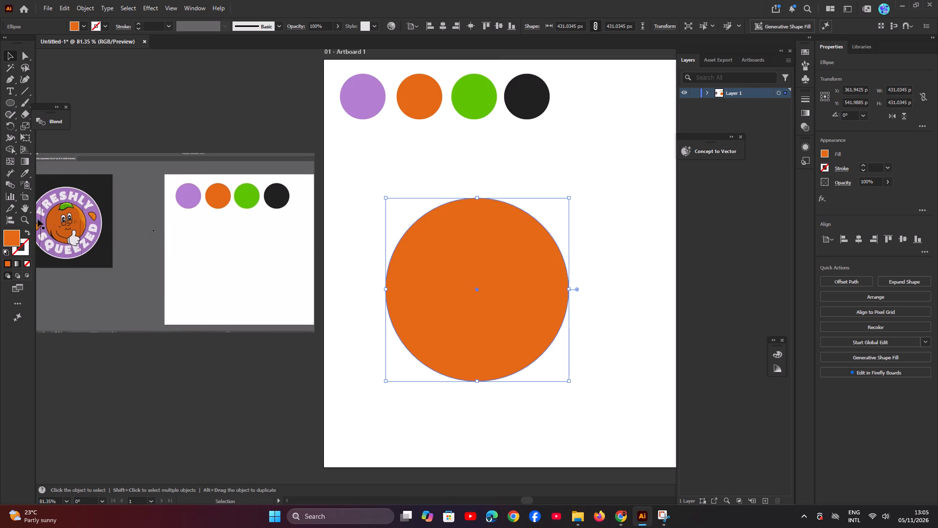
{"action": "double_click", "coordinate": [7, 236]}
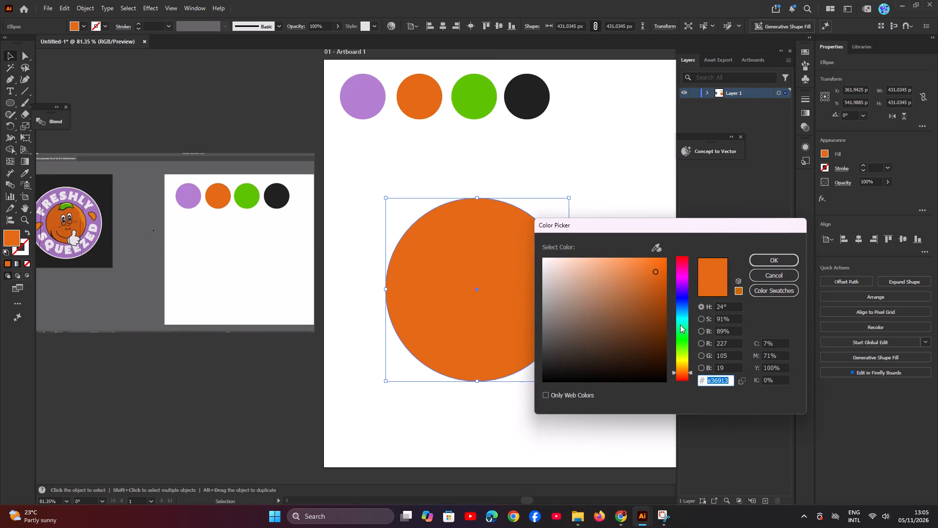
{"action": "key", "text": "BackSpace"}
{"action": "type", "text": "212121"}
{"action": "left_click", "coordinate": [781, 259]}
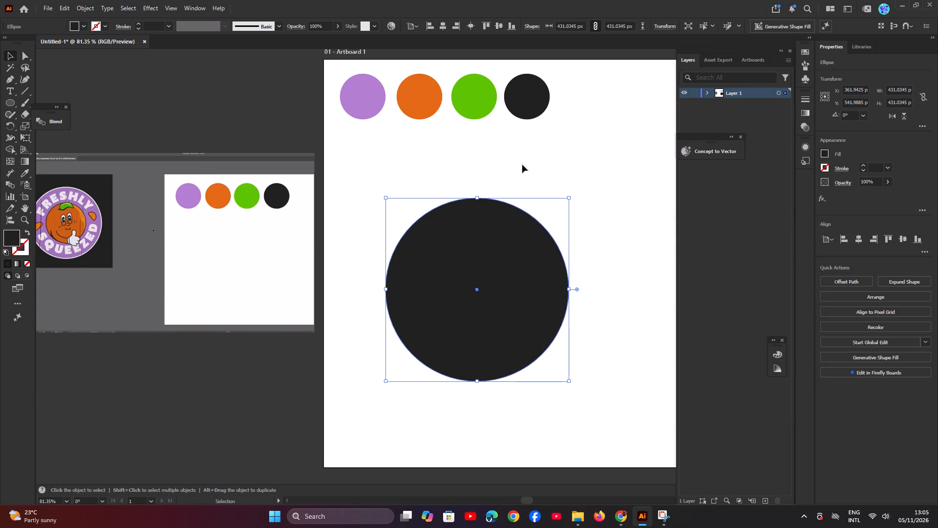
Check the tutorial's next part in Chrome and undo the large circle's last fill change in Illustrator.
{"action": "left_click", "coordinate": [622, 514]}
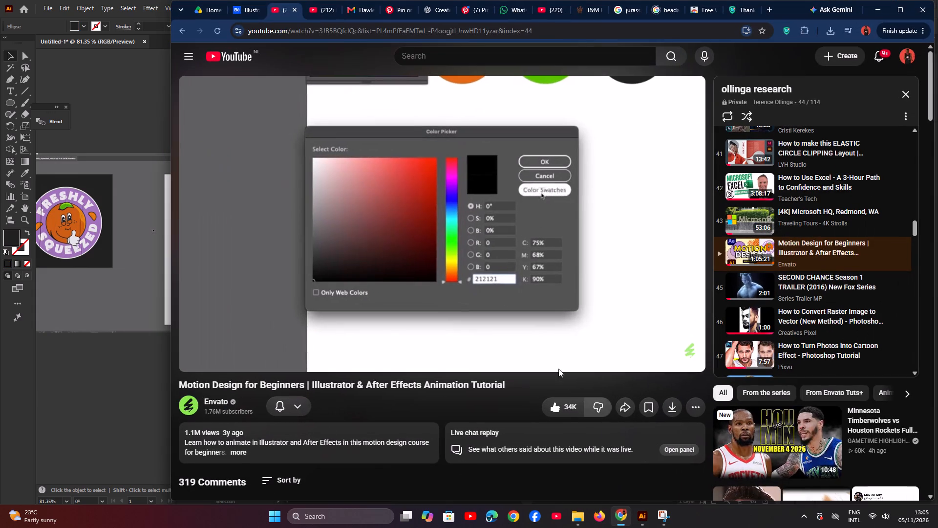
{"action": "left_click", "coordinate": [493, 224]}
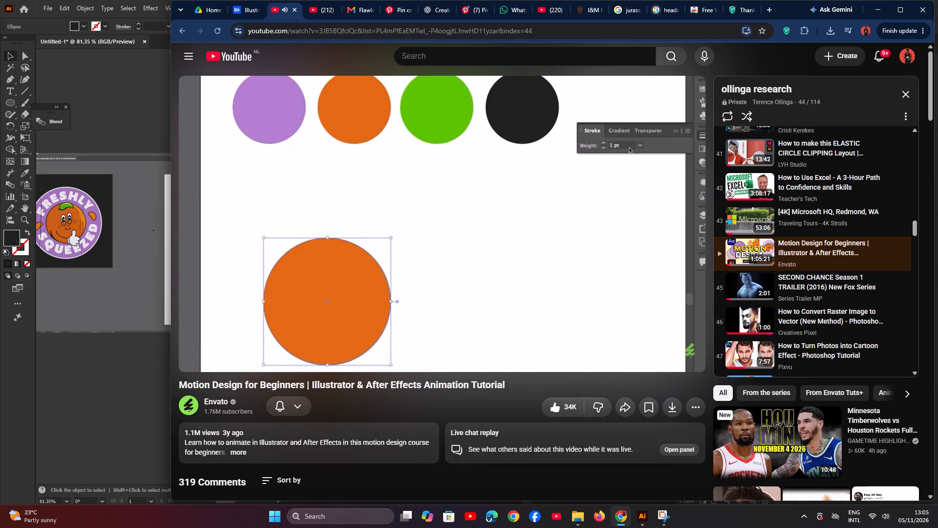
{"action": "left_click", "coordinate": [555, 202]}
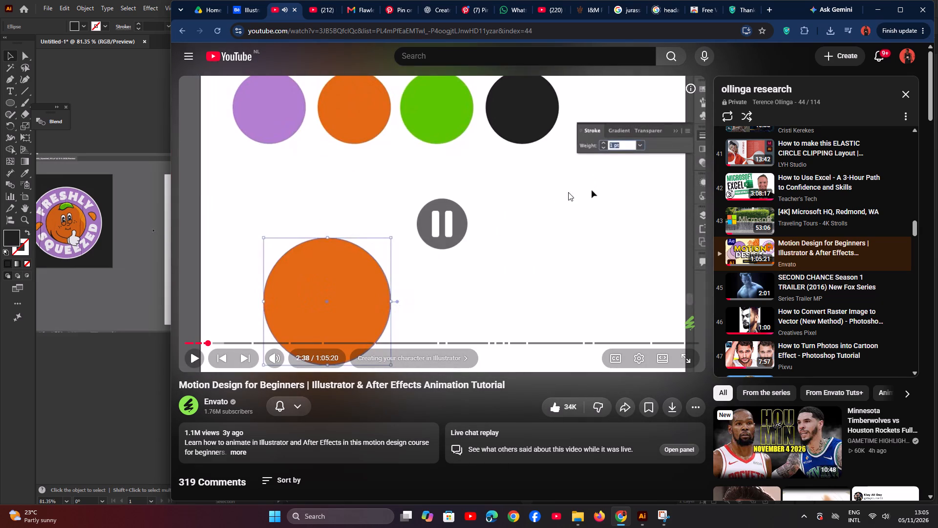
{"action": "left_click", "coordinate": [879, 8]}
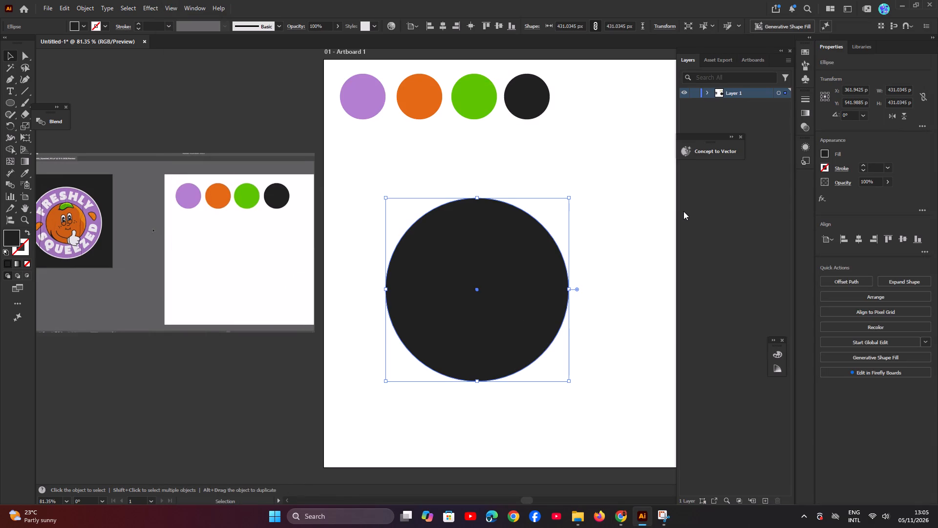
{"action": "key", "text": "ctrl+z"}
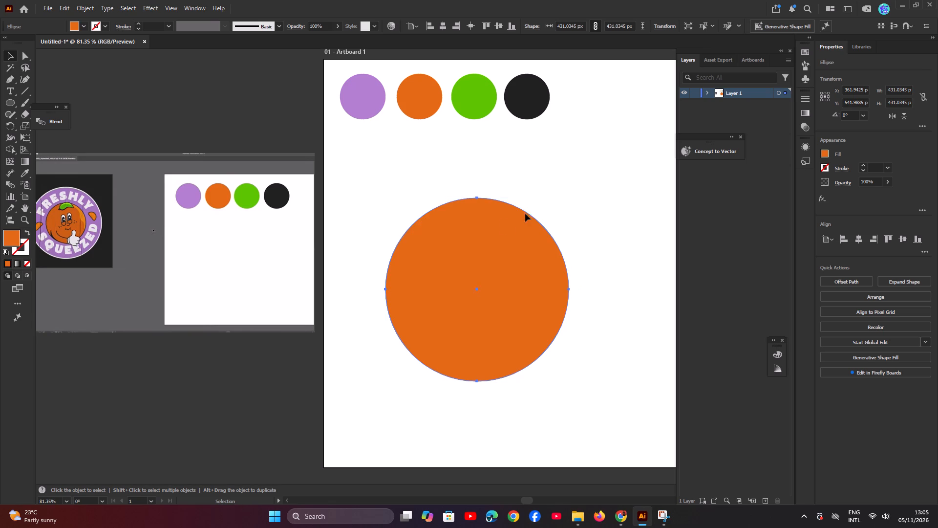
Inspect the hex fill colour of the near-black palette circle in the Color Picker.
{"action": "left_click", "coordinate": [518, 101]}
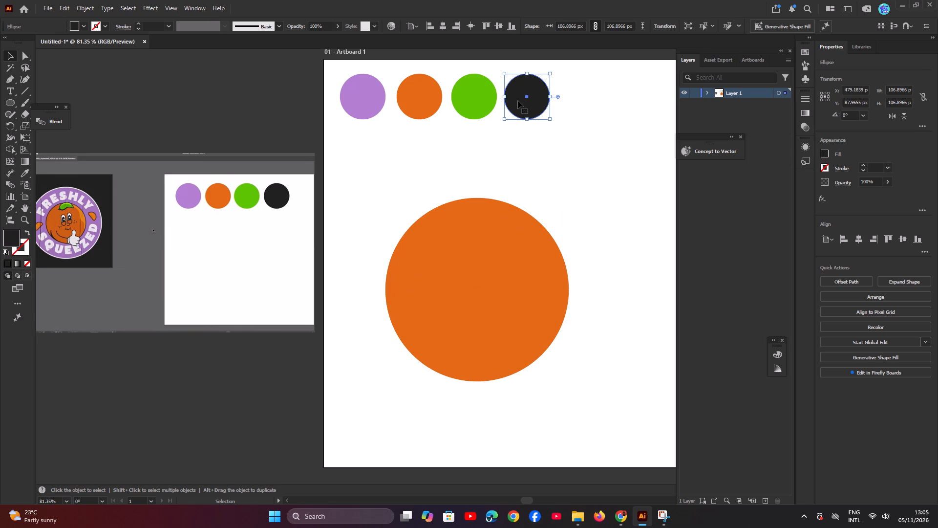
{"action": "double_click", "coordinate": [11, 233]}
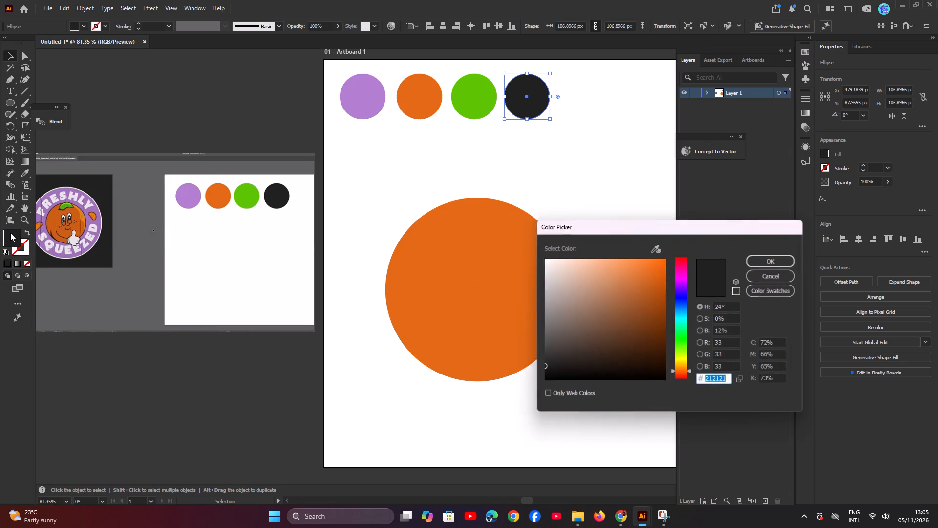
{"action": "left_click", "coordinate": [759, 260]}
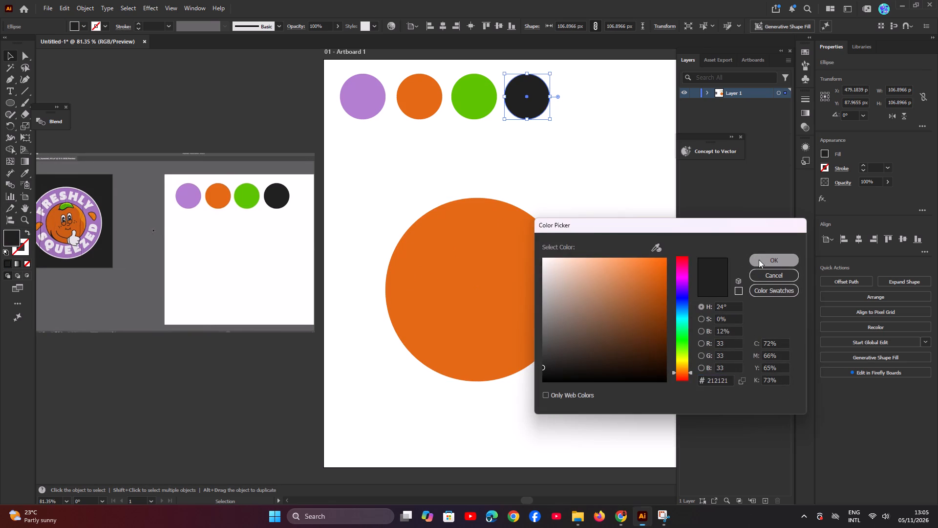
{"action": "left_click", "coordinate": [625, 203]}
Switch to Chrome and review the tutorial passage on opening the orange circle's outline colour.
{"action": "left_click", "coordinate": [619, 517]}
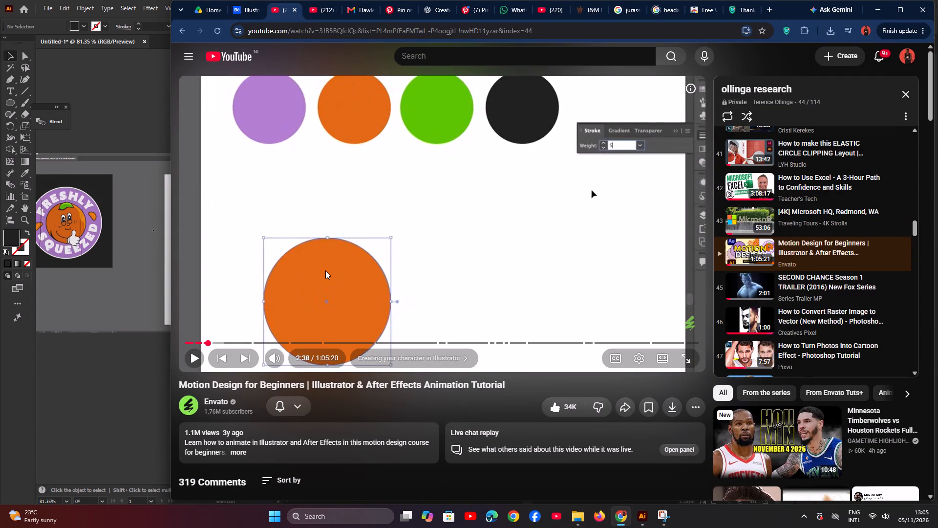
{"action": "key", "text": "Left"}
{"action": "key", "text": "Left"}
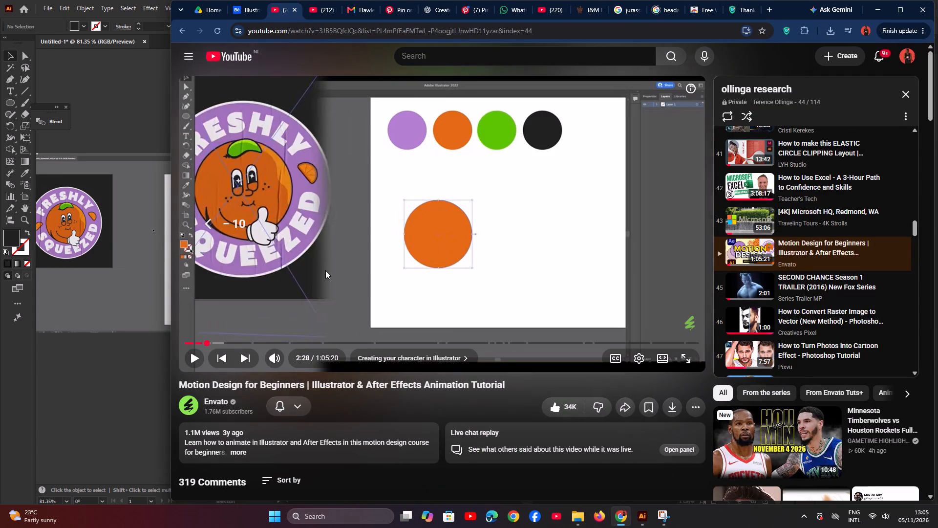
{"action": "left_click", "coordinate": [508, 216]}
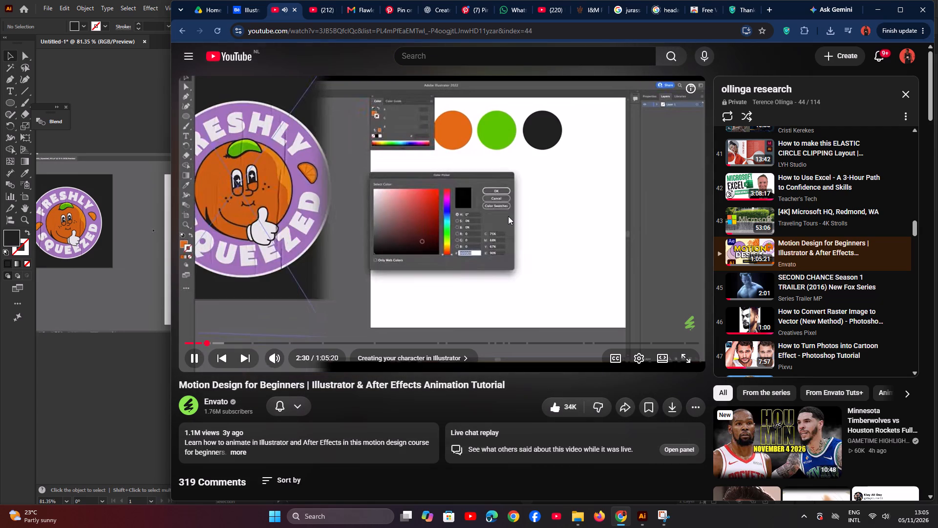
{"action": "key", "text": "Left"}
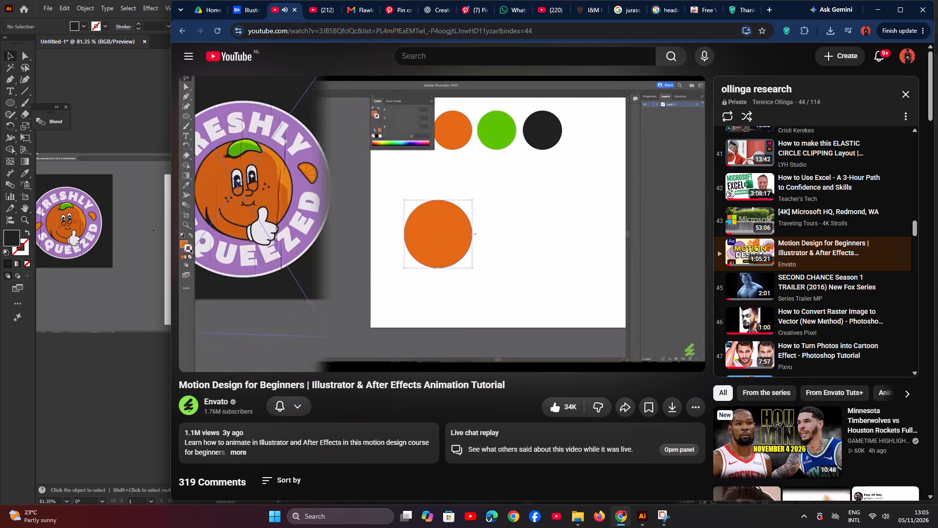
{"action": "key", "text": "space"}
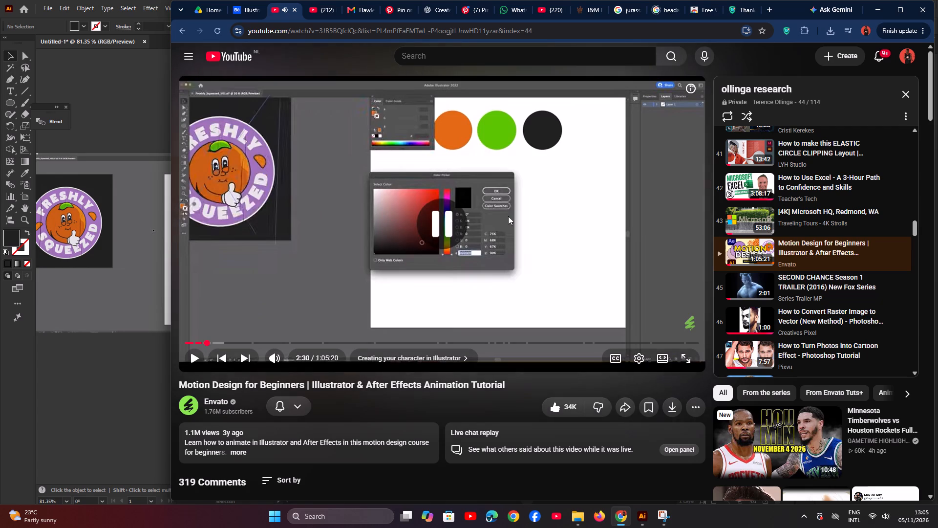
Return to Illustrator and set the large orange circle's stroke colour to hex 212121.
{"action": "left_click", "coordinate": [24, 253]}
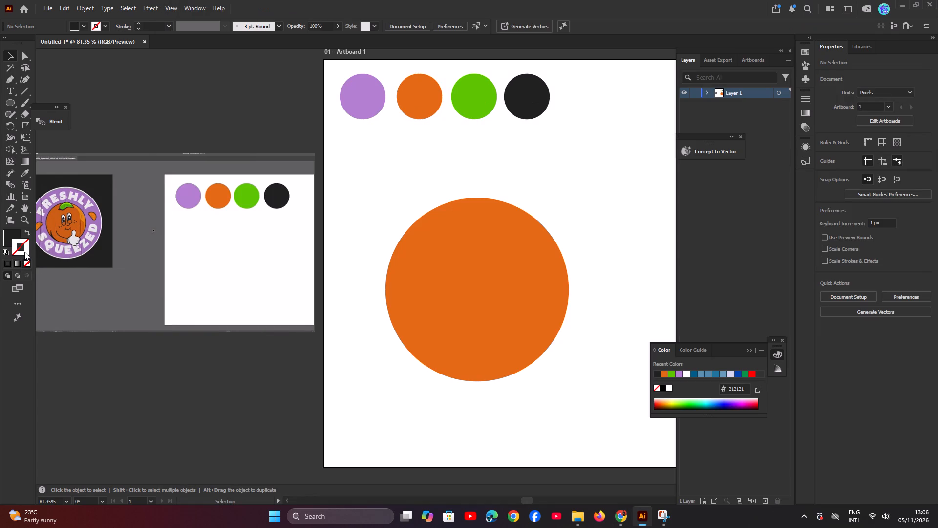
{"action": "left_click", "coordinate": [495, 303]}
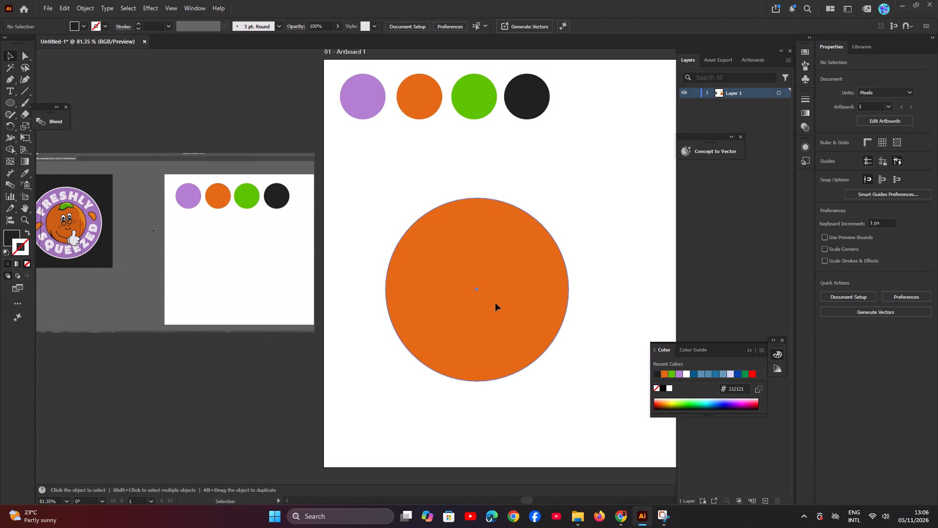
{"action": "left_click", "coordinate": [26, 248]}
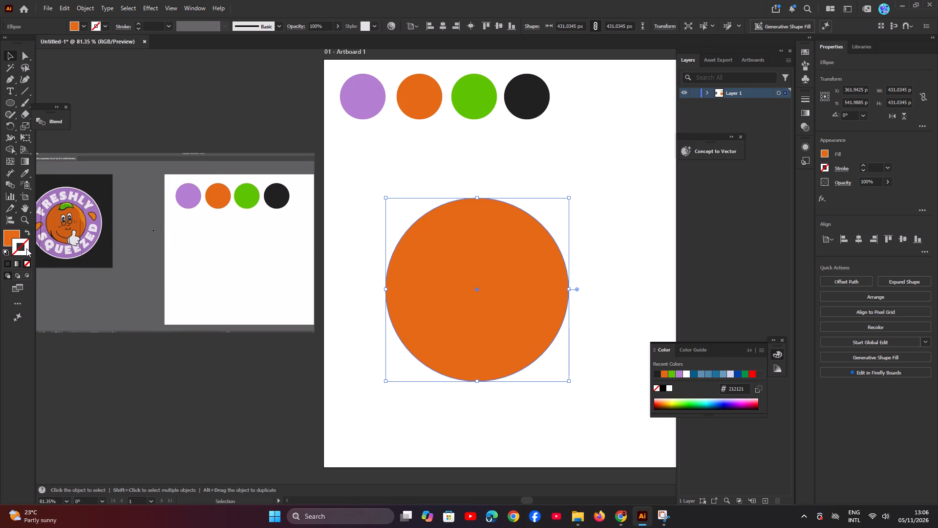
{"action": "double_click", "coordinate": [26, 248]}
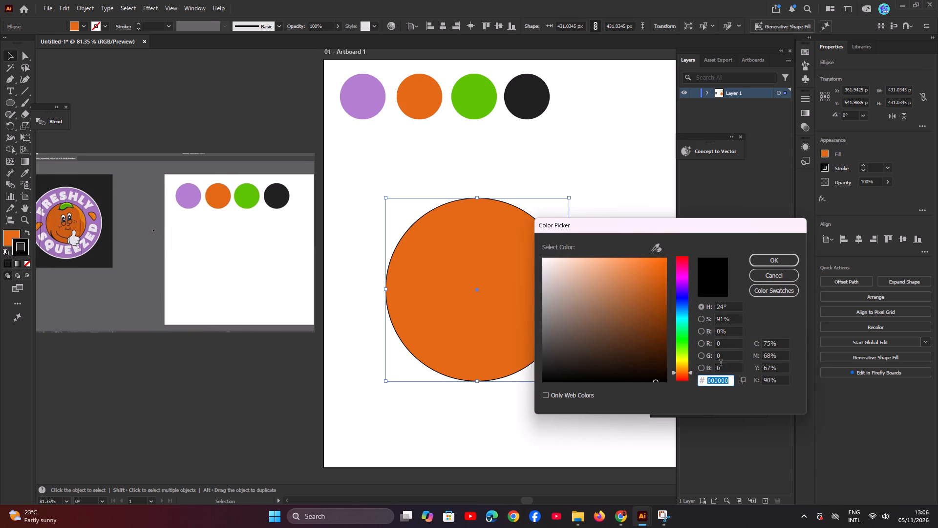
{"action": "key", "text": "BackSpace"}
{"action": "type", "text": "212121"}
{"action": "left_click", "coordinate": [775, 258]}
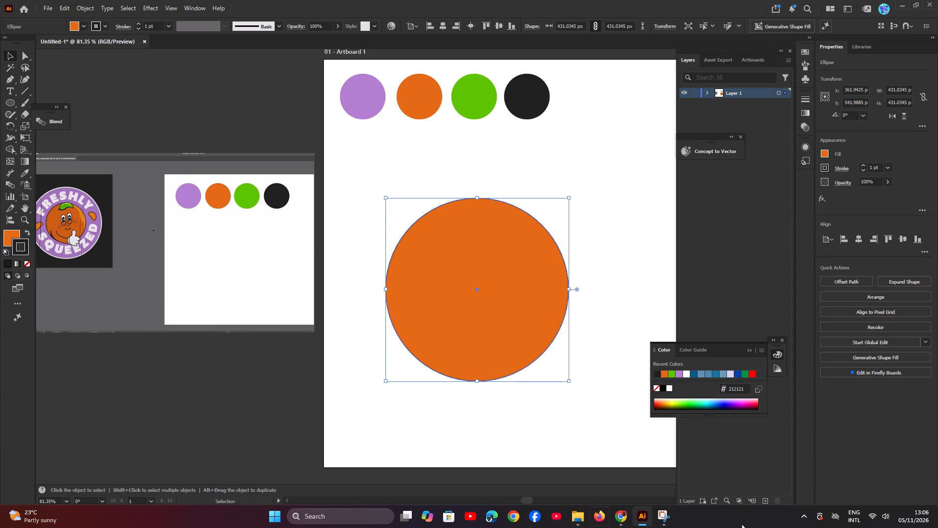
Switch to Chrome and watch the tutorial passage on setting the orange circle's stroke weight.
{"action": "left_click", "coordinate": [624, 518]}
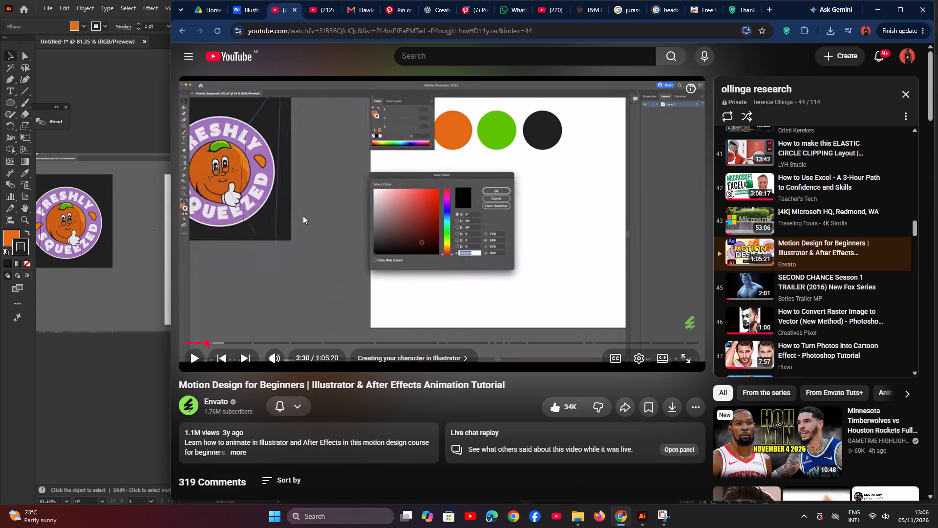
{"action": "left_click", "coordinate": [303, 216]}
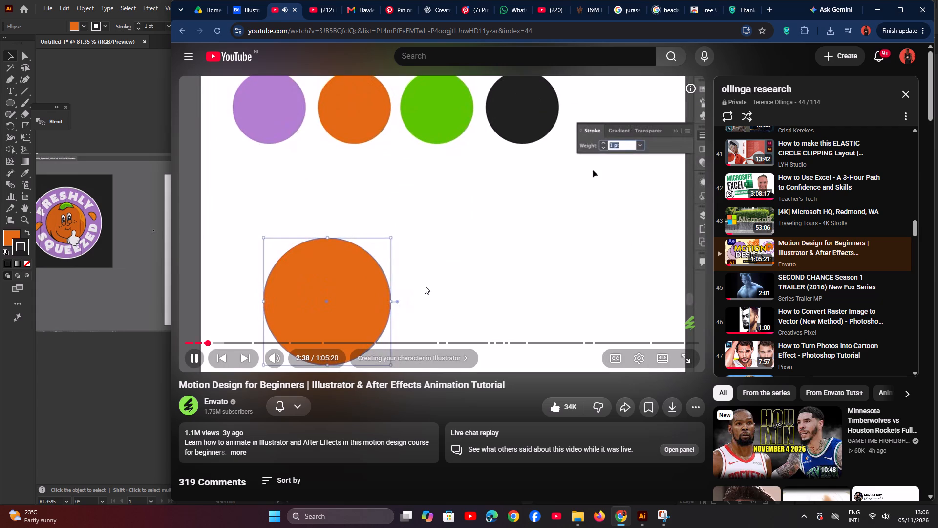
{"action": "left_click", "coordinate": [425, 286]}
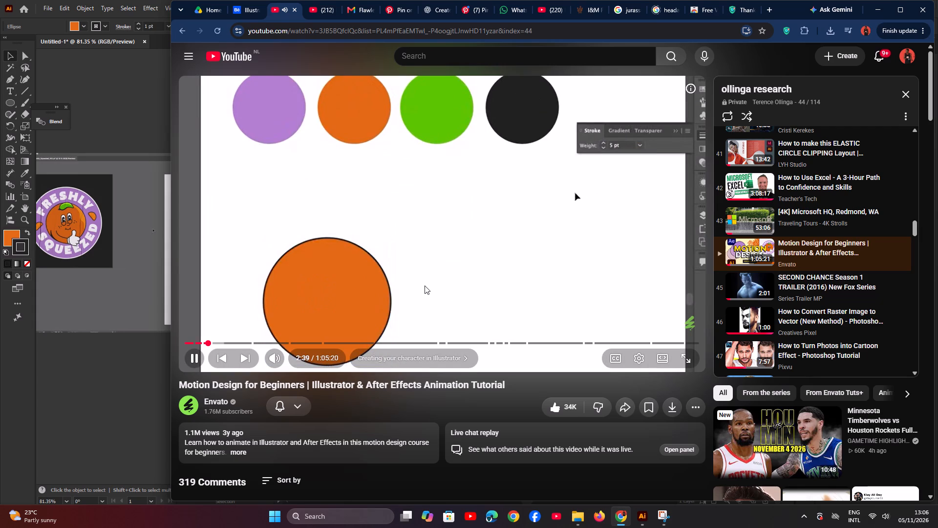
{"action": "left_click", "coordinate": [425, 285]}
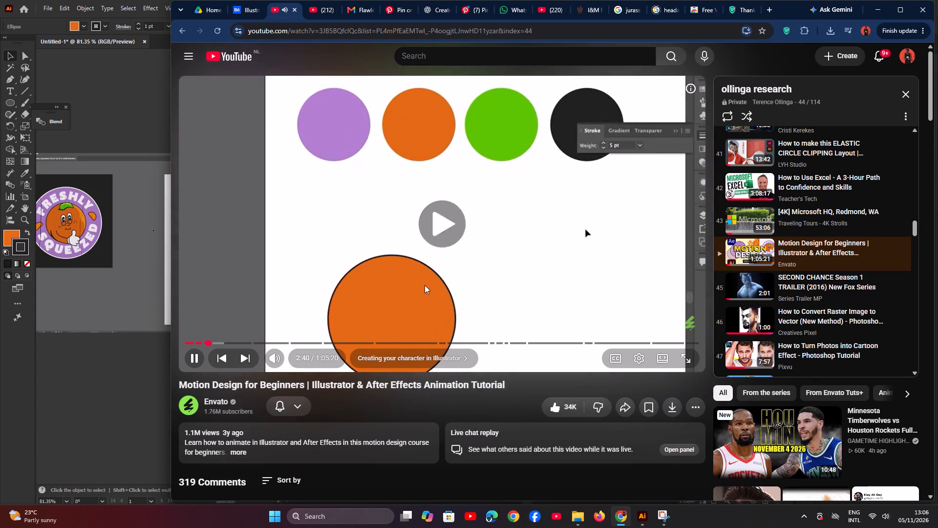
{"action": "left_click", "coordinate": [426, 284]}
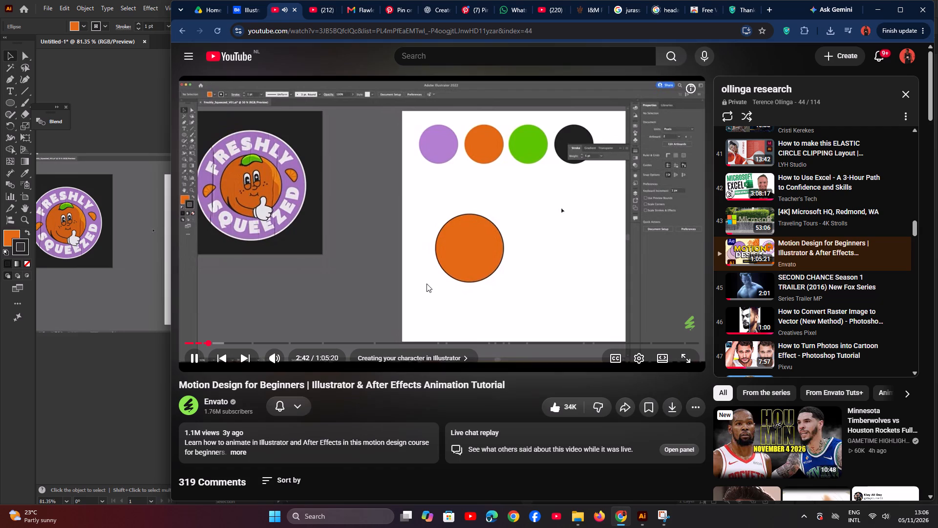
Return to Illustrator and set the large orange circle's stroke weight to 5 pt.
{"action": "left_click", "coordinate": [164, 301]}
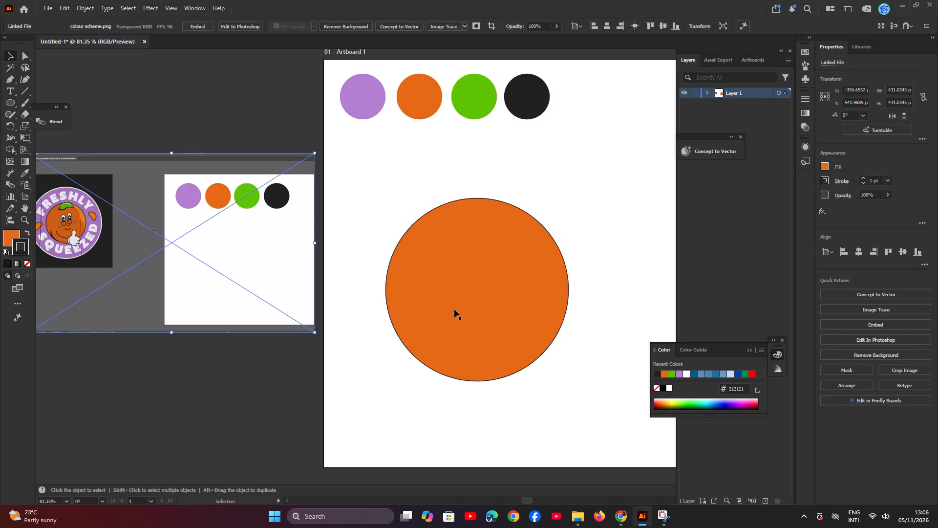
{"action": "left_click", "coordinate": [454, 309]}
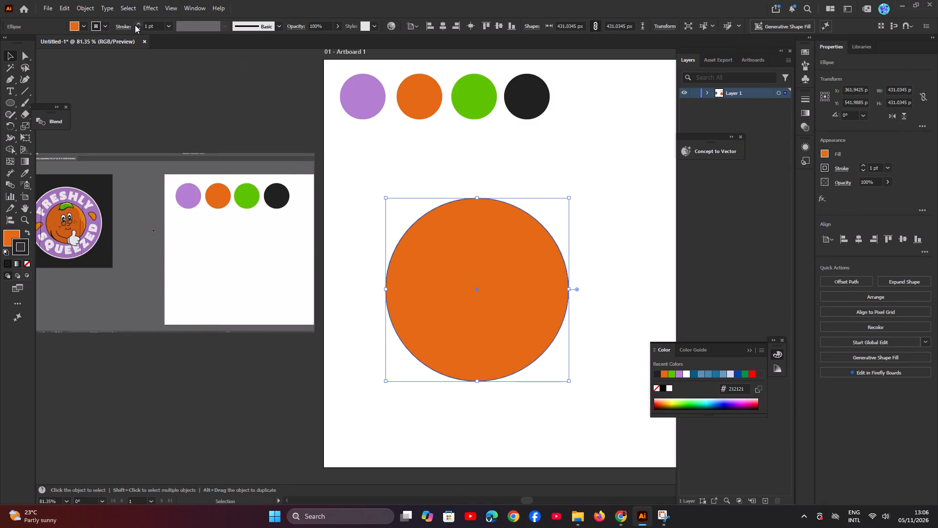
{"action": "left_click", "coordinate": [136, 28]}
{"action": "double_click", "coordinate": [141, 22]}
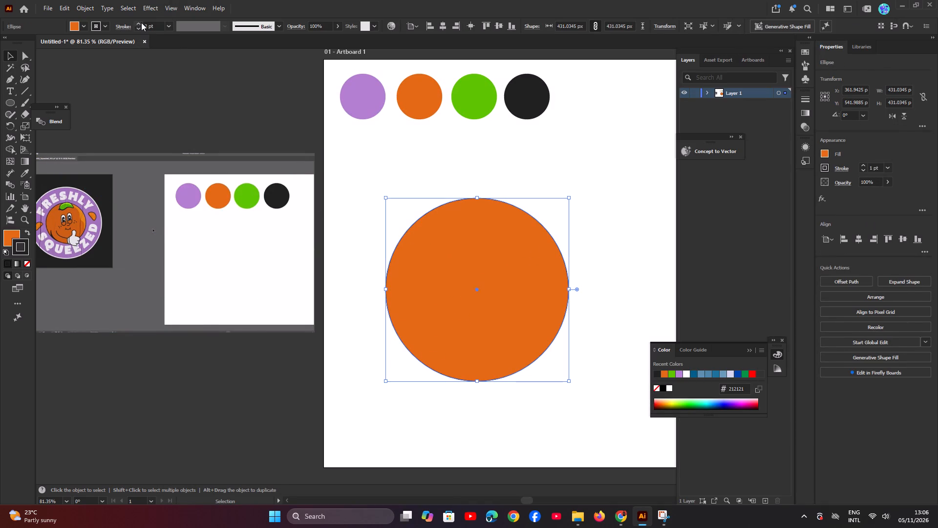
{"action": "left_click", "coordinate": [141, 22]}
{"action": "left_click", "coordinate": [141, 22]}
{"action": "left_click", "coordinate": [141, 22]}
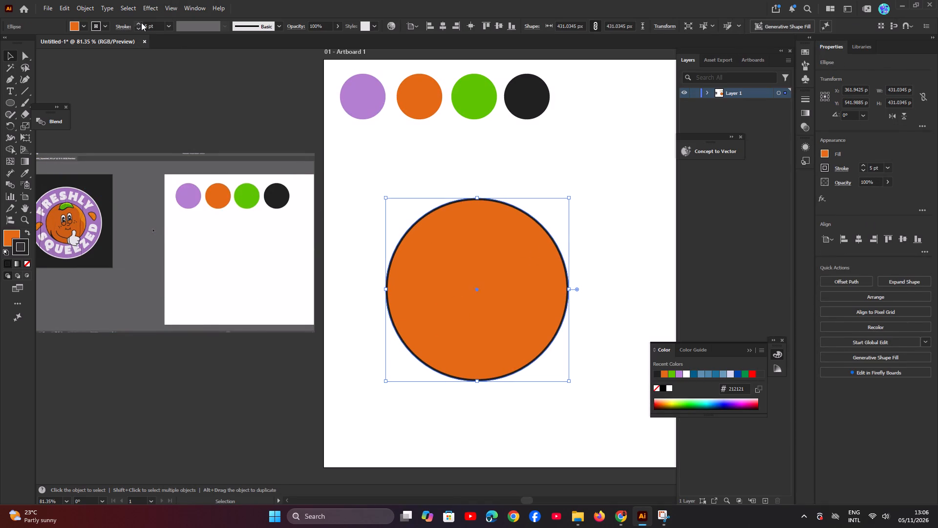
Switch to Chrome and watch the start of the tutorial's eye-drawing section, skipping the adverts.
{"action": "left_click", "coordinate": [617, 518]}
{"action": "left_click", "coordinate": [555, 295]}
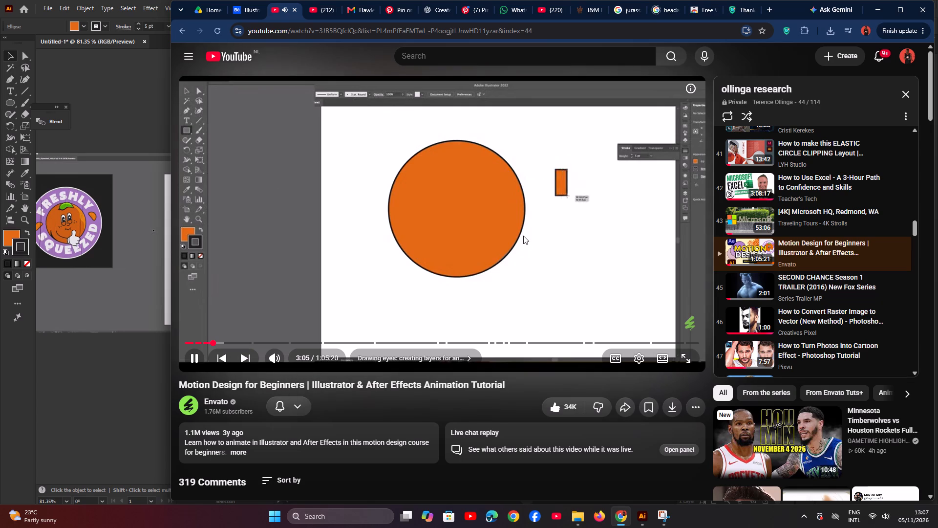
{"action": "left_click", "coordinate": [523, 236]}
{"action": "left_click", "coordinate": [523, 236]}
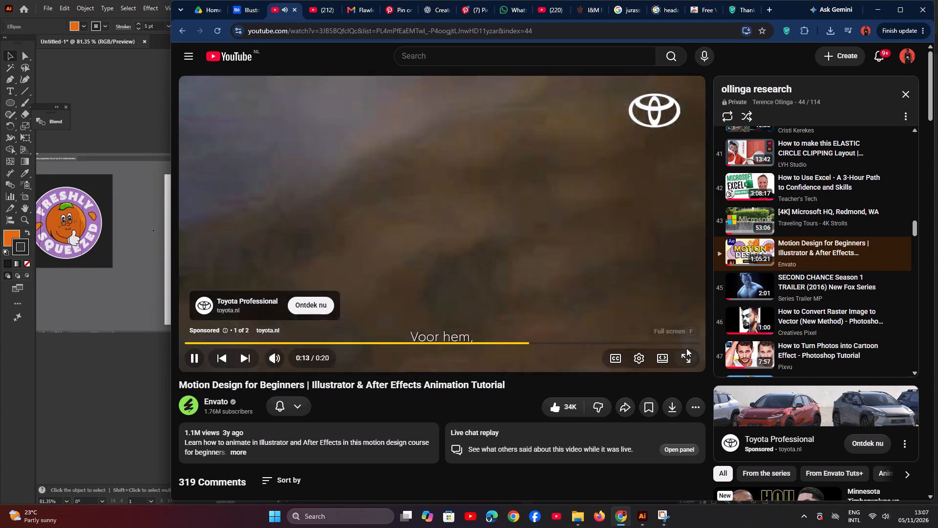
{"action": "key", "text": "Right"}
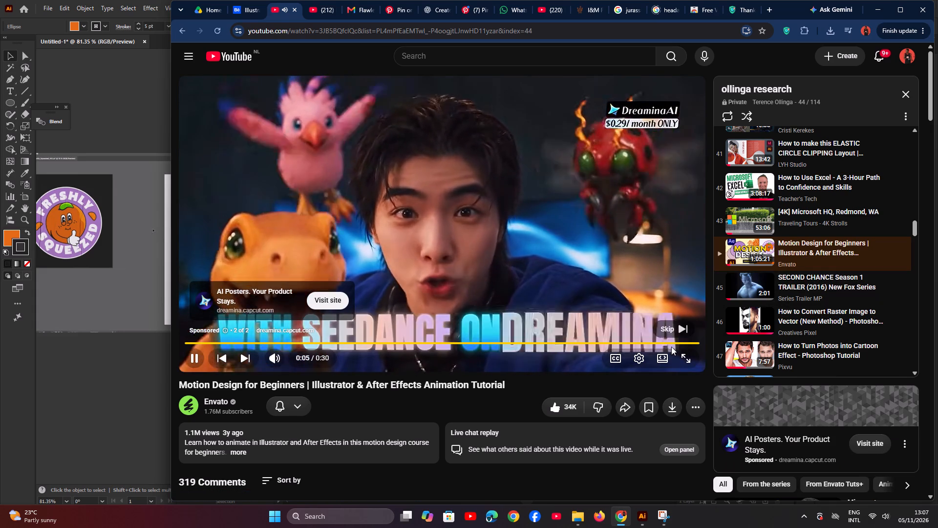
{"action": "left_click", "coordinate": [675, 328]}
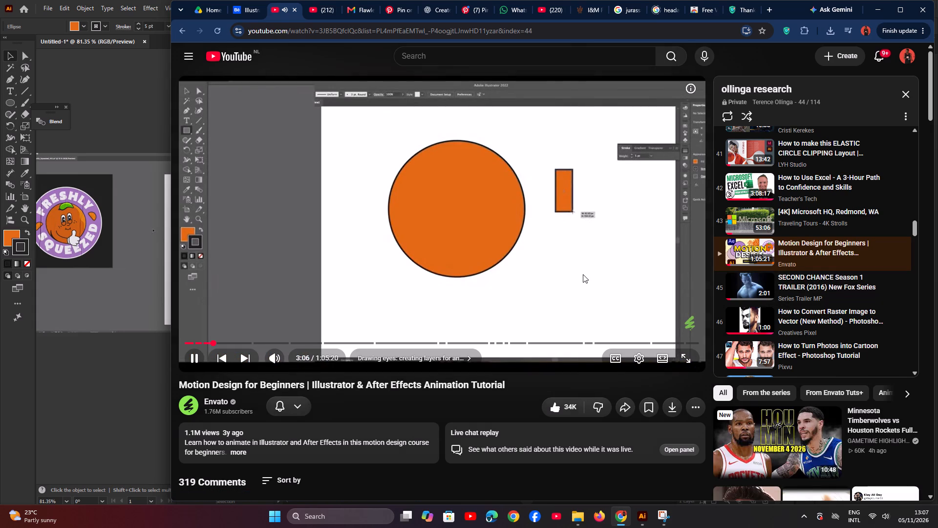
{"action": "left_click", "coordinate": [583, 274]}
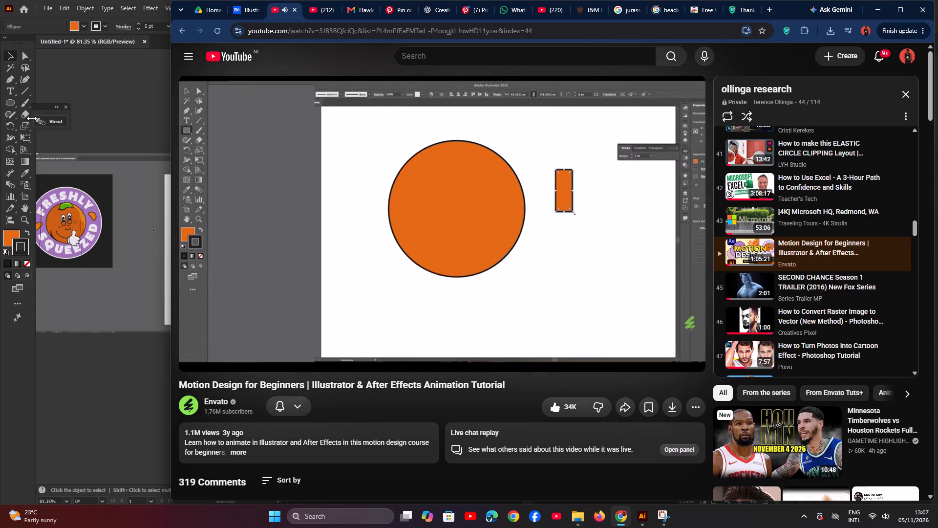
Return to Illustrator and draw a narrow upright rectangle, about 34 by 86 px, beyond the large circle's upper right edge.
{"action": "left_click", "coordinate": [11, 100]}
{"action": "right_click", "coordinate": [11, 100]}
{"action": "left_click", "coordinate": [26, 102]}
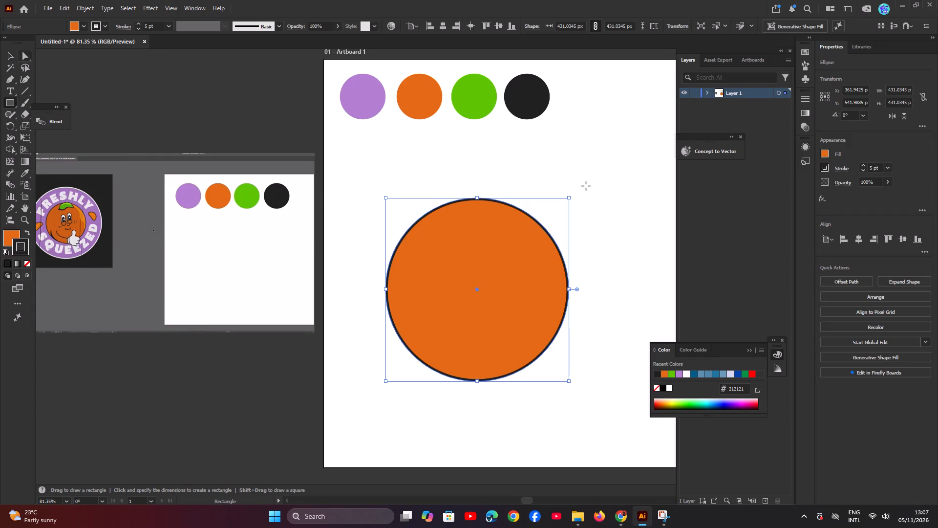
{"action": "left_click_drag", "start_coordinate": [597, 191], "coordinate": [607, 212]}
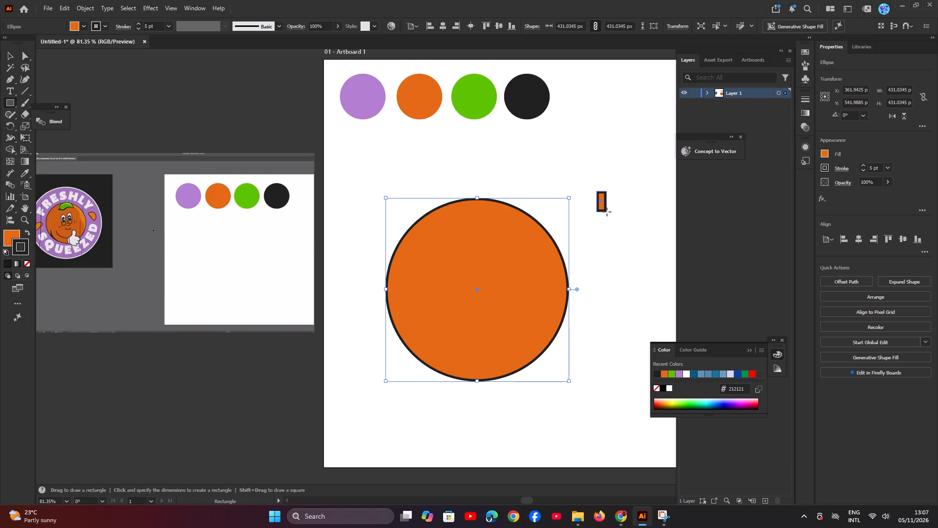
{"action": "left_click_drag", "start_coordinate": [607, 212], "coordinate": [608, 227]}
{"action": "left_click_drag", "start_coordinate": [608, 227], "coordinate": [611, 227]}
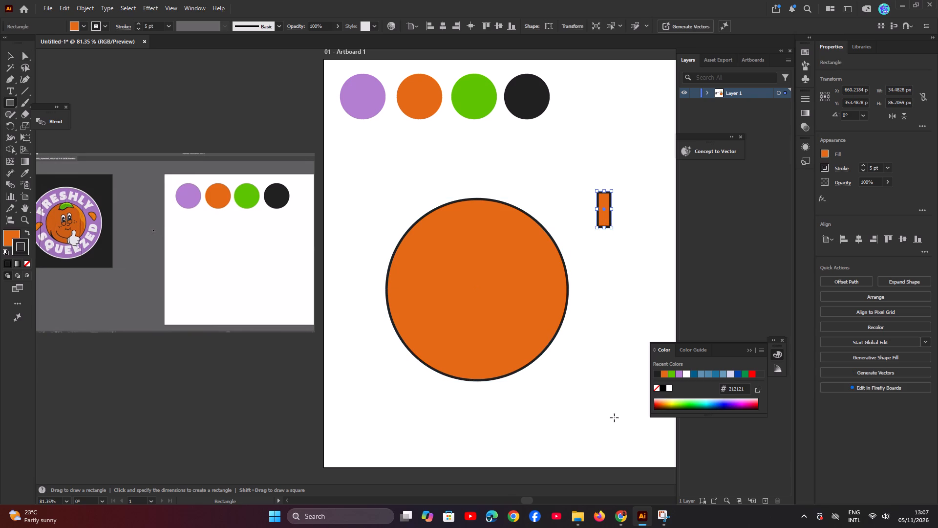
{"action": "key", "text": "v"}
Compare the small rectangle beside the large circle in Illustrator with the one in the paused tutorial in Chrome.
{"action": "left_click", "coordinate": [625, 521]}
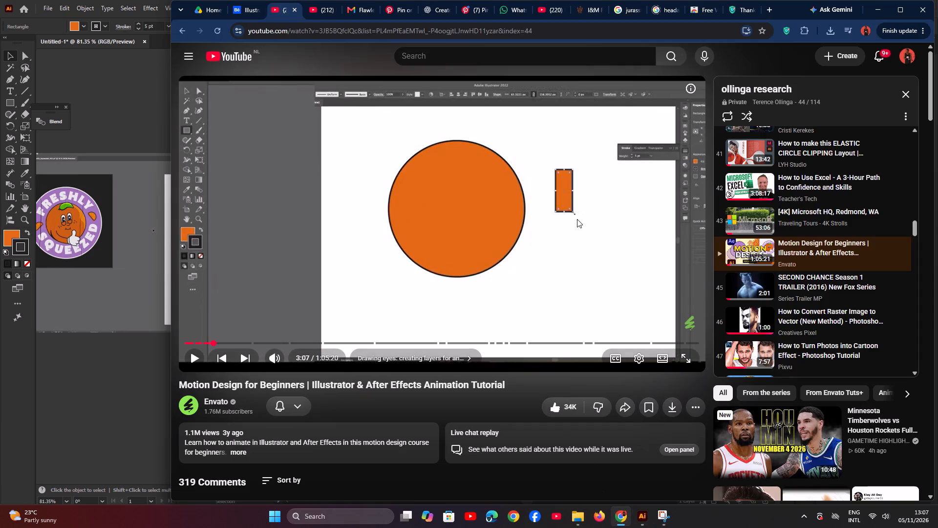
{"action": "left_click_drag", "start_coordinate": [142, 368], "coordinate": [149, 363]}
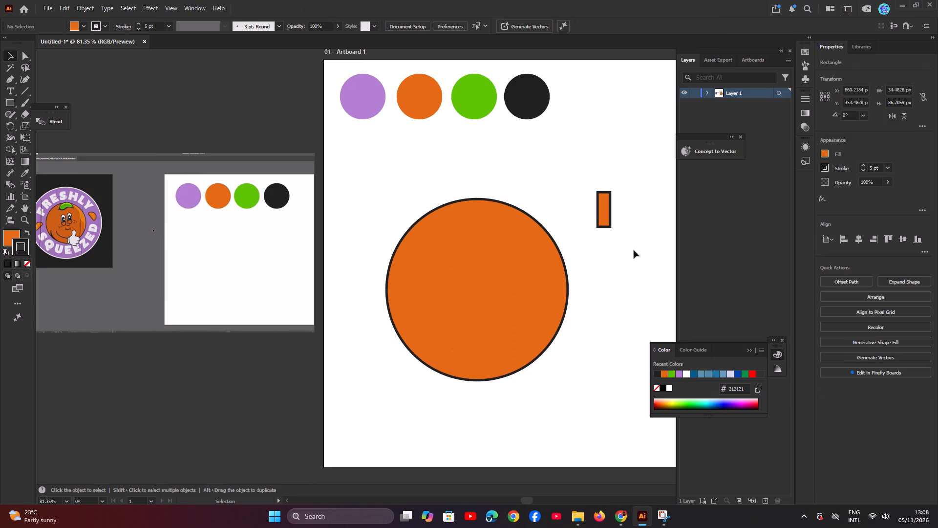
{"action": "key", "text": "space"}
{"action": "key", "text": "space"}
{"action": "key", "text": "space"}
{"action": "key", "text": "space"}
{"action": "key", "text": "space"}
{"action": "key", "text": "space"}
{"action": "key", "text": "space"}
{"action": "key", "text": "space"}
{"action": "key", "text": "space"}
{"action": "key", "text": "space"}
{"action": "key", "text": "space"}
{"action": "key", "text": "space"}
{"action": "key", "text": "space"}
{"action": "key", "text": "space"}
{"action": "key", "text": "space"}
{"action": "key", "text": "space"}
{"action": "key", "text": "space"}
{"action": "key", "text": "space"}
{"action": "key", "text": "space"}
{"action": "key", "text": "space"}
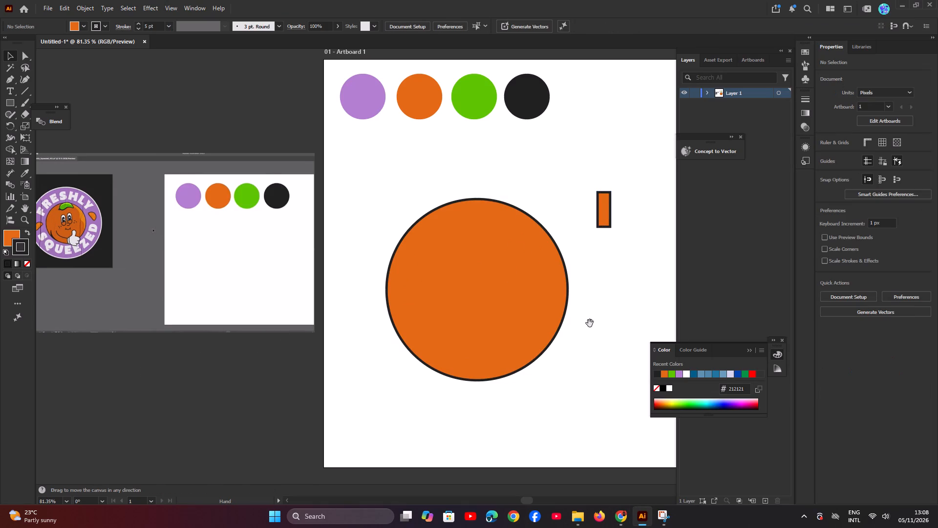
{"action": "left_click_drag", "start_coordinate": [585, 322], "coordinate": [480, 311]}
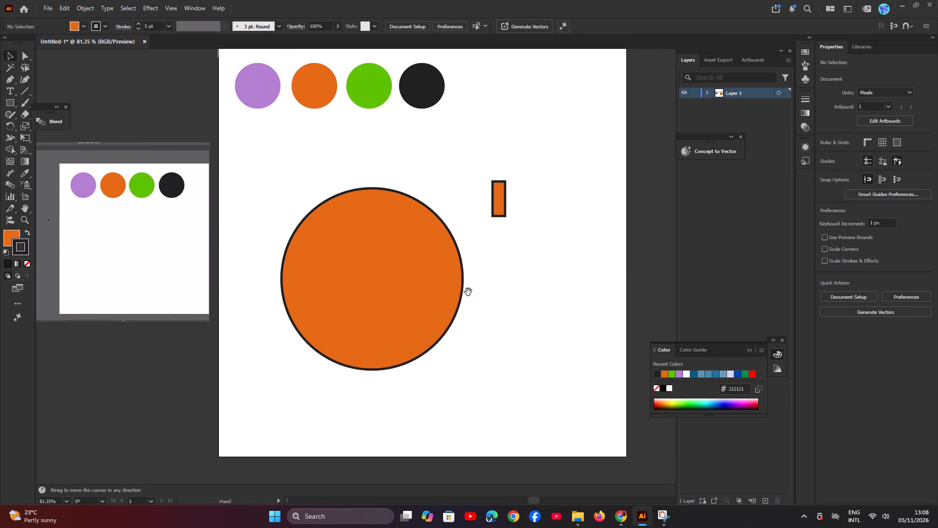
{"action": "left_click_drag", "start_coordinate": [409, 375], "coordinate": [446, 375]}
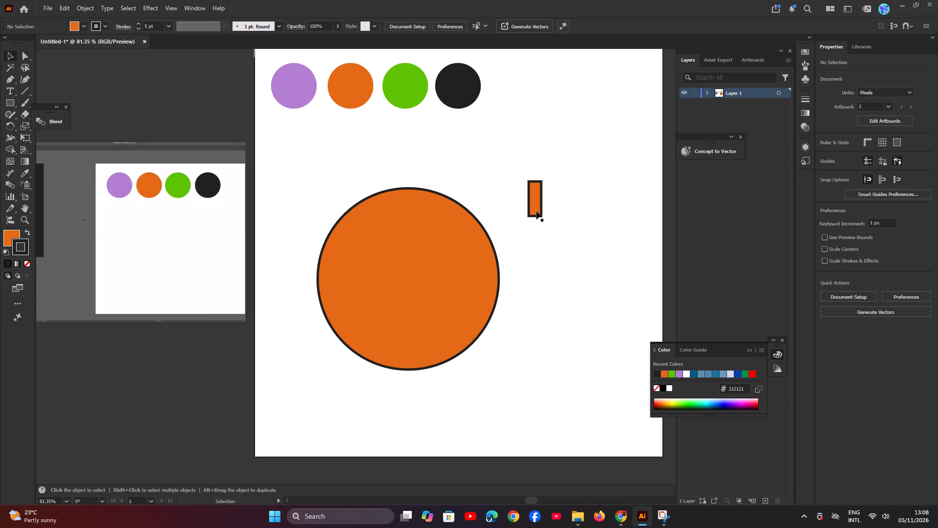
Move the small upright rectangle slightly down and closer to the large orange circle.
{"action": "left_click_drag", "start_coordinate": [536, 211], "coordinate": [532, 223]}
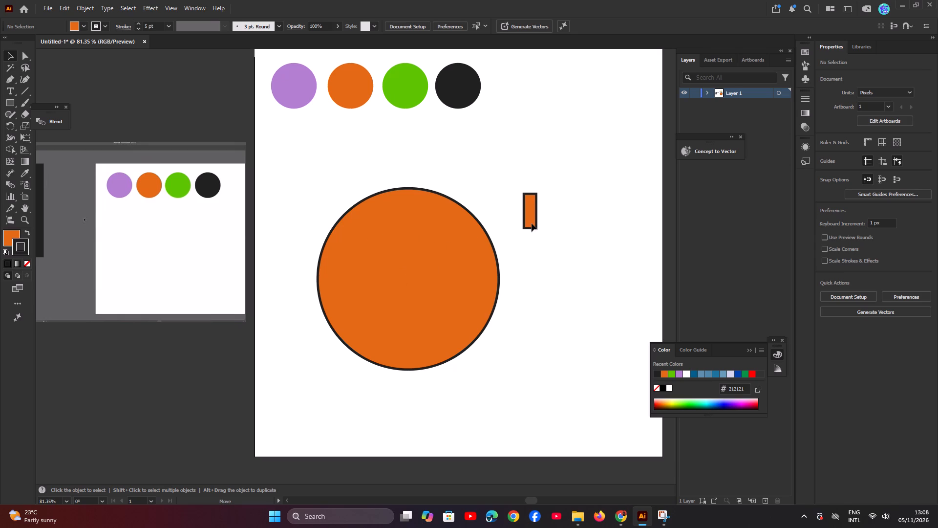
{"action": "left_click_drag", "start_coordinate": [532, 223], "coordinate": [532, 223]}
Switch to Chrome and watch the tutorial's part on rounding the small rectangle's corners.
{"action": "left_click", "coordinate": [623, 516]}
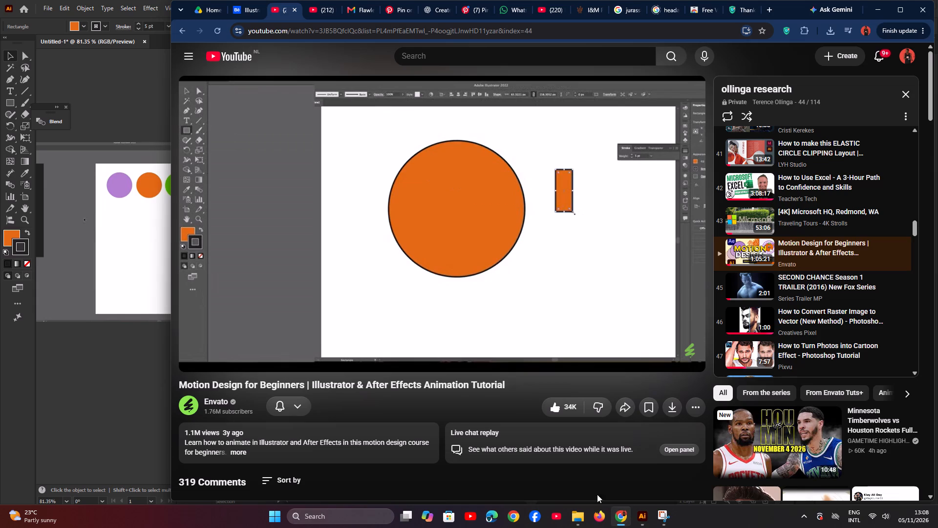
{"action": "left_click", "coordinate": [550, 267]}
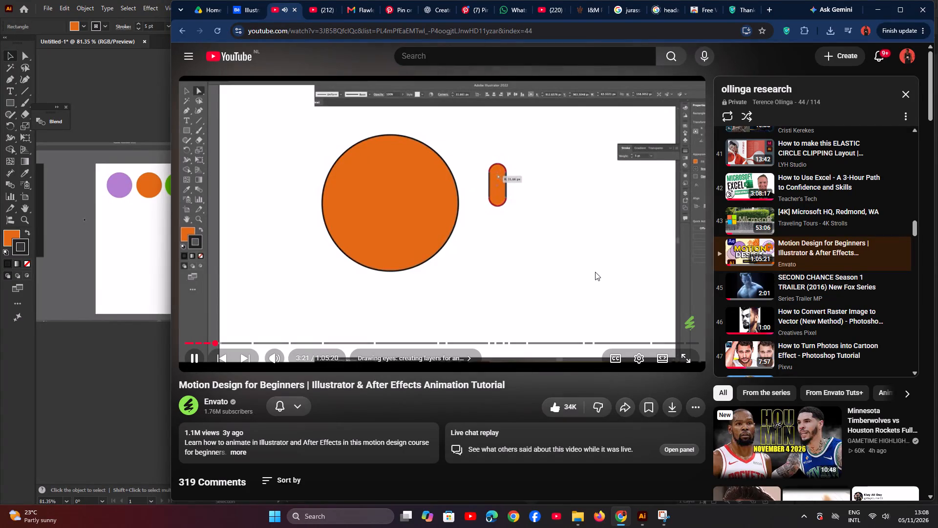
{"action": "left_click", "coordinate": [597, 268]}
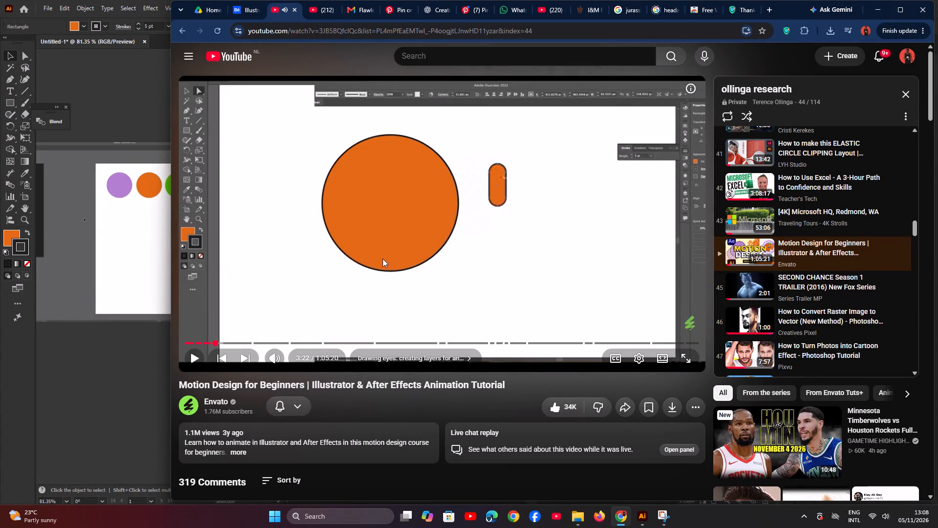
Return to Illustrator and round all corners of the small rectangle to about 17.24 px, forming a pill shape.
{"action": "left_click", "coordinate": [141, 254]}
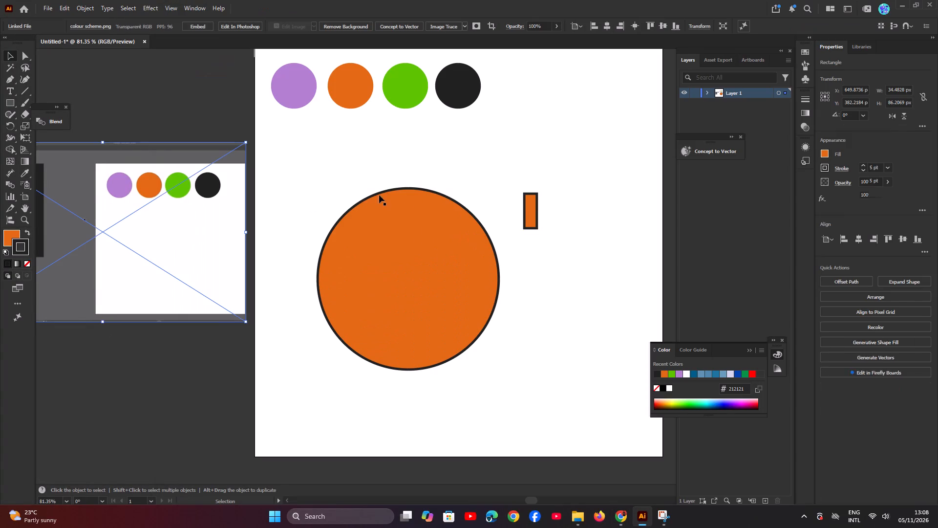
{"action": "left_click", "coordinate": [530, 206]}
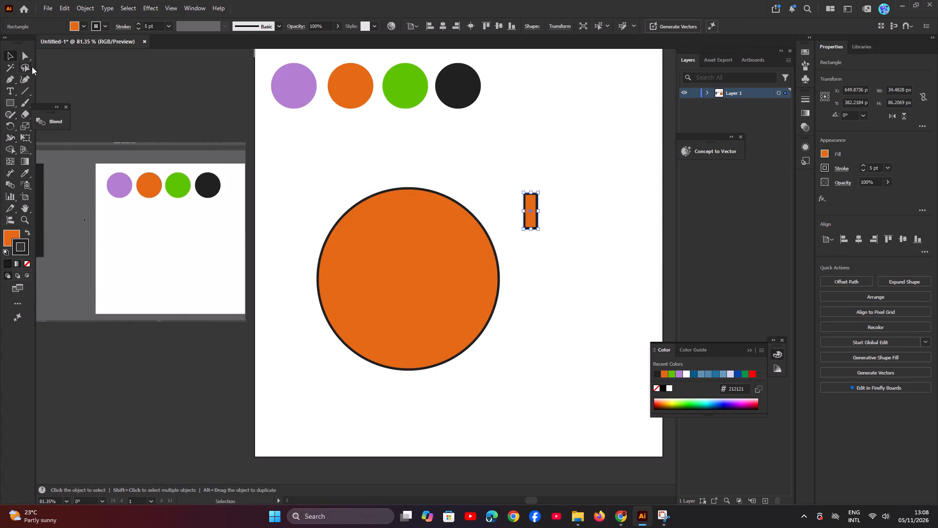
{"action": "left_click", "coordinate": [23, 53]}
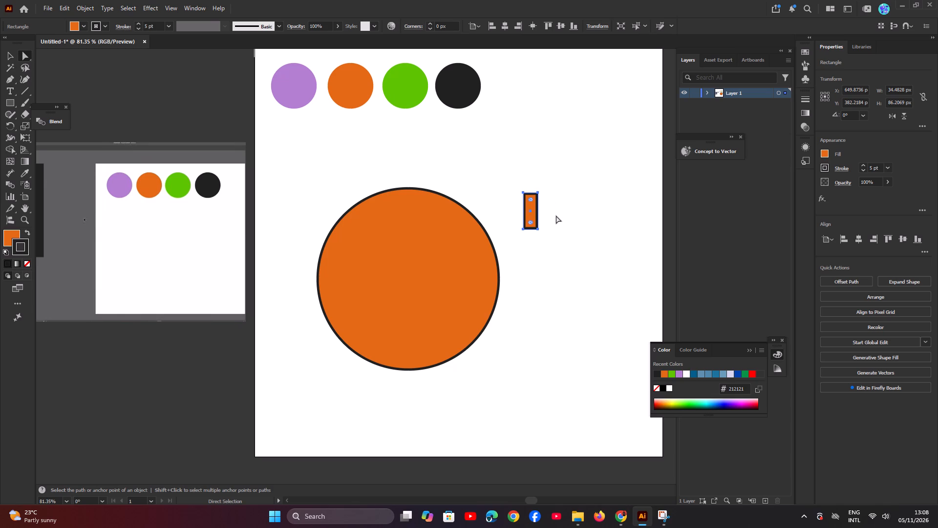
{"action": "key", "text": "ctrl+plus"}
{"action": "key", "text": "ctrl+plus"}
{"action": "key", "text": "ctrl+plus"}
{"action": "key", "text": "ctrl+plus"}
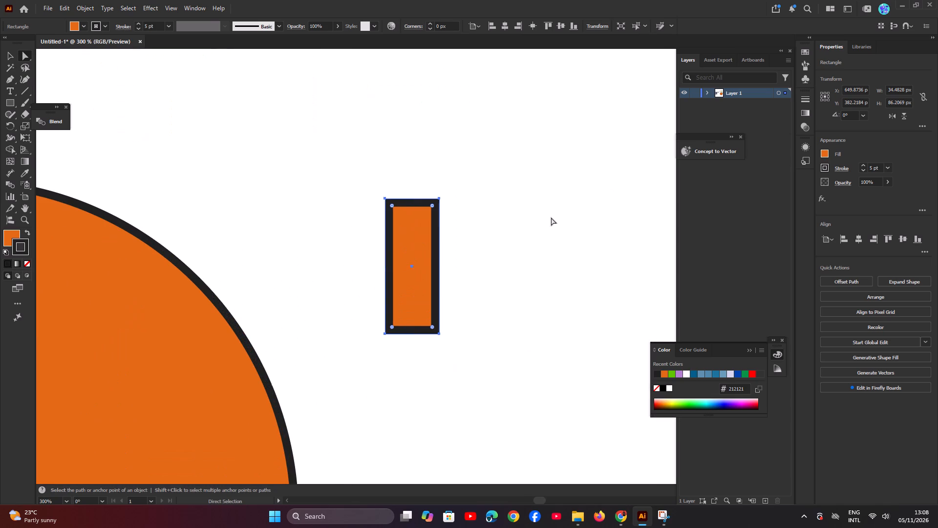
{"action": "left_click_drag", "start_coordinate": [395, 207], "coordinate": [399, 211]}
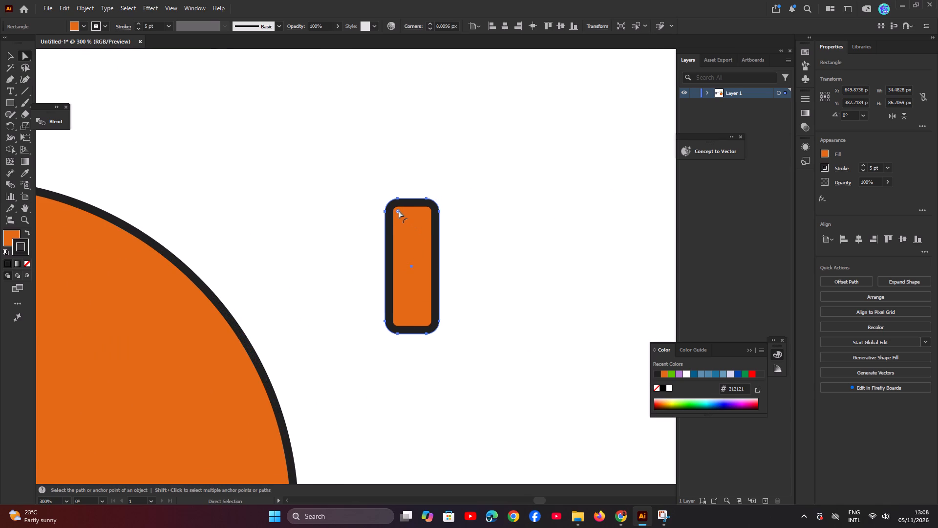
{"action": "left_click_drag", "start_coordinate": [399, 211], "coordinate": [416, 233]}
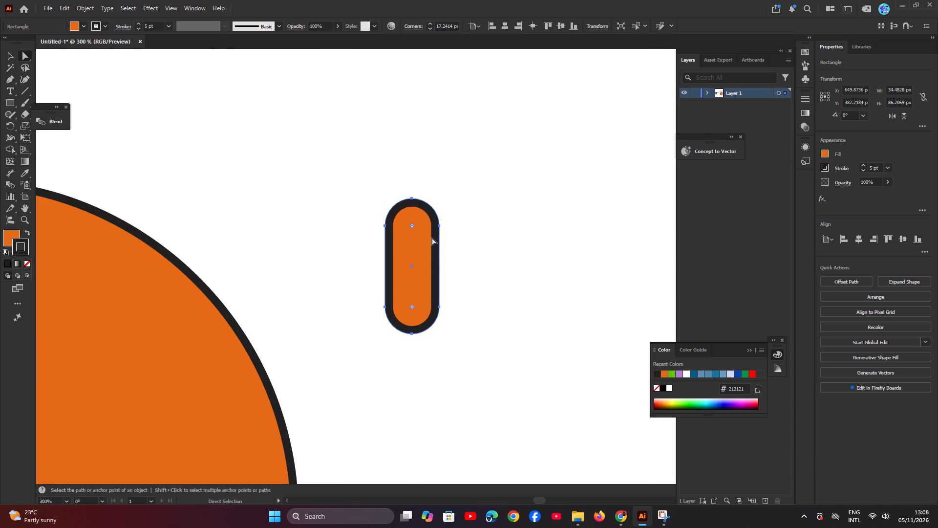
{"action": "key", "text": "ctrl+minus"}
{"action": "key", "text": "ctrl+minus"}
{"action": "key", "text": "ctrl+minus"}
{"action": "key", "text": "ctrl+minus"}
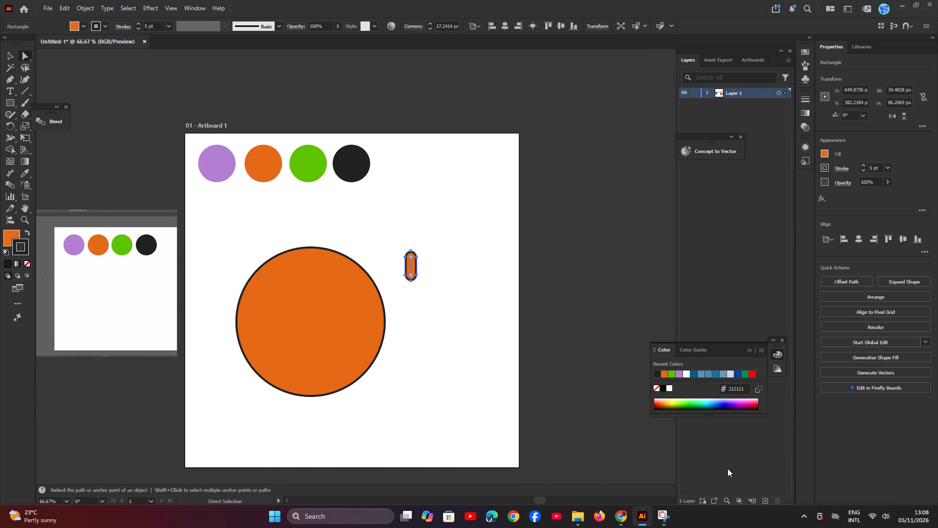
Switch to Chrome and watch the tutorial's part on simplifying the pill's path.
{"action": "left_click", "coordinate": [621, 515]}
{"action": "left_click", "coordinate": [496, 276]}
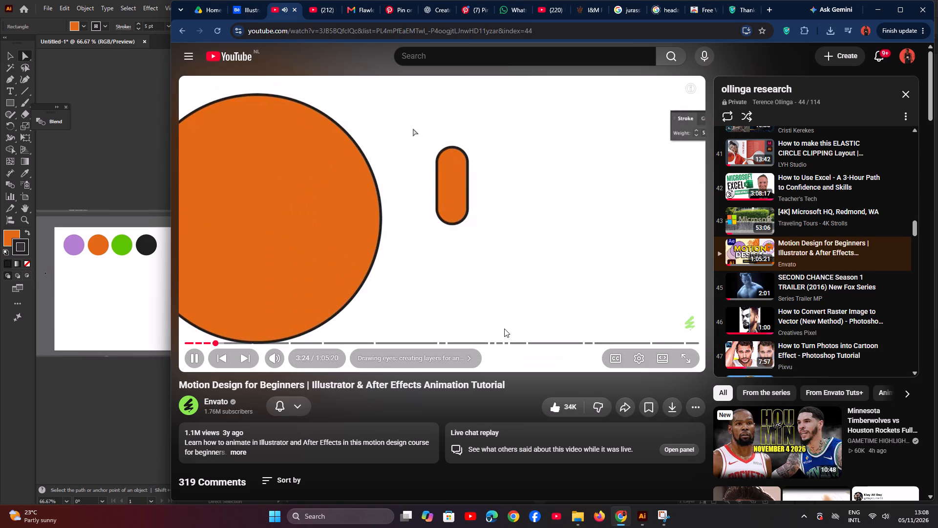
{"action": "left_click", "coordinate": [530, 225]}
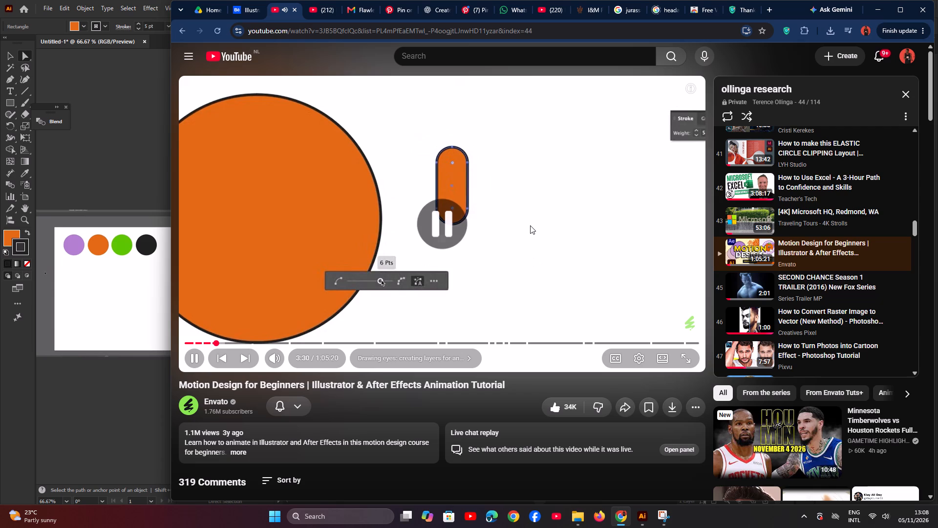
{"action": "left_click", "coordinate": [530, 225]}
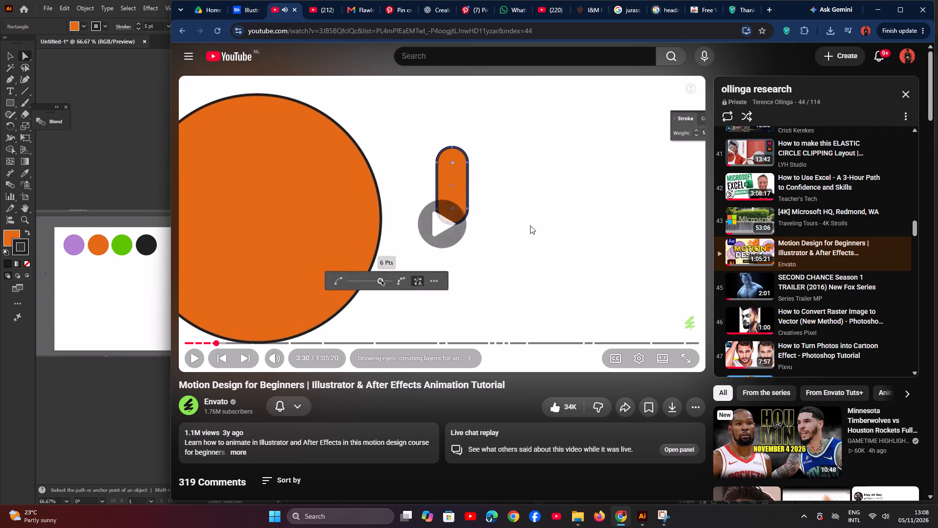
{"action": "left_click", "coordinate": [530, 225]}
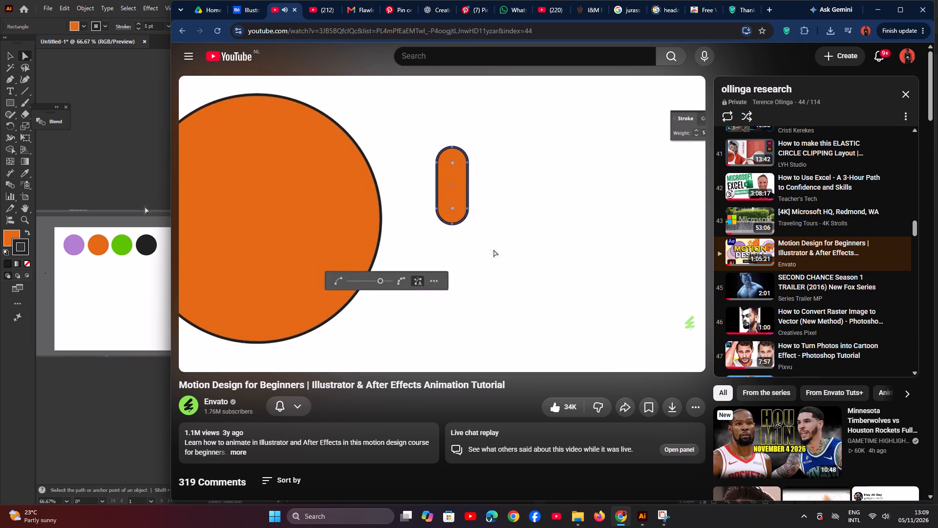
Return to Illustrator and apply Simplify to the path of the small pill shape.
{"action": "left_click", "coordinate": [886, 16]}
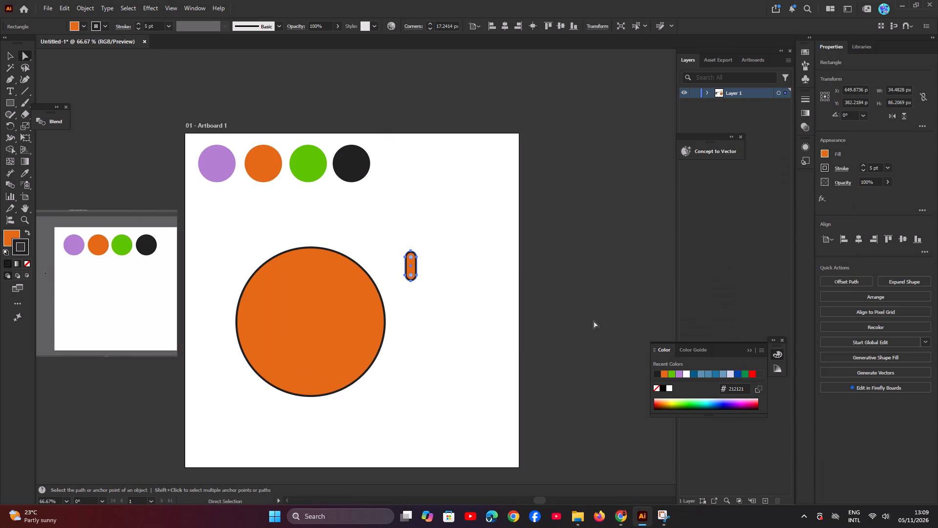
{"action": "right_click", "coordinate": [408, 264]}
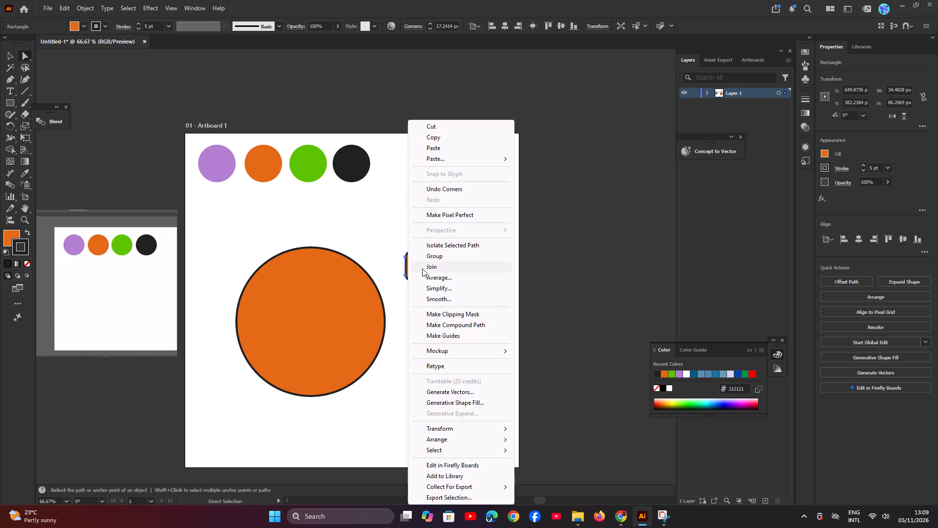
{"action": "left_click", "coordinate": [431, 288]}
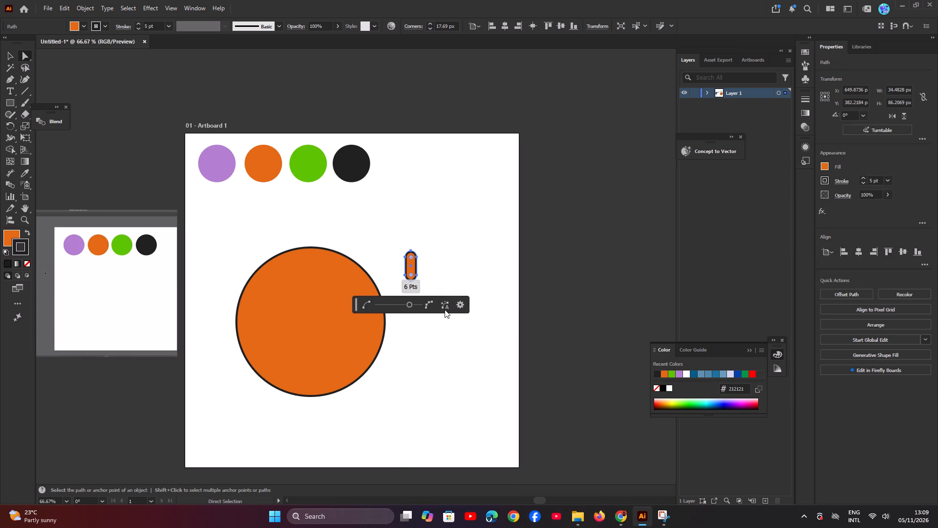
Switch to Chrome and watch the tutorial's part on the simplified pill's anchor points.
{"action": "left_click", "coordinate": [620, 515]}
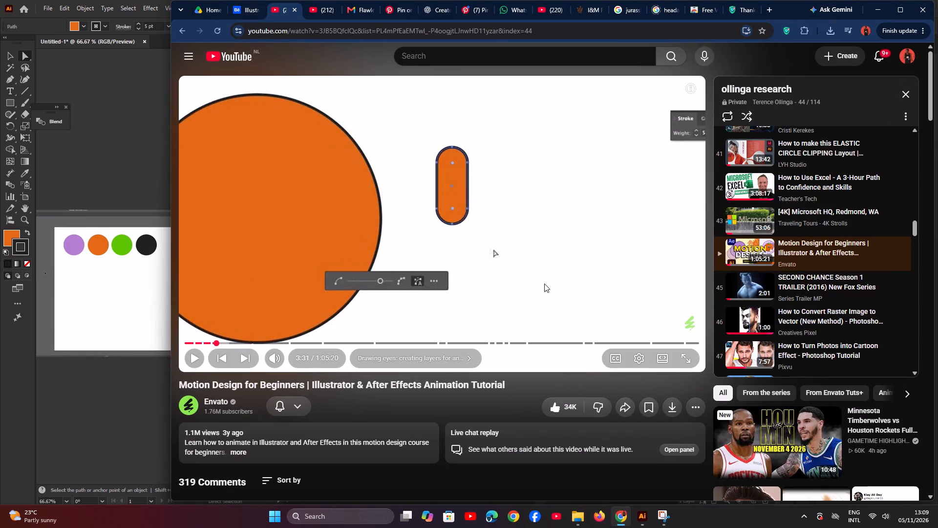
{"action": "left_click", "coordinate": [544, 284]}
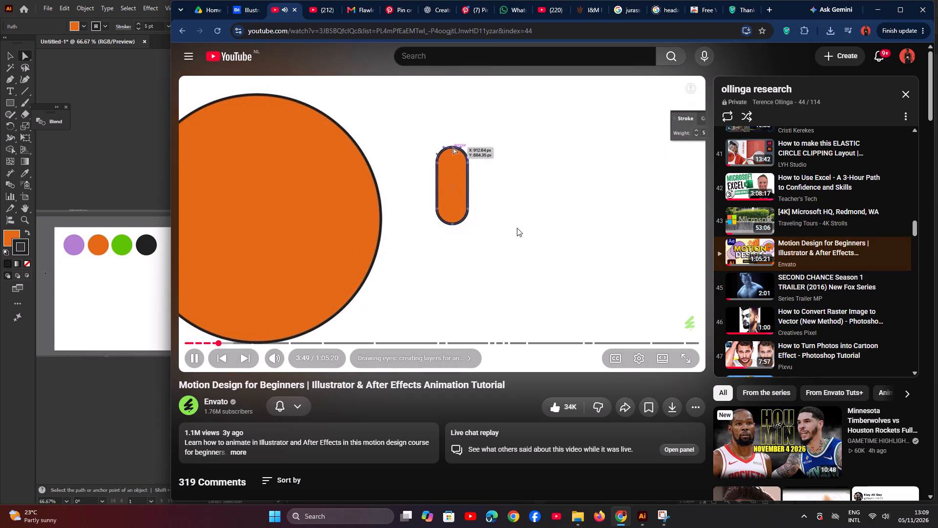
{"action": "left_click", "coordinate": [517, 228]}
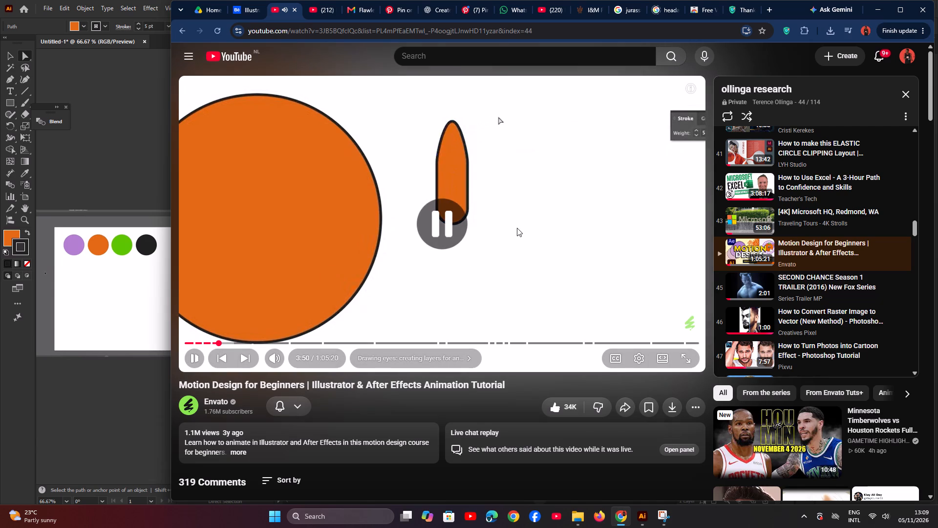
{"action": "left_click", "coordinate": [517, 228]}
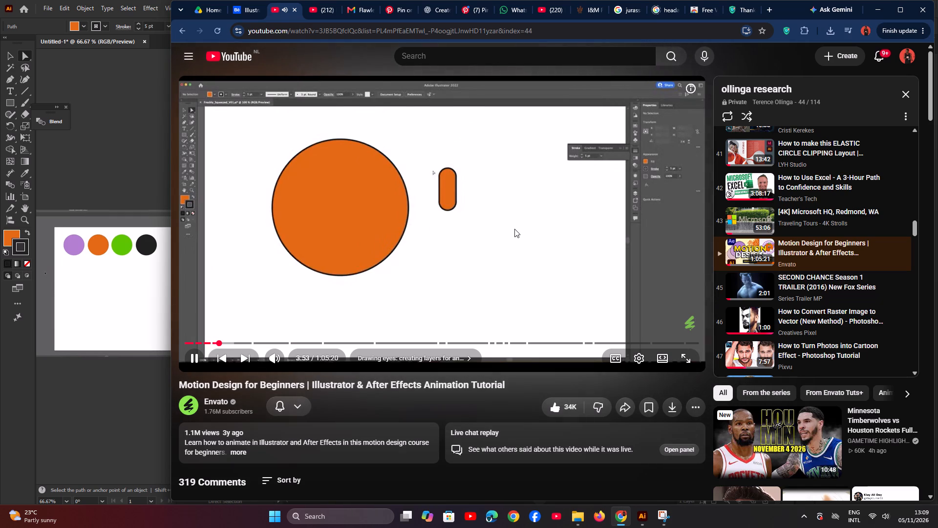
{"action": "left_click", "coordinate": [514, 229]}
Return to Illustrator, finish the Simplify adjustment and move the pill slightly up beside the large circle.
{"action": "left_click", "coordinate": [872, 8]}
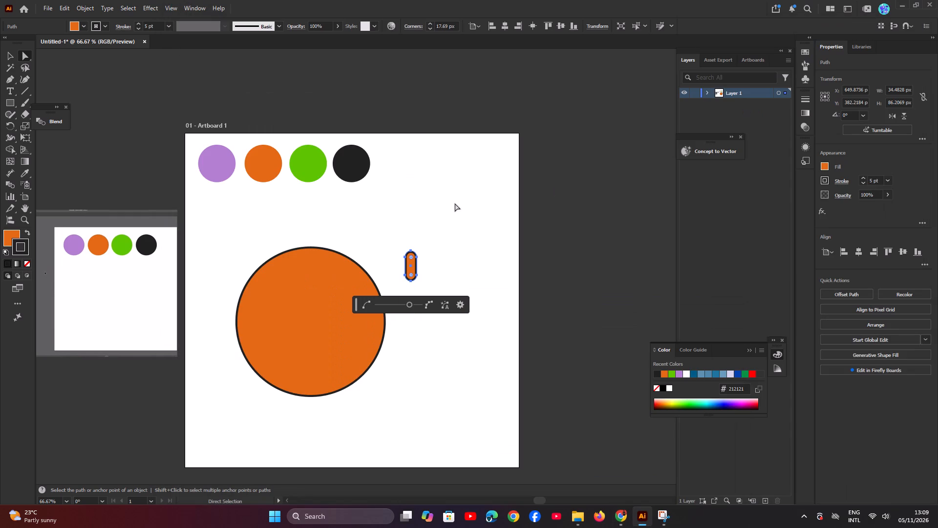
{"action": "left_click", "coordinate": [470, 248]}
{"action": "left_click", "coordinate": [410, 254]}
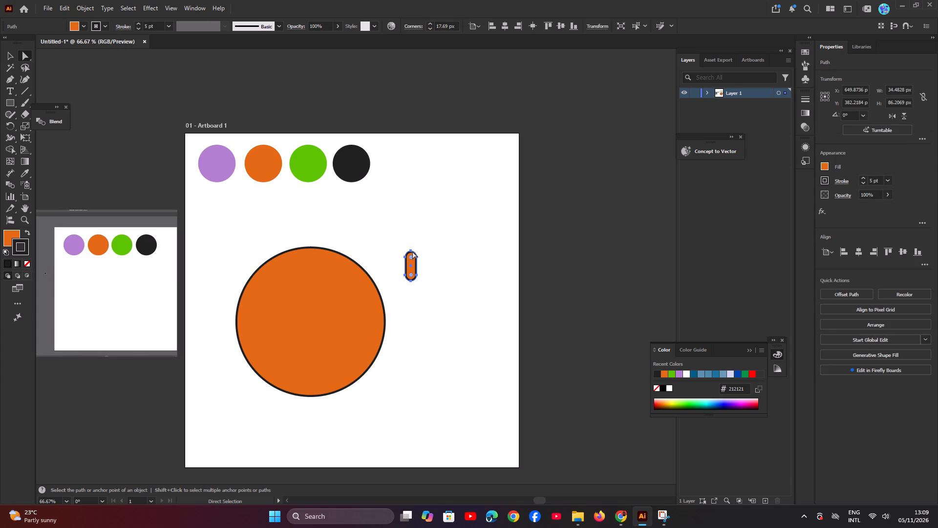
{"action": "left_click_drag", "start_coordinate": [411, 250], "coordinate": [412, 242]}
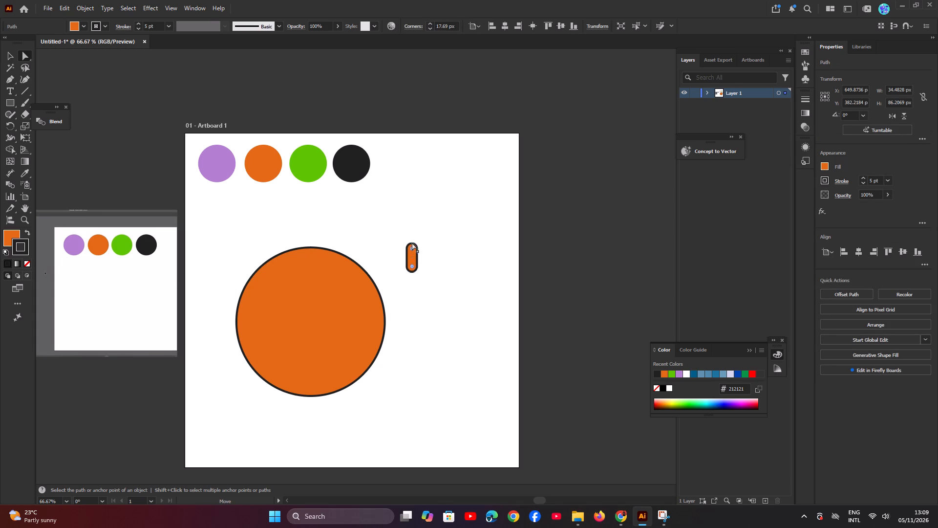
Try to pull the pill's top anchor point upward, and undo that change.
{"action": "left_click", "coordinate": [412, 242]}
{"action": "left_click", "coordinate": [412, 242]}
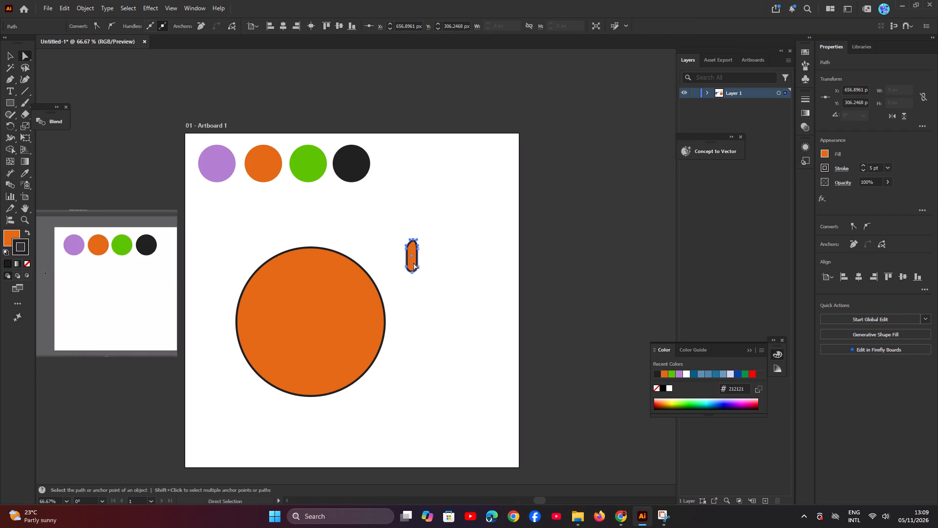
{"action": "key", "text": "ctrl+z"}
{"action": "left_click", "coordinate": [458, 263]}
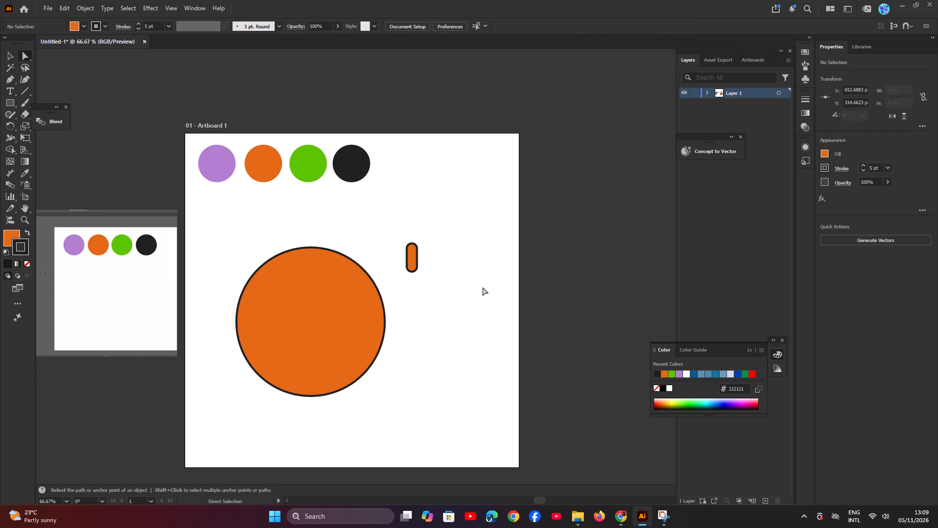
Watch the tutorial's Free Transform part on the eye pill in Chrome, comparing it with a close view of the pill in Illustrator.
{"action": "left_click", "coordinate": [620, 518]}
{"action": "left_click", "coordinate": [550, 268]}
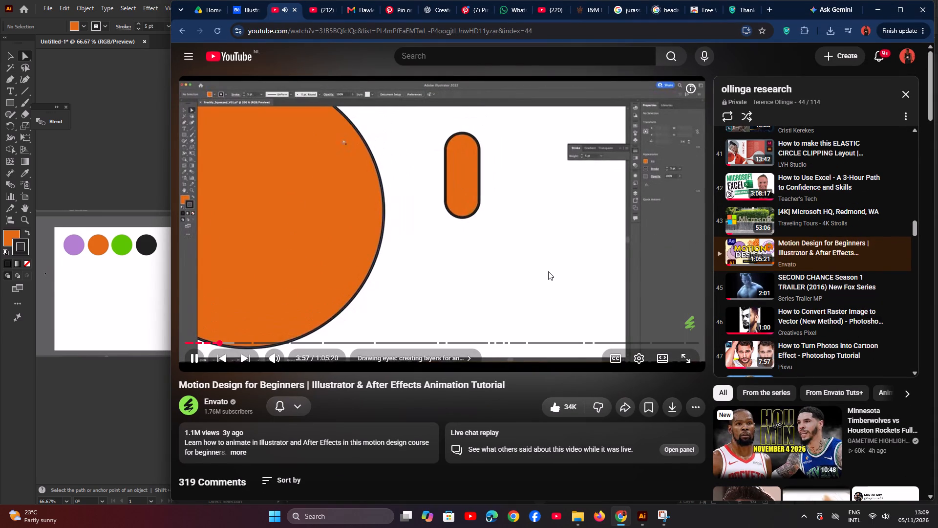
{"action": "left_click", "coordinate": [509, 253]}
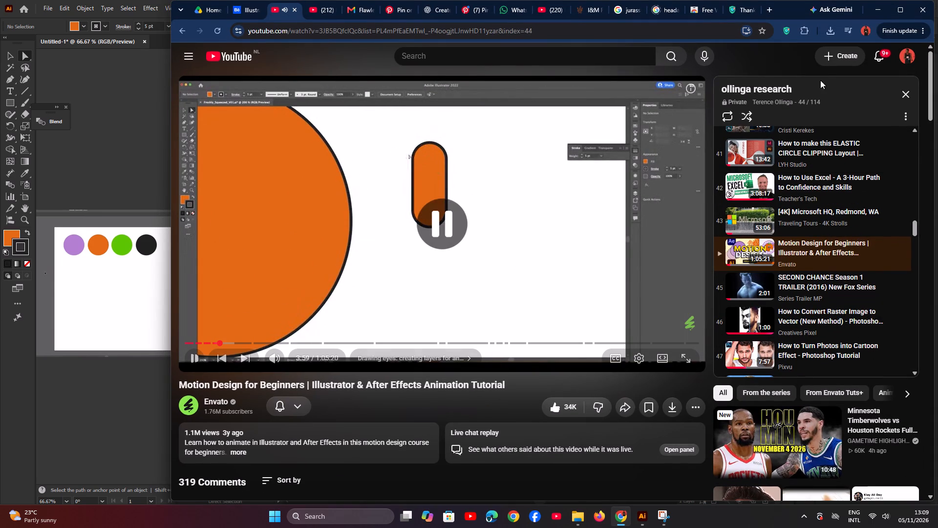
{"action": "left_click", "coordinate": [882, 15]}
{"action": "key", "text": "ctrl+plus"}
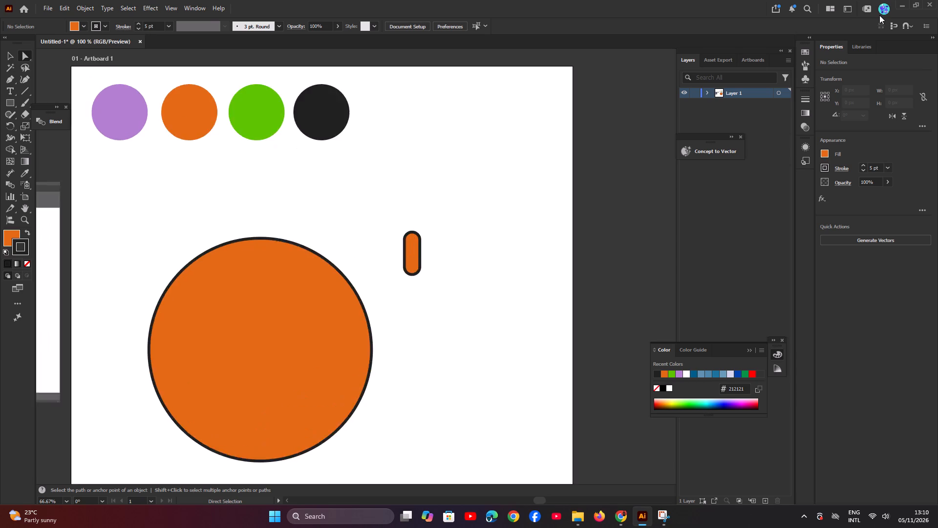
{"action": "key", "text": "ctrl+plus"}
{"action": "key", "text": "ctrl+plus"}
{"action": "key", "text": "ctrl+plus"}
{"action": "key", "text": "ctrl+plus"}
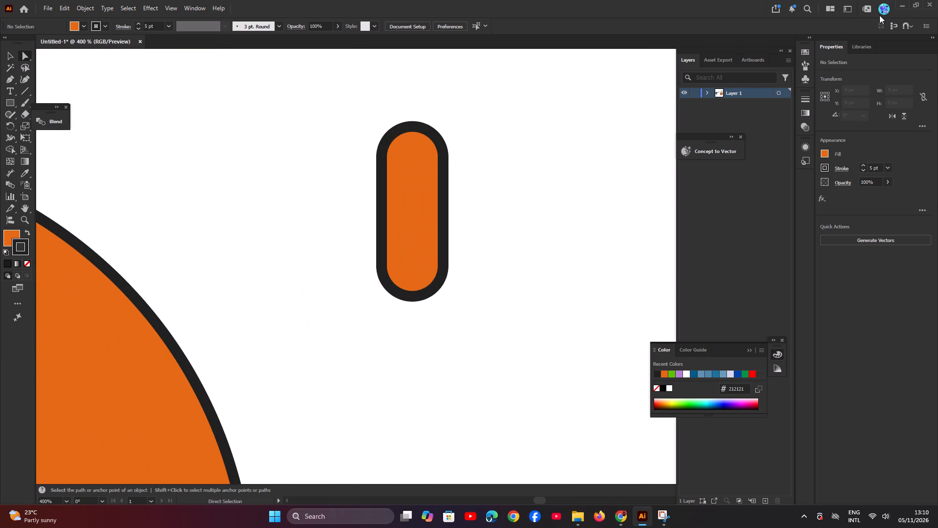
{"action": "left_click", "coordinate": [617, 518]}
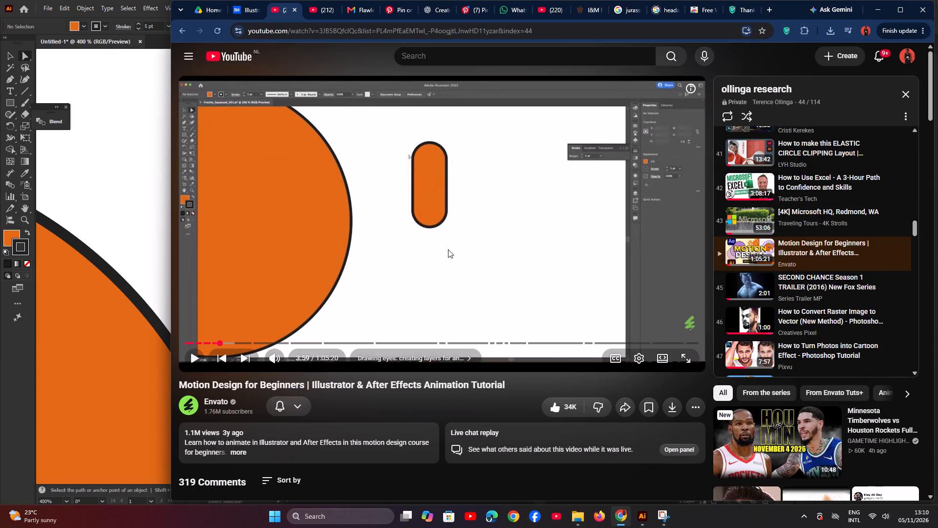
{"action": "left_click", "coordinate": [448, 249]}
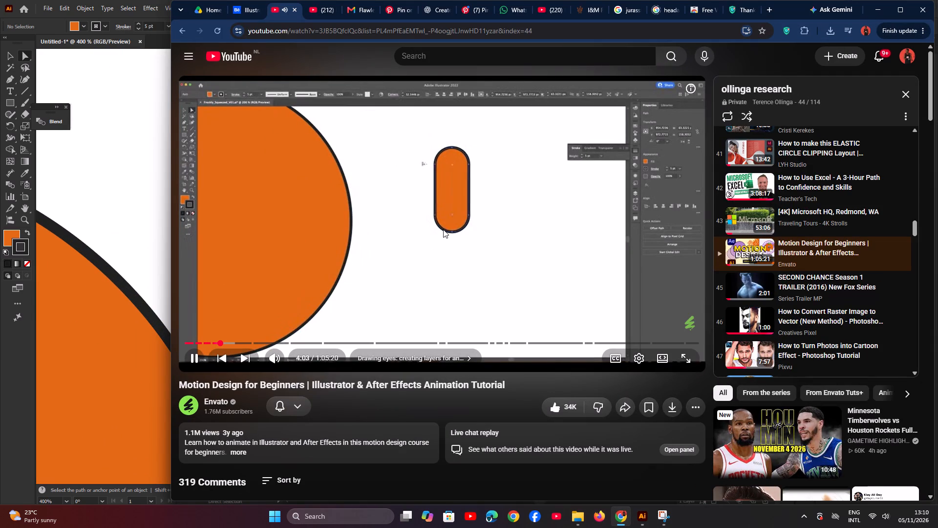
{"action": "left_click", "coordinate": [507, 196]}
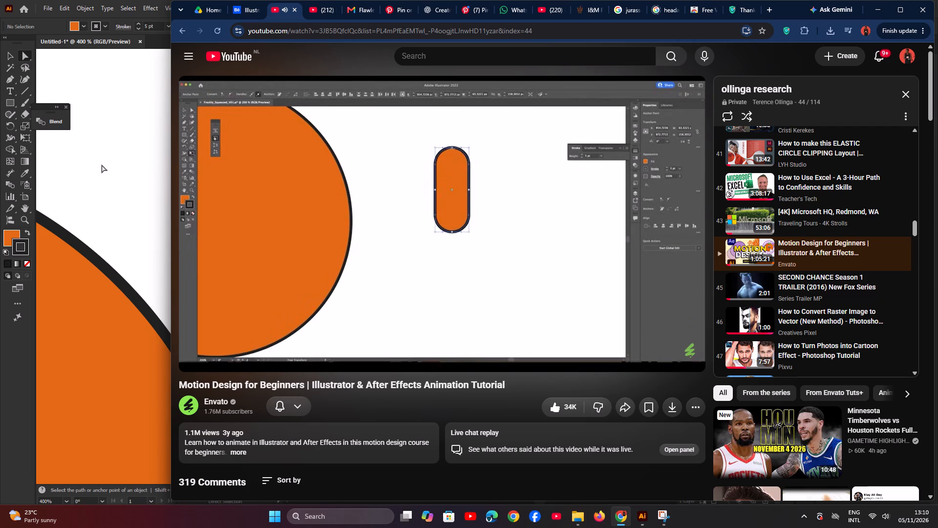
{"action": "left_click", "coordinate": [102, 164]}
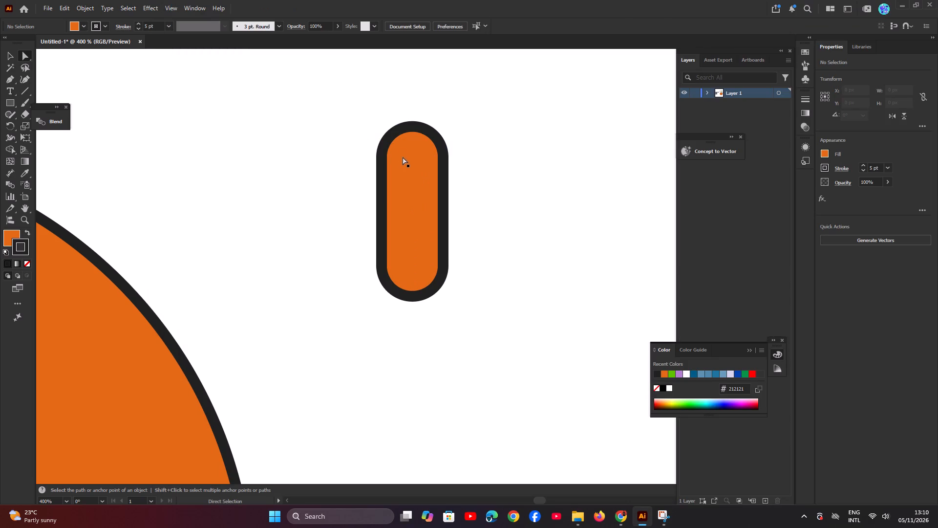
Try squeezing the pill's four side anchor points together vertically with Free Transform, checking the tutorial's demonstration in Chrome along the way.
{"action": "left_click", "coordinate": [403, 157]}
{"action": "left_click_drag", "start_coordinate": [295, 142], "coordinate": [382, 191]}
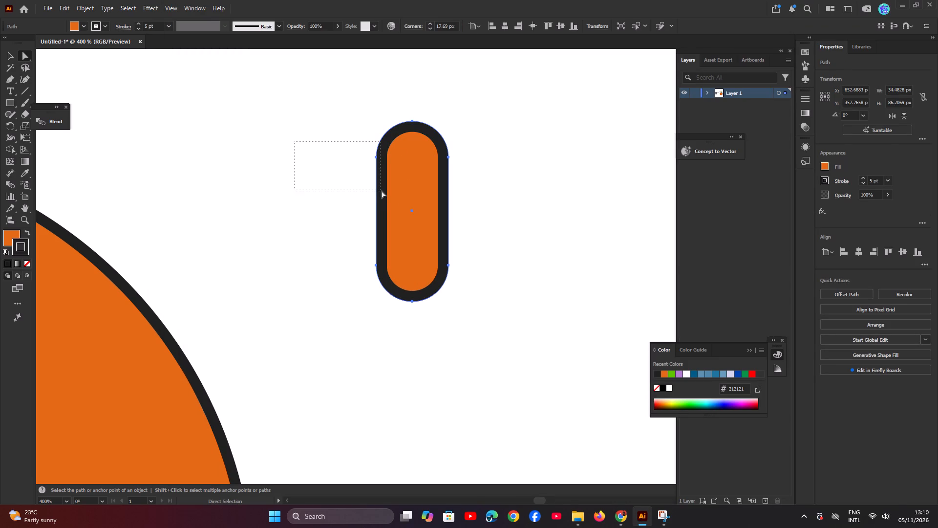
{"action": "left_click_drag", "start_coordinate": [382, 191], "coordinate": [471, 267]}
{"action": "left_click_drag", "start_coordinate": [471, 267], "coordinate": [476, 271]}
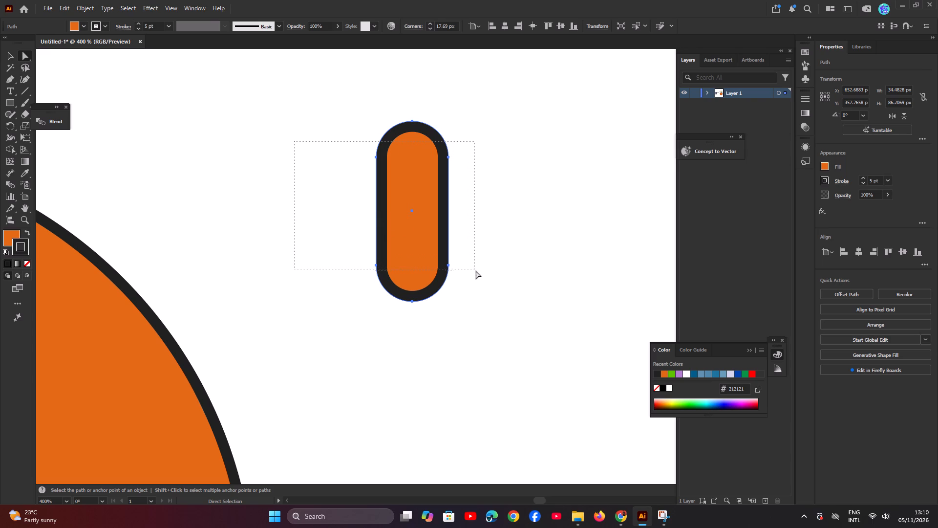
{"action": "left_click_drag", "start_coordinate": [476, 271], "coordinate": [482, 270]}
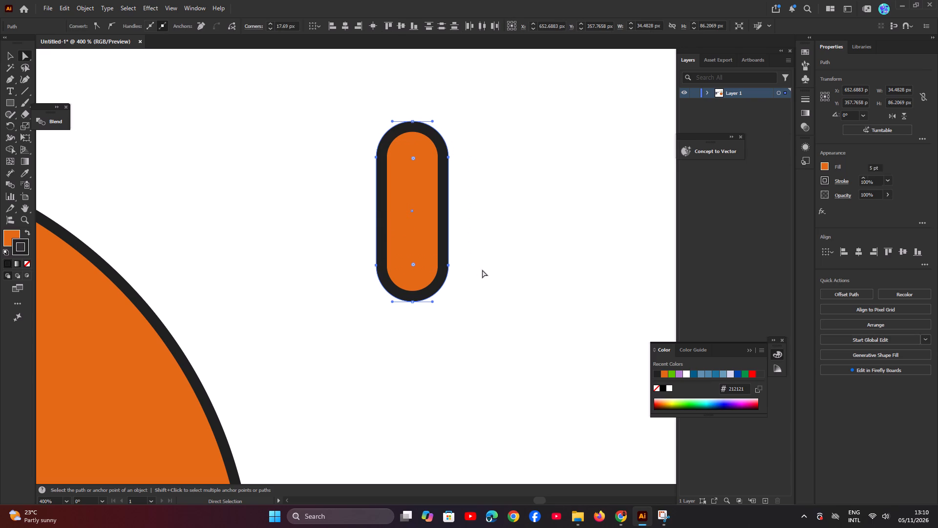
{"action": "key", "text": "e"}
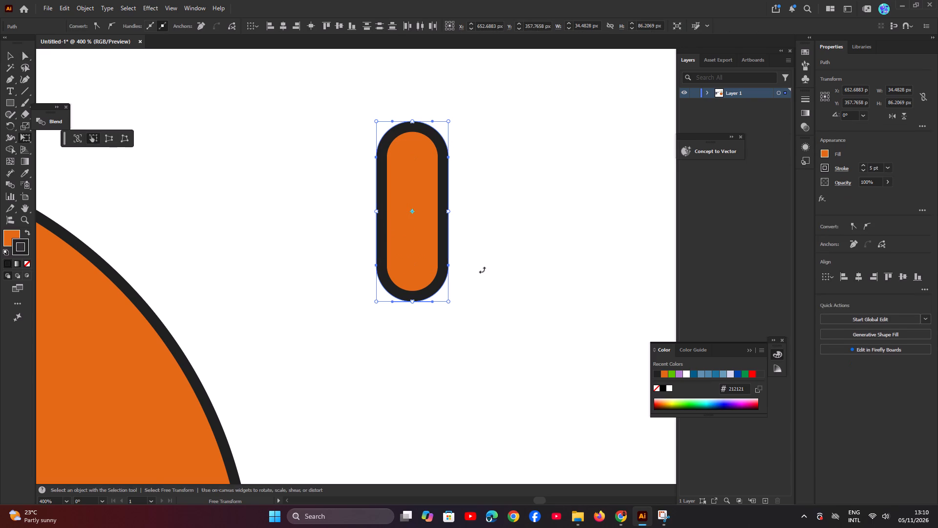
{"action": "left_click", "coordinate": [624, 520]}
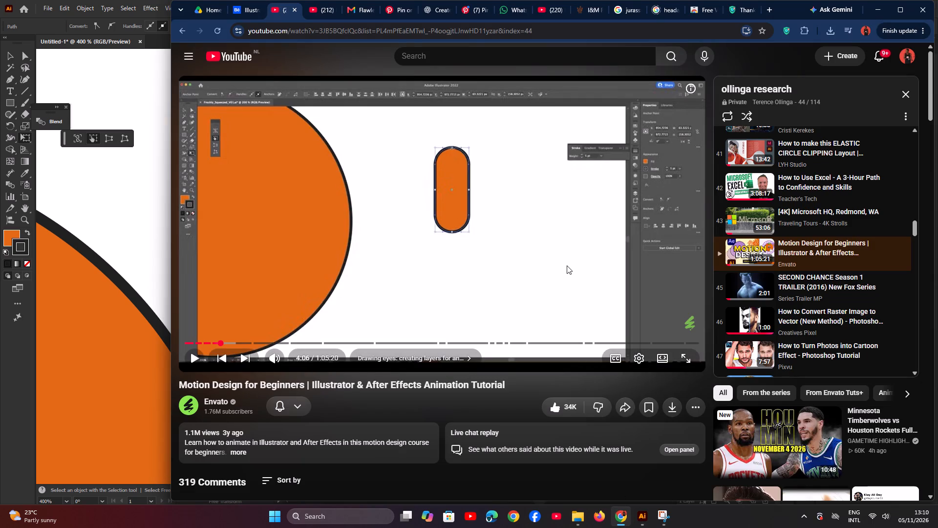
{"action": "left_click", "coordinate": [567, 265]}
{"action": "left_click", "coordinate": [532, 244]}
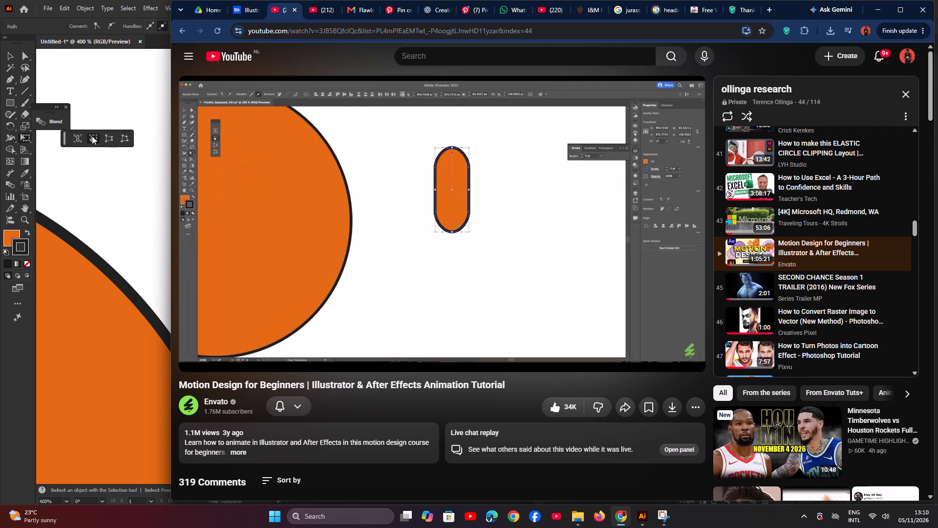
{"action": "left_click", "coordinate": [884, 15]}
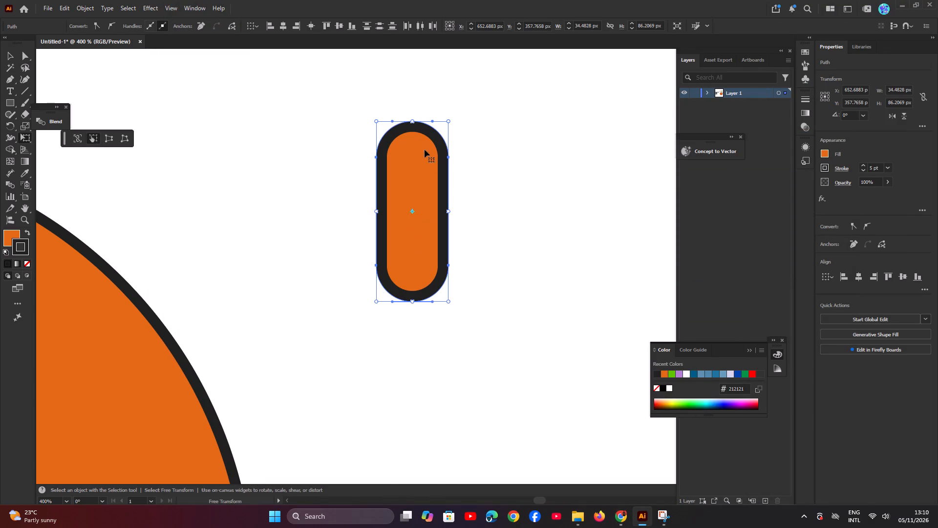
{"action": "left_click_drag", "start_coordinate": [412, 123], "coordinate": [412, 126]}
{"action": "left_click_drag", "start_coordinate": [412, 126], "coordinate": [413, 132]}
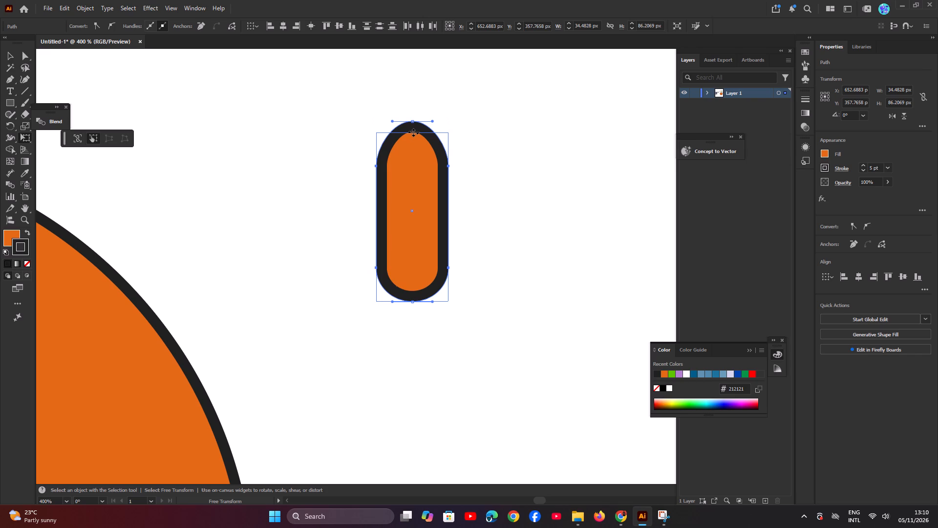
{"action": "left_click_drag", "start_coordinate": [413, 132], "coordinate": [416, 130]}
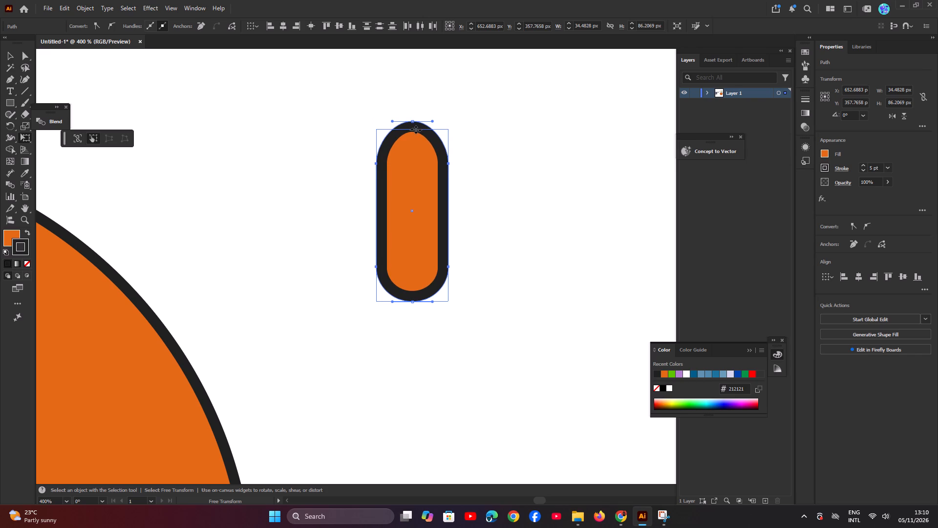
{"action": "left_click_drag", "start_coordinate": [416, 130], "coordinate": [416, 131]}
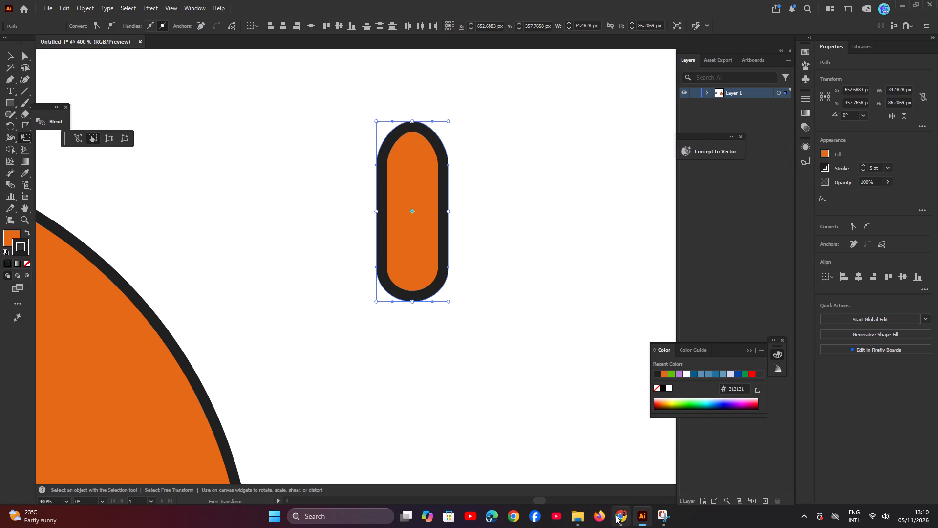
Switch to Chrome and watch the tutorial's part on the pill's top anchor point after the Free Transform.
{"action": "left_click", "coordinate": [618, 514]}
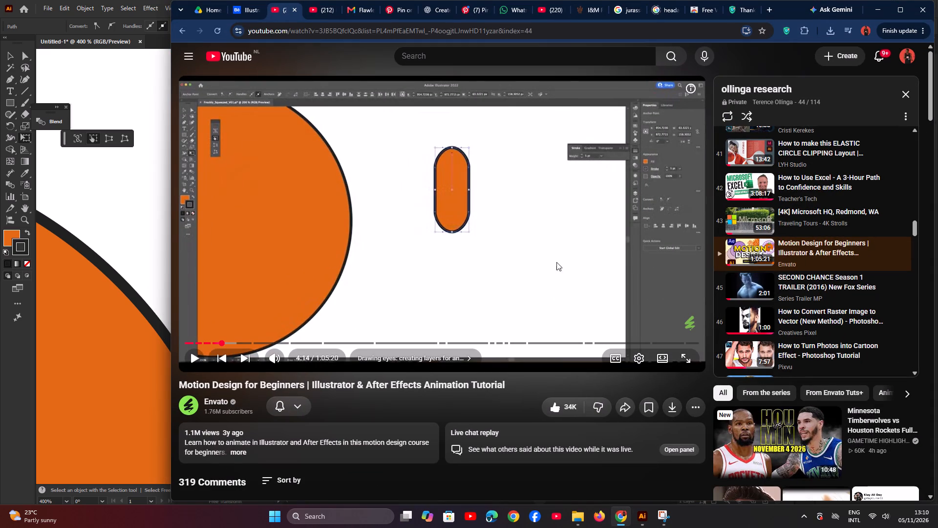
{"action": "left_click", "coordinate": [876, 10]}
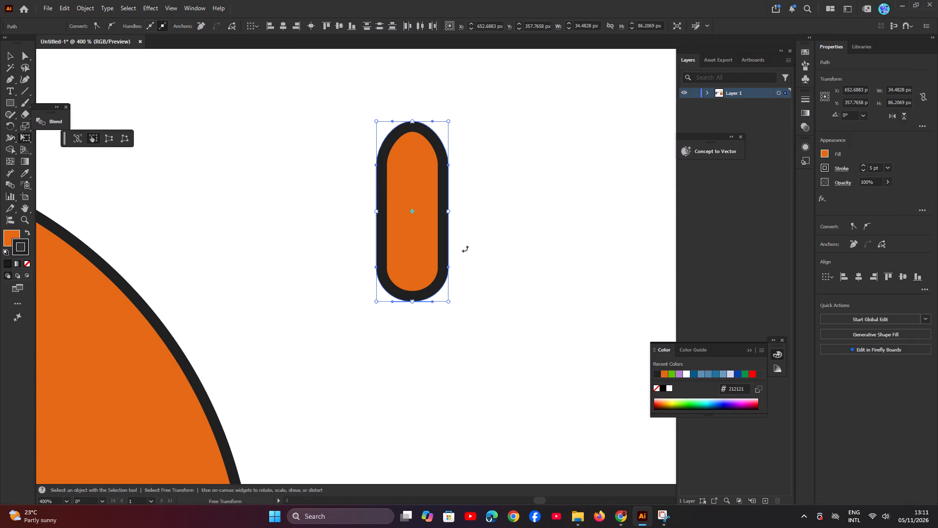
{"action": "left_click", "coordinate": [618, 520]}
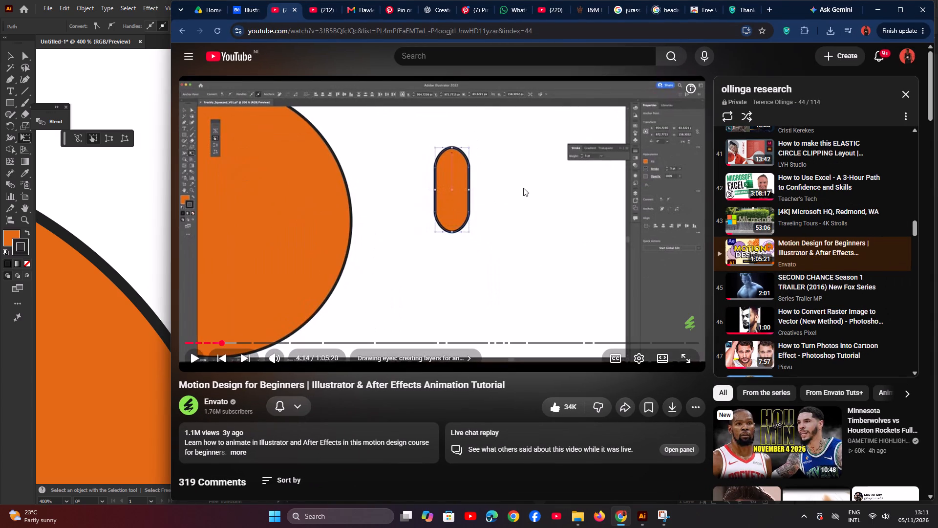
{"action": "left_click", "coordinate": [526, 190]}
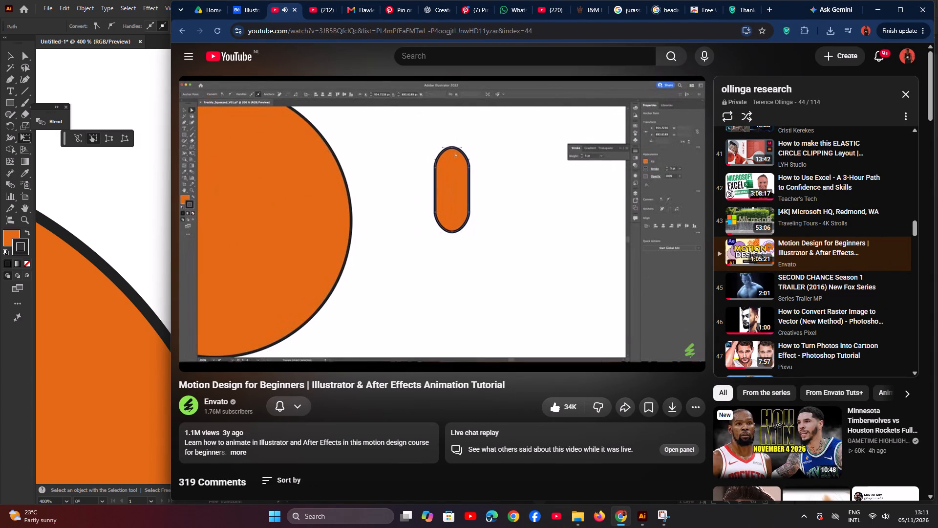
{"action": "left_click", "coordinate": [532, 217]}
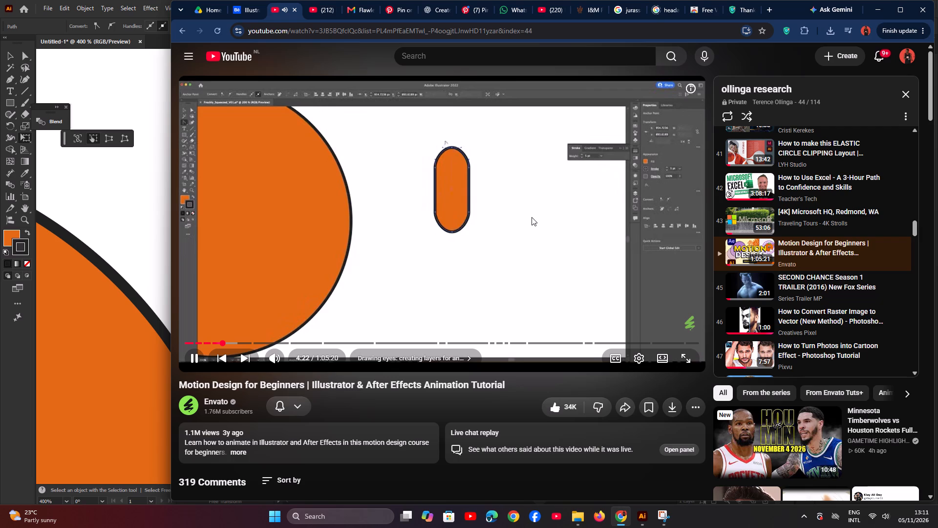
{"action": "left_click", "coordinate": [877, 6]}
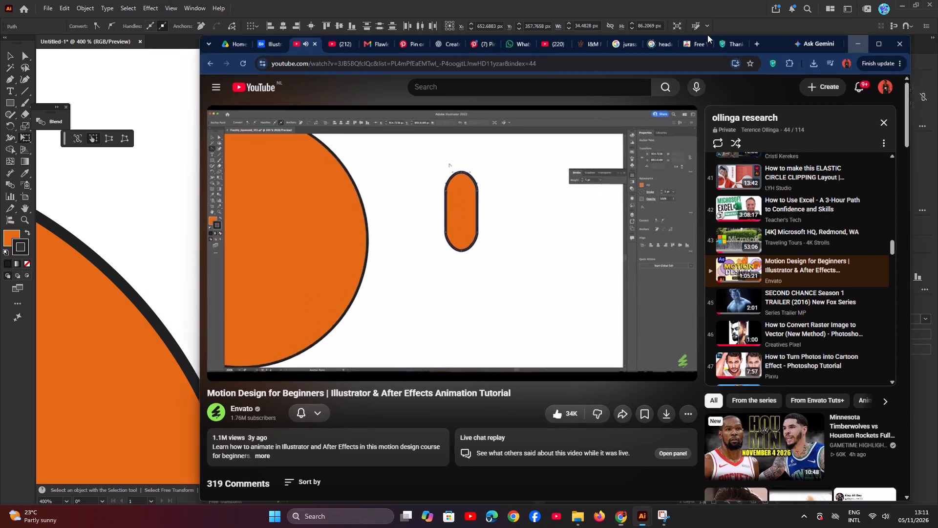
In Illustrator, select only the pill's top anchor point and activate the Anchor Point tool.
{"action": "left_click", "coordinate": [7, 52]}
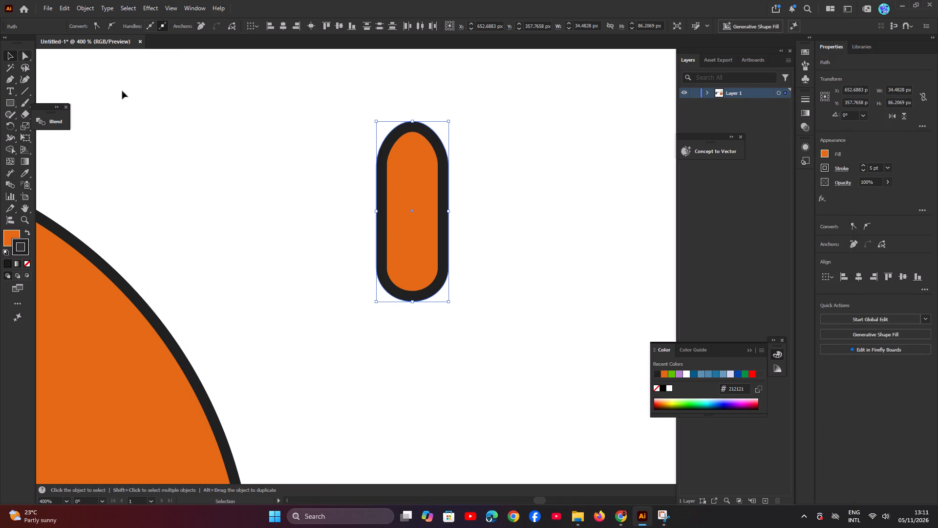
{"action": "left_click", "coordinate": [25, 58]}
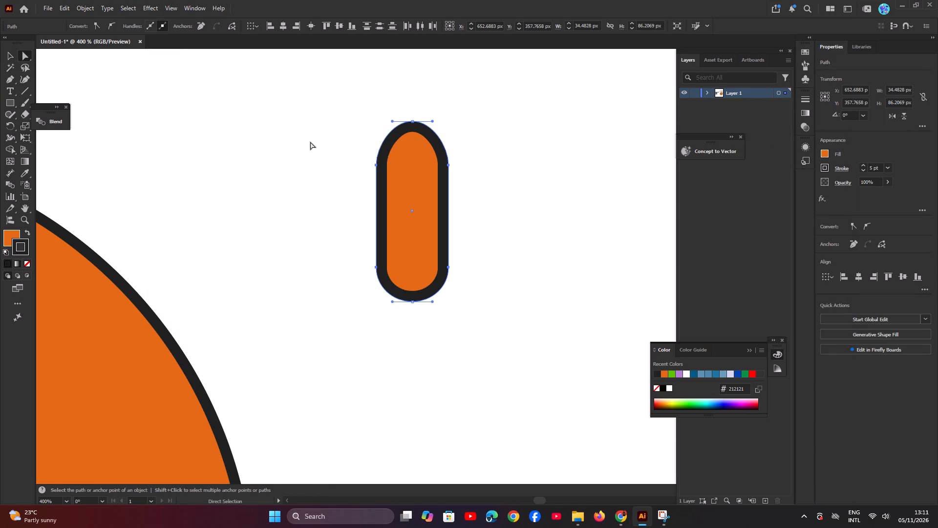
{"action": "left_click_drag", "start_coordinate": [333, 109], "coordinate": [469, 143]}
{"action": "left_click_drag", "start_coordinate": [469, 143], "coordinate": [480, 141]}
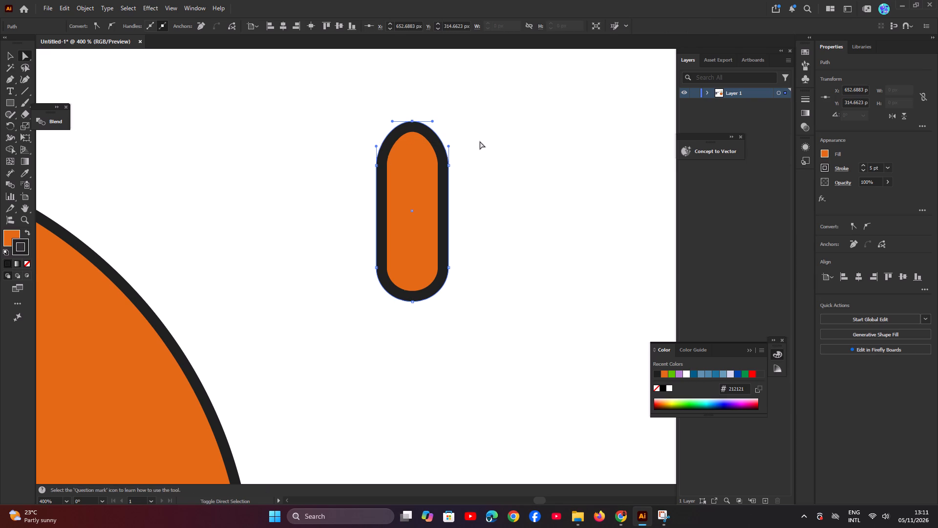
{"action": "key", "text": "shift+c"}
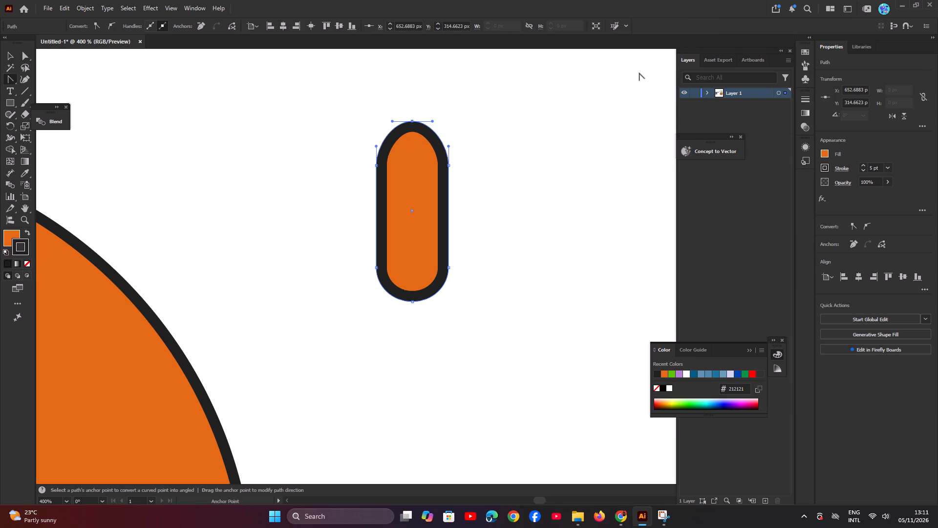
Watch the tutorial's part in Chrome on adjusting the handles of the pill's top anchor point.
{"action": "left_click", "coordinate": [618, 516]}
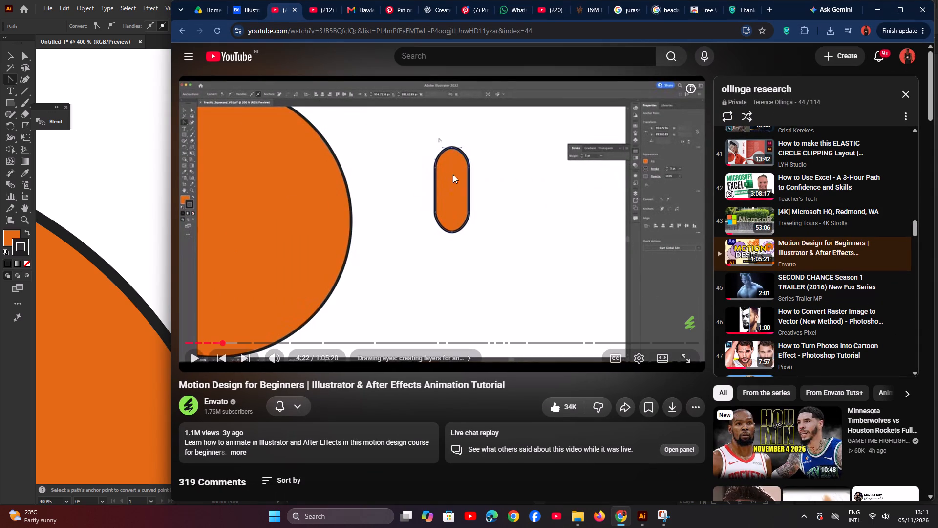
{"action": "left_click", "coordinate": [506, 233]}
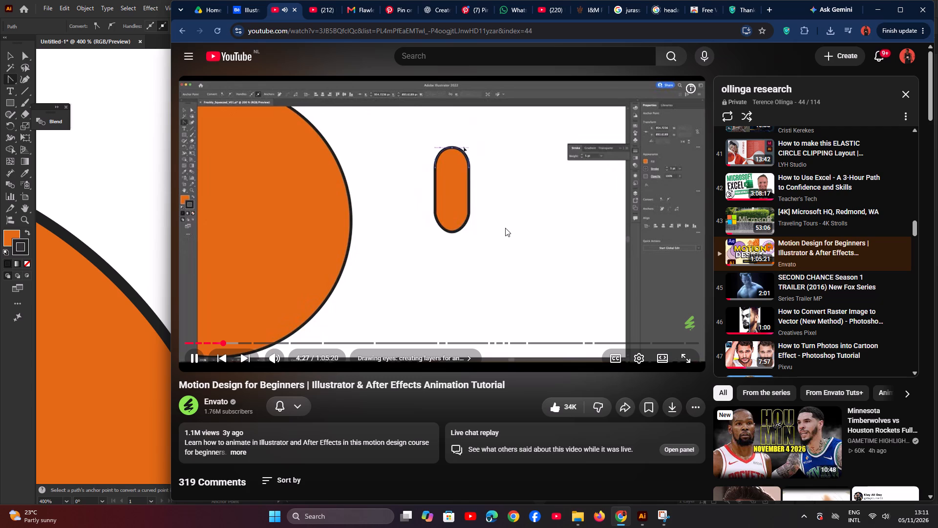
{"action": "left_click", "coordinate": [504, 214]}
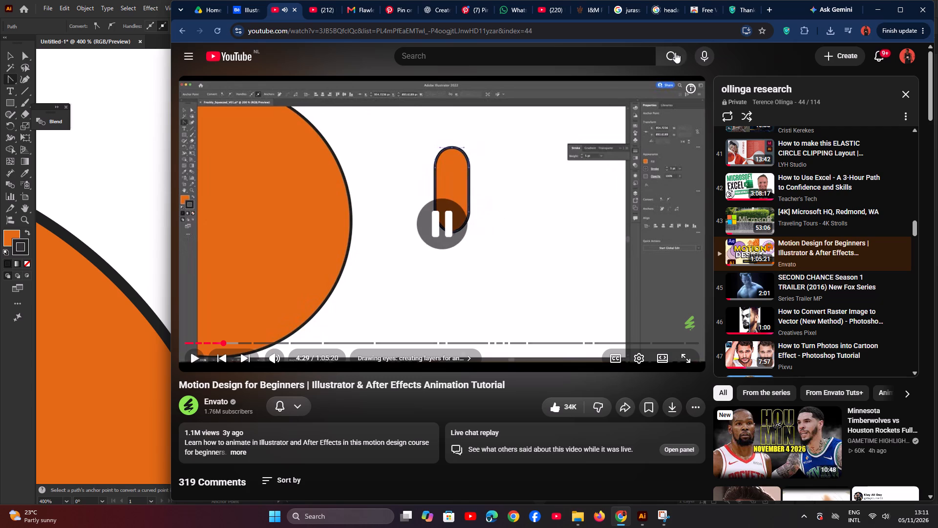
{"action": "left_click", "coordinate": [877, 6]}
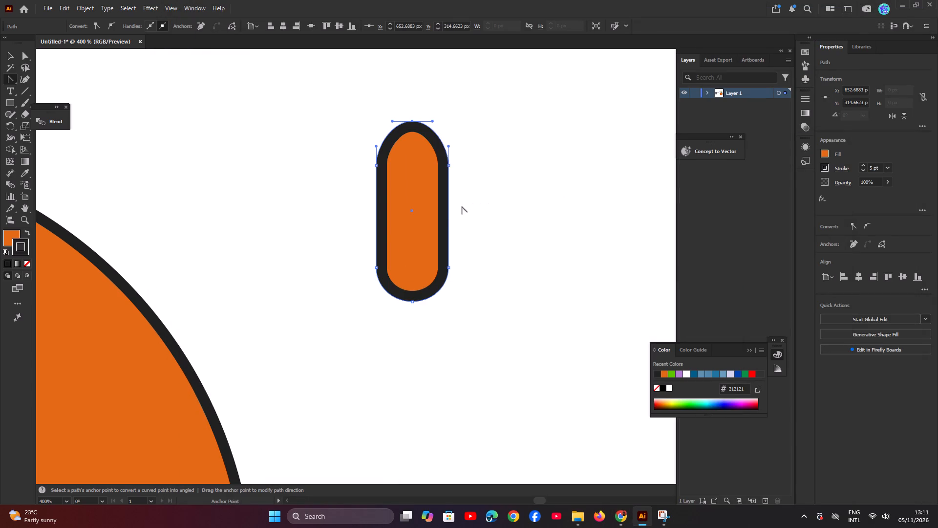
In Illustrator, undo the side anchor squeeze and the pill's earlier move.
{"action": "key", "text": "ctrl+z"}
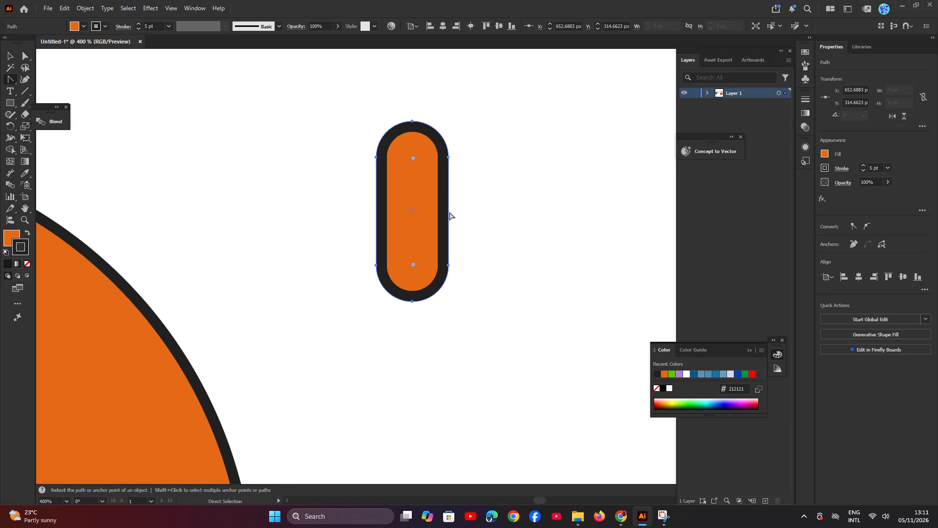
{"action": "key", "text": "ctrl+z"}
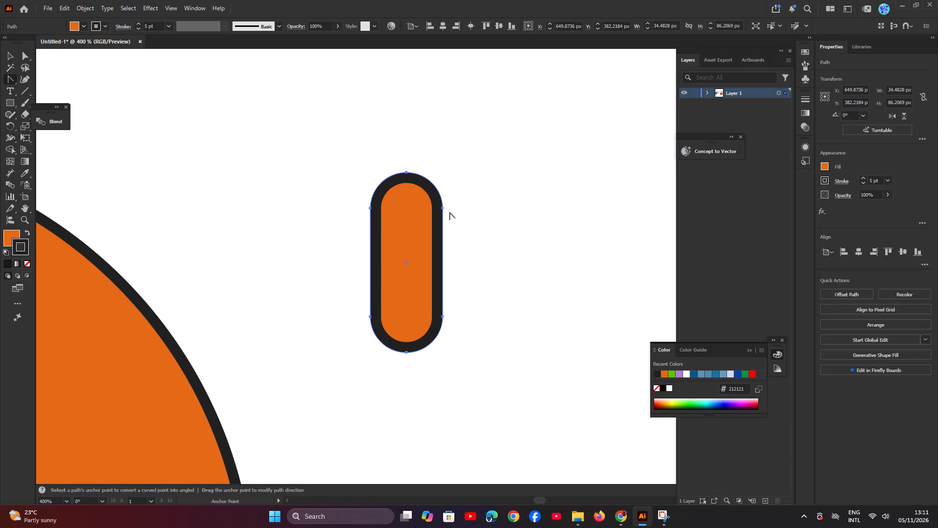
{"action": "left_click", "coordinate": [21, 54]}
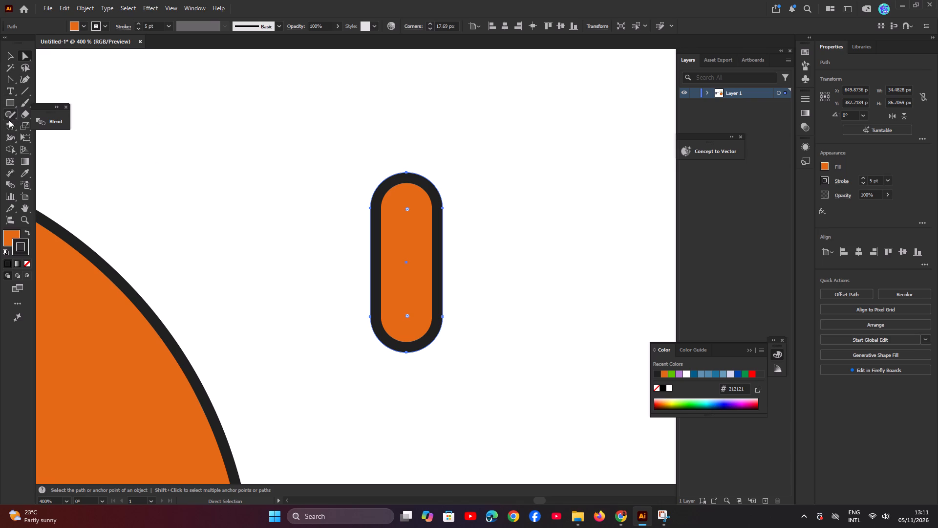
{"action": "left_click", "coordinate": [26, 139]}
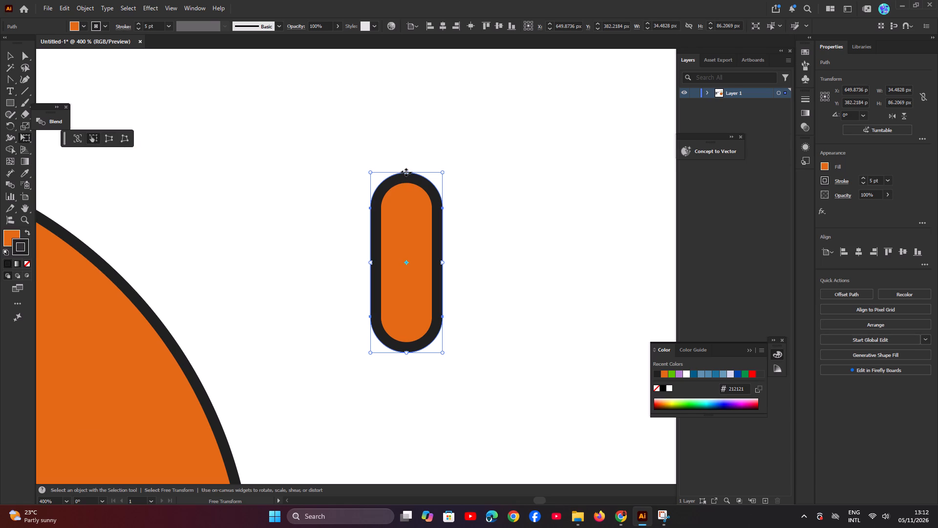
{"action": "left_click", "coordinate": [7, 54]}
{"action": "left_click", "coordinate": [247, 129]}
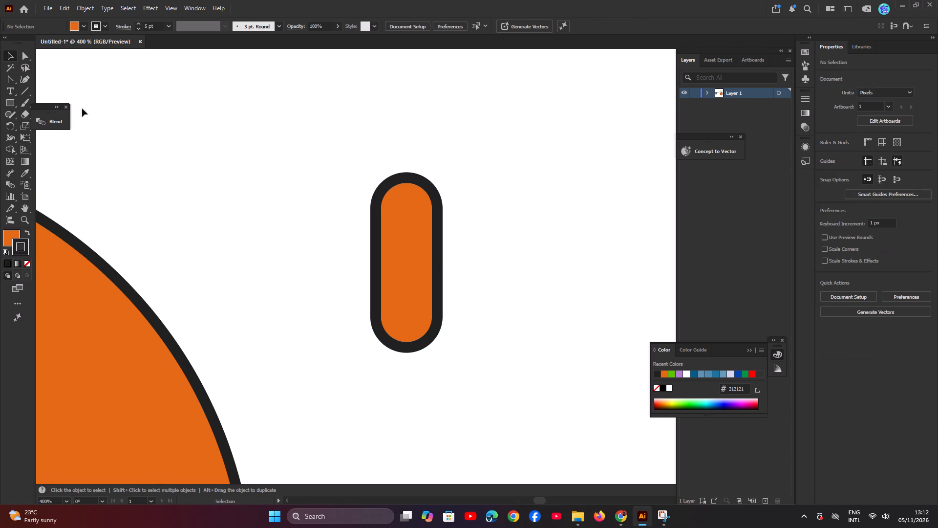
Select the pill's side anchor points and squeeze them slightly inward from the bottom and top with Free Transform.
{"action": "left_click", "coordinate": [26, 55]}
{"action": "left_click_drag", "start_coordinate": [317, 190], "coordinate": [360, 219]}
{"action": "left_click", "coordinate": [446, 234]}
{"action": "left_click", "coordinate": [418, 237]}
{"action": "left_click_drag", "start_coordinate": [266, 198], "coordinate": [370, 232]}
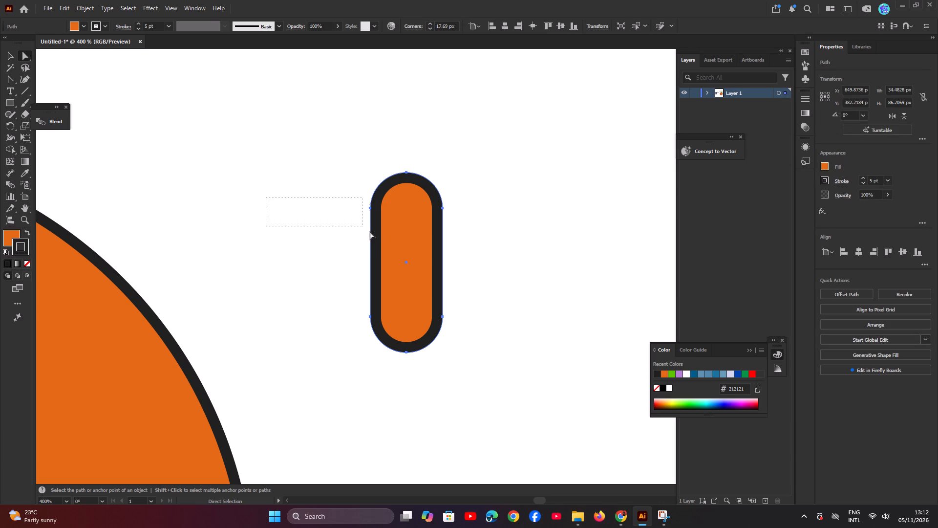
{"action": "left_click_drag", "start_coordinate": [370, 232], "coordinate": [509, 325]}
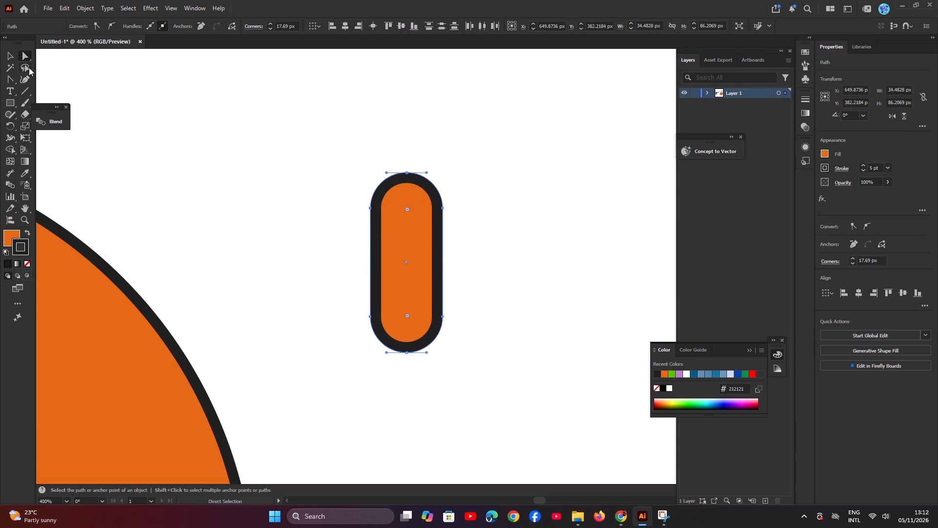
{"action": "left_click", "coordinate": [25, 137]}
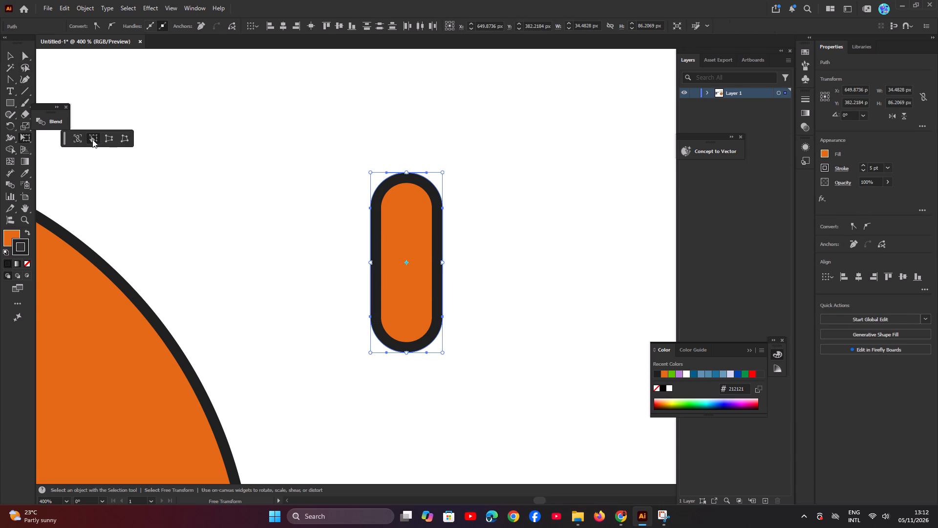
{"action": "left_click", "coordinate": [407, 174]}
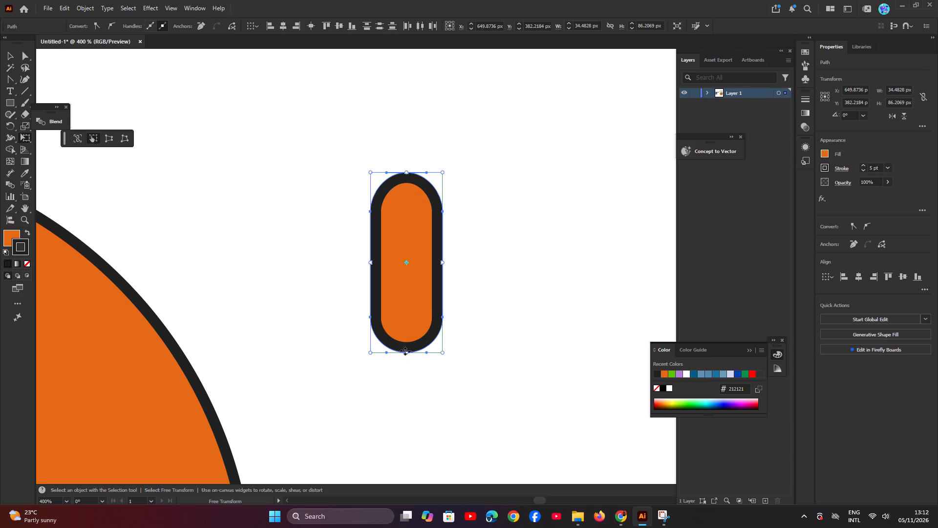
{"action": "left_click_drag", "start_coordinate": [405, 352], "coordinate": [403, 346]}
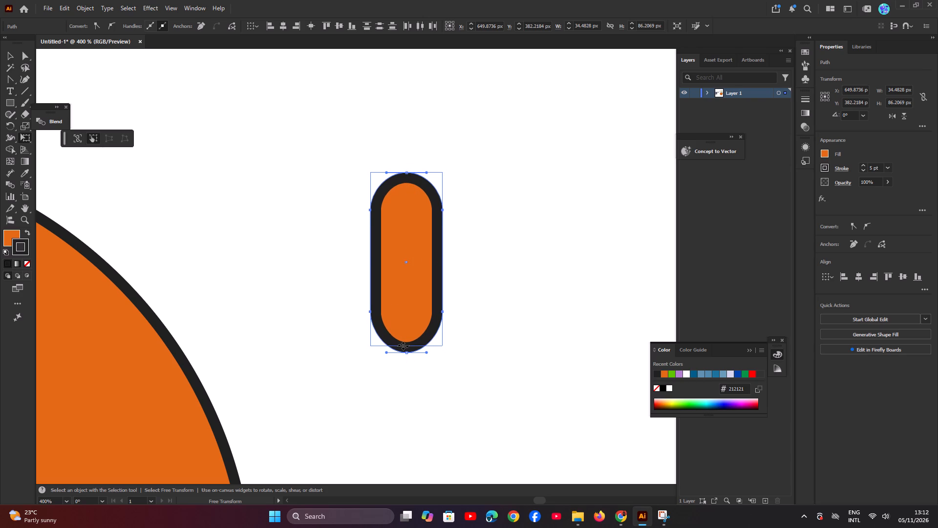
{"action": "left_click_drag", "start_coordinate": [403, 346], "coordinate": [402, 348]}
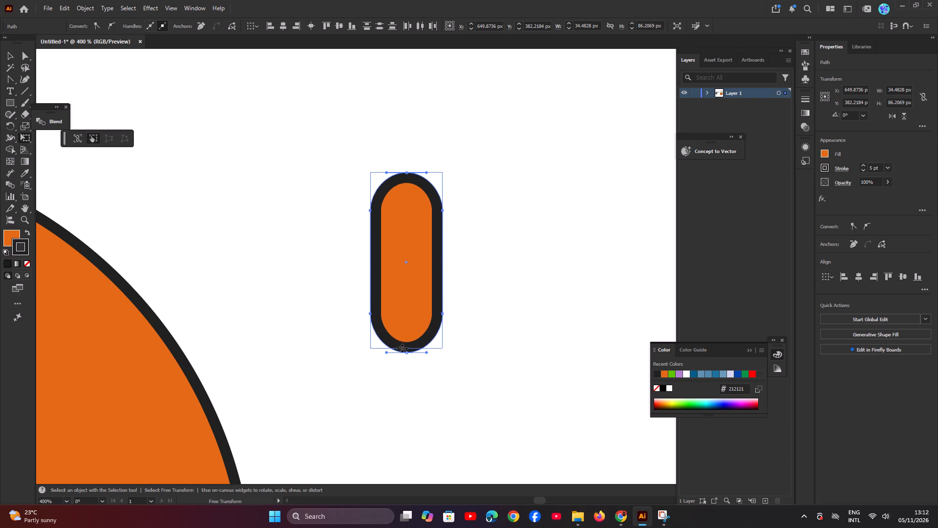
{"action": "left_click_drag", "start_coordinate": [402, 348], "coordinate": [402, 350]}
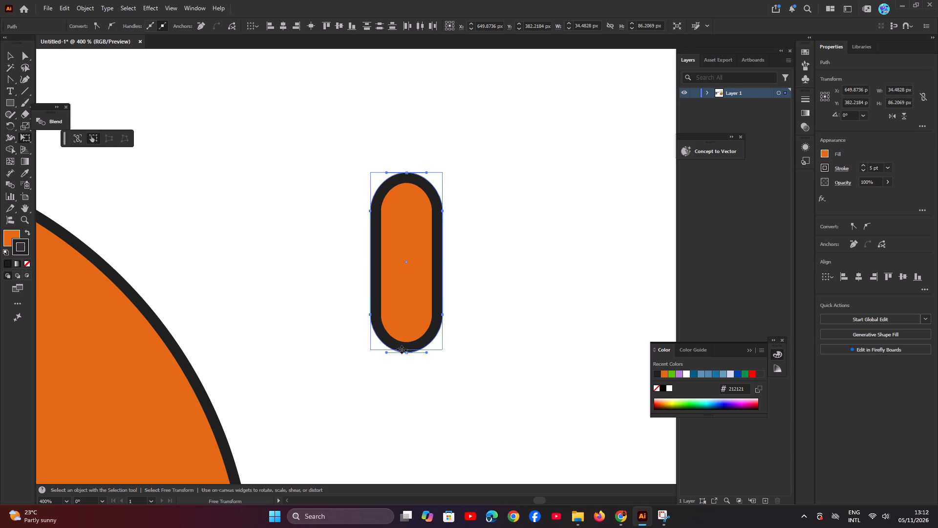
{"action": "left_click_drag", "start_coordinate": [402, 350], "coordinate": [401, 347]}
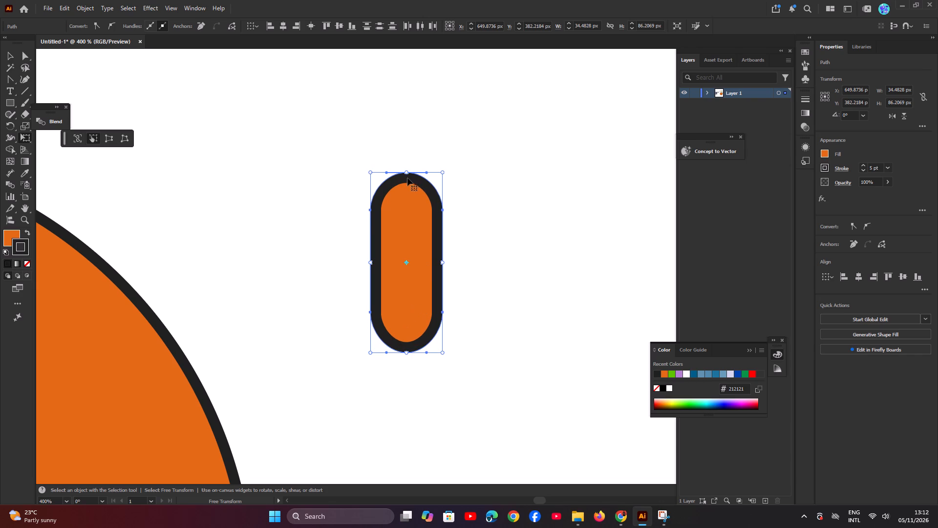
{"action": "left_click", "coordinate": [405, 174]}
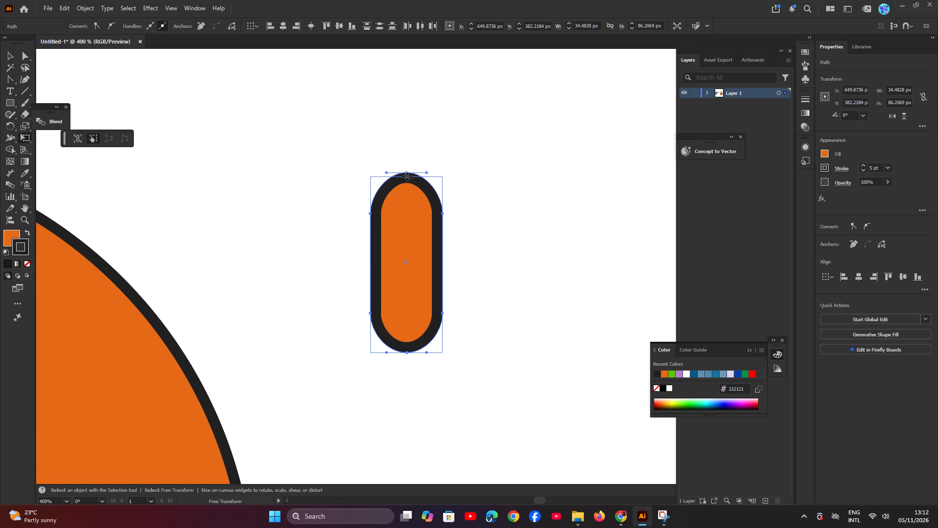
{"action": "left_click", "coordinate": [24, 54]}
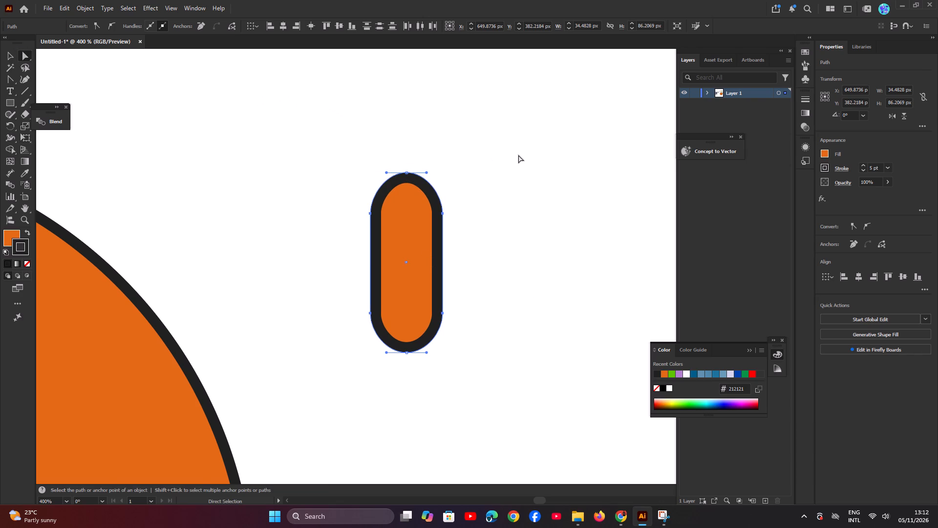
{"action": "left_click", "coordinate": [518, 155]}
Switch to Chrome and replay the tutorial from 4:14 on reshaping the pill's top anchor point.
{"action": "left_click", "coordinate": [618, 523]}
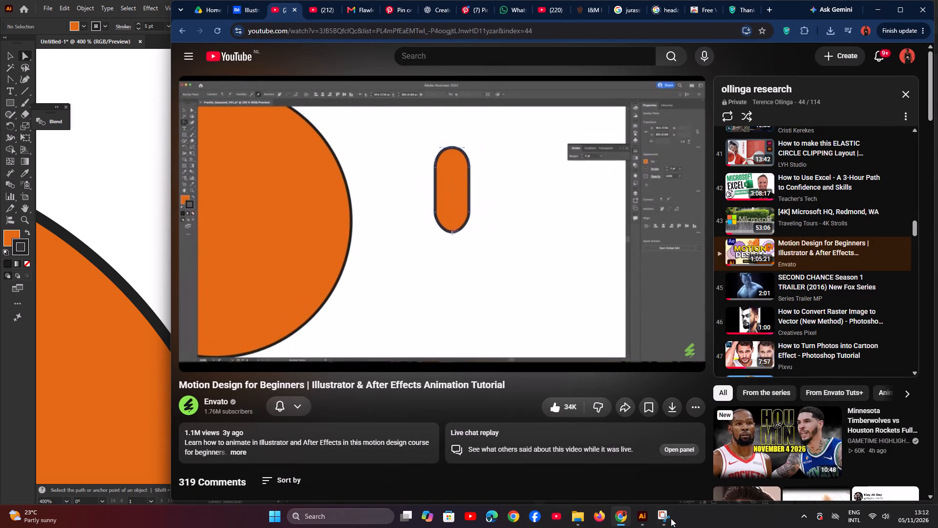
{"action": "key", "text": "Left"}
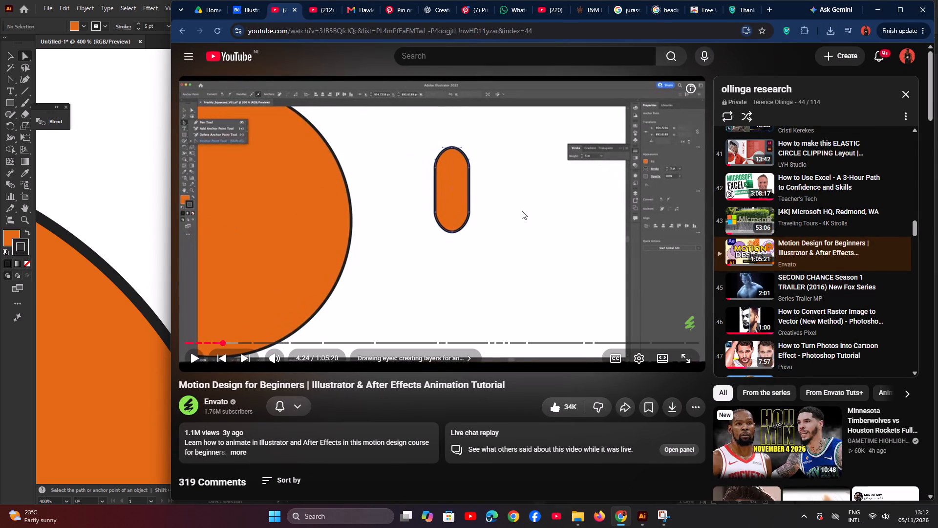
{"action": "key", "text": "Left"}
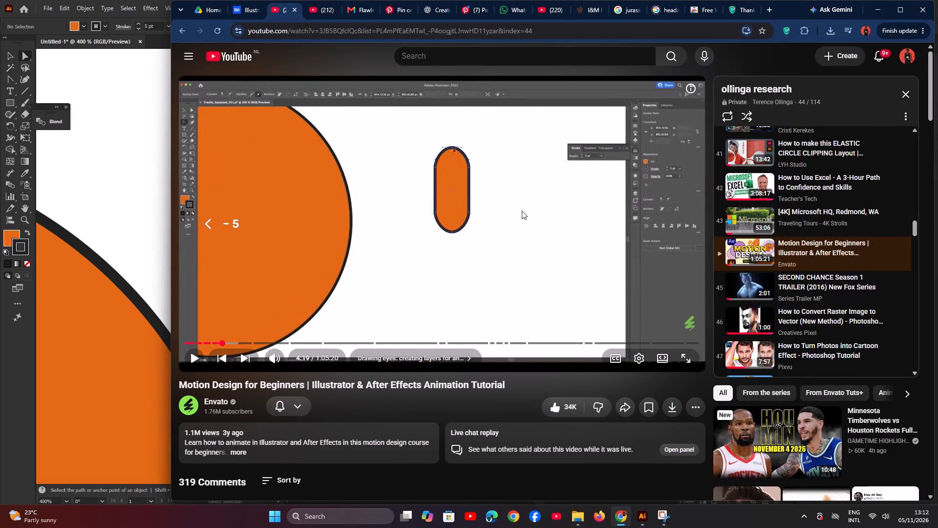
{"action": "key", "text": "Left"}
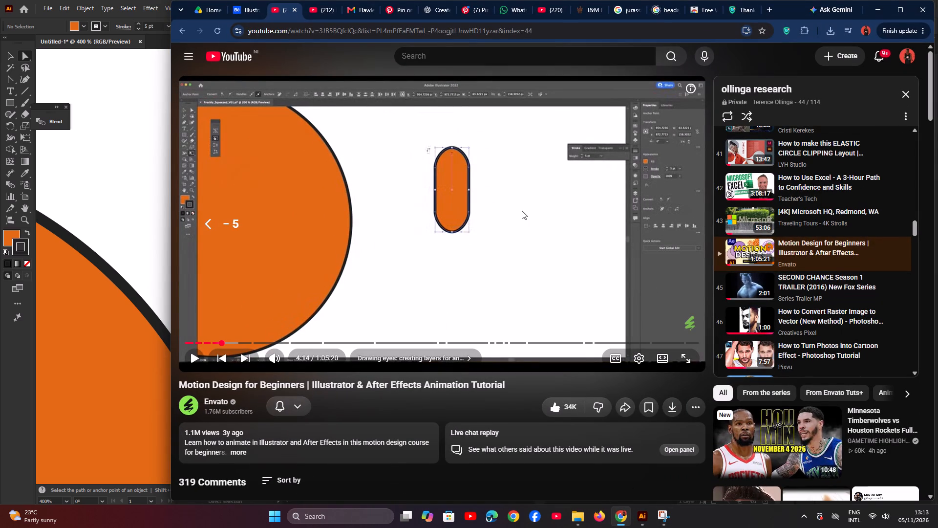
{"action": "left_click", "coordinate": [520, 209]}
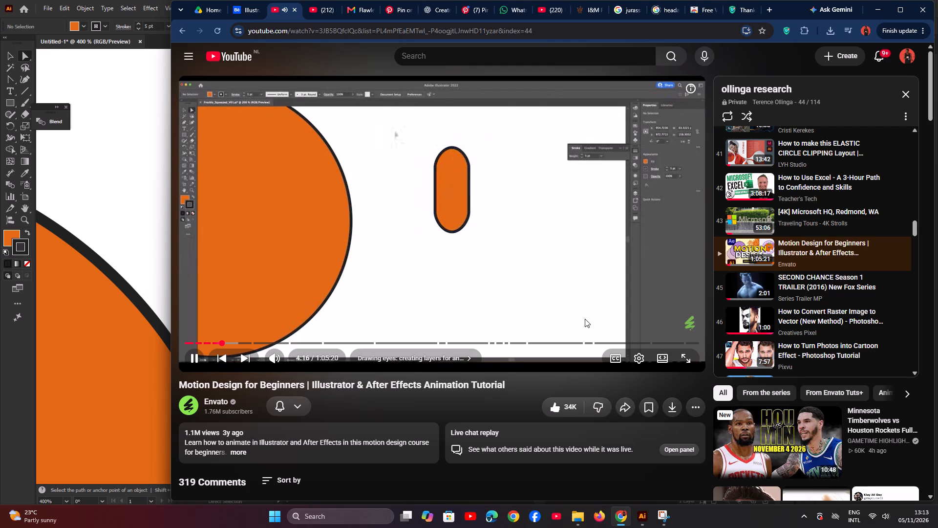
{"action": "left_click", "coordinate": [537, 252]}
{"action": "left_click", "coordinate": [878, 9]}
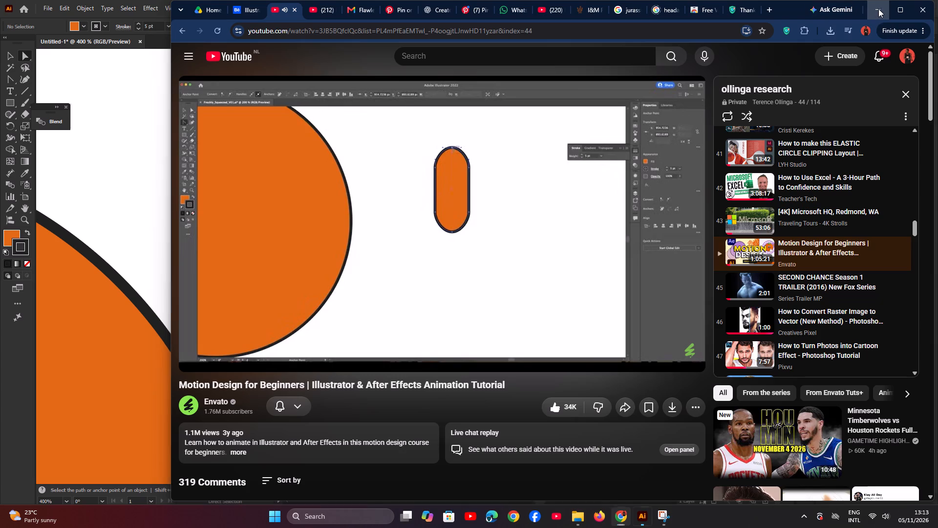
In Illustrator, select the pill path and activate the Anchor Point tool.
{"action": "key", "text": "shift+c"}
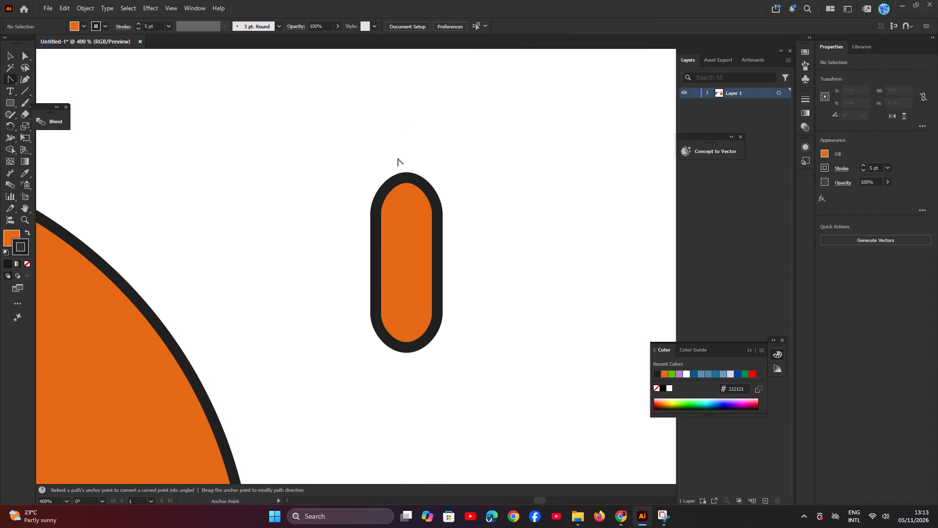
{"action": "left_click", "coordinate": [623, 513]}
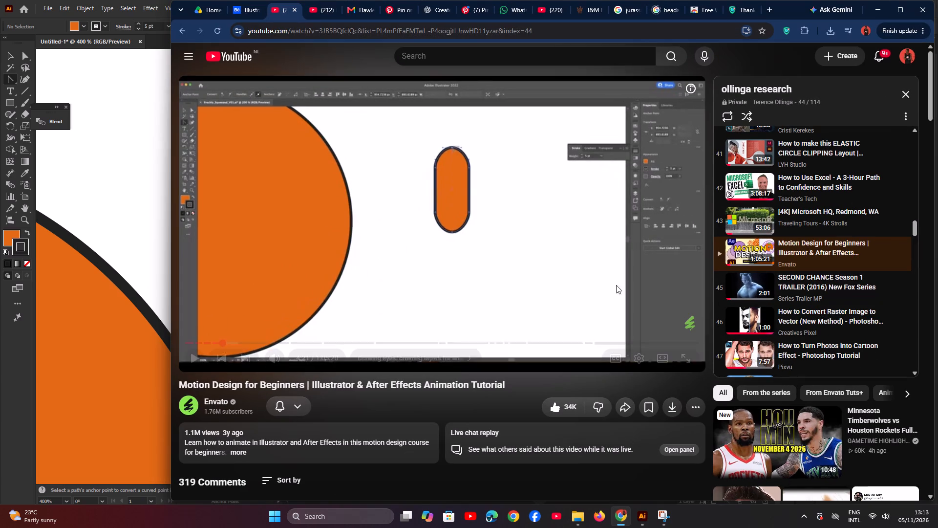
{"action": "left_click", "coordinate": [874, 13]}
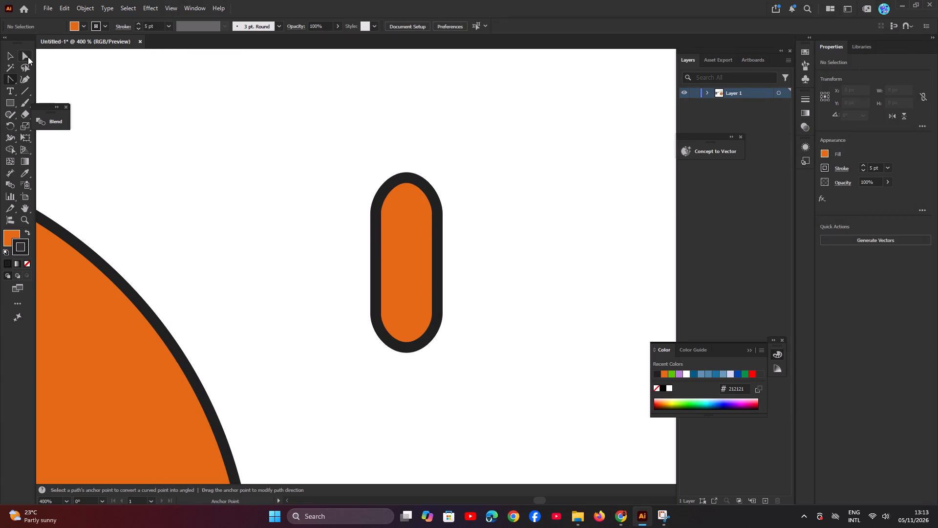
{"action": "left_click", "coordinate": [28, 57]}
{"action": "left_click", "coordinate": [414, 246]}
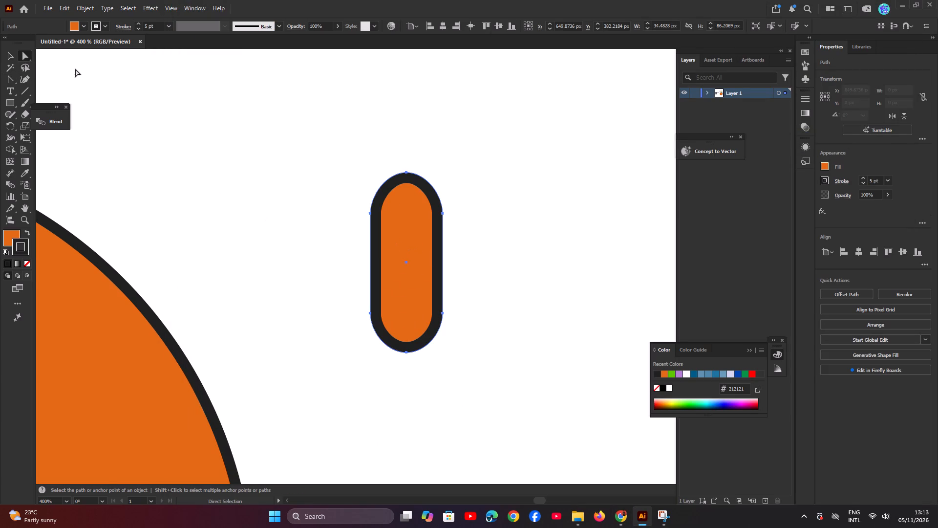
{"action": "left_click", "coordinate": [12, 78]}
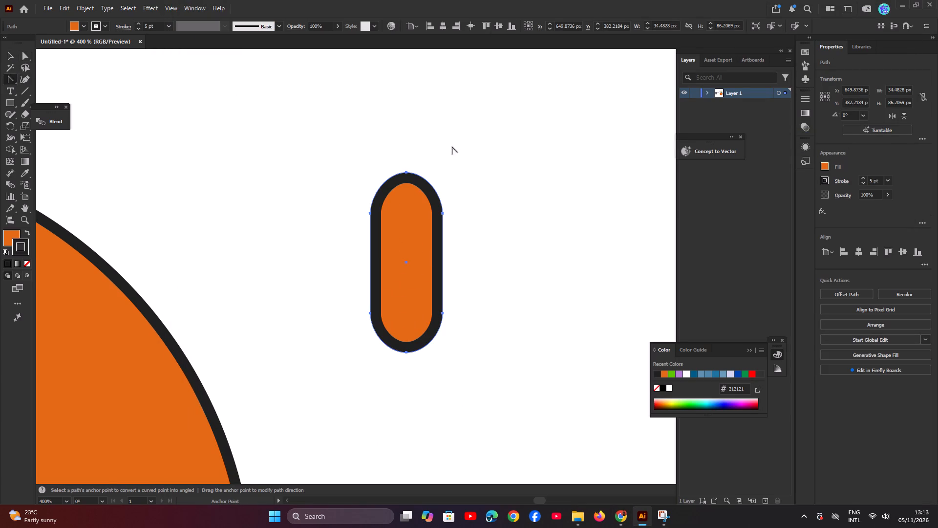
Switch to Chrome and watch the tutorial from 4:21 on extending the handles of the pill's top and bottom anchors.
{"action": "left_click", "coordinate": [618, 520]}
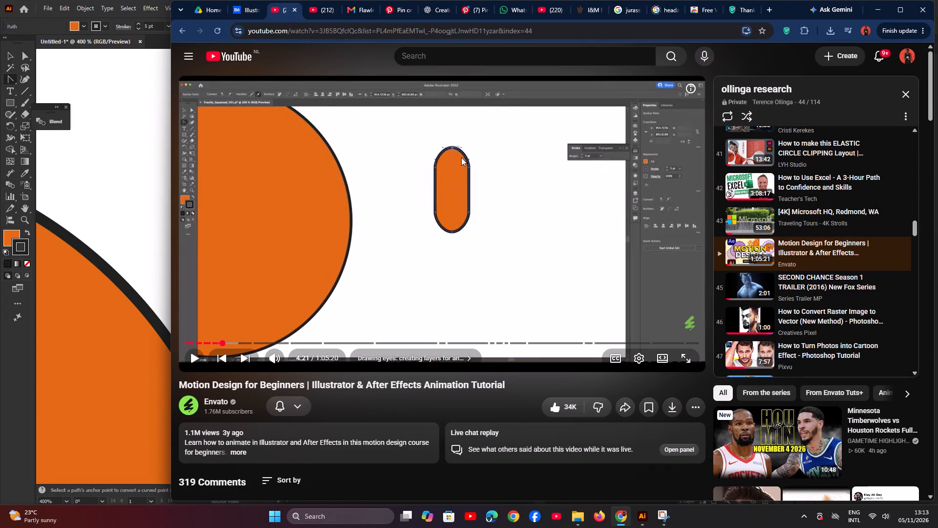
{"action": "left_click", "coordinate": [449, 156]}
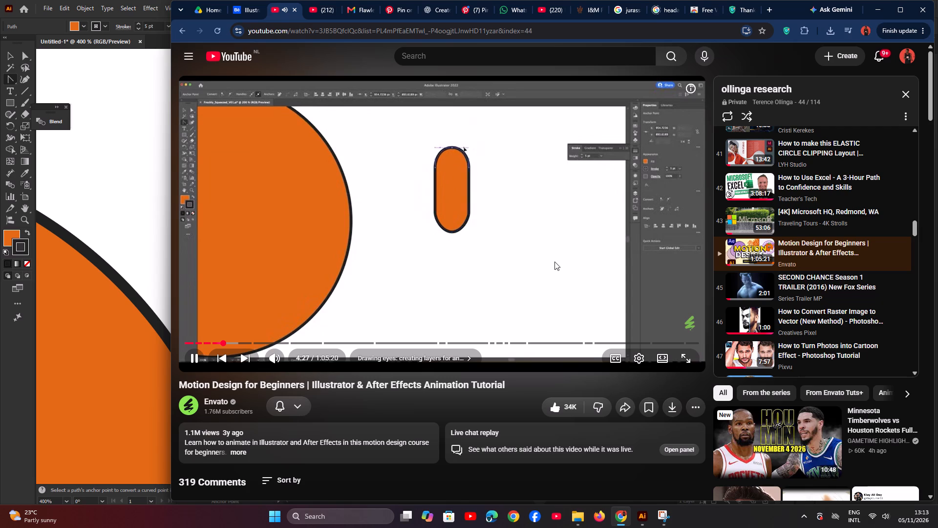
{"action": "left_click", "coordinate": [515, 235]}
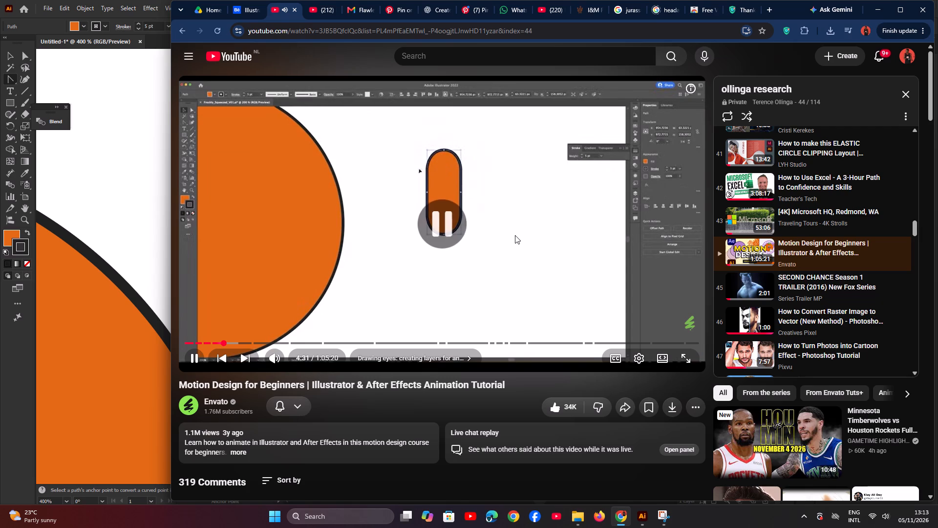
{"action": "left_click", "coordinate": [874, 10]}
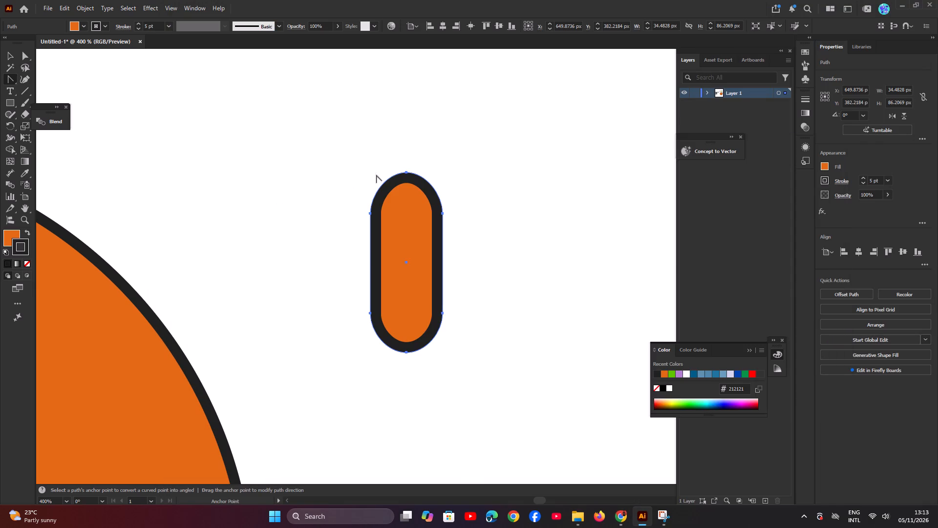
In Illustrator, pull new horizontal handles from the pill's top anchor point, widening its rounded top.
{"action": "left_click", "coordinate": [406, 172]}
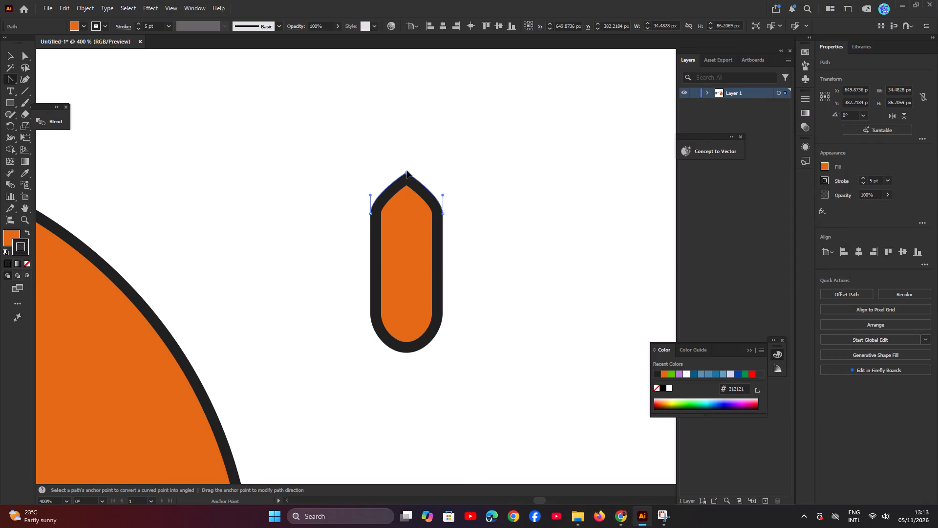
{"action": "key", "text": "ctrl+z"}
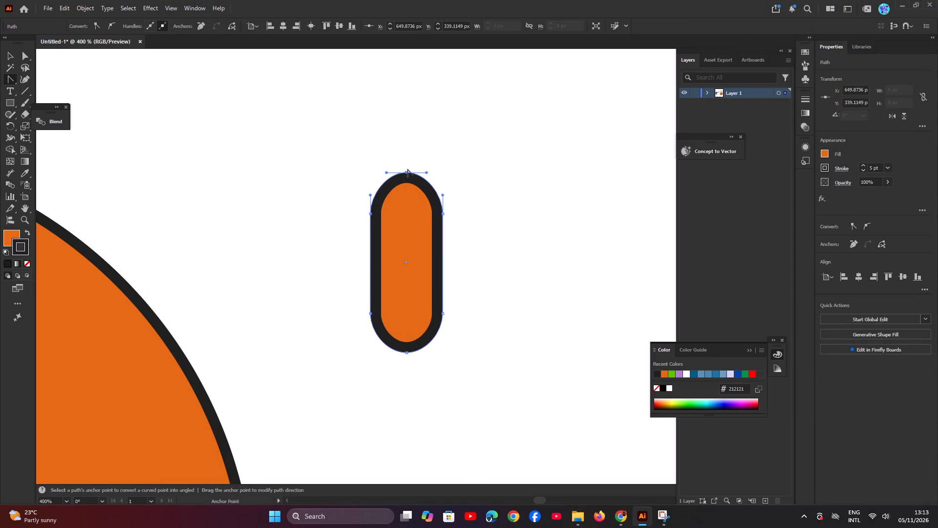
{"action": "left_click_drag", "start_coordinate": [405, 172], "coordinate": [407, 172]}
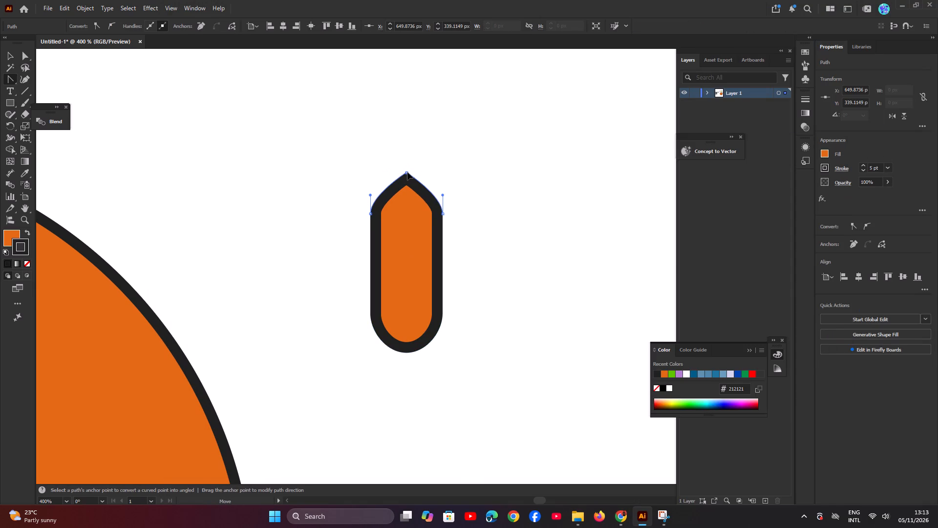
{"action": "left_click_drag", "start_coordinate": [407, 172], "coordinate": [423, 172]}
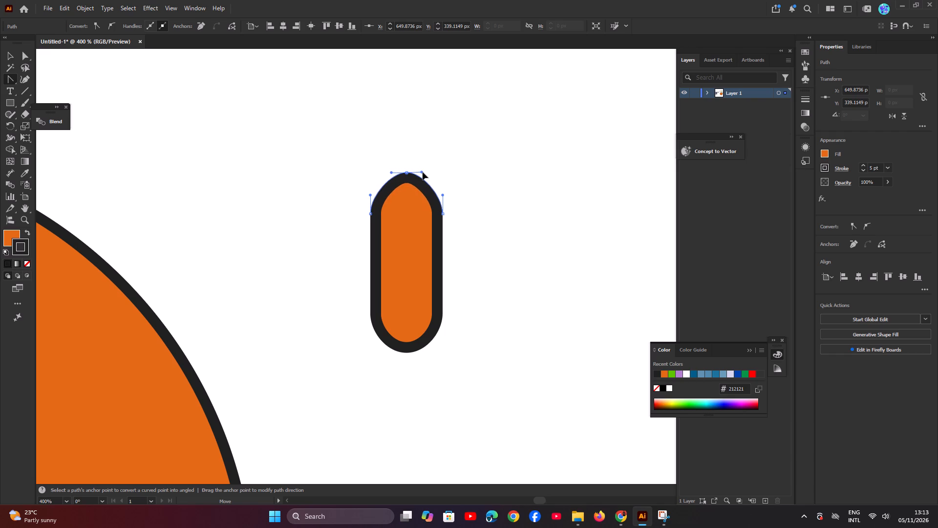
{"action": "left_click_drag", "start_coordinate": [423, 172], "coordinate": [438, 173]}
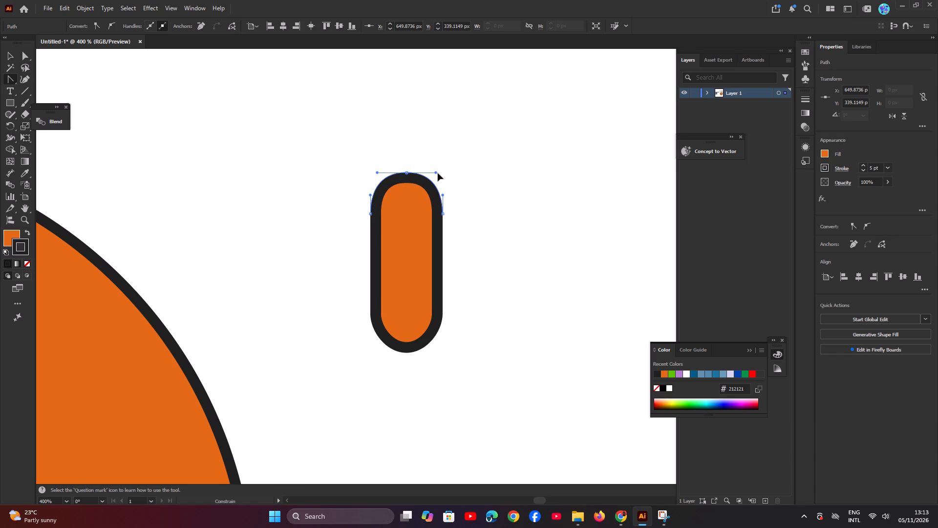
{"action": "left_click_drag", "start_coordinate": [438, 173], "coordinate": [432, 175]}
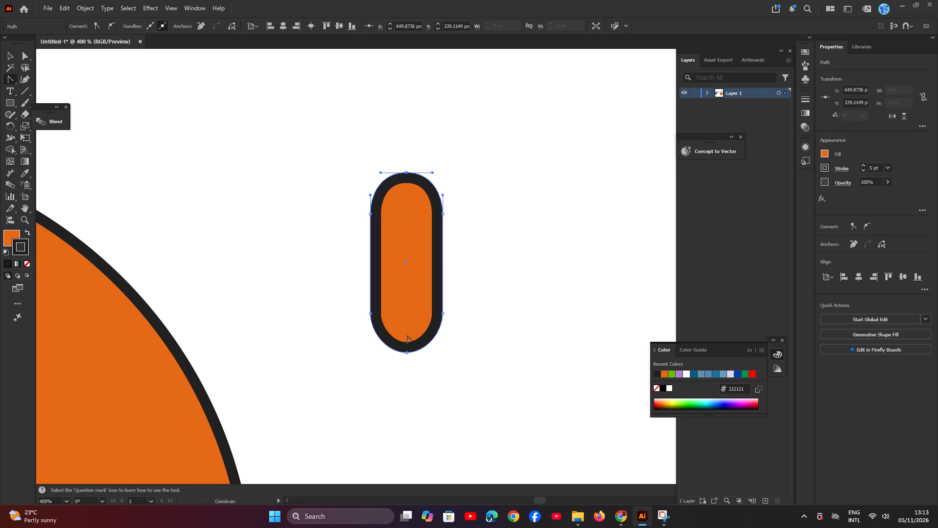
Reset the pill's bottom anchor point and pull new horizontal handles from it, widening the rounded bottom end.
{"action": "left_click", "coordinate": [405, 352]}
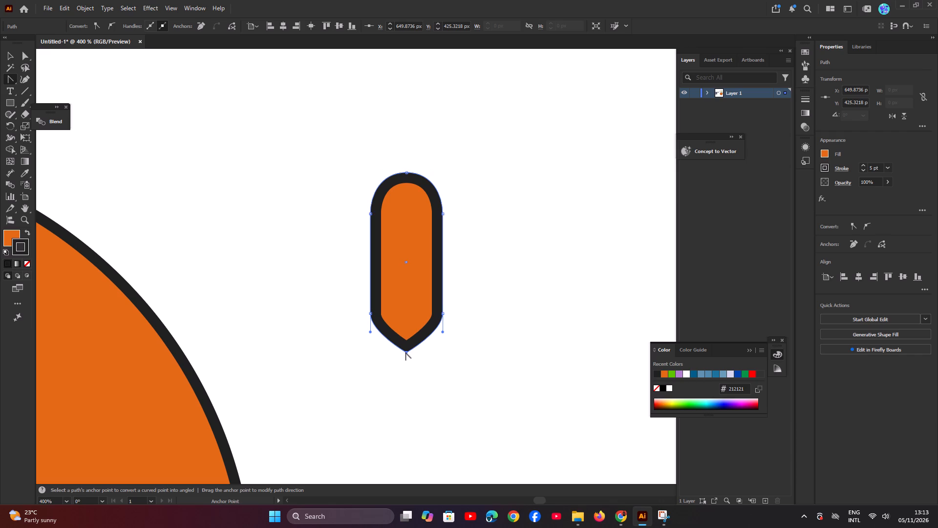
{"action": "left_click_drag", "start_coordinate": [405, 352], "coordinate": [395, 354]}
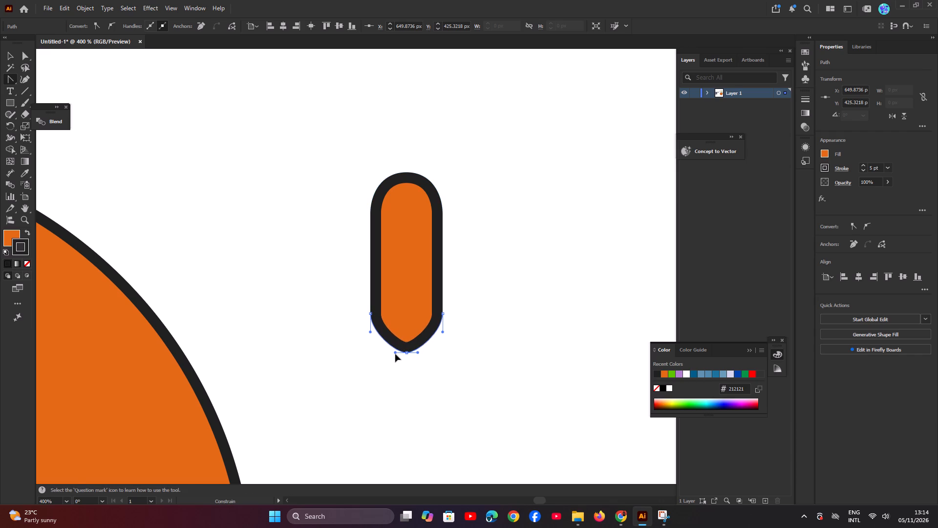
{"action": "left_click_drag", "start_coordinate": [395, 354], "coordinate": [387, 354]}
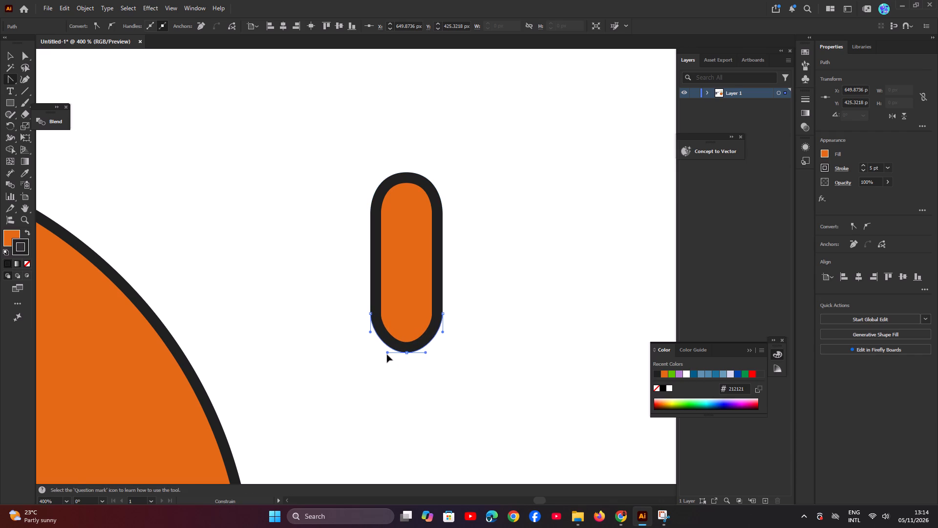
{"action": "left_click_drag", "start_coordinate": [387, 354], "coordinate": [386, 354]}
{"action": "left_click_drag", "start_coordinate": [386, 354], "coordinate": [384, 355]}
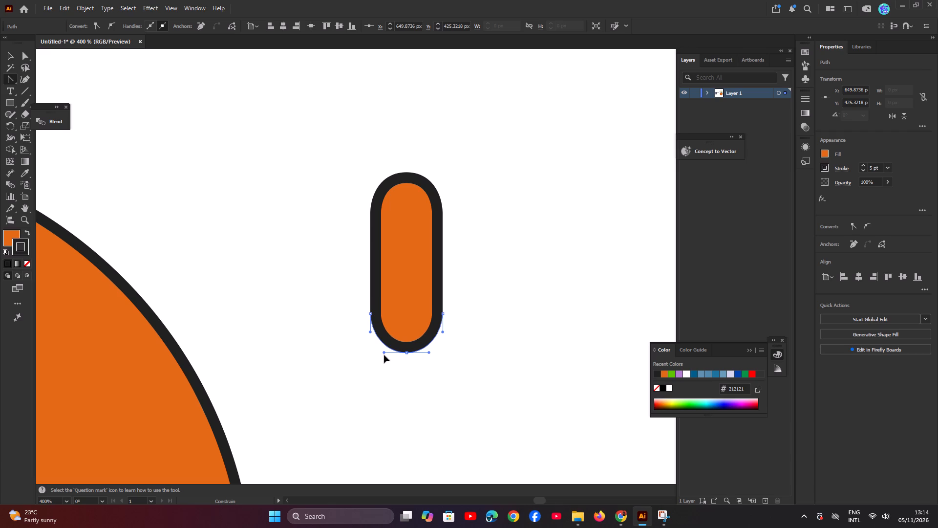
{"action": "left_click_drag", "start_coordinate": [384, 355], "coordinate": [385, 354]}
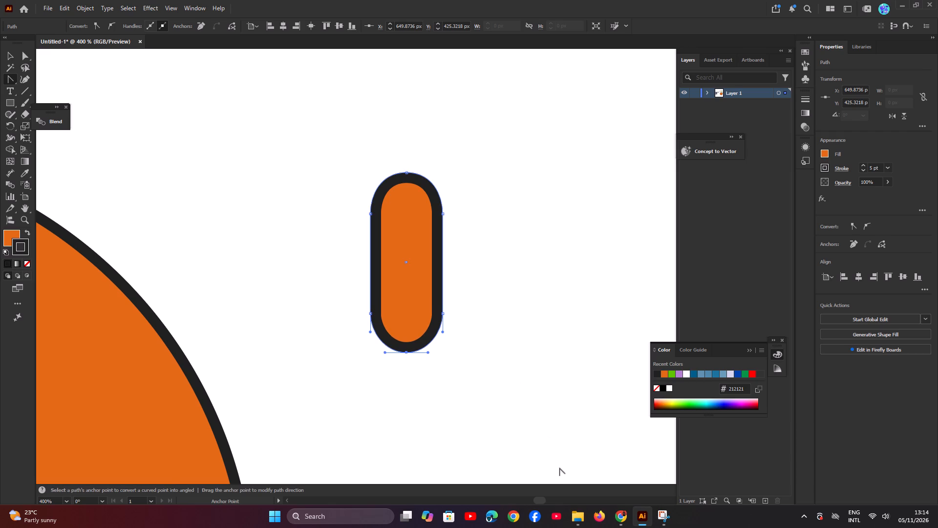
Switch to Chrome and watch the tutorial up to about 4:55 on finishing the pill outline with a white fill.
{"action": "left_click", "coordinate": [619, 513]}
{"action": "left_click", "coordinate": [487, 213]}
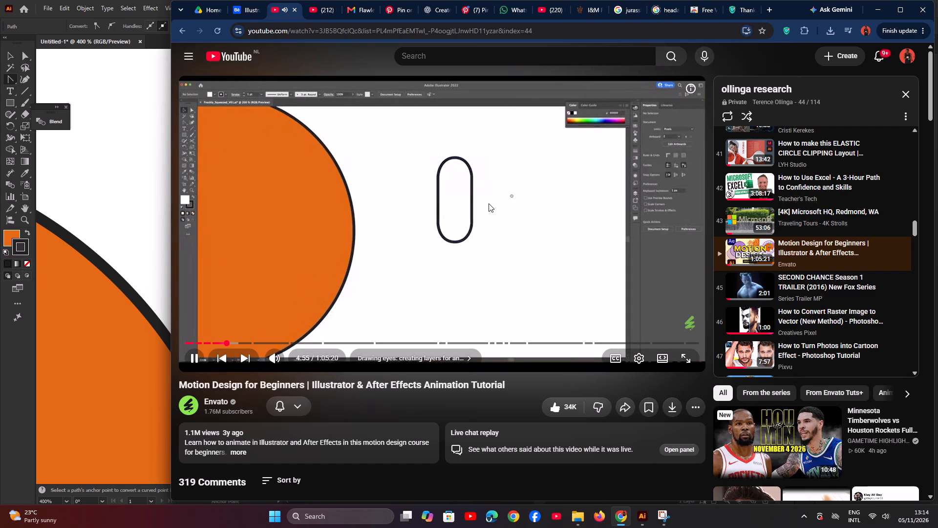
{"action": "left_click", "coordinate": [488, 204]}
{"action": "left_click", "coordinate": [873, 9]}
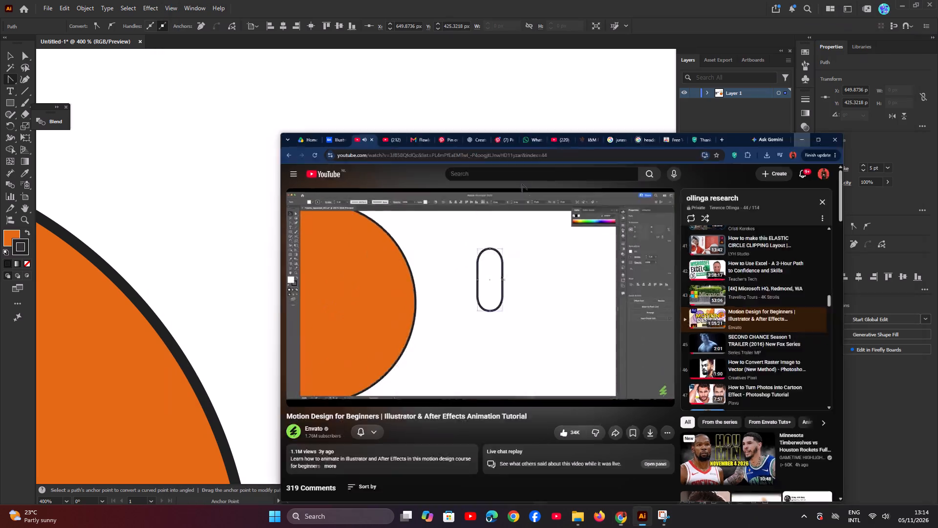
In Illustrator, select the pill and change its fill colour to white (ffffff).
{"action": "left_click", "coordinate": [5, 51]}
{"action": "left_click", "coordinate": [435, 246]}
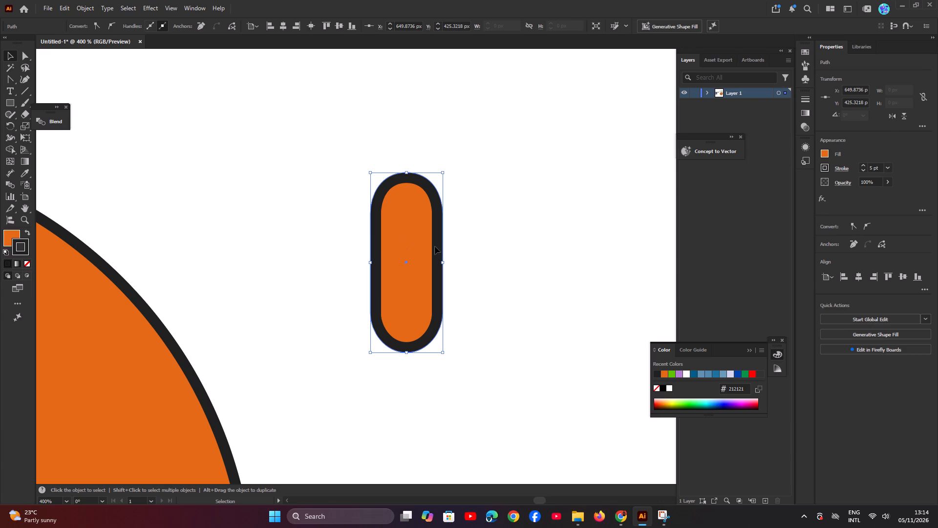
{"action": "left_click", "coordinate": [402, 251]}
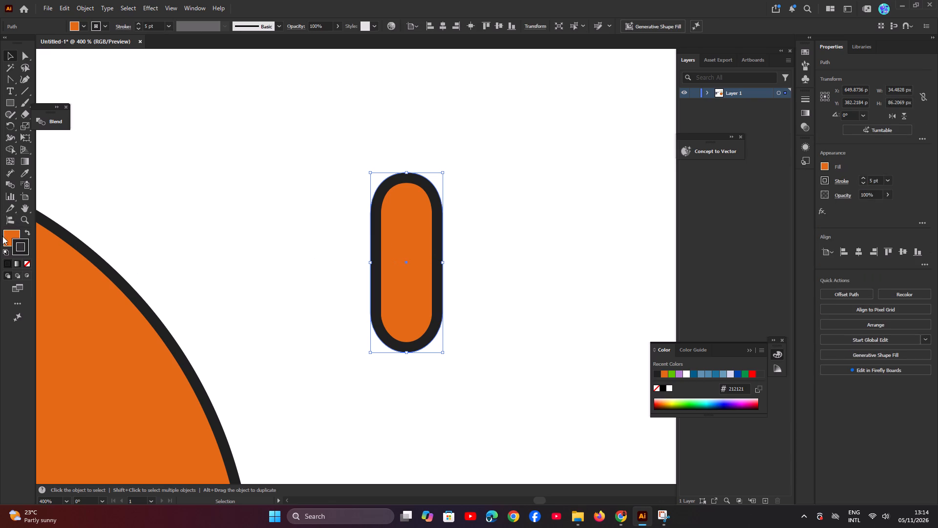
{"action": "double_click", "coordinate": [6, 233]}
{"action": "left_click_drag", "start_coordinate": [549, 300], "coordinate": [535, 247]}
{"action": "left_click", "coordinate": [754, 259]}
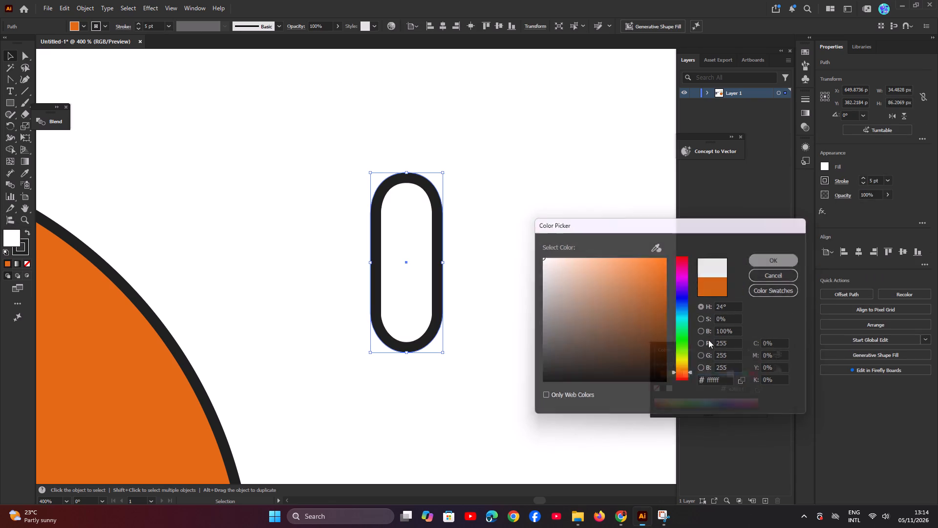
Switch to Chrome and watch the tutorial up to about 5:04 on duplicating the pill and scaling the copy down.
{"action": "left_click", "coordinate": [620, 519]}
{"action": "left_click", "coordinate": [540, 285]}
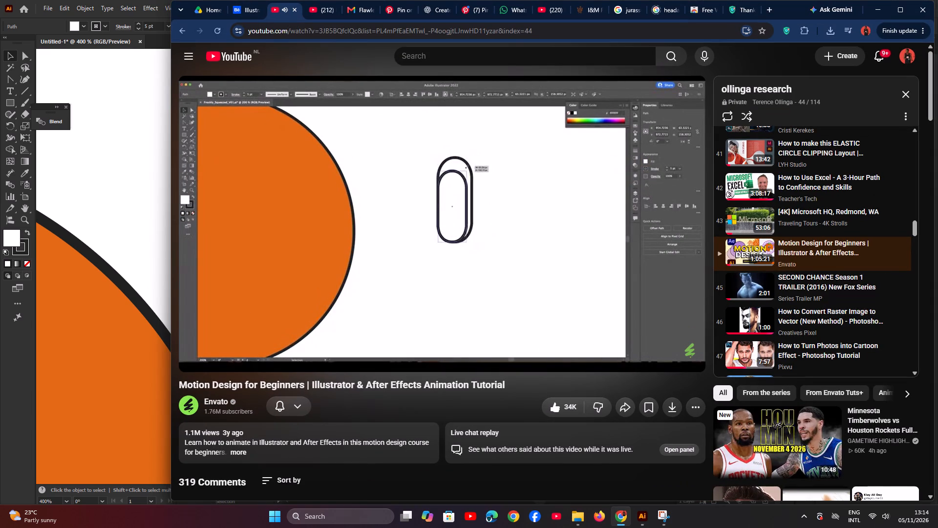
{"action": "left_click", "coordinate": [518, 262]}
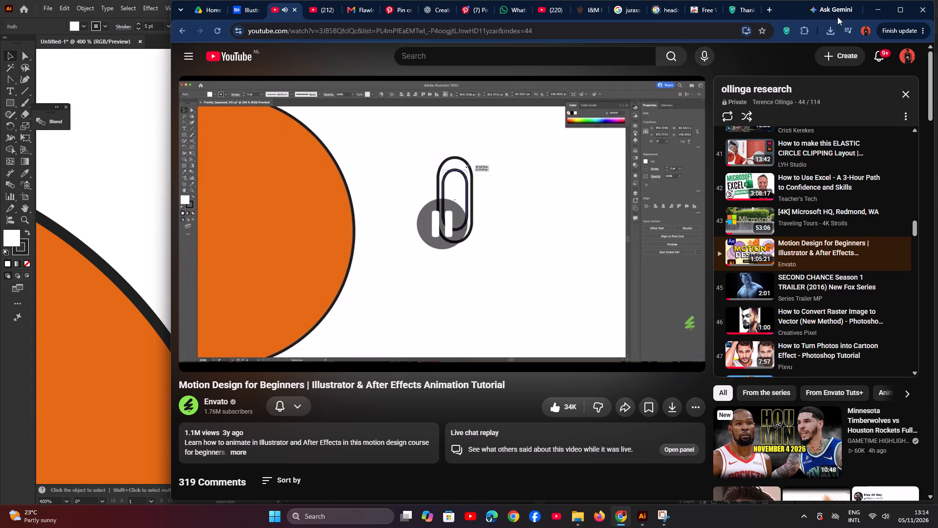
{"action": "left_click", "coordinate": [878, 9]}
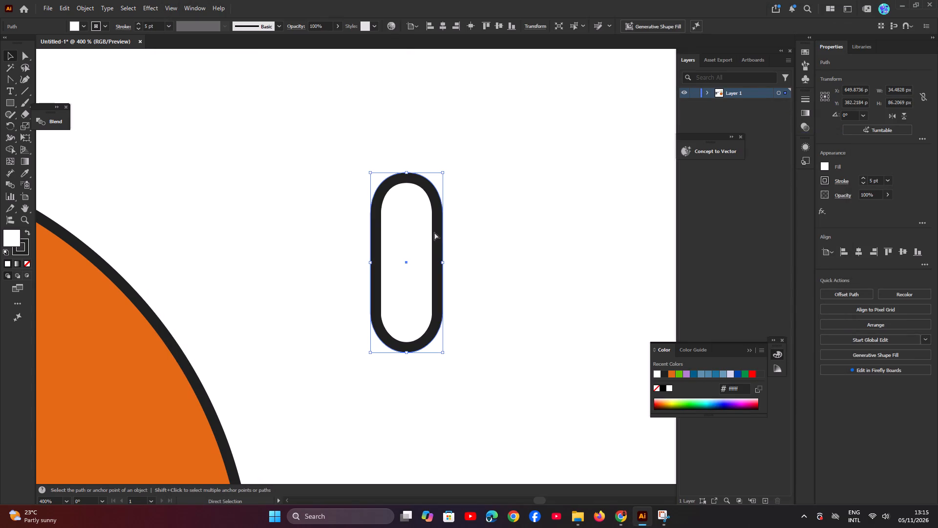
In Illustrator, copy the white pill and paste the copy directly in front of the original.
{"action": "key", "text": "ctrl+c"}
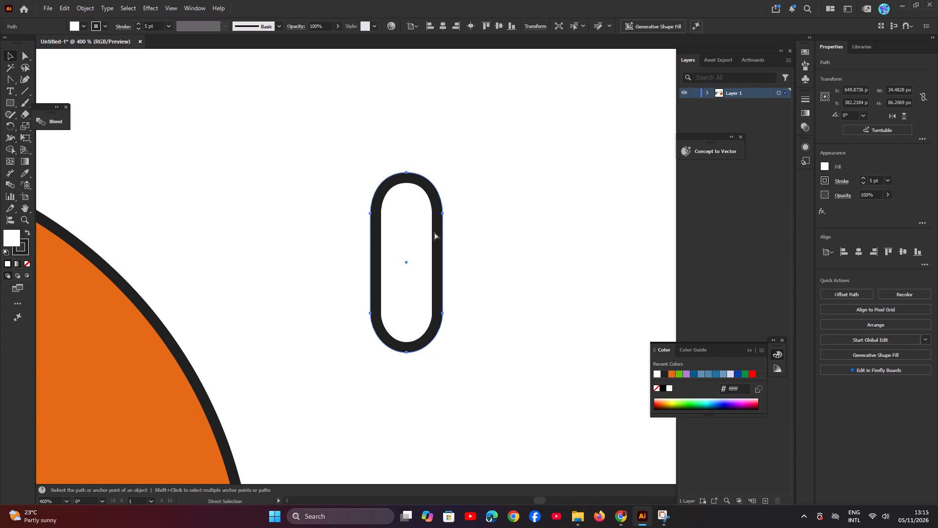
{"action": "key", "text": "ctrl+f"}
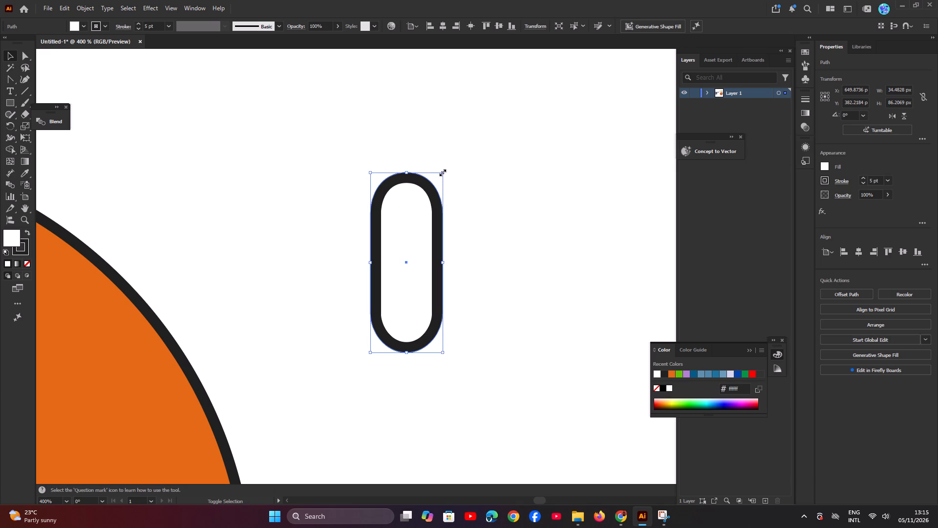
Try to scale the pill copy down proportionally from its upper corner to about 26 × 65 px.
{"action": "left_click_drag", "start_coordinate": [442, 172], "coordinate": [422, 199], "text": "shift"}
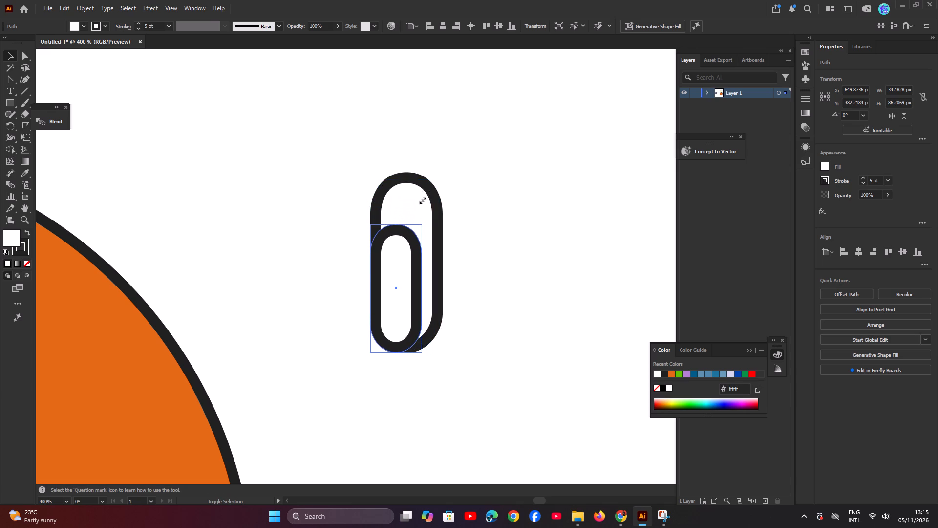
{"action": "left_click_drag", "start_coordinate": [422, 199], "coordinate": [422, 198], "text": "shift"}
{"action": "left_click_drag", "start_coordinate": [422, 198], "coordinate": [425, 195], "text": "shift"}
Switch to Chrome and replay the tutorial around 5:04 on scaling the pill copy about its centre.
{"action": "left_click", "coordinate": [626, 518]}
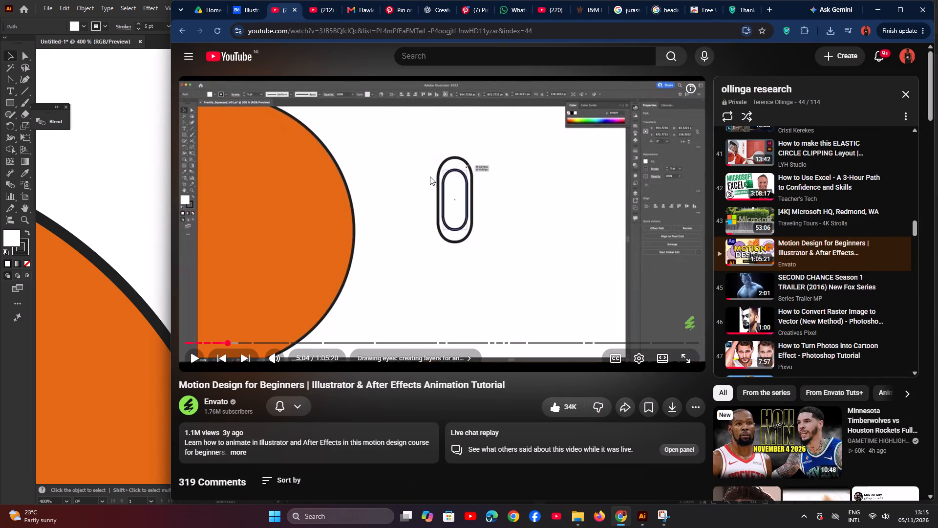
{"action": "left_click", "coordinate": [485, 203]}
{"action": "key", "text": "Left"}
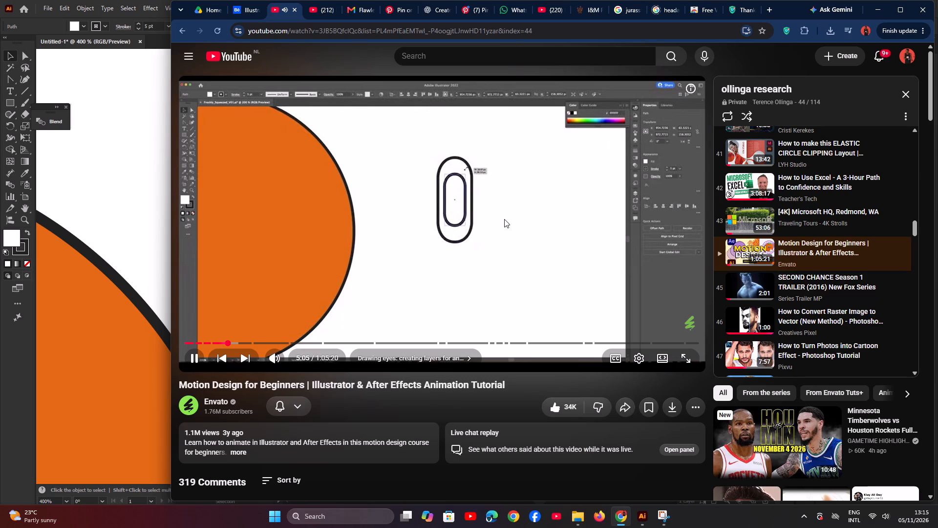
{"action": "left_click", "coordinate": [504, 219]}
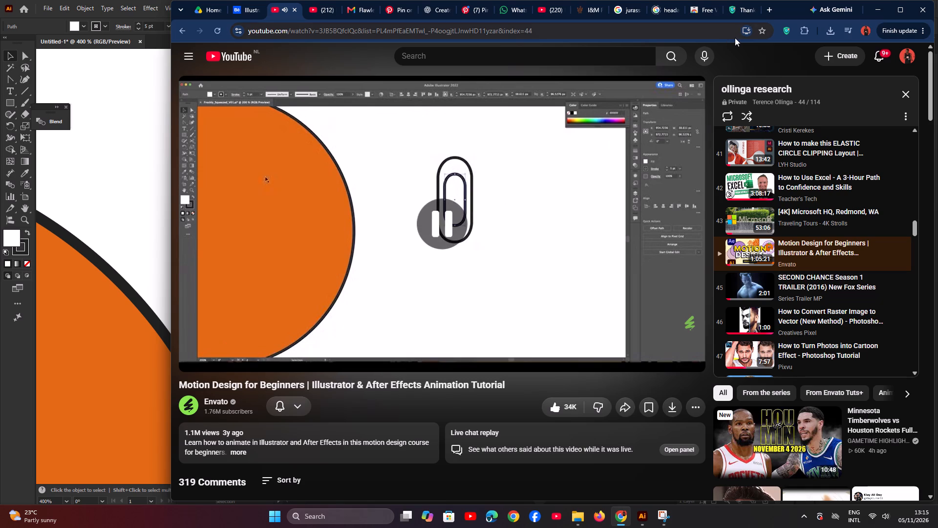
{"action": "left_click", "coordinate": [881, 10]}
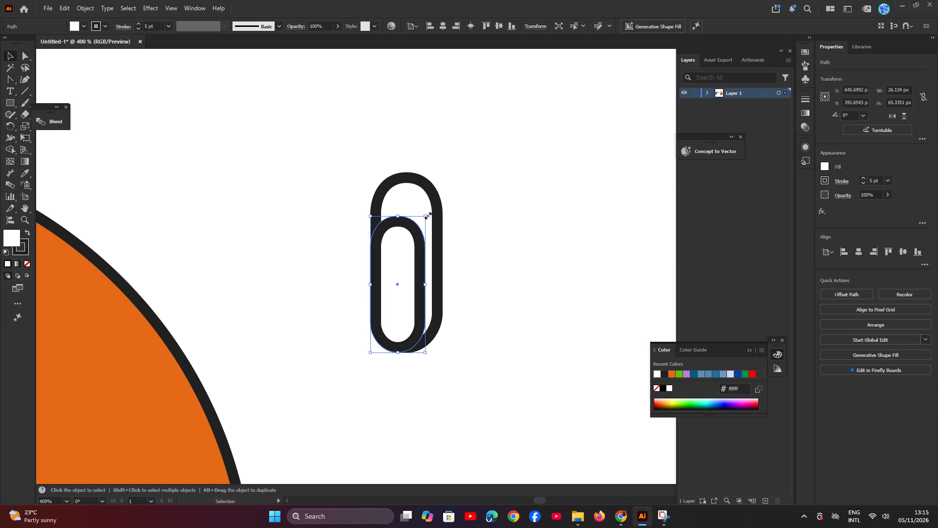
In Illustrator, undo the off-centre scaling and shrink the copy proportionally about its centre to about 21 × 51 px.
{"action": "key", "text": "ctrl+z"}
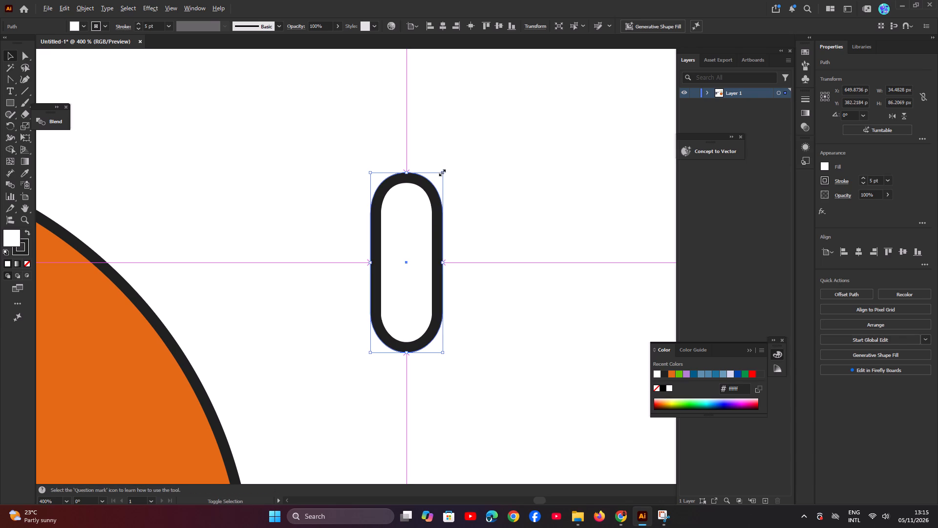
{"action": "left_click_drag", "start_coordinate": [441, 172], "coordinate": [426, 191], "text": "alt+shift"}
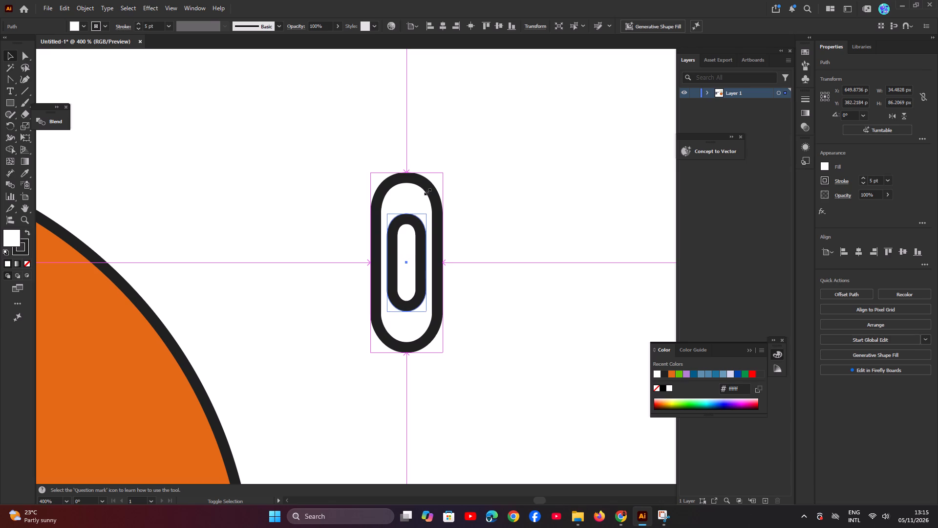
{"action": "left_click_drag", "start_coordinate": [426, 191], "coordinate": [428, 186], "text": "alt+shift"}
Switch to Chrome and watch the tutorial from about 5:05 on filling the inner pill with the dark stroke colour.
{"action": "left_click", "coordinate": [620, 516]}
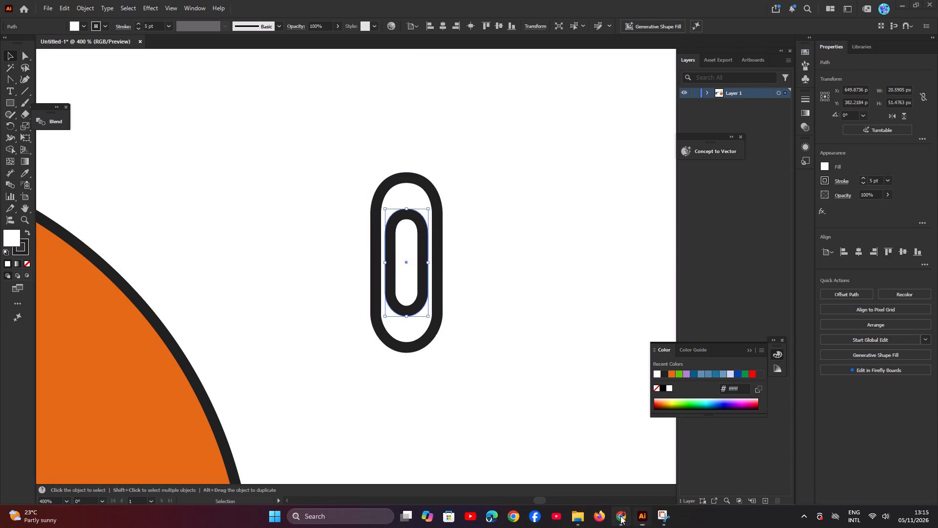
{"action": "left_click", "coordinate": [505, 232]}
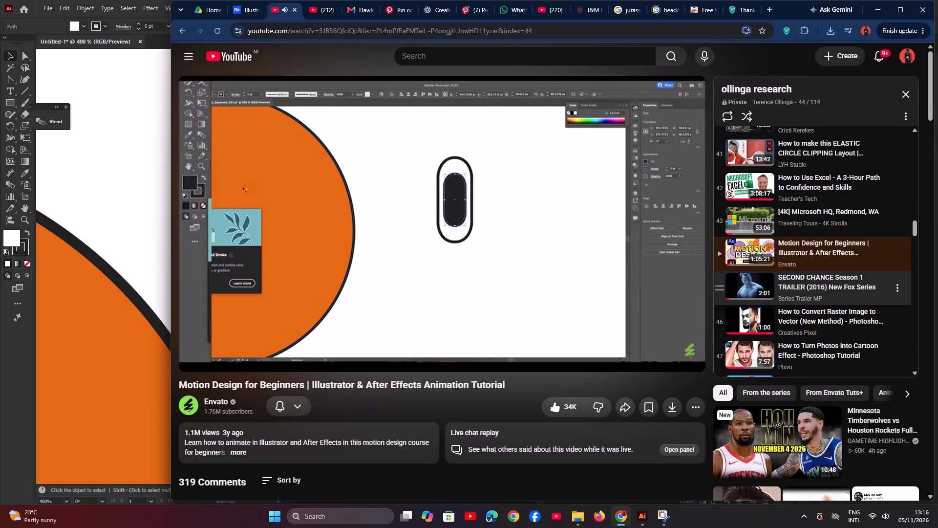
{"action": "left_click", "coordinate": [512, 204]}
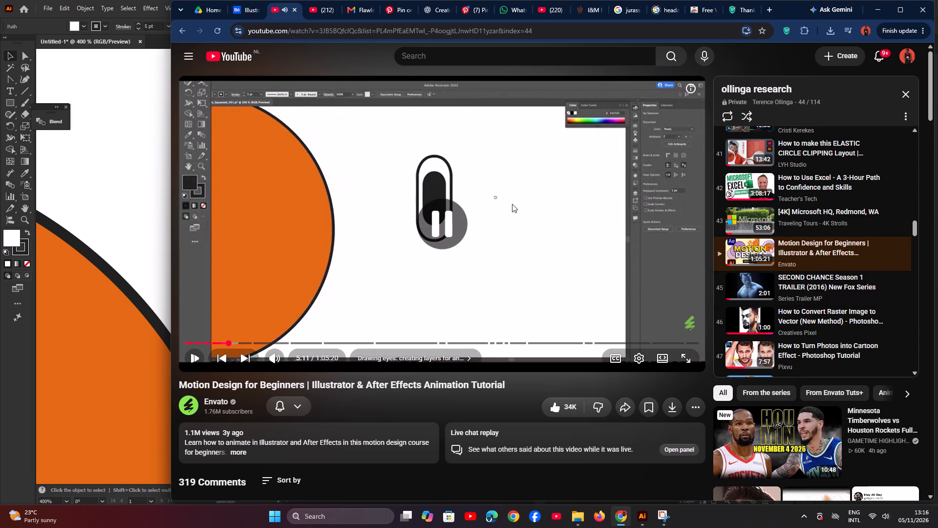
{"action": "left_click", "coordinate": [875, 8]}
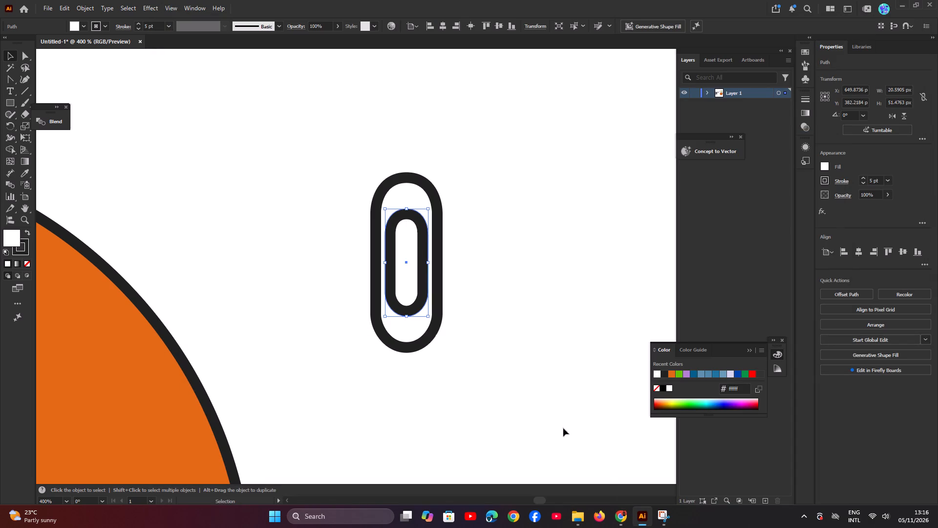
{"action": "left_click", "coordinate": [621, 511]}
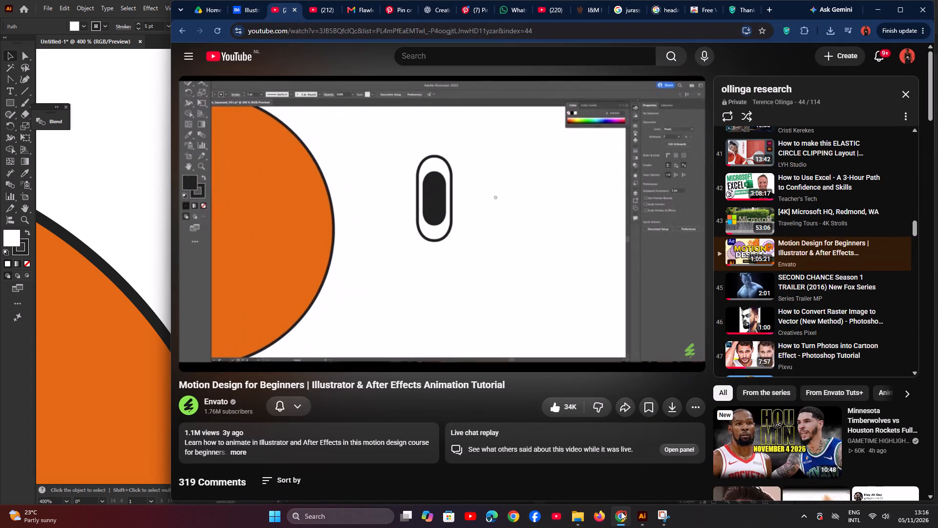
{"action": "left_click", "coordinate": [621, 511]}
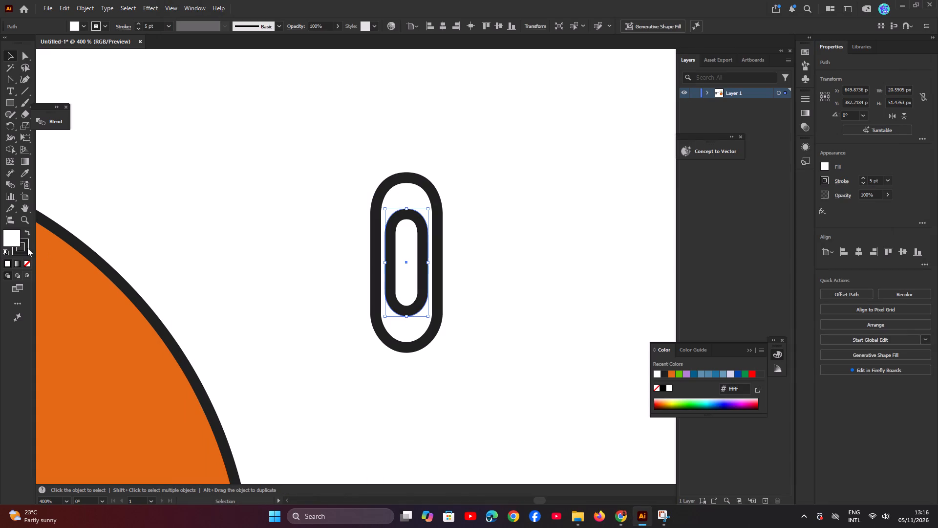
In Illustrator, apply the dark stroke colour 212121 to the inner pill's fill.
{"action": "left_click_drag", "start_coordinate": [26, 248], "coordinate": [16, 242]}
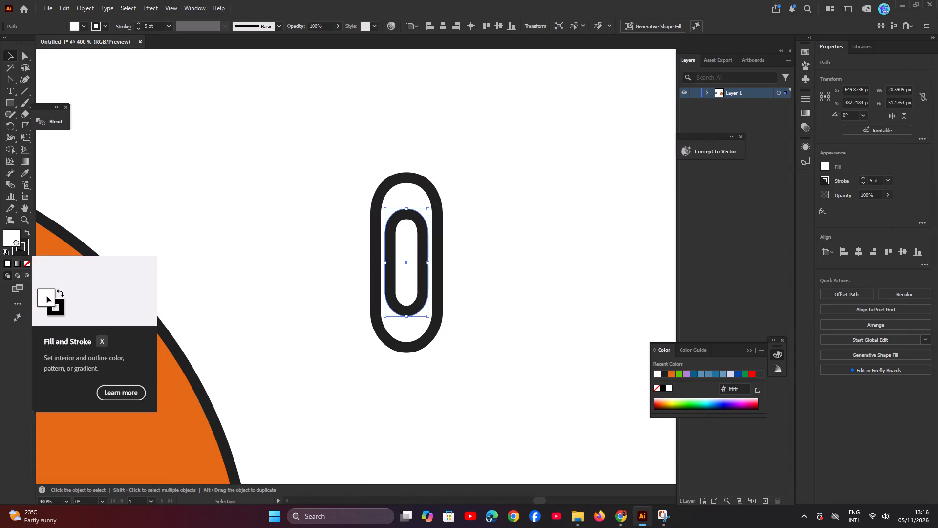
{"action": "left_click_drag", "start_coordinate": [16, 242], "coordinate": [11, 237]}
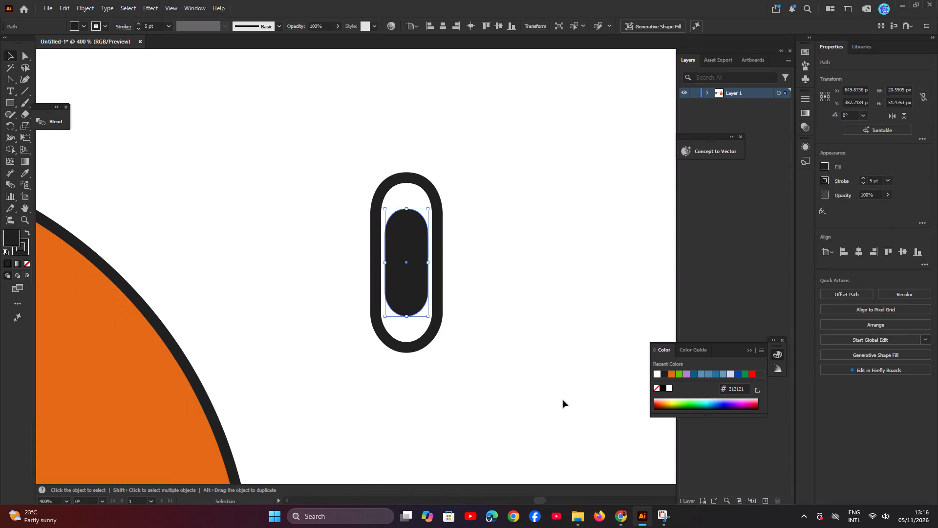
Switch to Chrome and watch the tutorial's next part on drawing a small dark circle beside the eye.
{"action": "left_click", "coordinate": [625, 508]}
{"action": "left_click", "coordinate": [544, 260]}
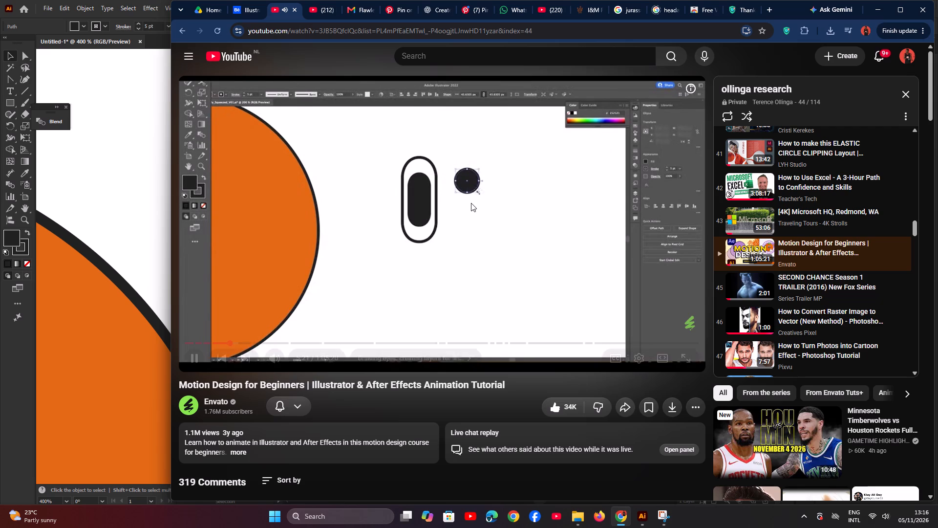
{"action": "left_click", "coordinate": [471, 202]}
{"action": "left_click", "coordinate": [873, 5]}
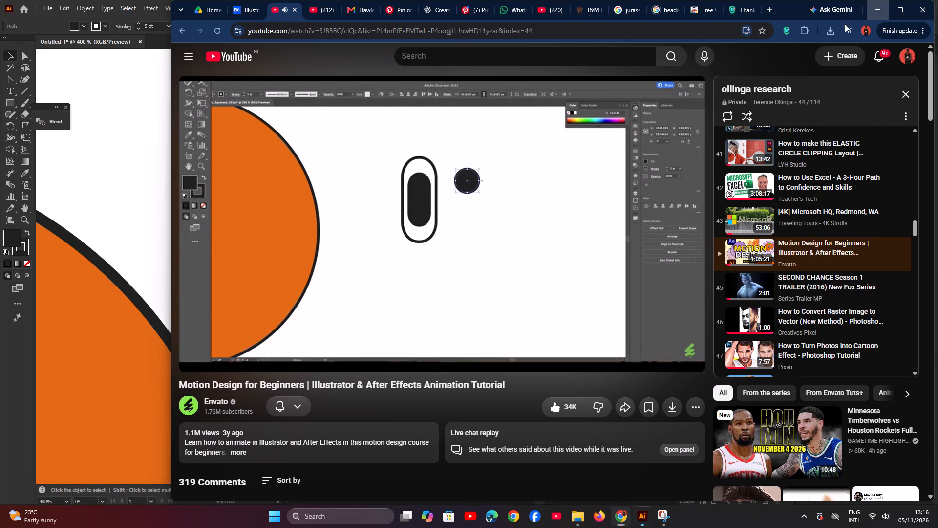
In Illustrator, draw a circle about 29 px in diameter just beside the eye's upper half.
{"action": "left_click", "coordinate": [113, 149]}
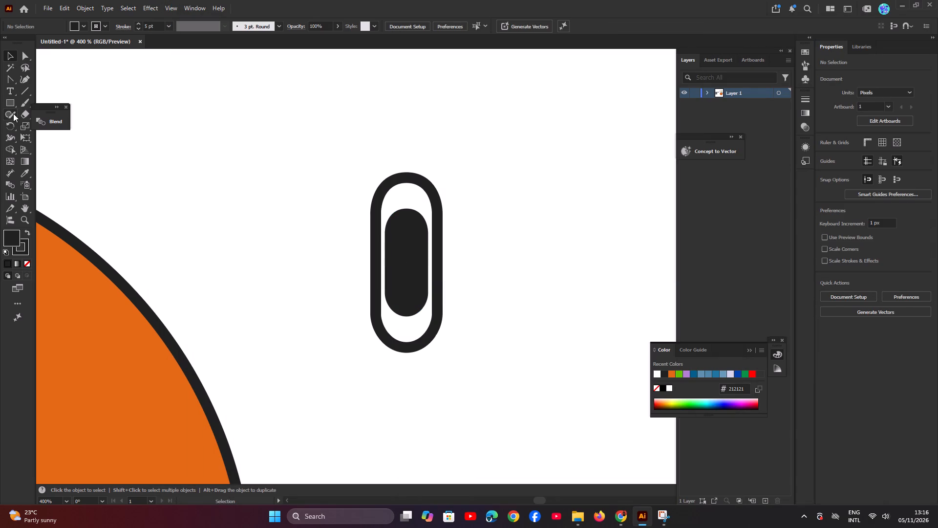
{"action": "left_click", "coordinate": [13, 106]}
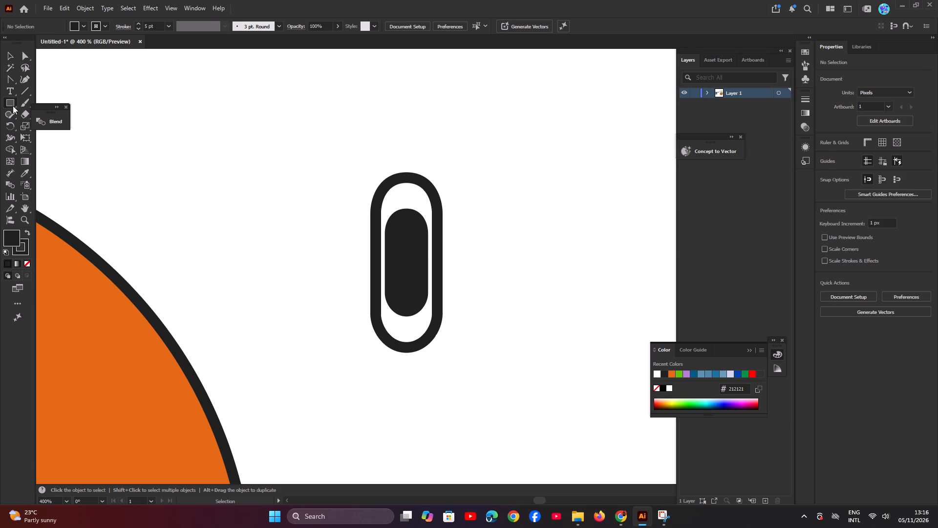
{"action": "right_click", "coordinate": [13, 106]}
{"action": "left_click", "coordinate": [28, 122]}
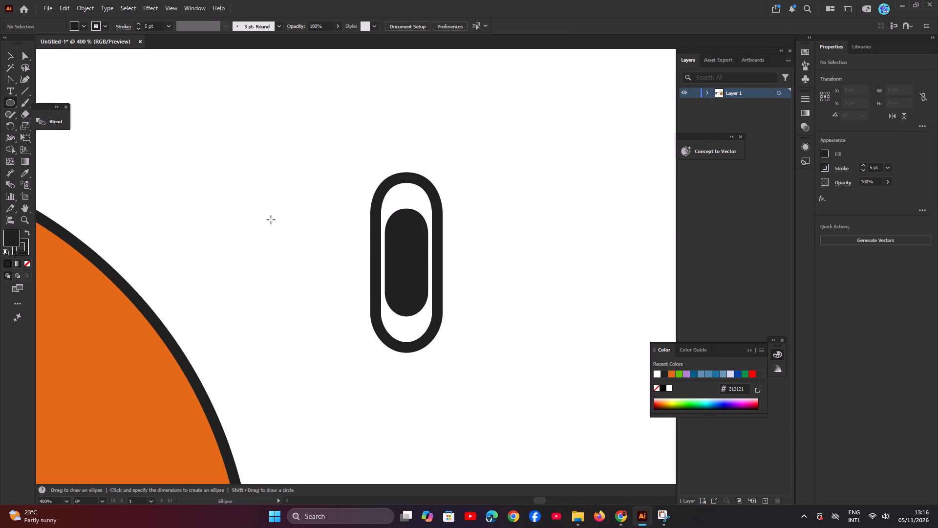
{"action": "left_click_drag", "start_coordinate": [463, 201], "coordinate": [525, 240], "text": "shift"}
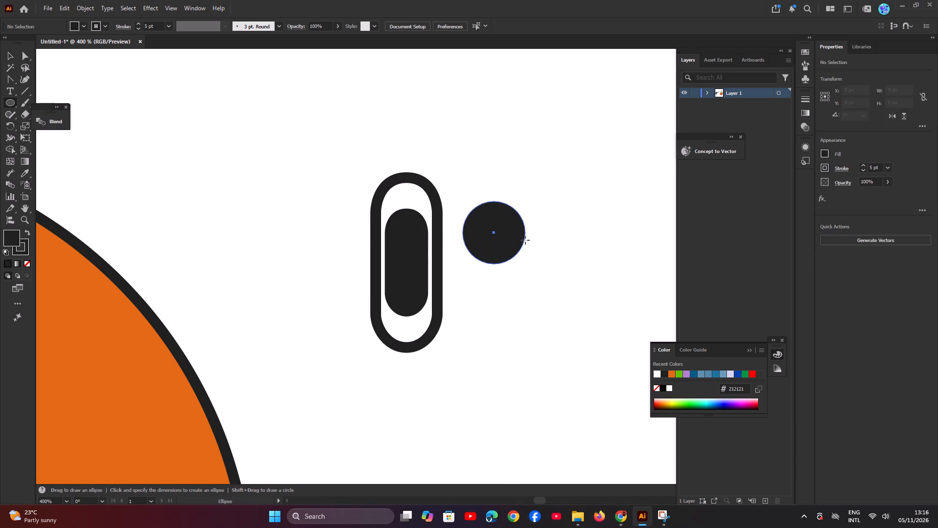
{"action": "left_click_drag", "start_coordinate": [525, 240], "coordinate": [523, 236], "text": "shift"}
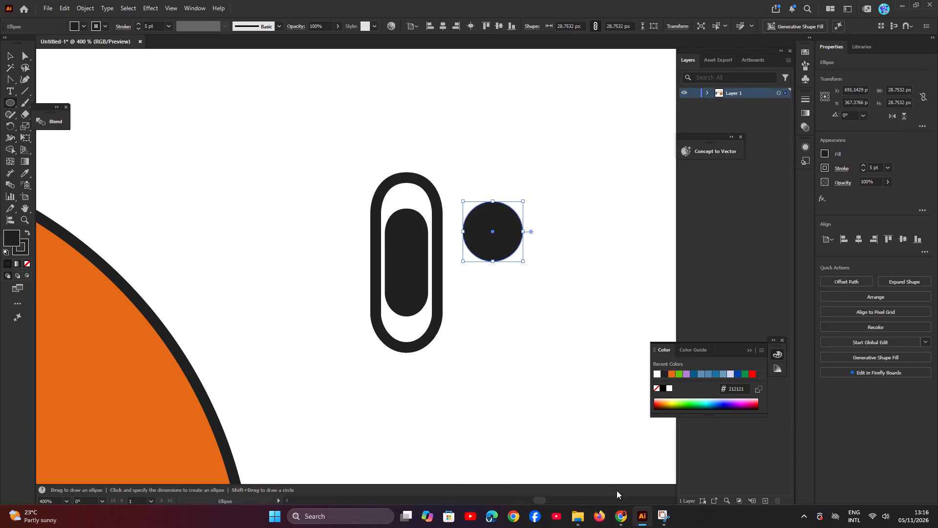
Switch to Chrome and watch the tutorial's next part on the small circle's fill.
{"action": "left_click", "coordinate": [614, 517]}
{"action": "left_click", "coordinate": [501, 236]}
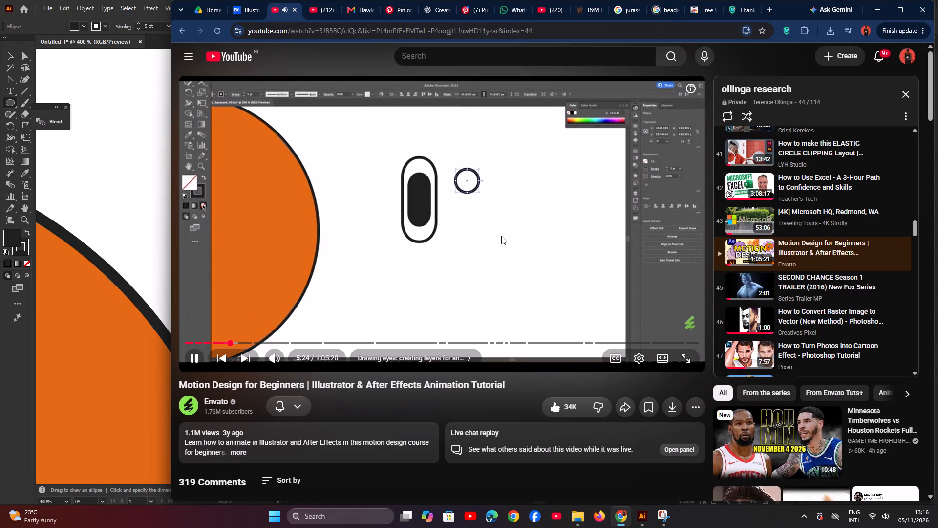
{"action": "left_click", "coordinate": [505, 245]}
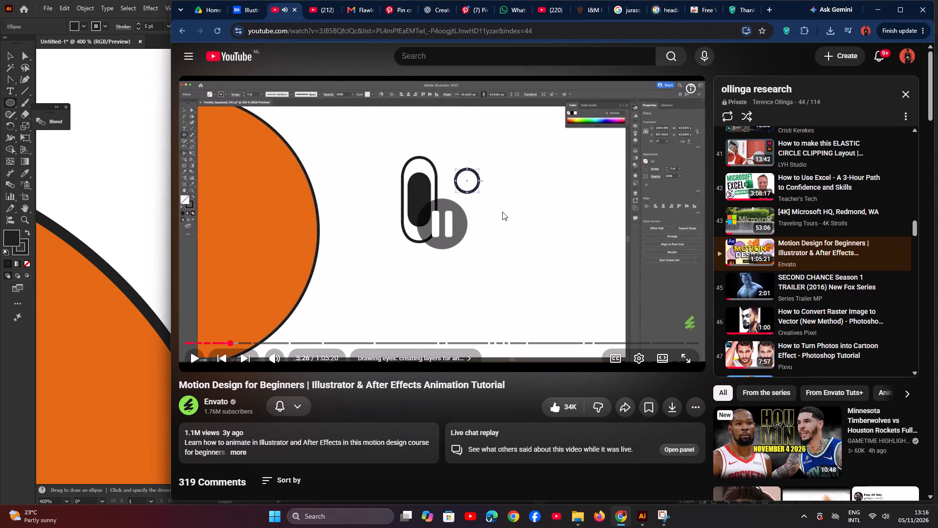
In Illustrator, set the small circle's fill to None, keeping its dark stroke.
{"action": "left_click", "coordinate": [870, 6]}
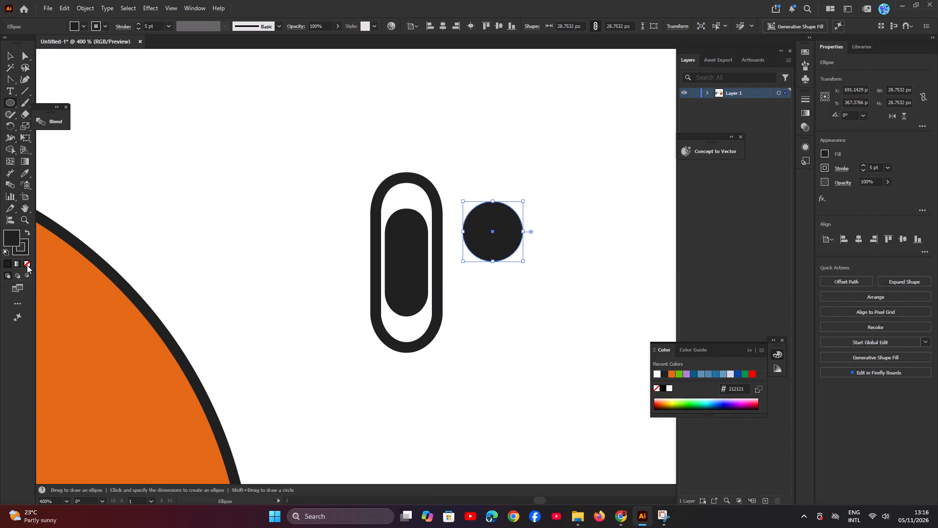
{"action": "left_click", "coordinate": [27, 265]}
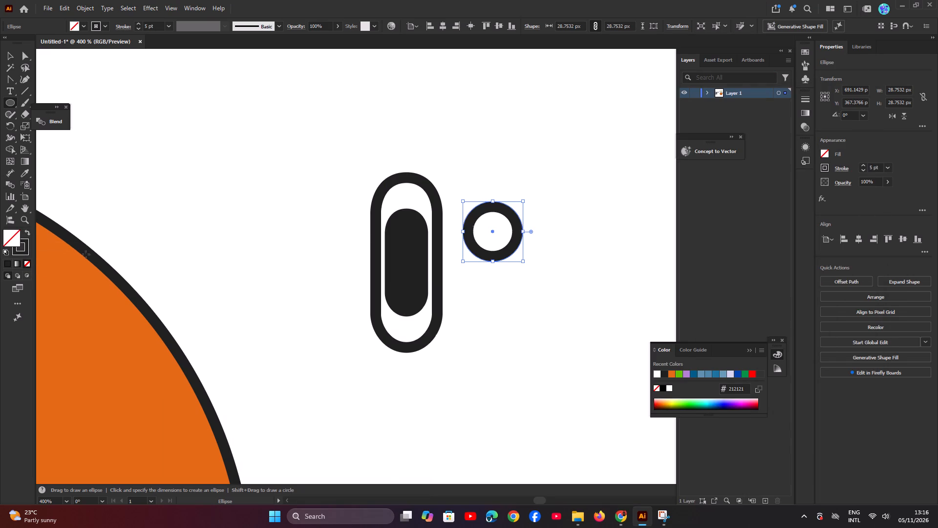
Switch to Chrome and watch the tutorial from about 5:26 on which effect to apply to the small circle.
{"action": "left_click", "coordinate": [620, 512]}
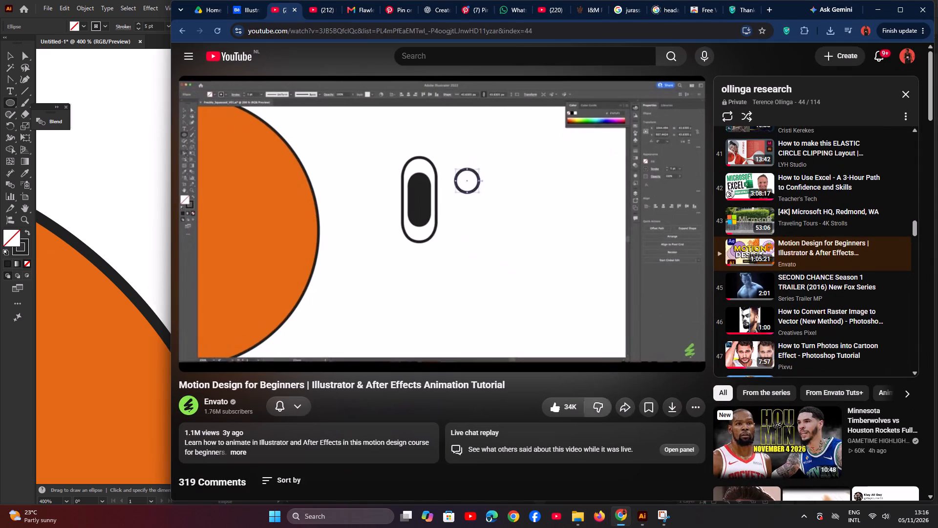
{"action": "left_click", "coordinate": [526, 253]}
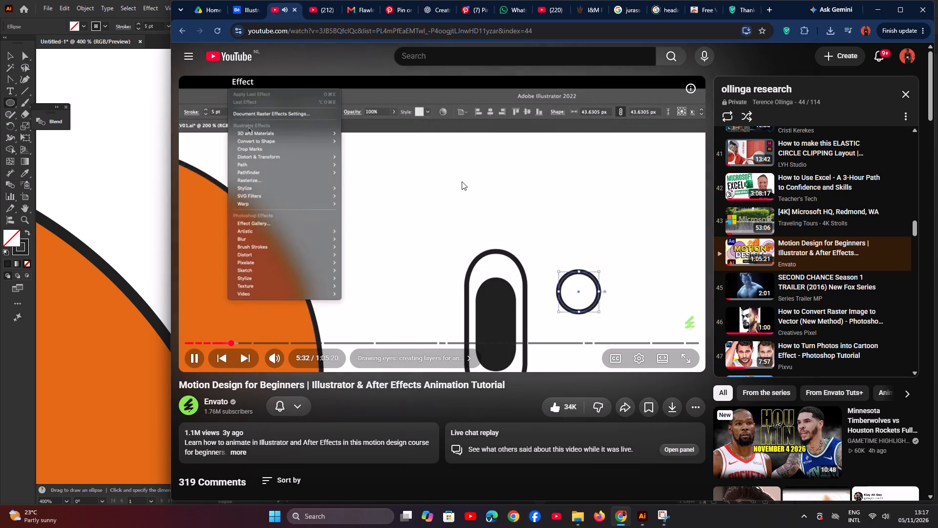
{"action": "left_click", "coordinate": [462, 181]}
{"action": "left_click", "coordinate": [474, 188]}
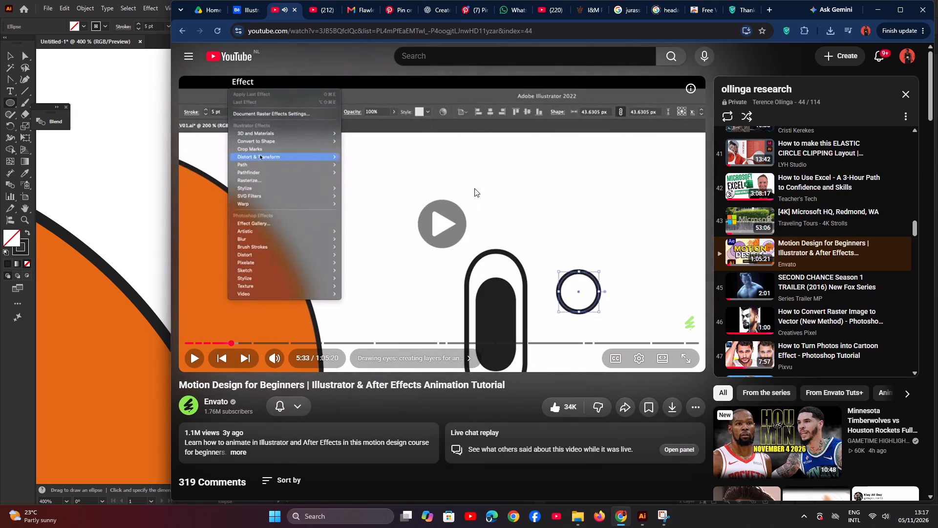
{"action": "left_click", "coordinate": [474, 188]}
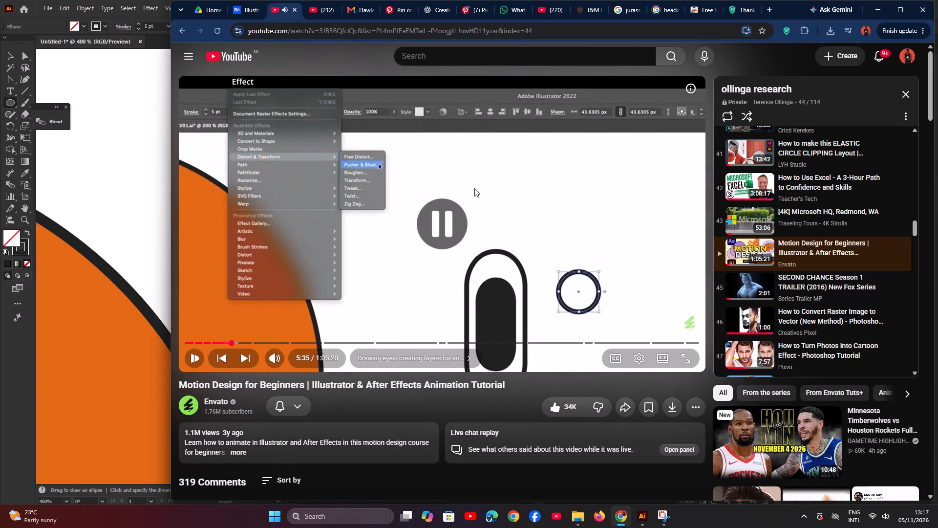
{"action": "left_click", "coordinate": [474, 188]}
{"action": "left_click", "coordinate": [474, 188]}
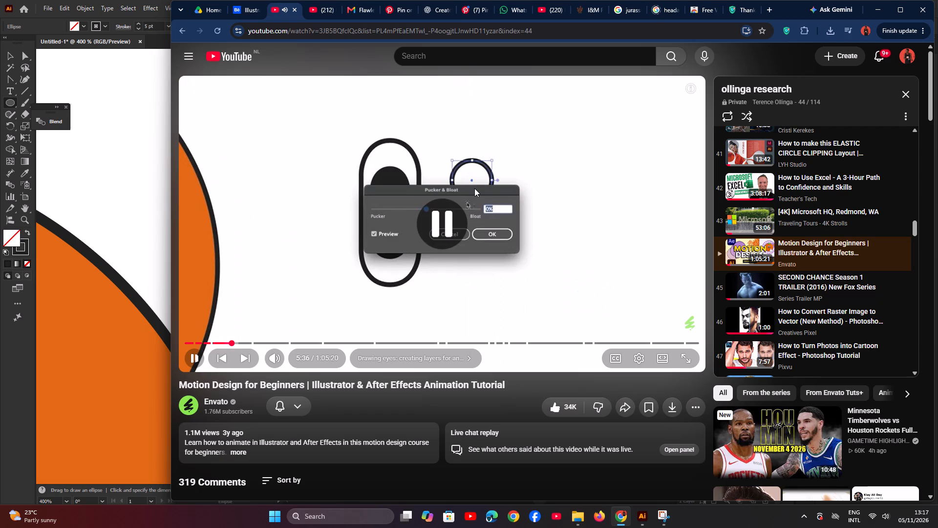
In Illustrator, open the Pucker & Bloat effect for the small circle and move its dialog clear of the circle.
{"action": "left_click", "coordinate": [869, 6]}
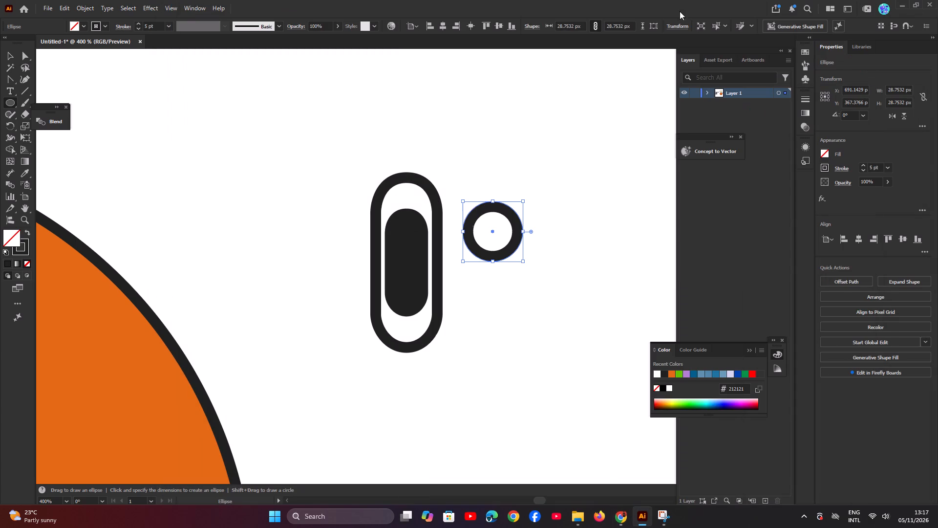
{"action": "left_click", "coordinate": [154, 8]}
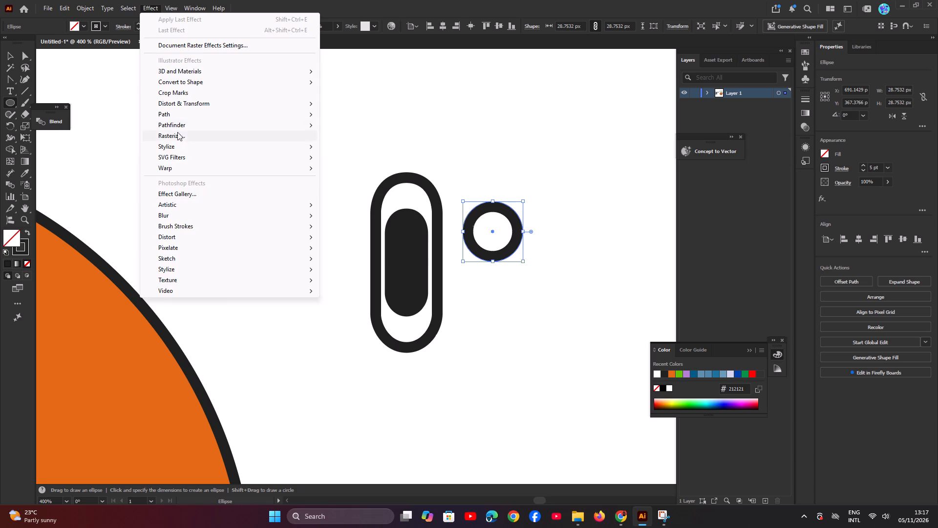
{"action": "left_click", "coordinate": [180, 104]}
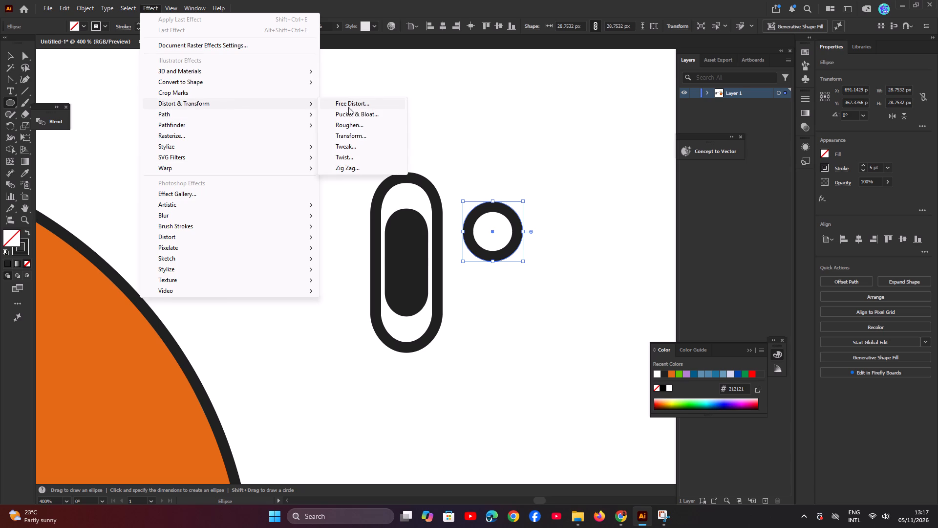
{"action": "left_click", "coordinate": [349, 114]}
{"action": "left_click_drag", "start_coordinate": [505, 219], "coordinate": [520, 132]}
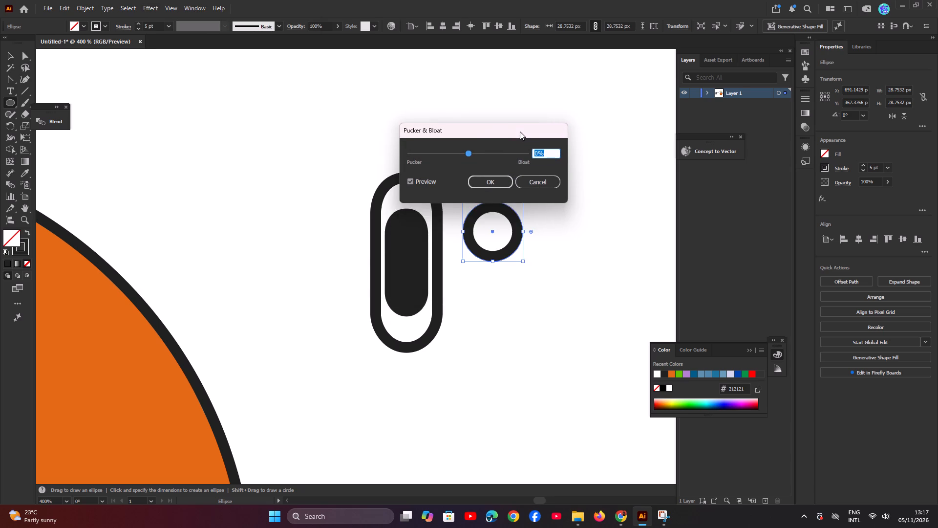
{"action": "left_click_drag", "start_coordinate": [520, 132], "coordinate": [517, 106]}
Switch to Chrome and watch the tutorial from about 5:36 on adjusting the Pucker & Bloat amount.
{"action": "left_click", "coordinate": [624, 515]}
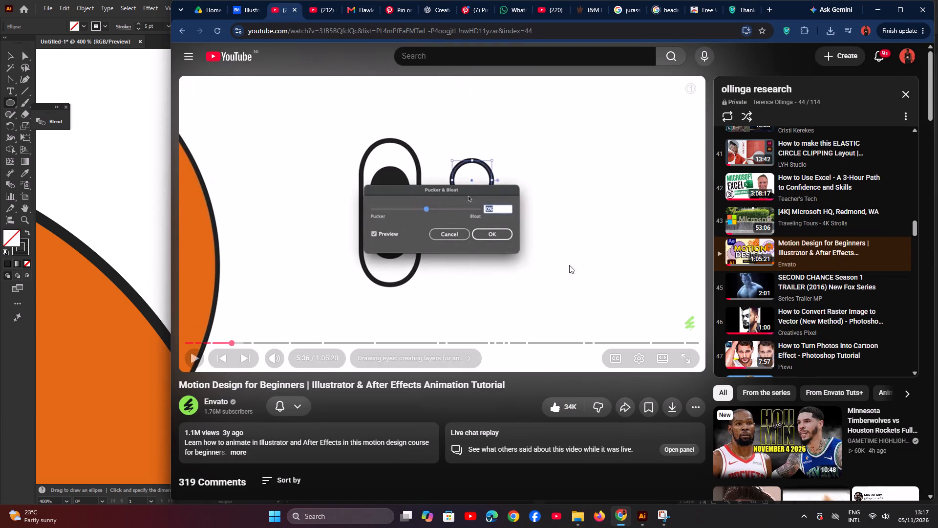
{"action": "left_click", "coordinate": [568, 244]}
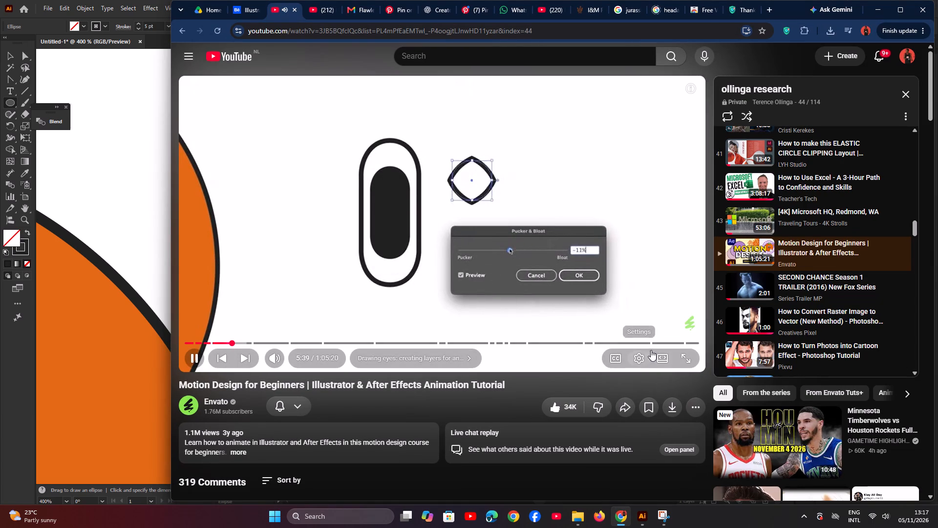
{"action": "left_click", "coordinate": [655, 323]}
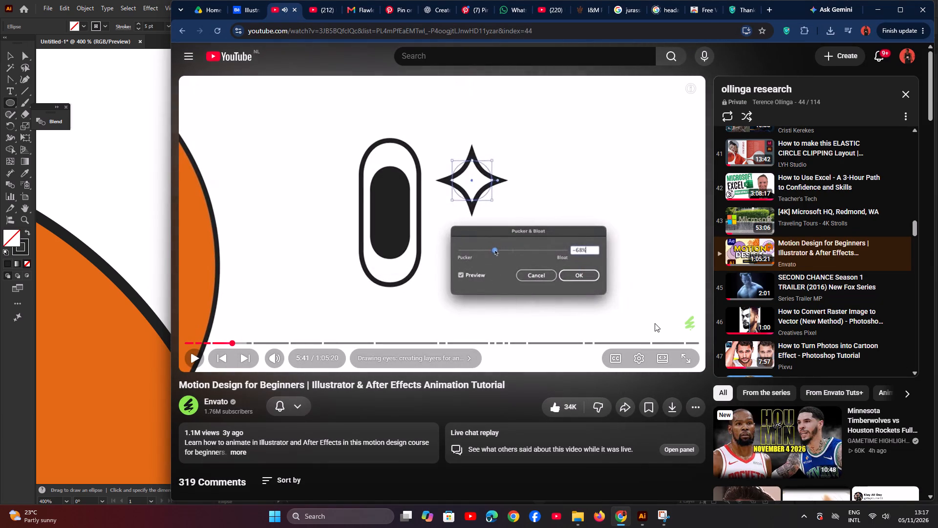
{"action": "left_click", "coordinate": [654, 323]}
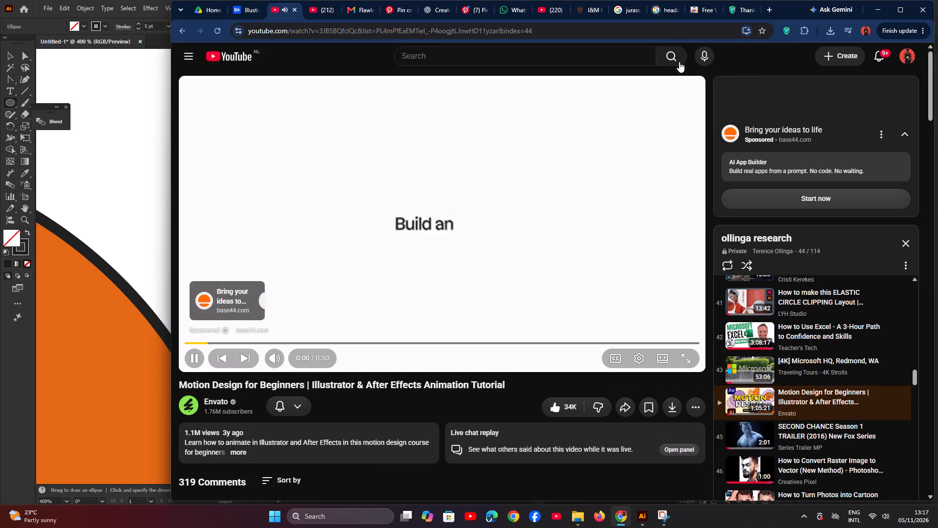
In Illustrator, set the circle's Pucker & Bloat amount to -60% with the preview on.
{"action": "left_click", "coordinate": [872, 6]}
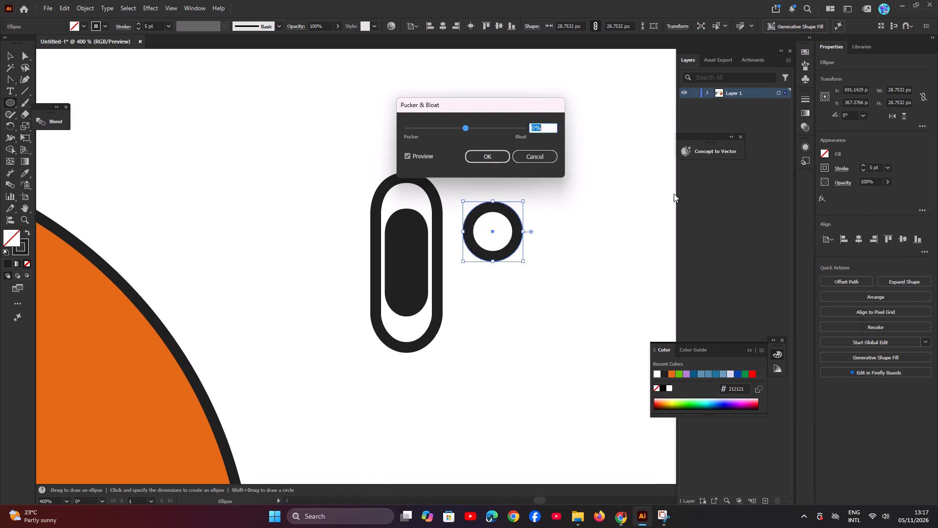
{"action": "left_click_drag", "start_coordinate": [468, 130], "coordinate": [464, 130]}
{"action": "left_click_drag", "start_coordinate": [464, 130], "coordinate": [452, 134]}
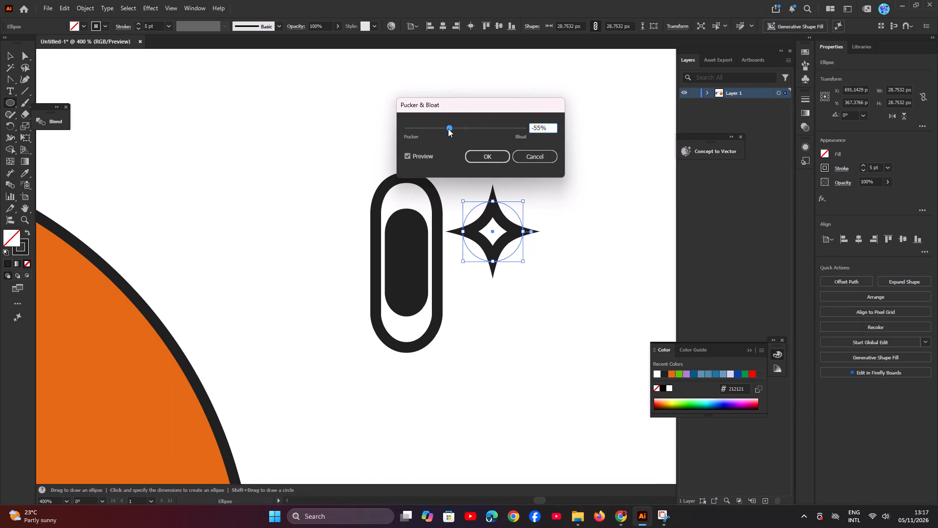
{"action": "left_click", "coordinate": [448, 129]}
Switch to Chrome, skip the ad and check the tutorial's final Pucker & Bloat amount.
{"action": "left_click", "coordinate": [624, 517]}
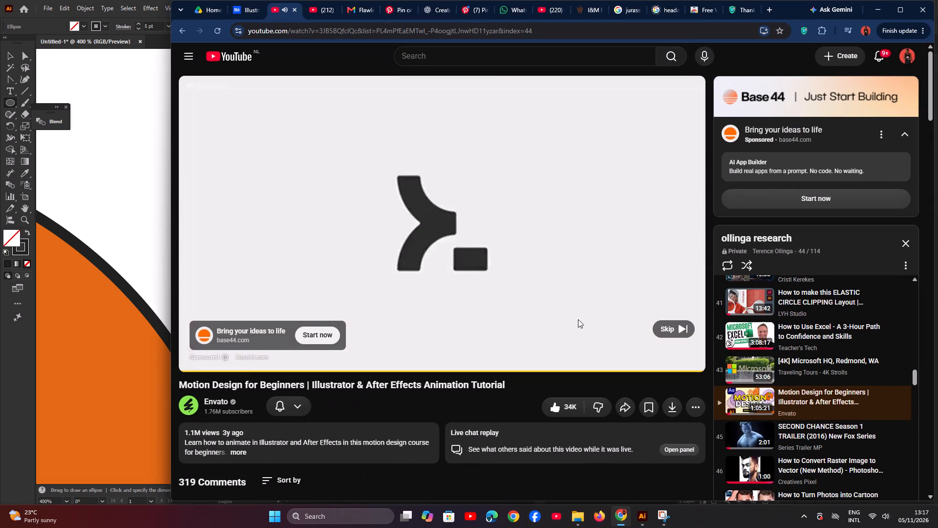
{"action": "left_click", "coordinate": [677, 329]}
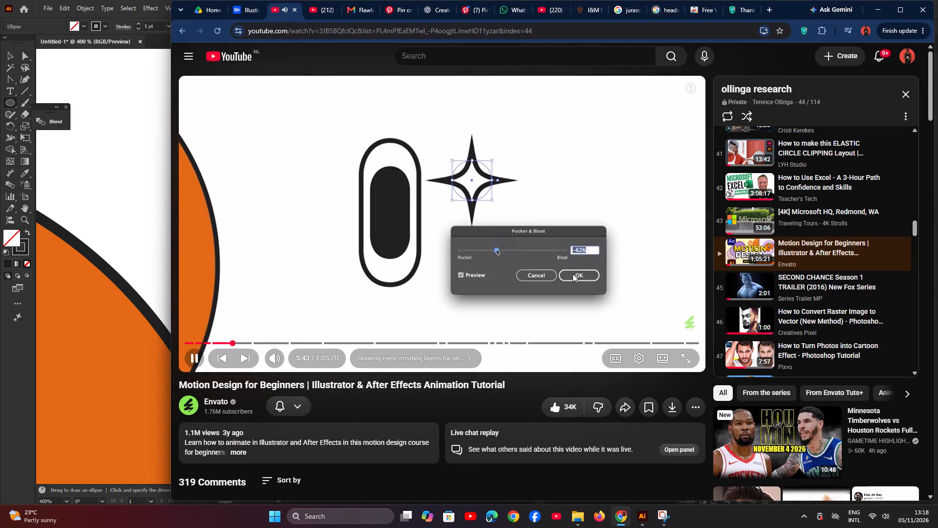
{"action": "left_click", "coordinate": [629, 261]}
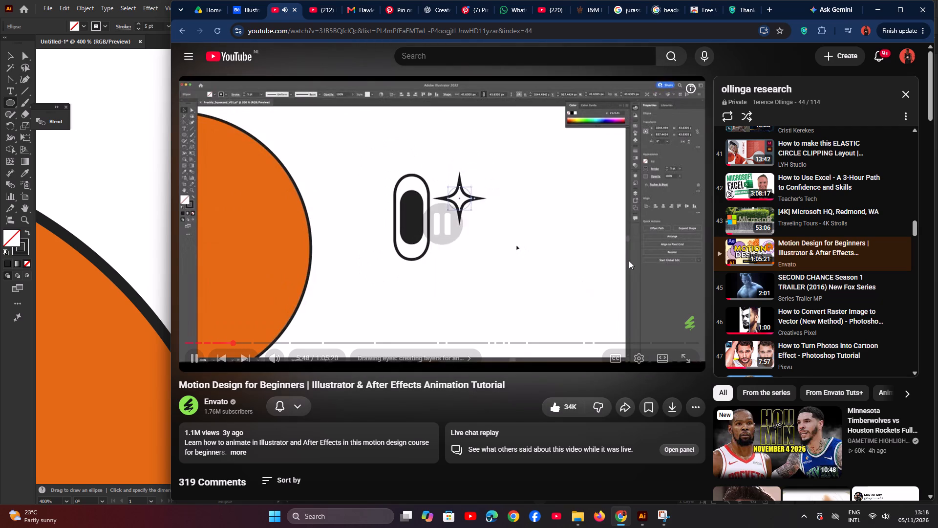
In Illustrator, set the circle's Pucker & Bloat amount to -62% and apply the effect.
{"action": "left_click", "coordinate": [883, 7]}
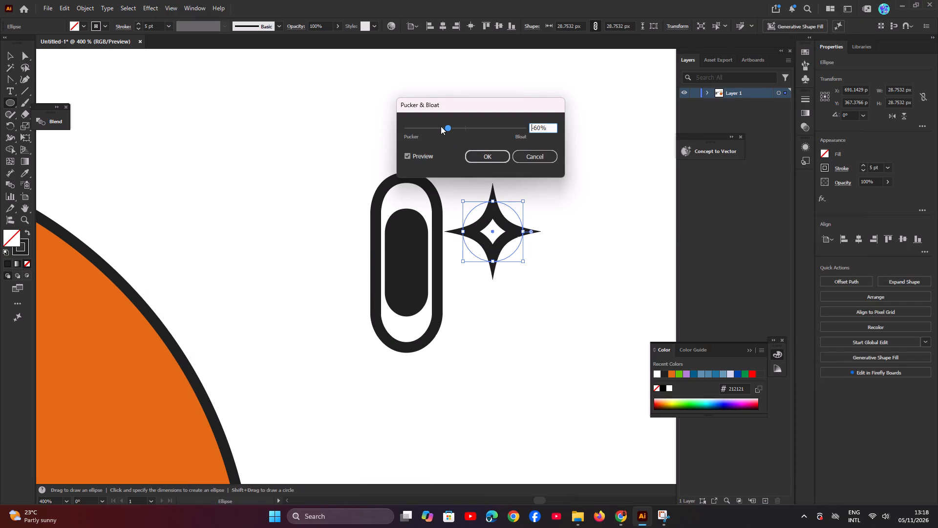
{"action": "key", "text": "Right"}
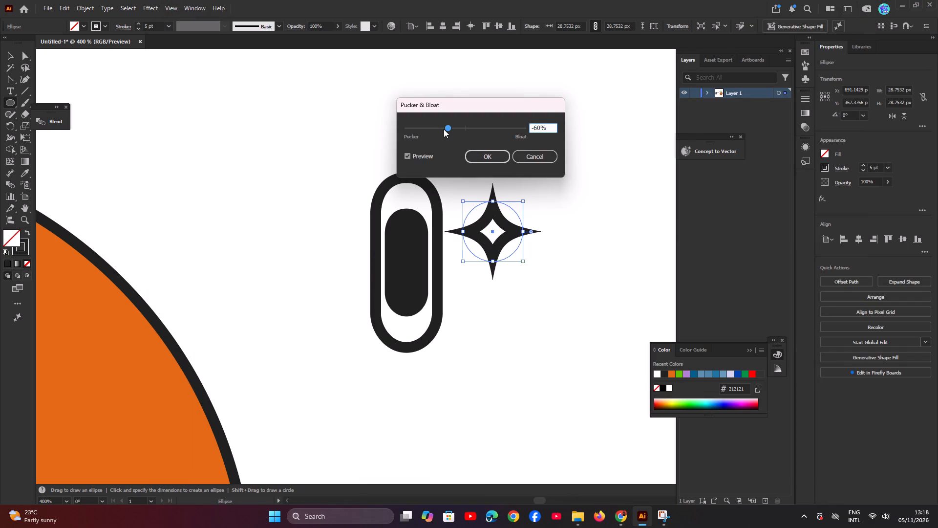
{"action": "left_click", "coordinate": [450, 128]}
{"action": "left_click", "coordinate": [484, 157]}
Switch to Chrome and watch the tutorial up to about 5:58 for what follows the Pucker & Bloat effect.
{"action": "left_click", "coordinate": [623, 519]}
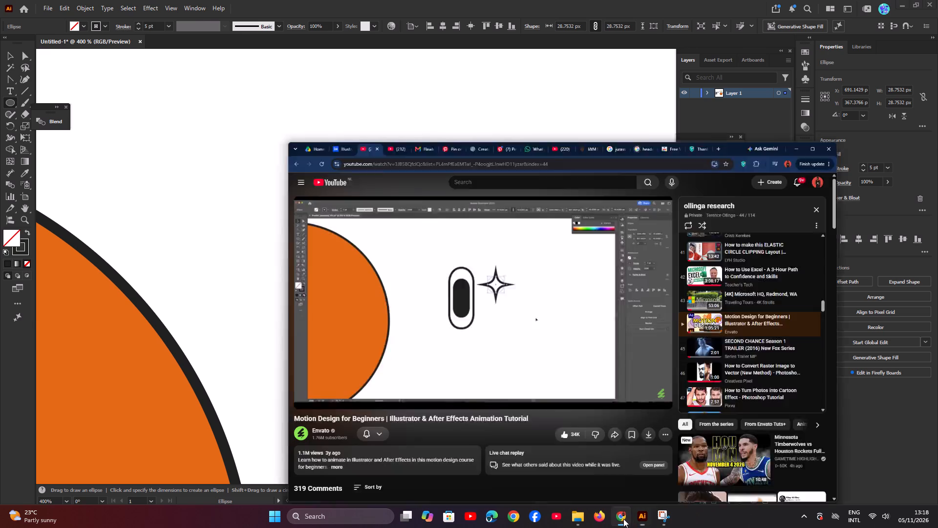
{"action": "left_click", "coordinate": [571, 224]}
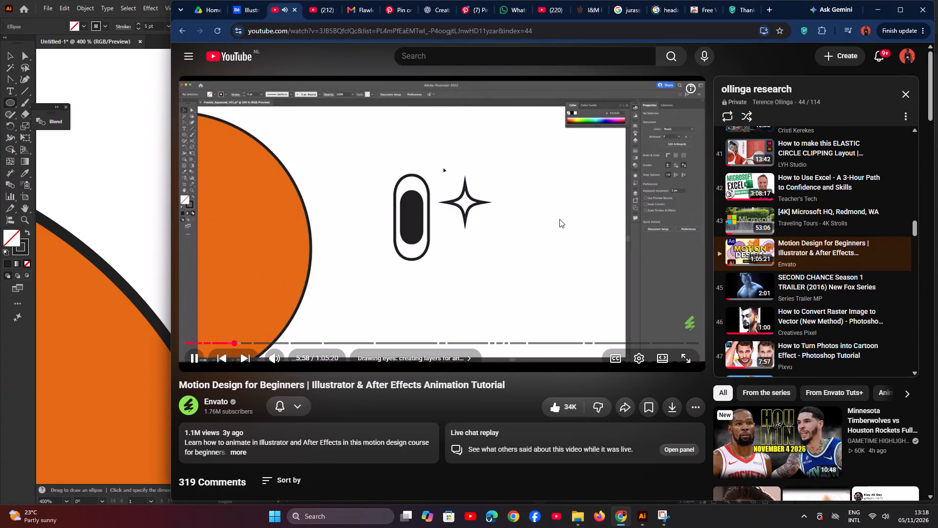
{"action": "left_click", "coordinate": [559, 223]}
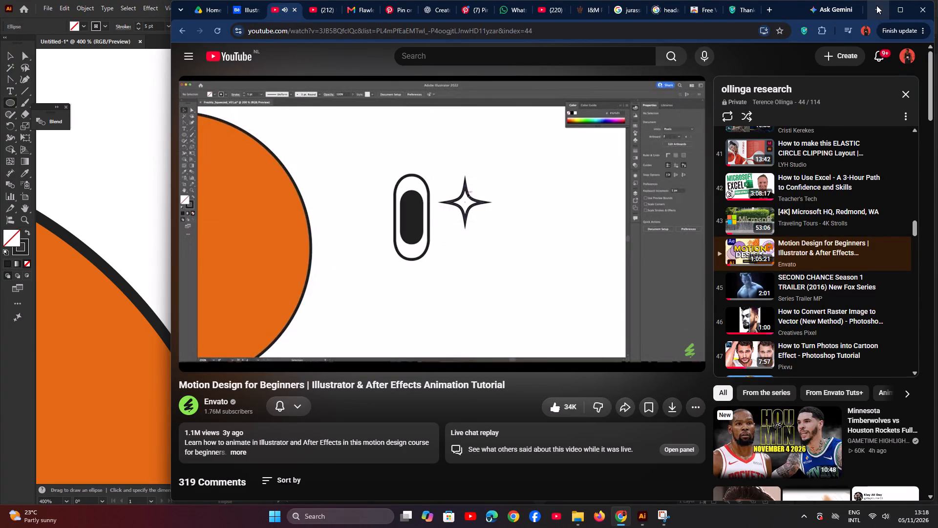
{"action": "left_click", "coordinate": [876, 5]}
In Illustrator, expand the appearance of the puckered star.
{"action": "left_click", "coordinate": [83, 8]}
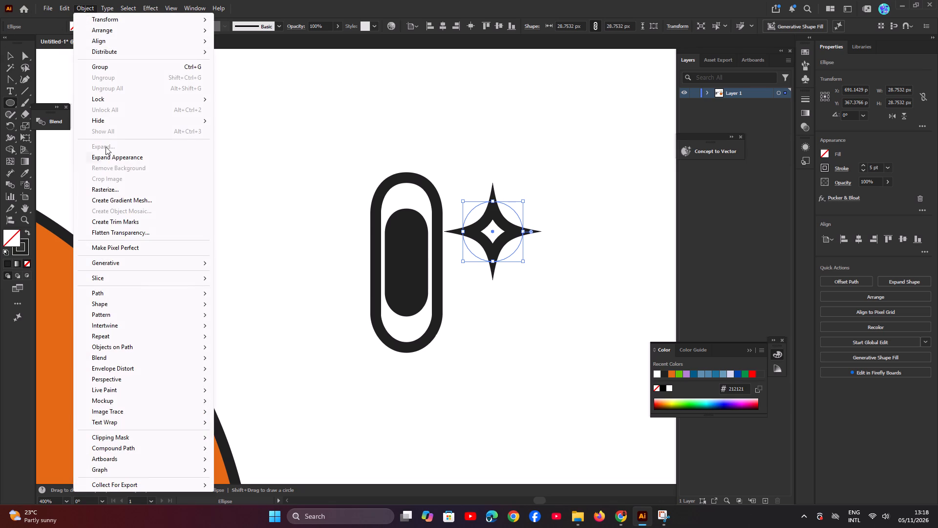
{"action": "left_click", "coordinate": [107, 159]}
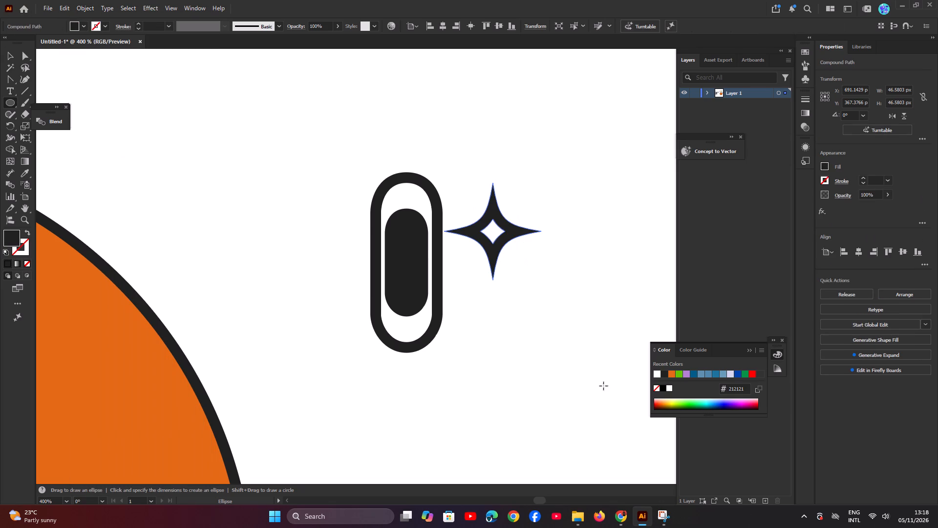
Switch to Chrome and watch the tutorial to about 6:12 to see which stroke settings are opened for the star.
{"action": "left_click", "coordinate": [625, 512]}
{"action": "left_click", "coordinate": [554, 258]}
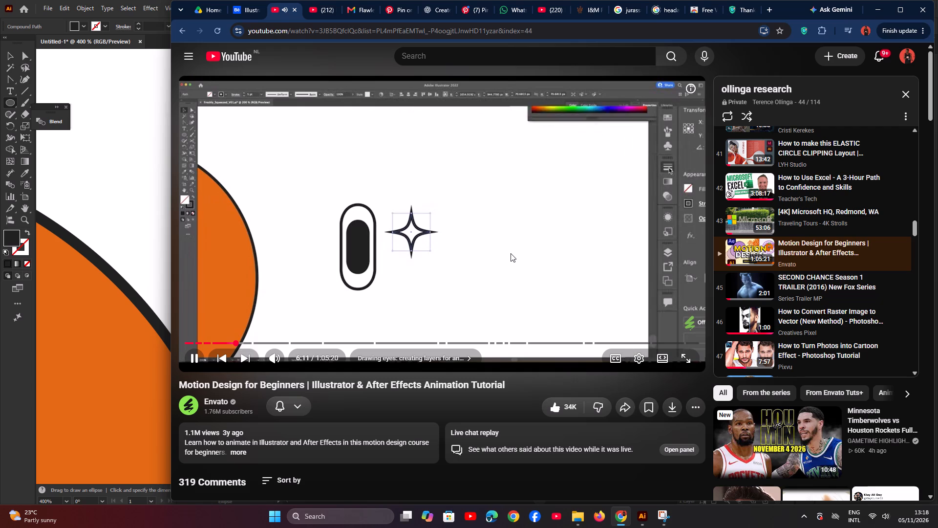
{"action": "left_click", "coordinate": [511, 253]}
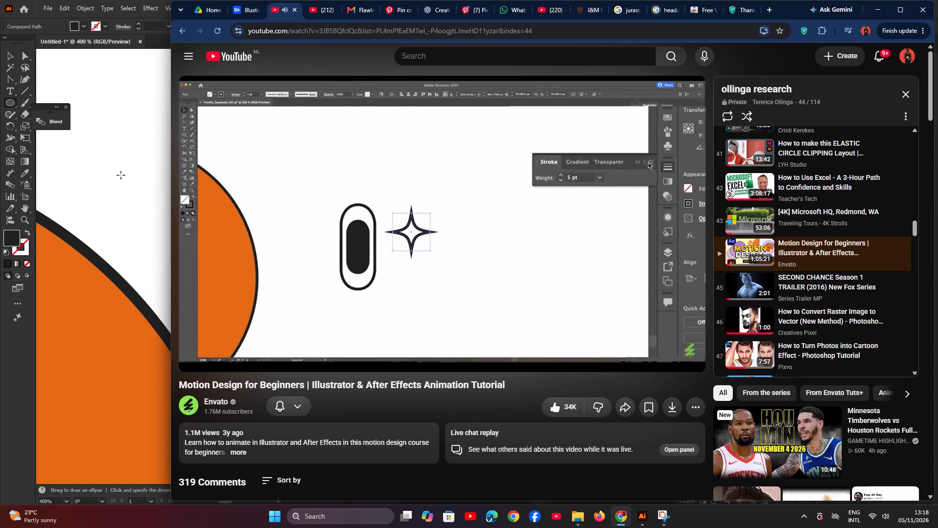
In Illustrator, detach the Stroke panel from its docked group and place it expanded as a floating panel below Concept to Vector.
{"action": "left_click", "coordinate": [5, 57]}
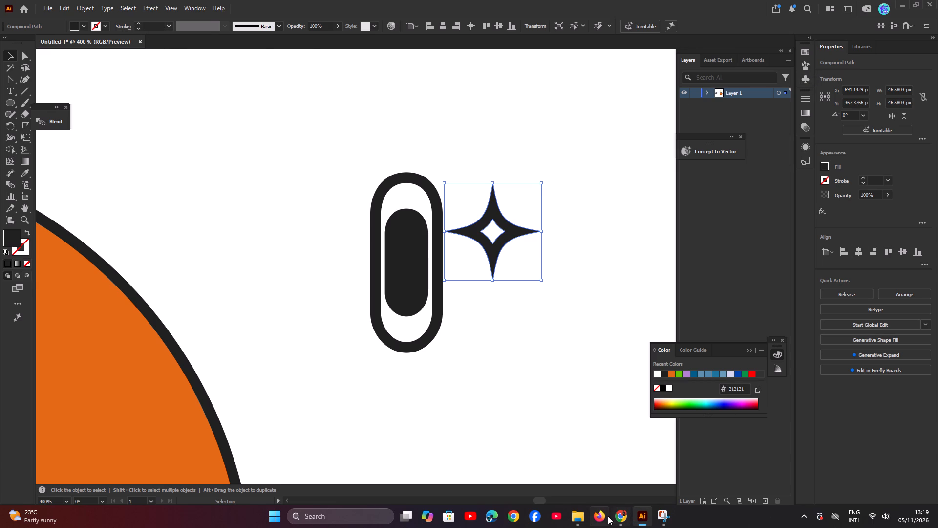
{"action": "left_click", "coordinate": [806, 101]}
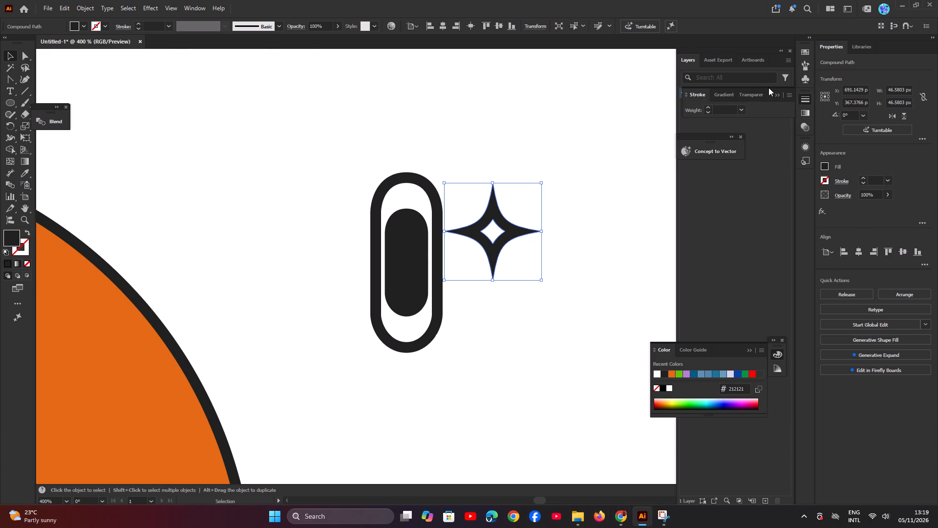
{"action": "left_click_drag", "start_coordinate": [768, 87], "coordinate": [762, 128]}
{"action": "left_click_drag", "start_coordinate": [787, 97], "coordinate": [786, 108]}
{"action": "left_click_drag", "start_coordinate": [790, 88], "coordinate": [776, 97]}
{"action": "left_click_drag", "start_coordinate": [693, 90], "coordinate": [688, 98]}
{"action": "left_click_drag", "start_coordinate": [778, 88], "coordinate": [771, 97]}
{"action": "left_click_drag", "start_coordinate": [772, 108], "coordinate": [773, 117]}
{"action": "left_click", "coordinate": [785, 108]}
{"action": "left_click", "coordinate": [801, 102]}
{"action": "left_click_drag", "start_coordinate": [801, 100], "coordinate": [787, 121]}
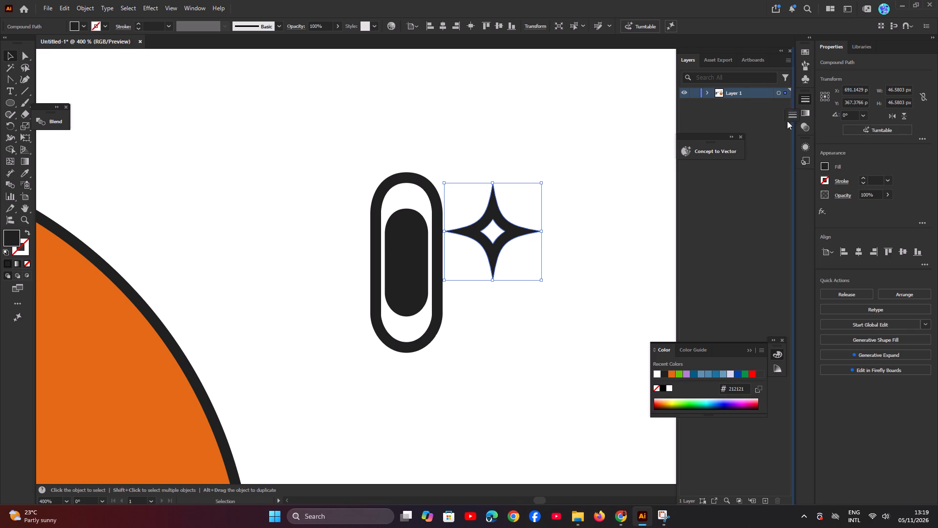
{"action": "left_click_drag", "start_coordinate": [787, 121], "coordinate": [728, 217]}
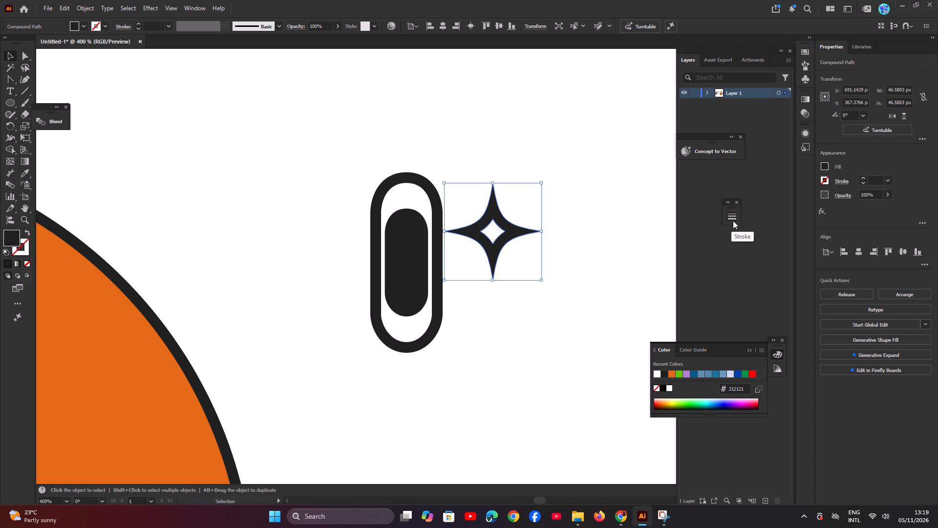
{"action": "left_click", "coordinate": [728, 202]}
{"action": "left_click_drag", "start_coordinate": [773, 206], "coordinate": [729, 203]}
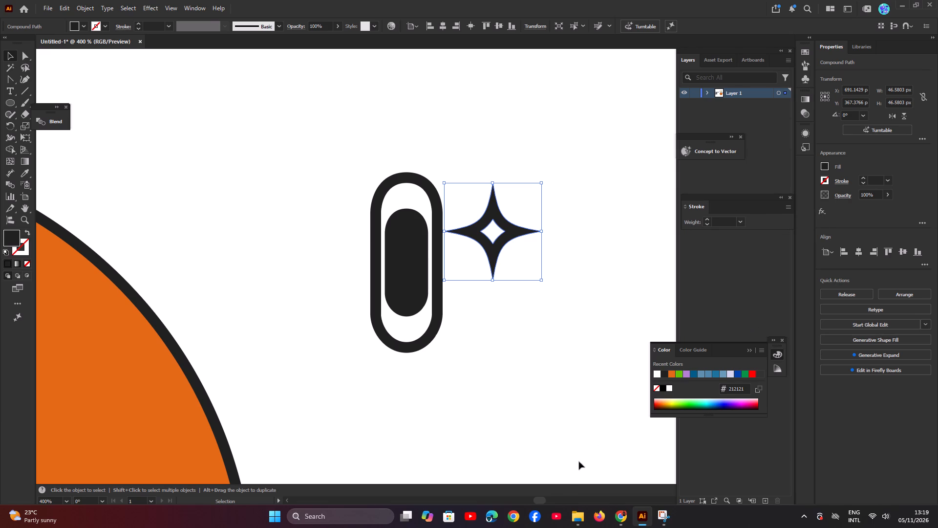
Switch to Chrome and watch the tutorial to about 6:18 on the stroke corner options for the star.
{"action": "left_click", "coordinate": [618, 516]}
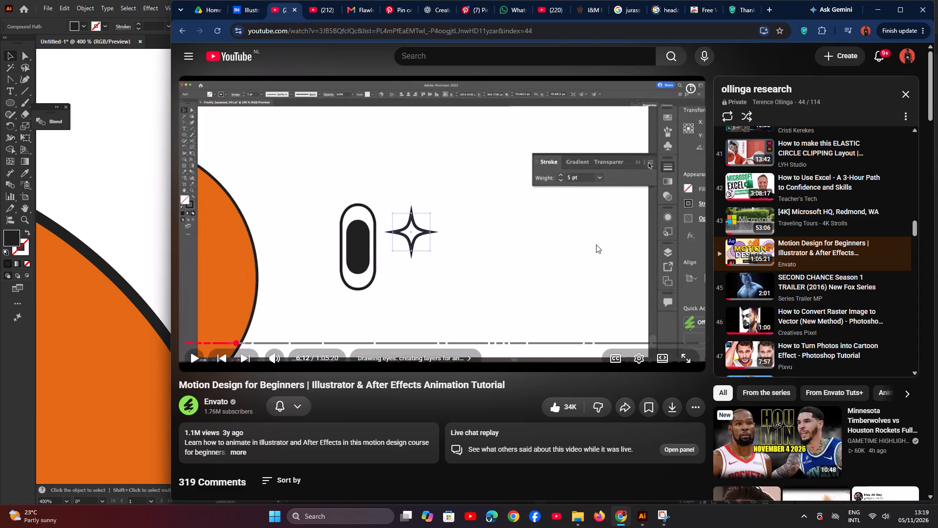
{"action": "left_click", "coordinate": [596, 245]}
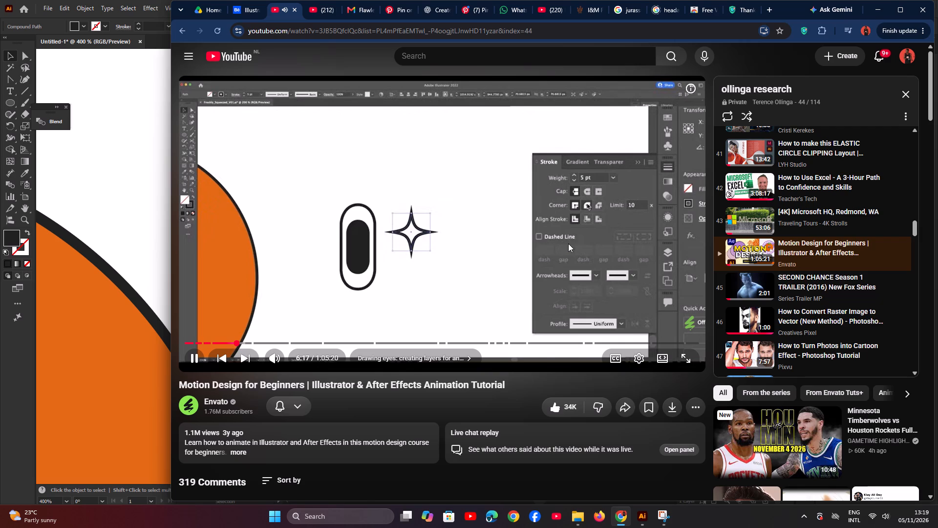
{"action": "left_click", "coordinate": [568, 243]}
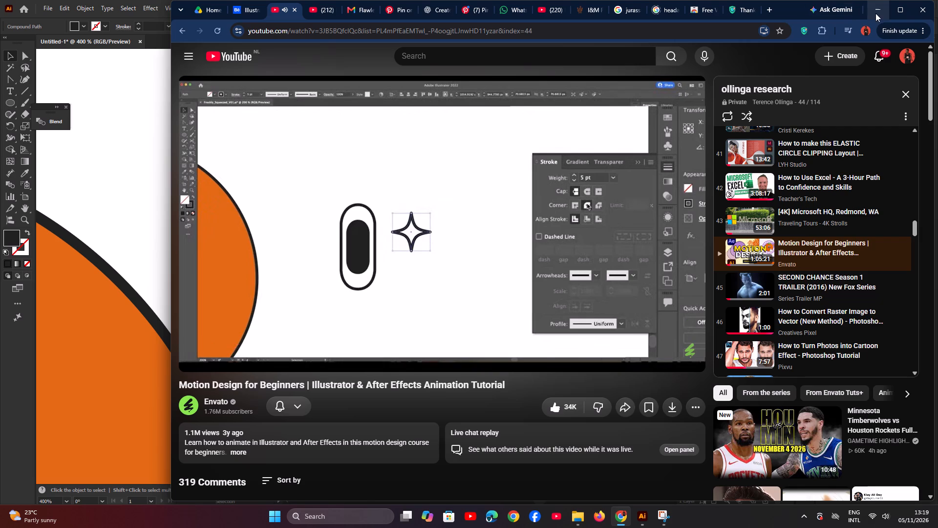
{"action": "left_click", "coordinate": [875, 13]}
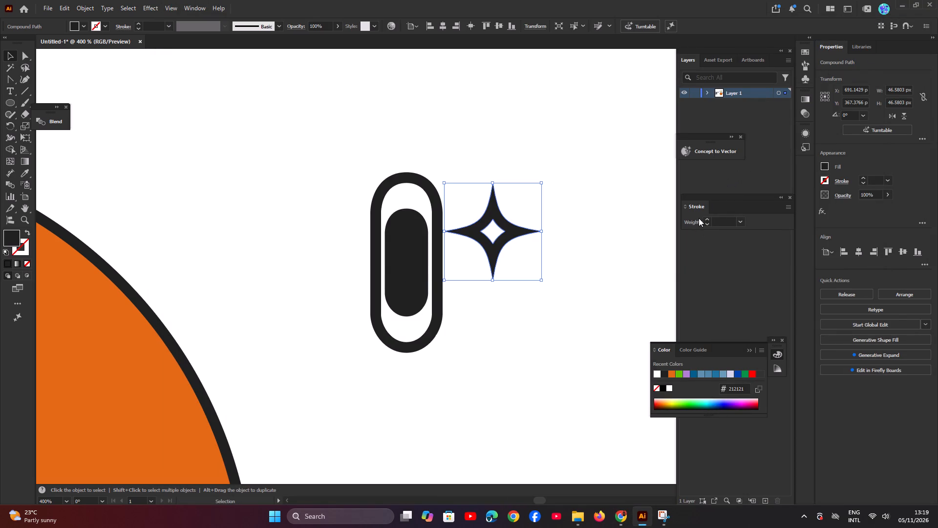
In Illustrator, collapse the floating Stroke panel and dock it at the bottom of the collapsed icon column.
{"action": "left_click", "coordinate": [779, 197]}
{"action": "left_click_drag", "start_coordinate": [695, 206], "coordinate": [770, 153]}
{"action": "left_click_drag", "start_coordinate": [770, 153], "coordinate": [811, 111]}
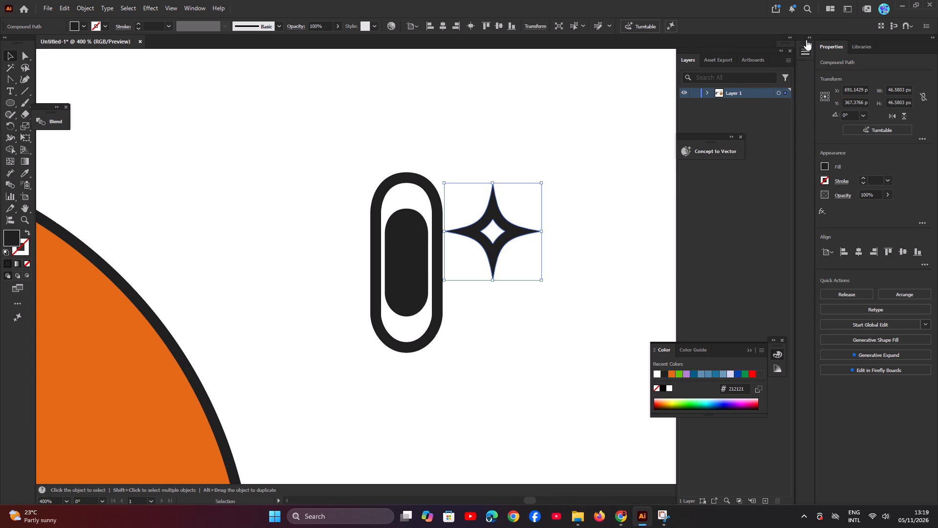
{"action": "left_click_drag", "start_coordinate": [806, 44], "coordinate": [776, 101]}
{"action": "left_click_drag", "start_coordinate": [776, 101], "coordinate": [761, 190]}
{"action": "left_click_drag", "start_coordinate": [761, 190], "coordinate": [765, 189]}
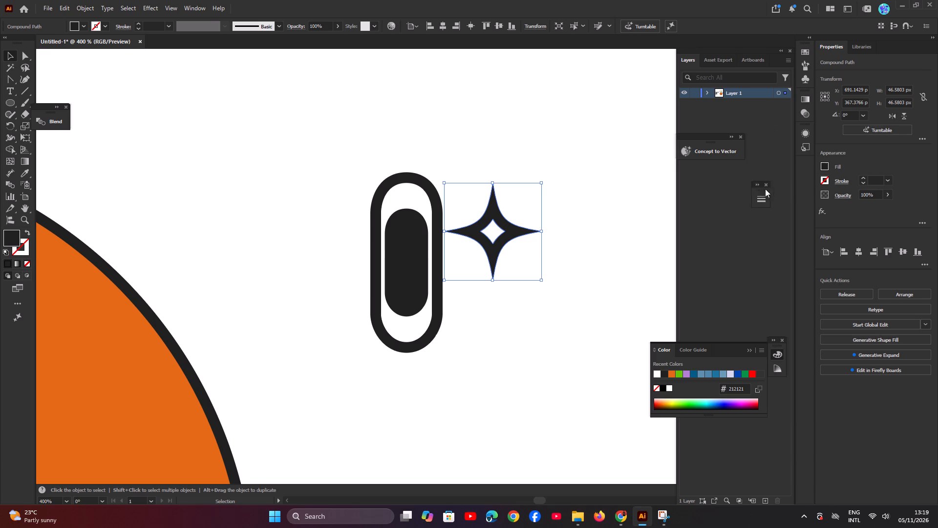
{"action": "left_click_drag", "start_coordinate": [765, 189], "coordinate": [805, 179]}
{"action": "left_click_drag", "start_coordinate": [805, 175], "coordinate": [806, 163]}
{"action": "left_click_drag", "start_coordinate": [803, 179], "coordinate": [807, 164]}
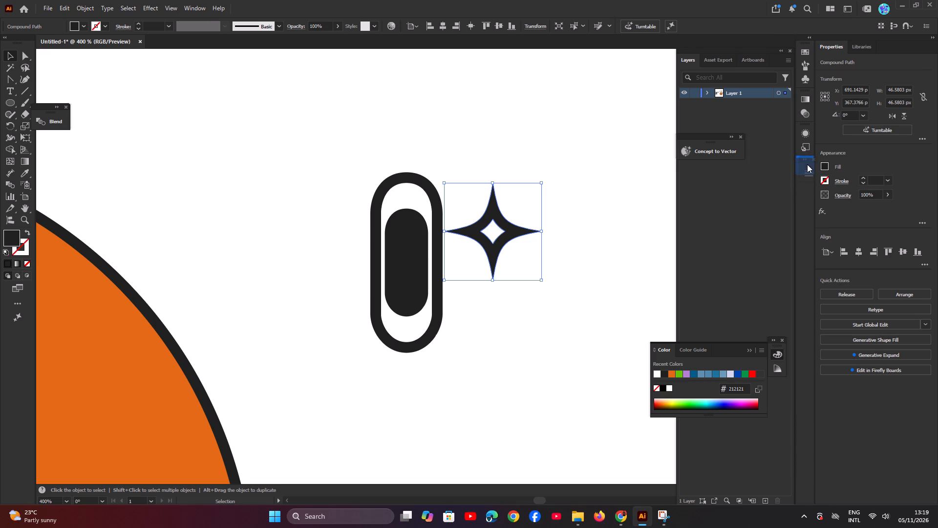
{"action": "left_click_drag", "start_coordinate": [807, 164], "coordinate": [807, 164]}
Check the stroke options of the expanded star.
{"action": "left_click", "coordinate": [125, 26]}
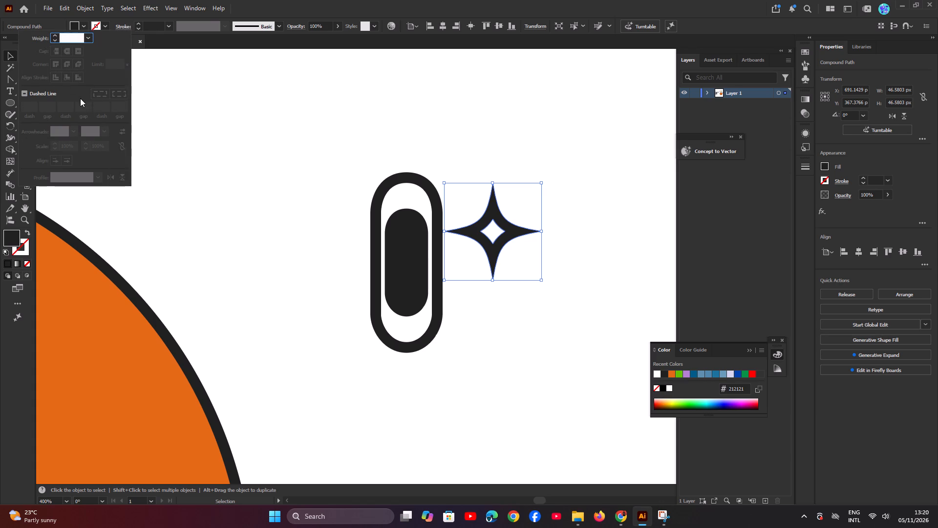
{"action": "left_click", "coordinate": [103, 44]}
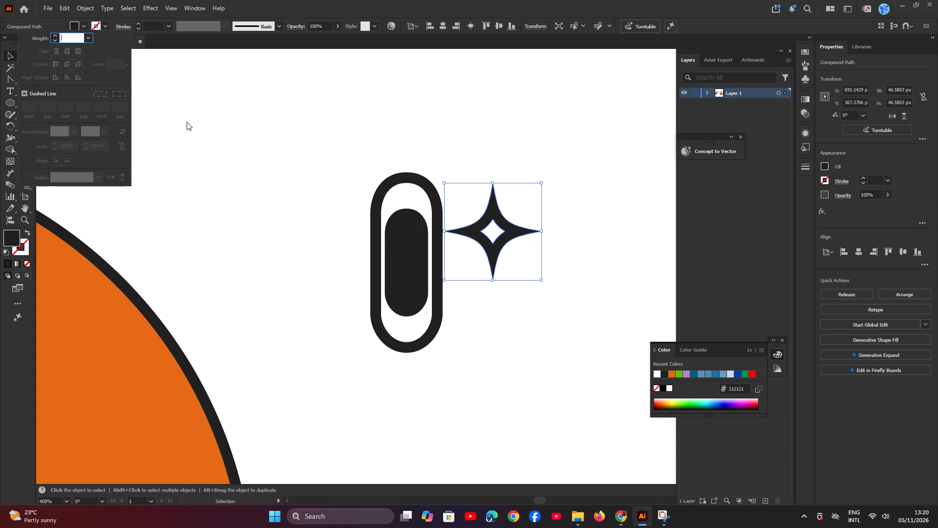
{"action": "left_click", "coordinate": [187, 122]}
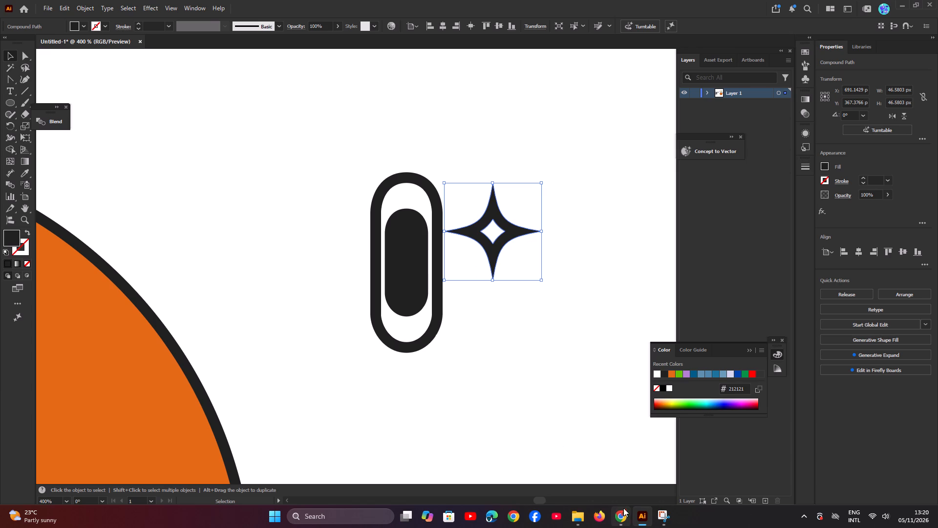
Move the star about 2 px further away from the eye shape.
{"action": "left_click", "coordinate": [539, 314]}
{"action": "left_click", "coordinate": [493, 239]}
{"action": "left_click_drag", "start_coordinate": [509, 236], "coordinate": [513, 235]}
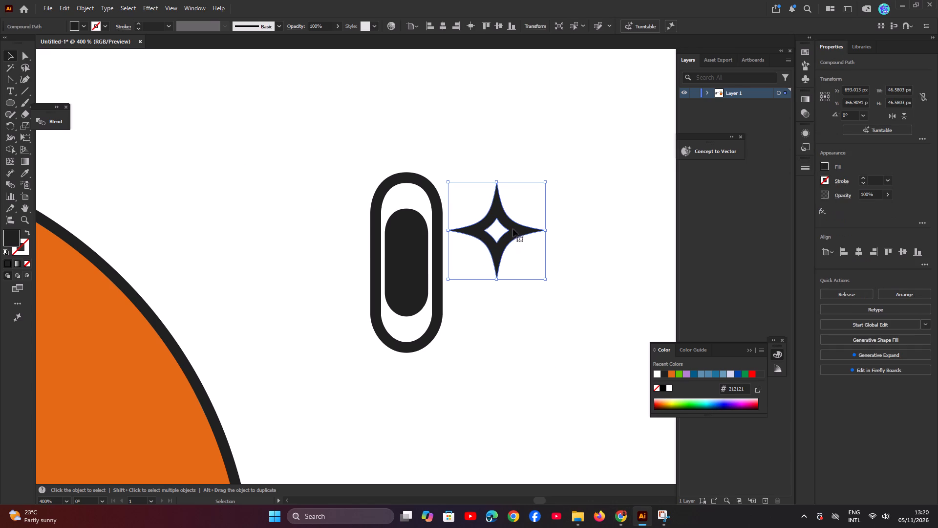
Try to reopen the stroke options for the star.
{"action": "left_click", "coordinate": [120, 26]}
{"action": "left_click", "coordinate": [160, 79]}
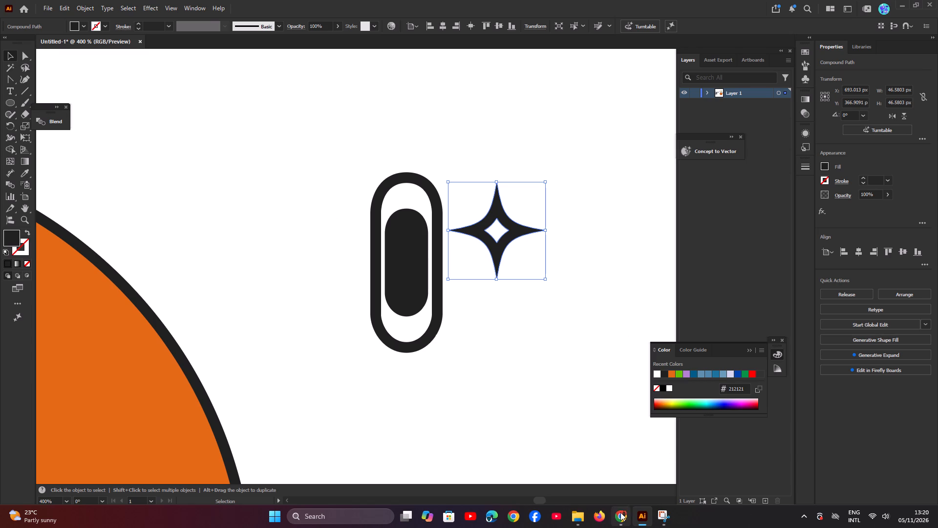
Switch to the YouTube tutorial in Chrome and rewatch the part leading up to the star's stroke options, comparing it with the Illustrator star.
{"action": "left_click", "coordinate": [620, 512]}
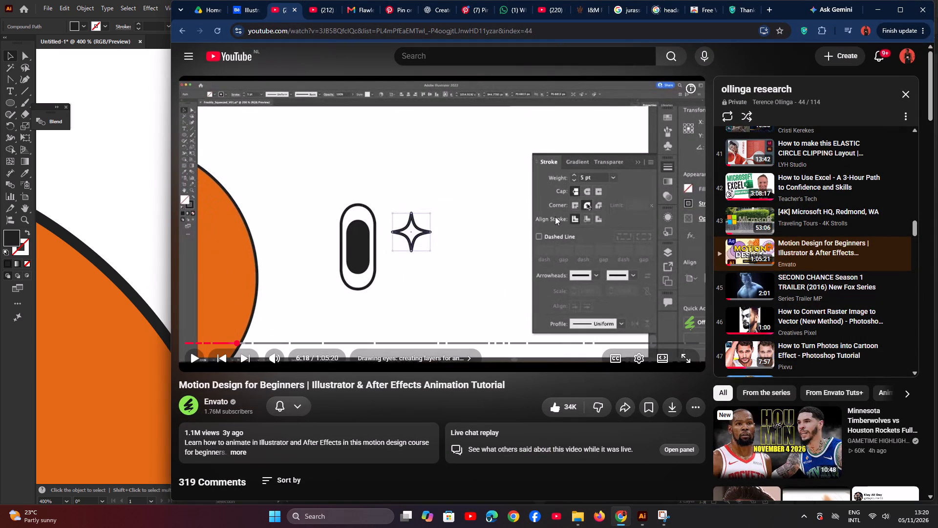
{"action": "key", "text": "Left"}
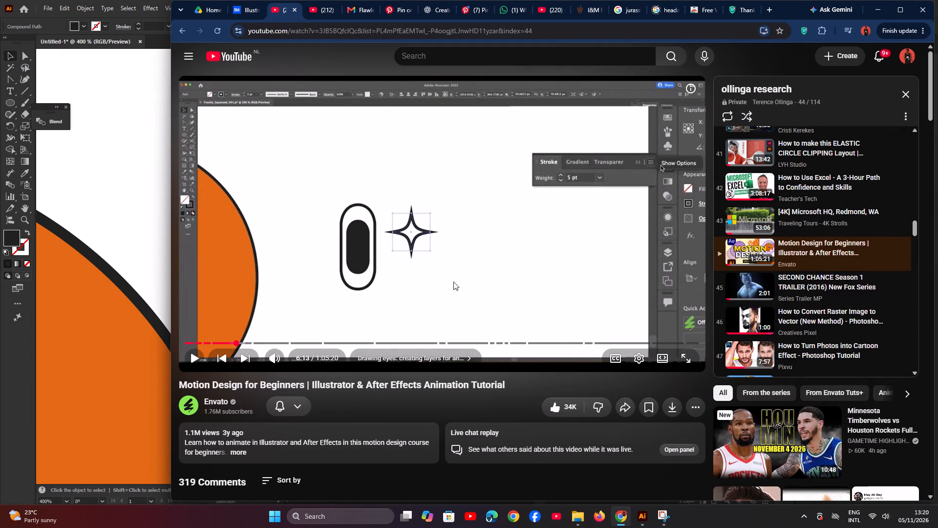
{"action": "key", "text": "Left"}
{"action": "key", "text": "Left"}
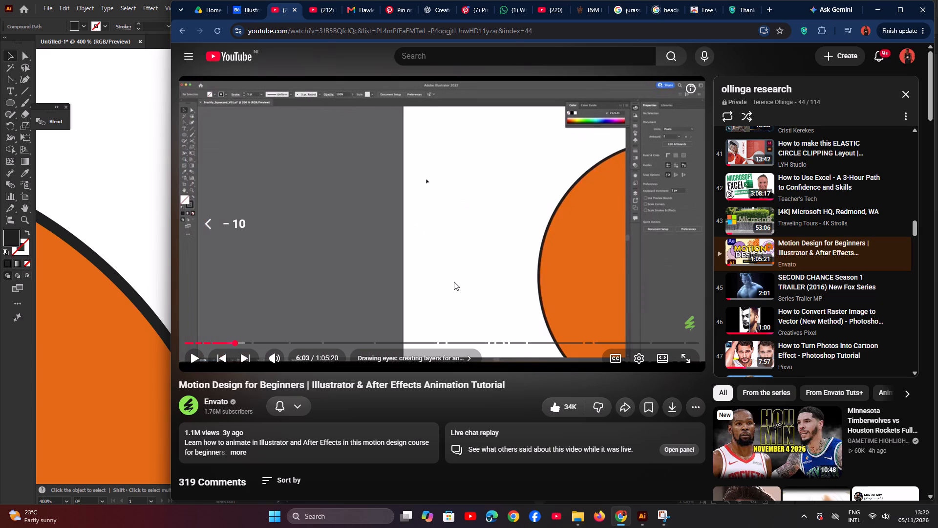
{"action": "key", "text": "Left"}
{"action": "left_click", "coordinate": [451, 253]}
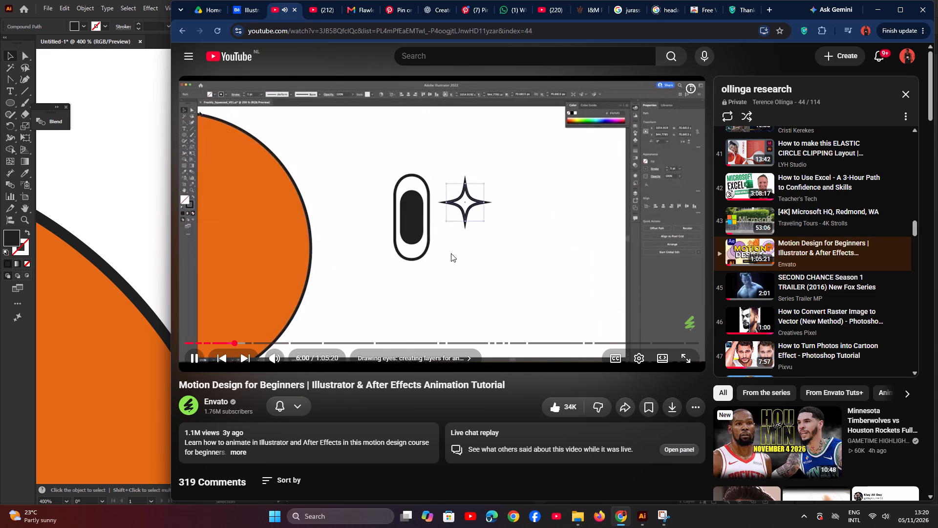
{"action": "key", "text": "Left"}
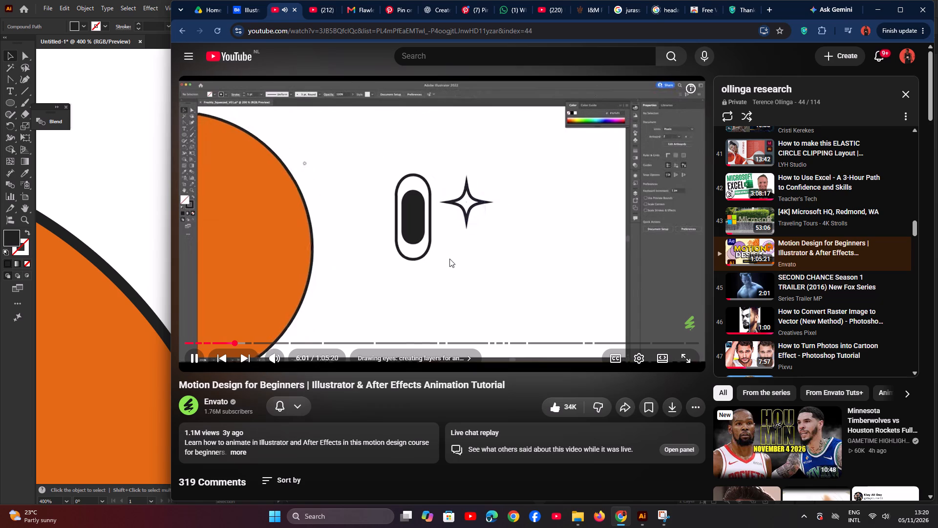
{"action": "left_click", "coordinate": [449, 259]}
{"action": "left_click", "coordinate": [90, 196]}
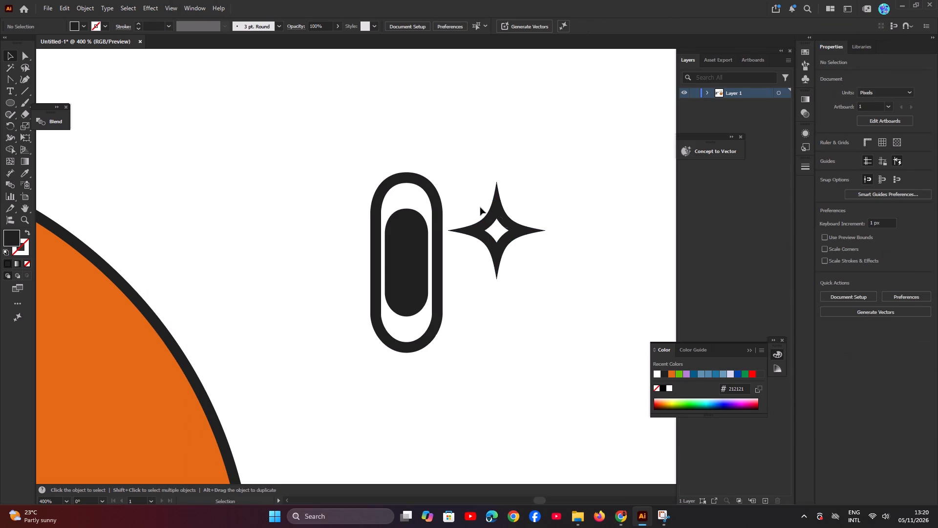
{"action": "left_click", "coordinate": [501, 218]}
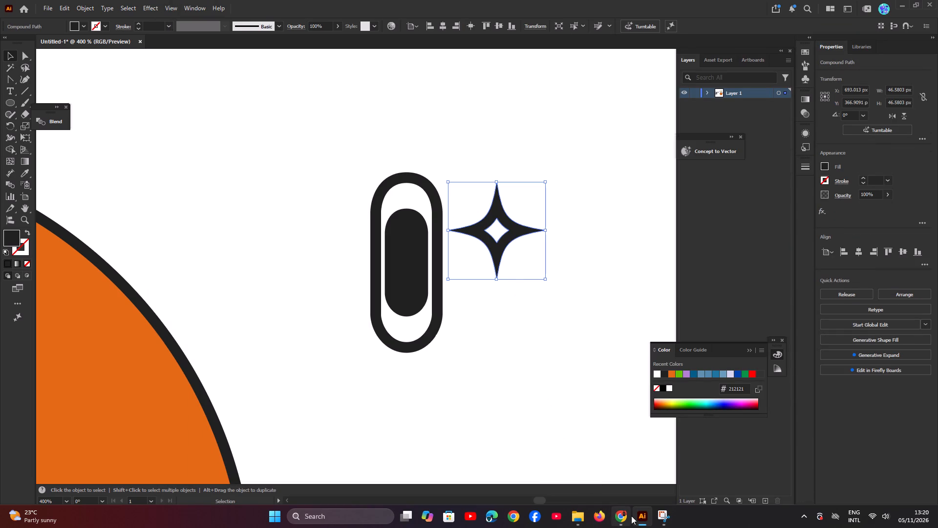
{"action": "left_click", "coordinate": [624, 518]}
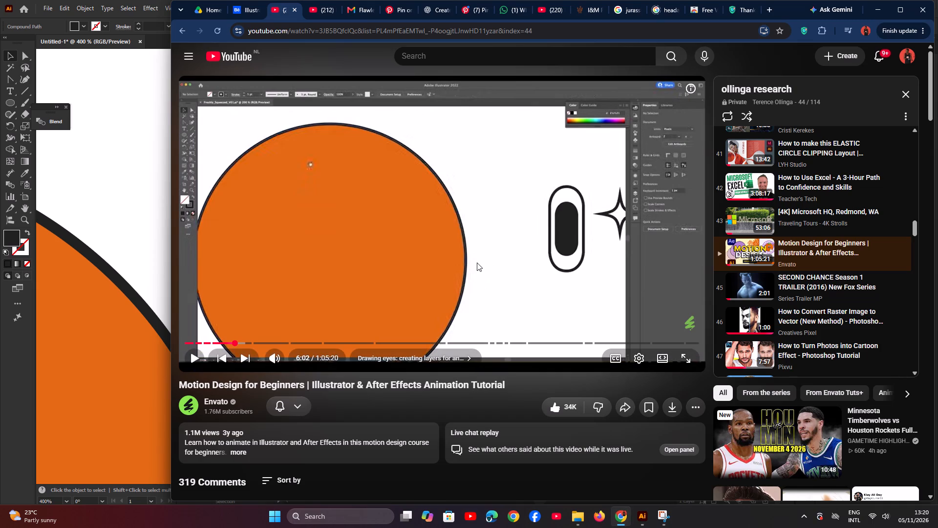
{"action": "left_click", "coordinate": [481, 248]}
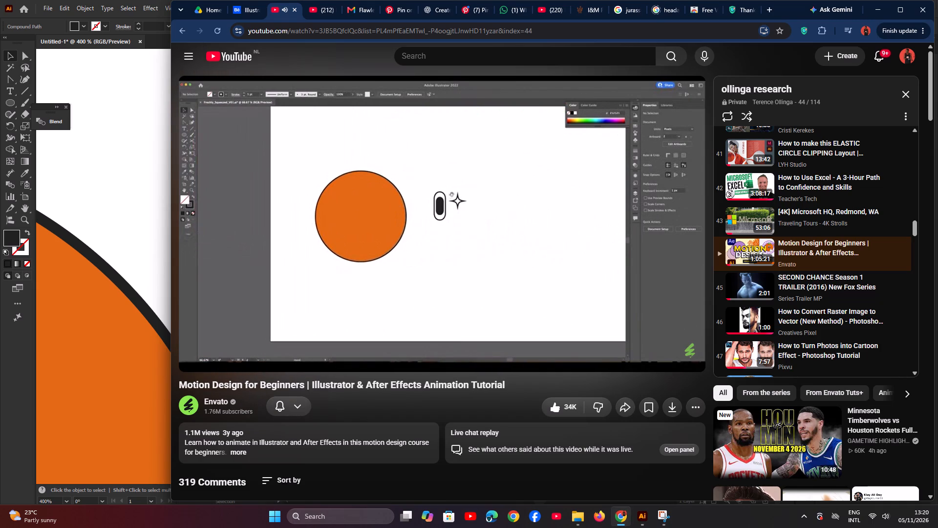
{"action": "left_click", "coordinate": [486, 245]}
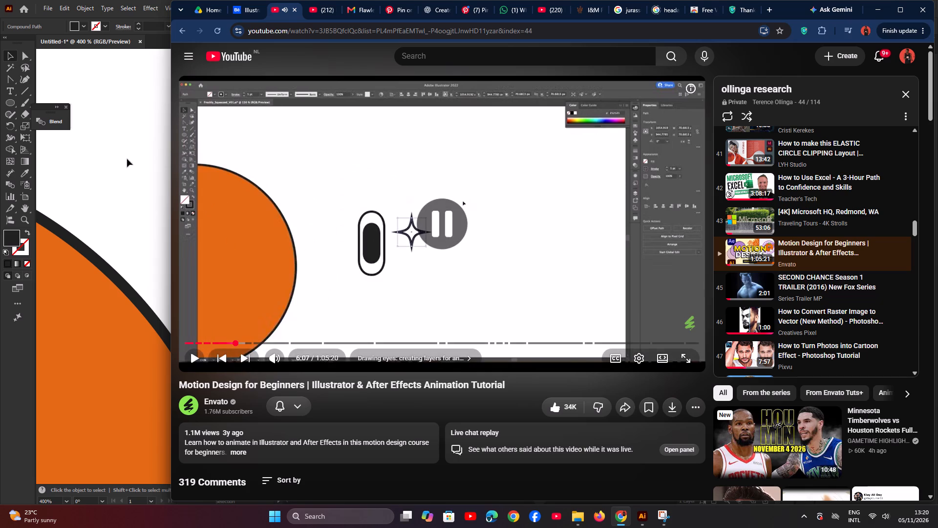
{"action": "left_click", "coordinate": [121, 159]}
{"action": "left_click", "coordinate": [515, 227]}
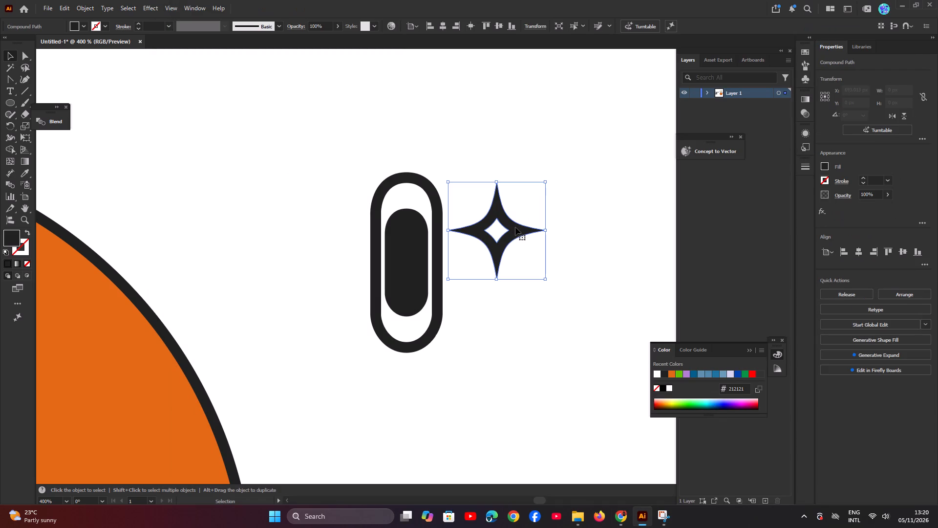
{"action": "left_click", "coordinate": [622, 516]}
{"action": "left_click", "coordinate": [489, 251]}
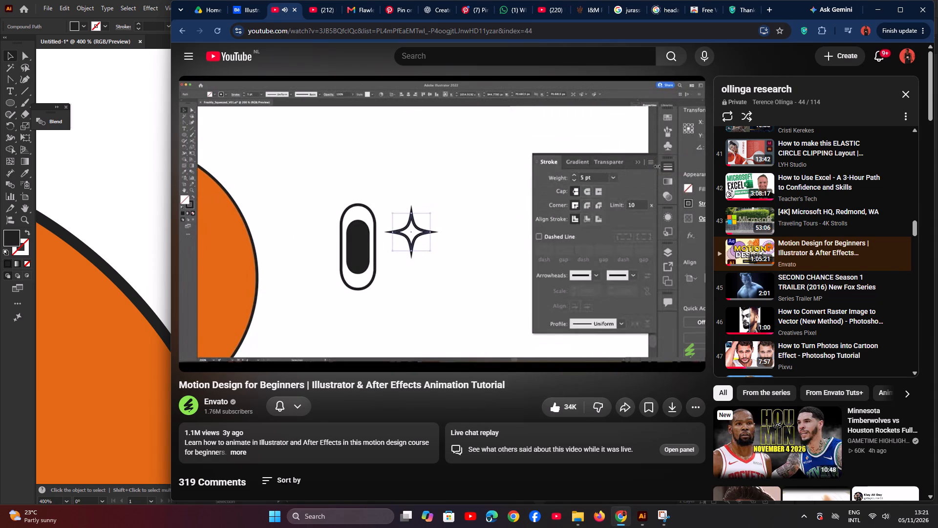
{"action": "key", "text": "space"}
In Illustrator, undo the star's last move and its expansion.
{"action": "left_click", "coordinate": [127, 121]}
{"action": "left_click", "coordinate": [504, 220]}
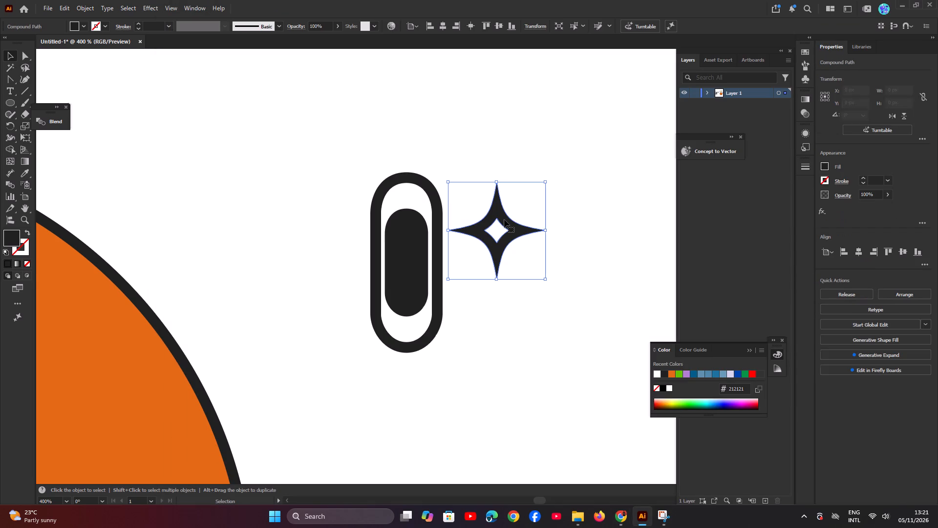
{"action": "key", "text": "ctrl+z"}
{"action": "key", "text": "ctrl+z"}
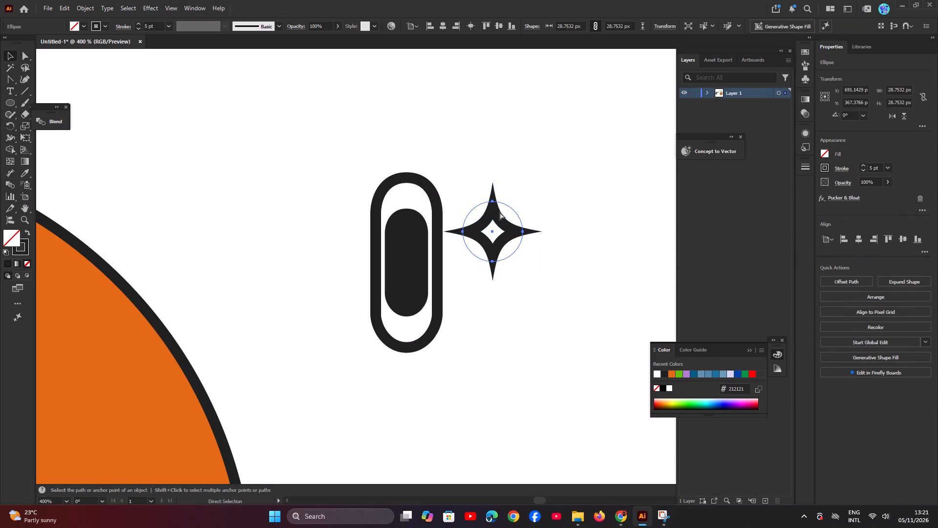
Move the star about 8 px further away from the eye shape and about 2 px up.
{"action": "left_click", "coordinate": [535, 201]}
{"action": "left_click_drag", "start_coordinate": [505, 223], "coordinate": [522, 219]}
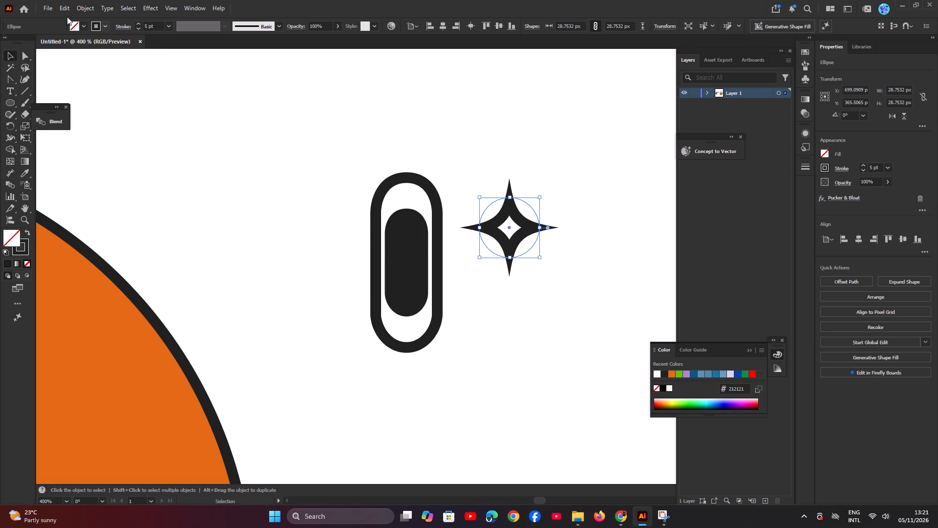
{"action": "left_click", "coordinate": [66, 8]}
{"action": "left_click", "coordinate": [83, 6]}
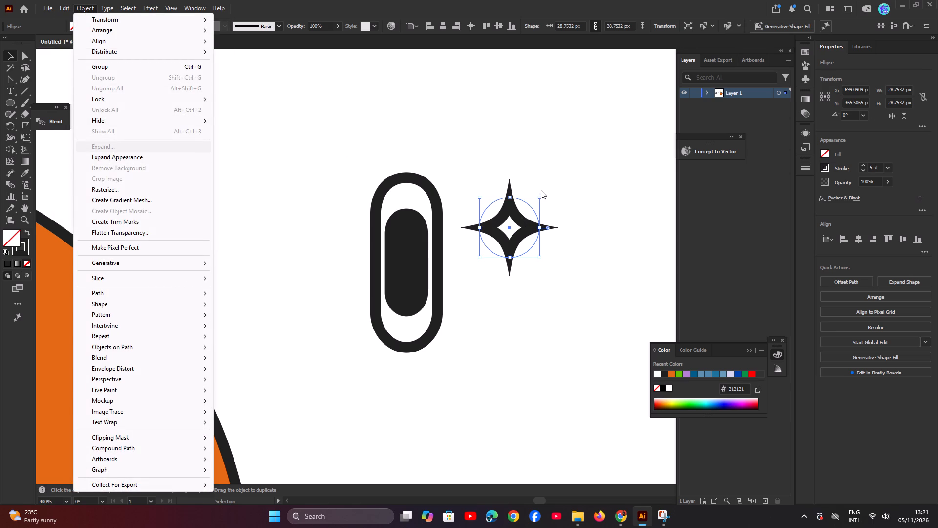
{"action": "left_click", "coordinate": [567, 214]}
Reselect the star and open its stroke options.
{"action": "left_click", "coordinate": [531, 227]}
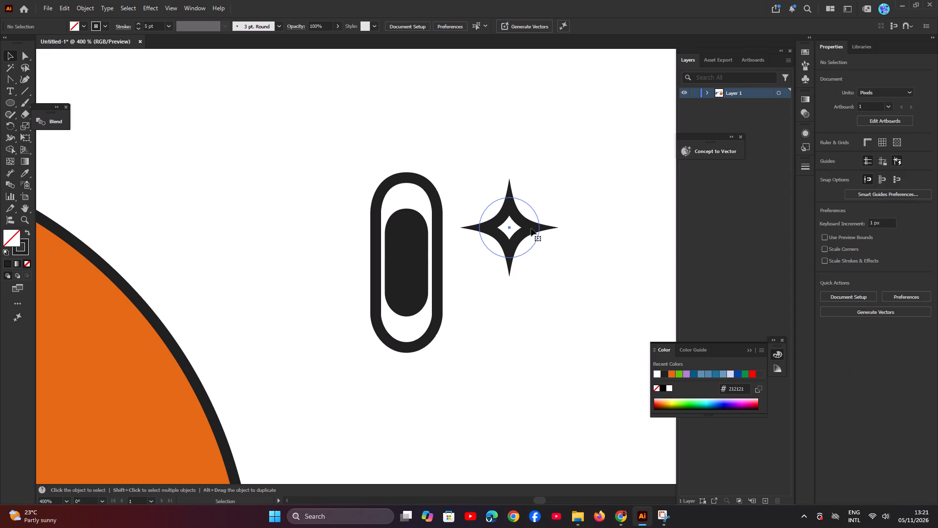
{"action": "left_click", "coordinate": [127, 26]}
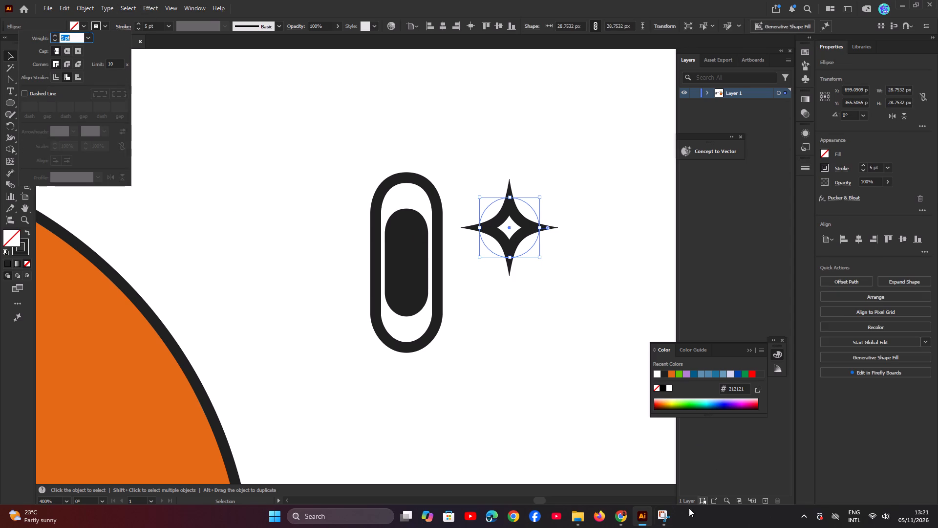
Switch to the YouTube tutorial in Chrome and watch which cap, corner and alignment settings are used for the star's stroke.
{"action": "left_click", "coordinate": [617, 517]}
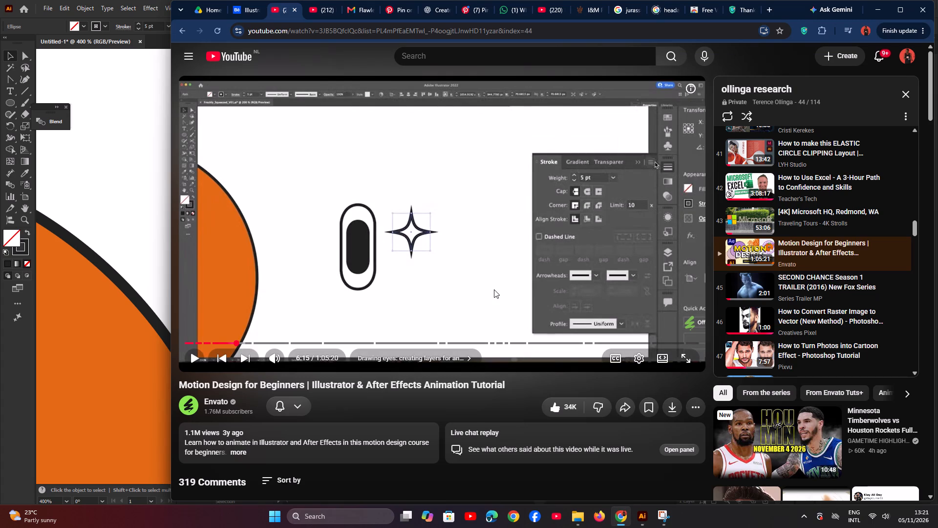
{"action": "left_click", "coordinate": [494, 289]}
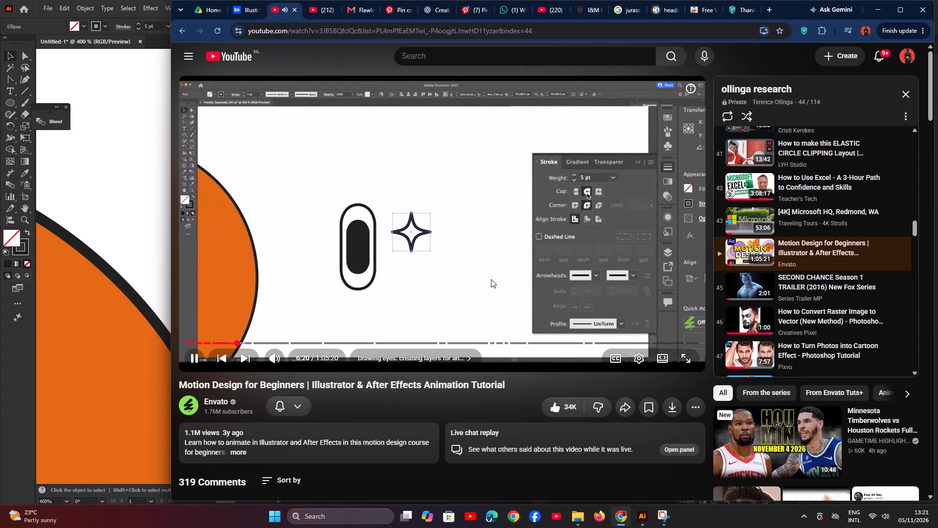
{"action": "left_click", "coordinate": [490, 279]}
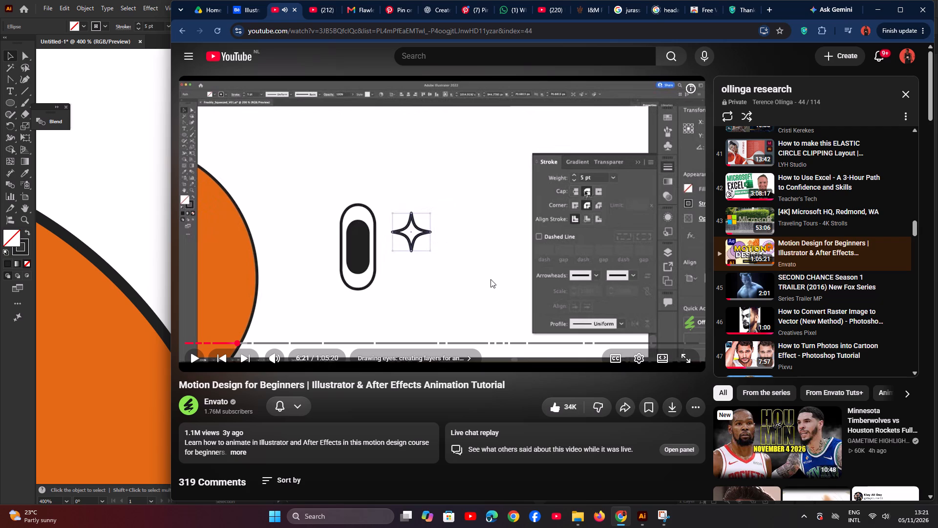
{"action": "left_click", "coordinate": [490, 279]}
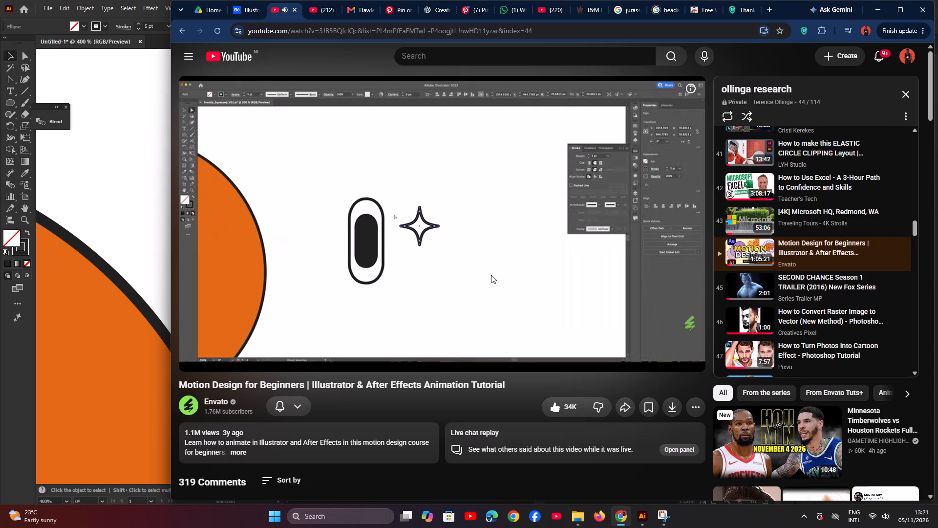
{"action": "left_click", "coordinate": [493, 263]}
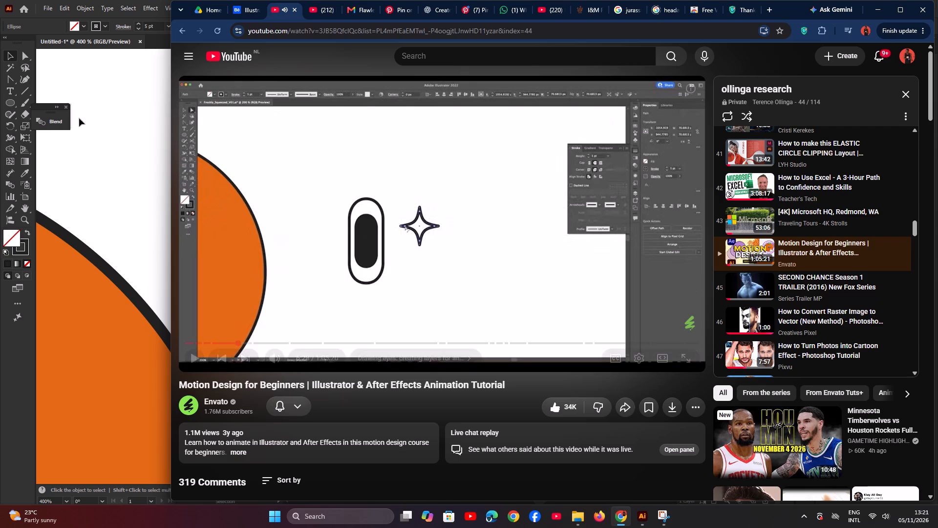
{"action": "left_click", "coordinate": [874, 6]}
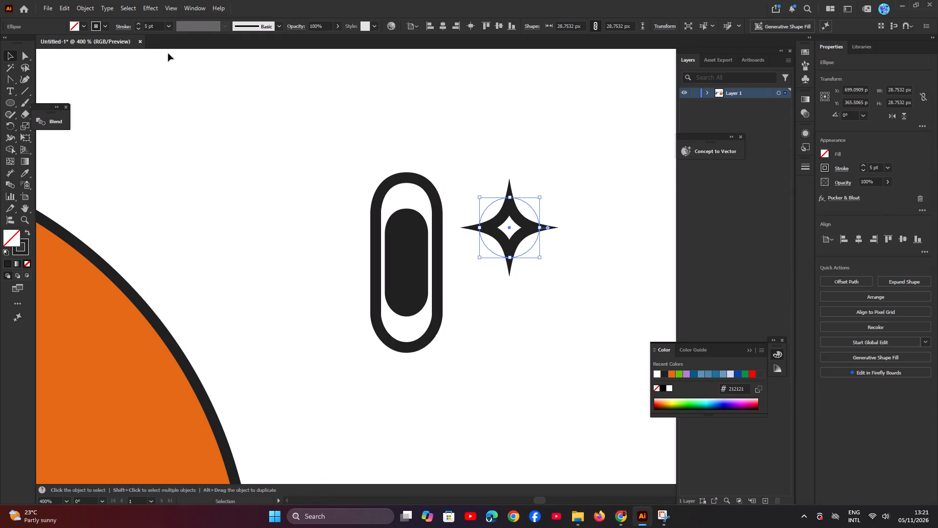
In Illustrator, give the star's stroke a round cap and round join, and align it to the centre.
{"action": "left_click", "coordinate": [117, 26]}
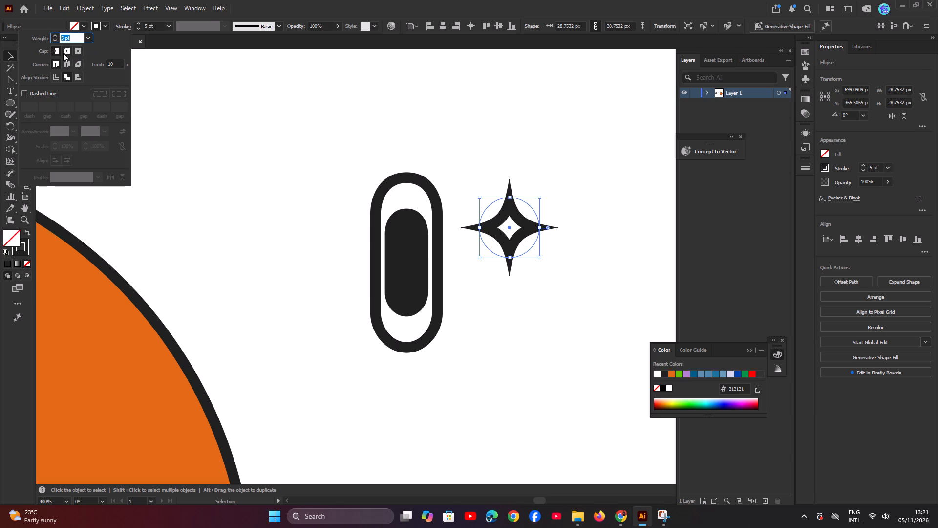
{"action": "left_click", "coordinate": [64, 53]}
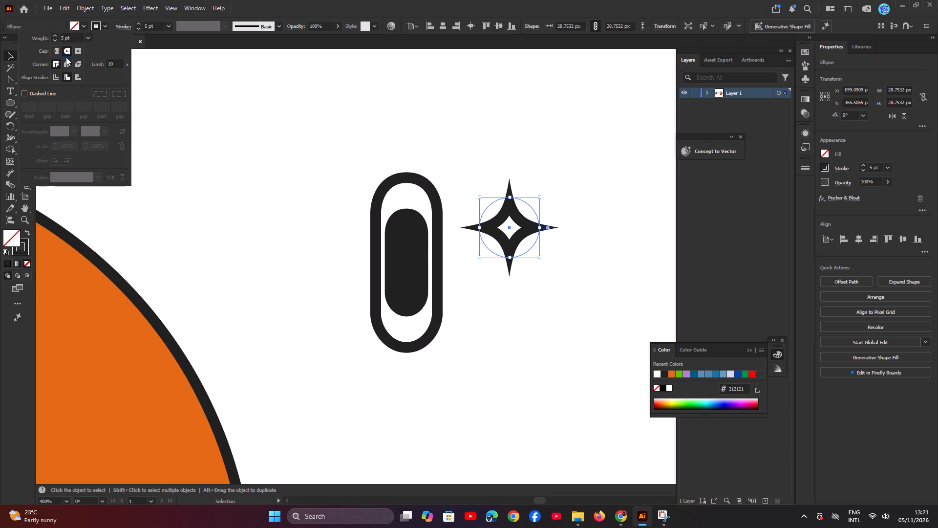
{"action": "left_click", "coordinate": [64, 62]}
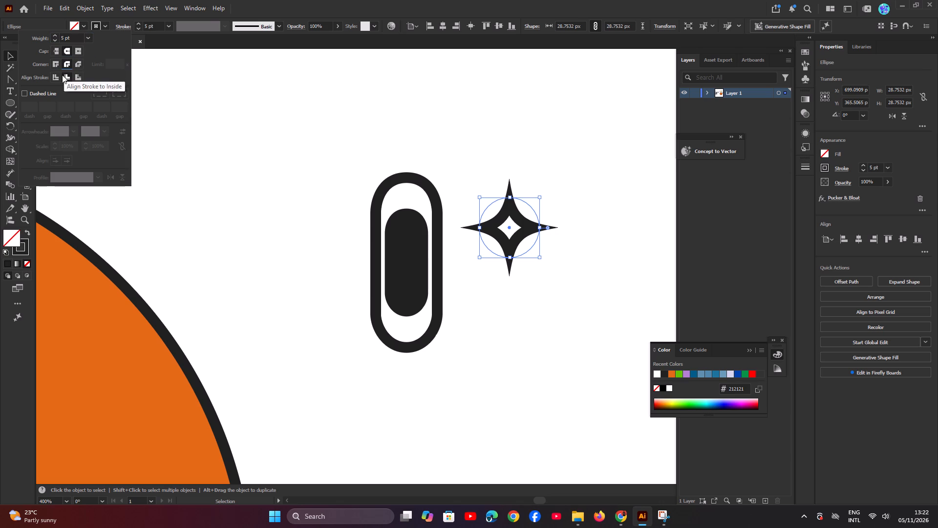
{"action": "left_click", "coordinate": [56, 76]}
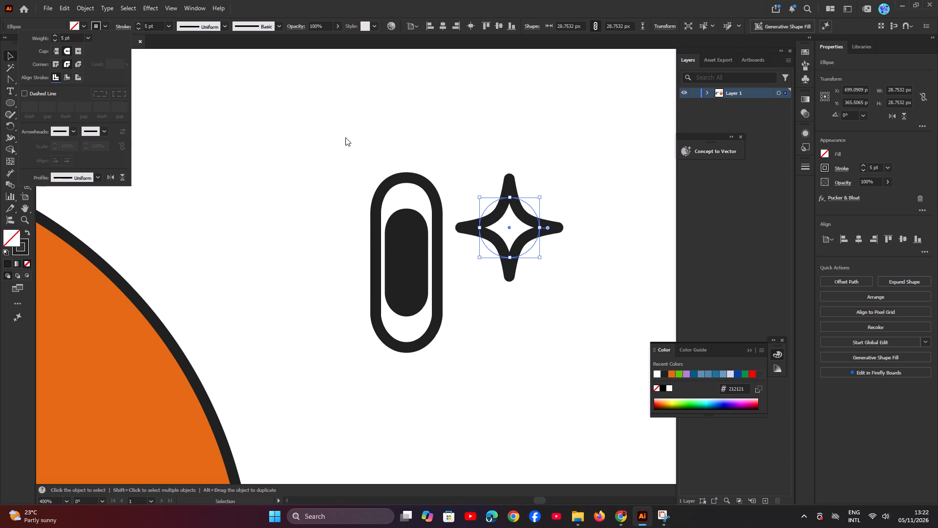
{"action": "left_click", "coordinate": [345, 137]}
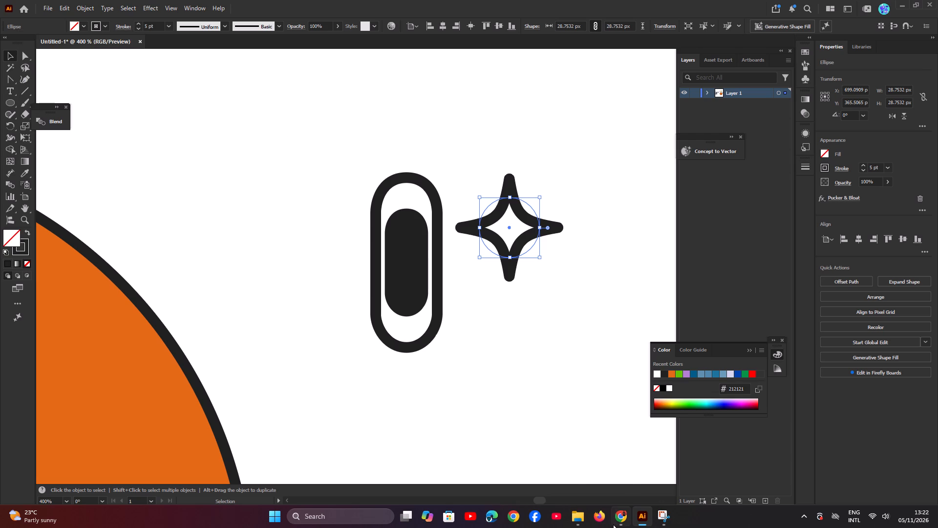
Watch the tutorial's next part on rounding the star's points in Chrome, and return to Illustrator.
{"action": "left_click", "coordinate": [618, 517]}
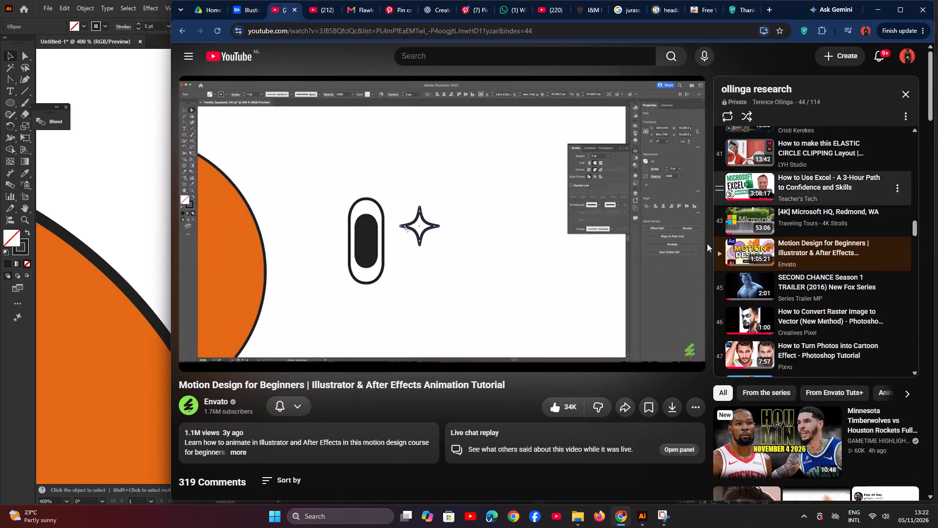
{"action": "left_click", "coordinate": [477, 238]}
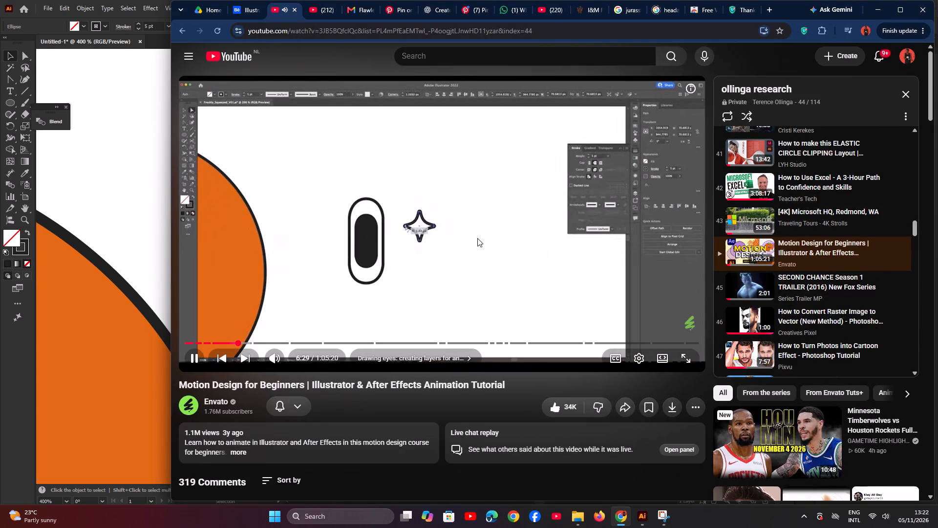
{"action": "left_click", "coordinate": [477, 238]}
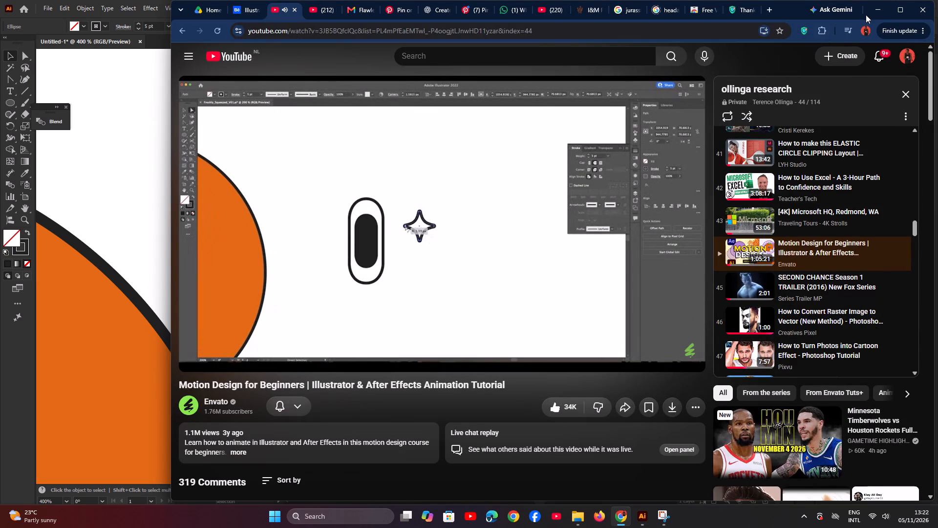
{"action": "left_click", "coordinate": [876, 11]}
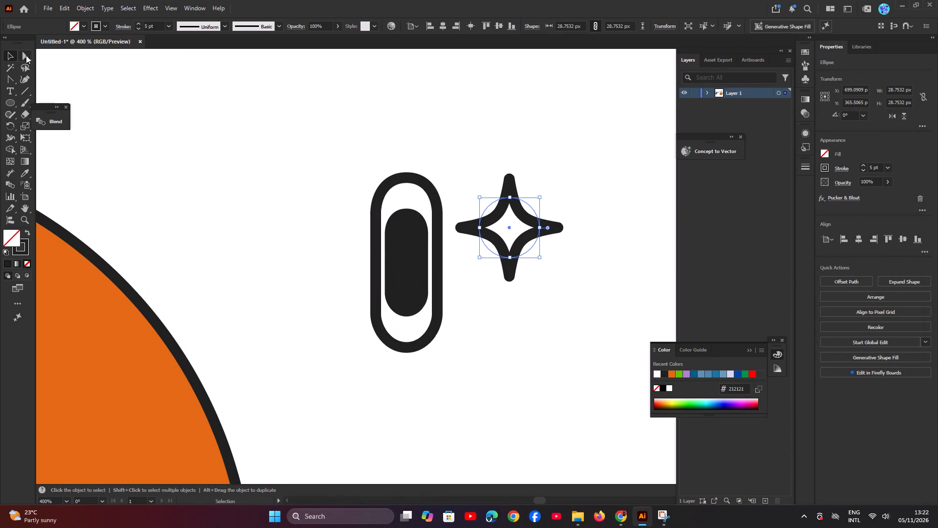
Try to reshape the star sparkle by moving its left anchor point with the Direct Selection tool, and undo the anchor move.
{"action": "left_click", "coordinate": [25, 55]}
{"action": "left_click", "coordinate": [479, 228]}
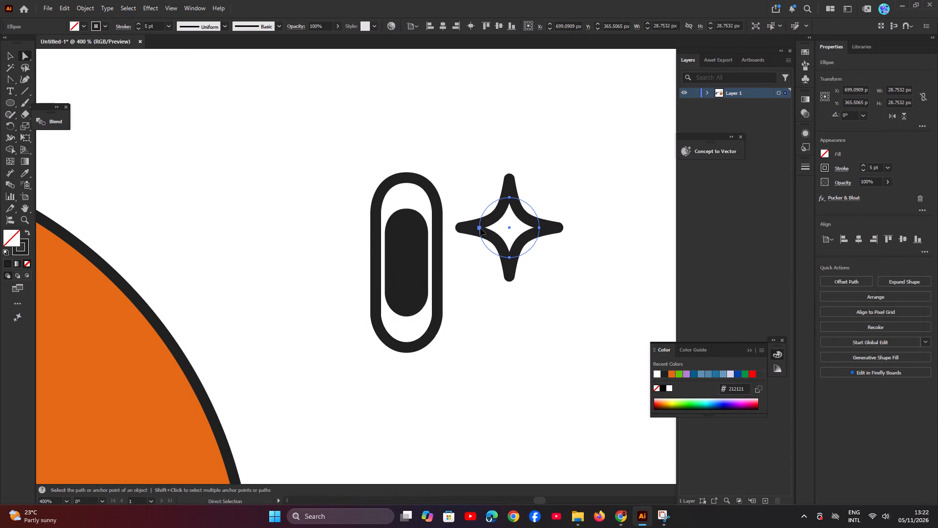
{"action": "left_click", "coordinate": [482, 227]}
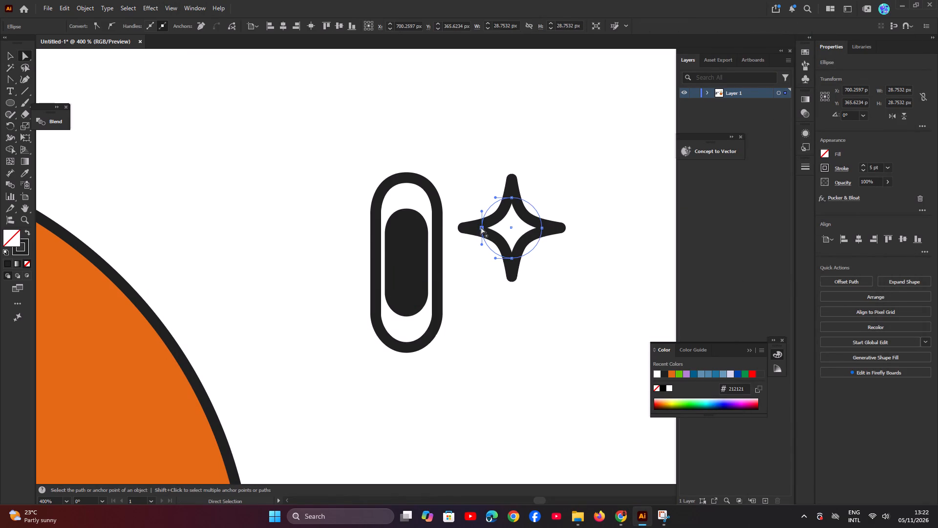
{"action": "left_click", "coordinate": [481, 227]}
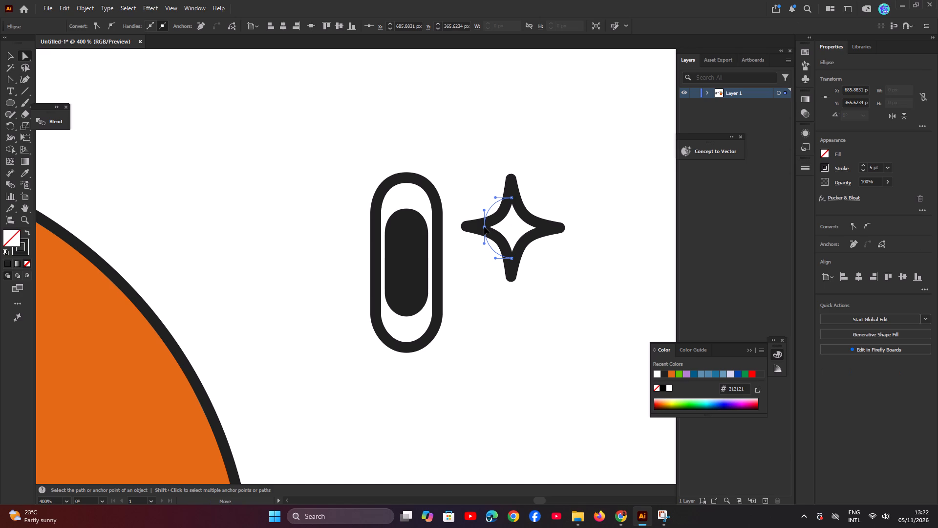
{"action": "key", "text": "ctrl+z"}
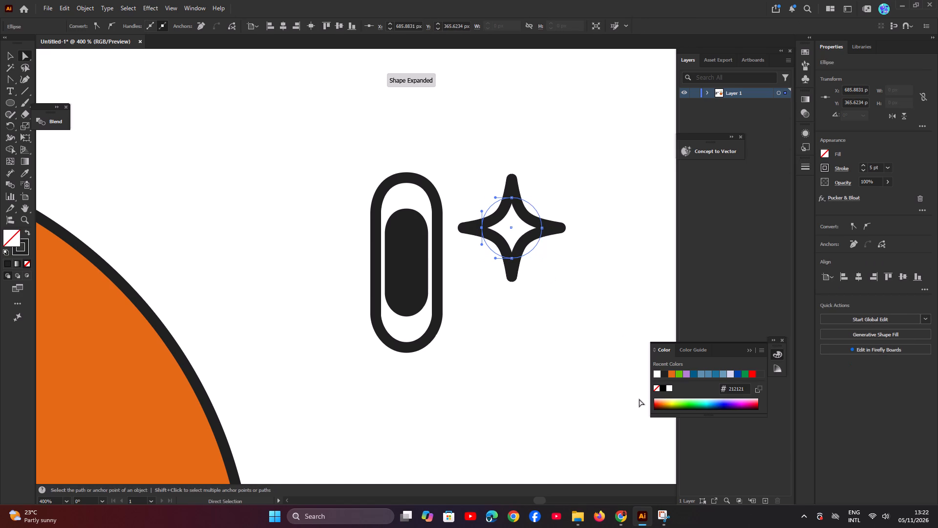
Switch to the YouTube tutorial in Chrome and watch how the finished star beside the eye is handled.
{"action": "left_click", "coordinate": [625, 515]}
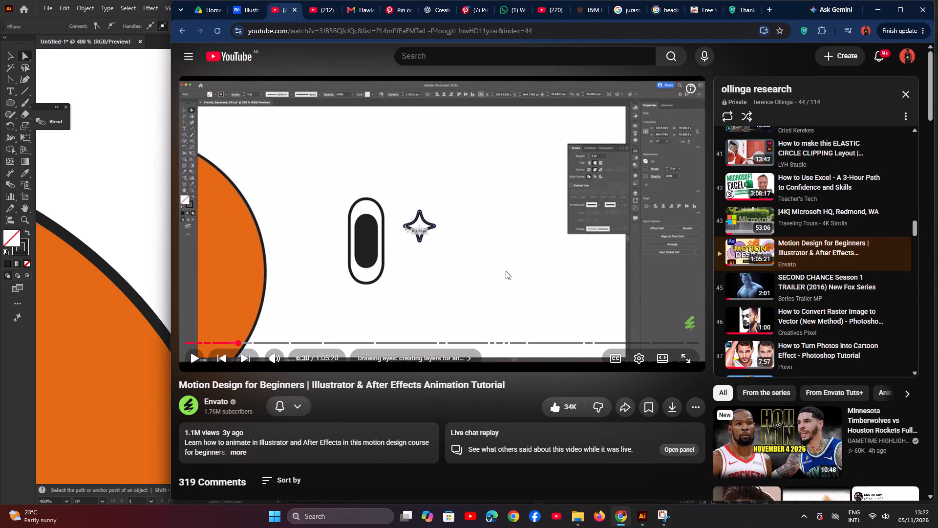
{"action": "left_click", "coordinate": [506, 271]}
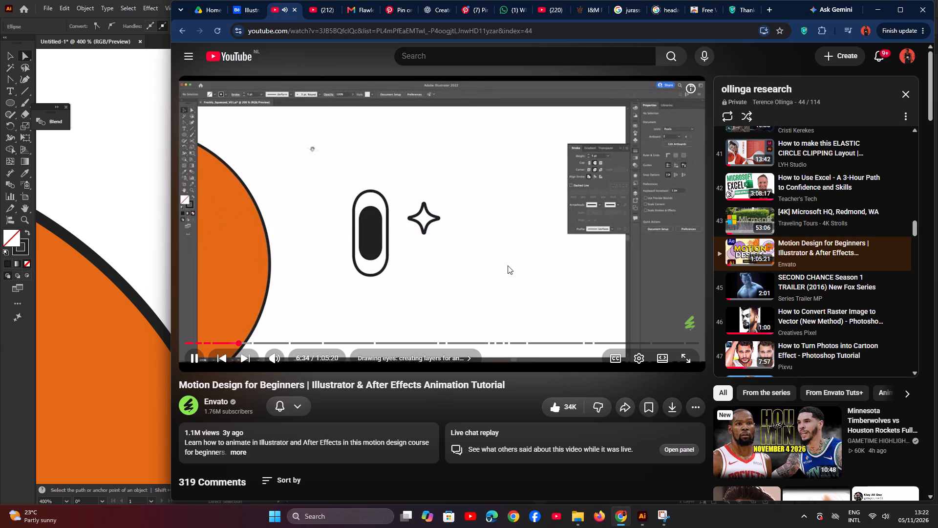
{"action": "left_click", "coordinate": [508, 265]}
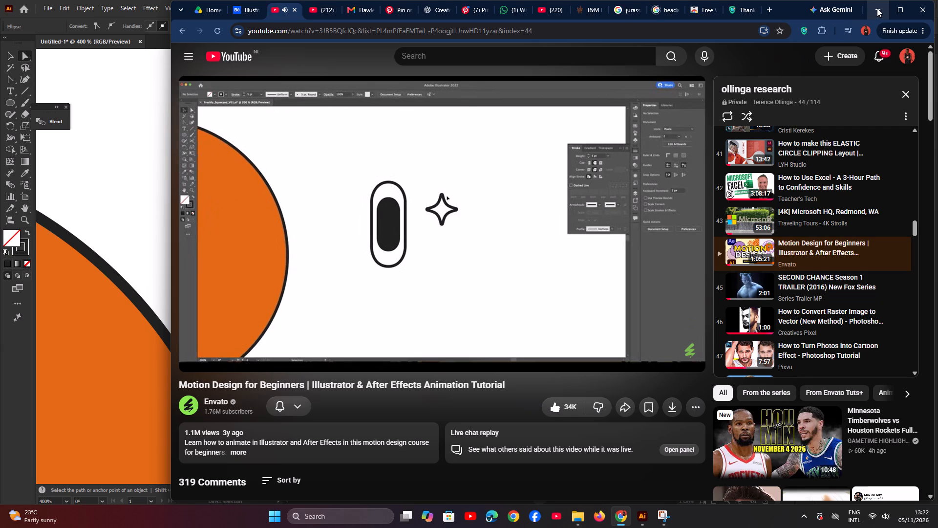
Return to Illustrator and narrow the star sparkle by moving its right and left anchor points slightly inward, to X about 713 px and 688 px.
{"action": "left_click", "coordinate": [877, 8]}
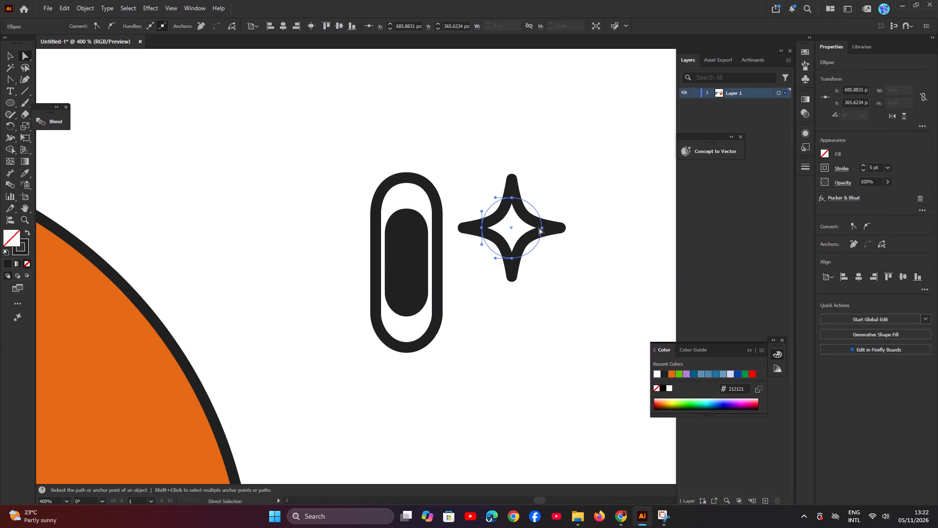
{"action": "double_click", "coordinate": [541, 226]}
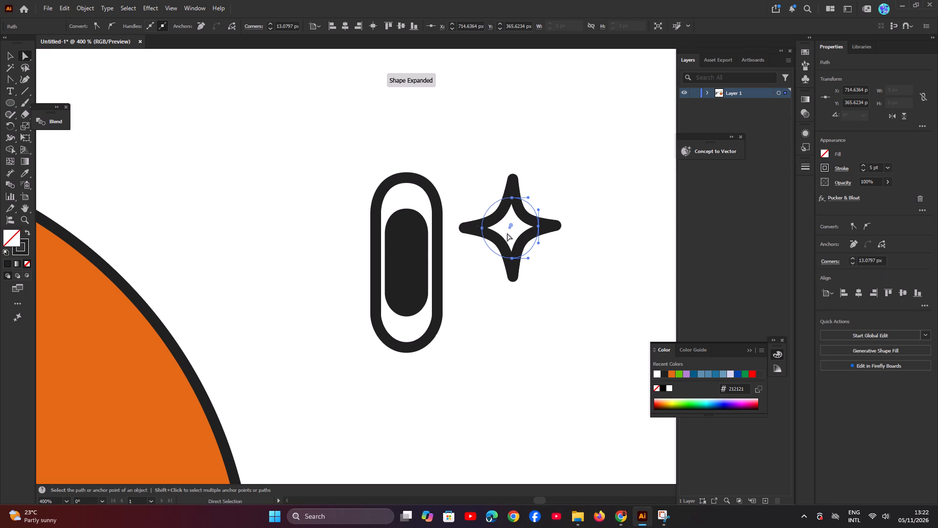
{"action": "left_click", "coordinate": [481, 227]}
{"action": "left_click_drag", "start_coordinate": [481, 227], "coordinate": [484, 227]}
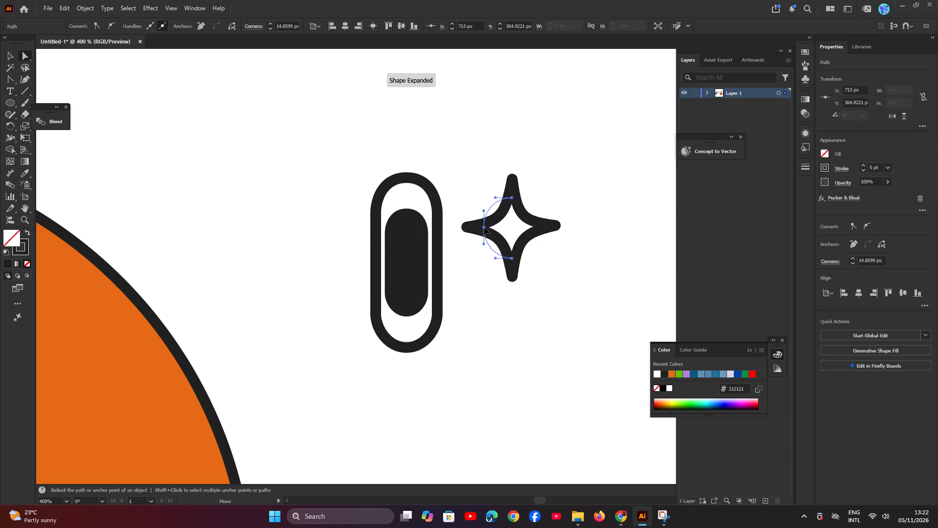
{"action": "left_click_drag", "start_coordinate": [484, 227], "coordinate": [486, 227]}
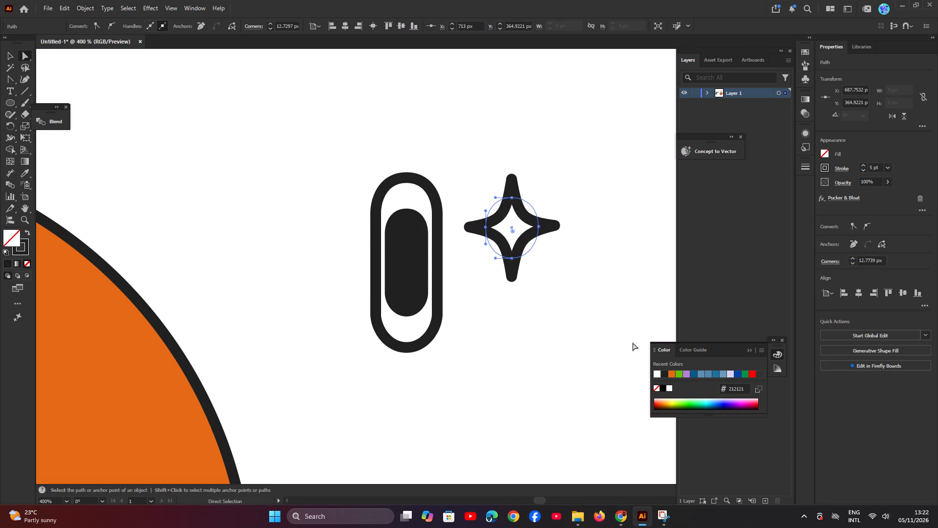
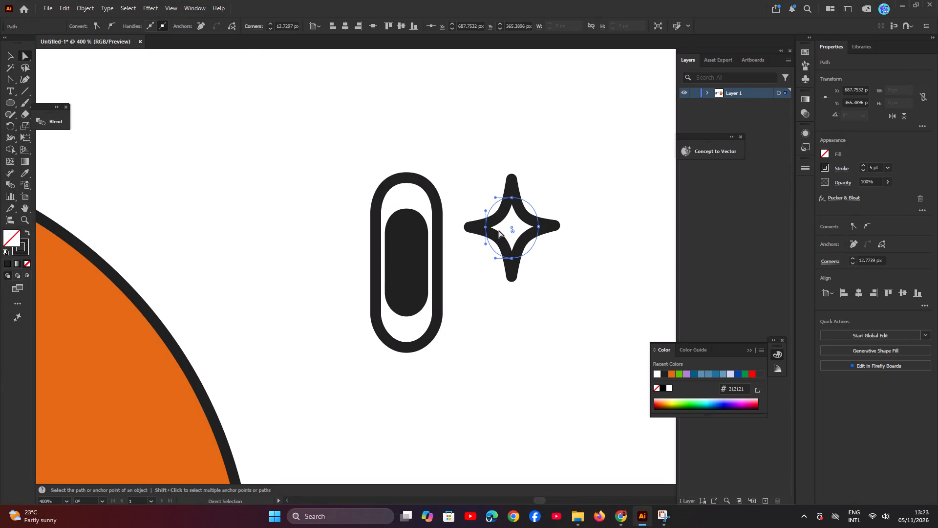
In Illustrator, select the star sparkle beside the eye with the Selection tool and fill it with white.
{"action": "left_click", "coordinate": [12, 53]}
{"action": "left_click", "coordinate": [138, 119]}
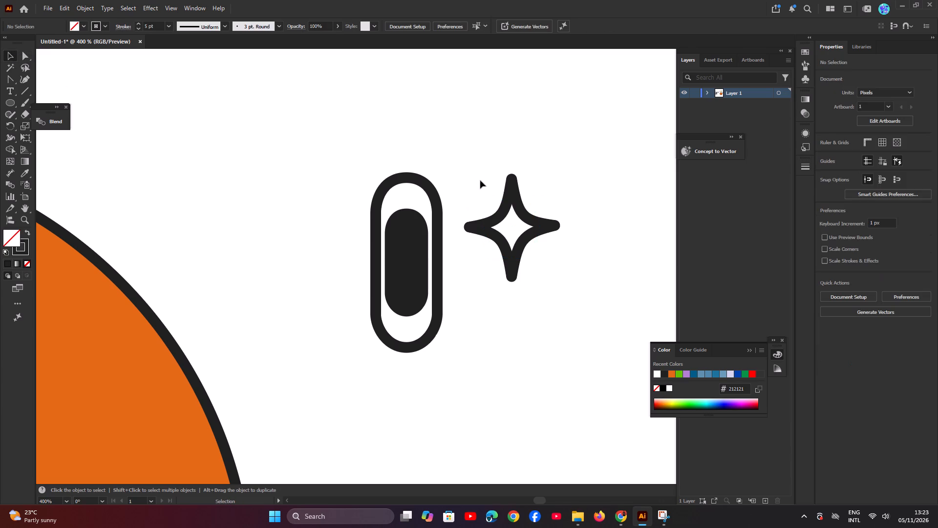
{"action": "left_click", "coordinate": [536, 239]}
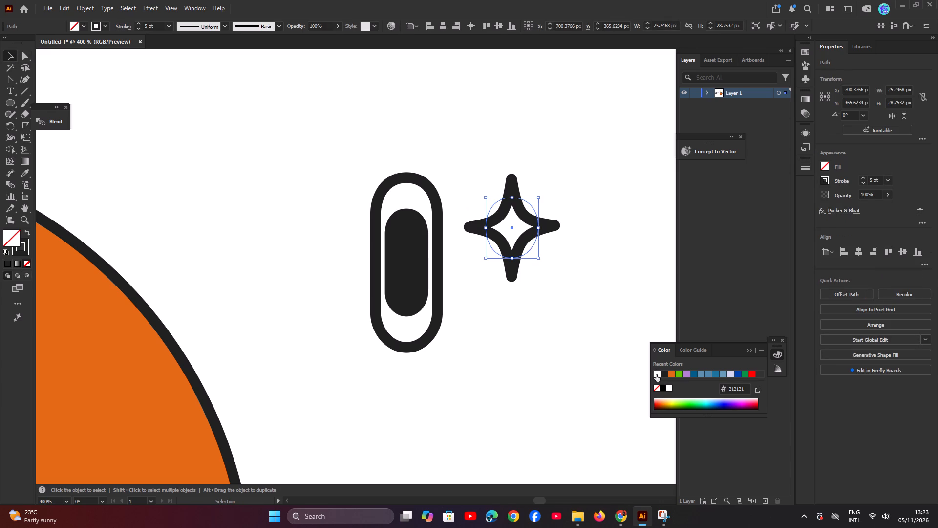
{"action": "left_click", "coordinate": [656, 374]}
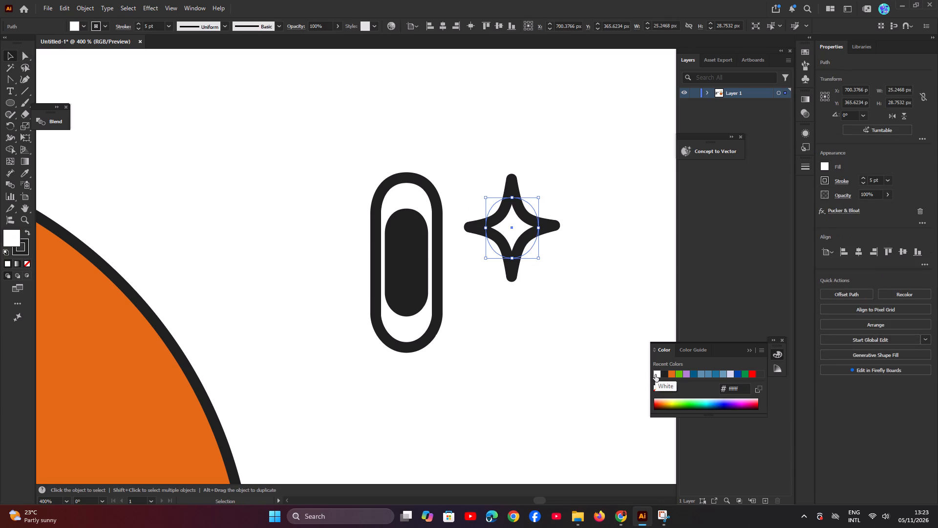
{"action": "left_click", "coordinate": [655, 374]}
Set the star's stroke to none and reselect the white star.
{"action": "left_click", "coordinate": [27, 242]}
{"action": "left_click", "coordinate": [27, 263]}
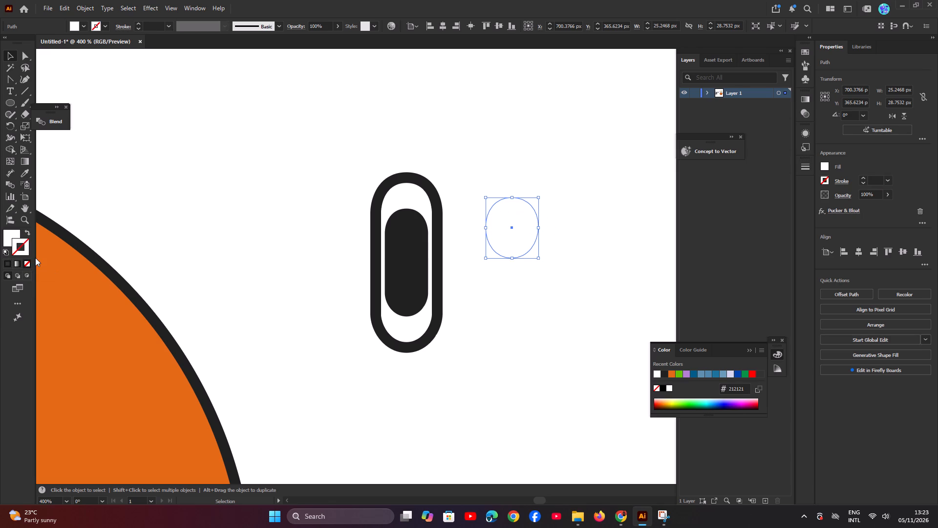
{"action": "key", "text": "ctrl+z"}
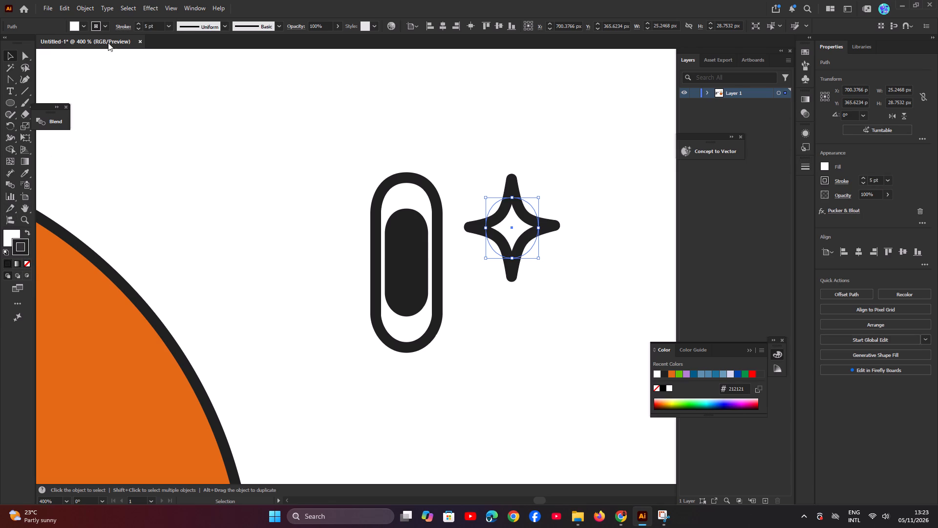
{"action": "left_click", "coordinate": [105, 26]}
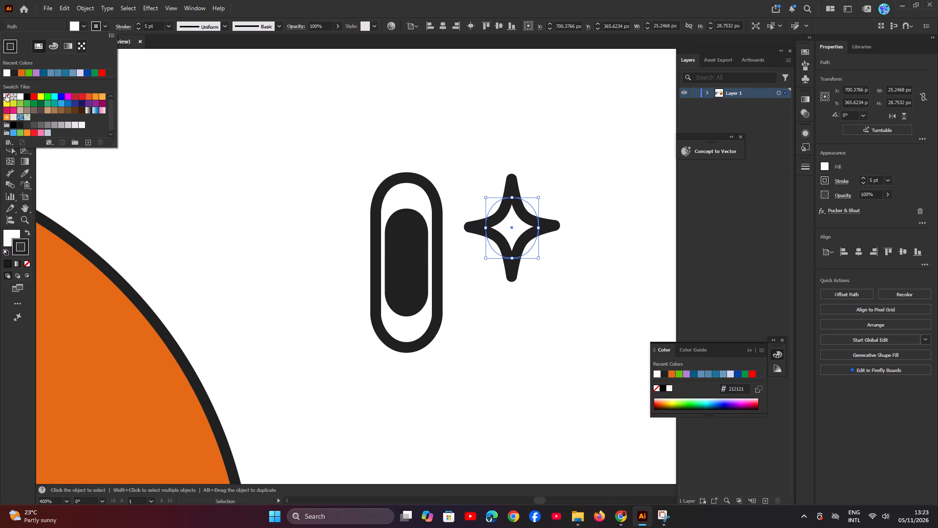
{"action": "left_click", "coordinate": [7, 95]}
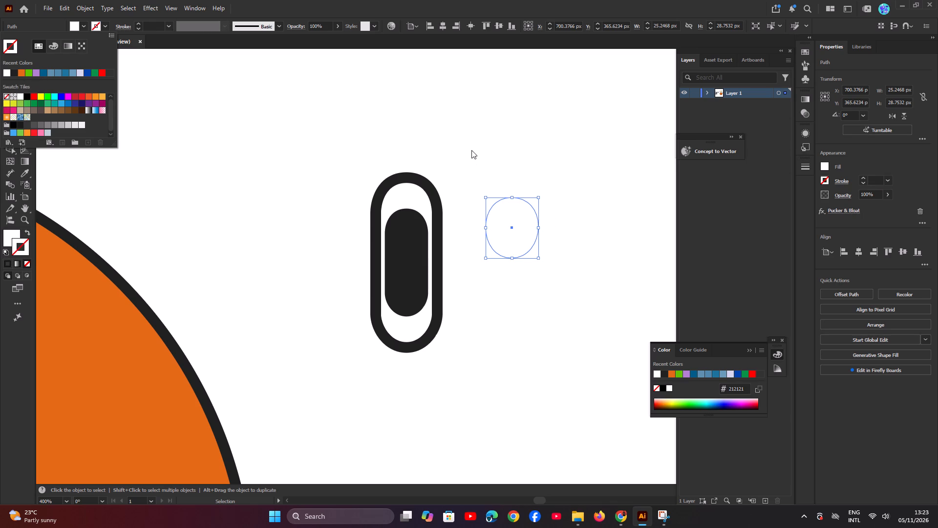
{"action": "left_click_drag", "start_coordinate": [467, 148], "coordinate": [532, 231]}
{"action": "left_click", "coordinate": [564, 241]}
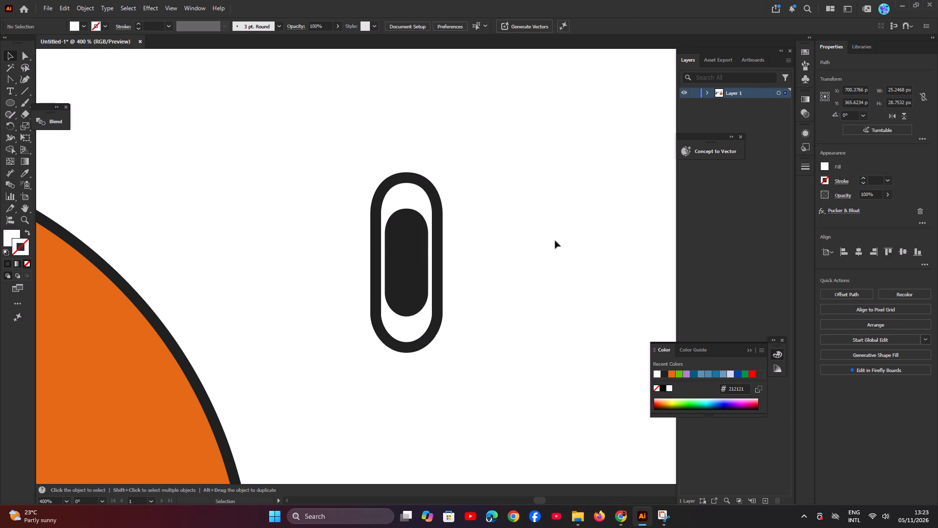
{"action": "left_click_drag", "start_coordinate": [472, 188], "coordinate": [570, 274]}
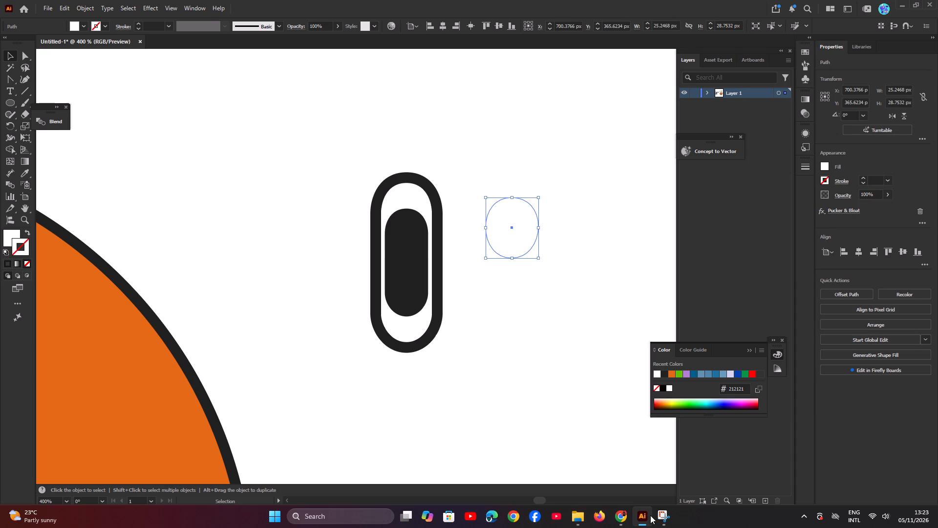
Watch the tutorial's next part on placing the star over the pupil in Chrome, and return to Illustrator.
{"action": "left_click", "coordinate": [622, 521]}
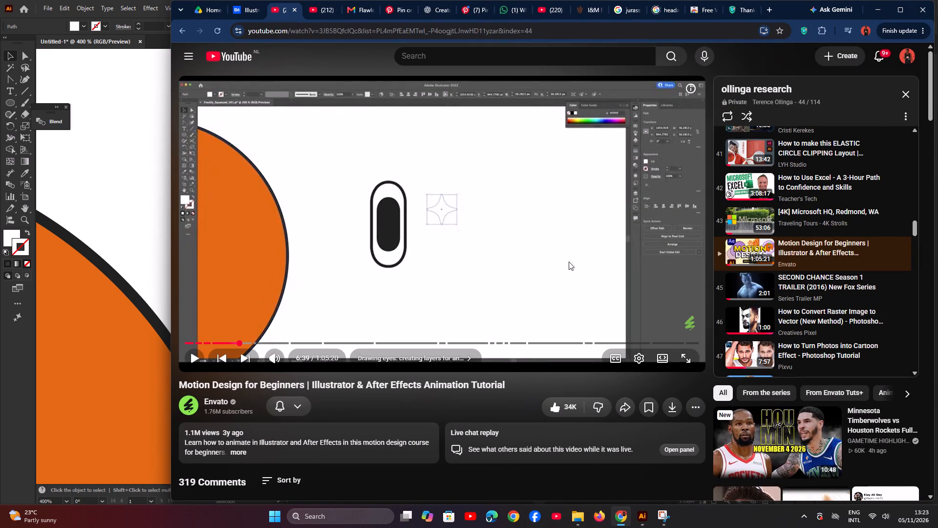
{"action": "left_click", "coordinate": [535, 239]}
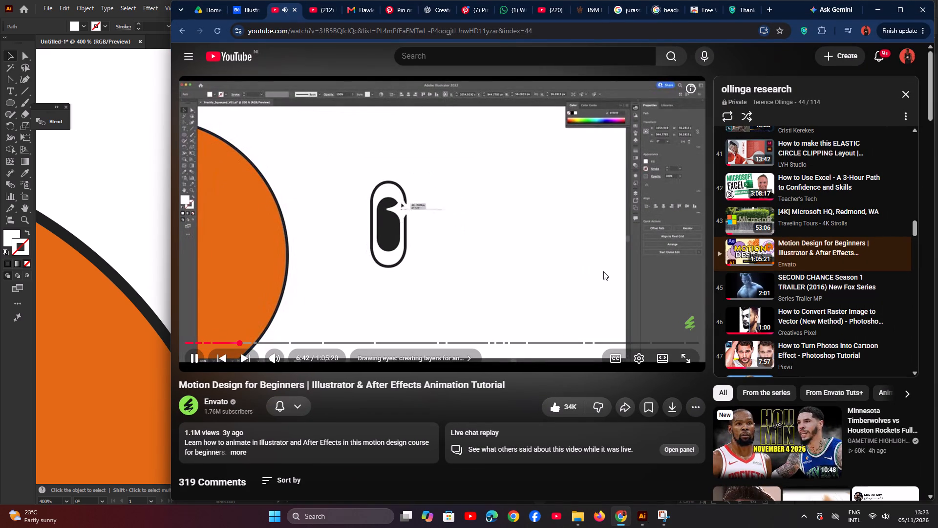
{"action": "left_click", "coordinate": [569, 264]}
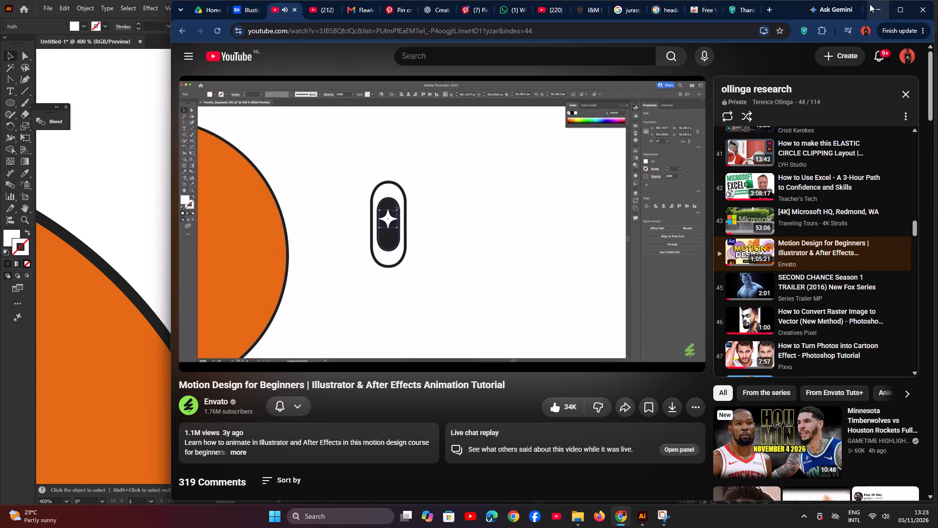
{"action": "left_click", "coordinate": [875, 8]}
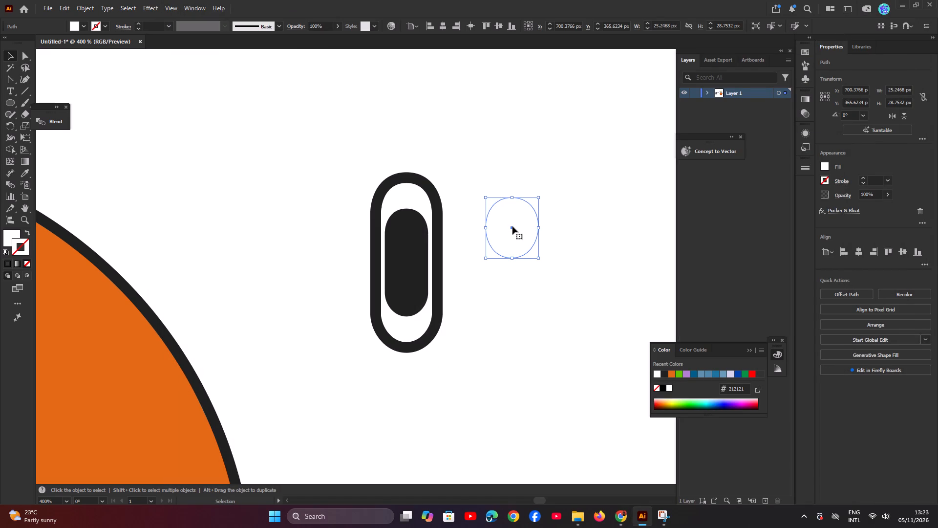
Move the star onto the eye's black pupil, scale its path to about 12.8 × 14.6 px, and centre it across the pupil's upper half.
{"action": "left_click_drag", "start_coordinate": [511, 226], "coordinate": [410, 253]}
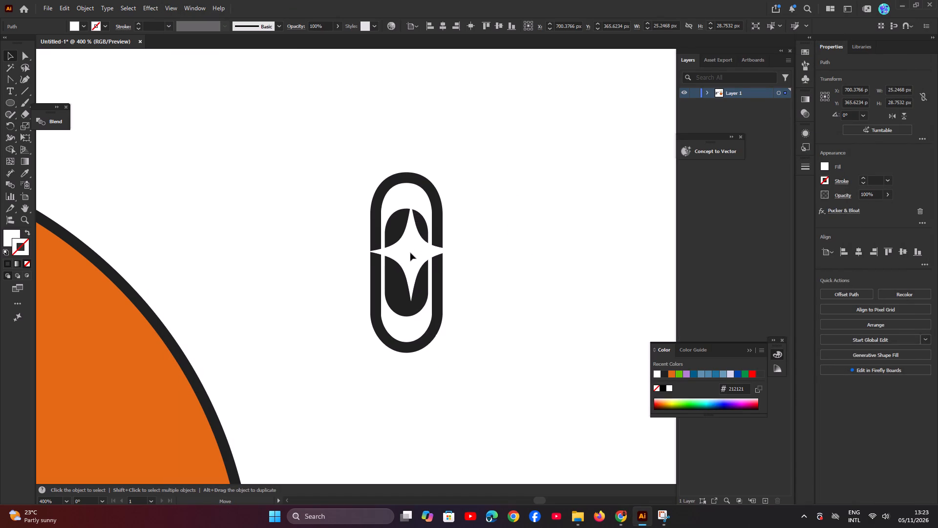
{"action": "left_click_drag", "start_coordinate": [410, 253], "coordinate": [413, 262]}
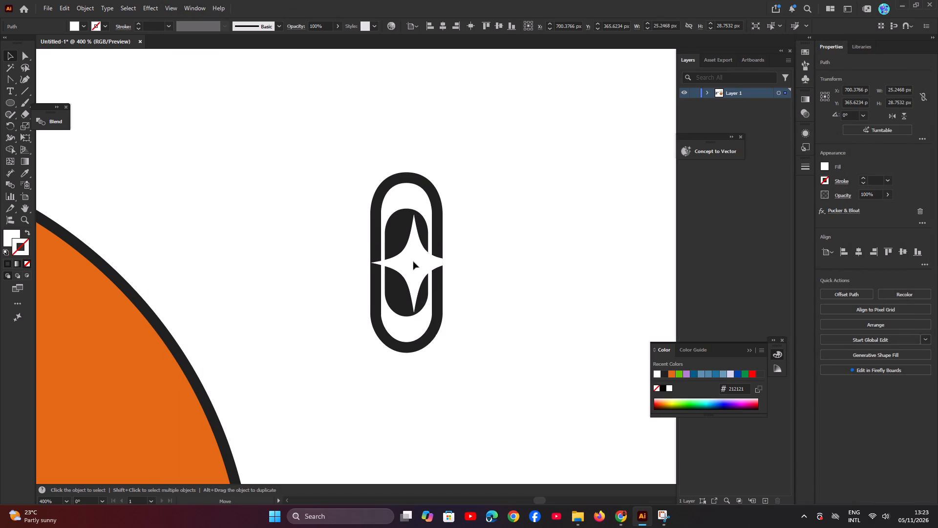
{"action": "left_click_drag", "start_coordinate": [413, 262], "coordinate": [406, 256]}
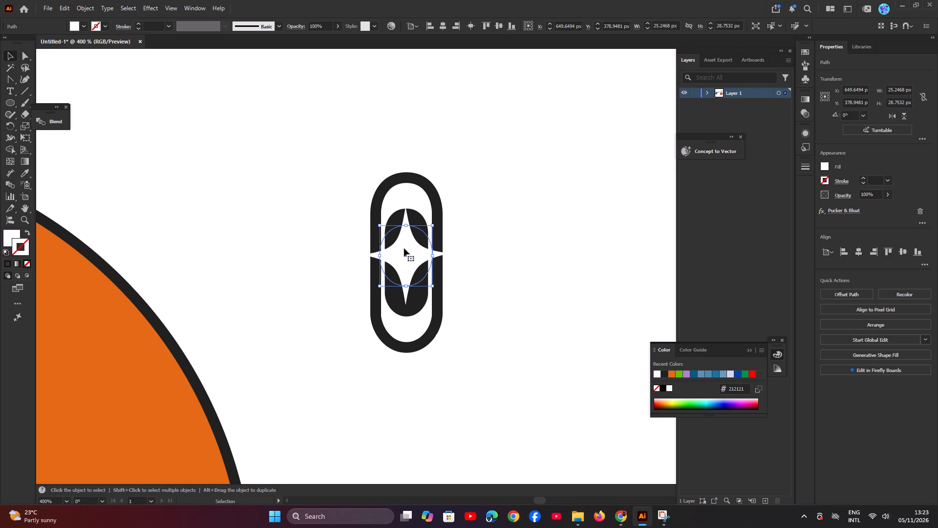
{"action": "left_click_drag", "start_coordinate": [431, 224], "coordinate": [407, 255], "text": "shift"}
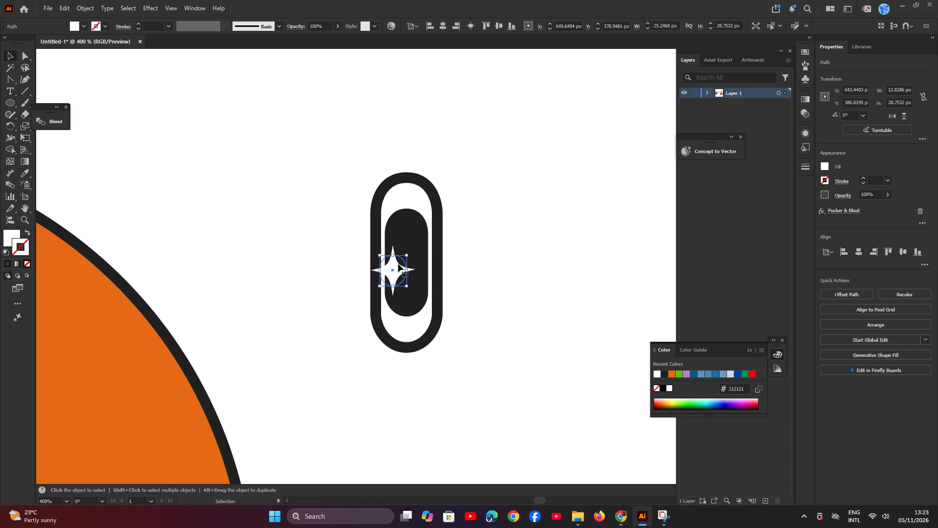
{"action": "left_click_drag", "start_coordinate": [392, 270], "coordinate": [405, 247]}
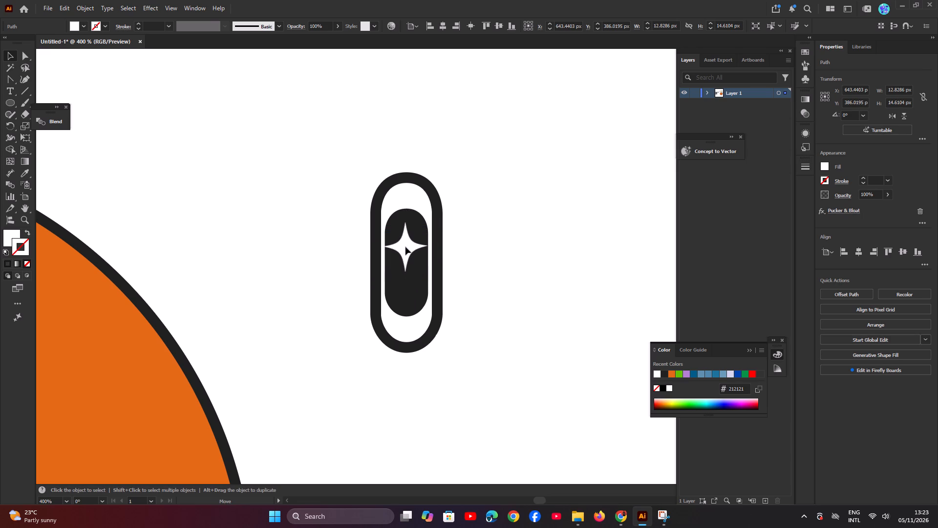
{"action": "left_click_drag", "start_coordinate": [405, 247], "coordinate": [406, 247]}
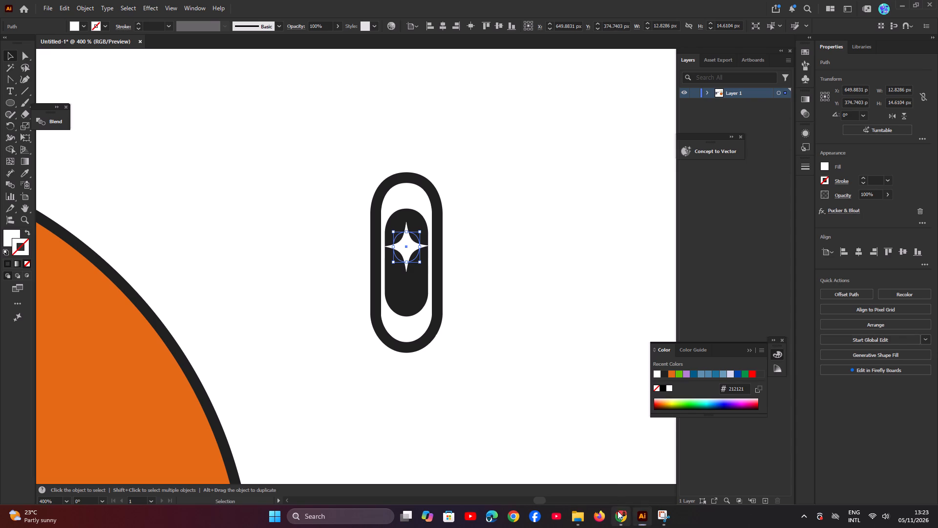
Check in the Chrome tutorial how the star highlight is sized and positioned within the pupil, and return to Illustrator.
{"action": "left_click", "coordinate": [618, 511]}
{"action": "left_click", "coordinate": [545, 287]}
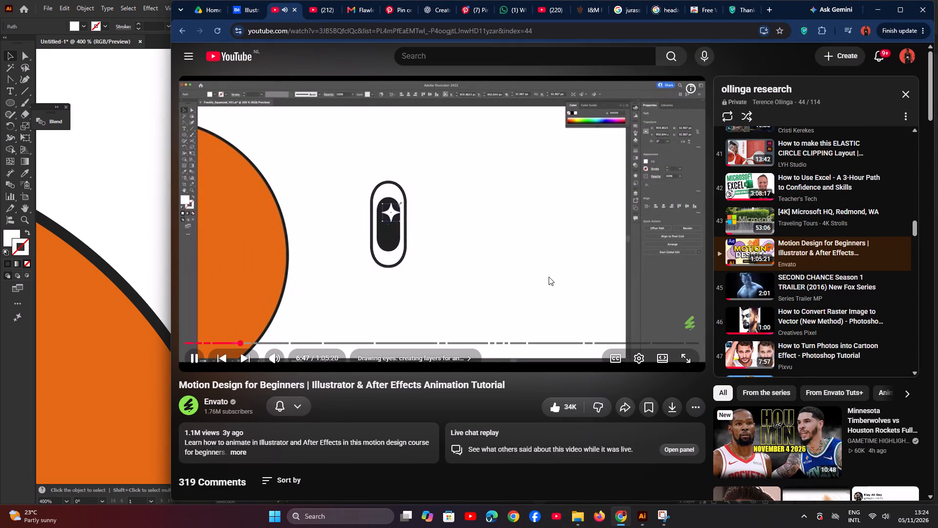
{"action": "left_click", "coordinate": [549, 277]}
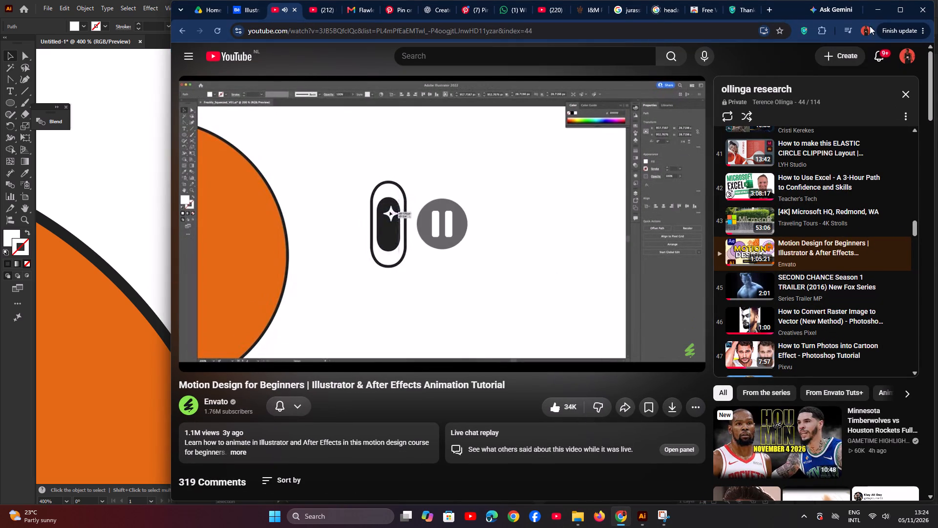
{"action": "left_click", "coordinate": [878, 14]}
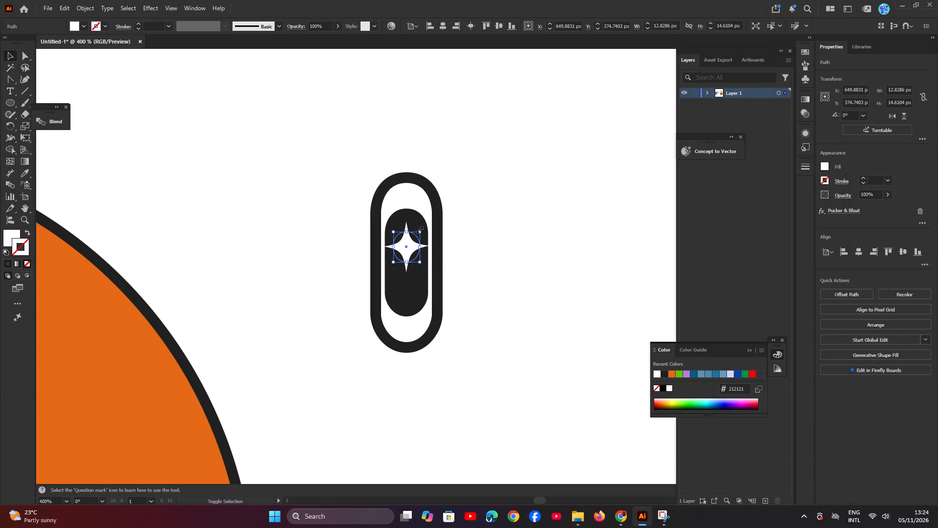
Scale the star down to about 9.9 × 11.3 px and move it to the pupil's upper right.
{"action": "left_click_drag", "start_coordinate": [420, 229], "coordinate": [414, 237], "text": "shift"}
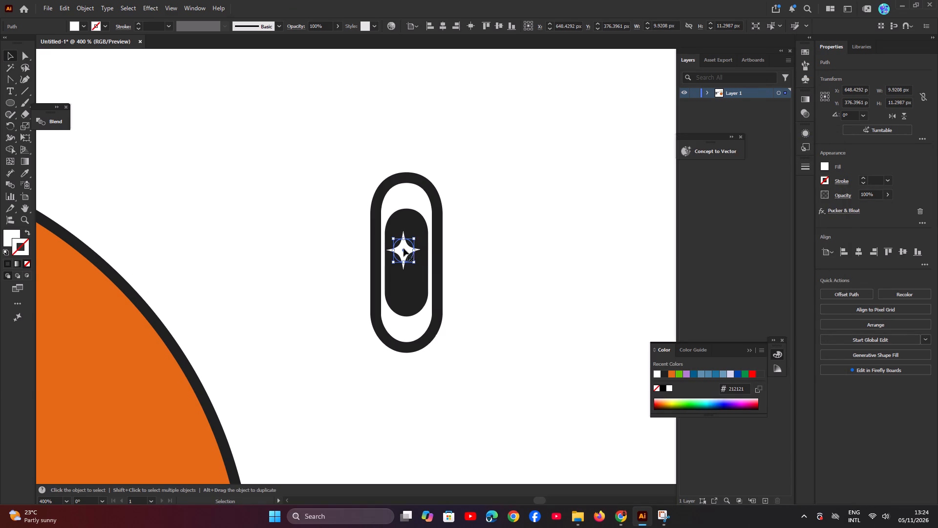
{"action": "left_click_drag", "start_coordinate": [404, 248], "coordinate": [411, 236]}
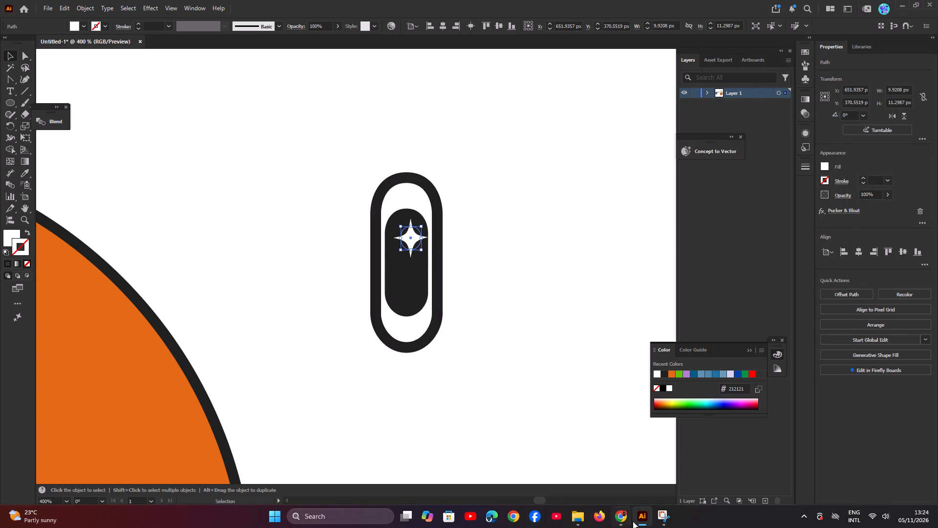
Compare the star highlight with the finished eye in the Chrome tutorial, and return to Illustrator.
{"action": "left_click", "coordinate": [623, 513]}
{"action": "left_click", "coordinate": [555, 286]}
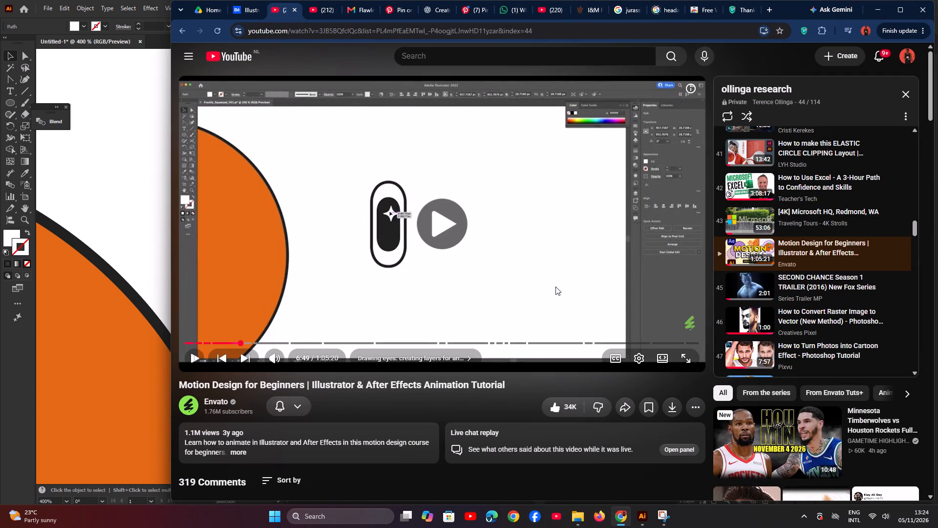
{"action": "left_click", "coordinate": [553, 286]}
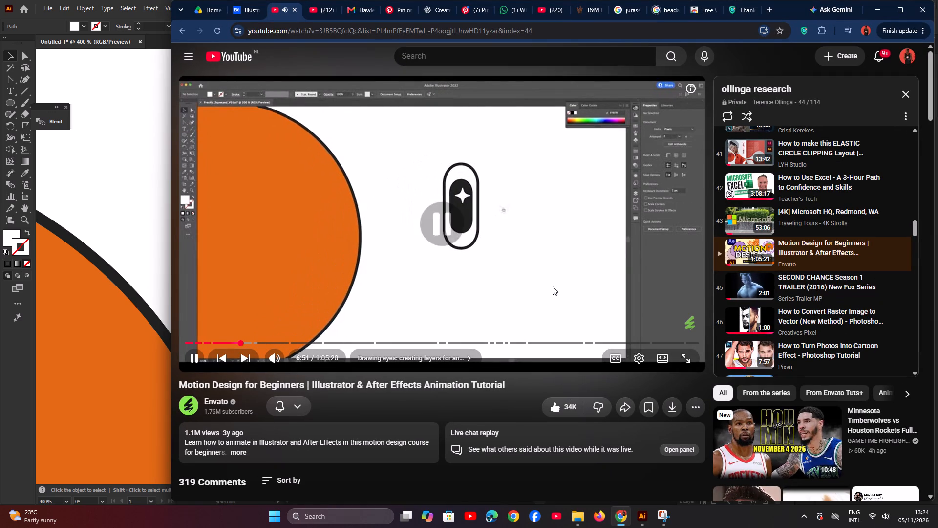
{"action": "left_click", "coordinate": [877, 13]}
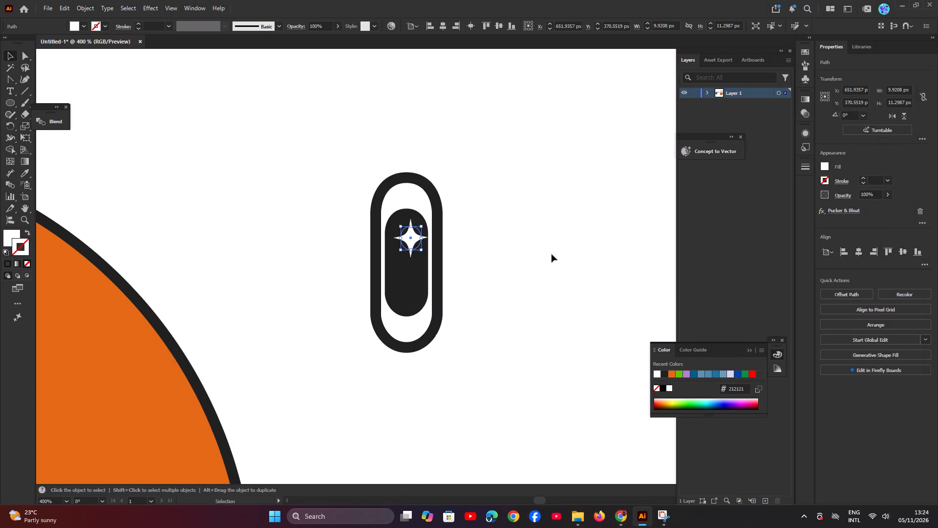
Enlarge the star highlight slightly to about 10.4 × 11.8 px and deselect it.
{"action": "left_click", "coordinate": [420, 225], "text": "shift"}
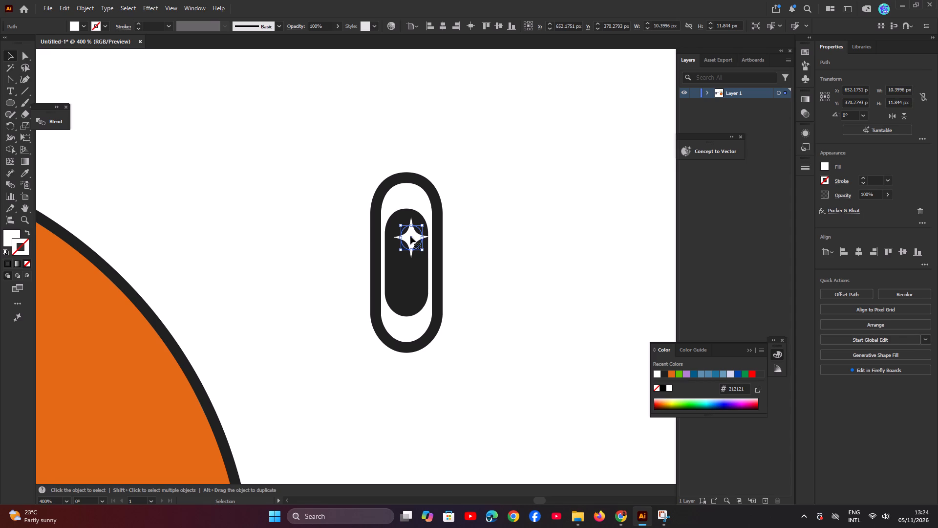
{"action": "left_click", "coordinate": [410, 236]}
{"action": "left_click", "coordinate": [486, 289]}
Watch in the Chrome tutorial how the second eye is started from the finished one, and return to Illustrator.
{"action": "left_click", "coordinate": [621, 518]}
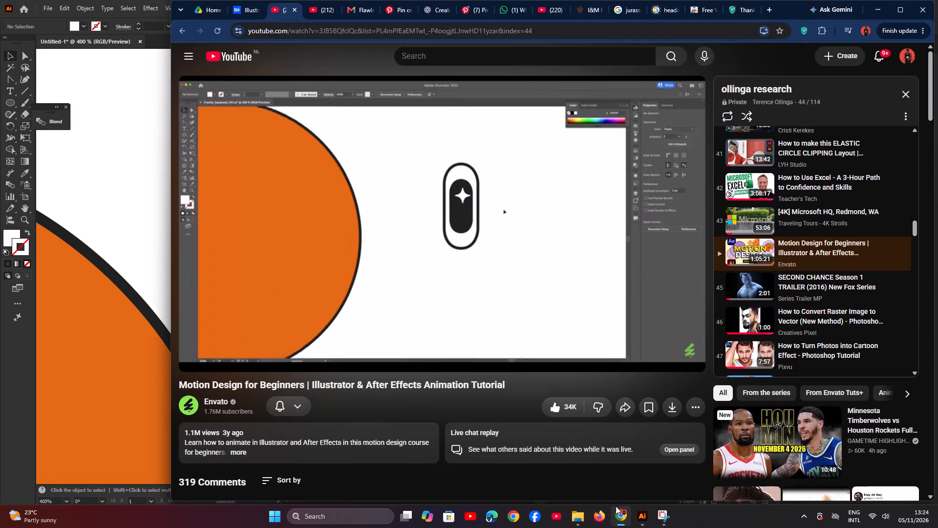
{"action": "left_click", "coordinate": [554, 222]}
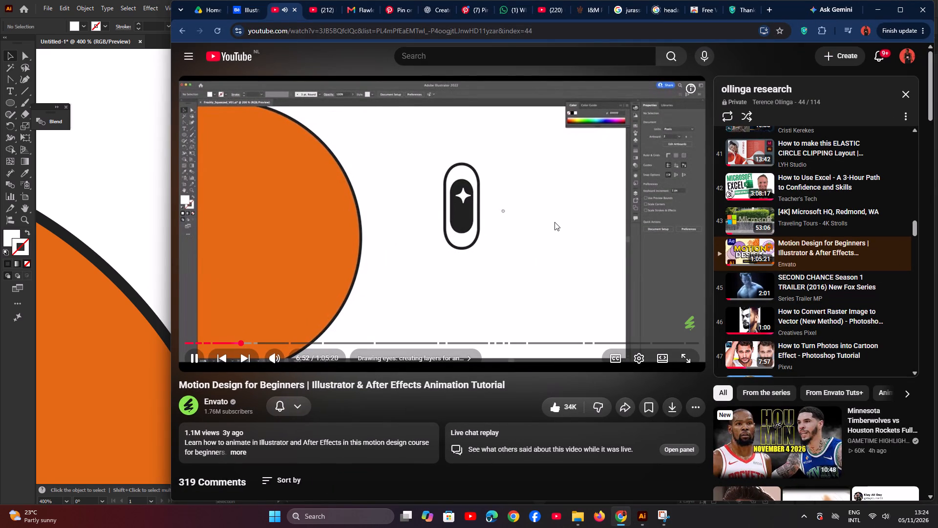
{"action": "left_click", "coordinate": [486, 265]}
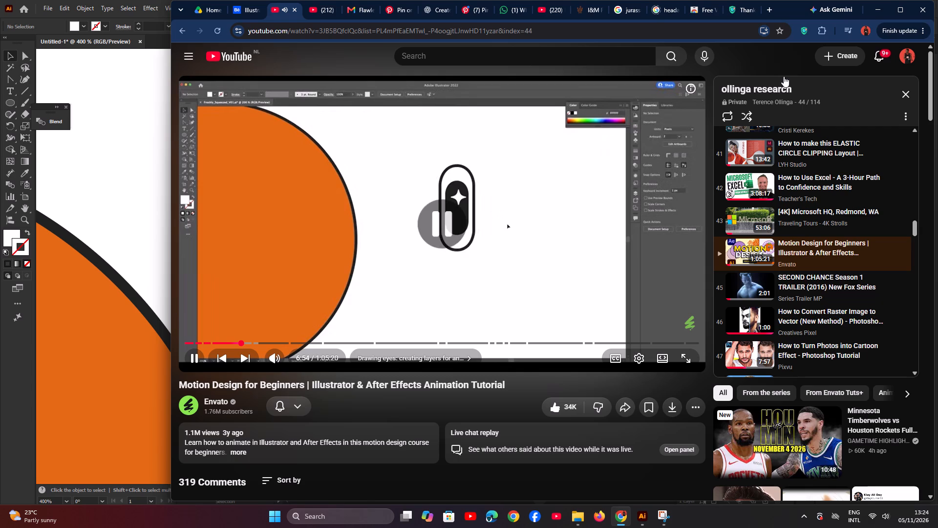
{"action": "left_click", "coordinate": [880, 14]}
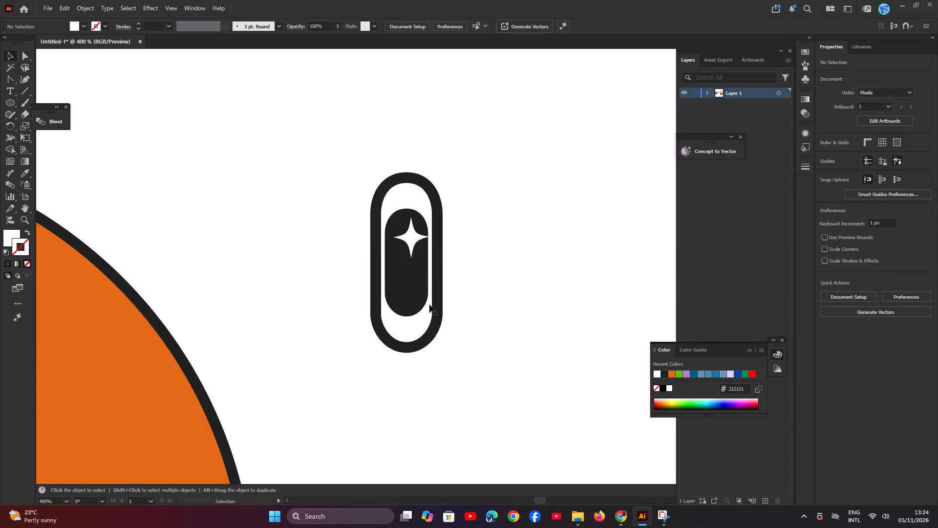
{"action": "left_click", "coordinate": [619, 518]}
{"action": "left_click", "coordinate": [497, 234]}
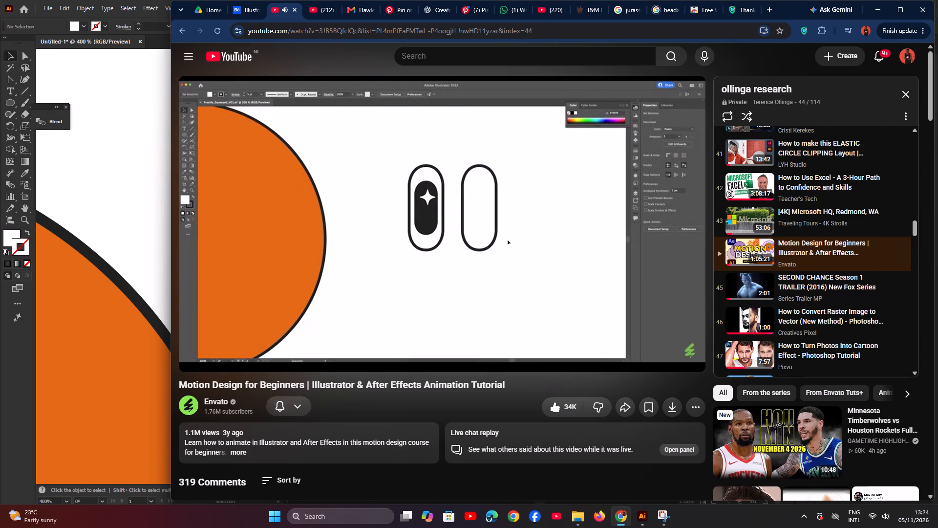
{"action": "left_click", "coordinate": [476, 266]}
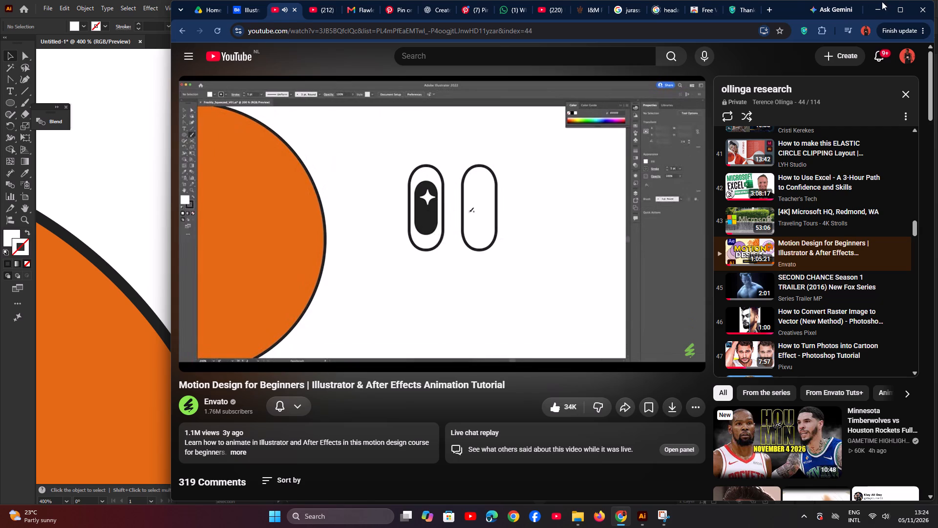
{"action": "left_click", "coordinate": [879, 6]}
Duplicate the eye's outer outline about 45 px to the right, level with the original eye.
{"action": "left_click", "coordinate": [437, 330]}
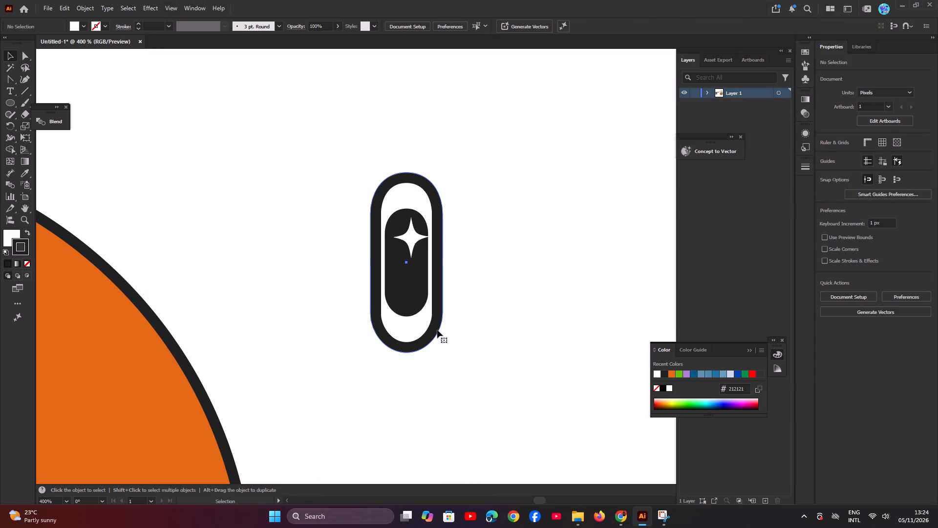
{"action": "left_click_drag", "start_coordinate": [437, 330], "coordinate": [464, 335], "text": "alt"}
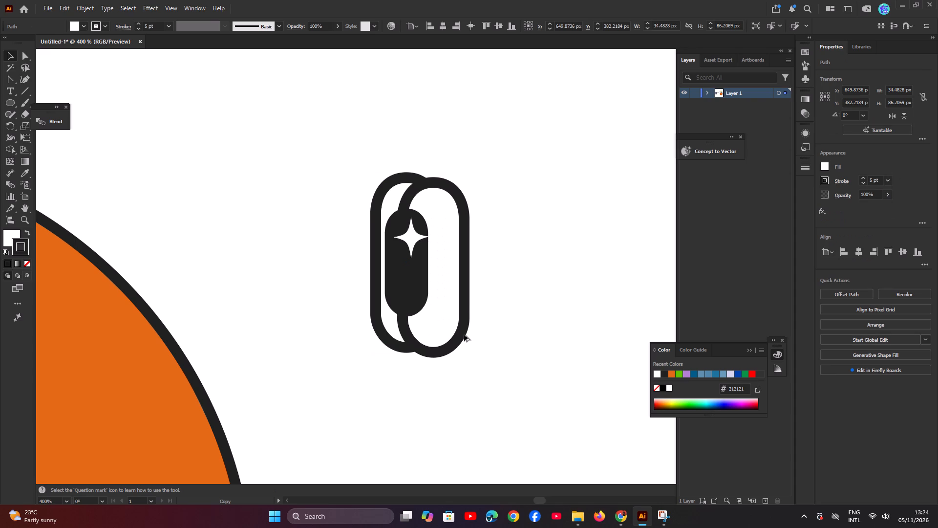
{"action": "left_click_drag", "start_coordinate": [464, 335], "coordinate": [531, 329], "text": "alt"}
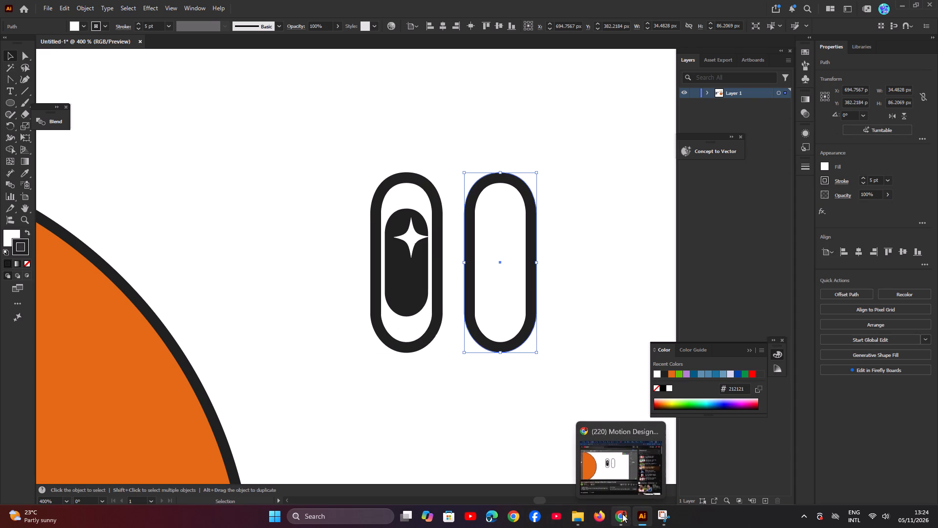
With the Paintbrush chosen, check in the Chrome tutorial how the eyelid line crosses the second eye, and return to Illustrator.
{"action": "left_click", "coordinate": [26, 102]}
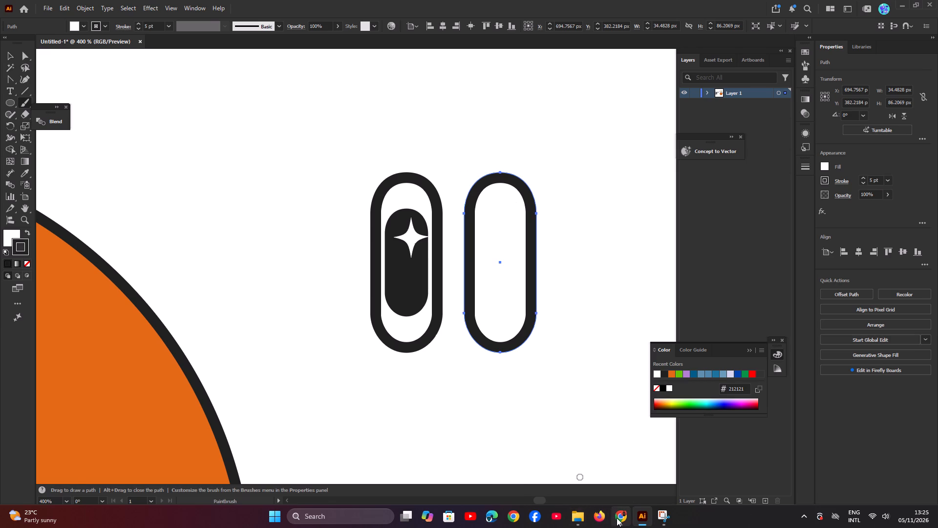
{"action": "left_click", "coordinate": [617, 518]}
{"action": "left_click", "coordinate": [570, 286]}
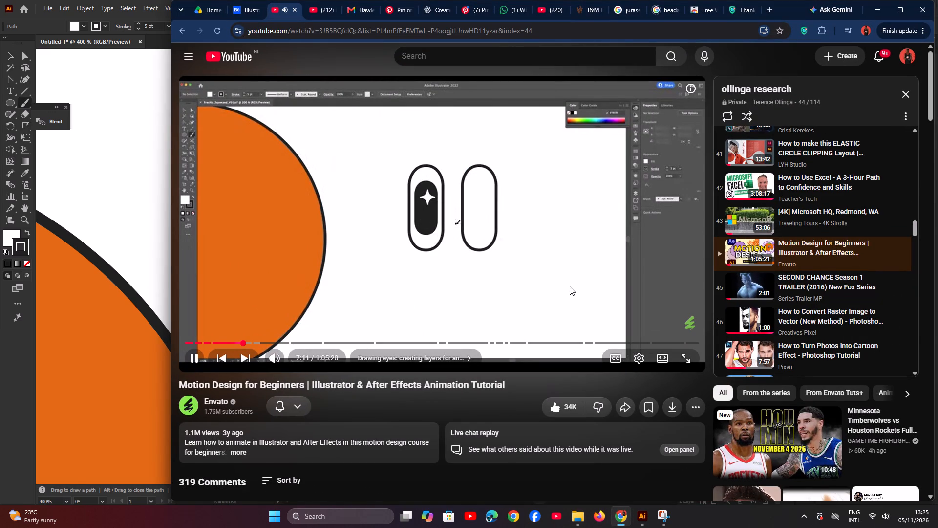
{"action": "left_click", "coordinate": [564, 227]}
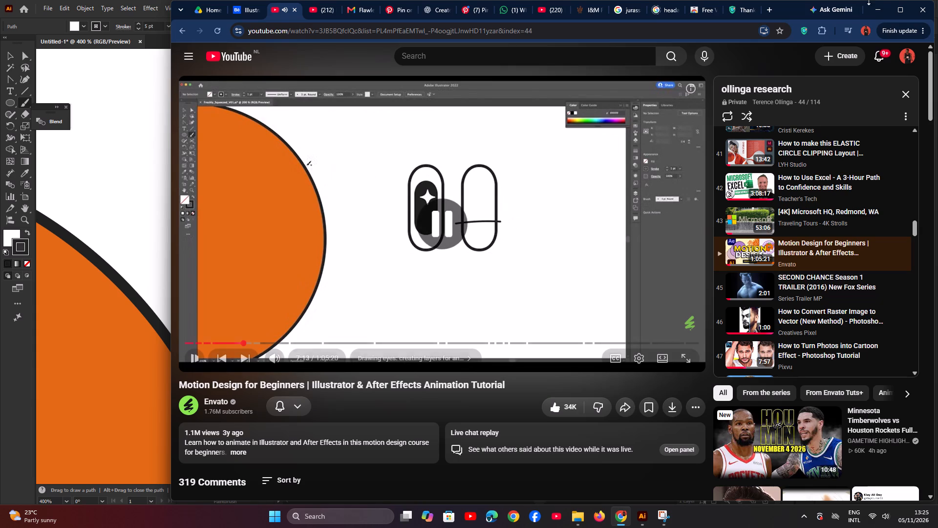
{"action": "left_click", "coordinate": [873, 5]}
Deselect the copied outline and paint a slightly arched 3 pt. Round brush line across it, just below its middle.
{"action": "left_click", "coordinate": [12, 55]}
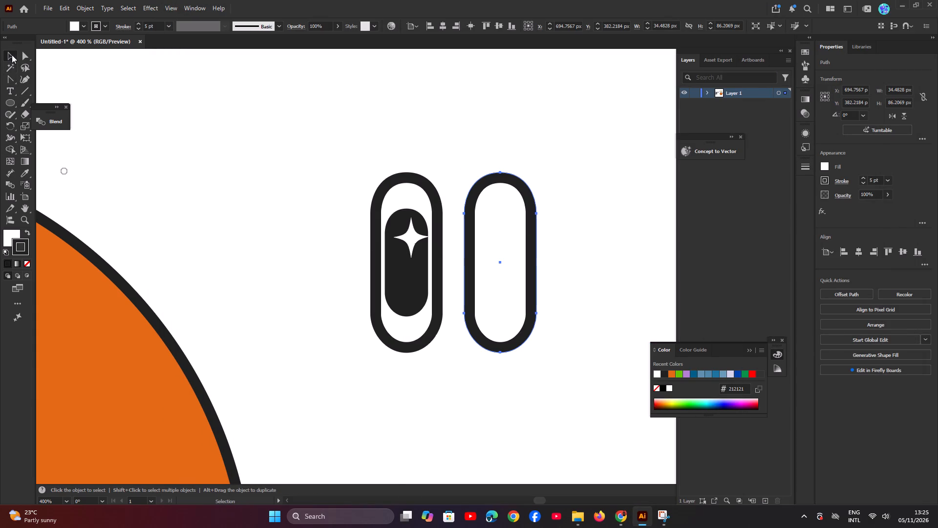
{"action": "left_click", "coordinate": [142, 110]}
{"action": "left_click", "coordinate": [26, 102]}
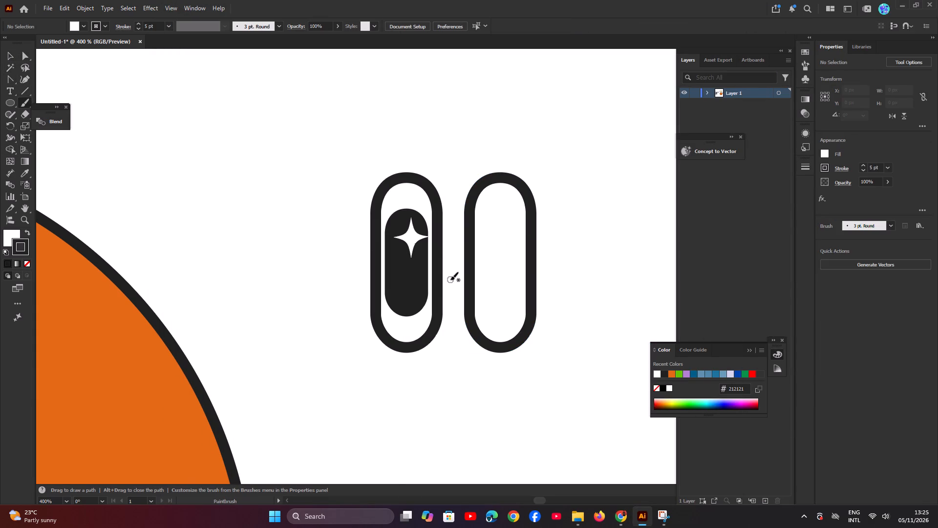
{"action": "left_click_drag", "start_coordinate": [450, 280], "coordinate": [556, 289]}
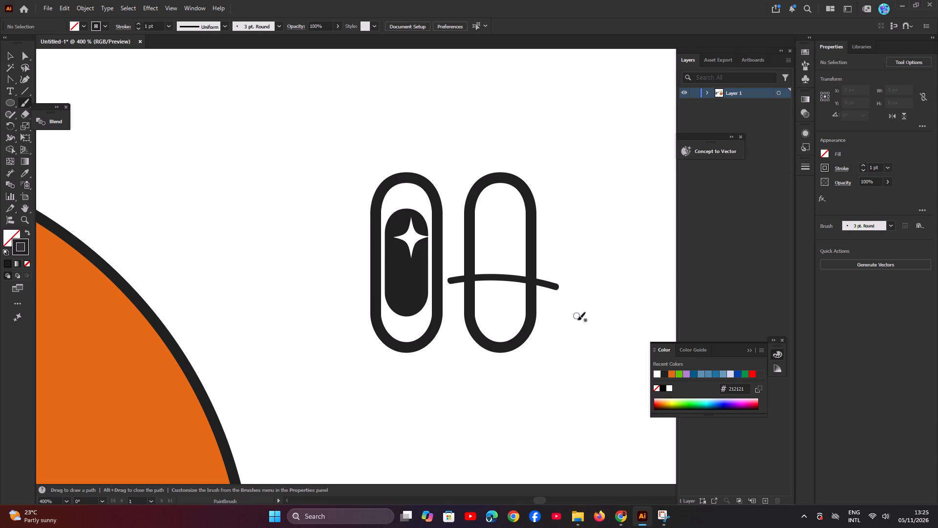
Compare the eyelid line's height and shape with the second eye in the Chrome tutorial, and return to Illustrator.
{"action": "left_click", "coordinate": [623, 515]}
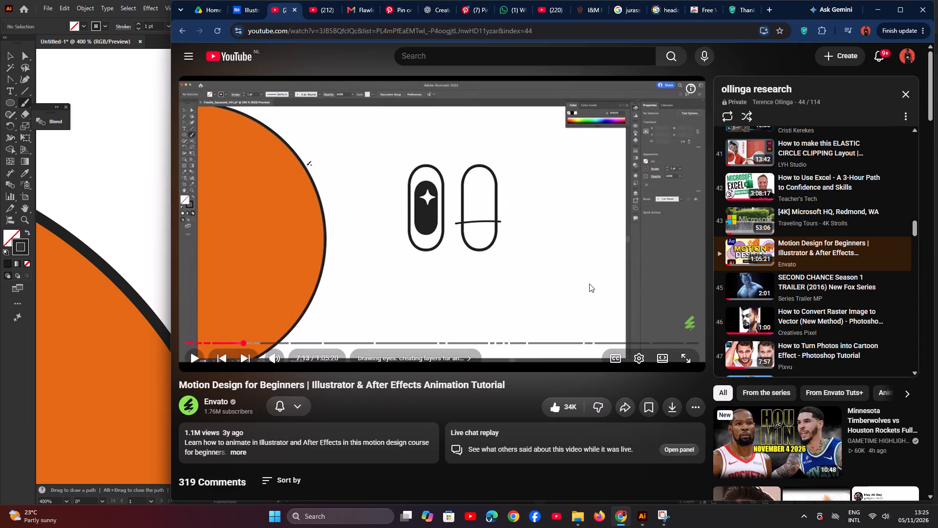
{"action": "left_click", "coordinate": [589, 275]}
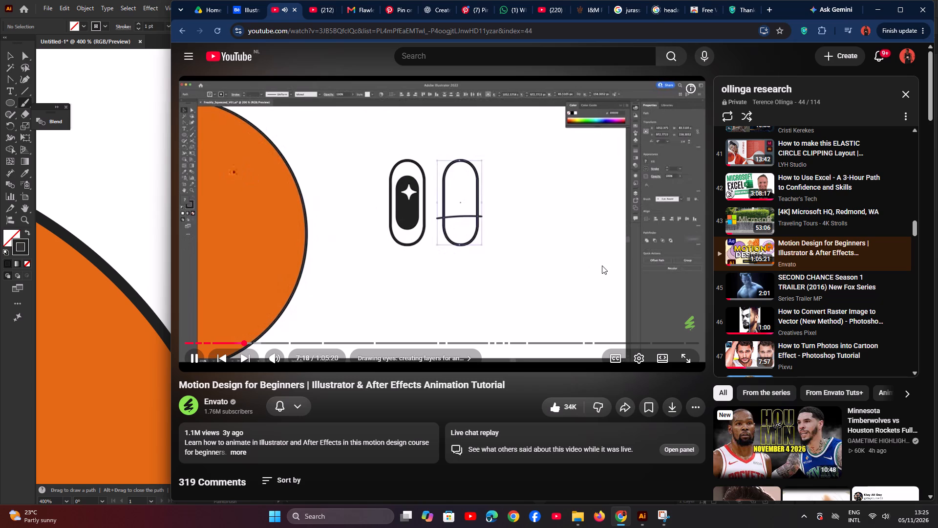
{"action": "left_click", "coordinate": [602, 265]}
{"action": "left_click", "coordinate": [879, 12]}
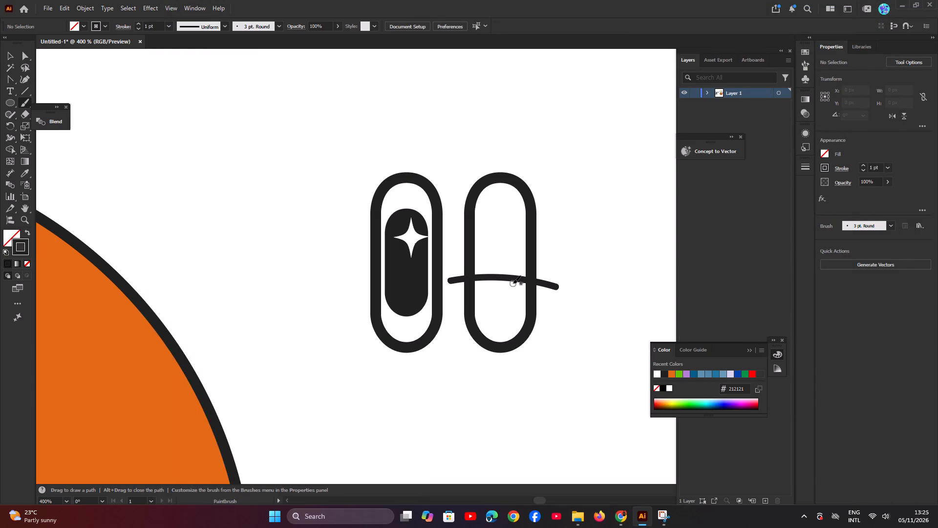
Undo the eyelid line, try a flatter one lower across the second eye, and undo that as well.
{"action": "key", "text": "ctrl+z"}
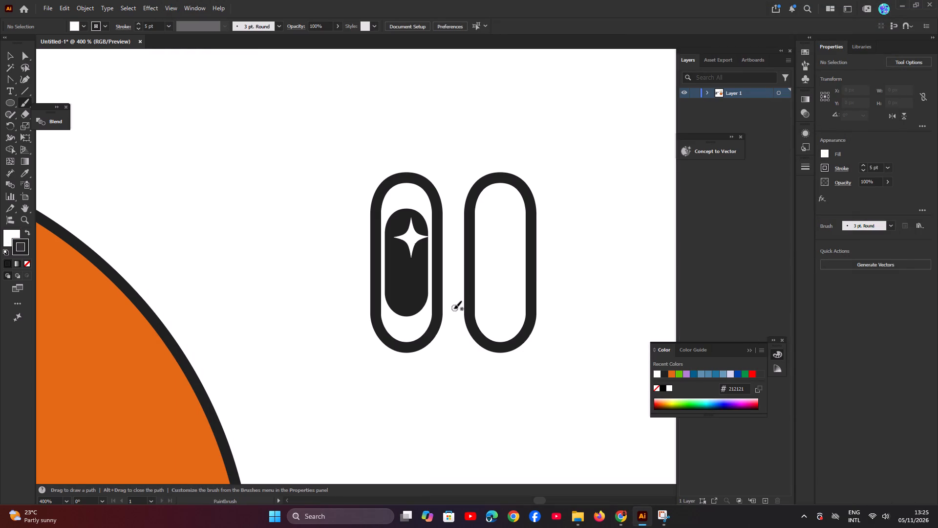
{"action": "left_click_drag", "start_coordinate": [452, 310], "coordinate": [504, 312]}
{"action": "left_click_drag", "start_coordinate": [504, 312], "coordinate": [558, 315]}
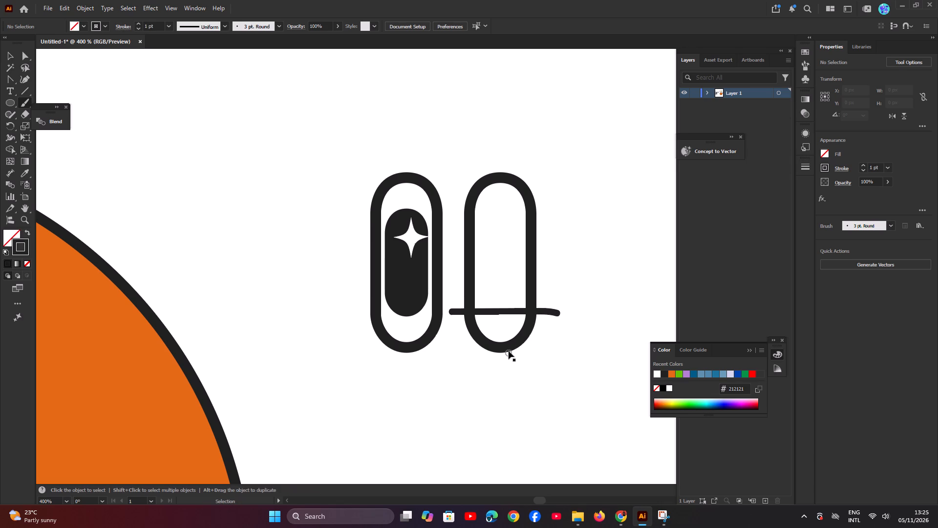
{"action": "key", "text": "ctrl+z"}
Paint a gently arched eyelid line with the 3 pt. Round brush across the lower part of the second eye outline.
{"action": "left_click_drag", "start_coordinate": [456, 323], "coordinate": [477, 314]}
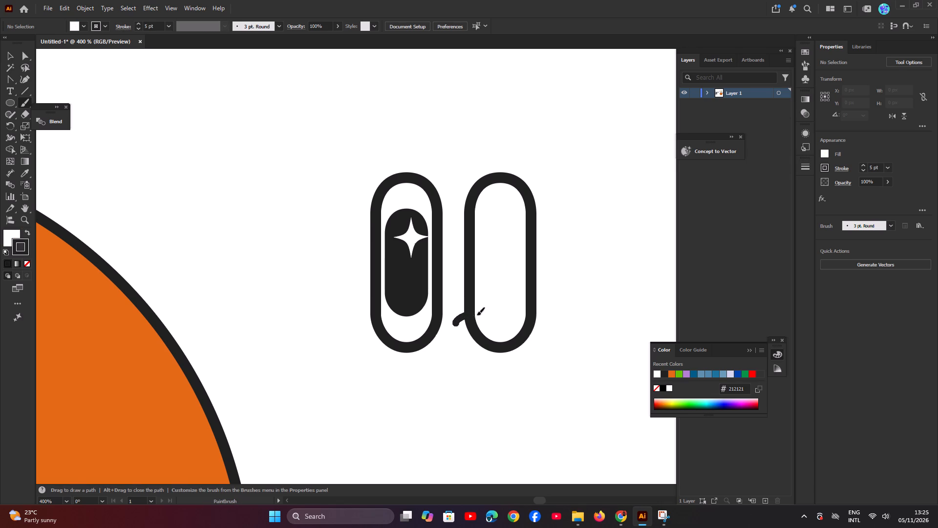
{"action": "left_click_drag", "start_coordinate": [477, 314], "coordinate": [562, 324]}
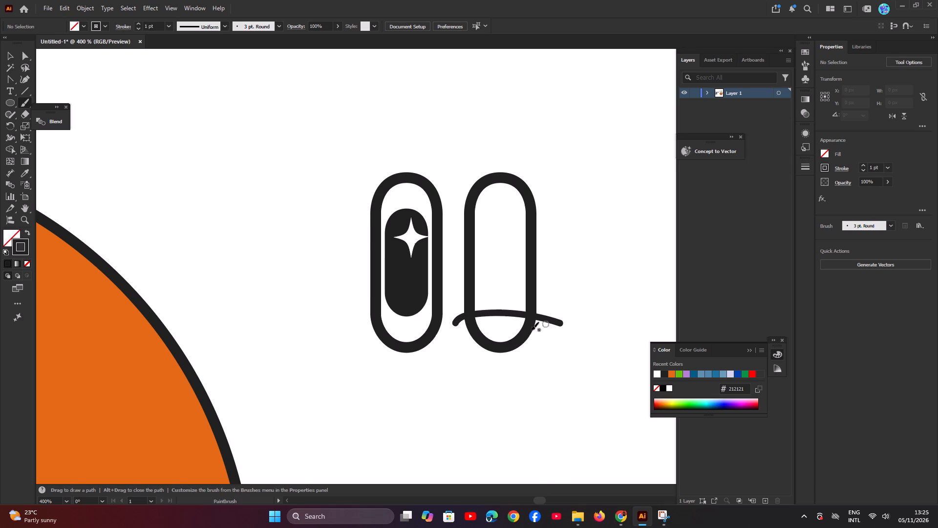
Study in the Chrome tutorial how the outline and eyelid line are selected for the Shape Builder tool, and return to Illustrator.
{"action": "left_click", "coordinate": [621, 520]}
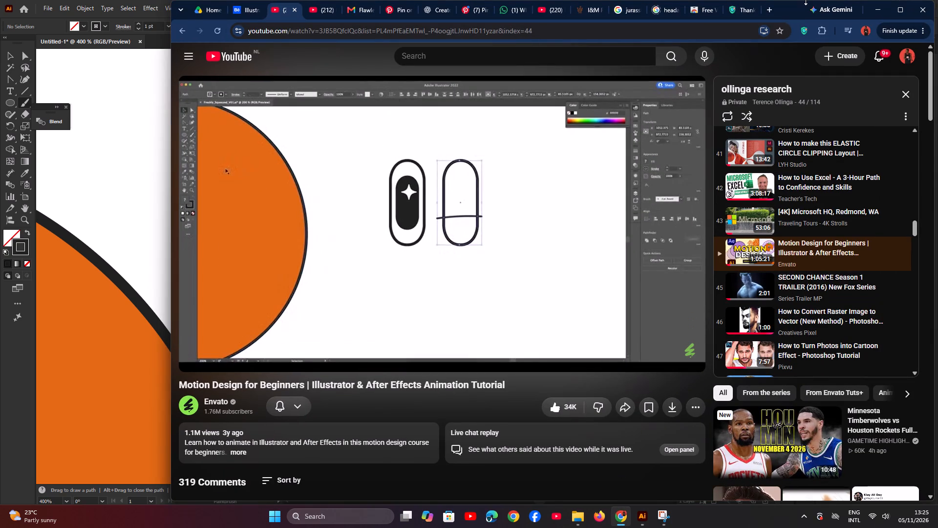
{"action": "left_click", "coordinate": [529, 212]}
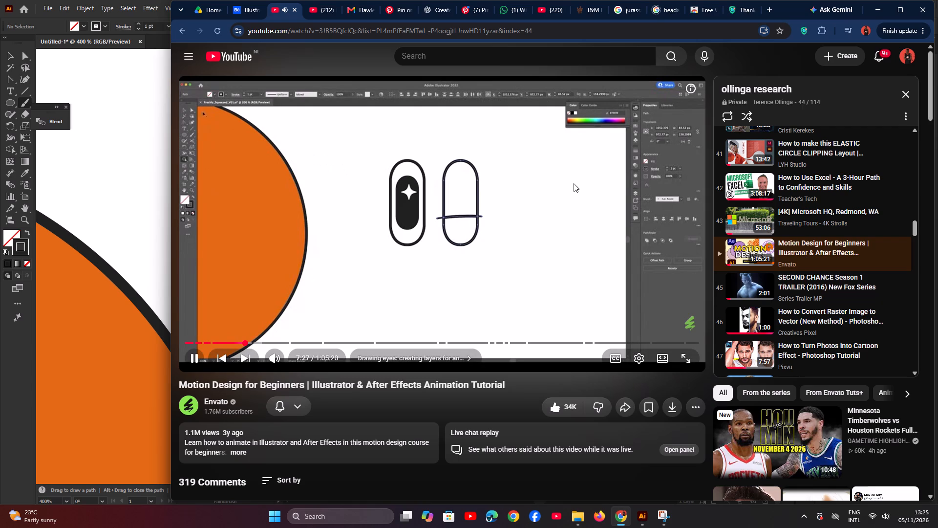
{"action": "left_click", "coordinate": [563, 188]}
{"action": "left_click", "coordinate": [874, 8]}
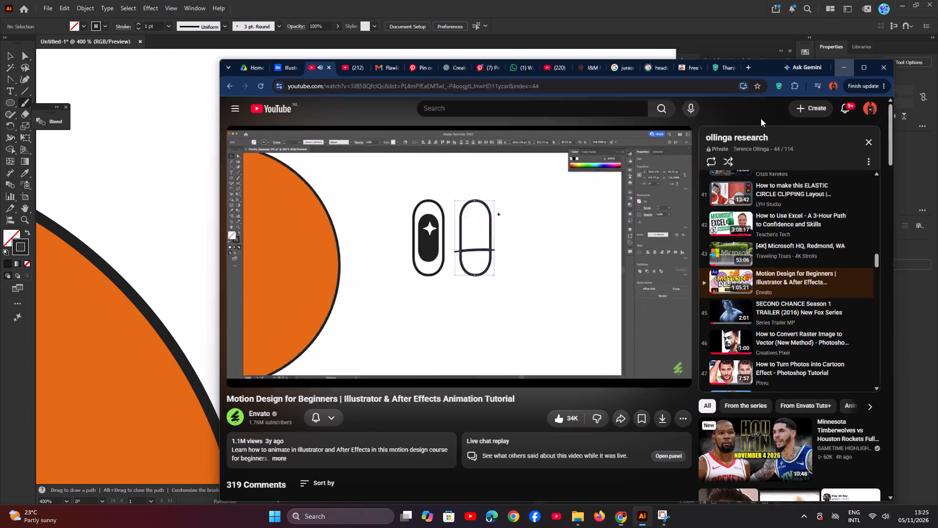
{"action": "left_click", "coordinate": [6, 151]}
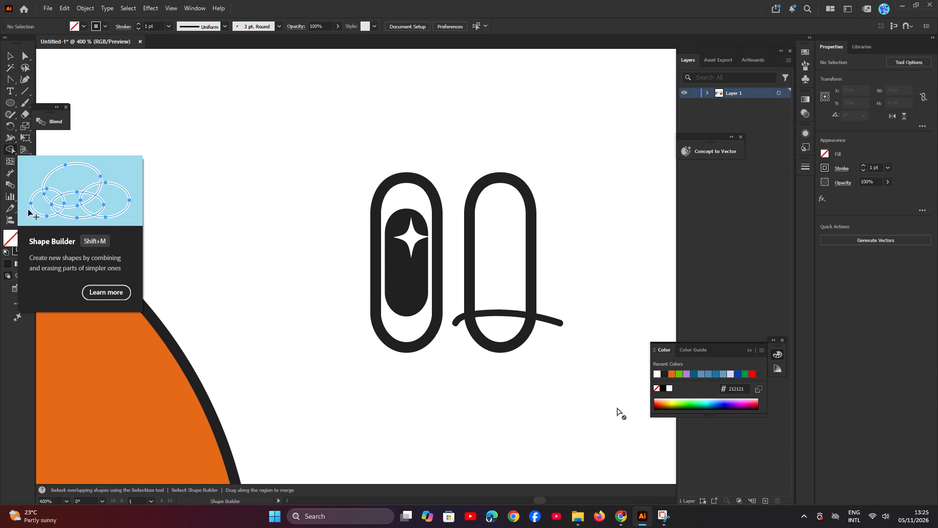
{"action": "left_click", "coordinate": [623, 521]}
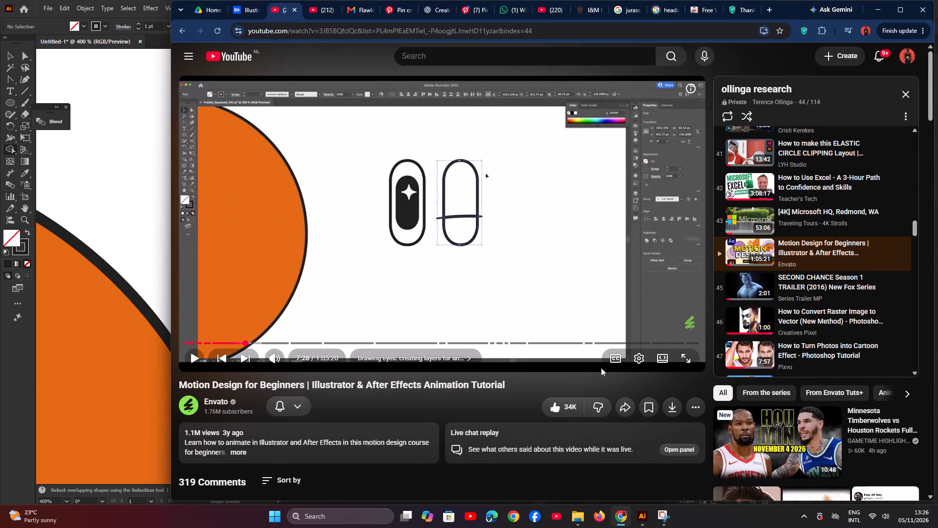
{"action": "key", "text": "Left"}
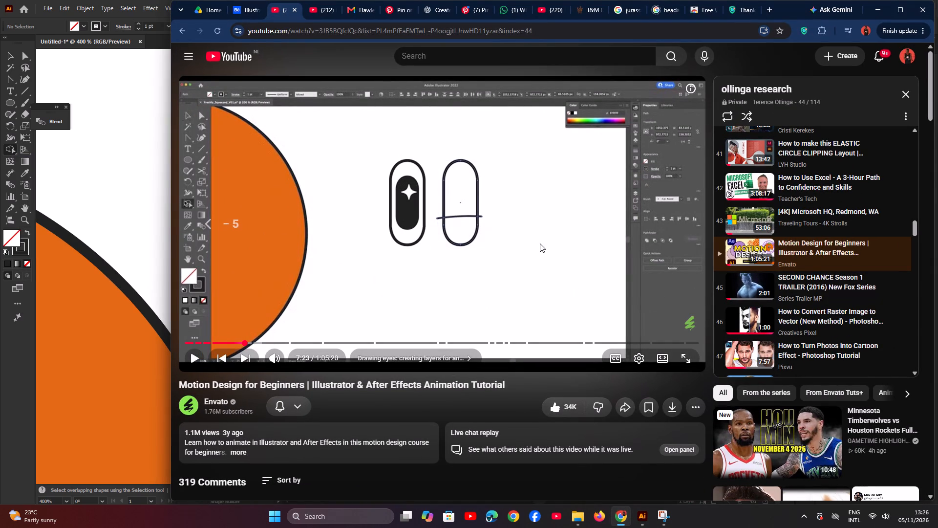
{"action": "key", "text": "Left"}
{"action": "left_click", "coordinate": [540, 243]}
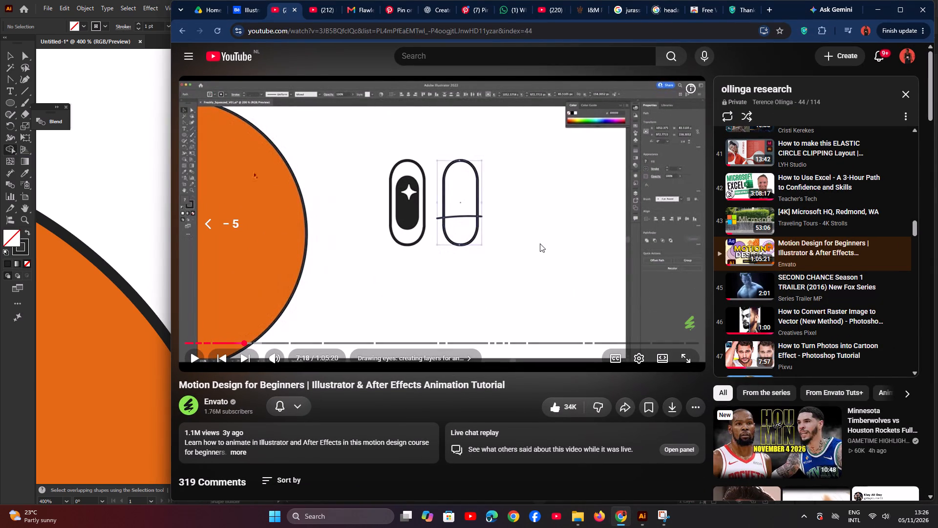
{"action": "left_click", "coordinate": [490, 210]}
{"action": "left_click", "coordinate": [882, 8]}
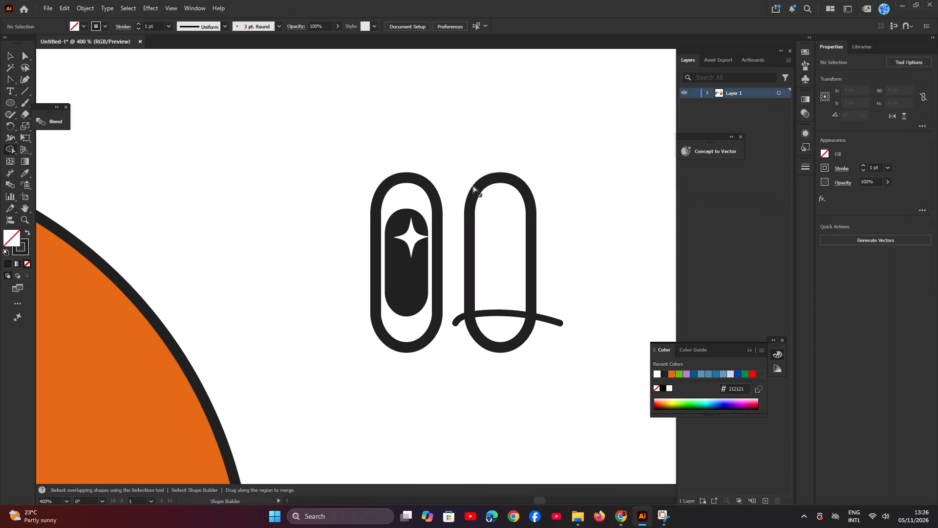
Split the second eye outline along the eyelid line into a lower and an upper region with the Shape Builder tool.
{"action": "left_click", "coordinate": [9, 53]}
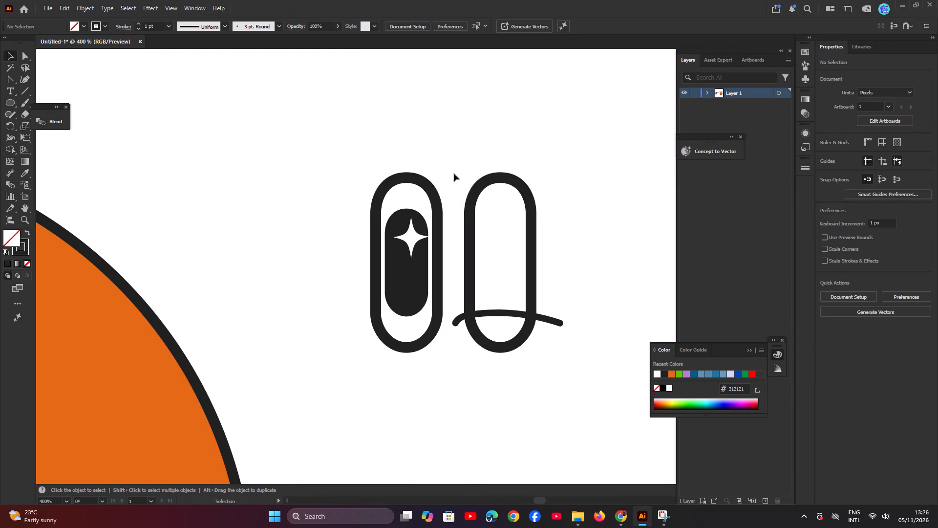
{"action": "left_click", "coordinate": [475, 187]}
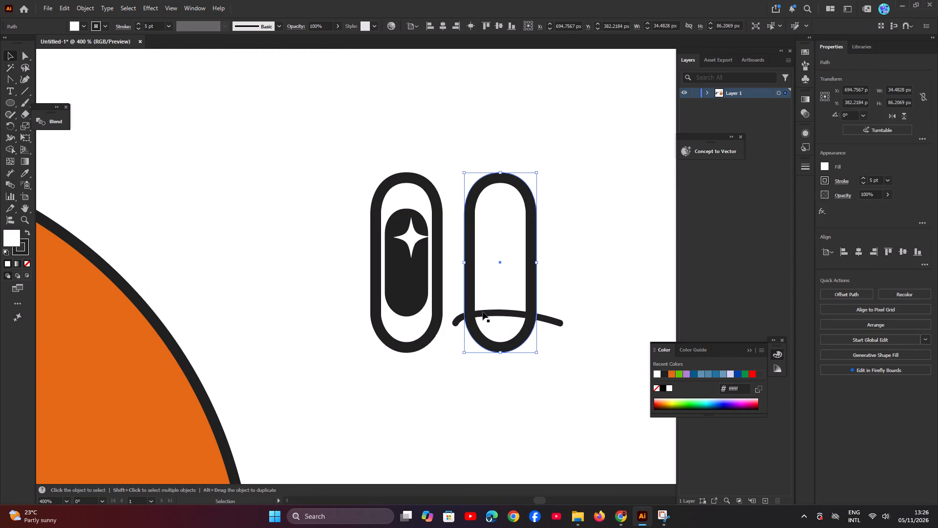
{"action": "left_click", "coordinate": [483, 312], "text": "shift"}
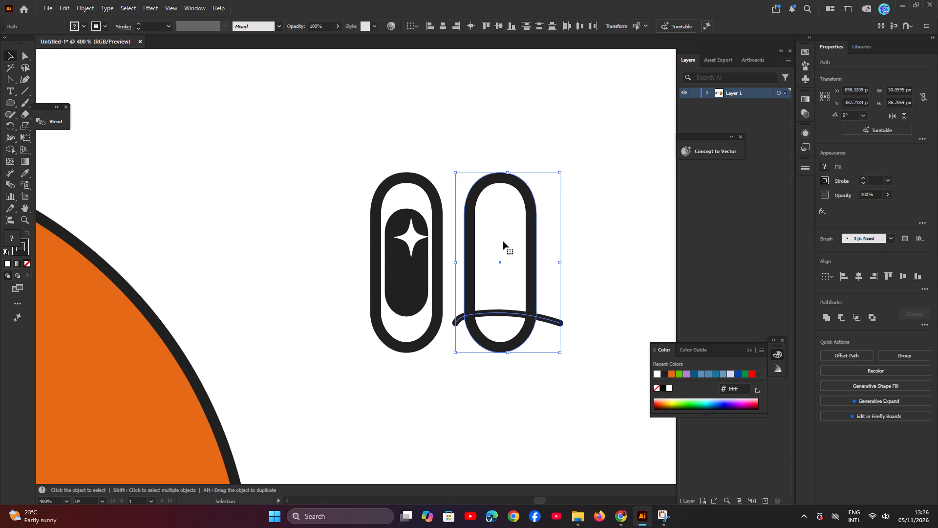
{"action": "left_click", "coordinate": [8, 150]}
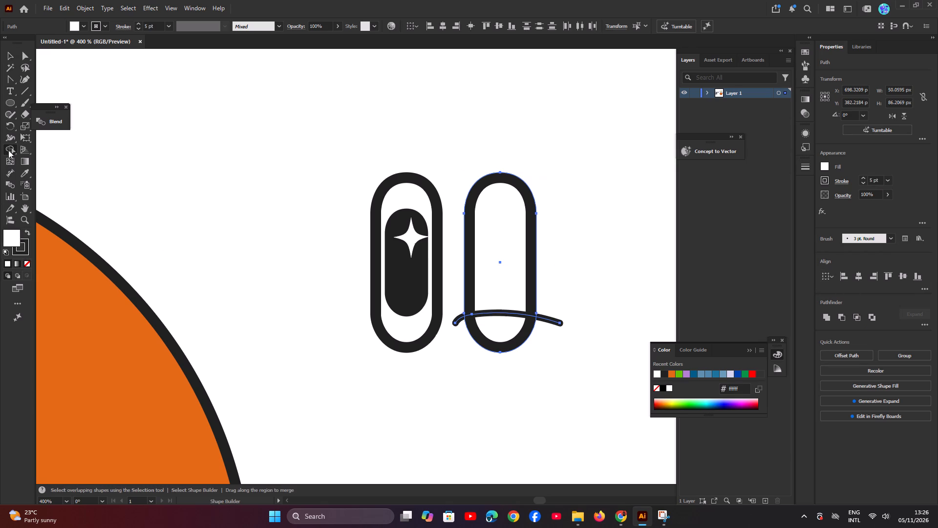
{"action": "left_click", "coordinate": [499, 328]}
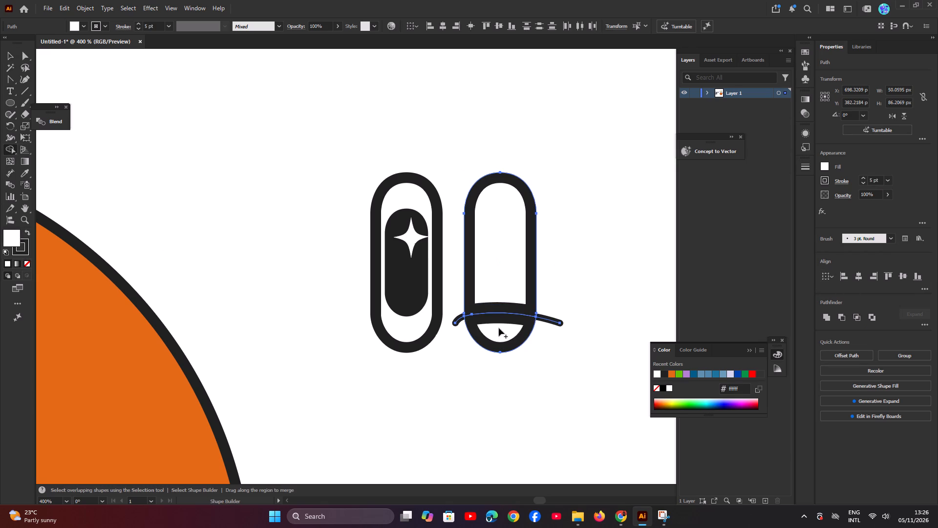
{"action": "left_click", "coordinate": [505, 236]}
Watch in the Chrome tutorial how the cut lower piece is separated from the second eye, and return to Illustrator.
{"action": "left_click", "coordinate": [620, 518]}
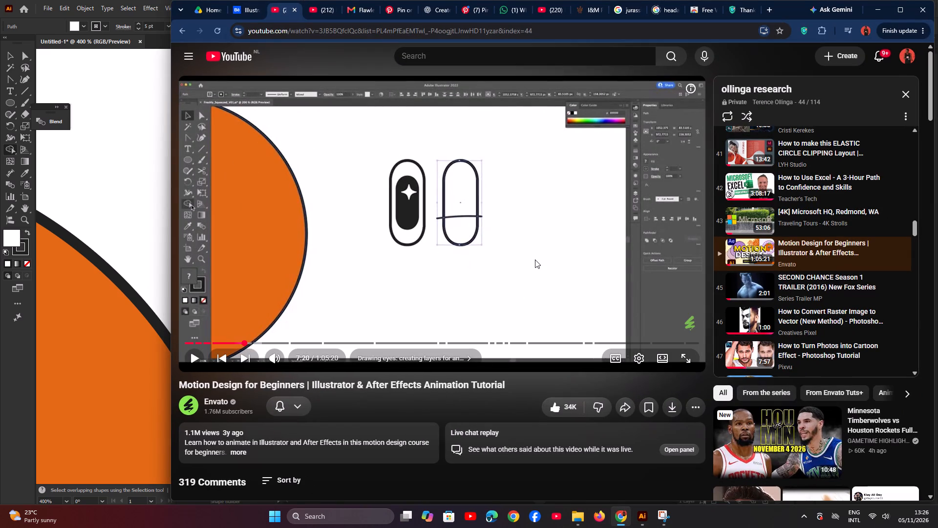
{"action": "left_click", "coordinate": [535, 255]}
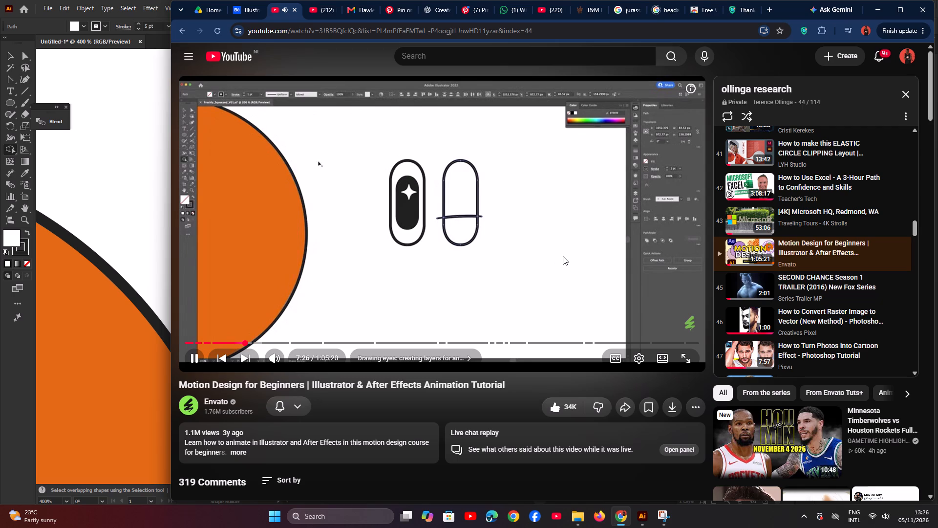
{"action": "left_click", "coordinate": [544, 233]}
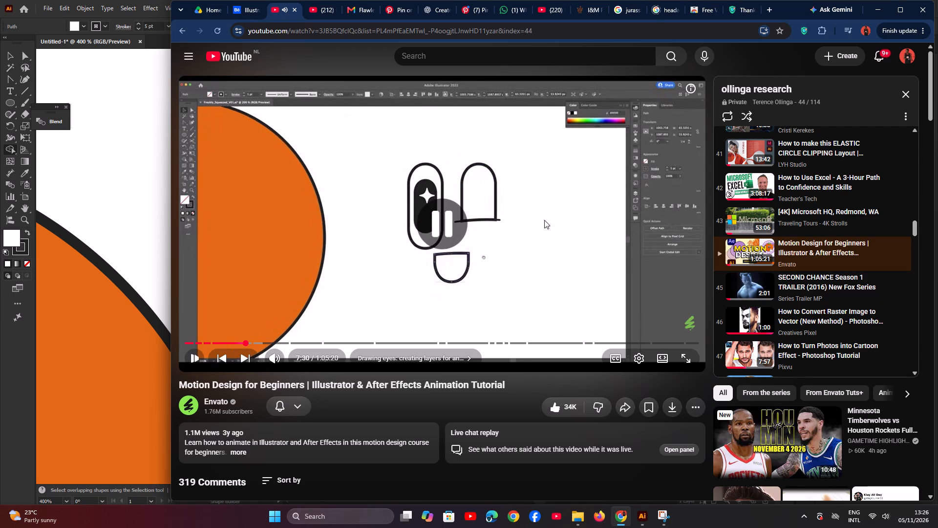
{"action": "left_click", "coordinate": [874, 7]}
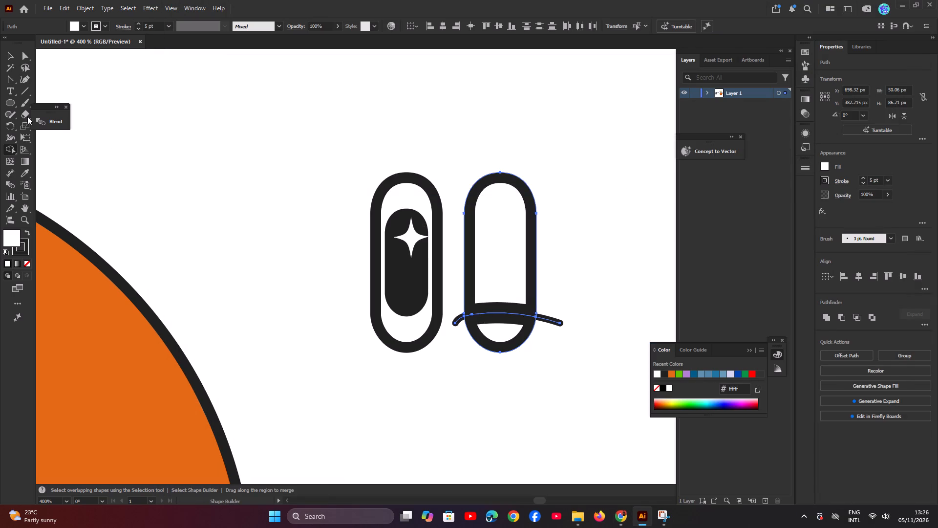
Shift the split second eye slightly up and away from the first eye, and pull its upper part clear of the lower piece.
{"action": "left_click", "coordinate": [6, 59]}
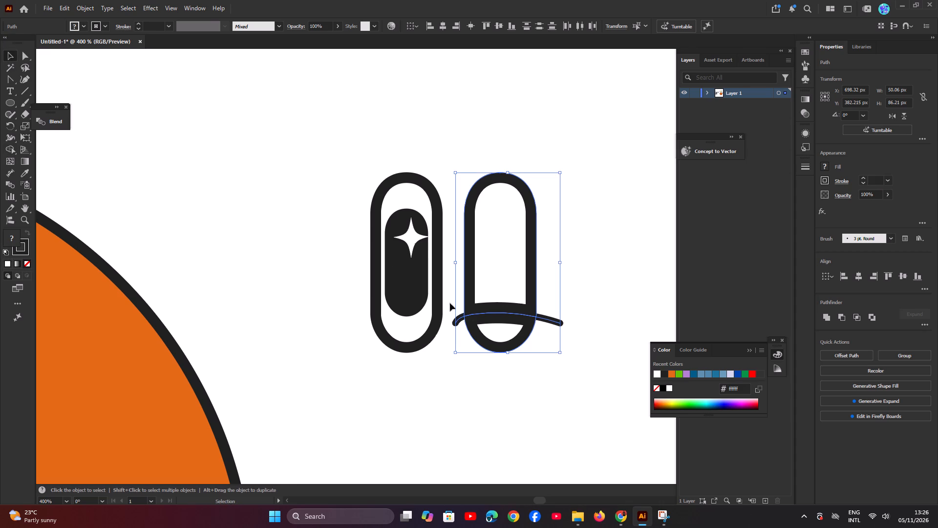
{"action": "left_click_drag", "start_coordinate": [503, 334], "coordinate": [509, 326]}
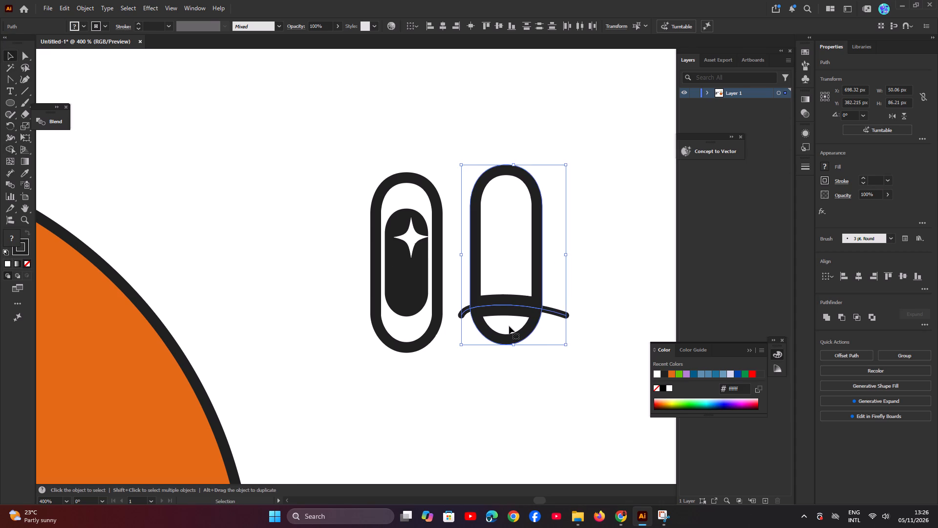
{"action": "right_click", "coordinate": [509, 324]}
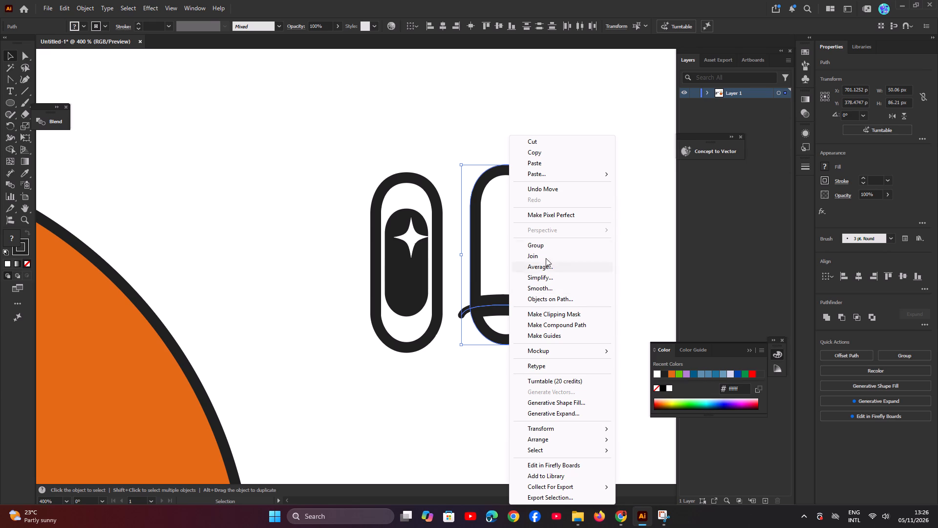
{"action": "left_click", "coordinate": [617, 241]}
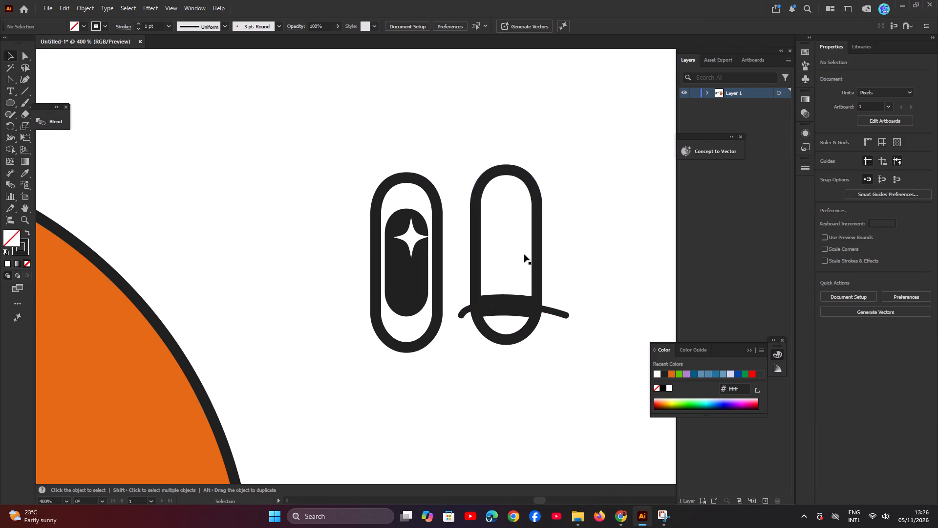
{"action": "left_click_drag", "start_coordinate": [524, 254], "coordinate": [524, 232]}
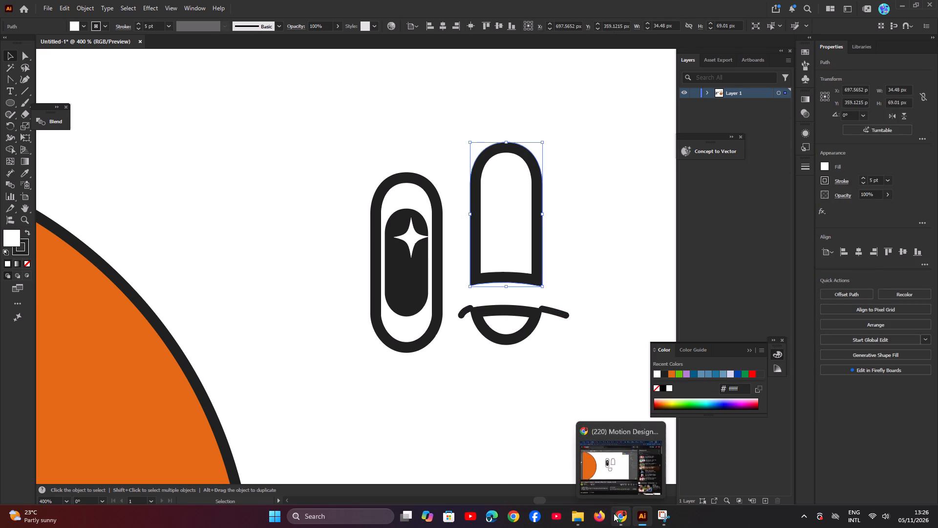
Check in the Chrome tutorial where the cut lower piece is placed on the first eye, and return to Illustrator.
{"action": "left_click", "coordinate": [615, 514]}
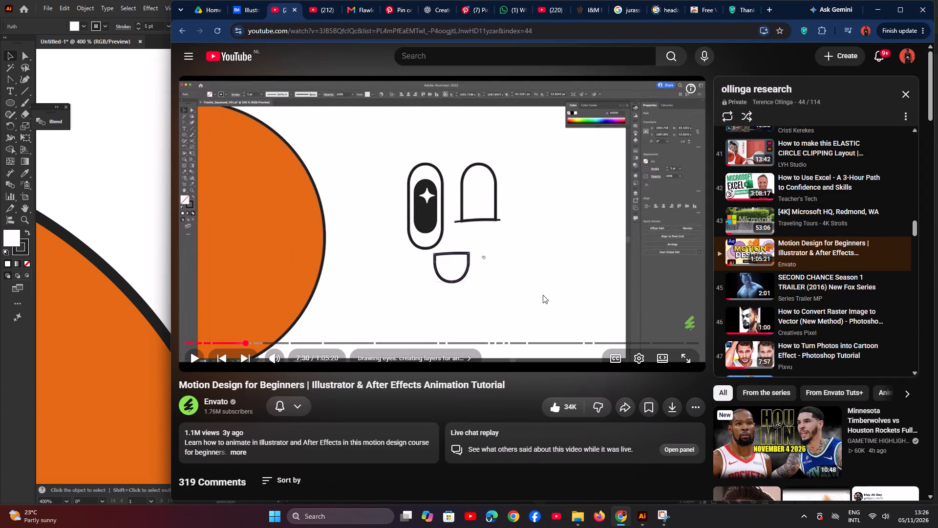
{"action": "left_click", "coordinate": [528, 278]}
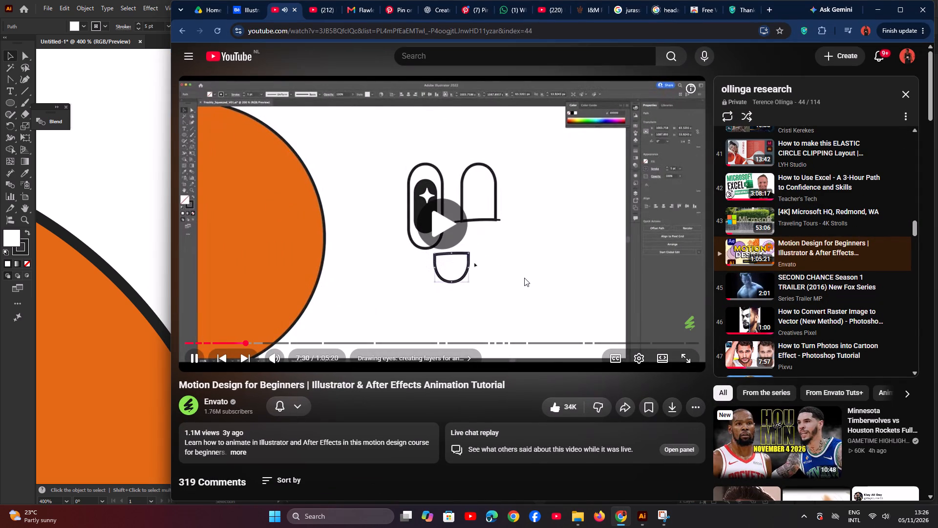
{"action": "left_click", "coordinate": [517, 279]}
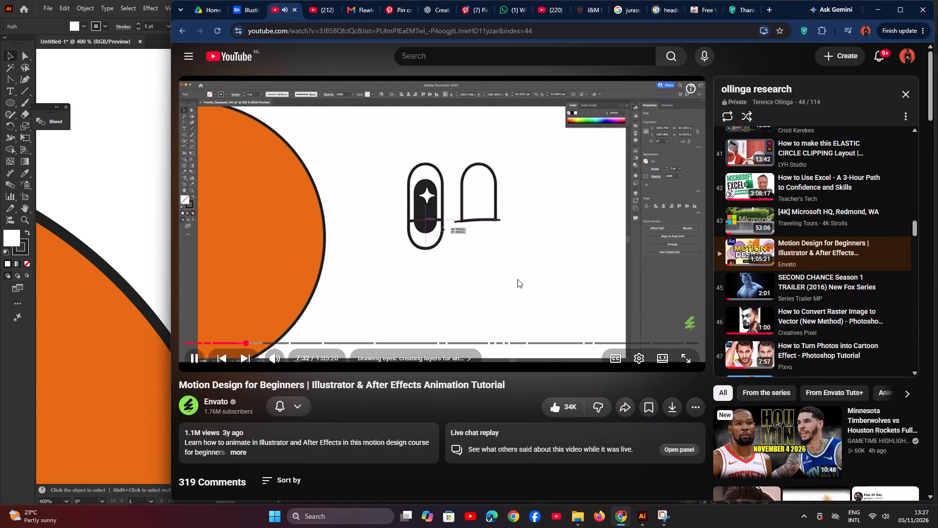
{"action": "left_click", "coordinate": [874, 9]}
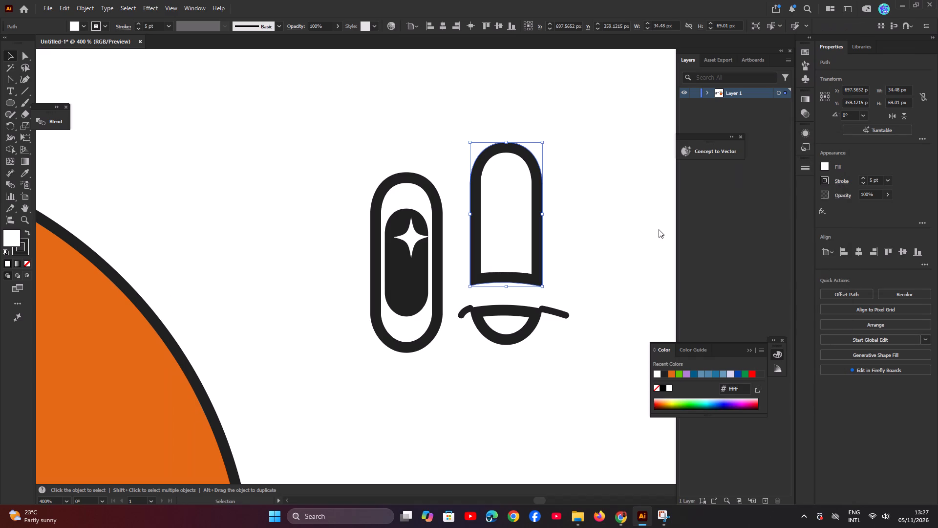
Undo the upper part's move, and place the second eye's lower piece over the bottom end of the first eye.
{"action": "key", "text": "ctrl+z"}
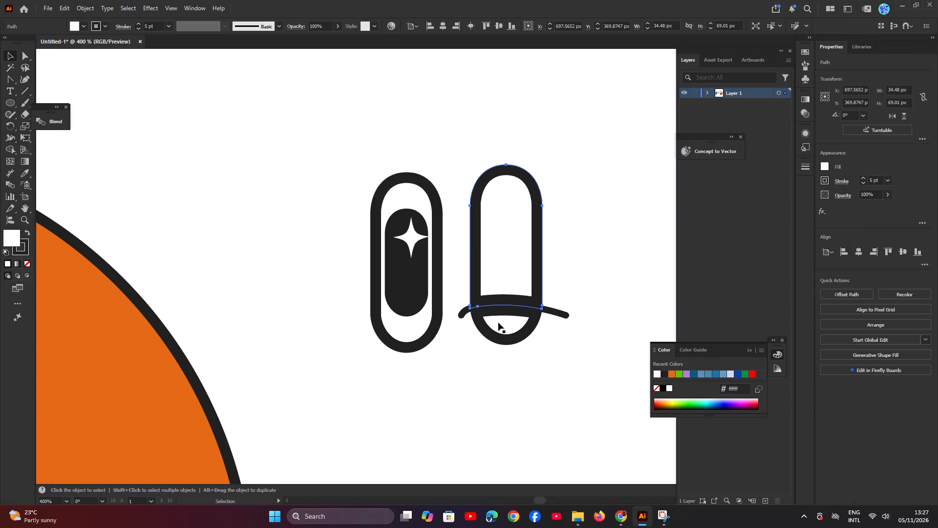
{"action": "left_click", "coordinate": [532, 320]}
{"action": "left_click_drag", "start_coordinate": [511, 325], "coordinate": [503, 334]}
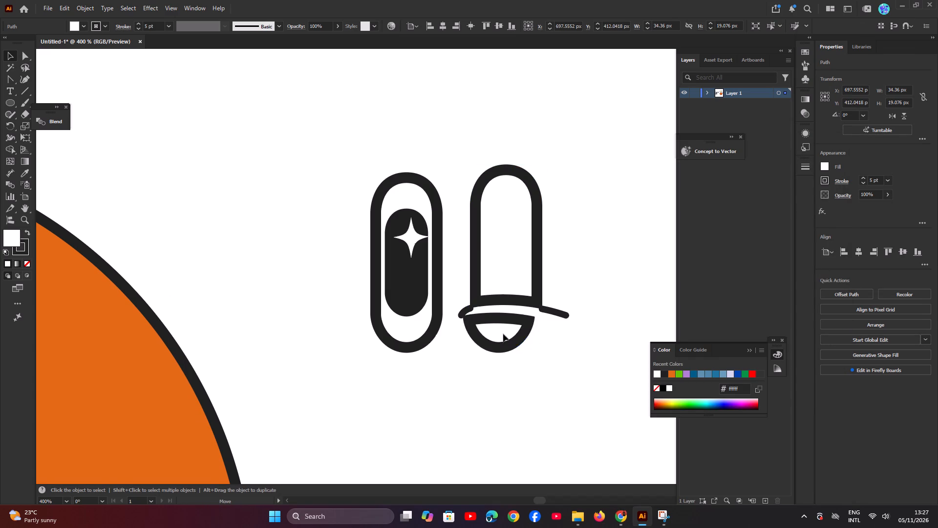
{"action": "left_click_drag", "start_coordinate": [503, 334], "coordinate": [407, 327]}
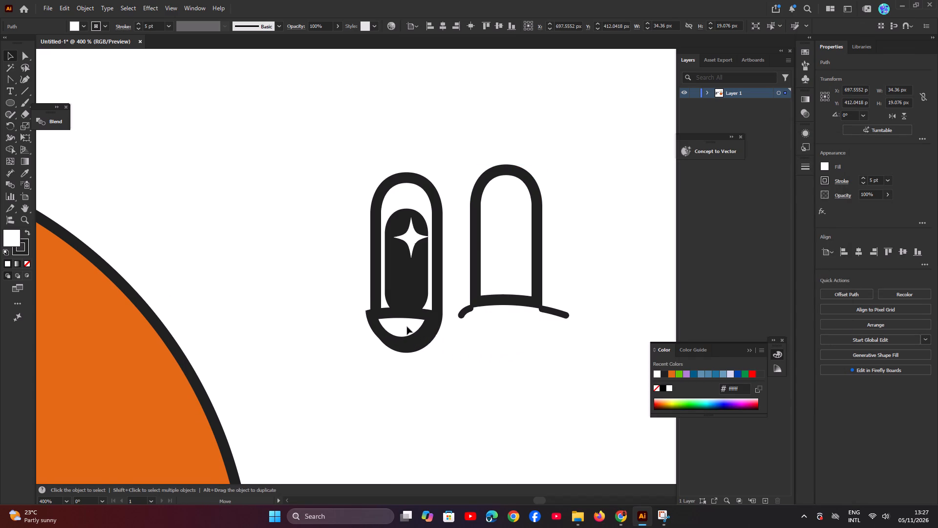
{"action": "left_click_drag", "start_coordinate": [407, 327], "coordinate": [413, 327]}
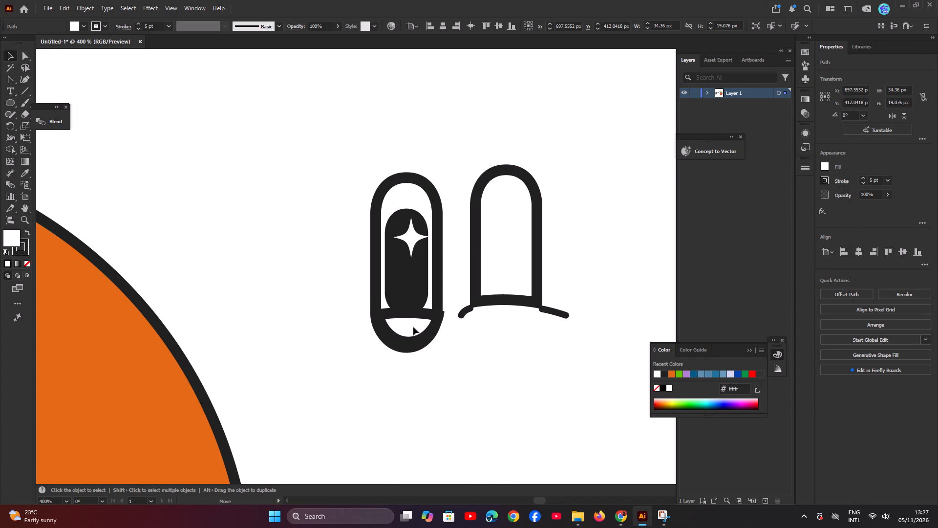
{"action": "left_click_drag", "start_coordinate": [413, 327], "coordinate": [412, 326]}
Compare the lower lid's height and shape on the first eye with the Chrome tutorial, and return to Illustrator.
{"action": "left_click", "coordinate": [625, 515]}
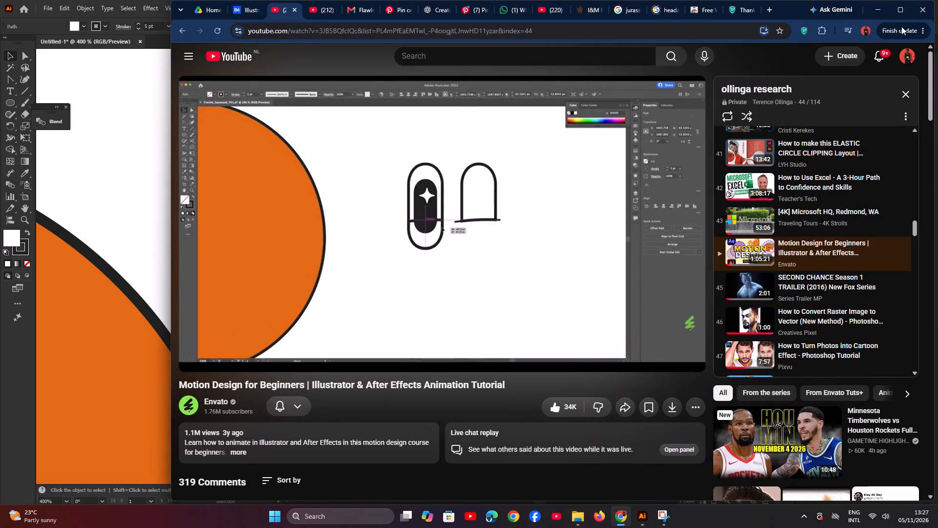
{"action": "left_click", "coordinate": [880, 10]}
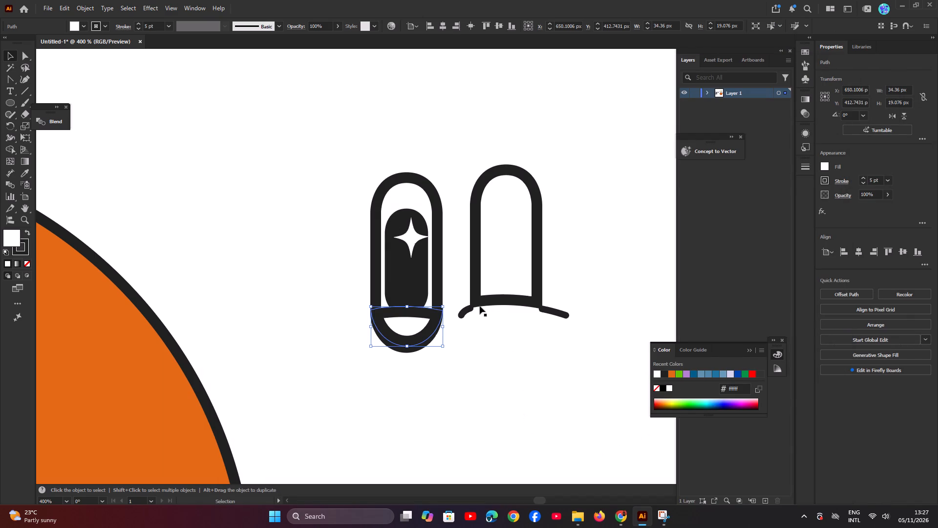
Undo the lower piece's move onto the first eye, and delete the entire second eye with its eyelid line.
{"action": "key", "text": "ctrl+z"}
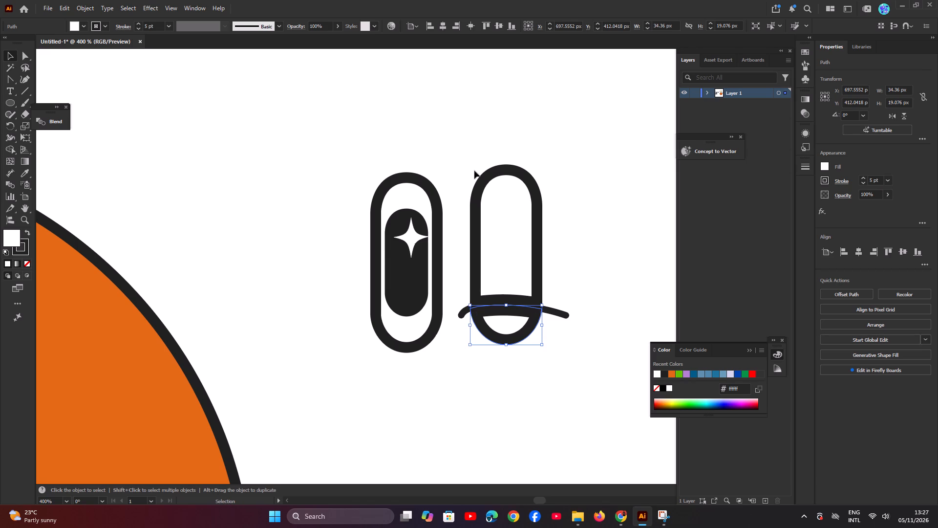
{"action": "left_click_drag", "start_coordinate": [455, 153], "coordinate": [563, 347]}
{"action": "left_click_drag", "start_coordinate": [563, 347], "coordinate": [566, 351]}
{"action": "key", "text": "BackSpace"}
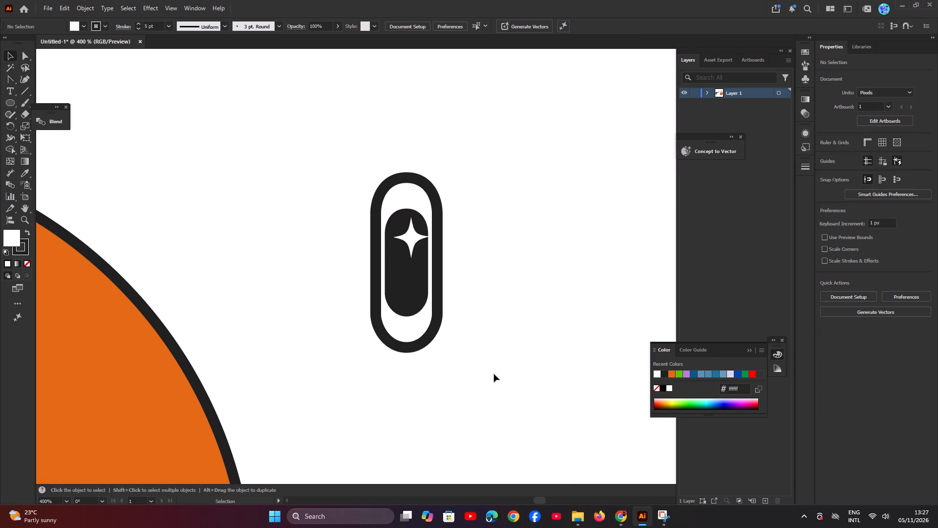
Duplicate the first eye's outline horizontally about 51 px to the side, away from the orange circle, as a new second eye.
{"action": "left_click", "coordinate": [427, 339]}
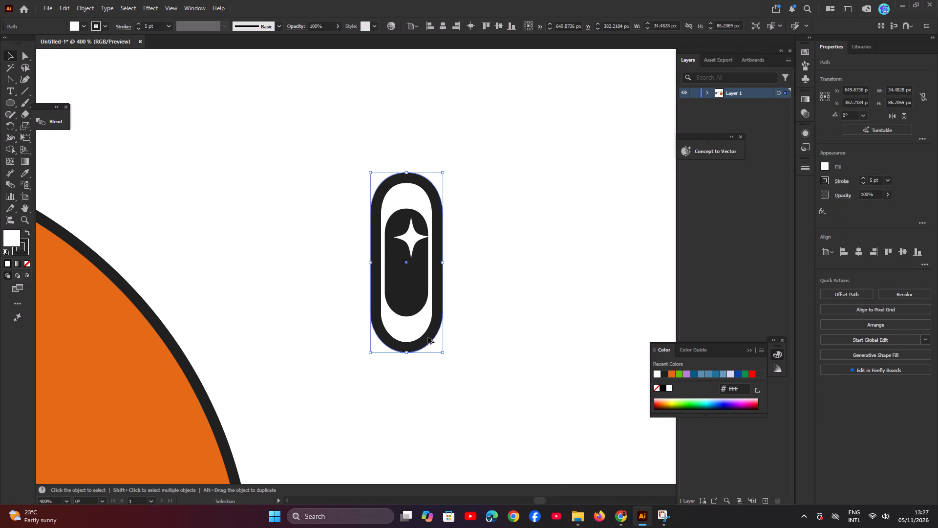
{"action": "left_click_drag", "start_coordinate": [428, 337], "coordinate": [451, 337], "text": "alt"}
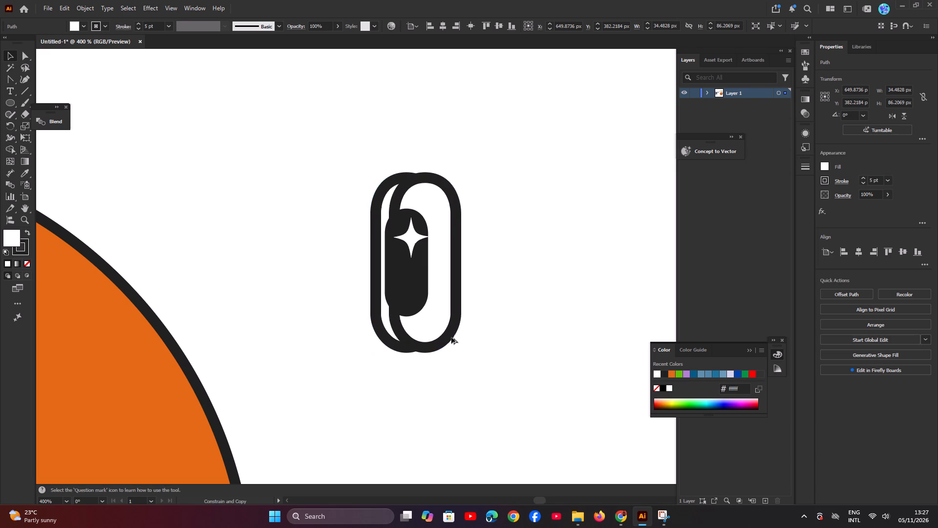
{"action": "left_click_drag", "start_coordinate": [451, 337], "coordinate": [522, 329], "text": "alt"}
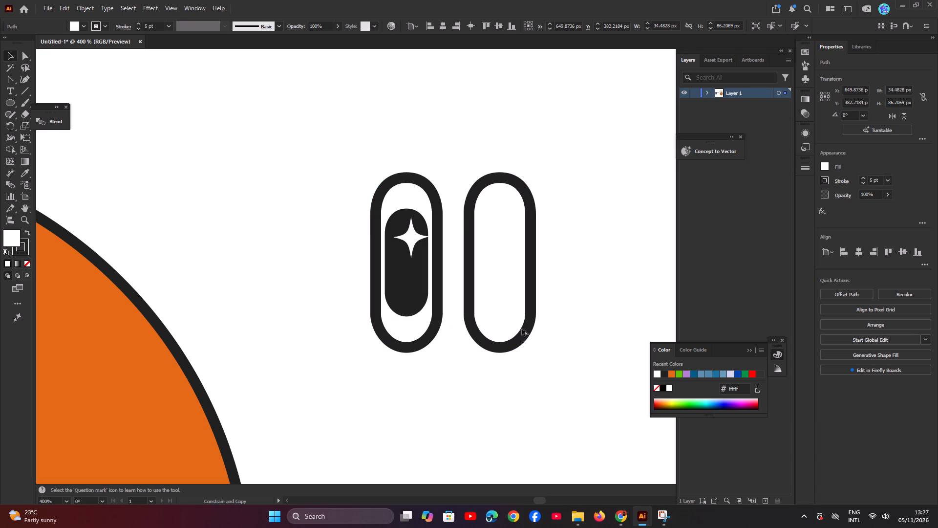
{"action": "left_click_drag", "start_coordinate": [522, 329], "coordinate": [535, 330], "text": "alt"}
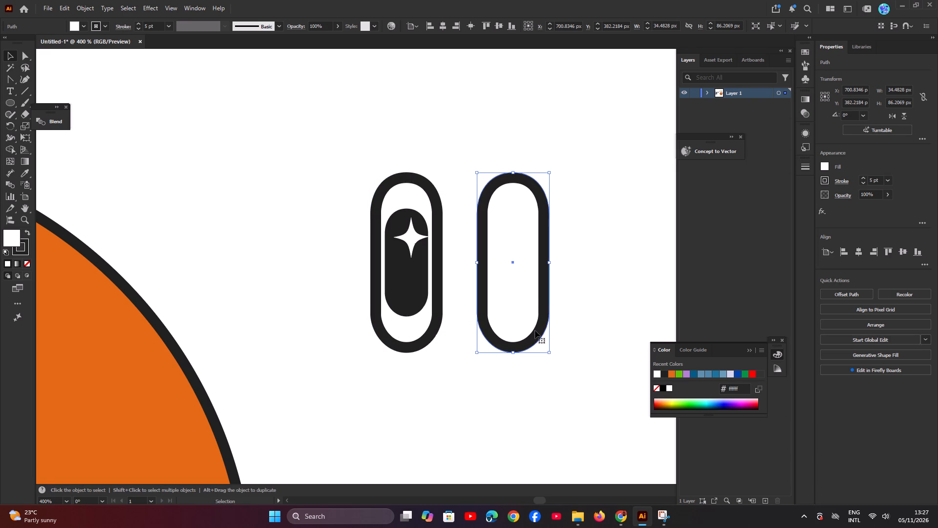
{"action": "left_click", "coordinate": [635, 277]}
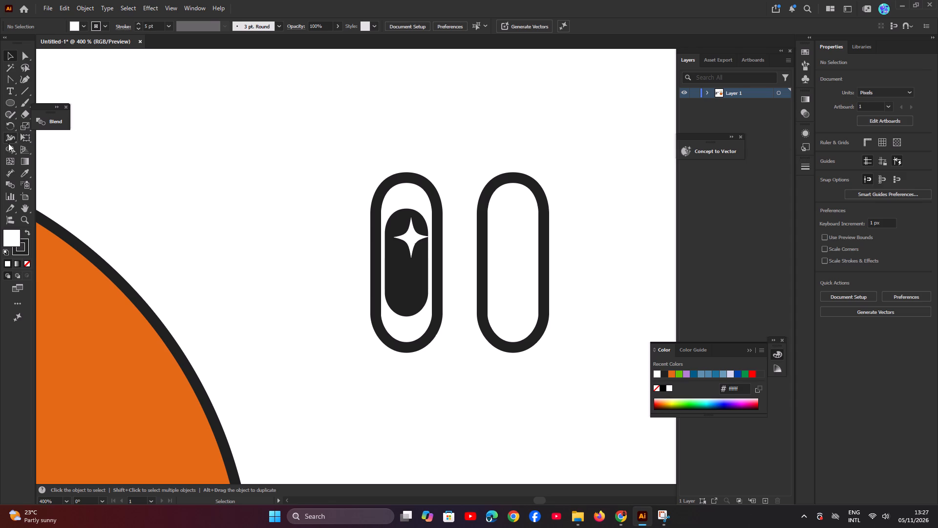
Paint an arched Paintbrush line about 57 px wide across the lower part of the second eye's outline, extending past both sides.
{"action": "left_click", "coordinate": [25, 102]}
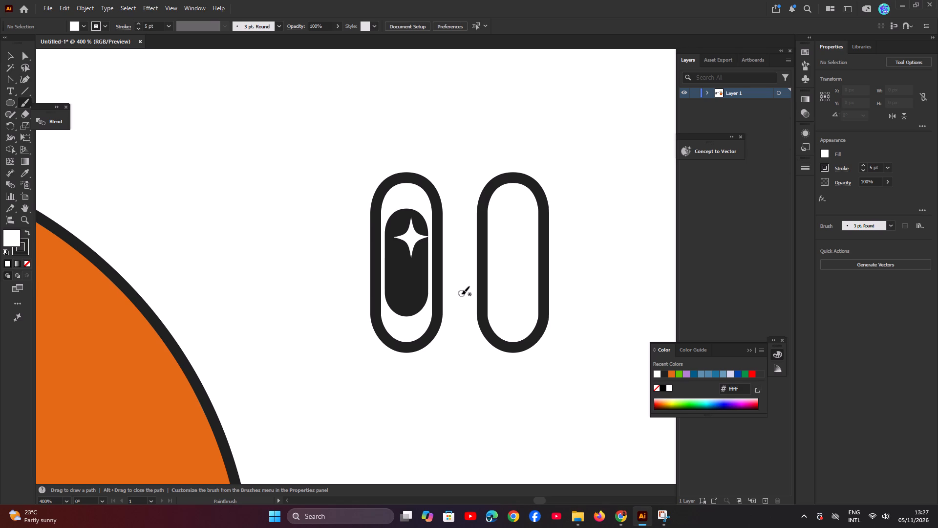
{"action": "left_click_drag", "start_coordinate": [462, 294], "coordinate": [548, 291]}
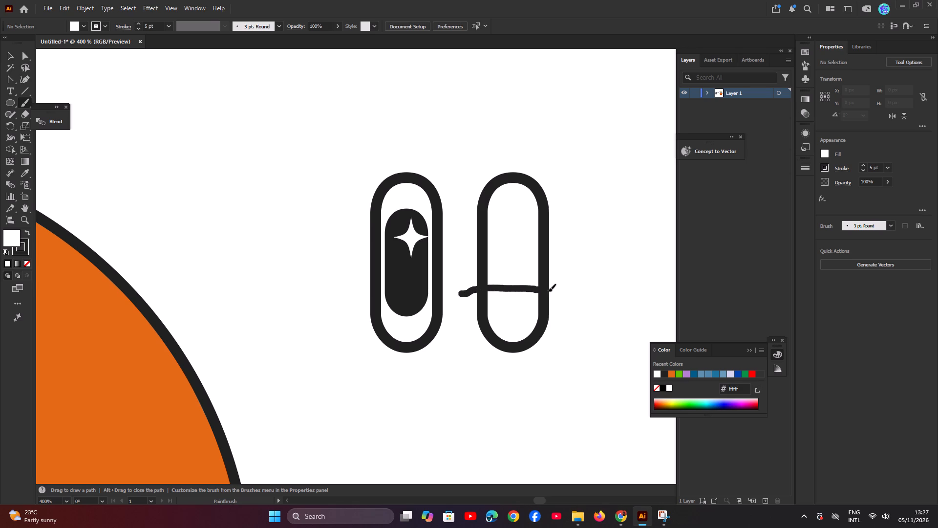
{"action": "left_click_drag", "start_coordinate": [548, 291], "coordinate": [582, 307]}
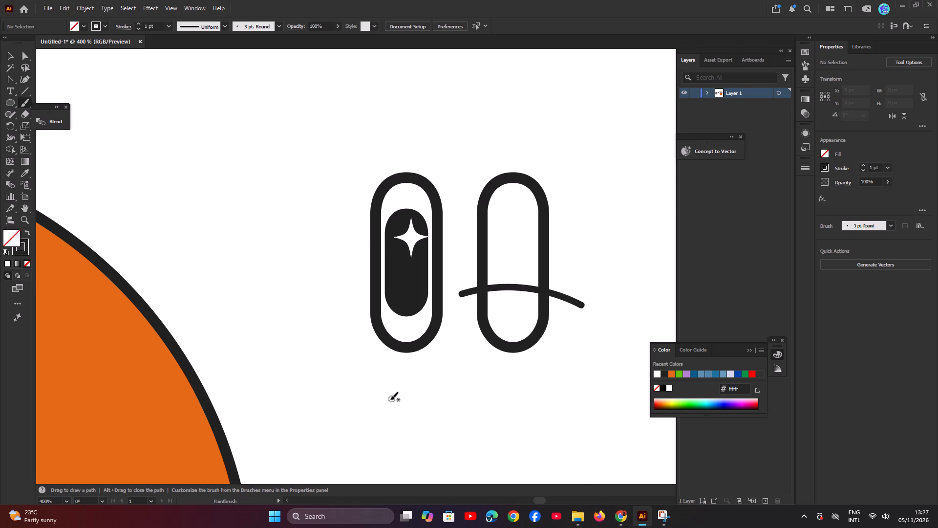
Split the second eye along the brush line into separate lower and upper shapes with Shape Builder, and deselect.
{"action": "left_click", "coordinate": [8, 52]}
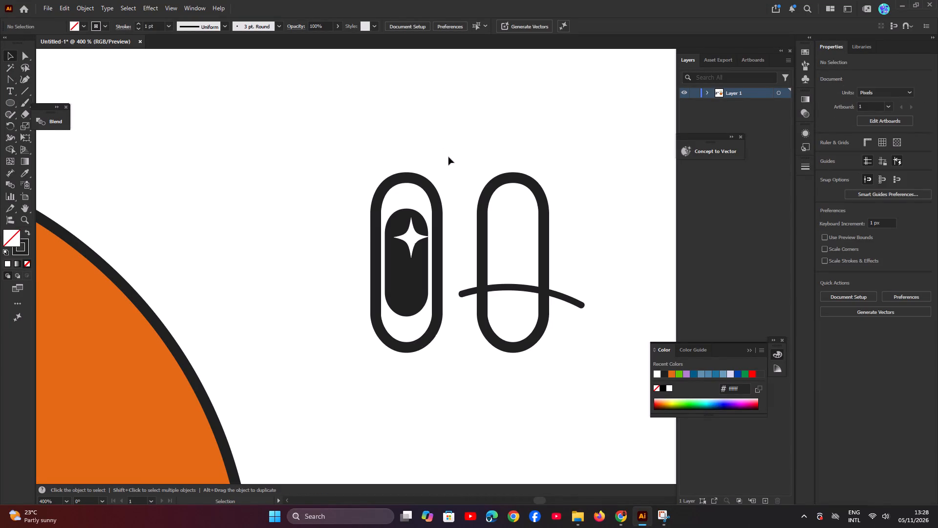
{"action": "left_click_drag", "start_coordinate": [453, 163], "coordinate": [585, 348]}
{"action": "left_click", "coordinate": [8, 148]}
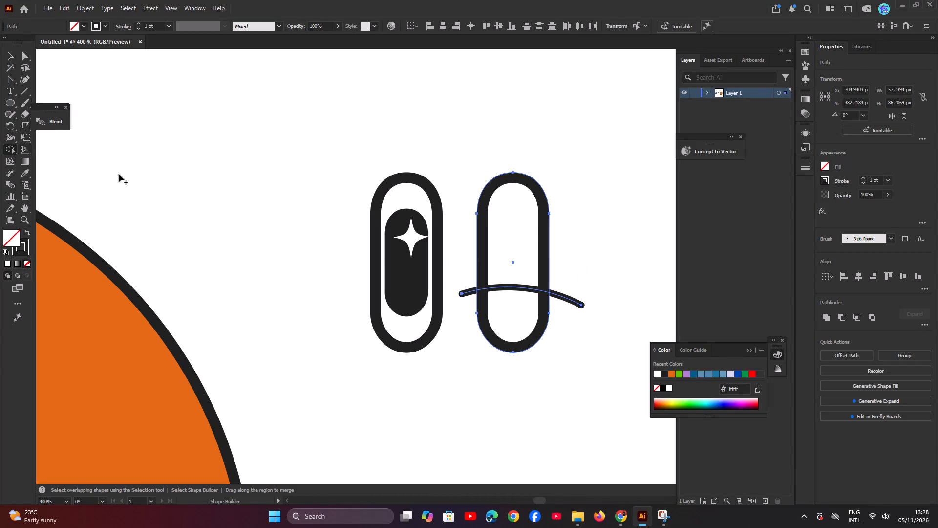
{"action": "left_click", "coordinate": [505, 313]}
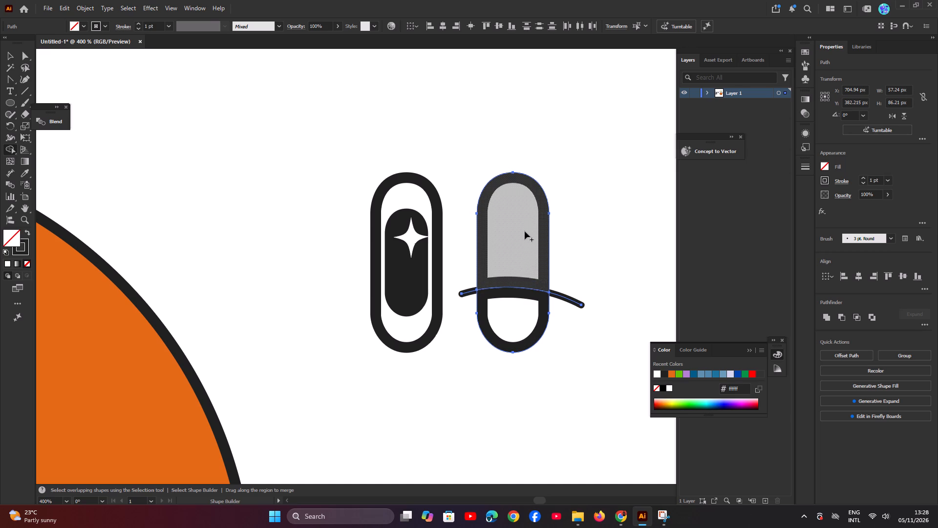
{"action": "left_click", "coordinate": [525, 231]}
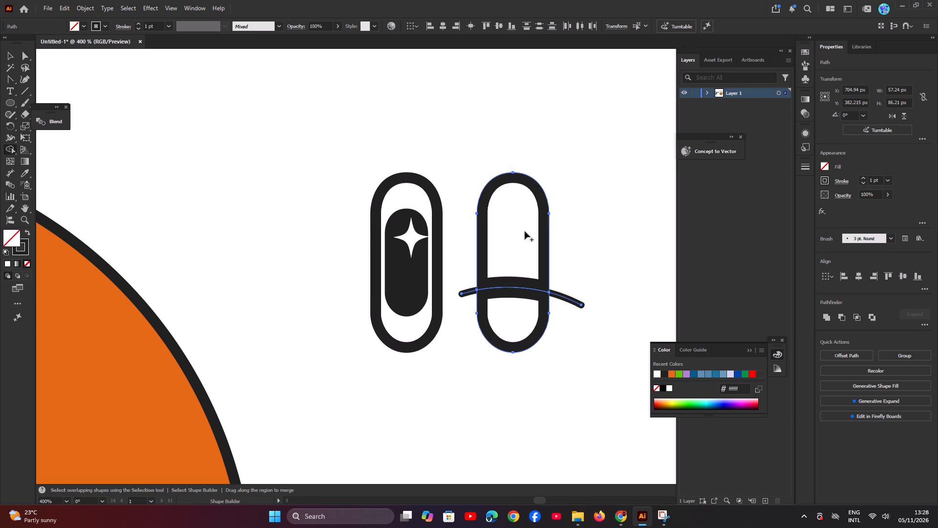
{"action": "left_click", "coordinate": [10, 55]}
{"action": "left_click", "coordinate": [535, 127]}
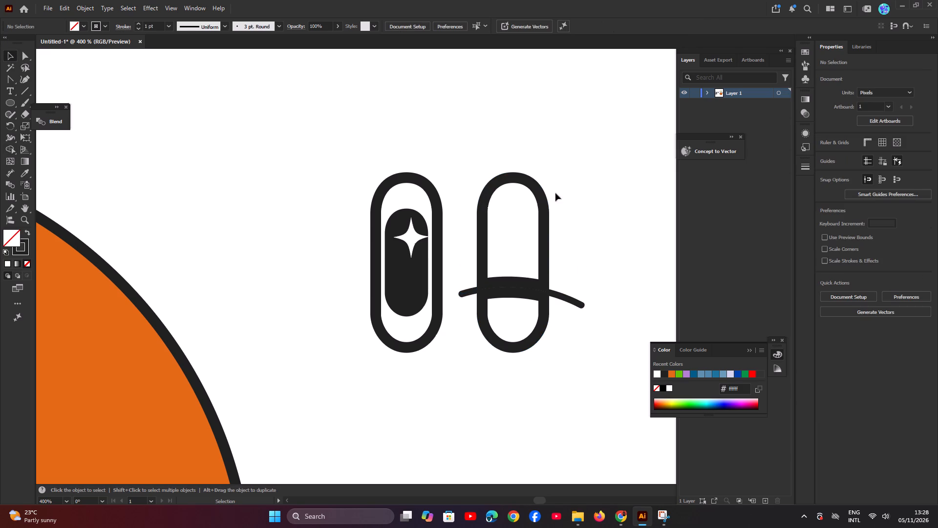
Move the second eye's lower piece over the bottom end of the first eye, at about X 650 px, Y 408 px.
{"action": "left_click", "coordinate": [542, 330]}
{"action": "left_click_drag", "start_coordinate": [537, 332], "coordinate": [533, 348]}
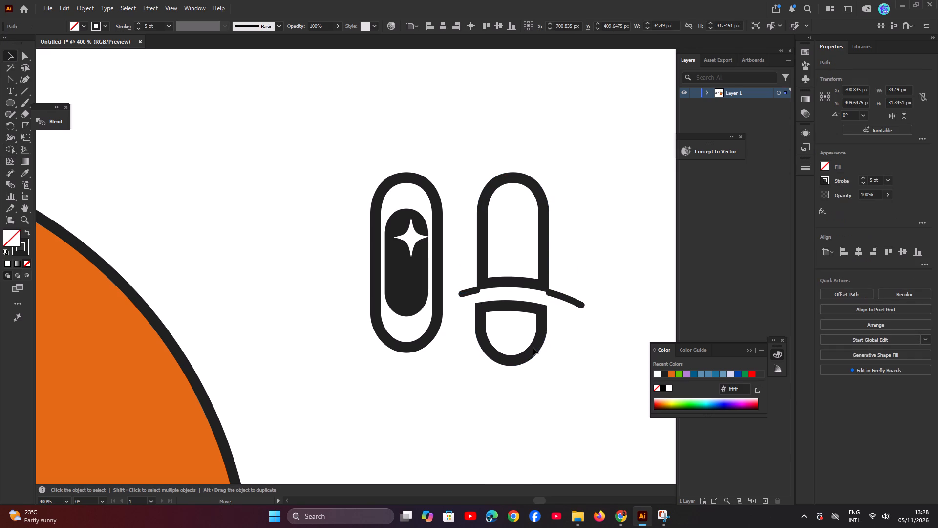
{"action": "left_click_drag", "start_coordinate": [533, 348], "coordinate": [432, 334]}
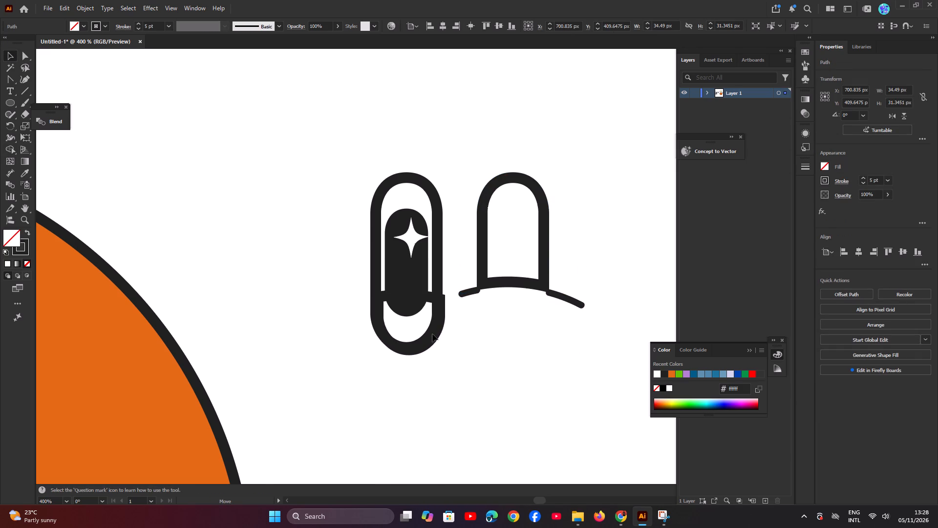
{"action": "left_click_drag", "start_coordinate": [432, 334], "coordinate": [431, 329]}
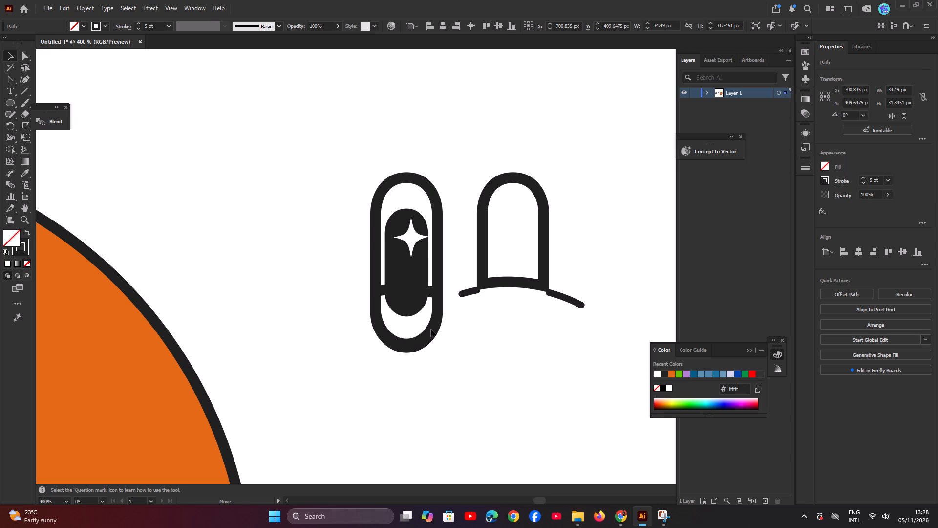
{"action": "left_click_drag", "start_coordinate": [431, 329], "coordinate": [431, 330]}
{"action": "left_click_drag", "start_coordinate": [431, 330], "coordinate": [430, 329]}
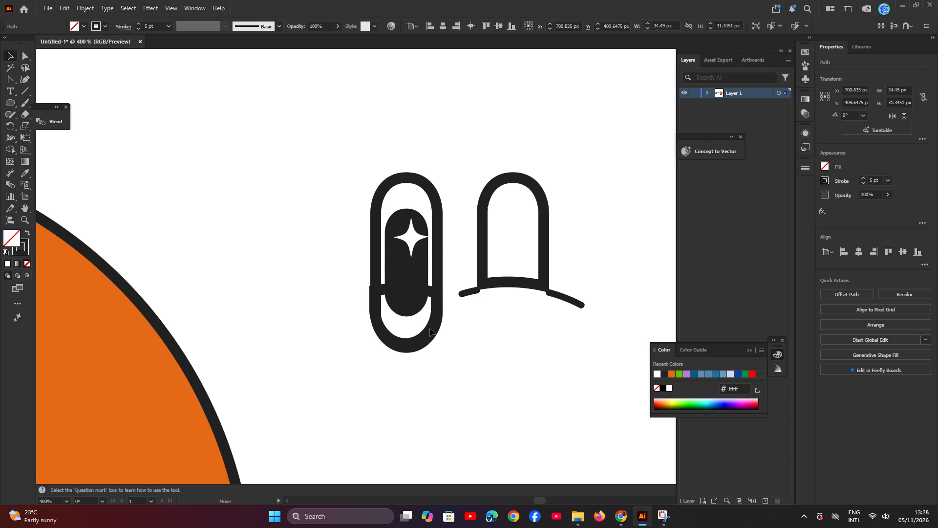
{"action": "left_click_drag", "start_coordinate": [430, 329], "coordinate": [431, 330]}
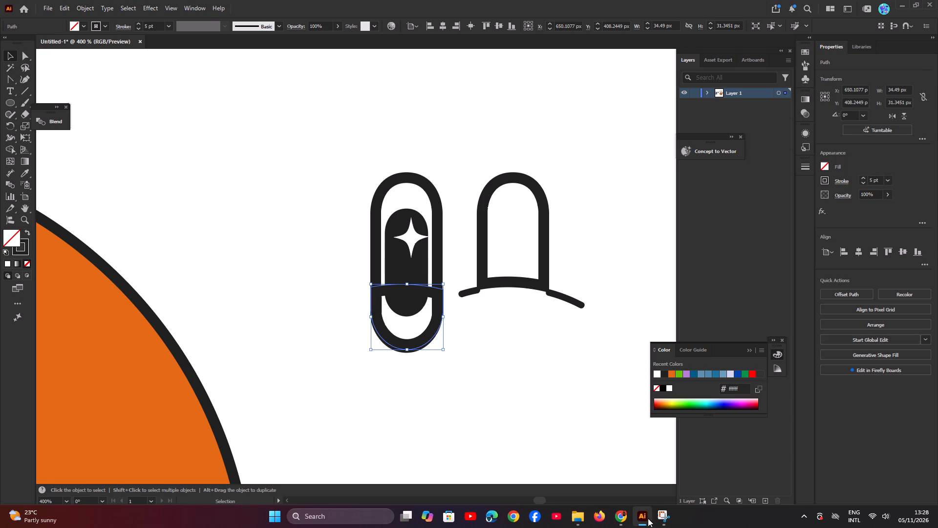
Watch how the lower lid is placed and coloured in the Chrome tutorial, and return to Illustrator.
{"action": "left_click", "coordinate": [618, 514]}
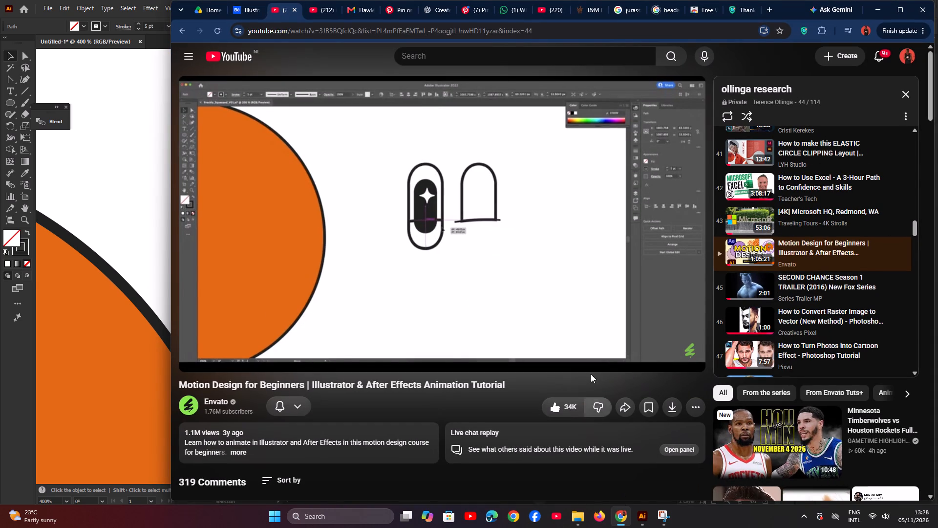
{"action": "left_click", "coordinate": [507, 272]}
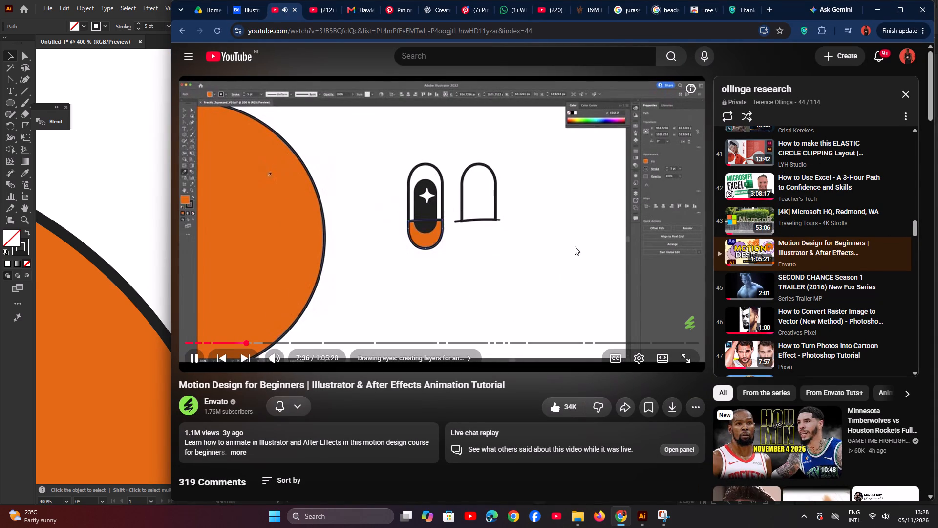
{"action": "left_click", "coordinate": [558, 254]}
{"action": "left_click", "coordinate": [877, 9]}
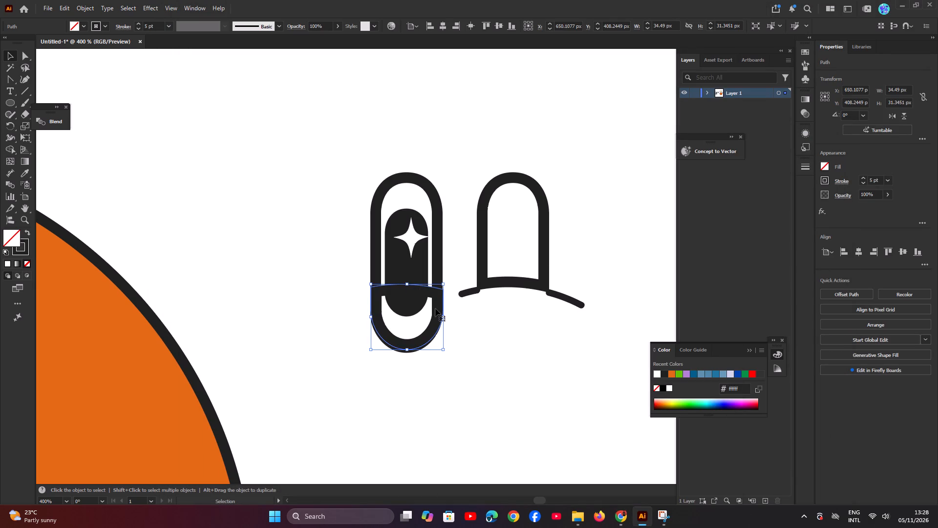
Fill the lower lid on the first eye with the big circle's orange using the Eyedropper, and deselect.
{"action": "key", "text": "Left"}
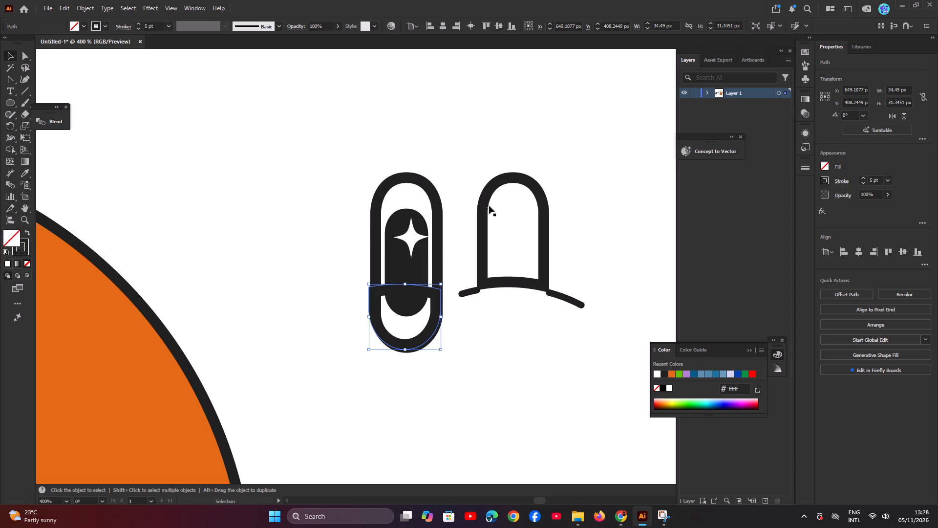
{"action": "key", "text": "Right"}
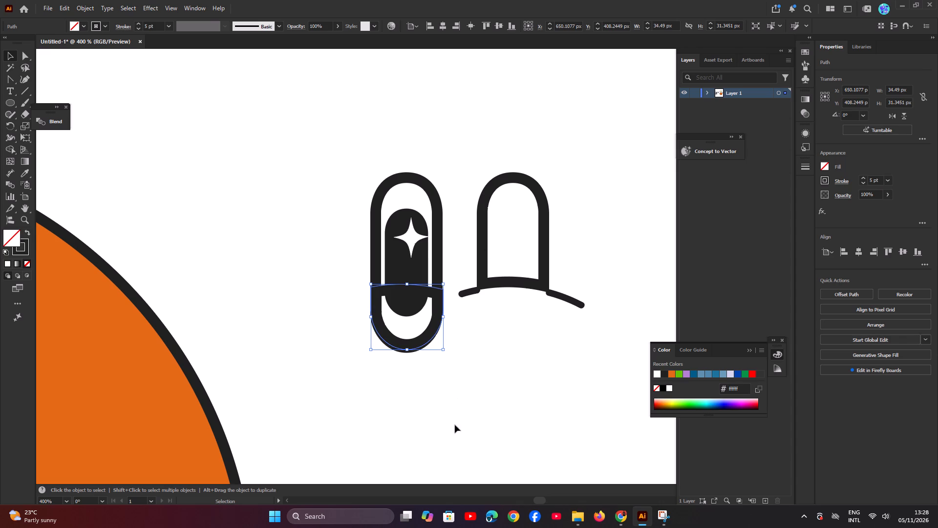
{"action": "left_click", "coordinate": [24, 173]}
{"action": "left_click", "coordinate": [84, 396]}
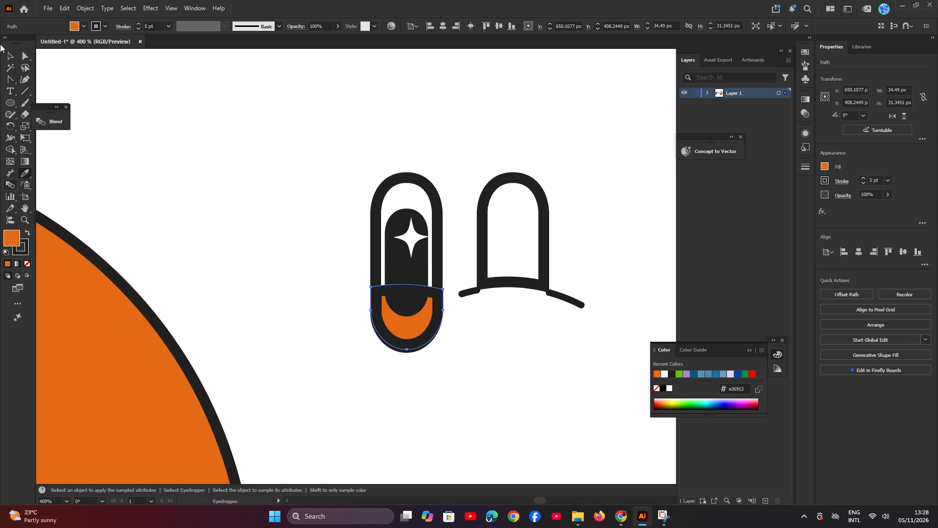
{"action": "left_click", "coordinate": [7, 56]}
{"action": "left_click", "coordinate": [166, 166]}
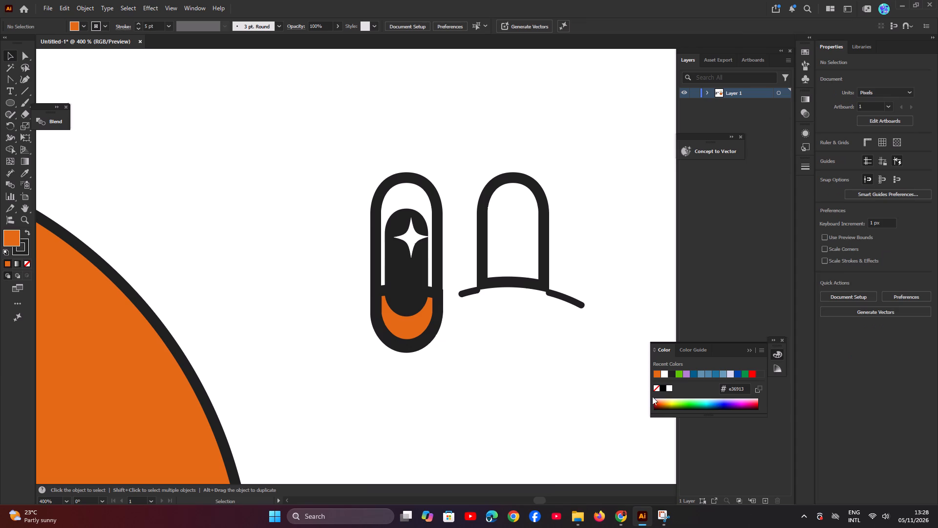
Watch how the orange lid is arranged relative to the pupil in the Chrome tutorial, and return to Illustrator.
{"action": "left_click", "coordinate": [619, 515]}
{"action": "left_click", "coordinate": [549, 280]}
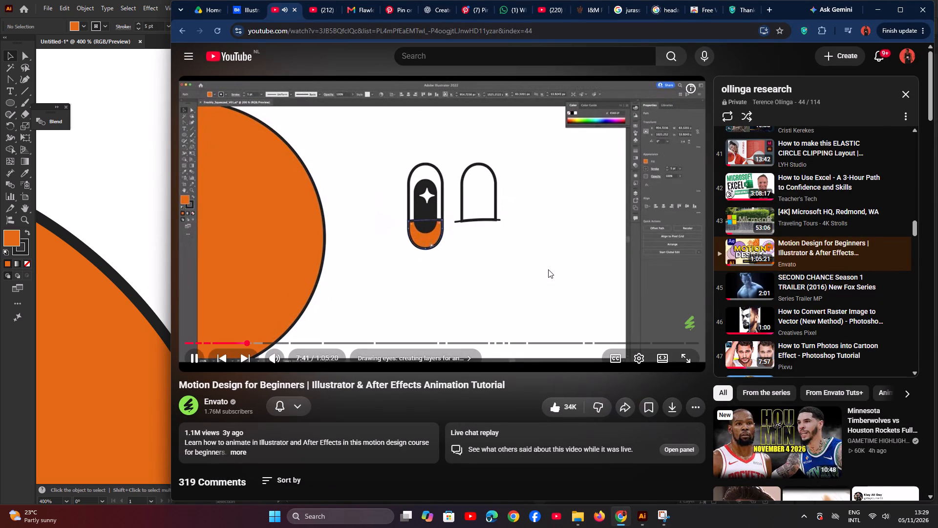
{"action": "left_click", "coordinate": [545, 270]}
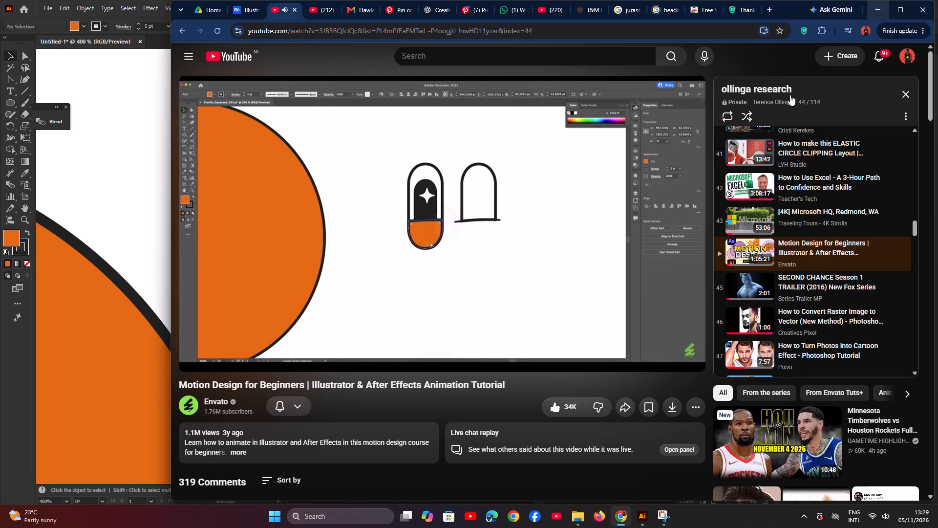
{"action": "left_click", "coordinate": [552, 265]}
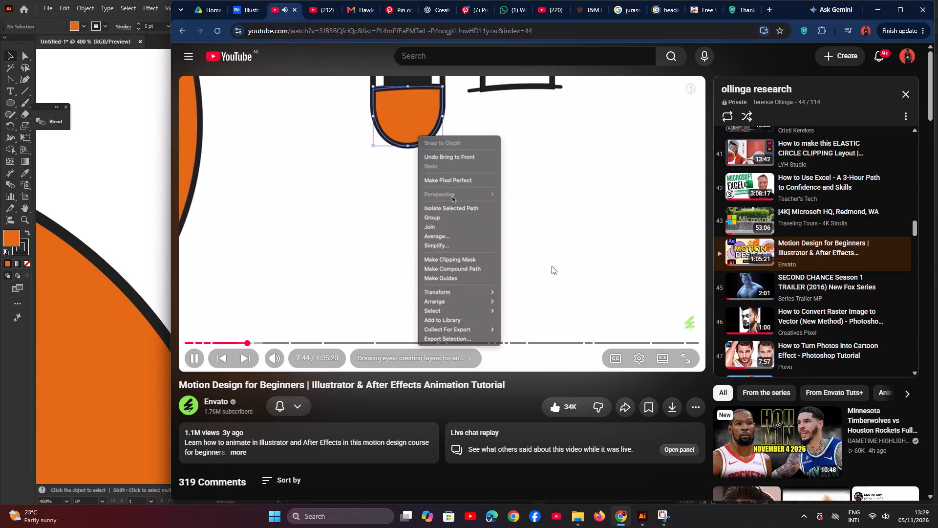
{"action": "left_click", "coordinate": [552, 266]}
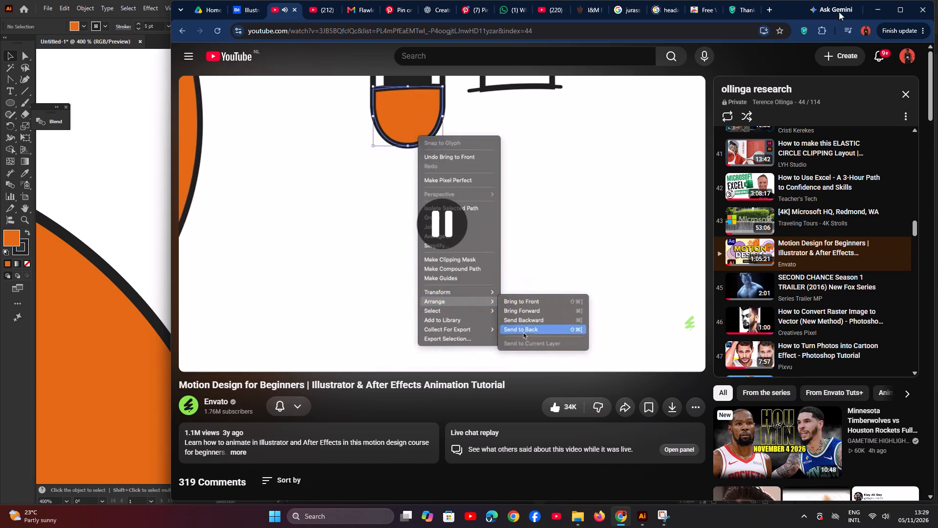
{"action": "left_click", "coordinate": [881, 10]}
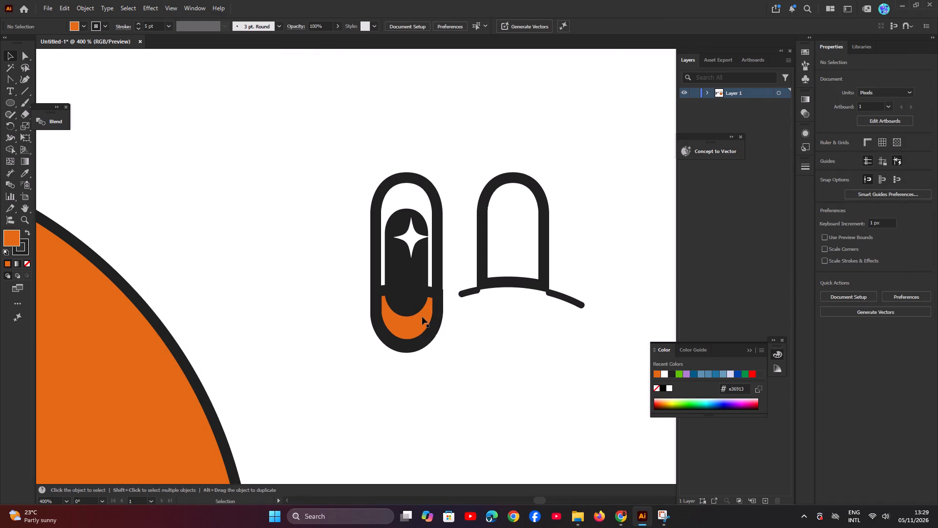
Select the first eye's orange lower lid, recheck its arrangement in the Chrome tutorial, and bring the lid to the front in Illustrator.
{"action": "left_click", "coordinate": [419, 319]}
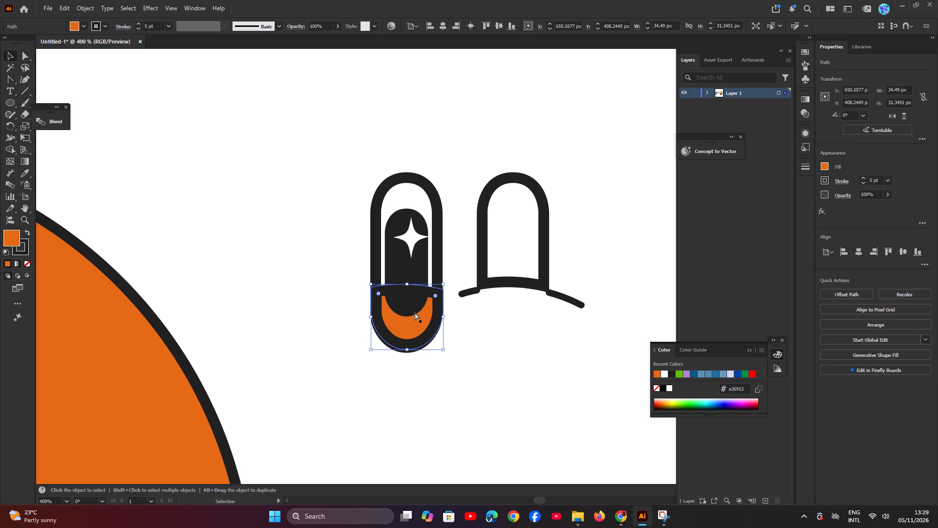
{"action": "key", "text": "ctrl+shift+0"}
{"action": "left_click", "coordinate": [618, 516]}
{"action": "left_click", "coordinate": [617, 511]}
{"action": "left_click", "coordinate": [520, 264]}
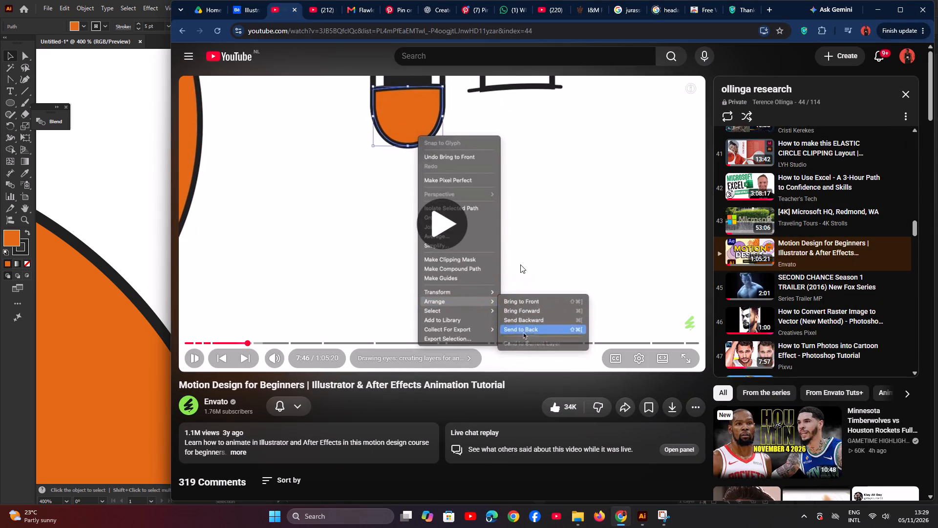
{"action": "key", "text": "Left"}
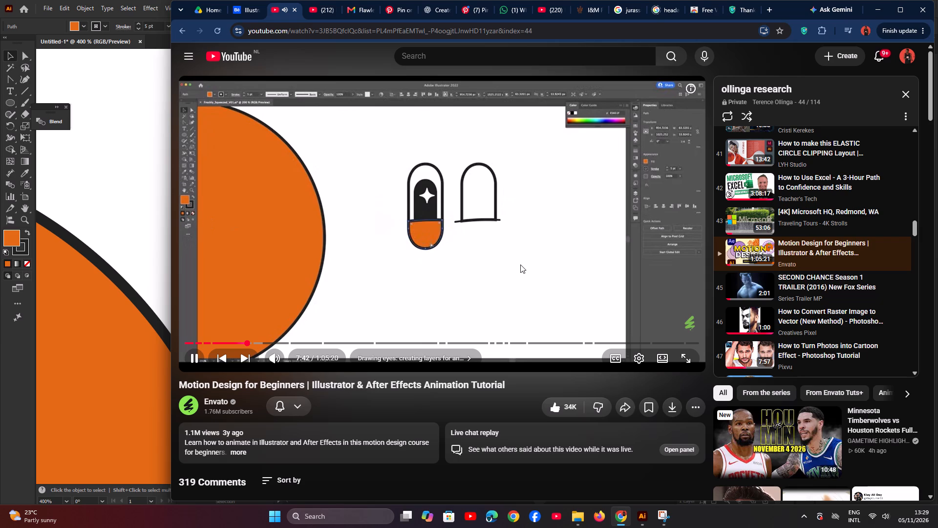
{"action": "key", "text": "Left"}
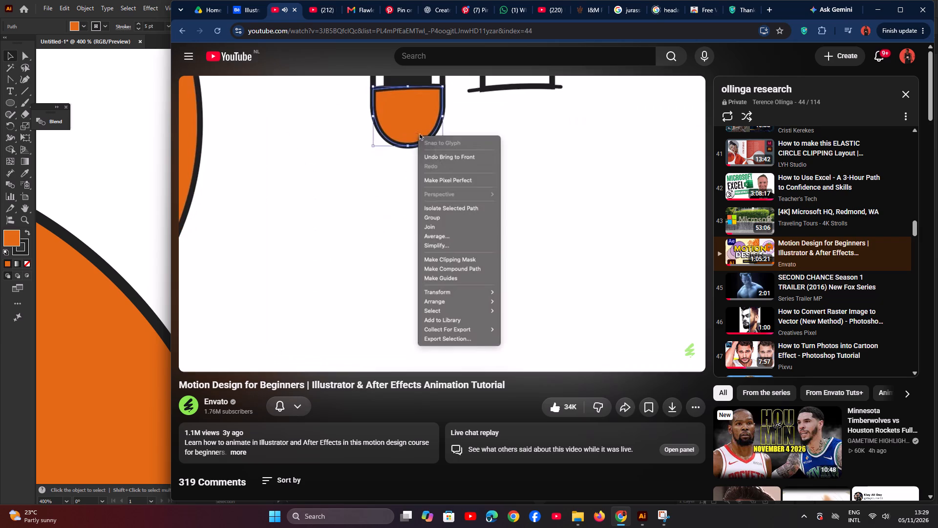
{"action": "key", "text": "space"}
{"action": "left_click", "coordinate": [886, 10]}
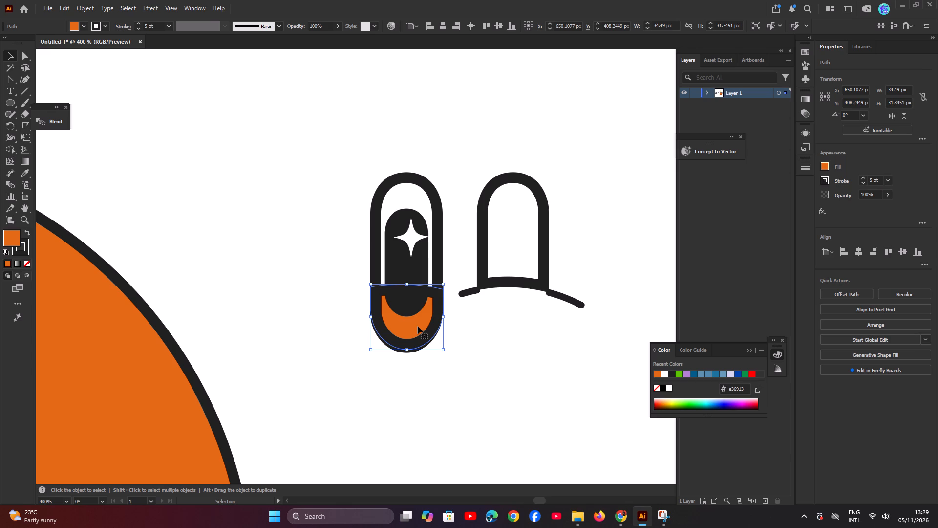
{"action": "key", "text": "ctrl+shift+bracketright"}
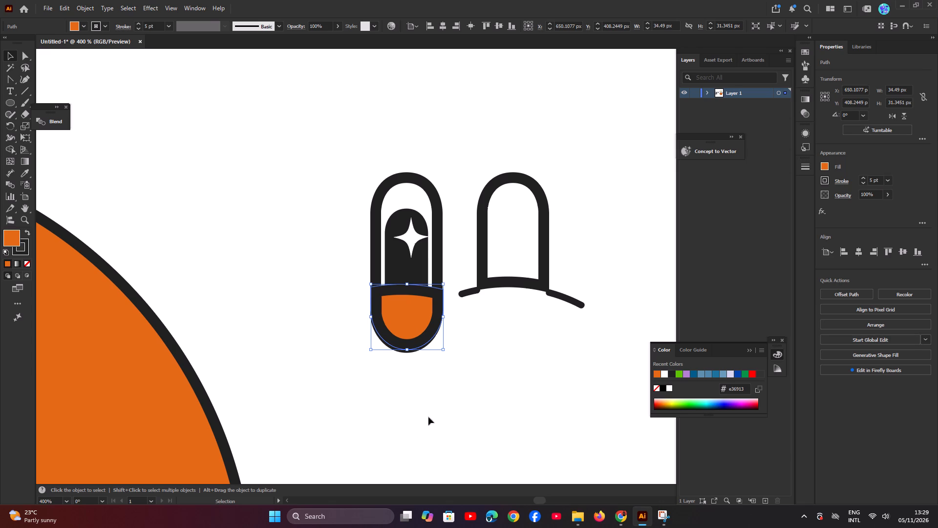
Watch how the second eye outline is handled in the Chrome tutorial, and return to Illustrator.
{"action": "left_click", "coordinate": [619, 519]}
{"action": "left_click", "coordinate": [544, 261]}
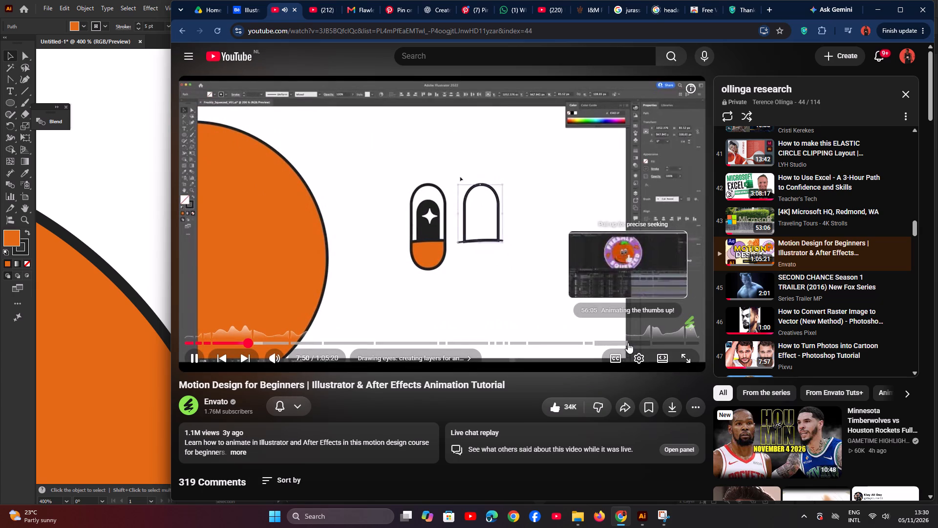
{"action": "left_click", "coordinate": [584, 276]}
{"action": "left_click", "coordinate": [152, 257]}
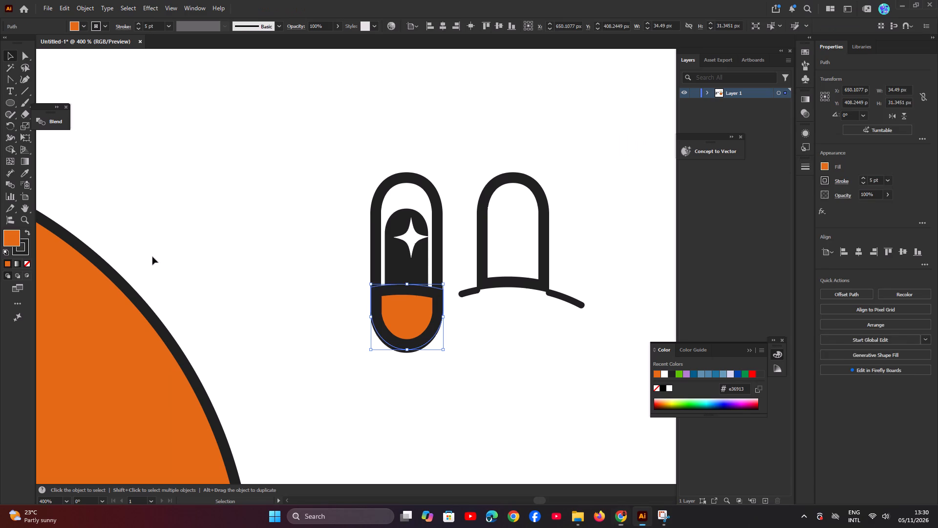
Delete the unfinished second eye outline together with its curved line pieces.
{"action": "left_click_drag", "start_coordinate": [466, 166], "coordinate": [582, 313]}
{"action": "key", "text": "BackSpace"}
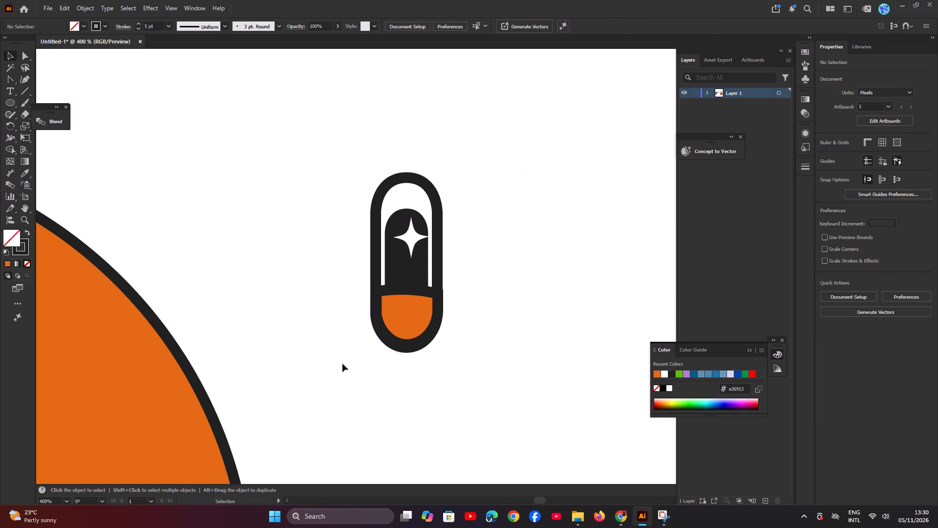
Watch how the finished eye is placed on the big orange circle in the Chrome tutorial, and return to Illustrator.
{"action": "left_click", "coordinate": [623, 527]}
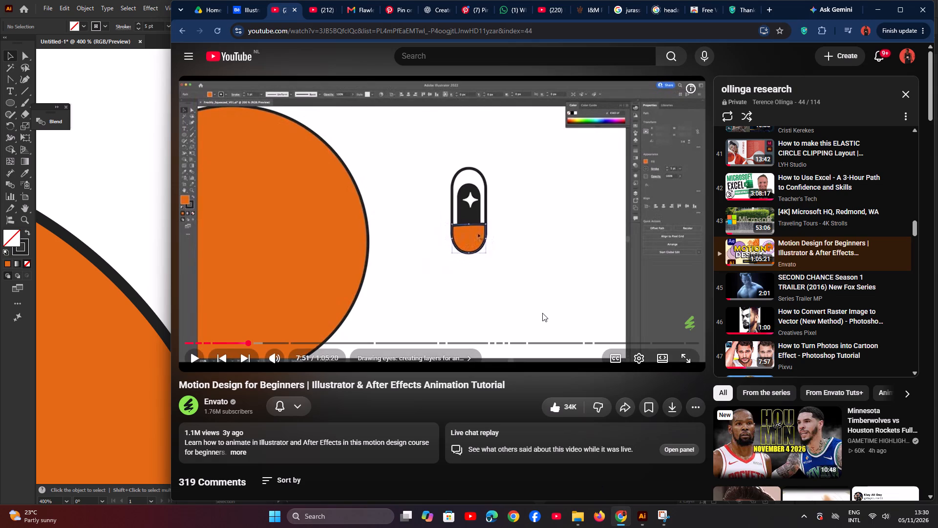
{"action": "left_click", "coordinate": [542, 313]}
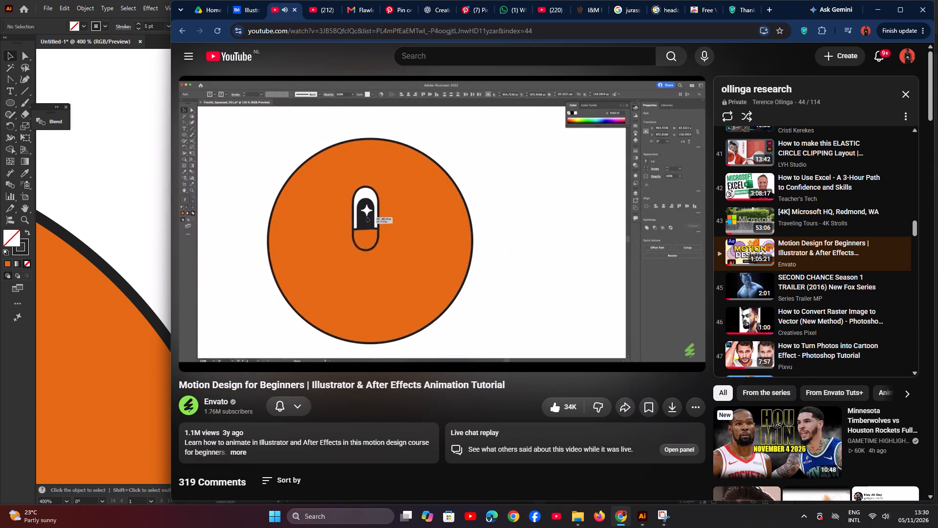
{"action": "left_click", "coordinate": [517, 236]}
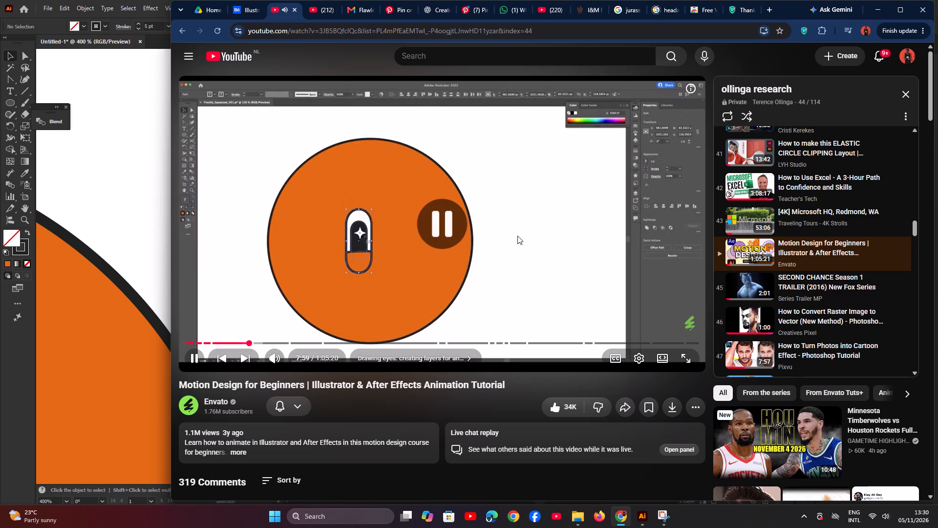
{"action": "left_click", "coordinate": [870, 5]}
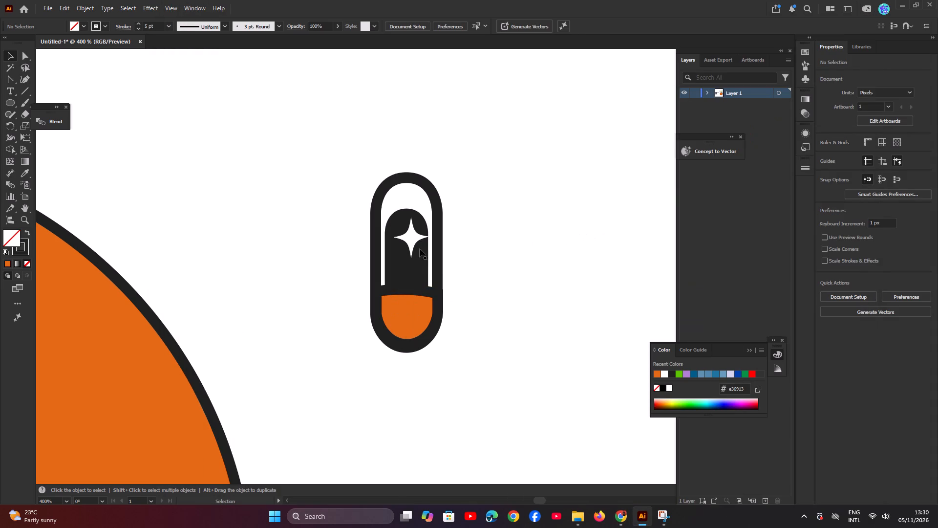
Select all parts of the finished eye and move it onto the big orange circle at about X 290, Y 504 px, rechecking its placement in the tutorial.
{"action": "left_click_drag", "start_coordinate": [345, 161], "coordinate": [476, 352]}
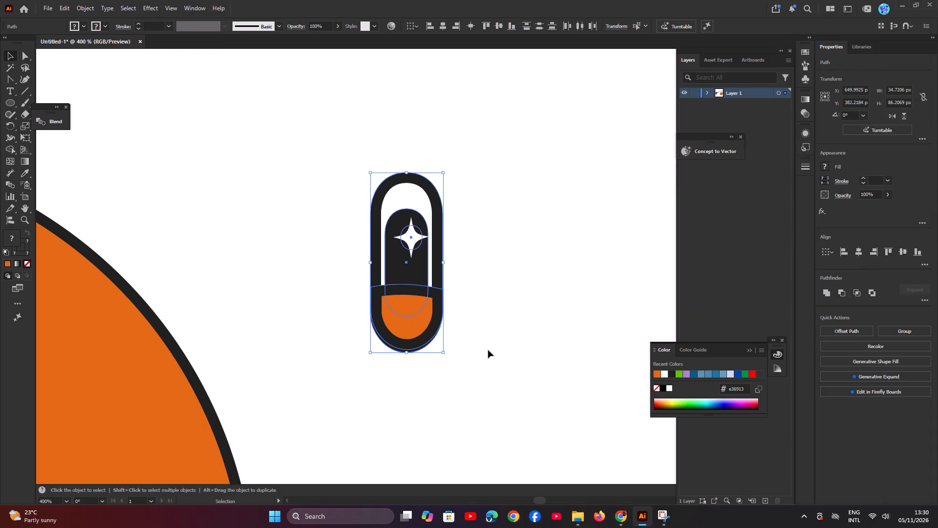
{"action": "key", "text": "ctrl+minus"}
{"action": "key", "text": "ctrl+minus"}
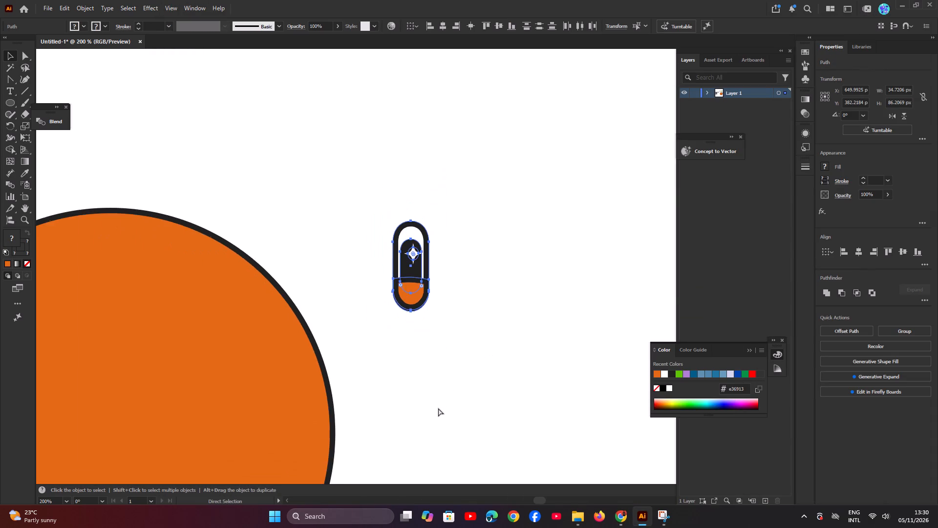
{"action": "key", "text": "ctrl+minus"}
{"action": "key", "text": "space"}
{"action": "key", "text": "space"}
{"action": "key", "text": "space"}
{"action": "key", "text": "space"}
{"action": "key", "text": "space"}
{"action": "key", "text": "space"}
{"action": "key", "text": "space"}
{"action": "key", "text": "space"}
{"action": "key", "text": "space"}
{"action": "key", "text": "space"}
{"action": "key", "text": "space"}
{"action": "key", "text": "space"}
{"action": "key", "text": "space"}
{"action": "key", "text": "space"}
{"action": "key", "text": "space"}
{"action": "key", "text": "space"}
{"action": "key", "text": "space"}
{"action": "key", "text": "space"}
{"action": "key", "text": "space"}
{"action": "key", "text": "space"}
{"action": "left_click_drag", "start_coordinate": [107, 416], "coordinate": [131, 414]}
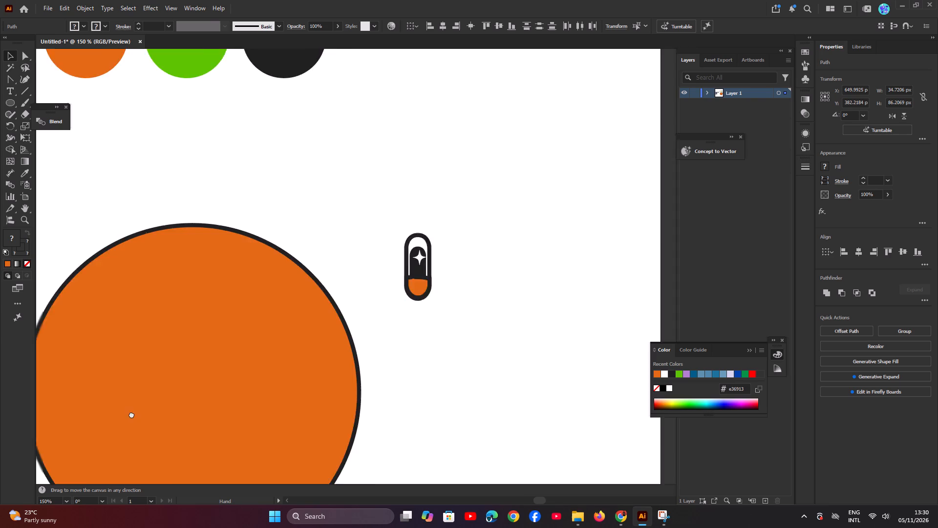
{"action": "left_click_drag", "start_coordinate": [131, 414], "coordinate": [245, 320]}
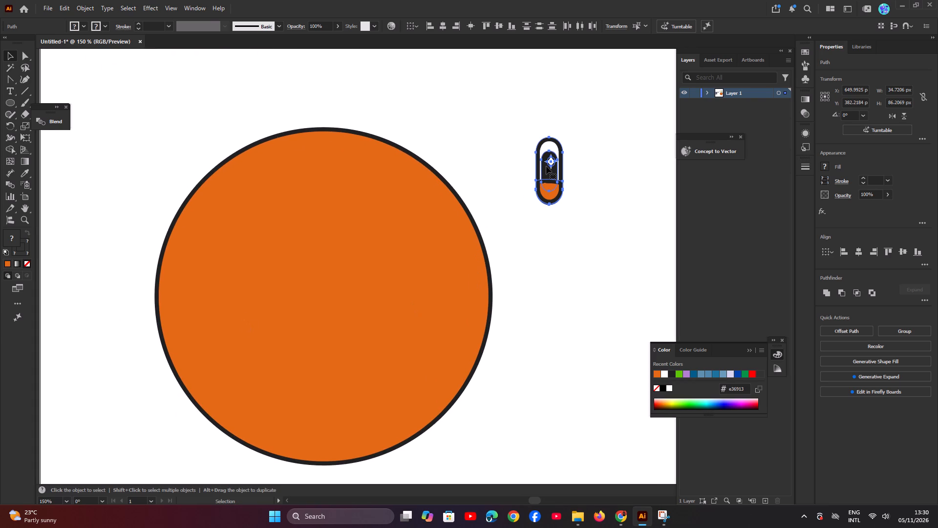
{"action": "left_click_drag", "start_coordinate": [548, 171], "coordinate": [345, 235]}
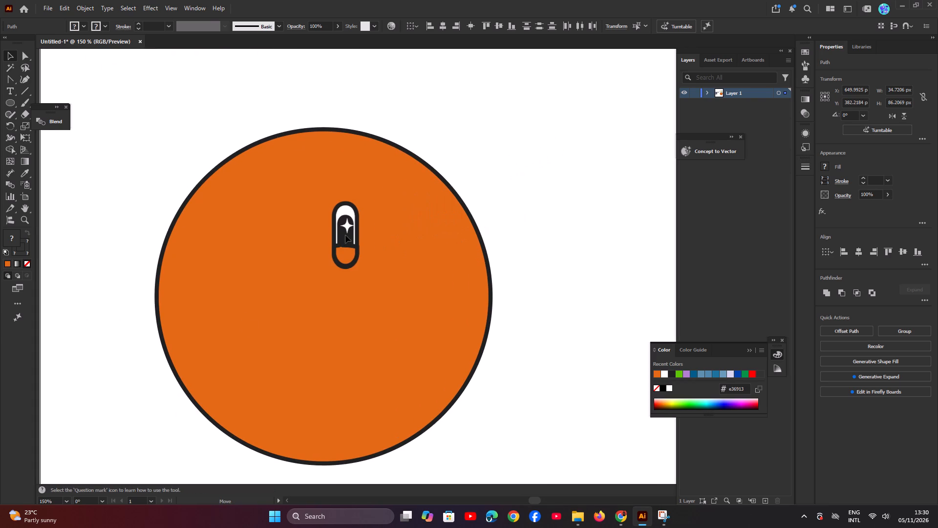
{"action": "left_click_drag", "start_coordinate": [345, 235], "coordinate": [577, 162]}
{"action": "left_click", "coordinate": [618, 516]}
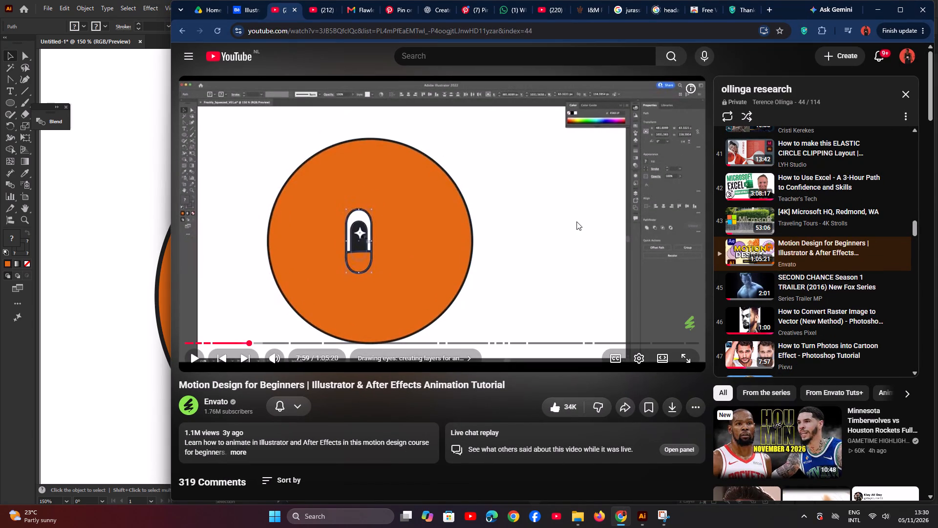
{"action": "left_click", "coordinate": [875, 9]}
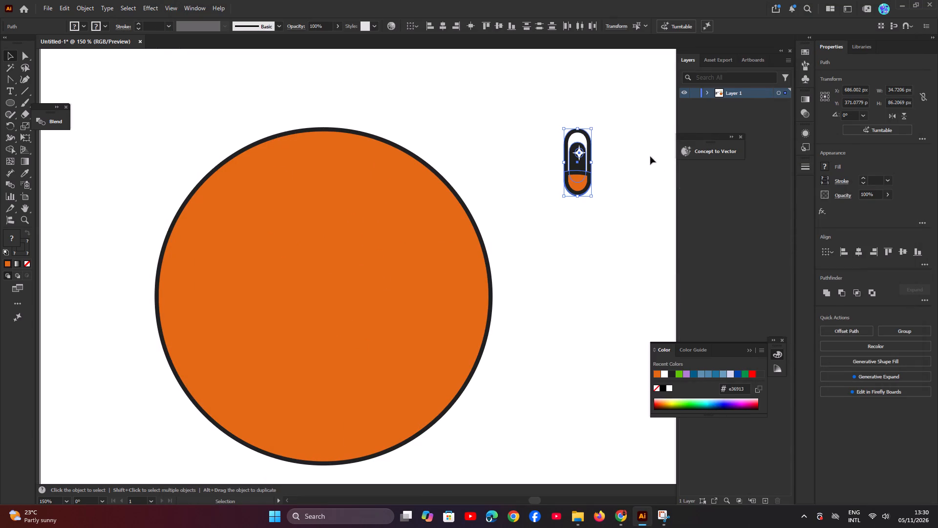
{"action": "left_click_drag", "start_coordinate": [579, 155], "coordinate": [264, 255]}
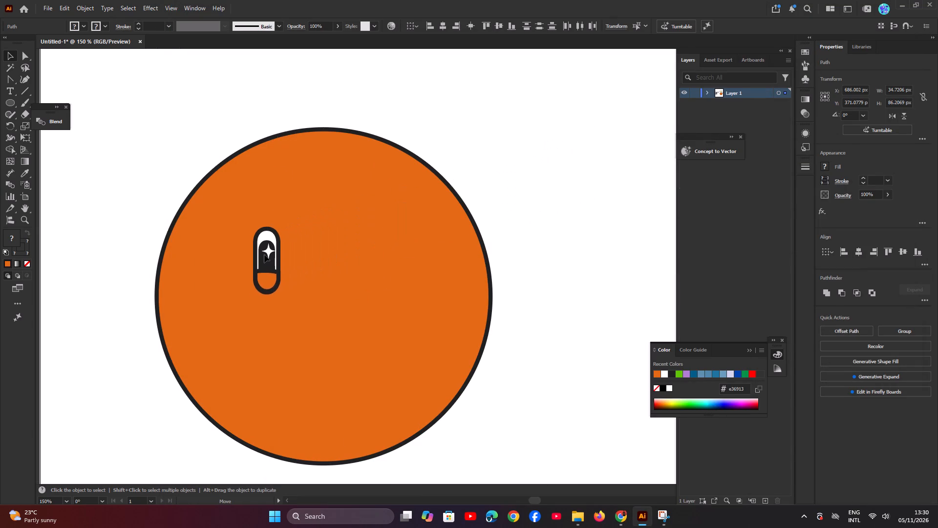
{"action": "left_click_drag", "start_coordinate": [264, 255], "coordinate": [270, 252]}
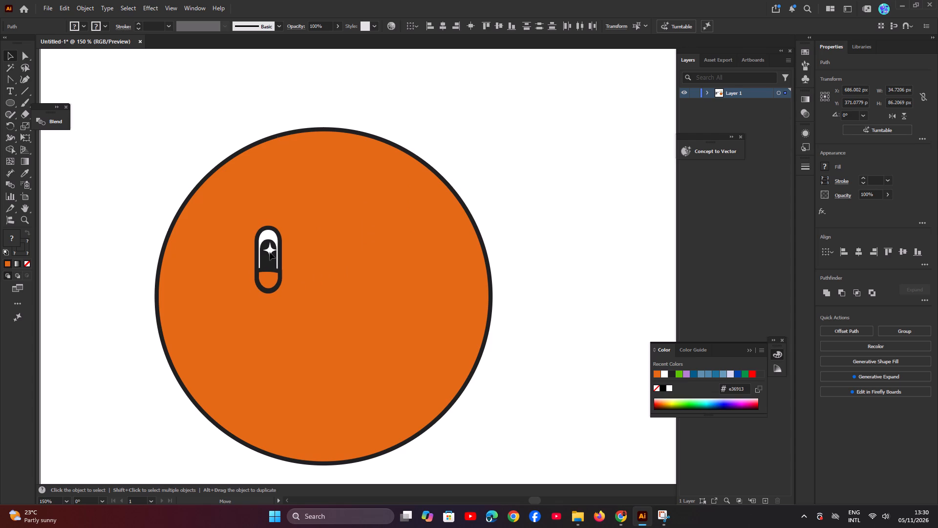
{"action": "left_click_drag", "start_coordinate": [270, 252], "coordinate": [269, 259]}
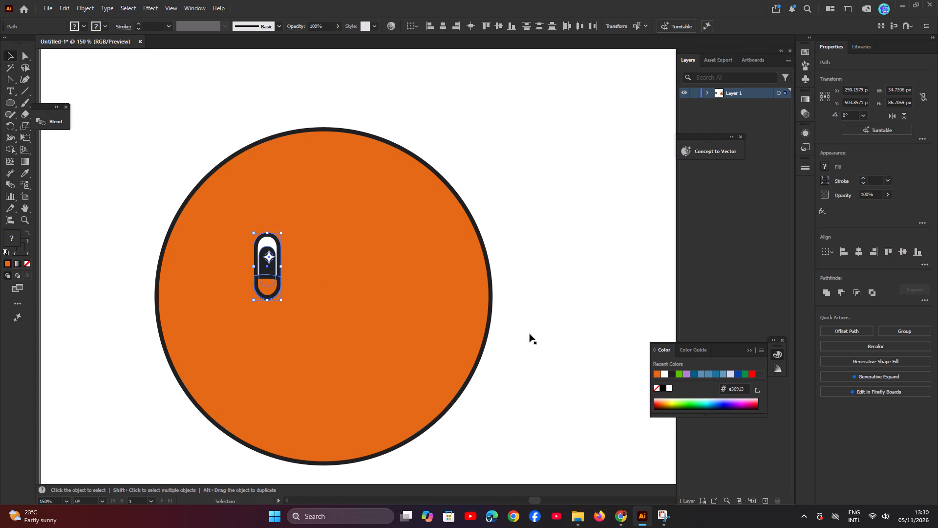
Recheck the eye's size in the Chrome tutorial and enlarge the eye proportionally to about 49 × 122 px in Illustrator.
{"action": "left_click", "coordinate": [625, 512]}
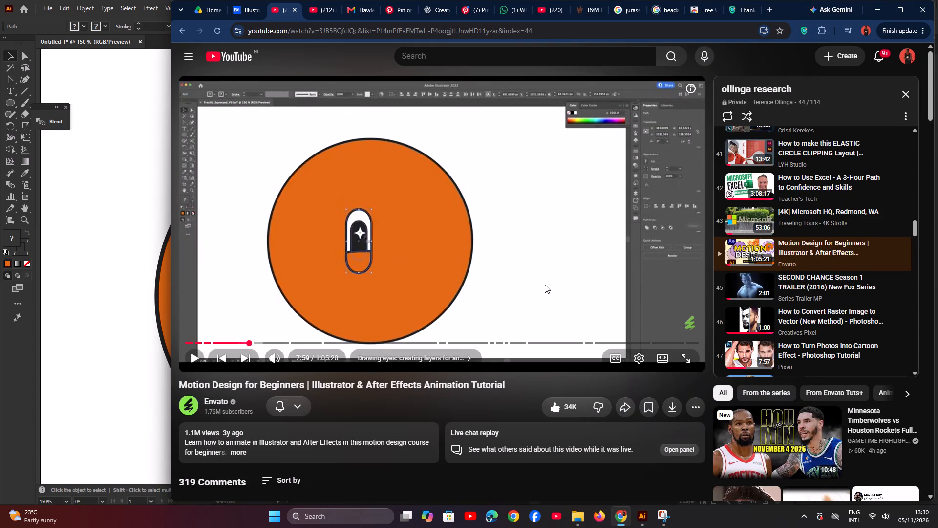
{"action": "left_click", "coordinate": [872, 6]}
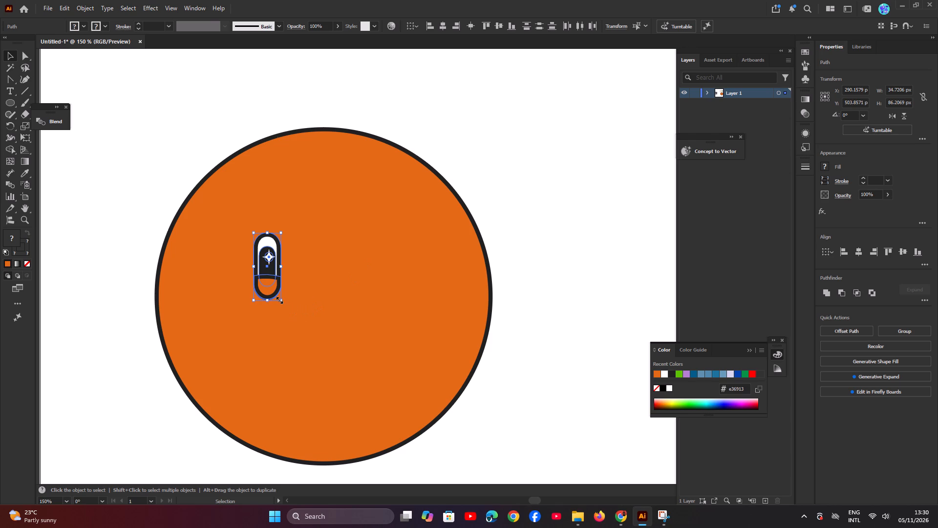
{"action": "left_click_drag", "start_coordinate": [278, 299], "coordinate": [292, 319], "text": "shift"}
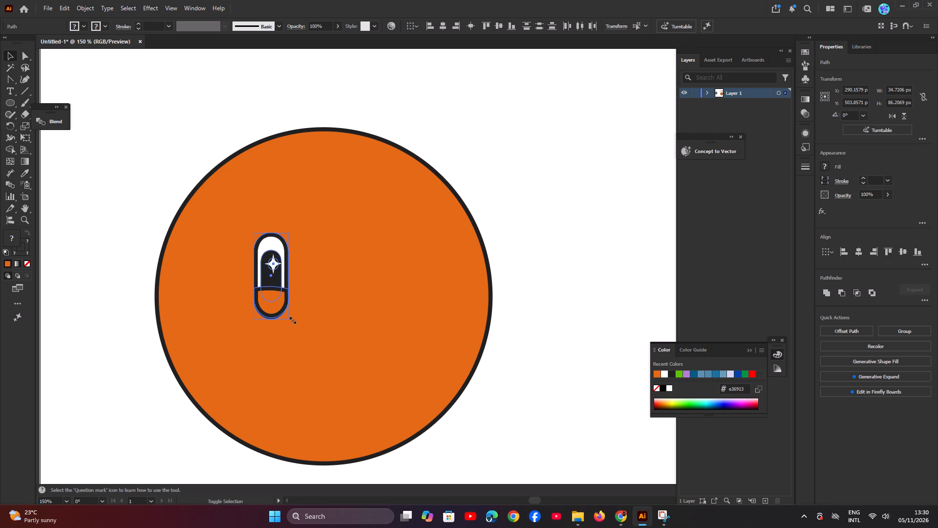
{"action": "left_click_drag", "start_coordinate": [292, 319], "coordinate": [300, 327], "text": "shift"}
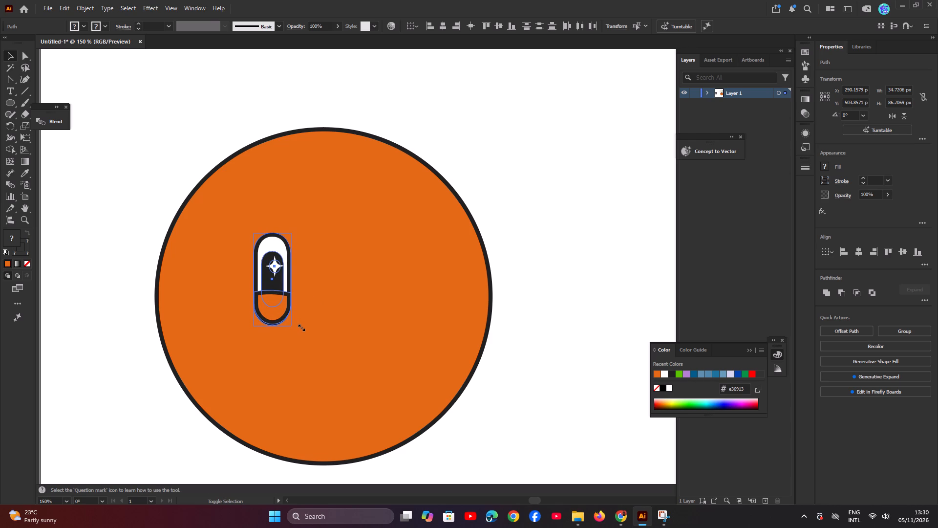
{"action": "left_click_drag", "start_coordinate": [300, 327], "coordinate": [302, 329], "text": "shift"}
Recheck the tutorial and reposition the enlarged eye on the orange circle to about X 307, Y 528 px.
{"action": "left_click", "coordinate": [623, 520]}
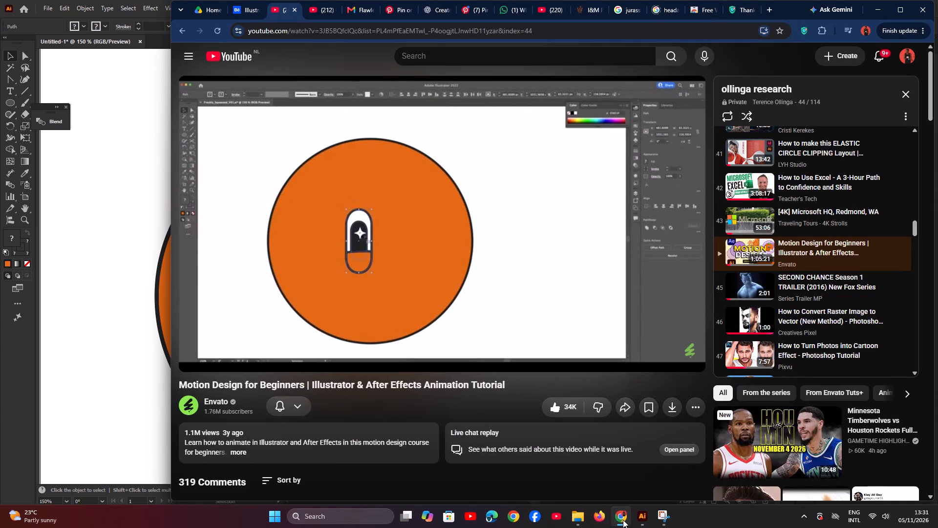
{"action": "left_click", "coordinate": [623, 520]}
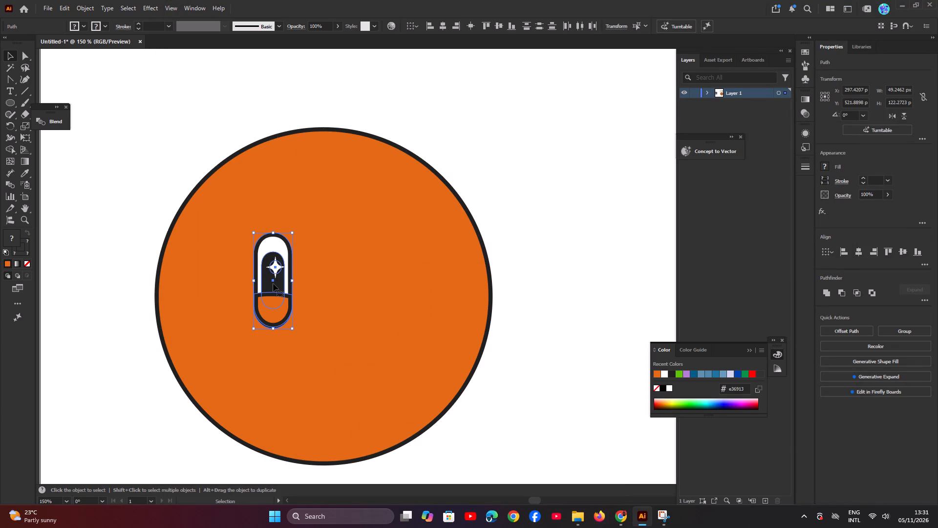
{"action": "left_click_drag", "start_coordinate": [273, 282], "coordinate": [283, 282]}
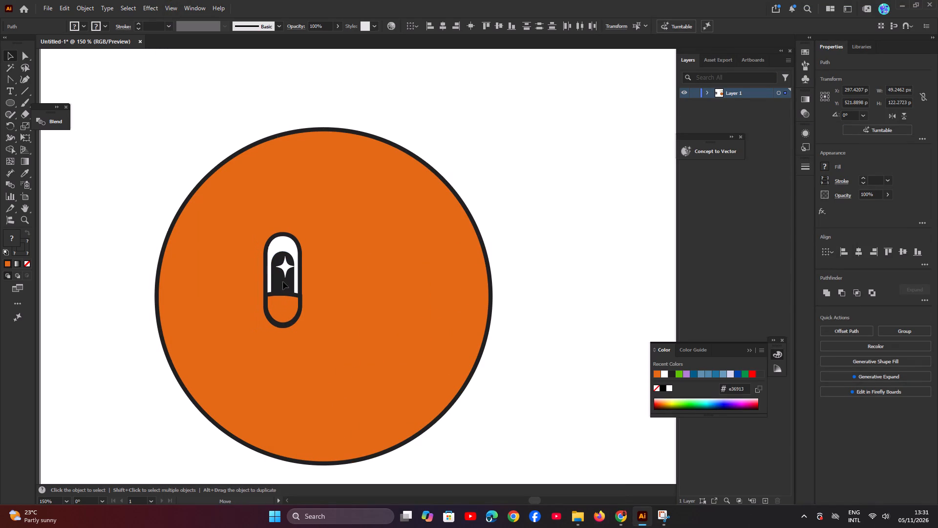
{"action": "left_click_drag", "start_coordinate": [283, 282], "coordinate": [282, 277]}
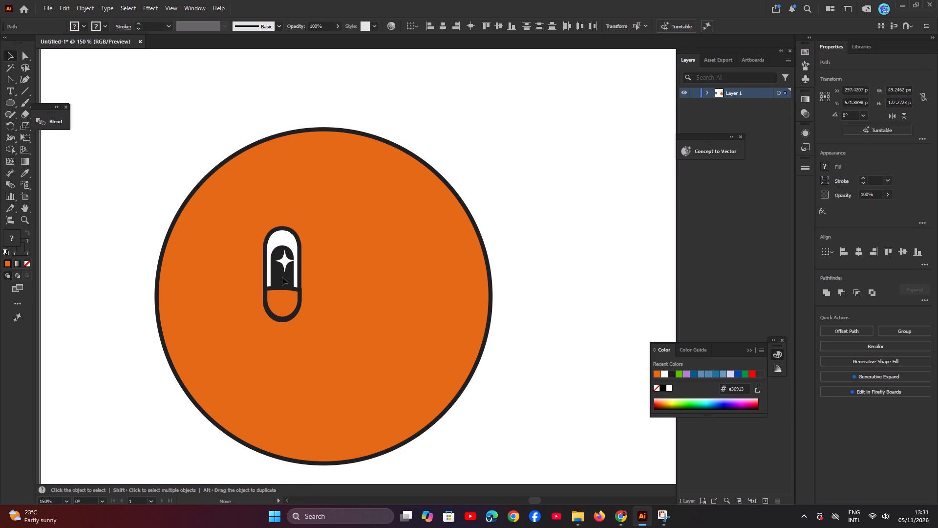
{"action": "left_click_drag", "start_coordinate": [282, 277], "coordinate": [281, 286]}
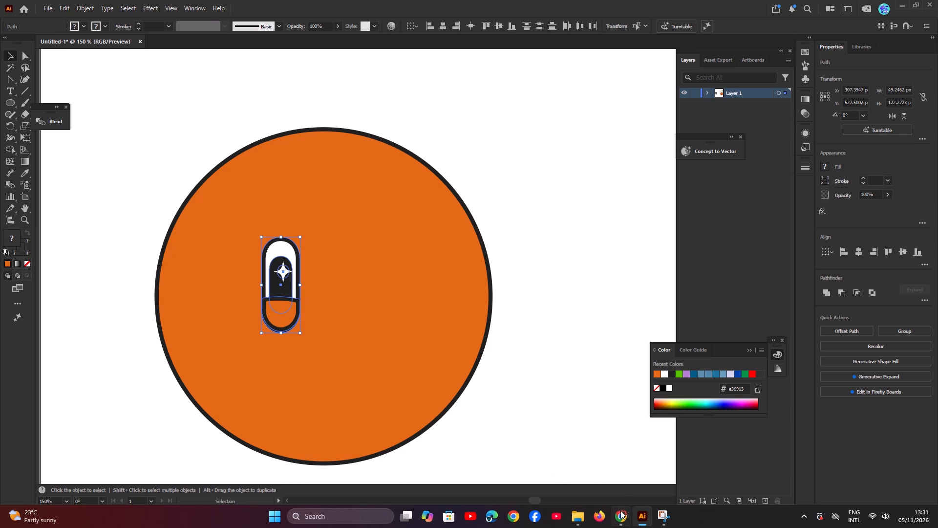
Watch how the eye is duplicated to make the second eye in the Chrome tutorial, and return to Illustrator.
{"action": "left_click", "coordinate": [620, 511]}
{"action": "left_click", "coordinate": [497, 266]}
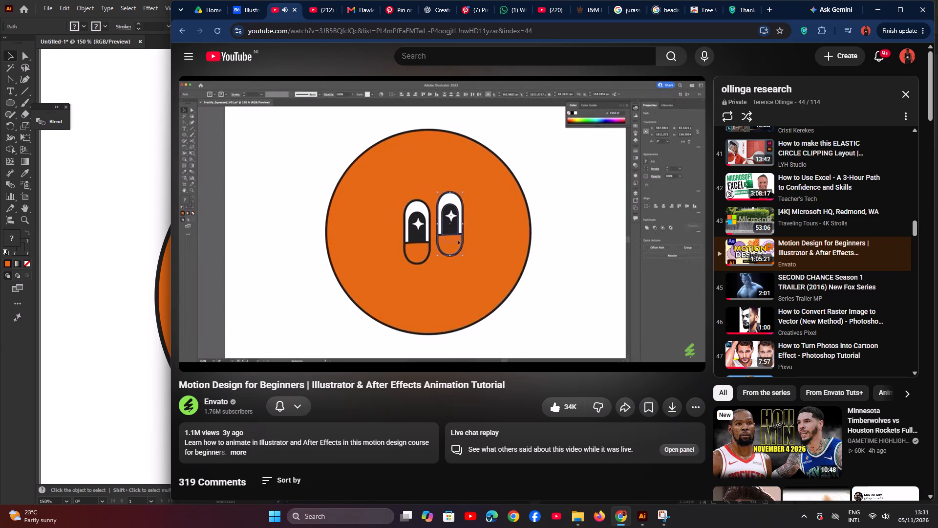
{"action": "left_click", "coordinate": [599, 272]}
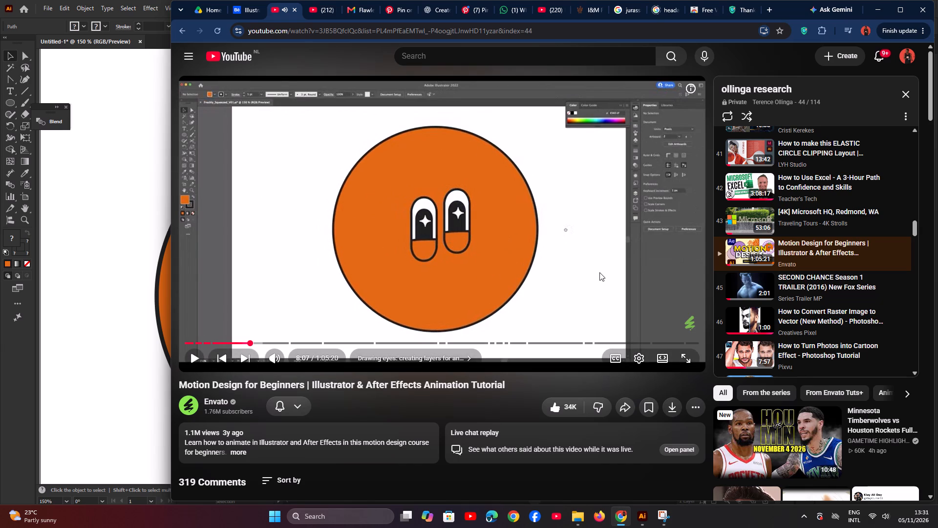
{"action": "left_click", "coordinate": [877, 8]}
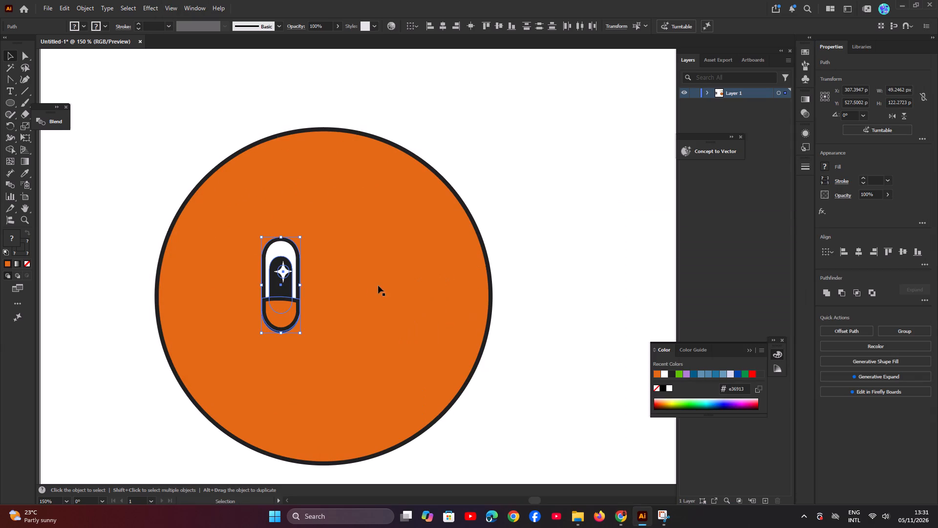
Enlarge the eye slightly to about 51 × 127 px, keeping its proportions.
{"action": "left_click", "coordinate": [300, 334], "text": "shift"}
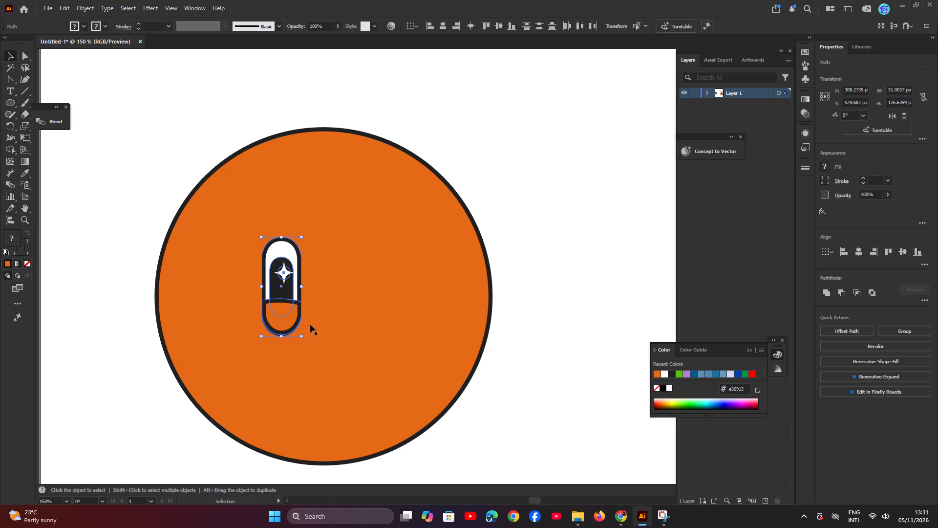
Duplicate the eye to the right and slightly higher on the orange circle, at about X 384, Y 517 px.
{"action": "left_click_drag", "start_coordinate": [286, 282], "coordinate": [286, 282], "text": "alt"}
{"action": "left_click_drag", "start_coordinate": [286, 282], "coordinate": [338, 275], "text": "alt"}
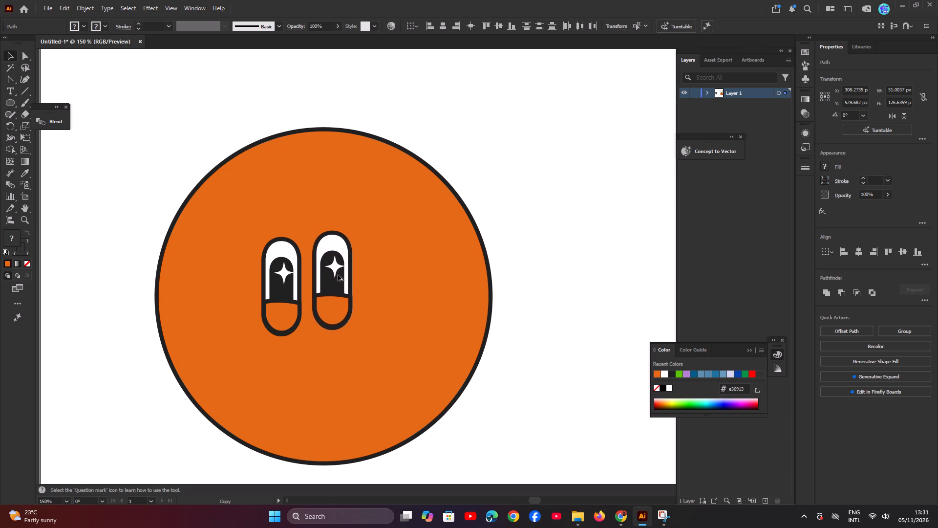
{"action": "left_click_drag", "start_coordinate": [338, 275], "coordinate": [342, 273], "text": "alt"}
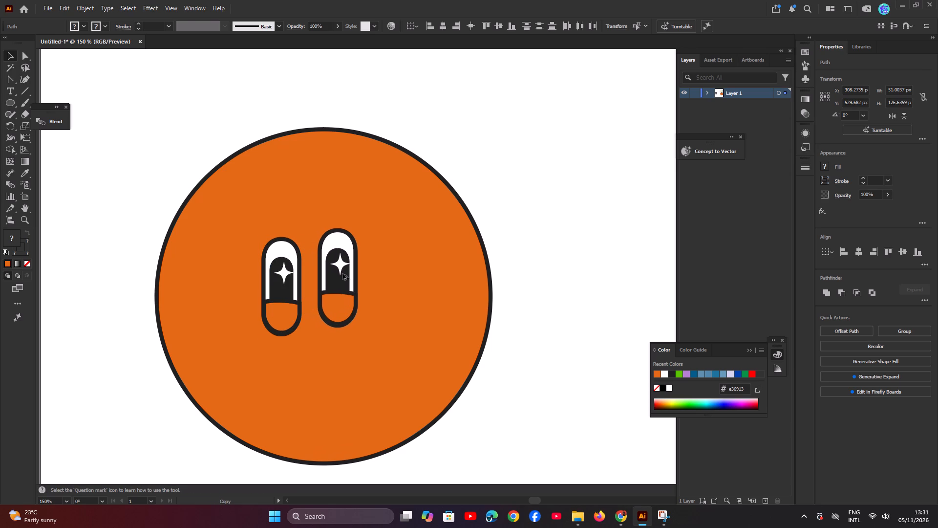
{"action": "left_click_drag", "start_coordinate": [342, 273], "coordinate": [345, 273], "text": "alt"}
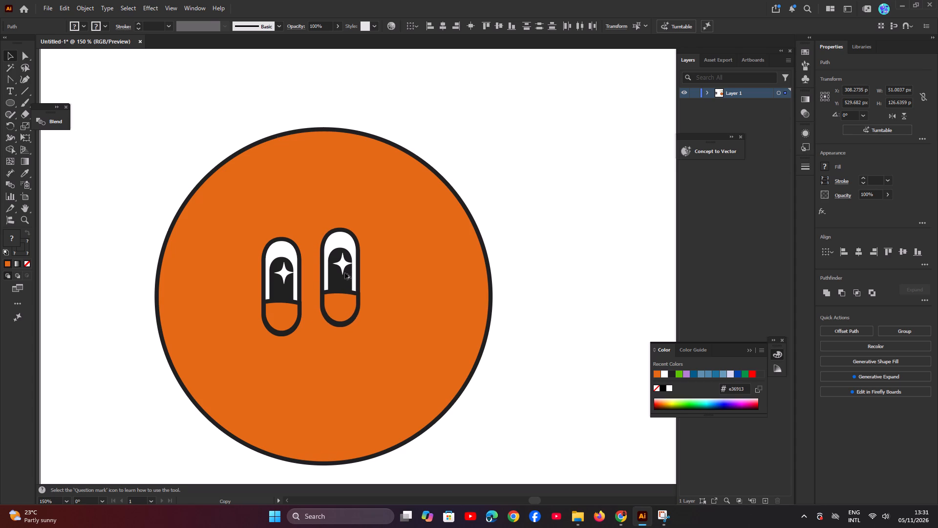
{"action": "left_click_drag", "start_coordinate": [345, 273], "coordinate": [345, 272], "text": "alt"}
{"action": "key", "text": "space"}
{"action": "key", "text": "space"}
{"action": "key", "text": "space"}
{"action": "key", "text": "space"}
{"action": "key", "text": "space"}
{"action": "key", "text": "space"}
{"action": "key", "text": "space"}
{"action": "key", "text": "space"}
{"action": "key", "text": "space"}
{"action": "key", "text": "space"}
{"action": "key", "text": "space"}
{"action": "key", "text": "space"}
{"action": "key", "text": "space"}
{"action": "key", "text": "space"}
{"action": "key", "text": "space"}
{"action": "key", "text": "space"}
{"action": "key", "text": "space"}
{"action": "key", "text": "space"}
{"action": "key", "text": "space"}
{"action": "key", "text": "space"}
{"action": "left_click_drag", "start_coordinate": [308, 450], "coordinate": [369, 423]}
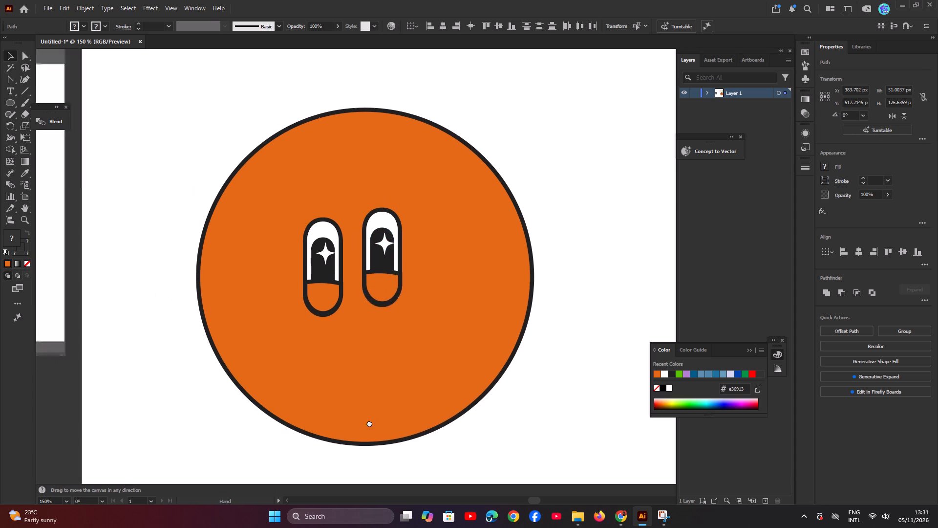
Check the spacing and placement of the two eyes in the Chrome tutorial, and return to Illustrator.
{"action": "left_click_drag", "start_coordinate": [369, 423], "coordinate": [396, 396]}
{"action": "left_click_drag", "start_coordinate": [412, 438], "coordinate": [360, 435]}
{"action": "left_click_drag", "start_coordinate": [357, 418], "coordinate": [364, 419]}
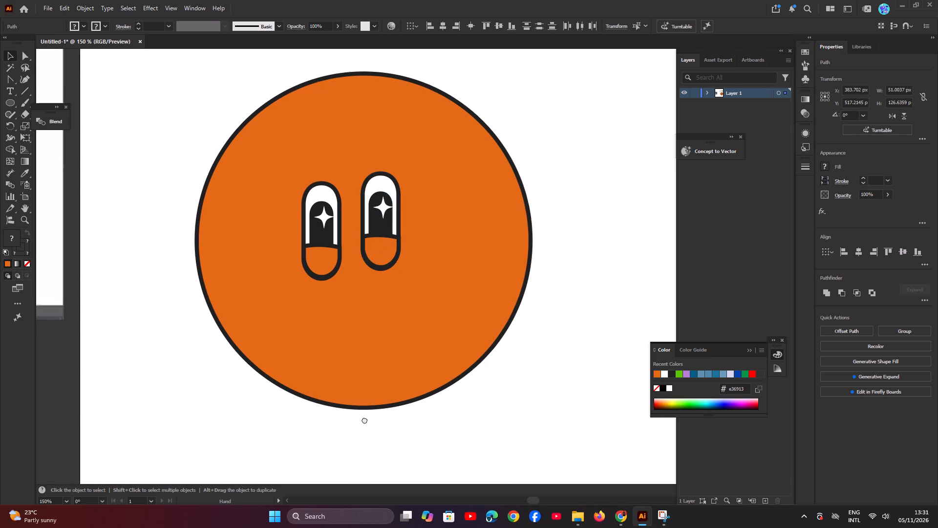
{"action": "left_click_drag", "start_coordinate": [364, 419], "coordinate": [372, 420]}
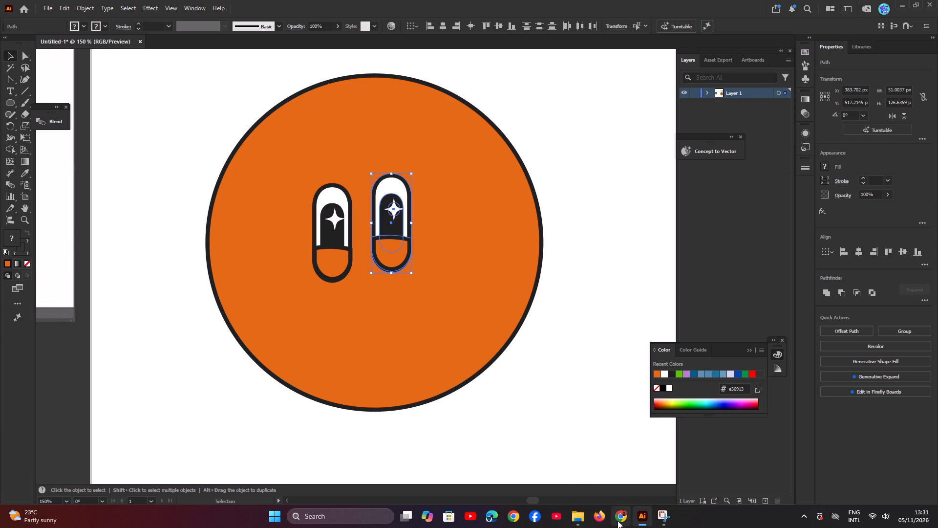
{"action": "left_click", "coordinate": [618, 521]}
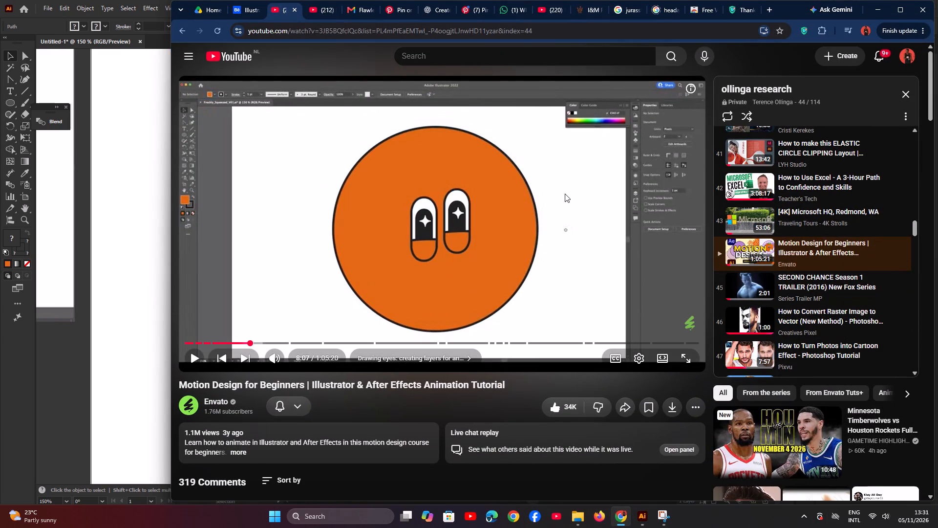
{"action": "left_click", "coordinate": [556, 202]}
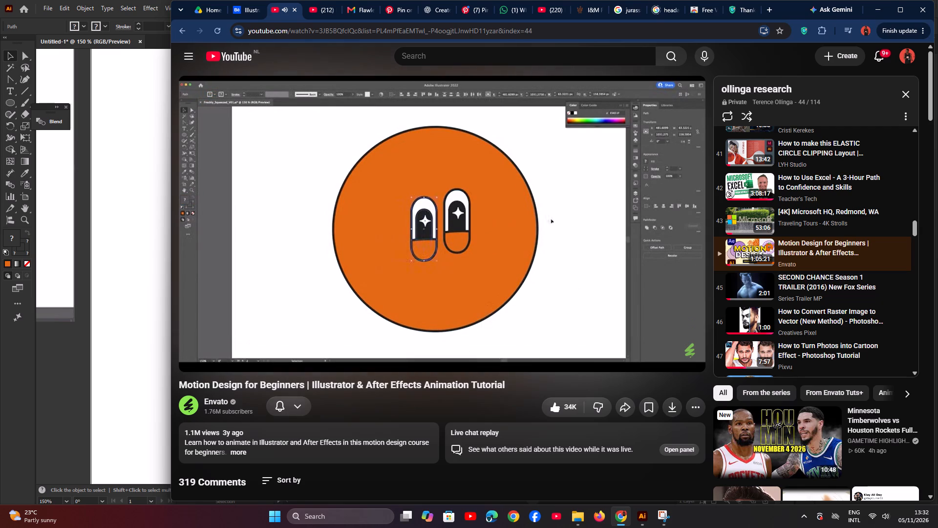
{"action": "left_click", "coordinate": [576, 286]}
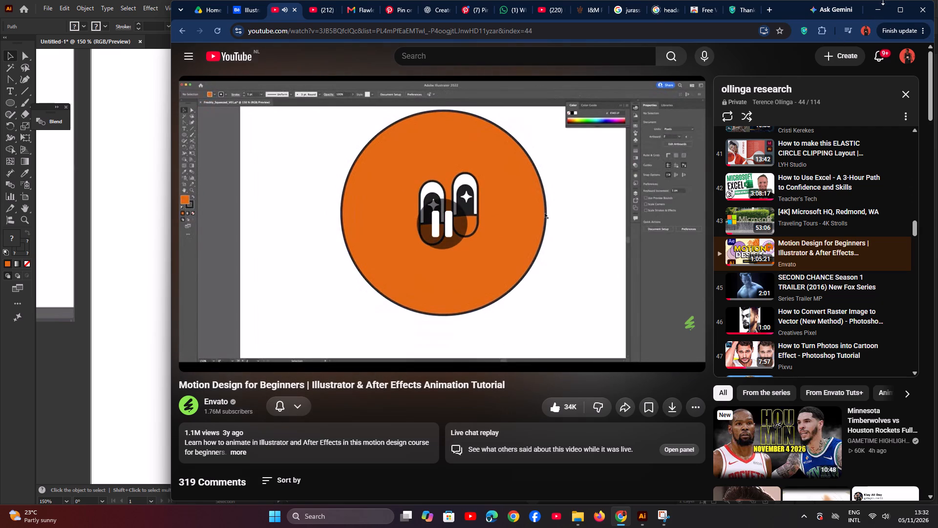
{"action": "left_click", "coordinate": [880, 5]}
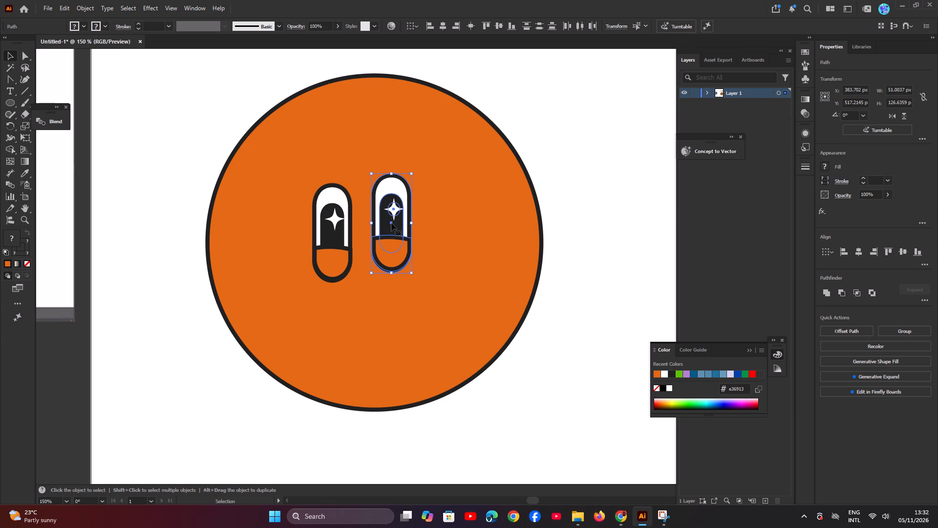
Move the second eye farther right and slightly higher on the orange circle, to about X 416, Y 514 px.
{"action": "left_click_drag", "start_coordinate": [391, 223], "coordinate": [401, 223]}
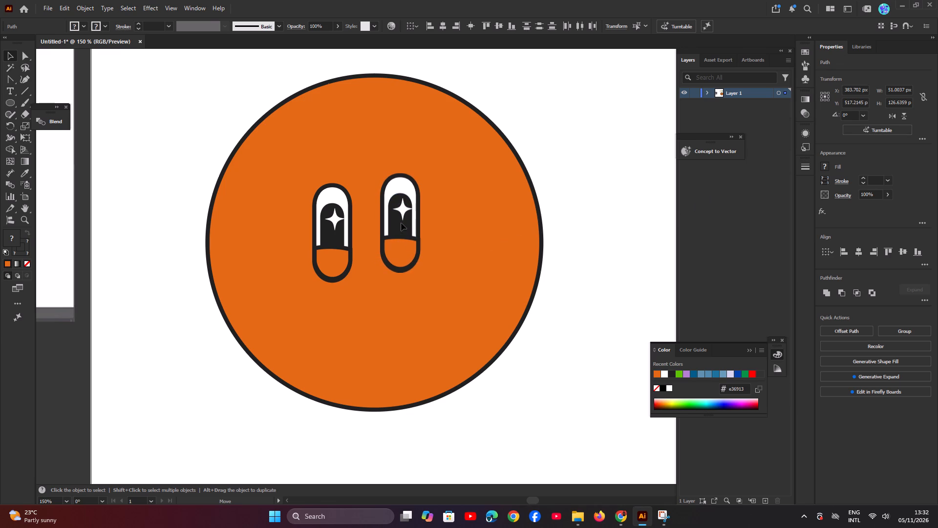
{"action": "left_click_drag", "start_coordinate": [401, 223], "coordinate": [413, 220]}
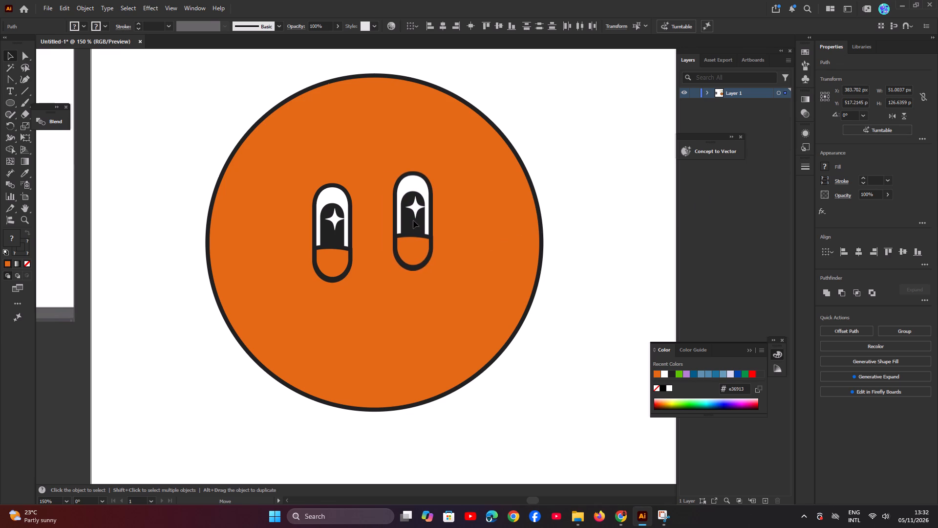
{"action": "left_click_drag", "start_coordinate": [413, 220], "coordinate": [416, 219]}
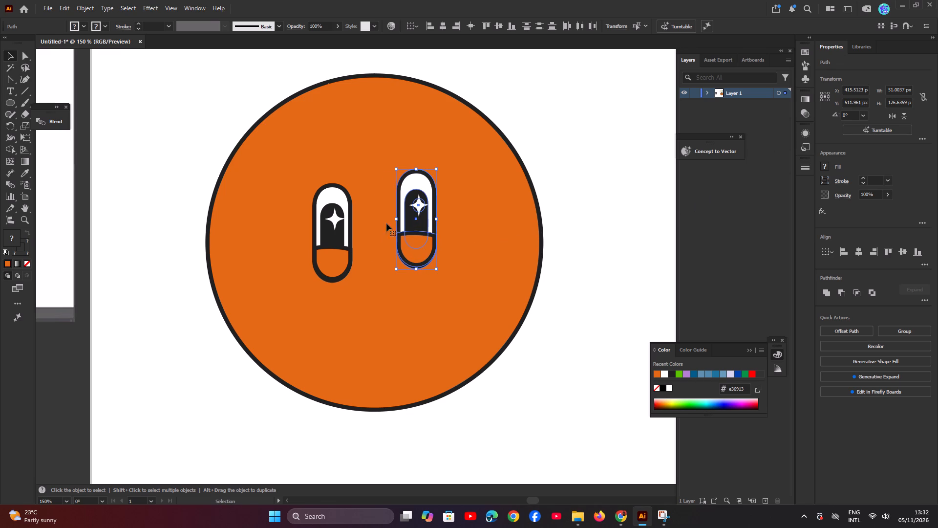
Select all parts of the first eye and move it closer to the second, to about X 344, Y 528 px.
{"action": "left_click", "coordinate": [322, 189]}
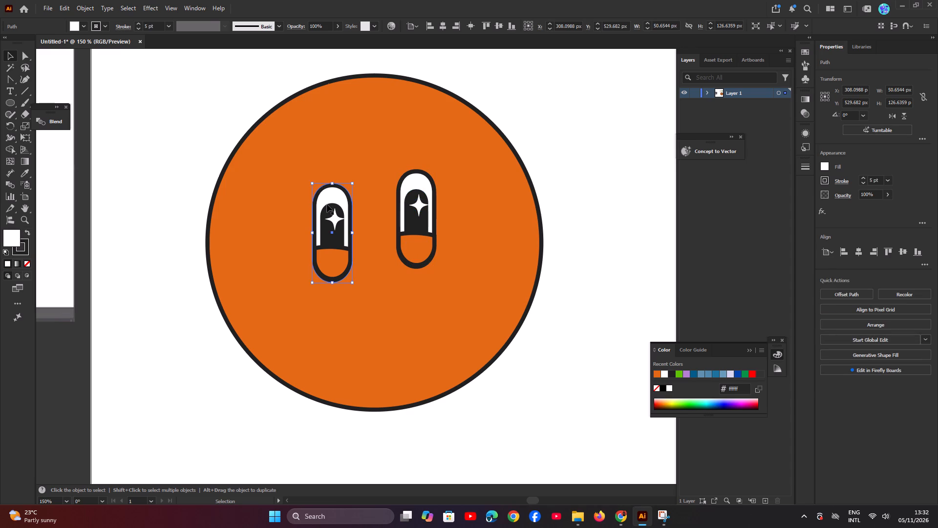
{"action": "left_click", "coordinate": [333, 218], "text": "shift"}
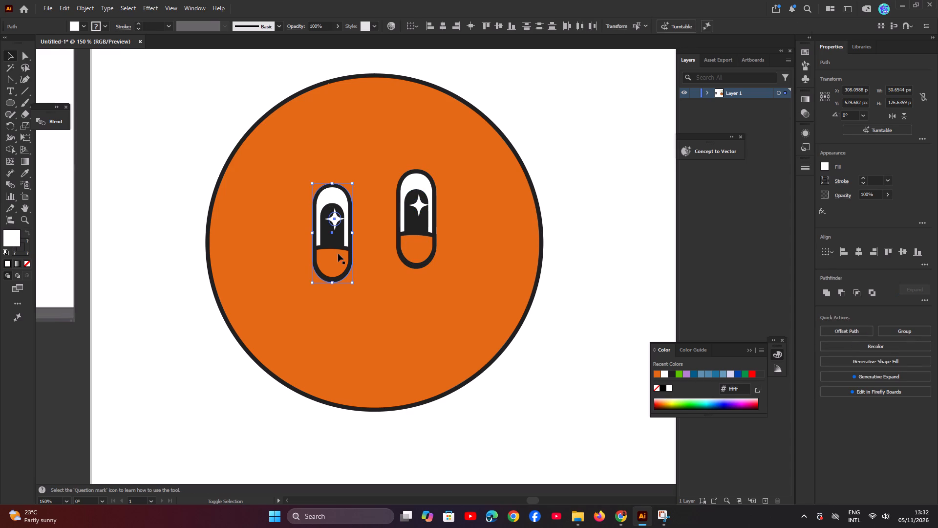
{"action": "left_click", "coordinate": [336, 260], "text": "shift"}
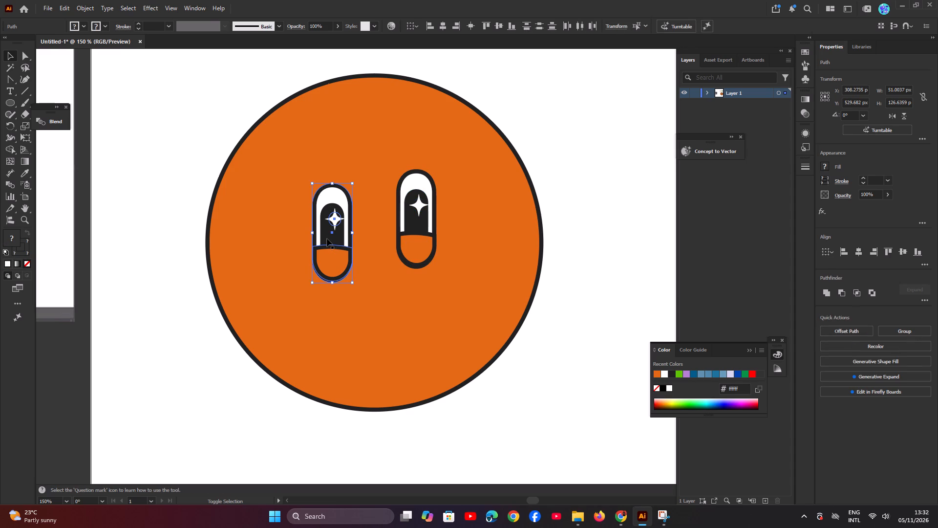
{"action": "left_click", "coordinate": [326, 238], "text": "shift"}
{"action": "left_click_drag", "start_coordinate": [333, 232], "coordinate": [339, 231]}
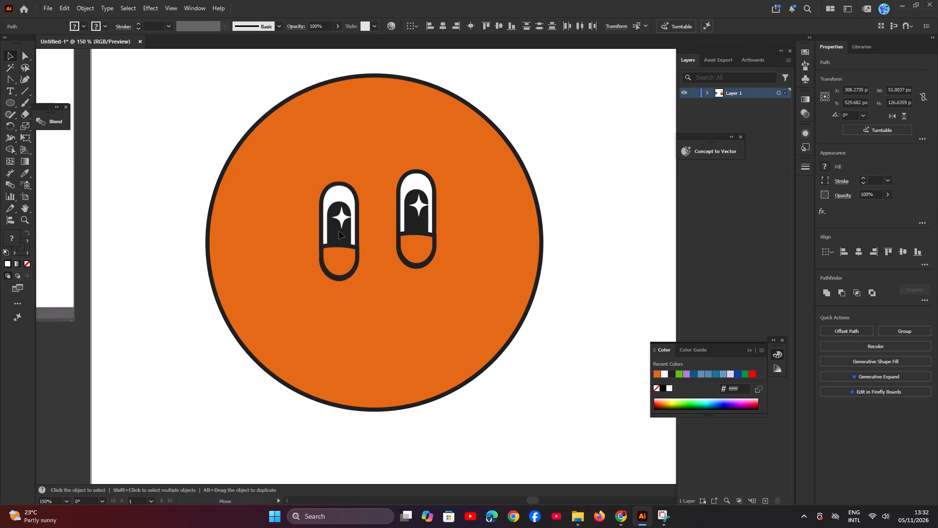
{"action": "left_click_drag", "start_coordinate": [339, 231], "coordinate": [355, 234]}
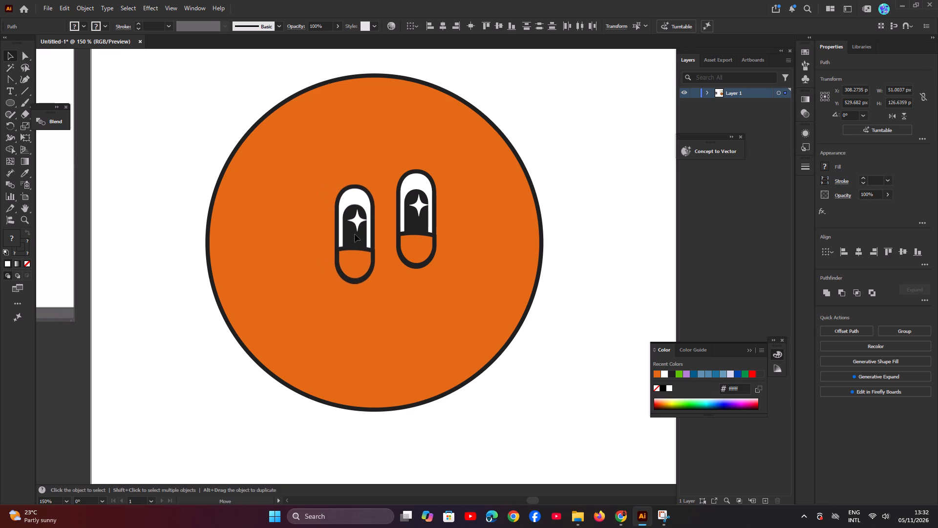
{"action": "left_click_drag", "start_coordinate": [355, 234], "coordinate": [358, 233]}
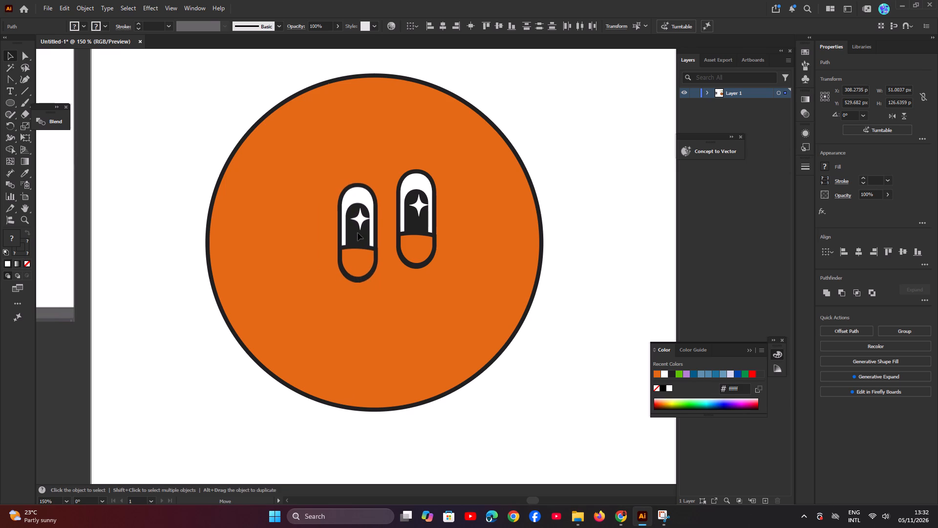
{"action": "left_click_drag", "start_coordinate": [358, 233], "coordinate": [358, 233]}
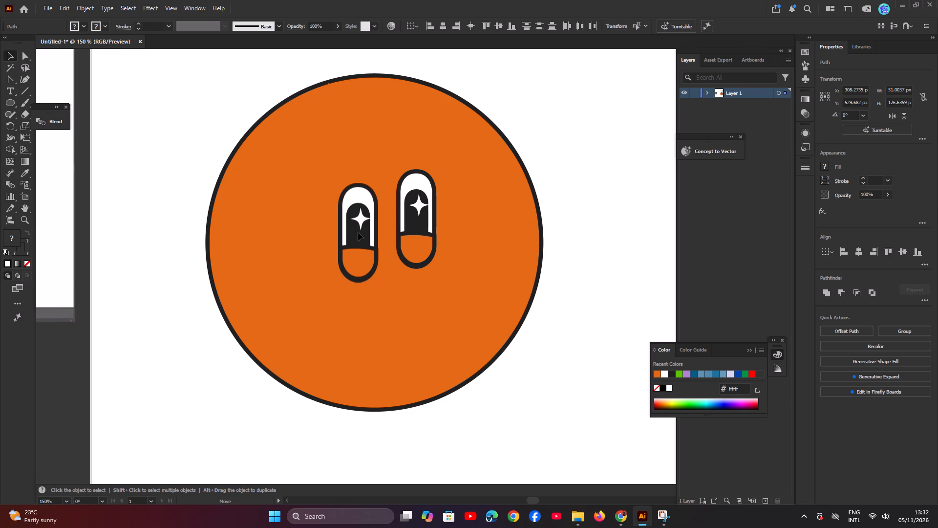
{"action": "left_click_drag", "start_coordinate": [358, 233], "coordinate": [359, 232]}
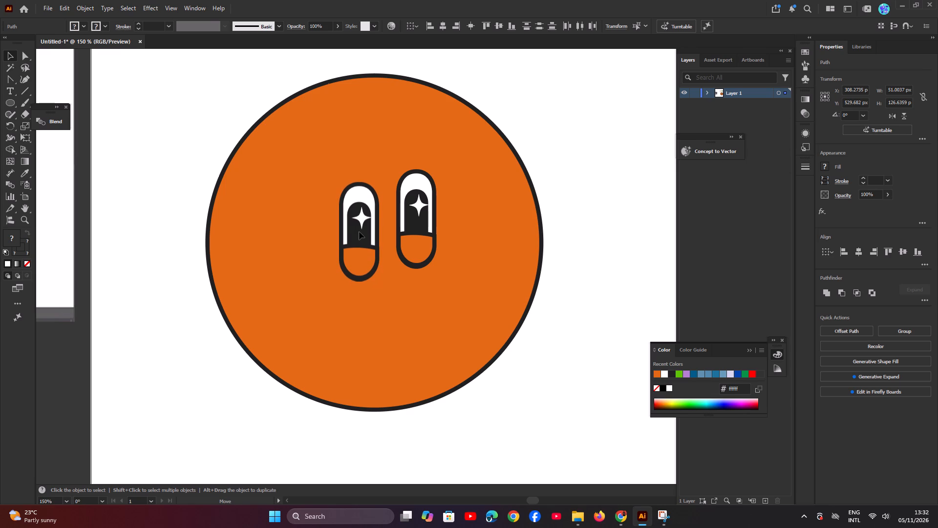
{"action": "left_click_drag", "start_coordinate": [359, 232], "coordinate": [360, 231]}
Watch how the nose is drawn between the eyes in the Chrome tutorial, and return to Illustrator.
{"action": "left_click", "coordinate": [624, 511]}
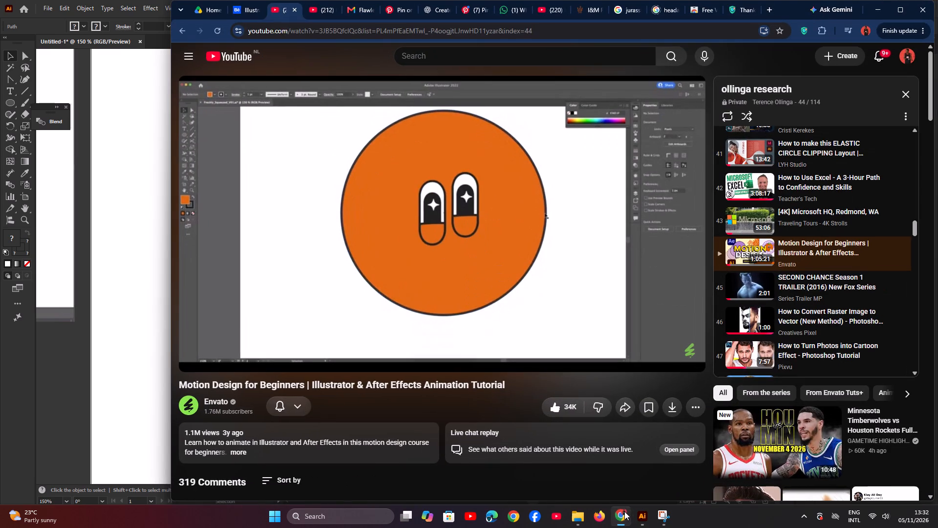
{"action": "left_click", "coordinate": [621, 511]}
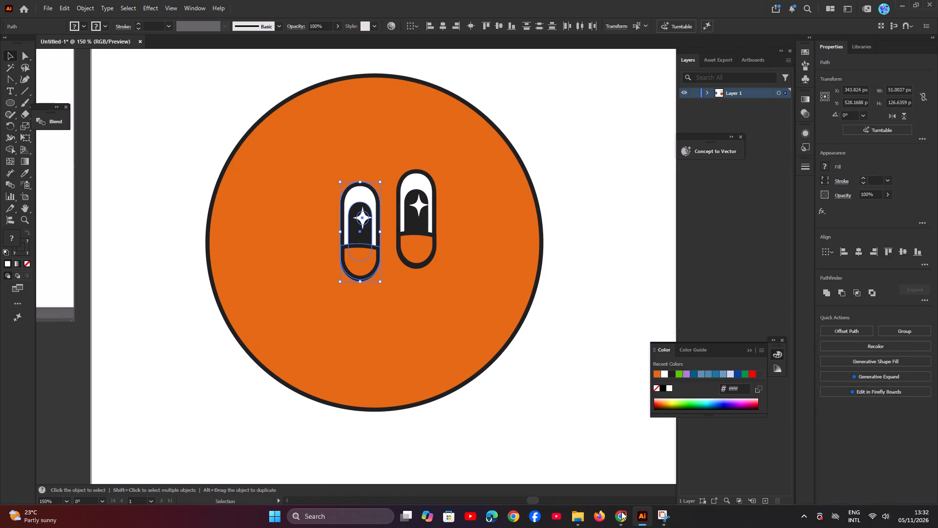
{"action": "left_click", "coordinate": [618, 509]}
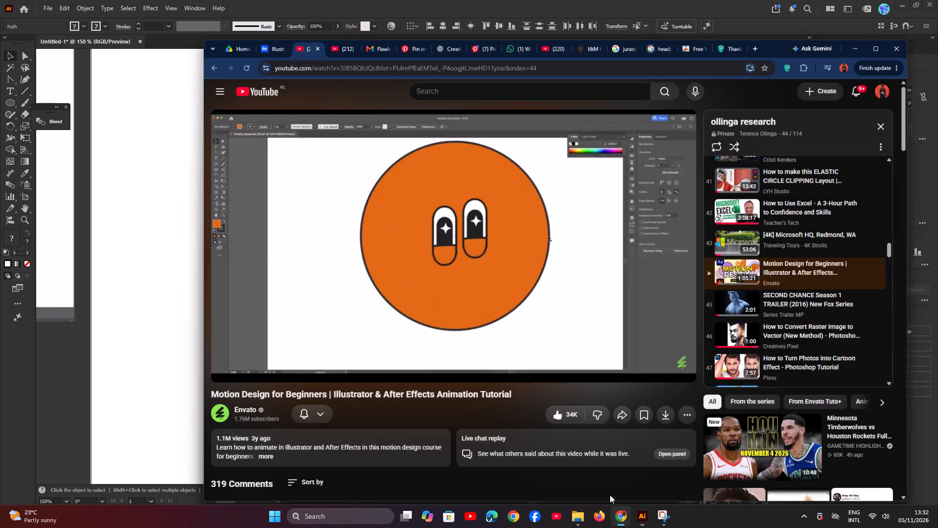
{"action": "left_click", "coordinate": [480, 250]}
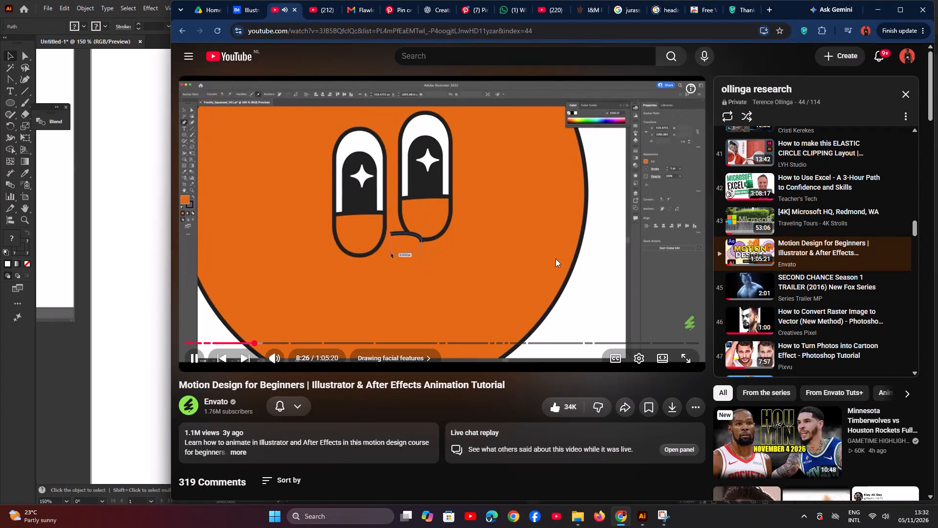
{"action": "left_click", "coordinate": [557, 237]}
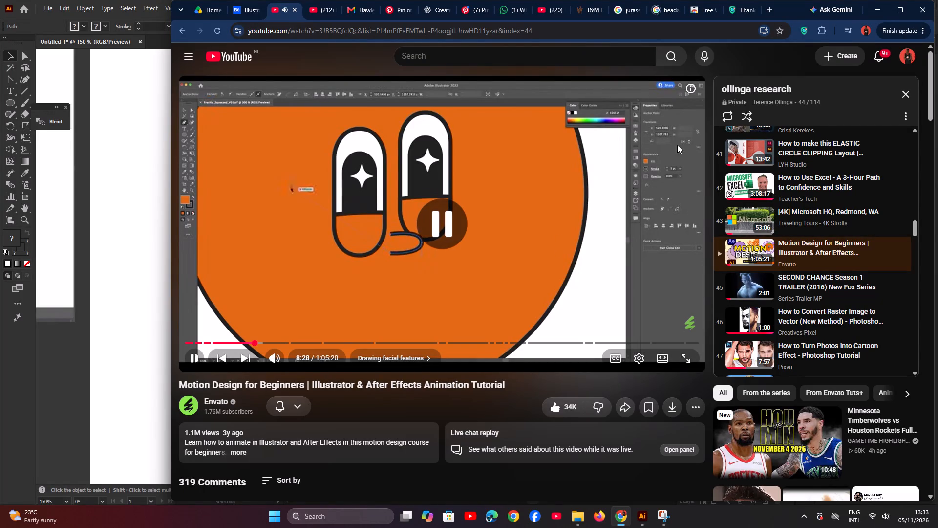
{"action": "left_click", "coordinate": [520, 199]}
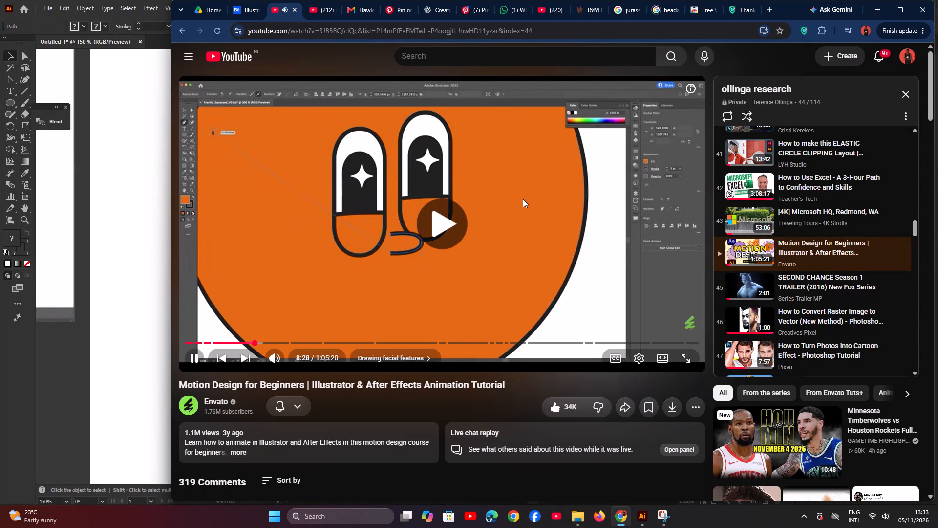
{"action": "left_click", "coordinate": [537, 198]}
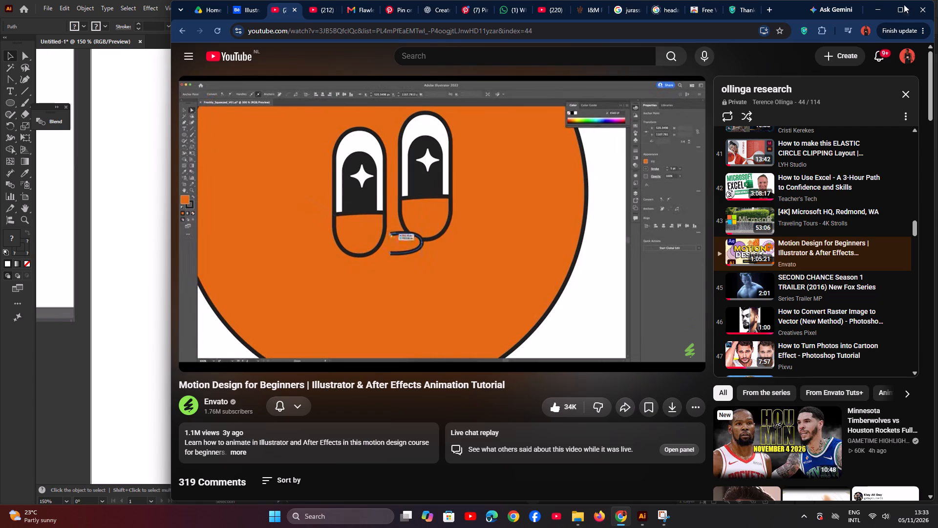
{"action": "left_click", "coordinate": [876, 7]}
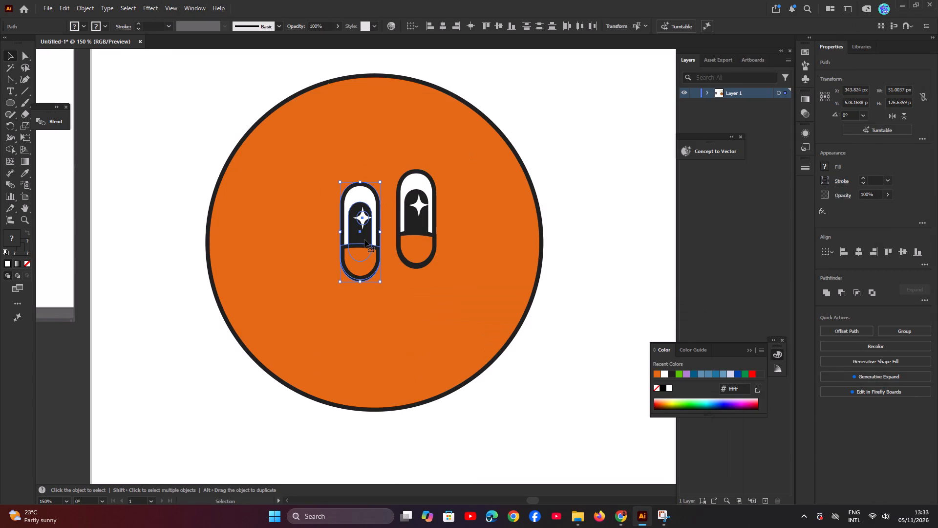
Start a nose path with the Pen tool just right of the first eye's lower part, at about X 373, Y 565 px.
{"action": "left_click", "coordinate": [148, 110]}
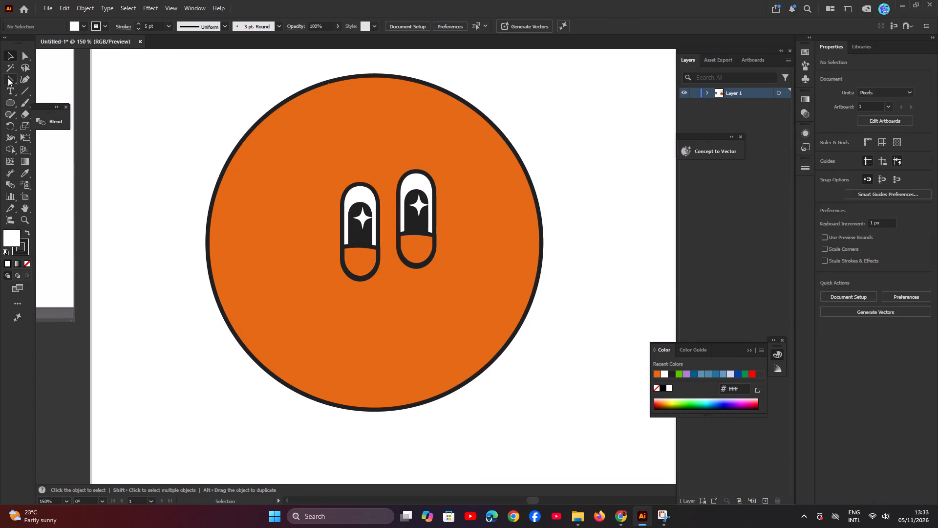
{"action": "left_click", "coordinate": [8, 77]}
{"action": "right_click", "coordinate": [8, 77]}
{"action": "left_click", "coordinate": [55, 79]}
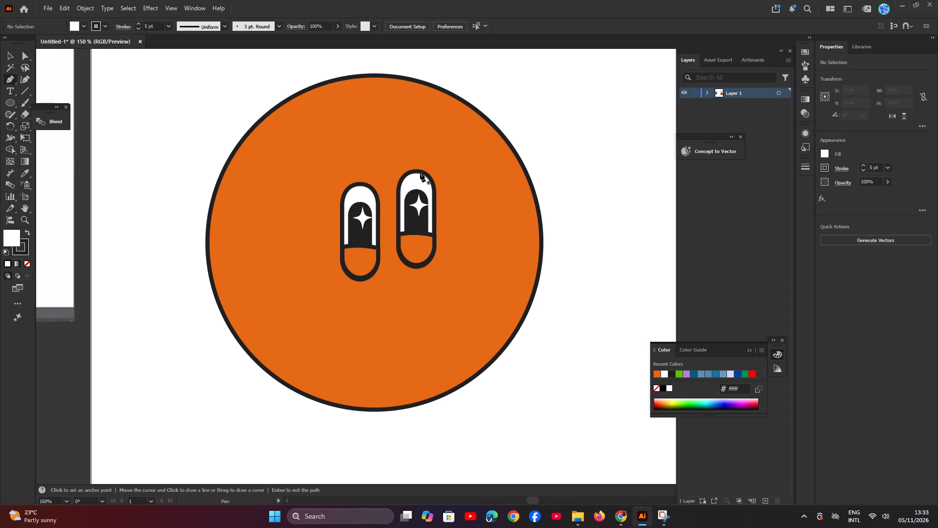
{"action": "key", "text": "ctrl+plus"}
{"action": "key", "text": "ctrl+plus"}
{"action": "key", "text": "ctrl+plus"}
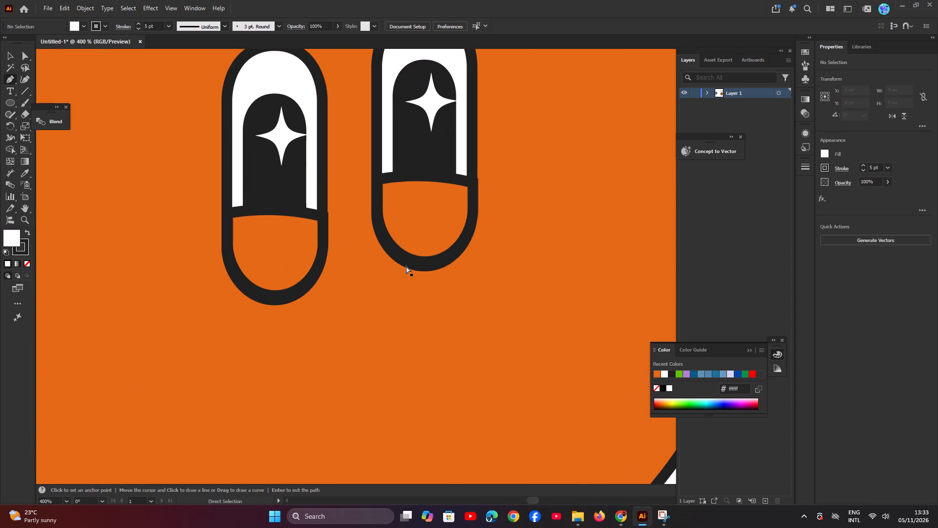
{"action": "left_click", "coordinate": [337, 250]}
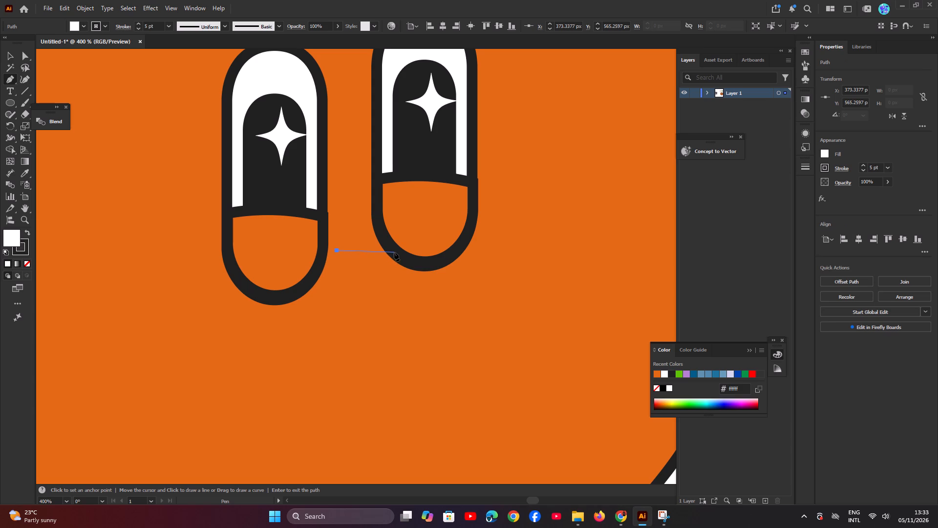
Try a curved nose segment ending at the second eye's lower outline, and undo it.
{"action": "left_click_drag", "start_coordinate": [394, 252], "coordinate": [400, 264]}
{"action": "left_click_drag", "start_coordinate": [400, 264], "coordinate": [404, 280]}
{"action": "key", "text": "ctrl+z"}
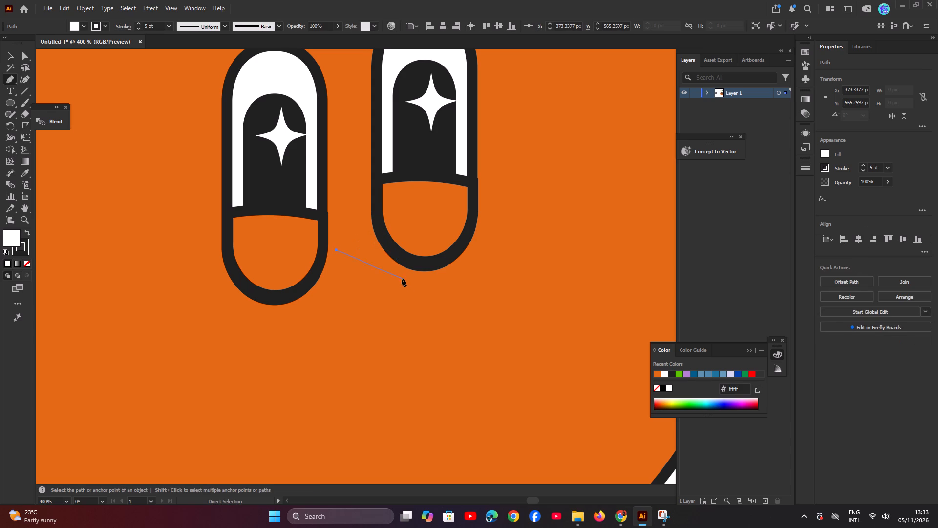
Set the nose path to no fill and a near-black #020202 stroke.
{"action": "left_click", "coordinate": [27, 233]}
{"action": "left_click", "coordinate": [28, 264]}
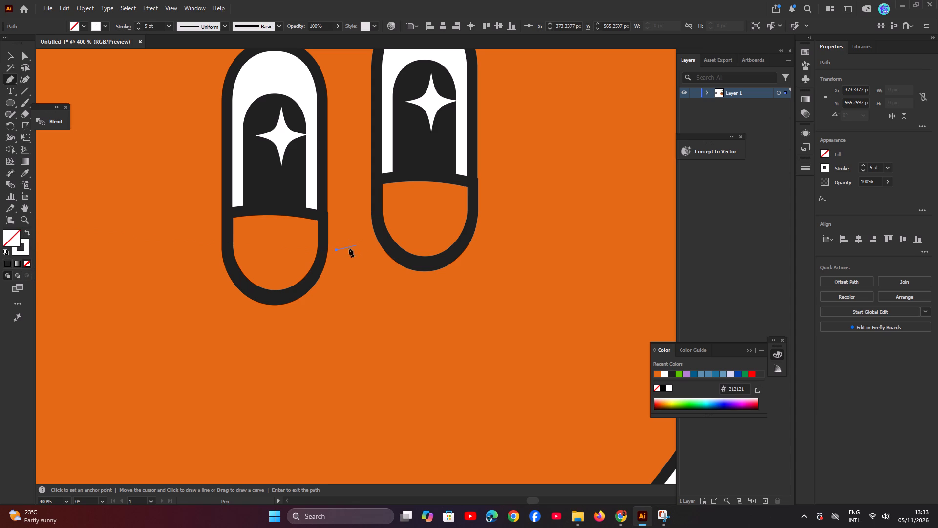
{"action": "double_click", "coordinate": [14, 252]}
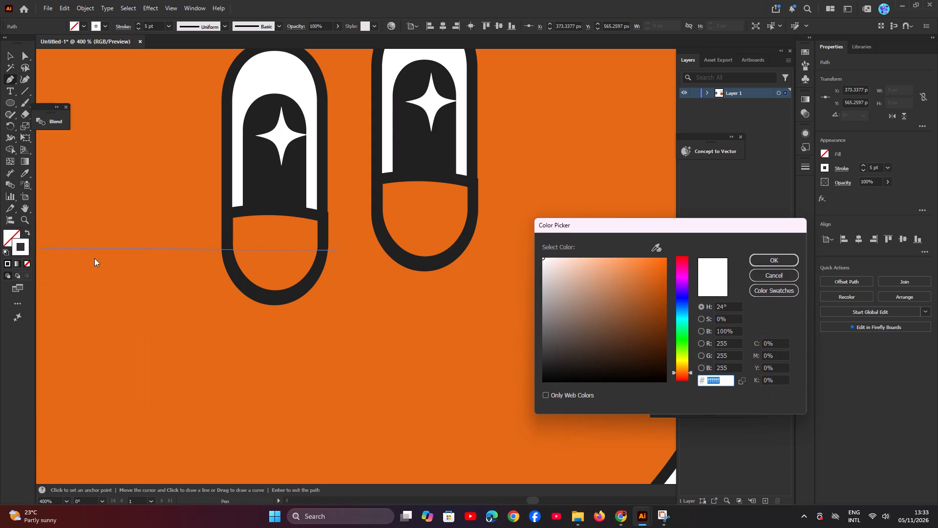
{"action": "left_click_drag", "start_coordinate": [545, 332], "coordinate": [543, 380]}
{"action": "left_click", "coordinate": [769, 260]}
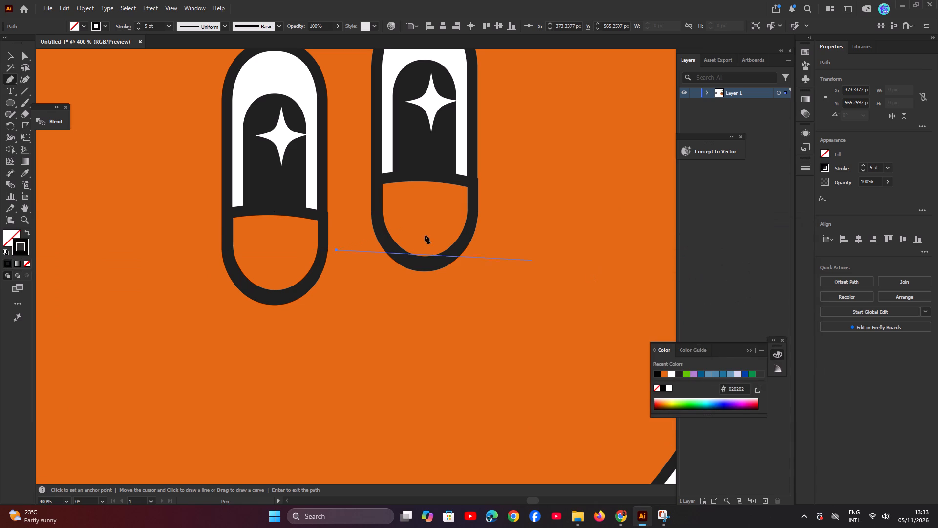
Undo the recent colour changes on the nose path and reapply no fill with a black stroke.
{"action": "left_click", "coordinate": [6, 232]}
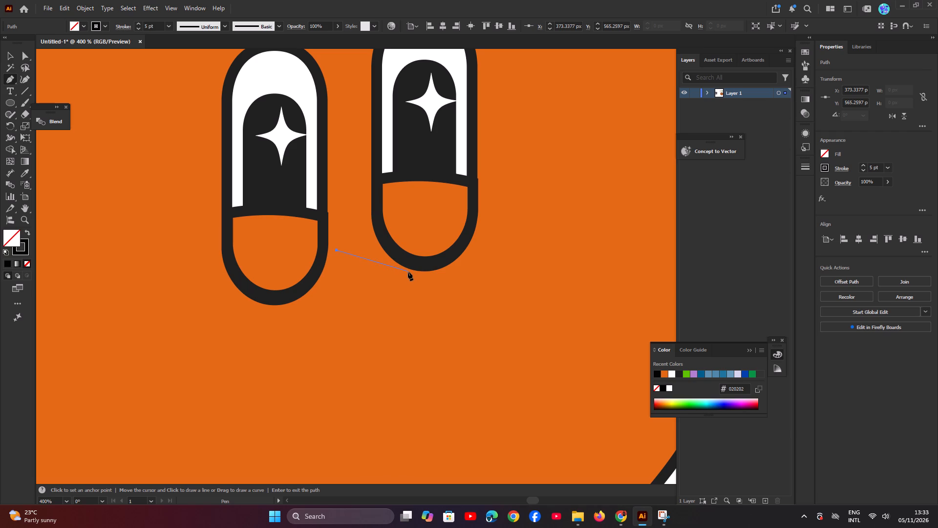
{"action": "key", "text": "ctrl+z"}
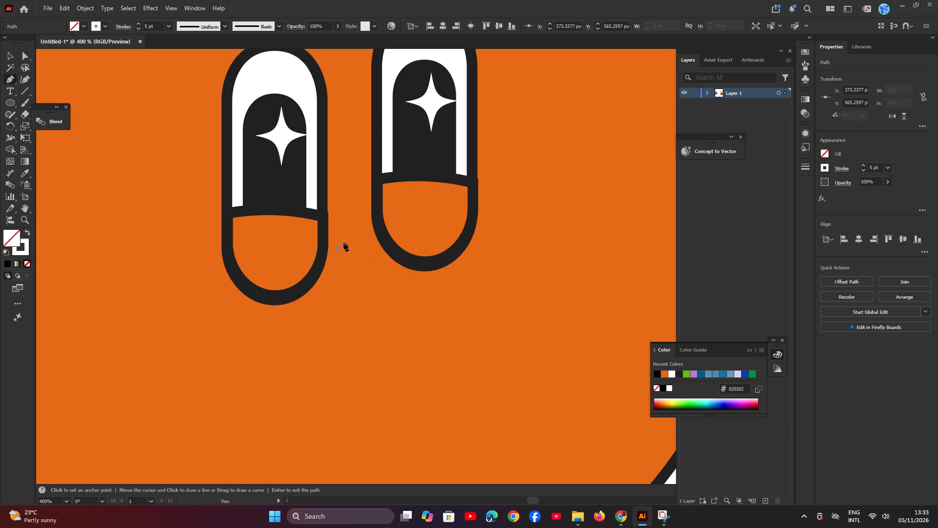
{"action": "key", "text": "ctrl+z"}
{"action": "left_click", "coordinate": [6, 263]}
{"action": "left_click", "coordinate": [26, 262]}
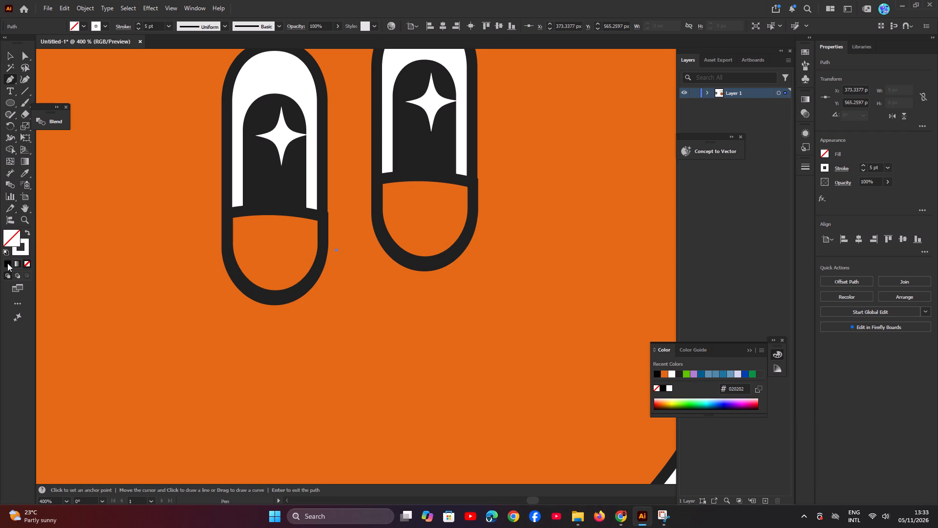
{"action": "left_click", "coordinate": [7, 263]}
{"action": "left_click", "coordinate": [28, 231]}
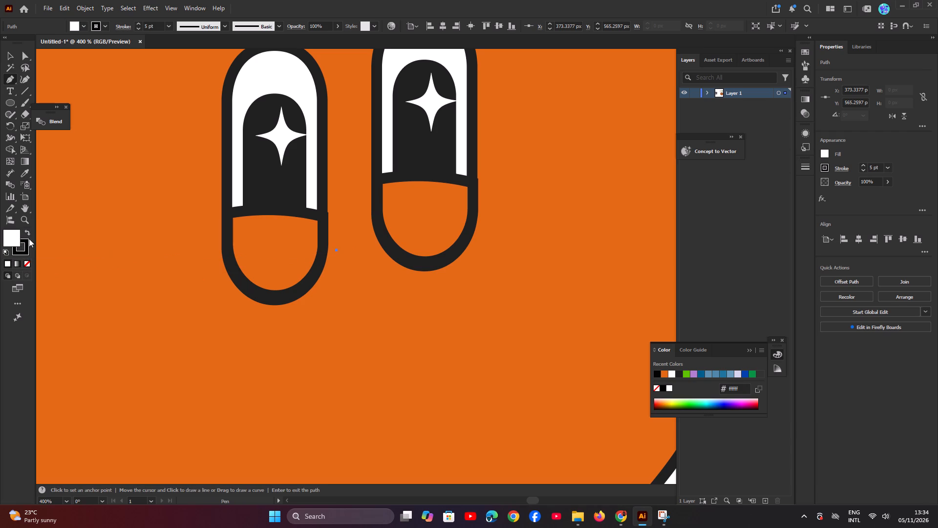
{"action": "left_click", "coordinate": [27, 262]}
Delete the single-point nose path beside the first eye.
{"action": "key", "text": "Escape"}
{"action": "key", "text": "v"}
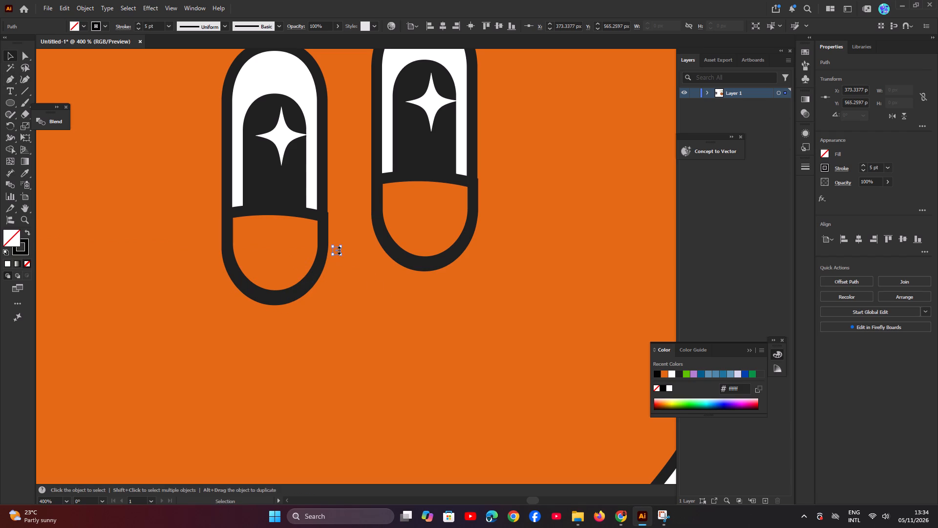
{"action": "key", "text": "BackSpace"}
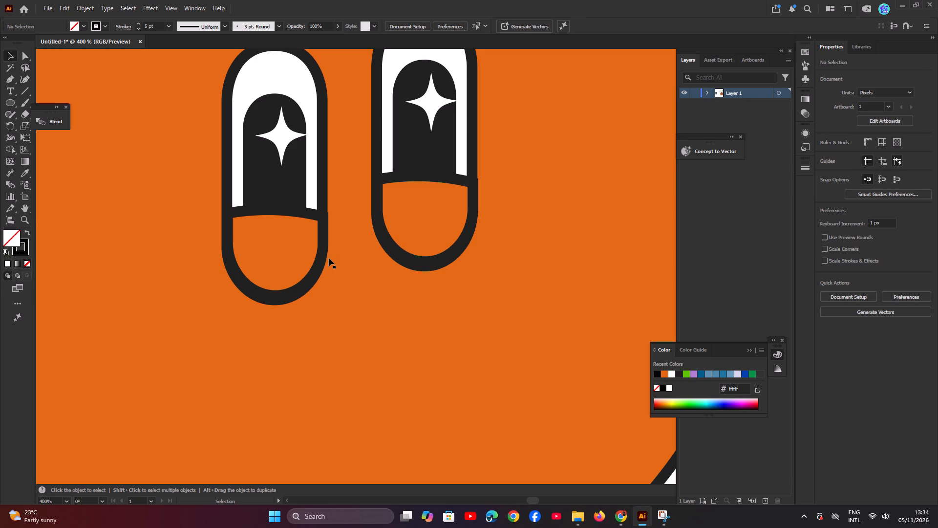
Activate the Pen tool, check the nose shape in the Chrome tutorial, and return to Illustrator.
{"action": "key", "text": "p"}
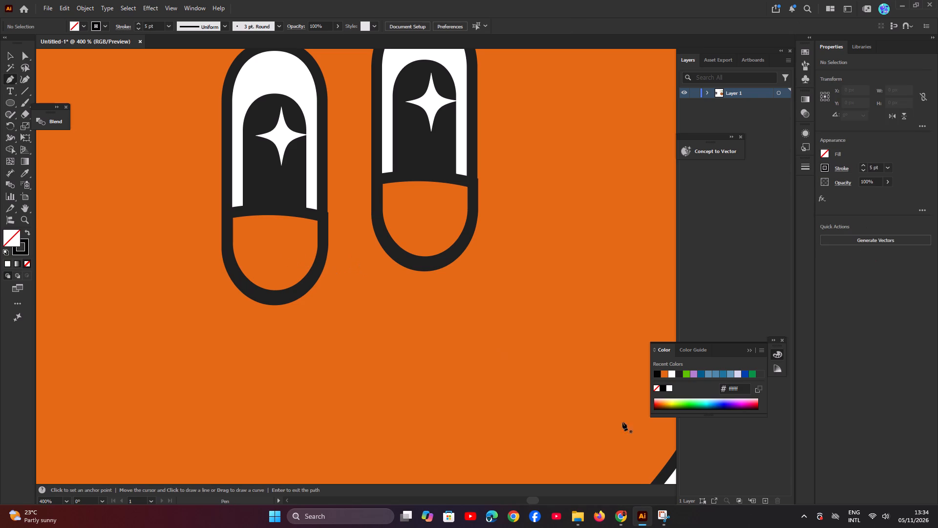
{"action": "left_click", "coordinate": [627, 516]}
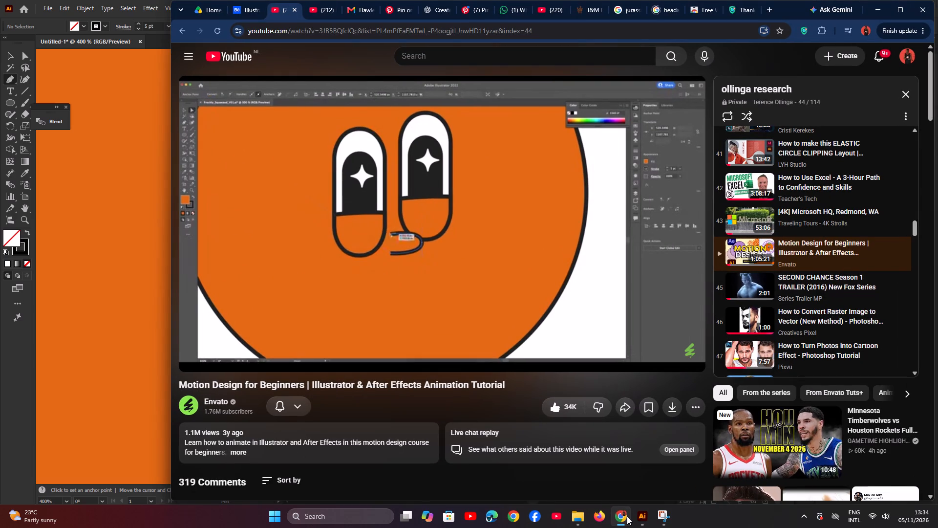
{"action": "left_click", "coordinate": [626, 514]}
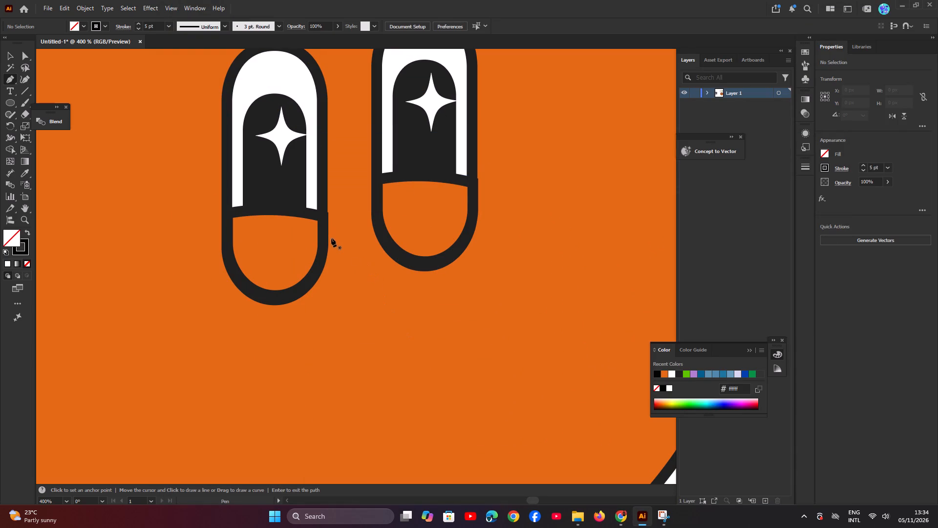
Draw the nose's upper curve from about X 375, Y 567 px to a corner at about X 409, Y 579 px, without an outgoing handle.
{"action": "left_click", "coordinate": [341, 253]}
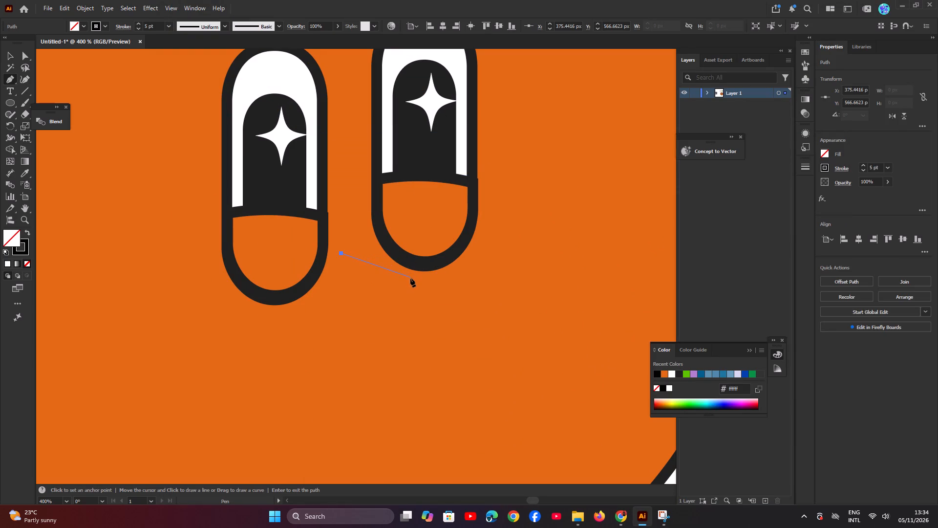
{"action": "left_click_drag", "start_coordinate": [410, 279], "coordinate": [410, 300]}
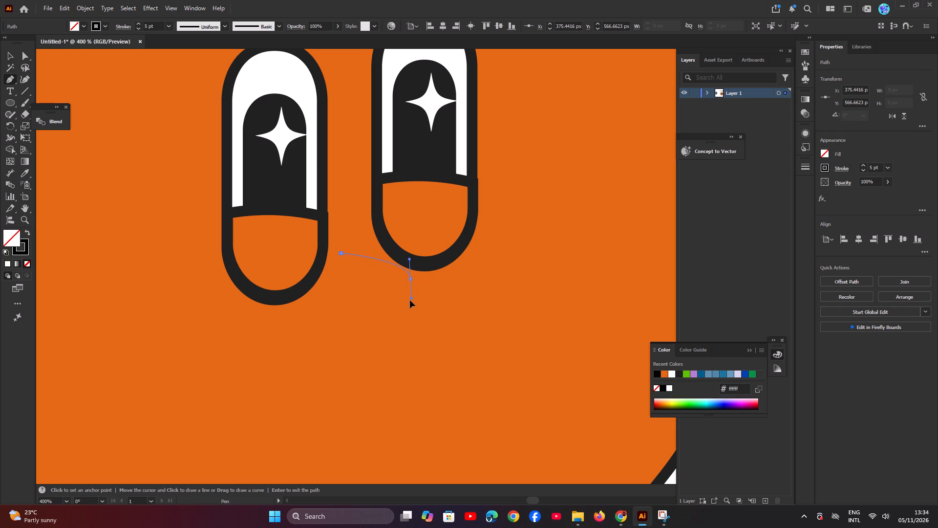
{"action": "left_click_drag", "start_coordinate": [410, 300], "coordinate": [399, 308]}
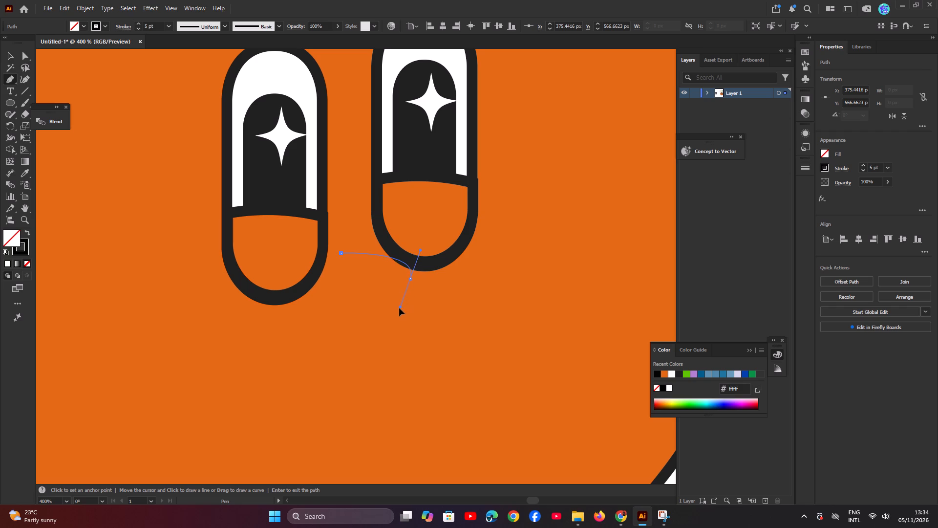
{"action": "left_click_drag", "start_coordinate": [399, 308], "coordinate": [396, 309]}
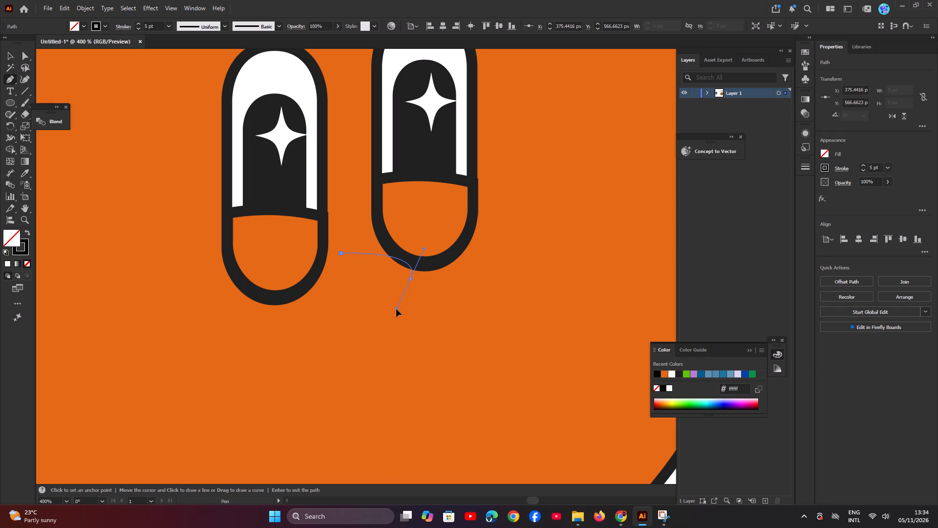
{"action": "left_click_drag", "start_coordinate": [396, 309], "coordinate": [396, 309]}
{"action": "left_click", "coordinate": [410, 279]}
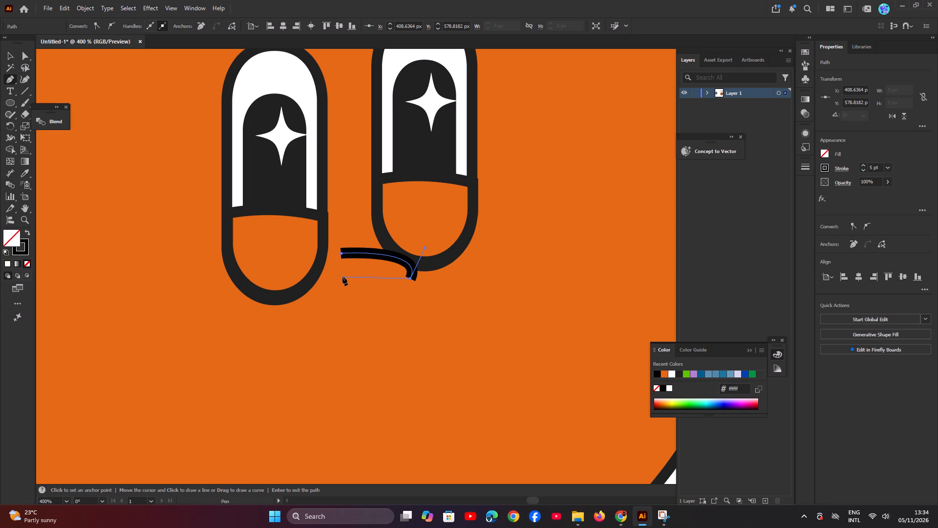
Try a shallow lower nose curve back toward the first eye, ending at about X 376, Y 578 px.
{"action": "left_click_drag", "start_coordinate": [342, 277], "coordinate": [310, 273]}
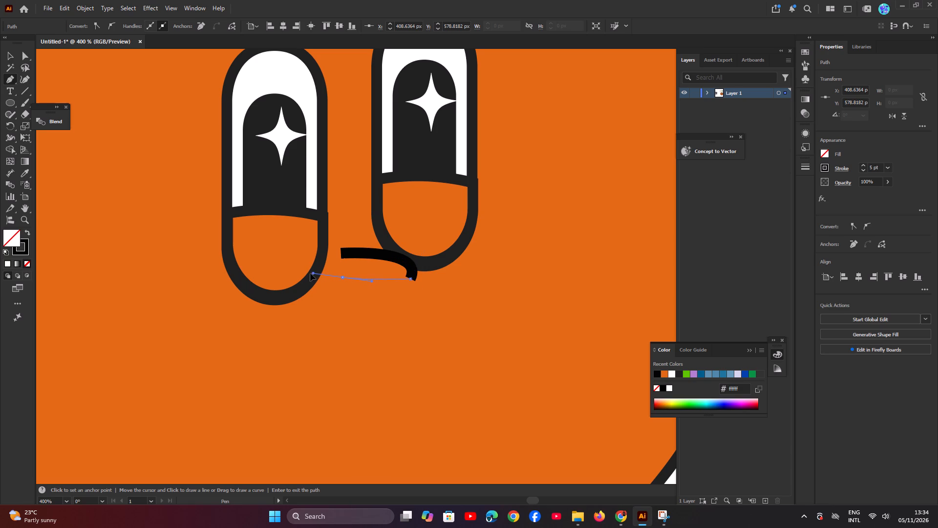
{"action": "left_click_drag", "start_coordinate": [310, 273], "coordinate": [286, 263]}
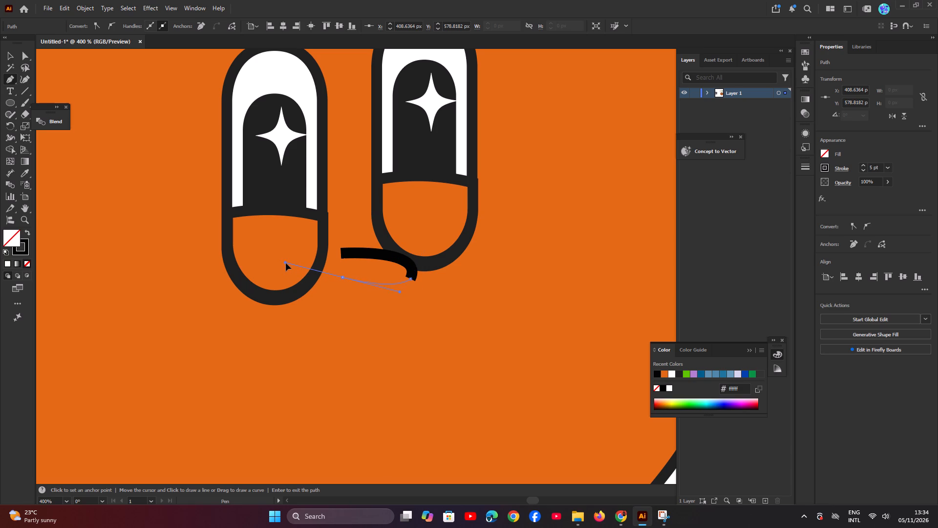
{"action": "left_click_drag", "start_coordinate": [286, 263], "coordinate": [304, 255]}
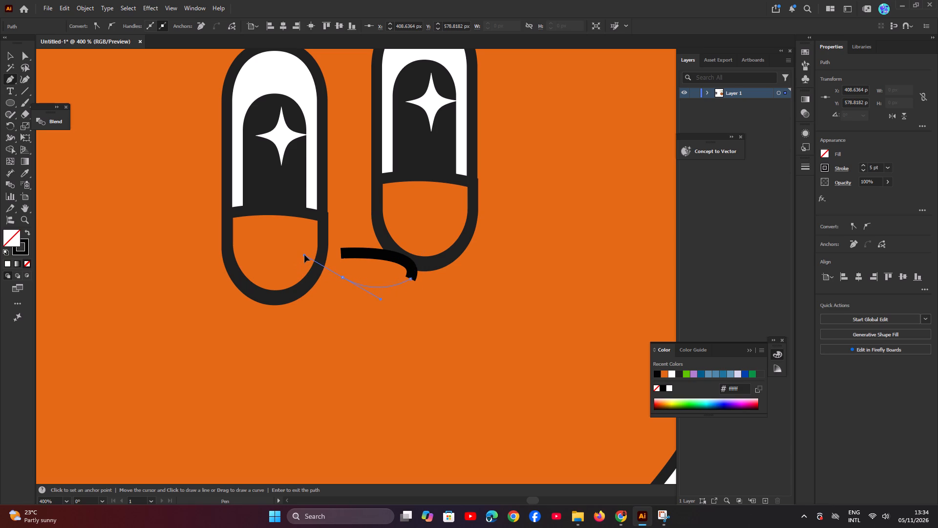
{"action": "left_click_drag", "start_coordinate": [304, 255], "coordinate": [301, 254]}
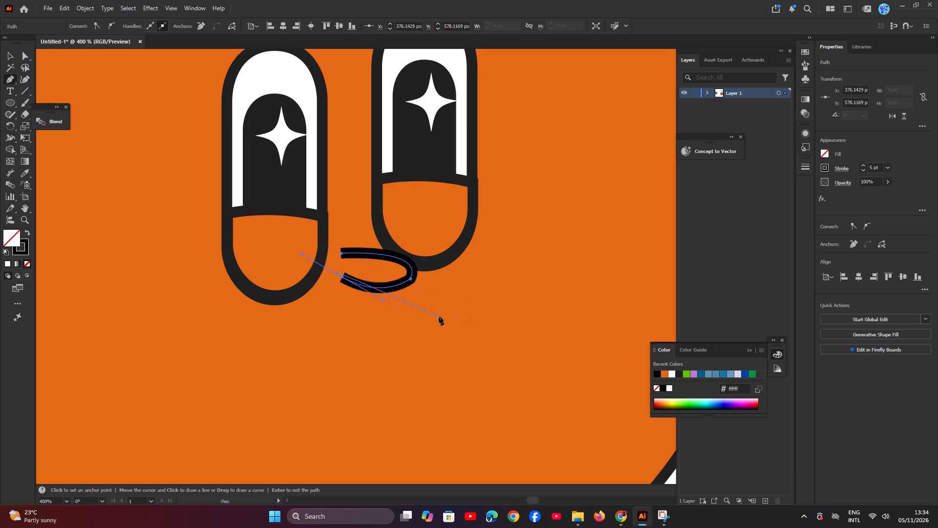
Replay the Chrome tutorial from 8:25 to see how the nose's lower curve is drawn, and return to Illustrator.
{"action": "left_click", "coordinate": [619, 519]}
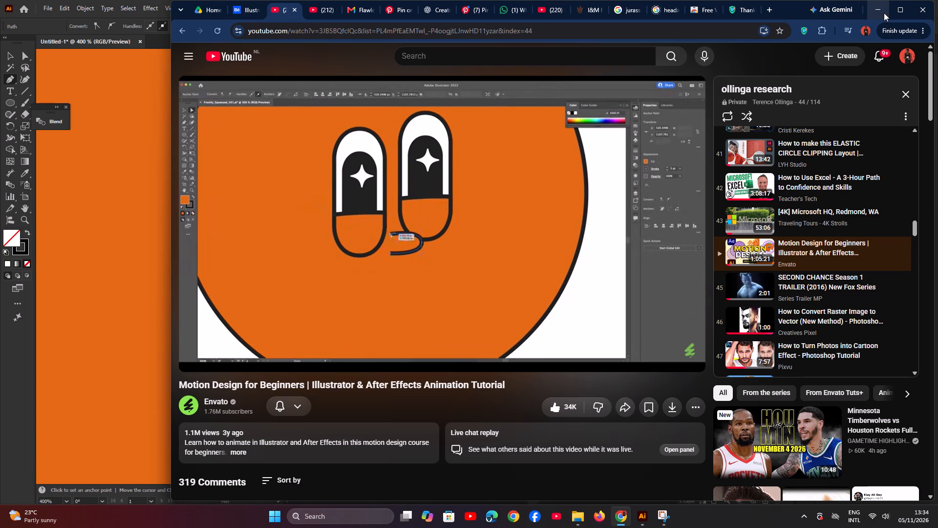
{"action": "key", "text": "Left"}
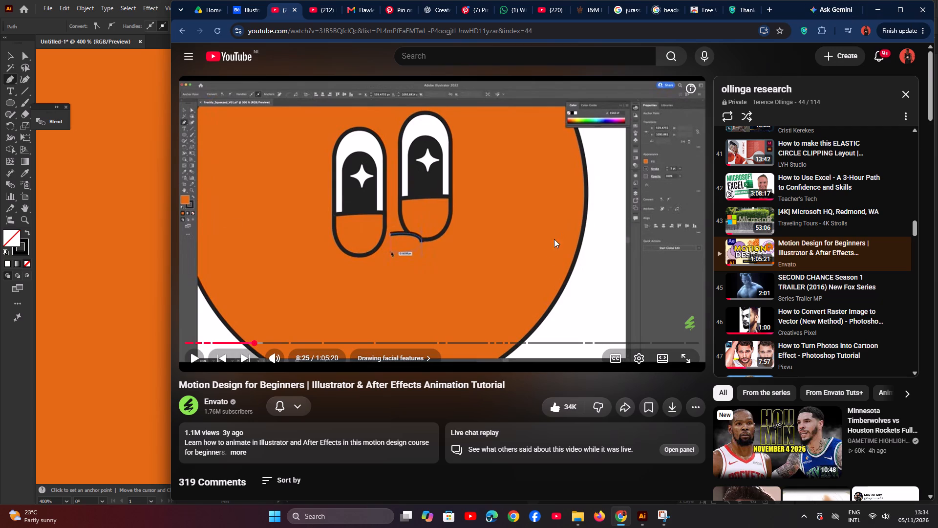
{"action": "key", "text": "space"}
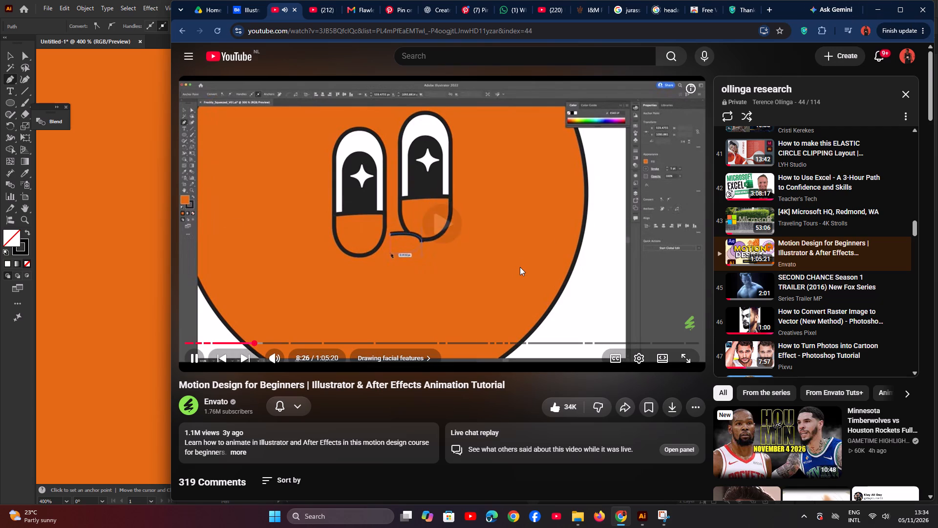
{"action": "left_click", "coordinate": [519, 266]}
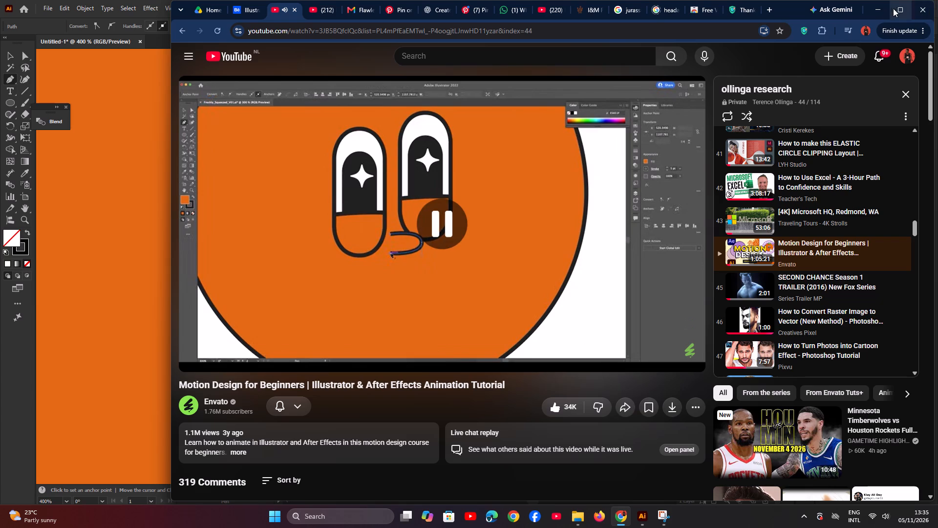
{"action": "left_click", "coordinate": [881, 13]}
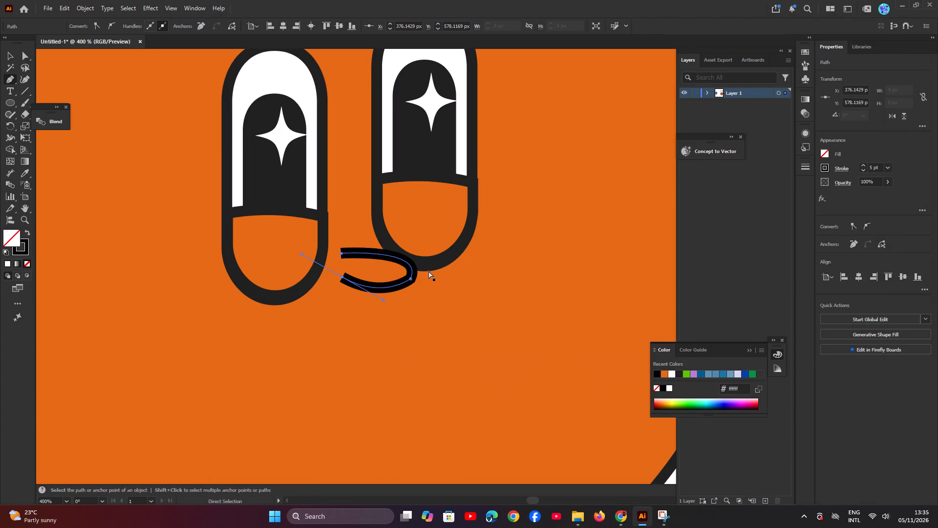
Undo the lower nose segment, redraw it as a deeper curve ending at about X 376, Y 591 px, and end the path.
{"action": "key", "text": "ctrl+z"}
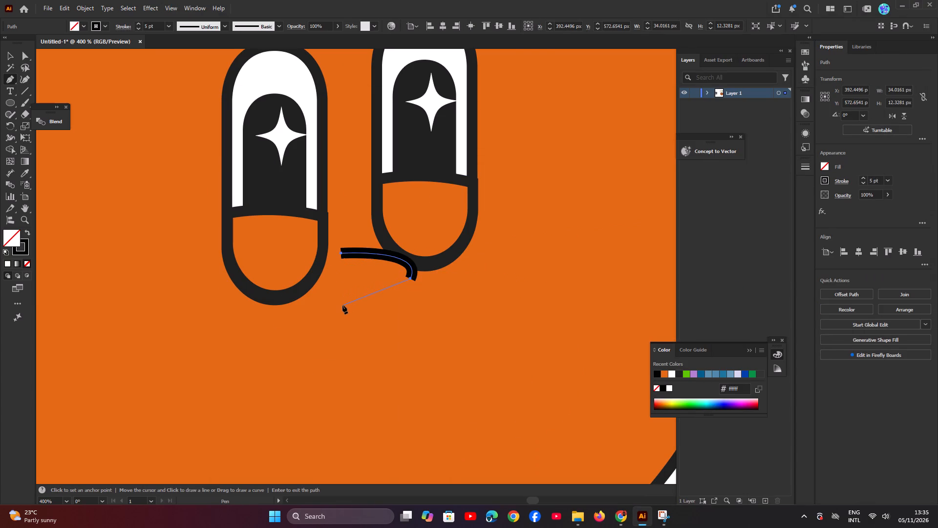
{"action": "left_click_drag", "start_coordinate": [342, 305], "coordinate": [288, 298]}
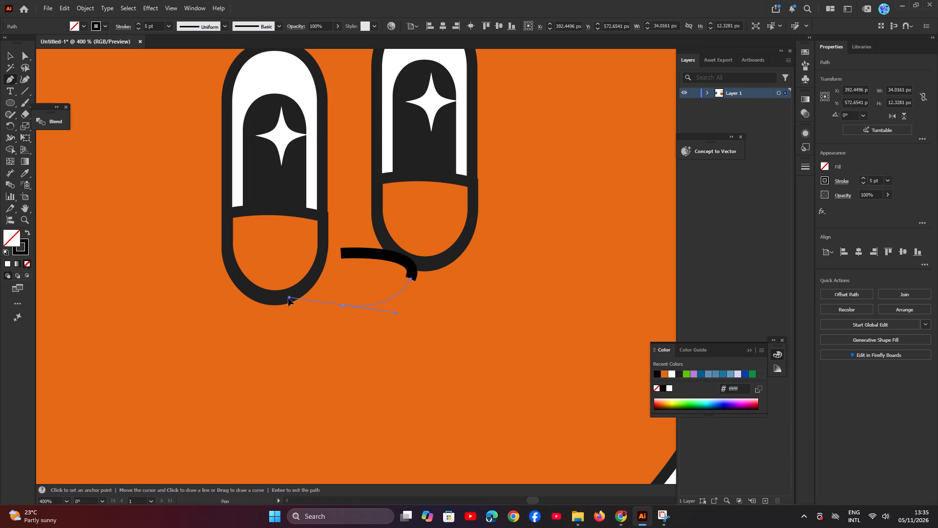
{"action": "left_click_drag", "start_coordinate": [288, 298], "coordinate": [276, 288]}
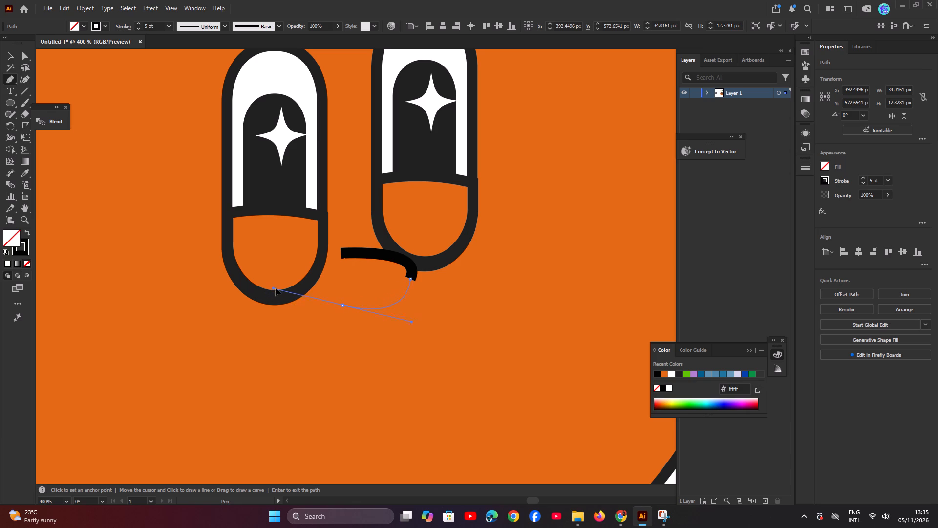
{"action": "left_click_drag", "start_coordinate": [276, 288], "coordinate": [316, 294]}
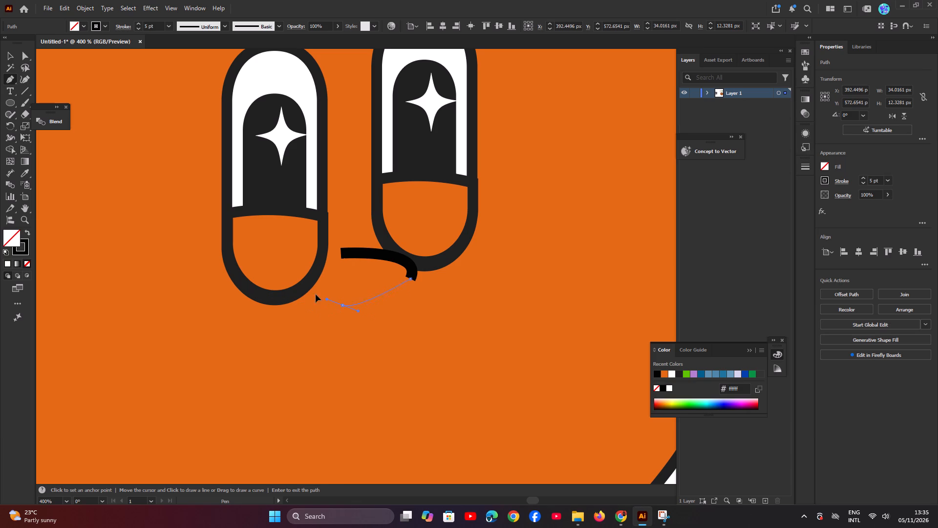
{"action": "left_click_drag", "start_coordinate": [316, 294], "coordinate": [296, 300]}
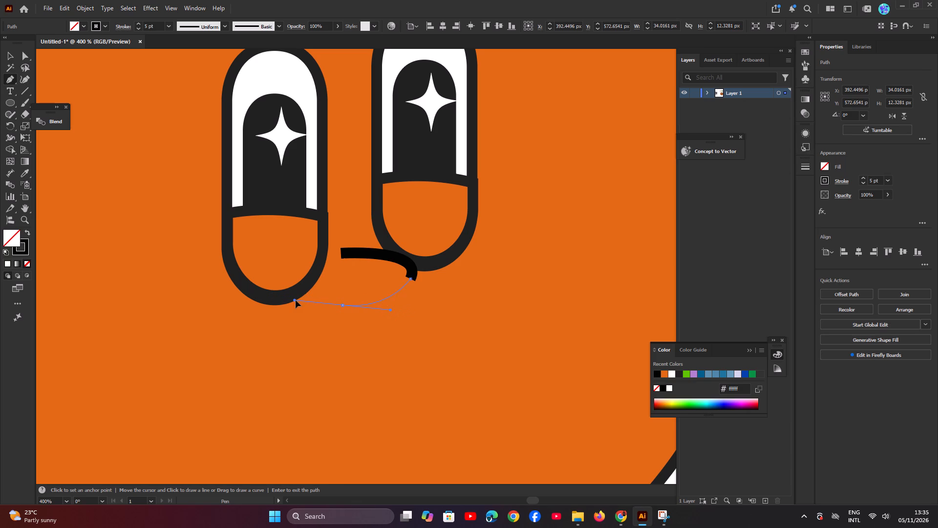
{"action": "left_click_drag", "start_coordinate": [296, 300], "coordinate": [299, 302]}
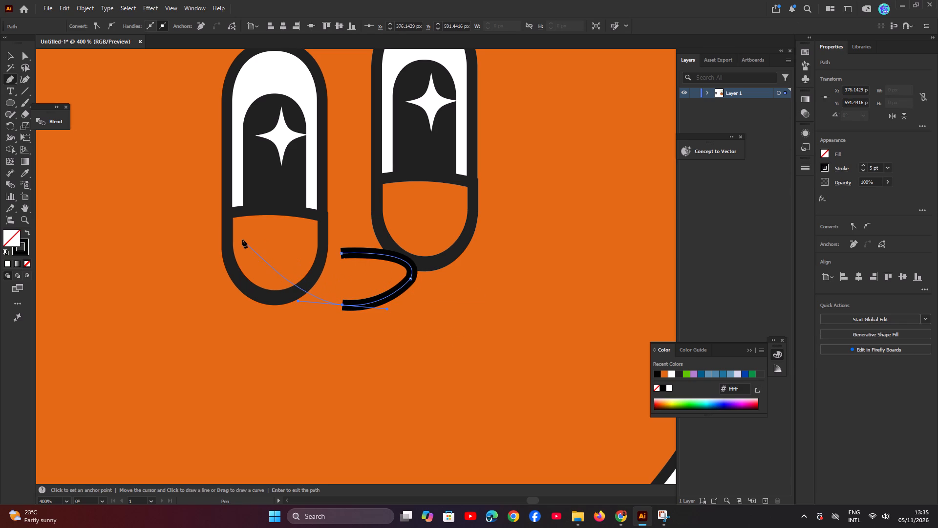
{"action": "key", "text": "Escape"}
{"action": "key", "text": "v"}
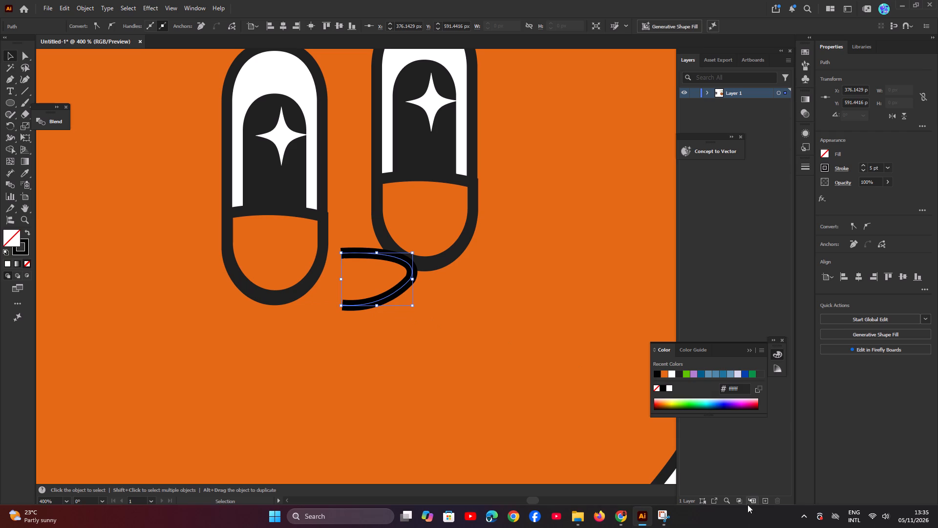
Play the Chrome tutorial from 8:31 to see how the finished nose curve is adjusted, and return to Illustrator.
{"action": "left_click", "coordinate": [621, 511]}
{"action": "left_click", "coordinate": [610, 294]}
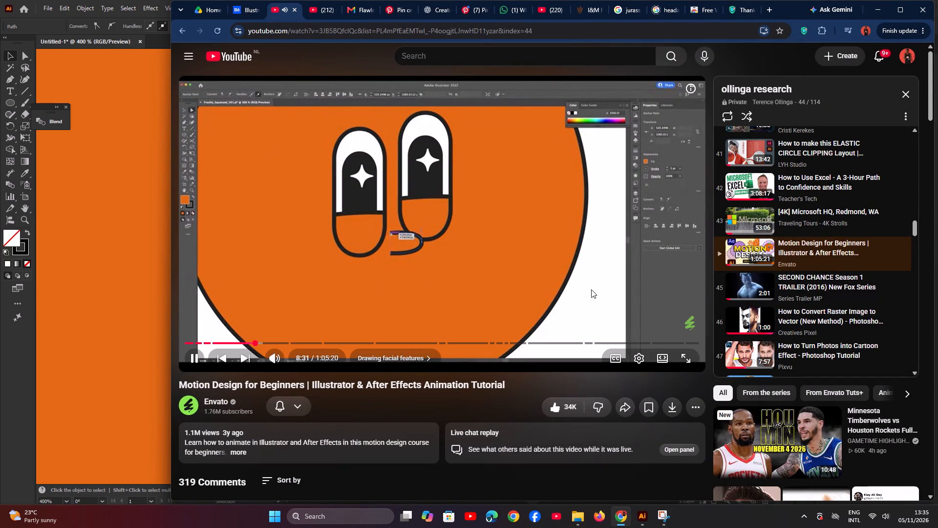
{"action": "left_click", "coordinate": [588, 289]}
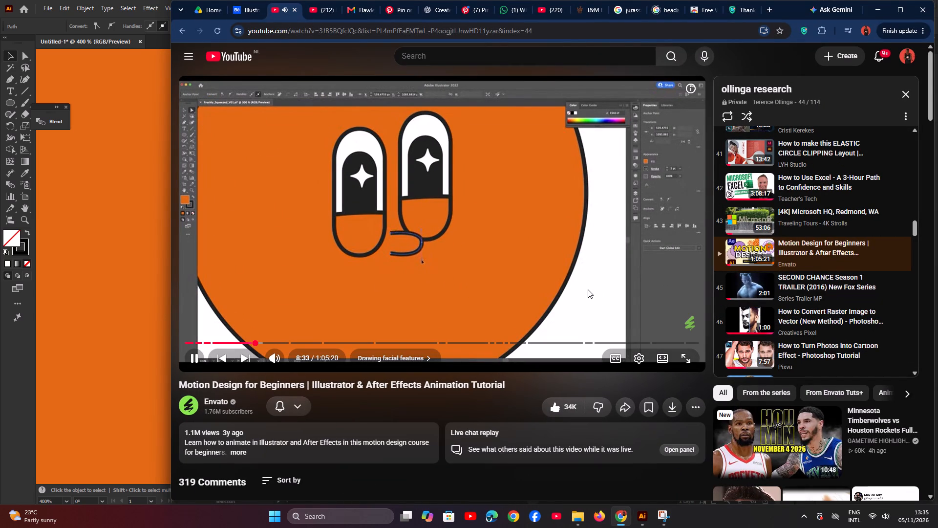
{"action": "left_click", "coordinate": [883, 8]}
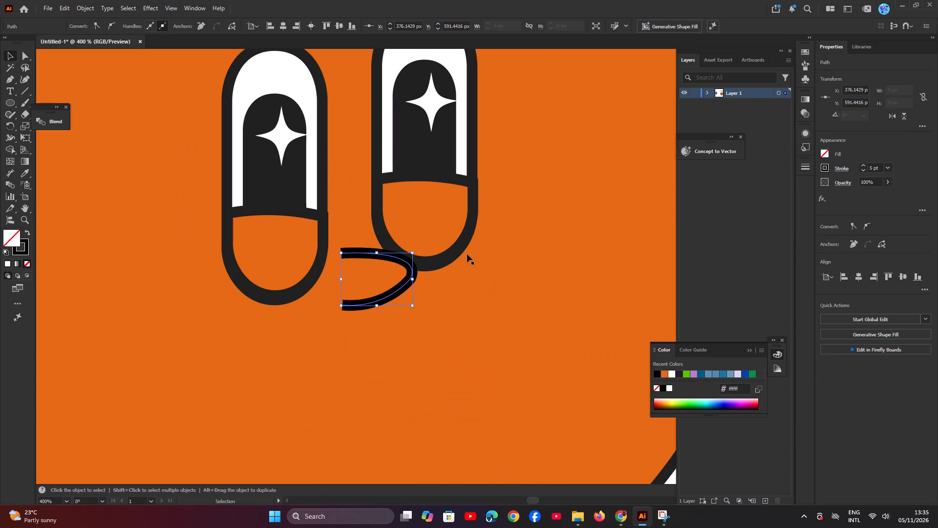
Directly edit the nose path, moving its tip anchor to about X 410, Y 582 px and its lower end to about X 375, Y 591 px.
{"action": "left_click", "coordinate": [22, 55]}
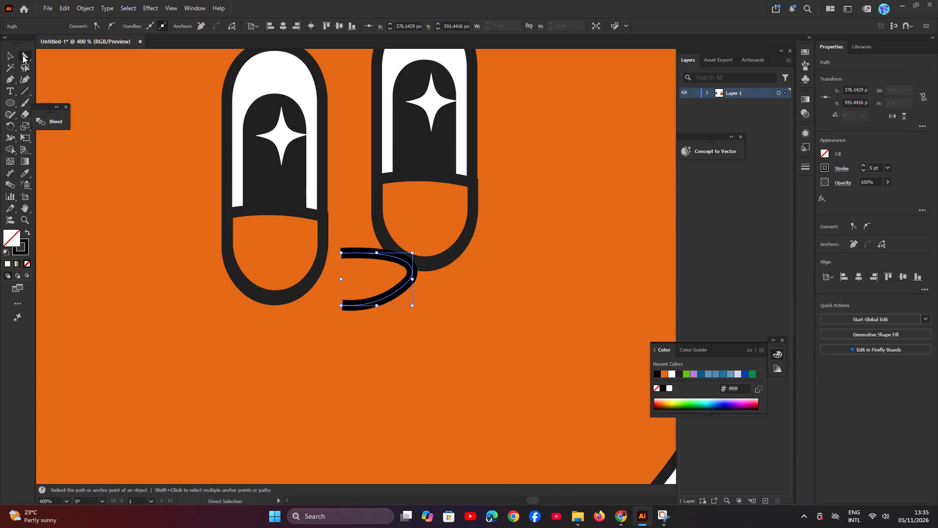
{"action": "left_click", "coordinate": [410, 279]}
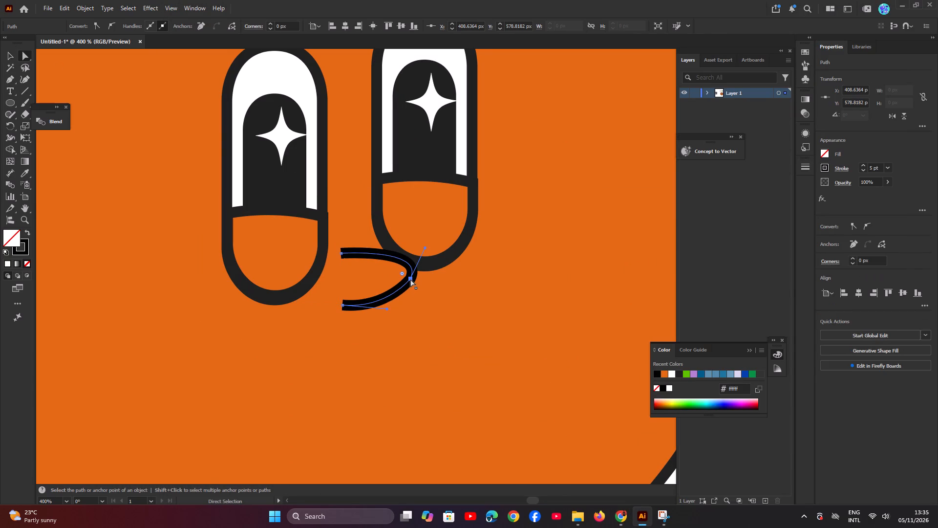
{"action": "left_click_drag", "start_coordinate": [410, 279], "coordinate": [411, 284]}
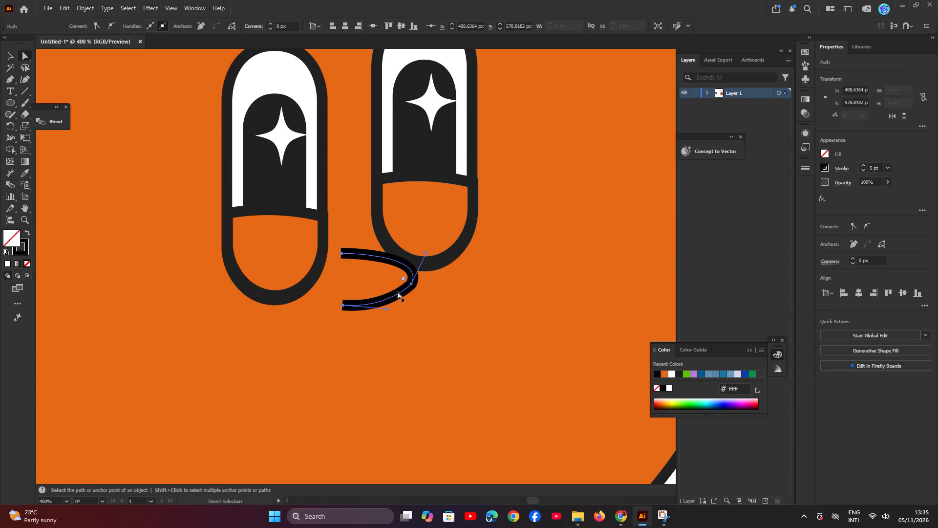
{"action": "left_click_drag", "start_coordinate": [386, 309], "coordinate": [386, 304]}
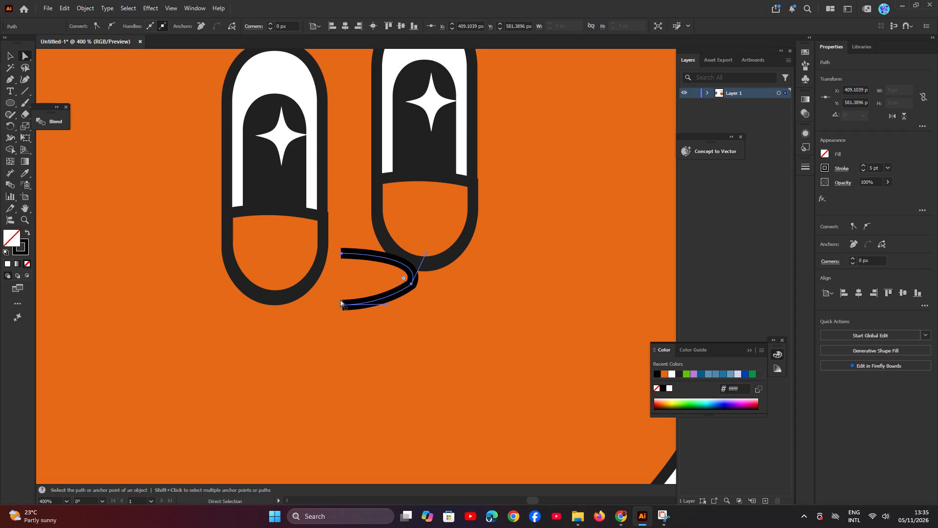
{"action": "left_click", "coordinate": [342, 305]}
{"action": "left_click", "coordinate": [343, 305]}
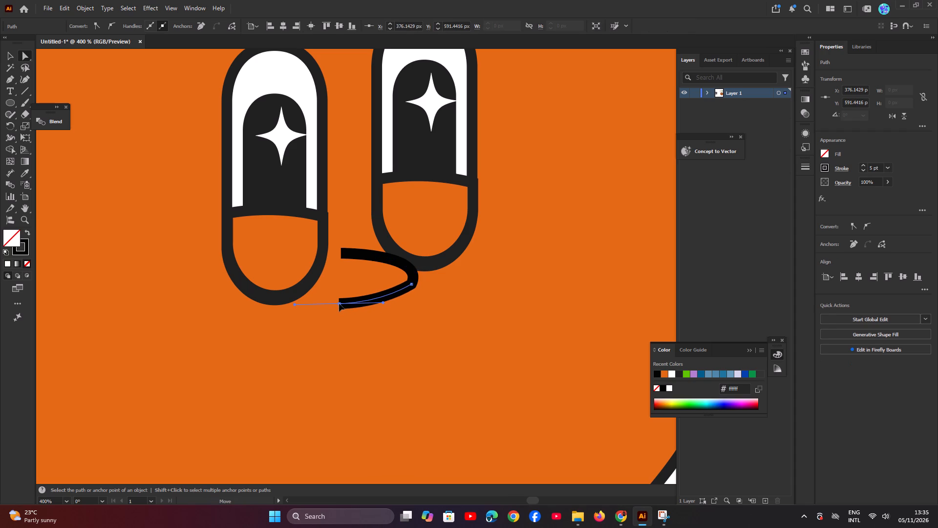
{"action": "left_click", "coordinate": [410, 284]}
{"action": "left_click", "coordinate": [410, 284]}
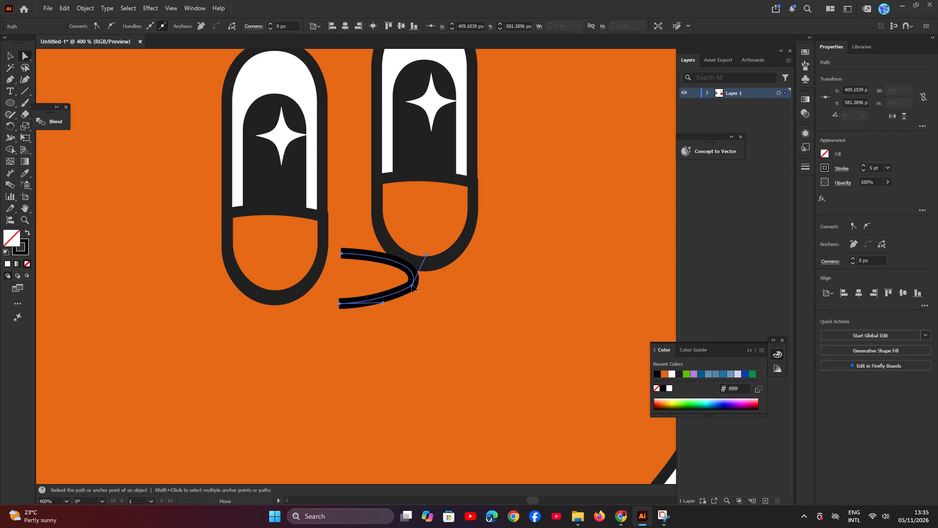
Lengthen the lower end's handle toward the nose tip to make the lower curve fuller, and deselect the path.
{"action": "left_click_drag", "start_coordinate": [383, 302], "coordinate": [384, 303]}
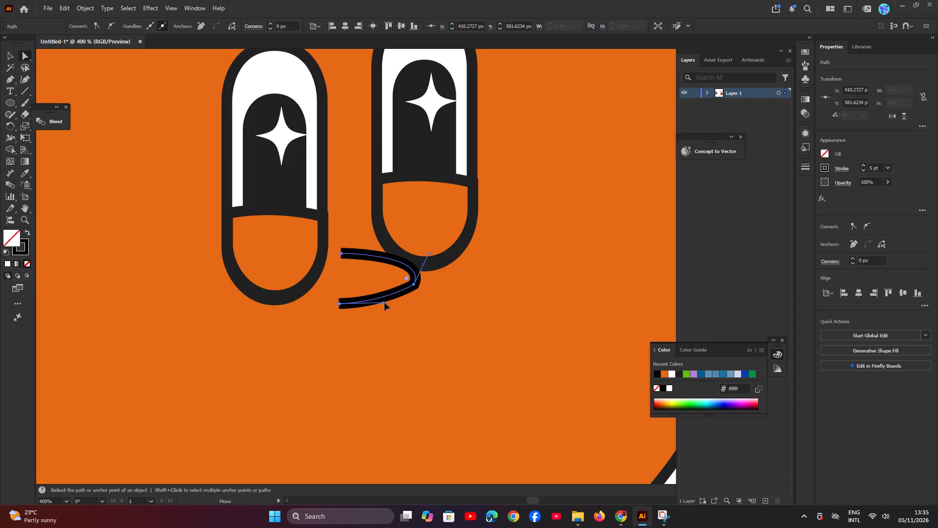
{"action": "left_click_drag", "start_coordinate": [384, 303], "coordinate": [413, 307]}
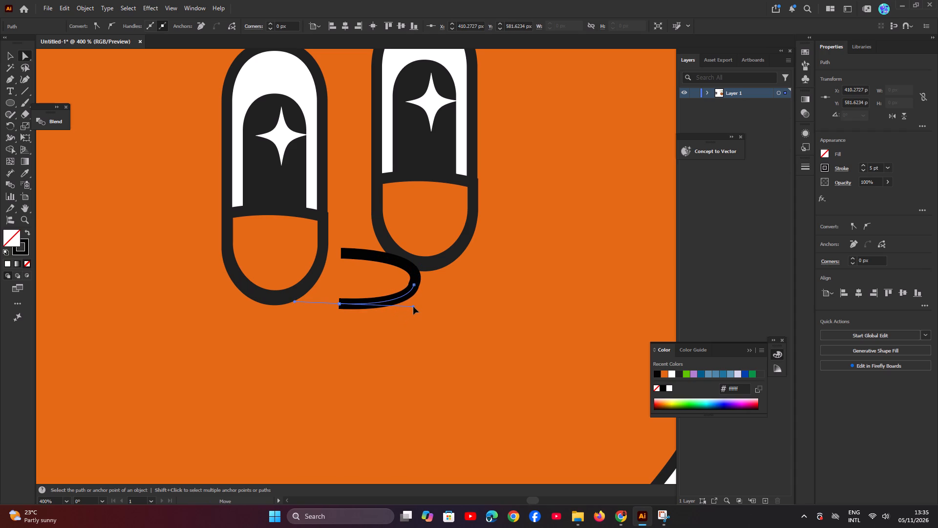
{"action": "left_click_drag", "start_coordinate": [413, 307], "coordinate": [412, 307]}
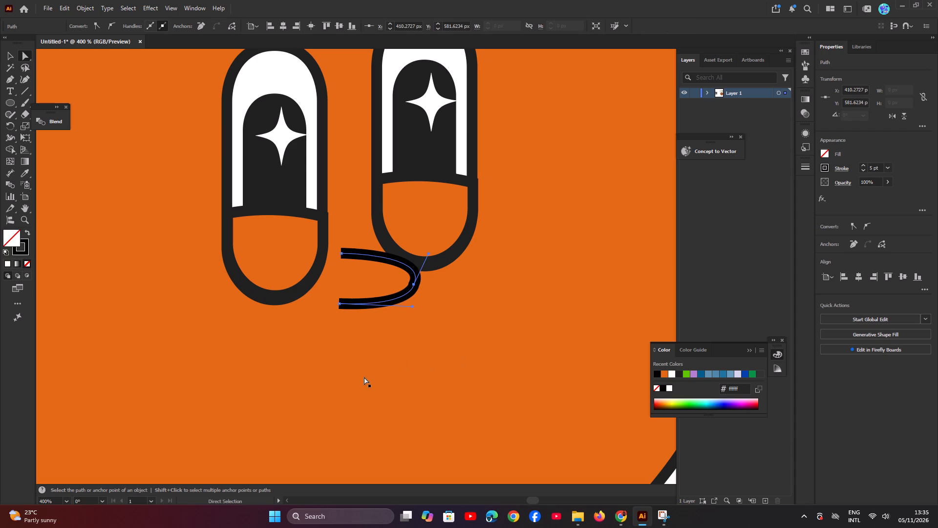
{"action": "key", "text": "v"}
{"action": "left_click", "coordinate": [449, 366]}
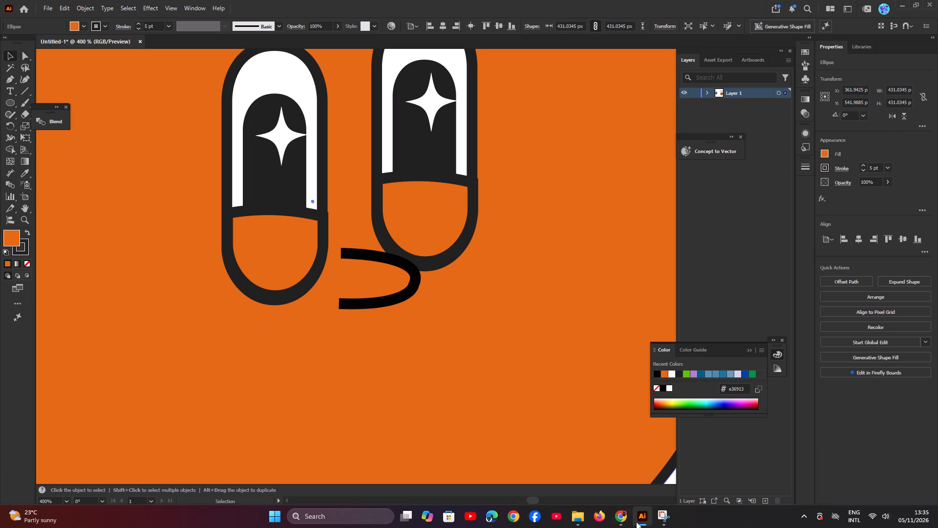
Play the Chrome tutorial from 8:34 to compare the nose shape, and return to Illustrator.
{"action": "left_click", "coordinate": [622, 519]}
{"action": "left_click", "coordinate": [575, 246]}
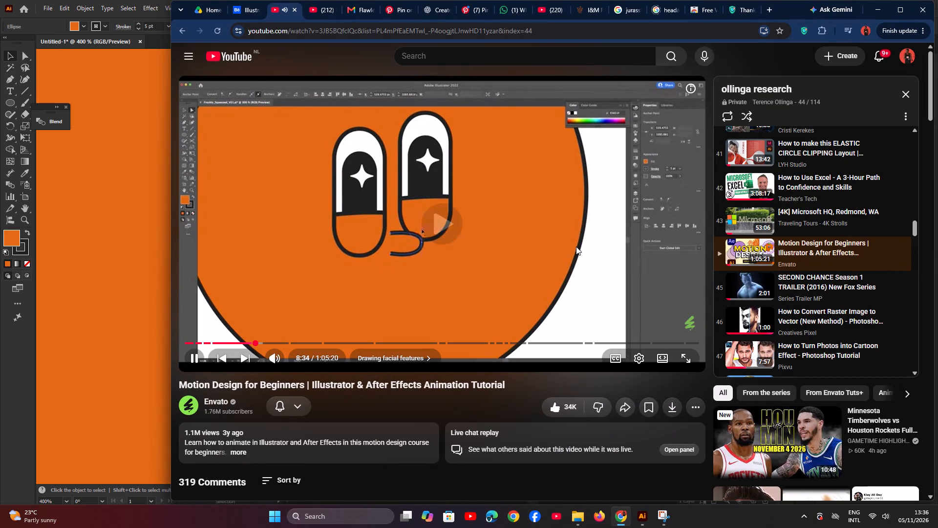
{"action": "left_click", "coordinate": [575, 246]}
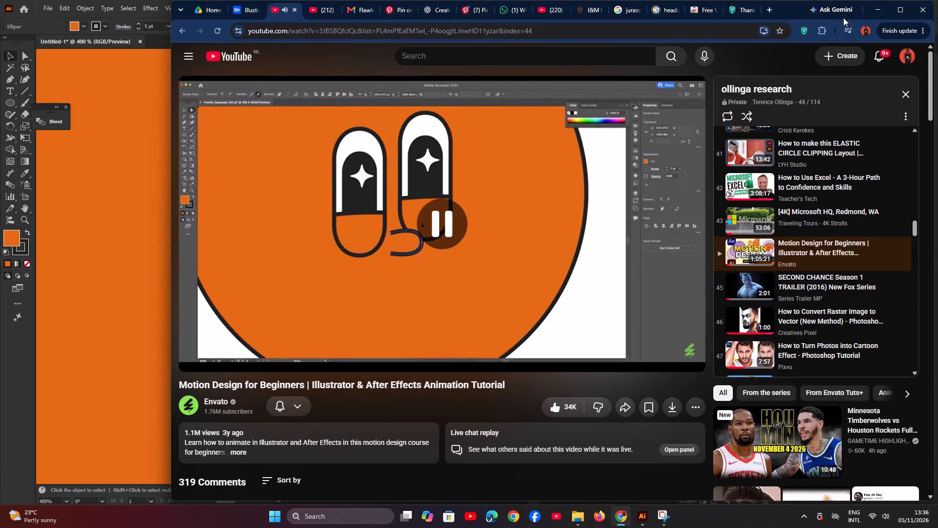
{"action": "left_click", "coordinate": [873, 10]}
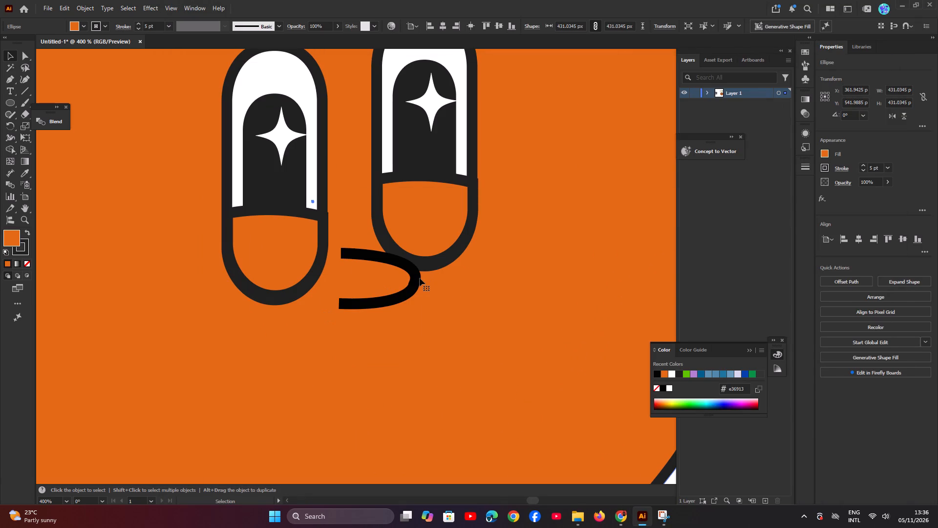
Reselect the nose path's anchors and extend the tip's upper handle farther into the second eye to make the upper curve fuller.
{"action": "key", "text": "a"}
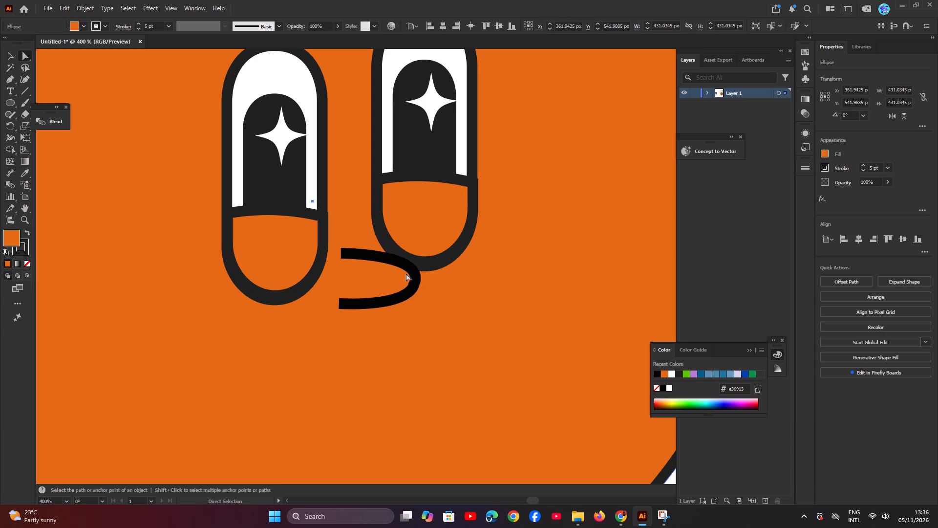
{"action": "left_click", "coordinate": [418, 280]}
{"action": "left_click", "coordinate": [417, 279]}
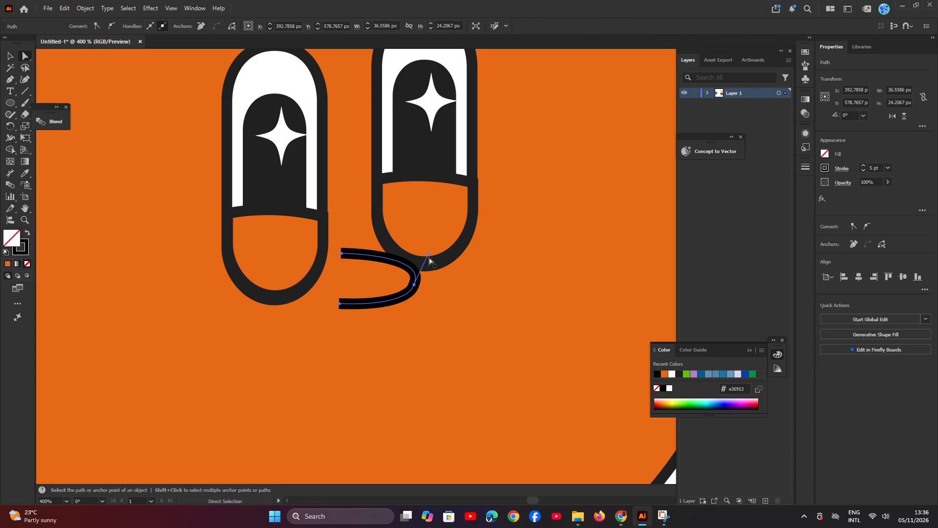
{"action": "left_click", "coordinate": [340, 253]}
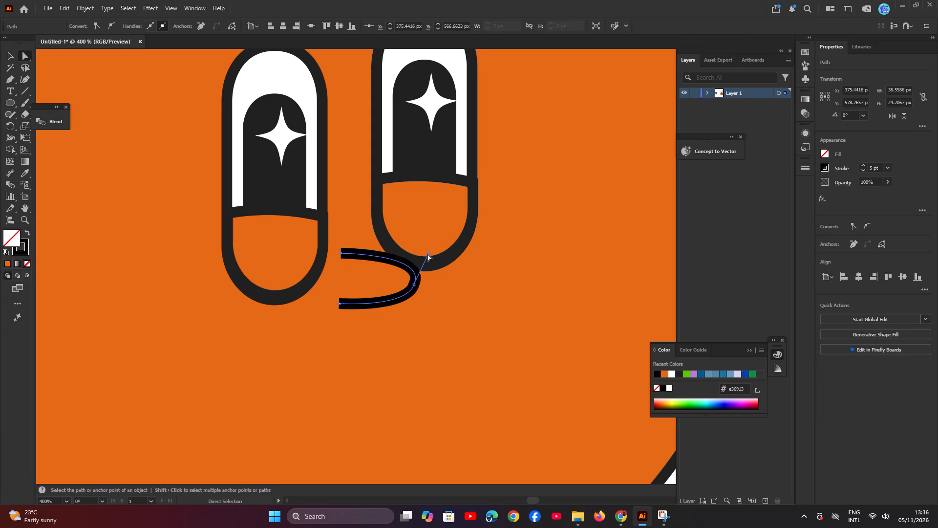
{"action": "left_click", "coordinate": [427, 254]}
{"action": "left_click_drag", "start_coordinate": [429, 255], "coordinate": [433, 248]}
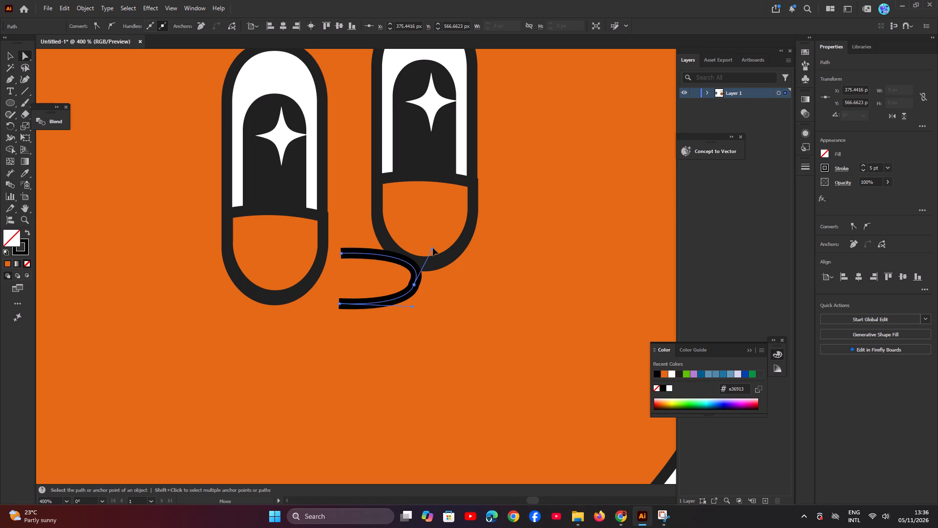
{"action": "left_click_drag", "start_coordinate": [433, 248], "coordinate": [431, 242]}
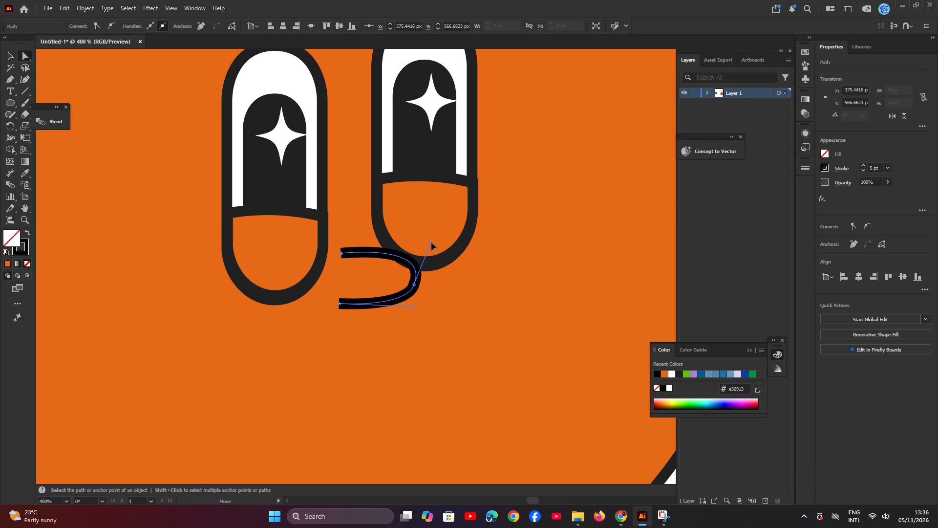
{"action": "left_click_drag", "start_coordinate": [431, 242], "coordinate": [432, 242]}
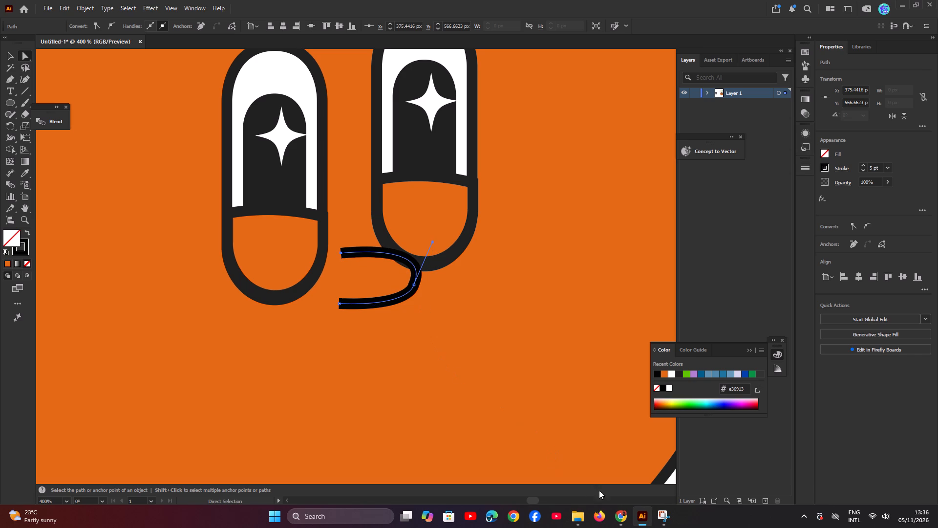
Check the nose in the Chrome tutorial, and back in Illustrator lower the path's upper end to about X 374, Y 572 px.
{"action": "left_click", "coordinate": [616, 515]}
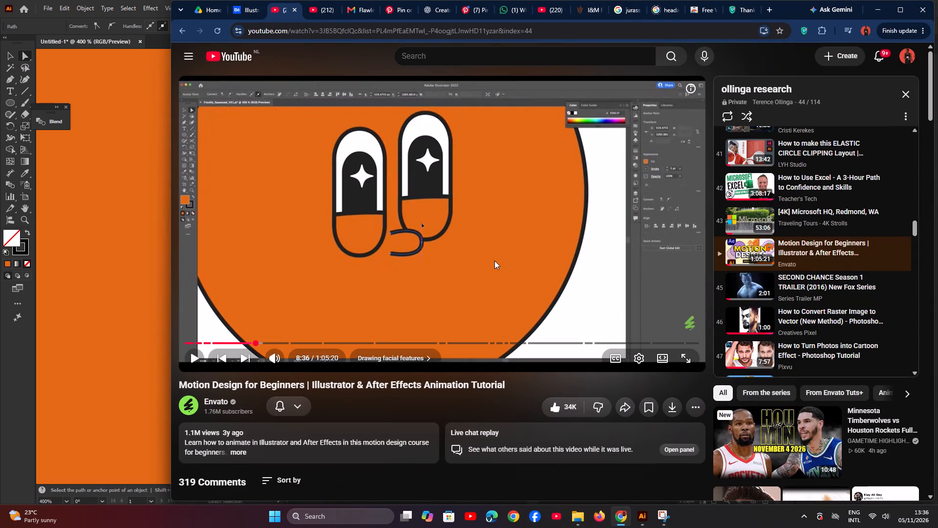
{"action": "left_click", "coordinate": [877, 11]}
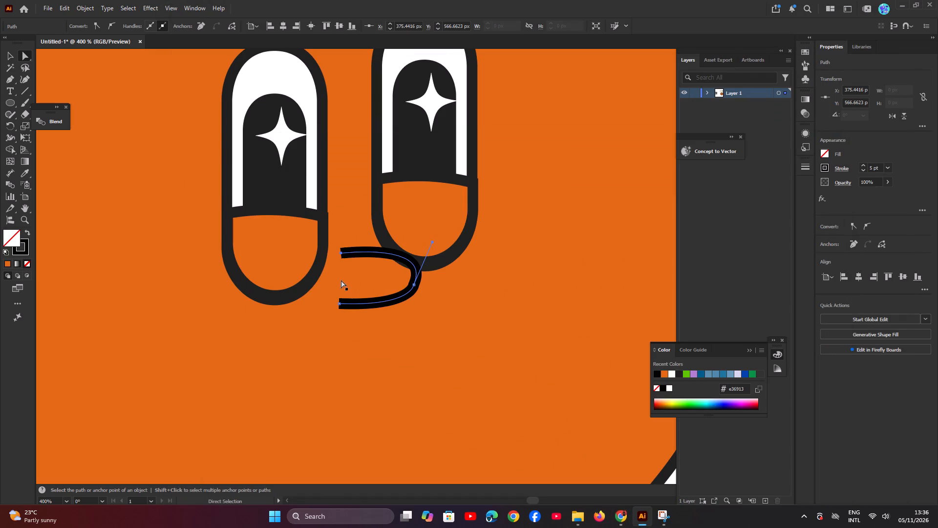
{"action": "left_click", "coordinate": [341, 252]}
{"action": "left_click_drag", "start_coordinate": [341, 252], "coordinate": [341, 256]}
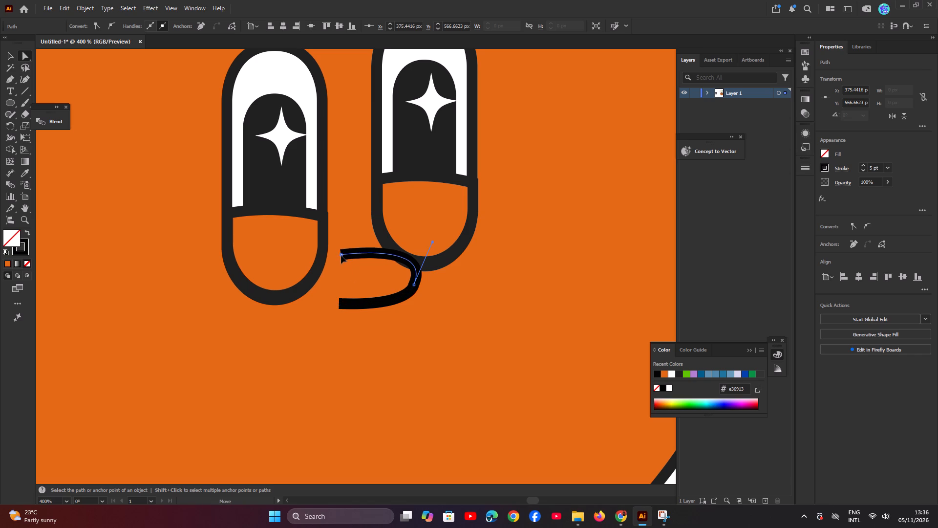
{"action": "left_click_drag", "start_coordinate": [341, 256], "coordinate": [339, 262]}
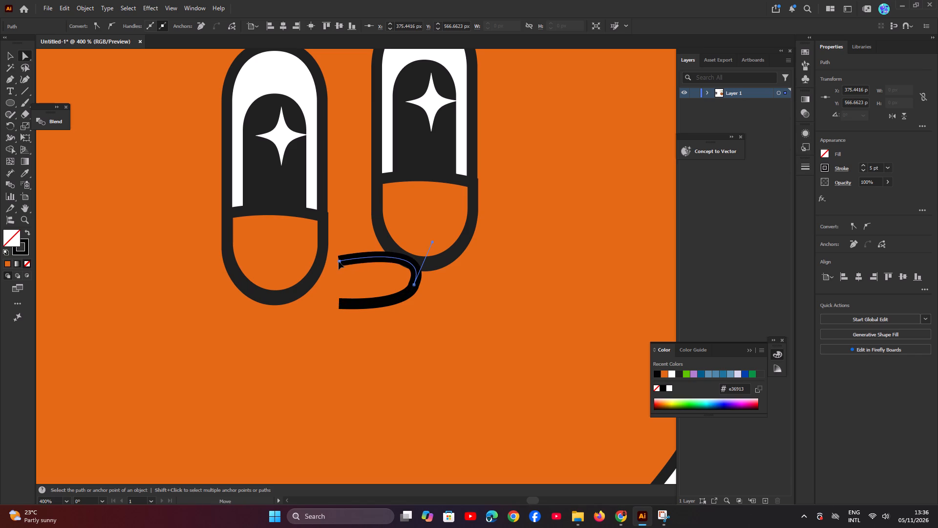
{"action": "left_click_drag", "start_coordinate": [339, 262], "coordinate": [339, 264]}
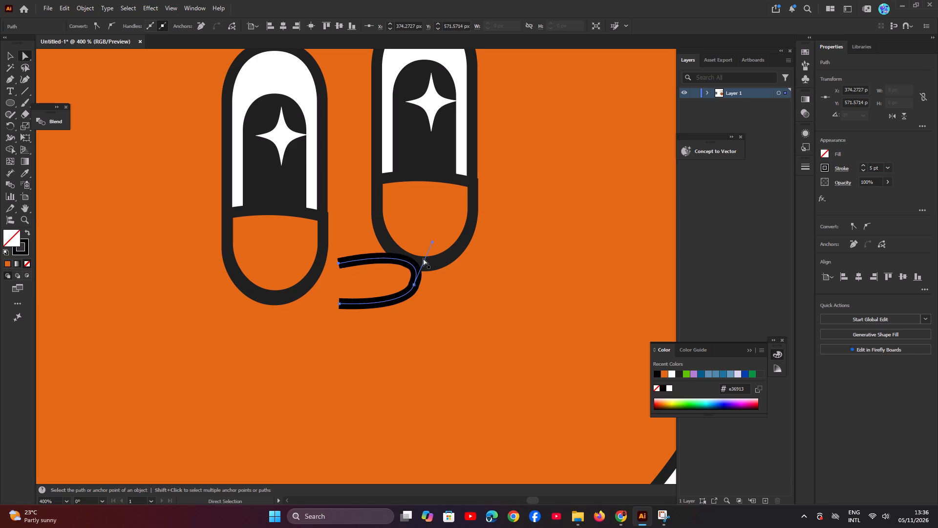
Pull the tip's upper handle slightly higher and outward into the second eye to refine the upper curve.
{"action": "left_click_drag", "start_coordinate": [432, 243], "coordinate": [432, 236]}
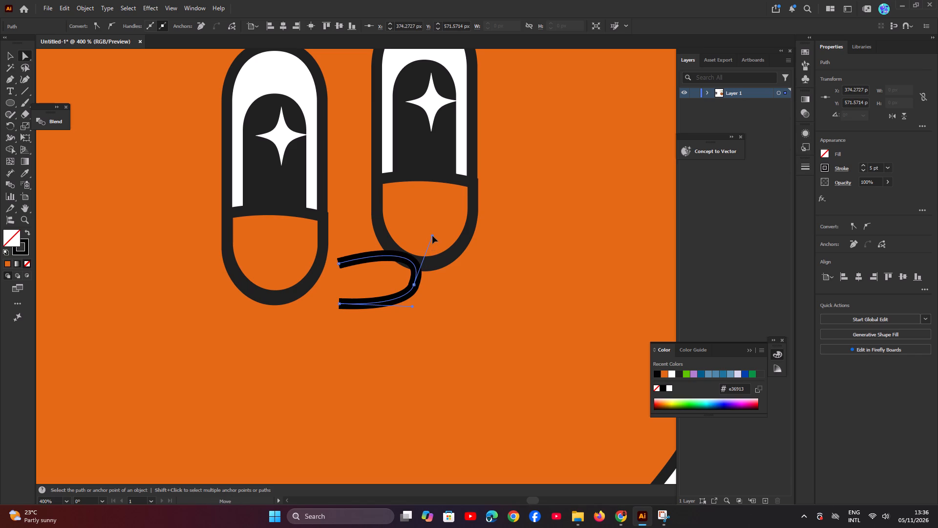
{"action": "left_click_drag", "start_coordinate": [432, 236], "coordinate": [438, 239]}
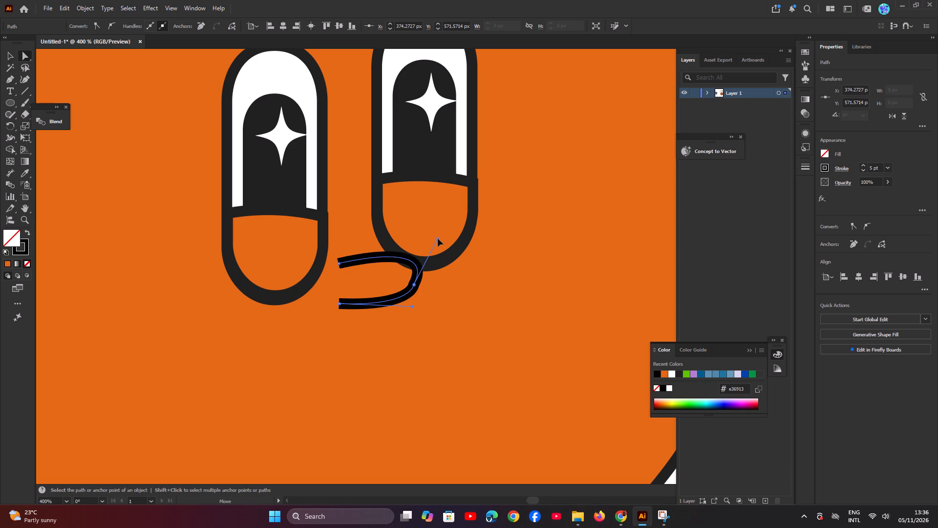
{"action": "left_click_drag", "start_coordinate": [438, 239], "coordinate": [438, 238]}
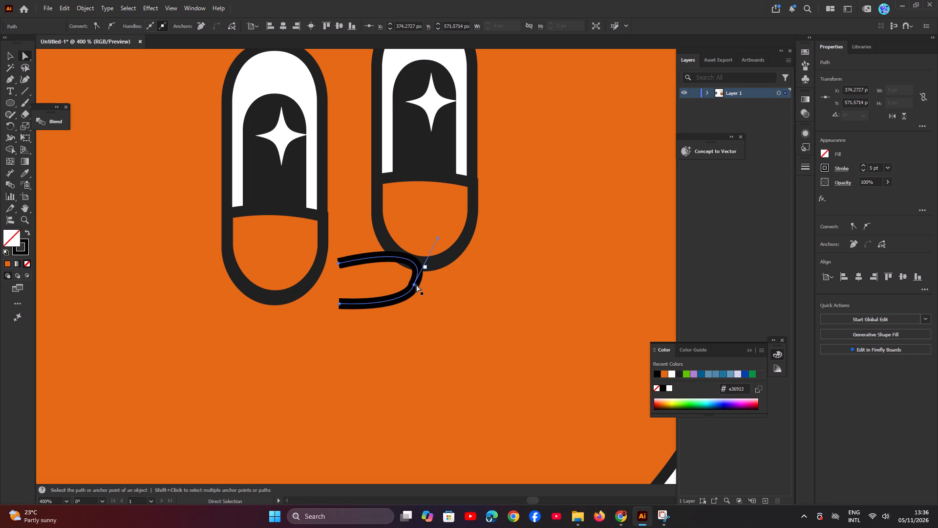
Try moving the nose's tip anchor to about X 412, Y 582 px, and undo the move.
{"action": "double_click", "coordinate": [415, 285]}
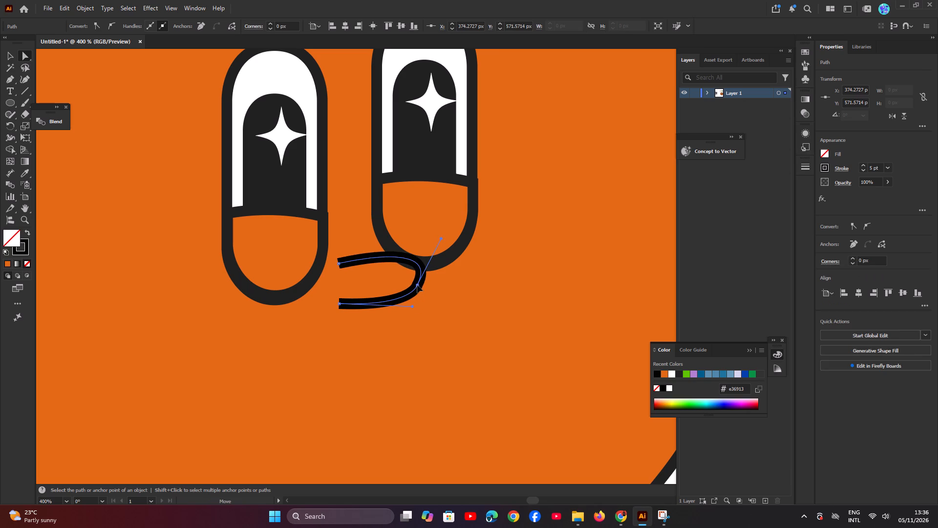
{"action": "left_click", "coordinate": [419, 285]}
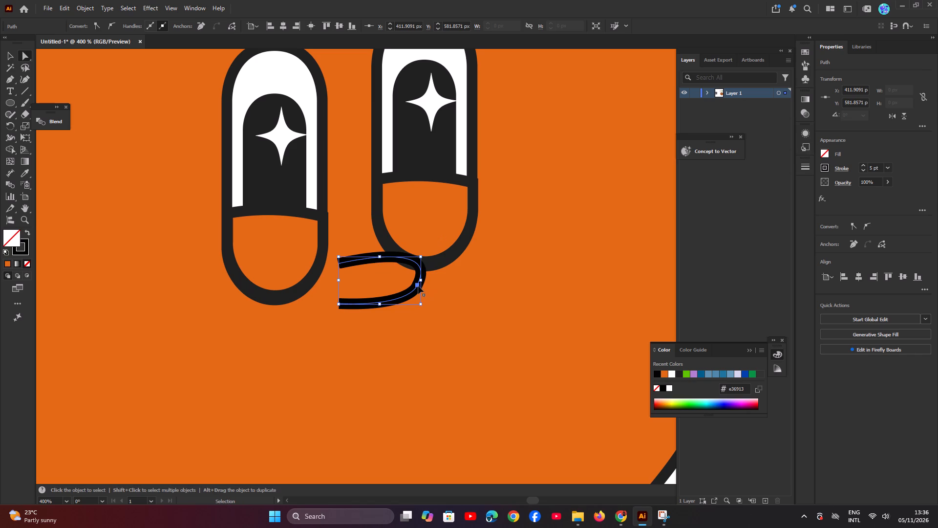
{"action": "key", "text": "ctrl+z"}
Round the nose tip's corner to a radius of about 9.9 px.
{"action": "left_click_drag", "start_coordinate": [423, 287], "coordinate": [424, 287]}
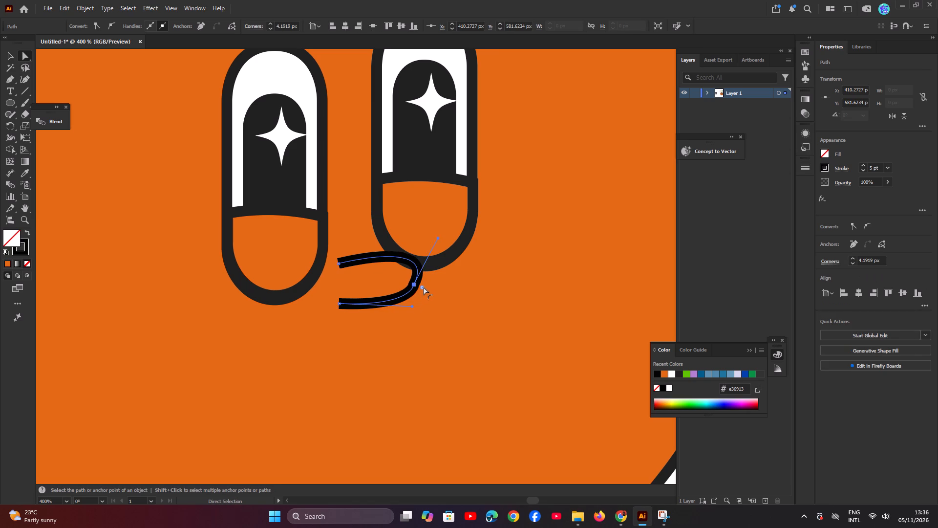
{"action": "left_click_drag", "start_coordinate": [424, 287], "coordinate": [444, 289]}
{"action": "left_click_drag", "start_coordinate": [444, 289], "coordinate": [450, 289]}
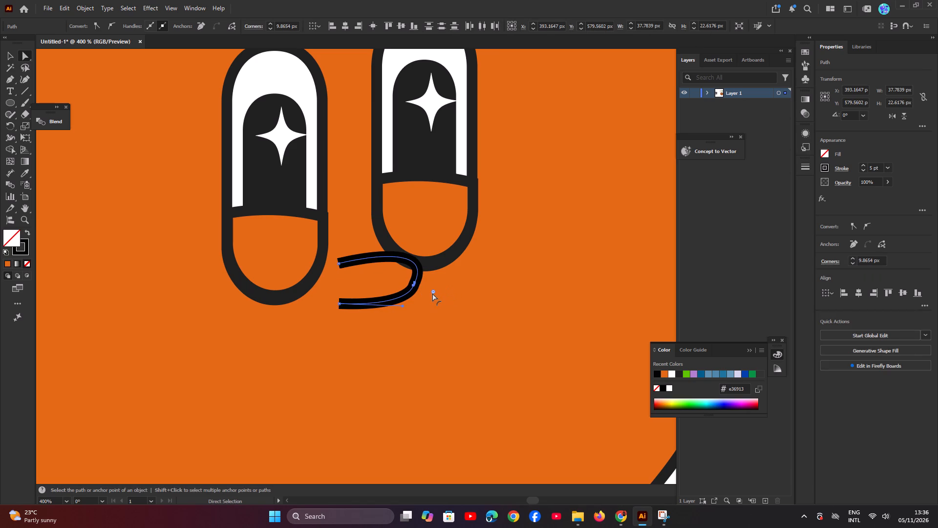
Reset the nose tip's corner radius to 0 px and move the tip anchor to about X 414, Y 583 px.
{"action": "left_click_drag", "start_coordinate": [432, 293], "coordinate": [412, 290]}
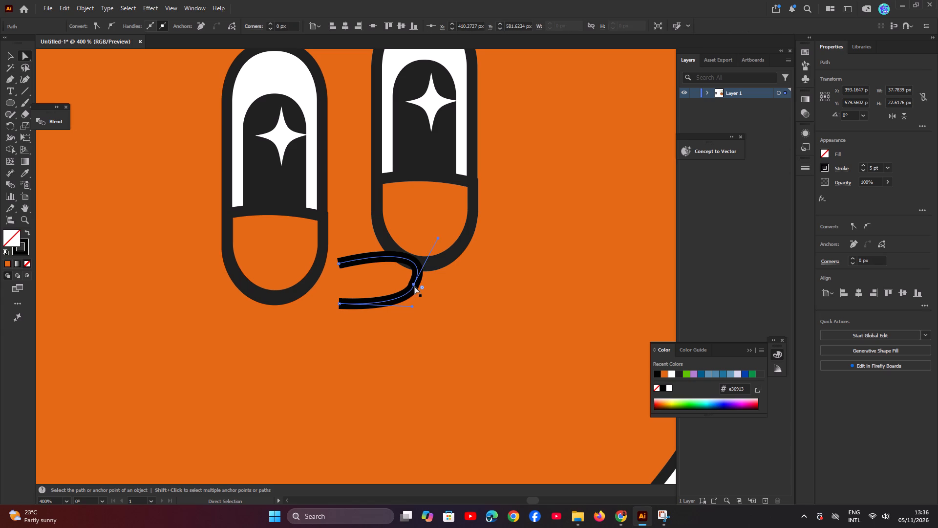
{"action": "left_click_drag", "start_coordinate": [414, 285], "coordinate": [418, 286]}
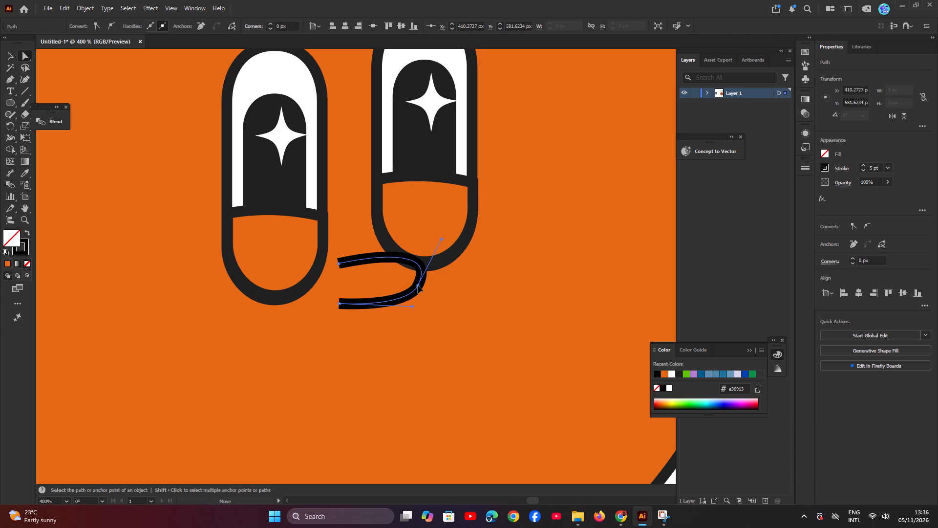
{"action": "left_click_drag", "start_coordinate": [418, 286], "coordinate": [422, 288]}
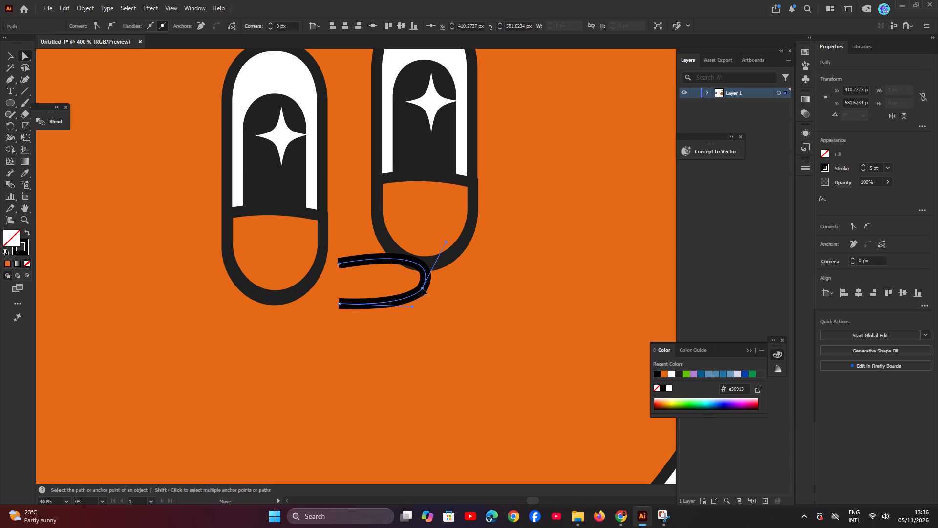
{"action": "left_click_drag", "start_coordinate": [422, 288], "coordinate": [421, 288]}
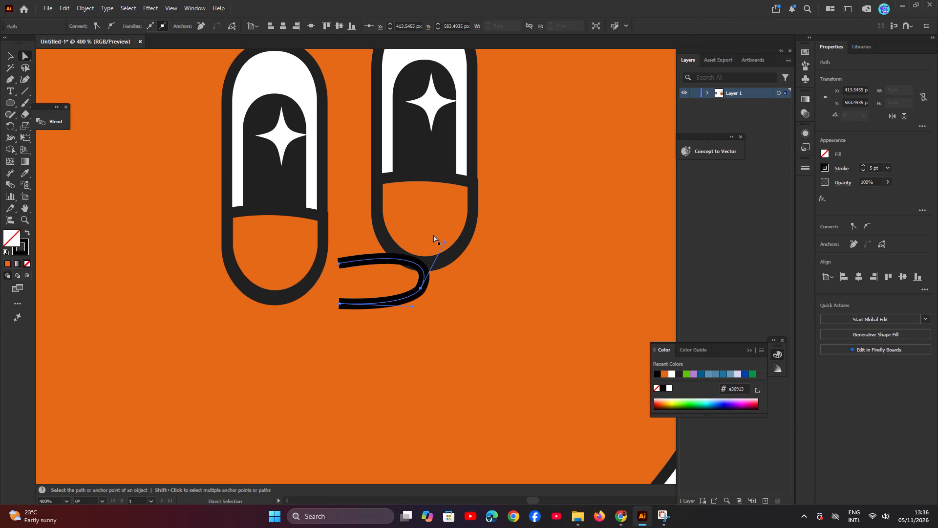
Raise the tip's upper handle inside the second eye and round the tip's corner to a radius of about 11.8 px.
{"action": "left_click_drag", "start_coordinate": [444, 242], "coordinate": [443, 232]}
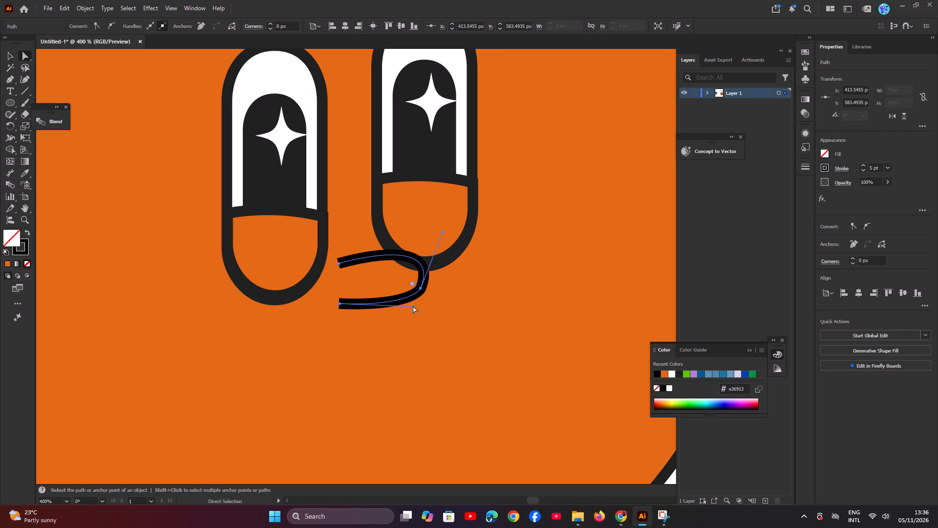
{"action": "left_click_drag", "start_coordinate": [411, 283], "coordinate": [409, 283]}
{"action": "left_click_drag", "start_coordinate": [409, 283], "coordinate": [394, 281]}
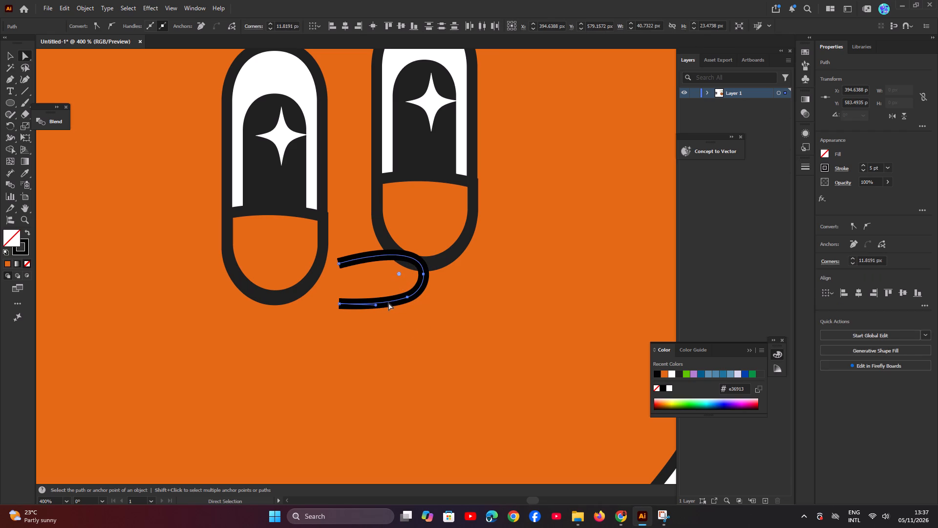
Pull the handle of the nose's lower end slightly down and outward to bulge the bottom curve.
{"action": "left_click_drag", "start_coordinate": [376, 305], "coordinate": [382, 308]}
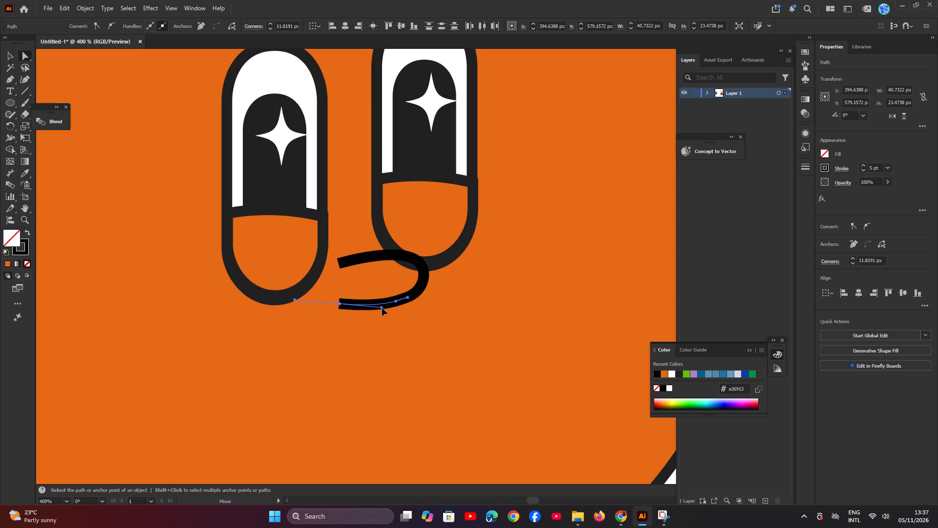
{"action": "left_click_drag", "start_coordinate": [382, 308], "coordinate": [384, 309]}
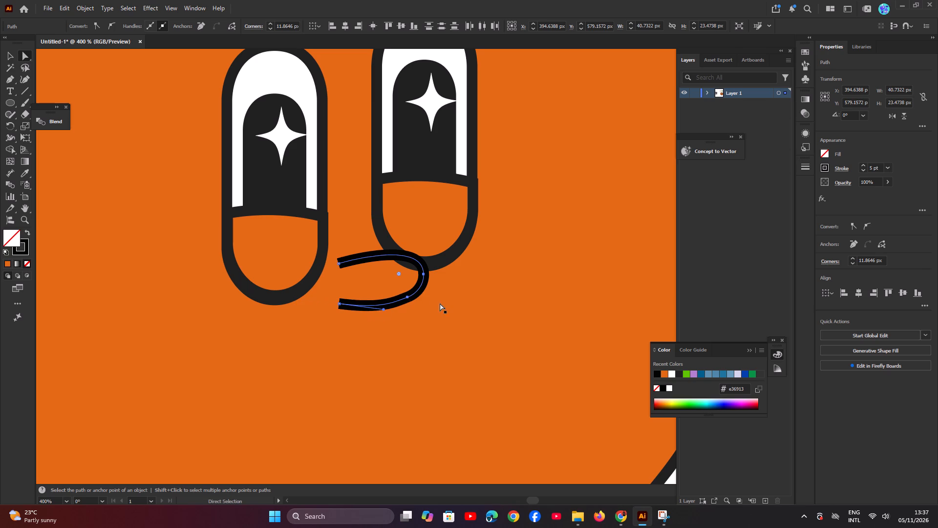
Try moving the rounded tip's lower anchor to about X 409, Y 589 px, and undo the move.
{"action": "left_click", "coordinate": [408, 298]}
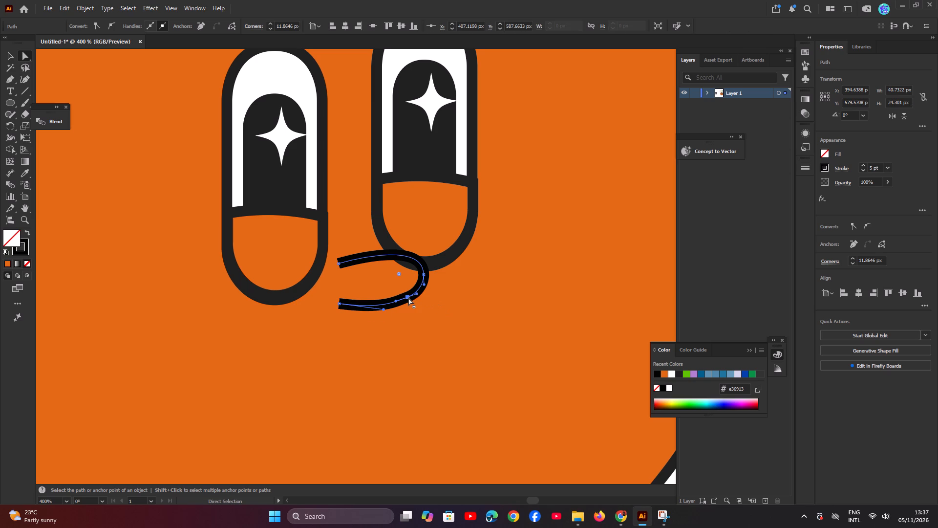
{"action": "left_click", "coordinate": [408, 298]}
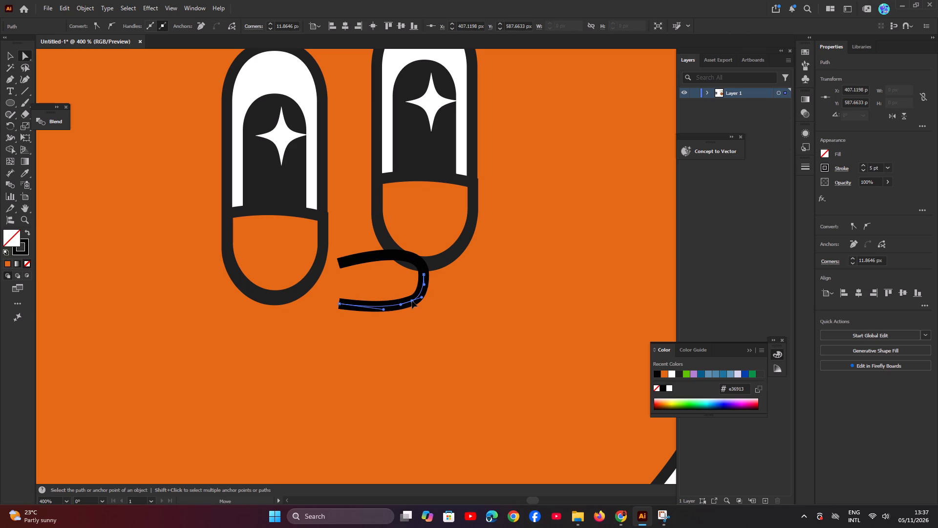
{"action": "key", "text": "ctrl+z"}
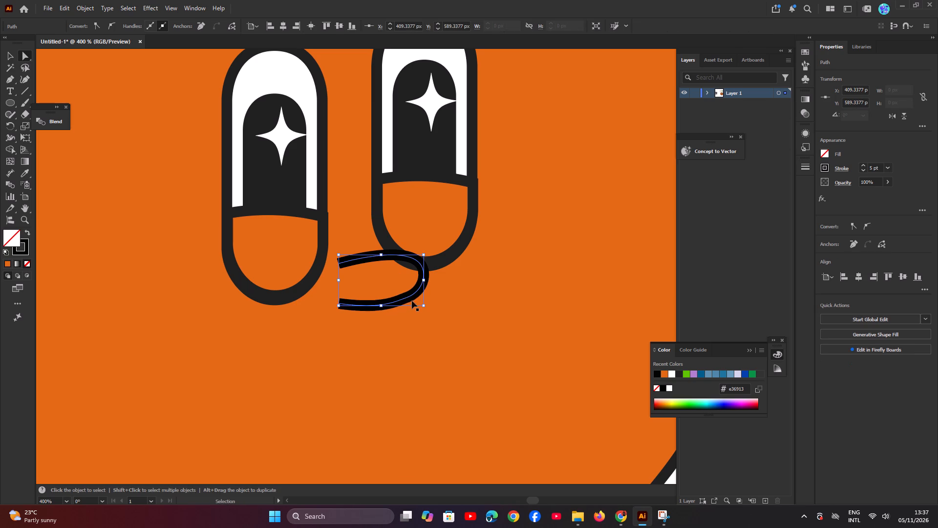
Slightly adjust the outer handle of the rounded tip's lower anchor to smooth the nose's lower curve.
{"action": "left_click", "coordinate": [417, 295]}
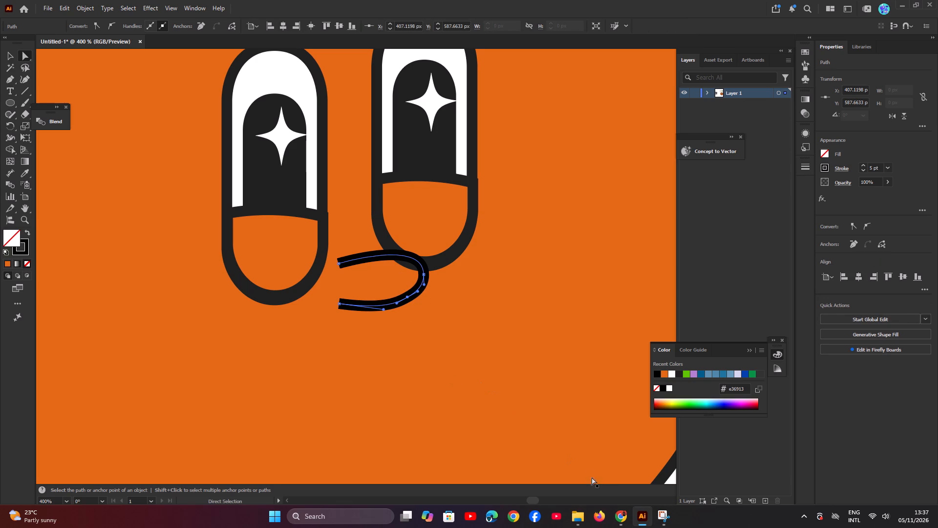
Check the nose's stroke settings in the Chrome tutorial, and back in Illustrator give the nose path a round cap and round join.
{"action": "left_click", "coordinate": [620, 513]}
{"action": "left_click", "coordinate": [554, 292]}
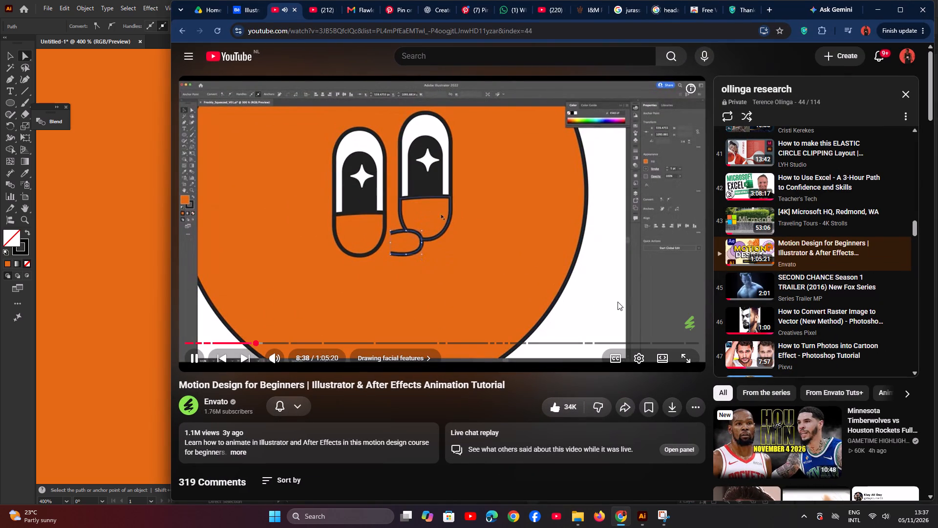
{"action": "left_click", "coordinate": [533, 259]}
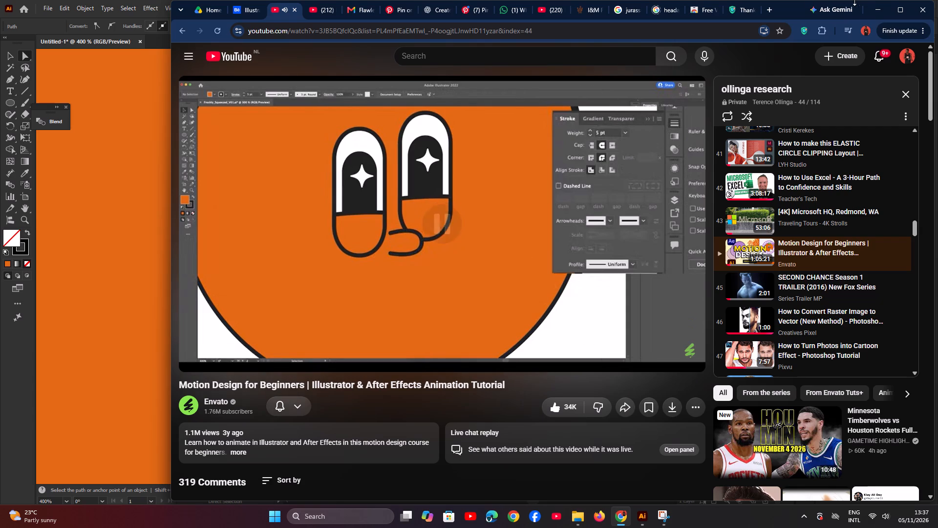
{"action": "left_click", "coordinate": [874, 8]}
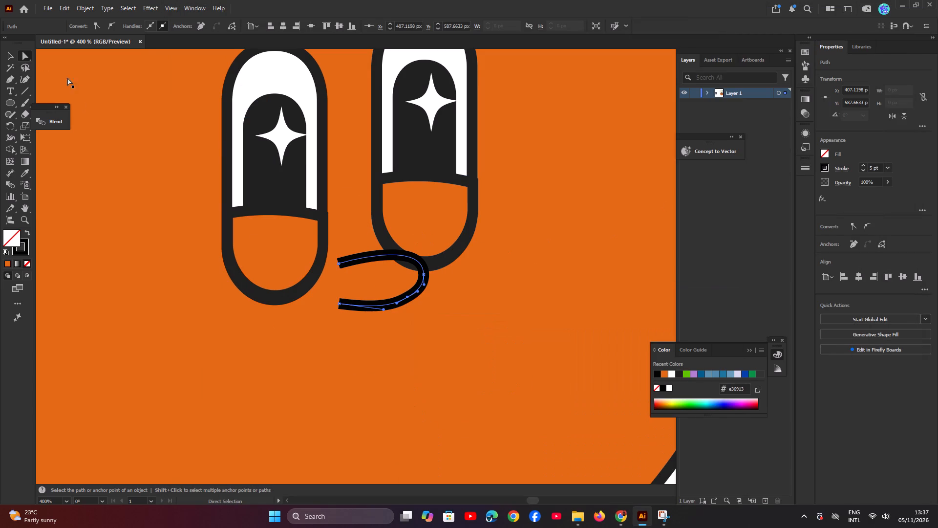
{"action": "left_click", "coordinate": [4, 53]}
{"action": "left_click_drag", "start_coordinate": [435, 368], "coordinate": [430, 369]}
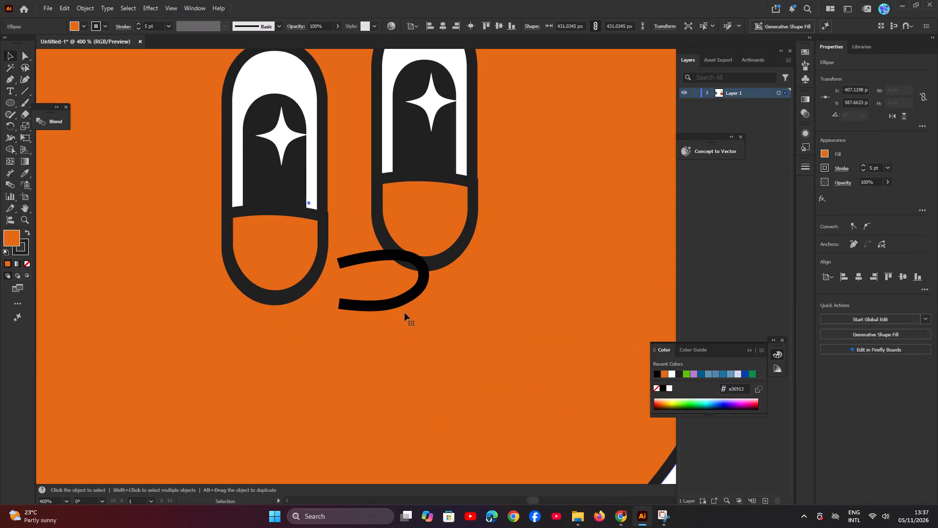
{"action": "left_click", "coordinate": [392, 303]}
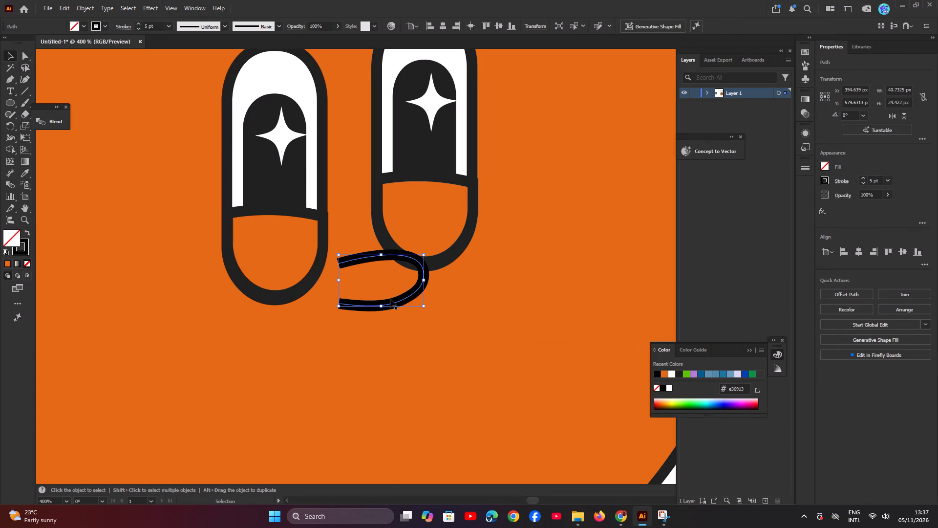
{"action": "left_click", "coordinate": [124, 24]}
{"action": "left_click", "coordinate": [68, 50]}
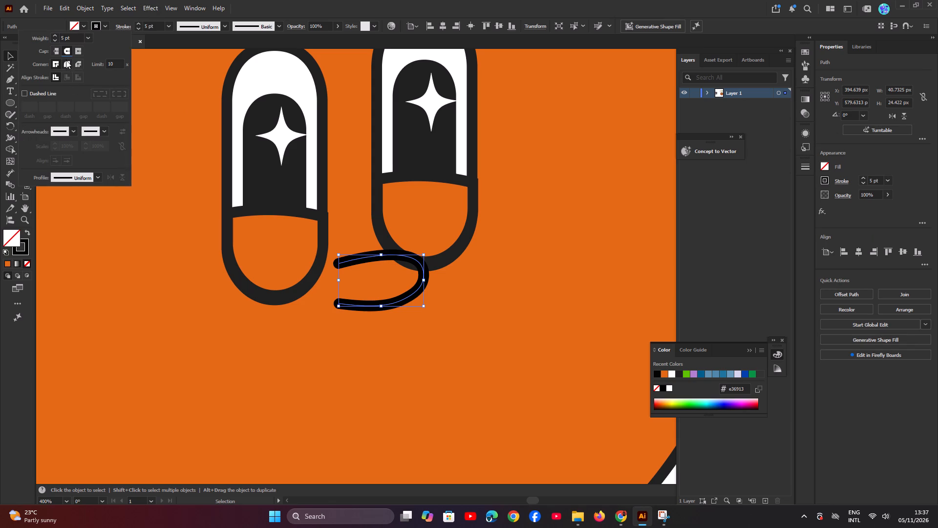
{"action": "left_click", "coordinate": [66, 64]}
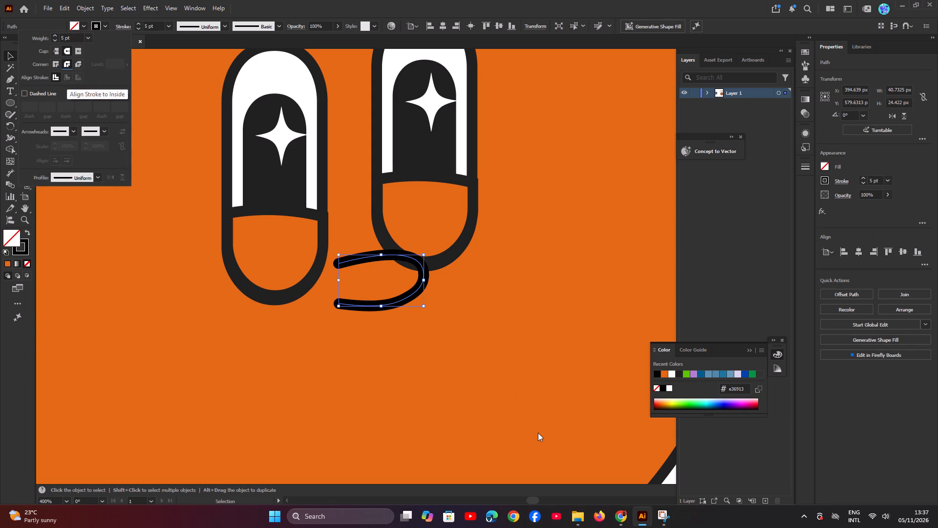
{"action": "left_click", "coordinate": [671, 480]}
Compare the face in the Chrome tutorial with the whole deselected character in Illustrator at 100% zoom.
{"action": "left_click", "coordinate": [620, 516]}
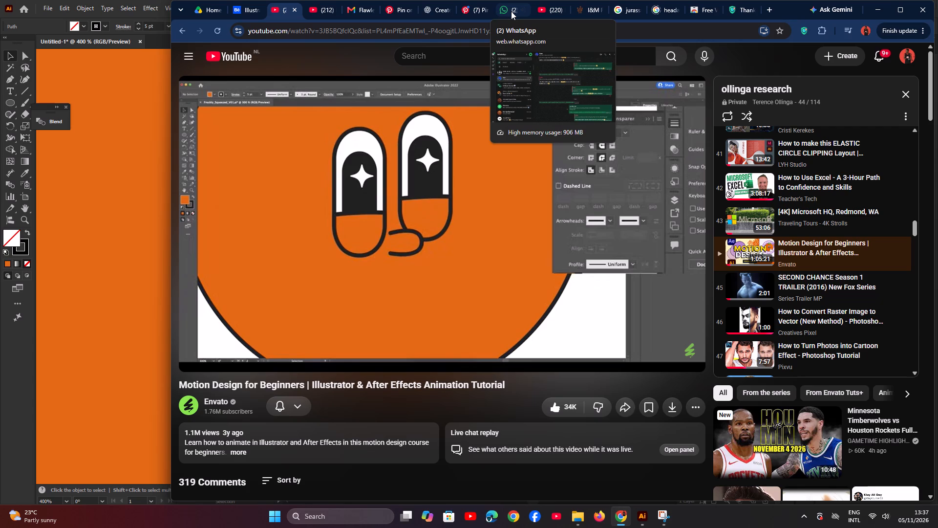
{"action": "left_click", "coordinate": [576, 317]}
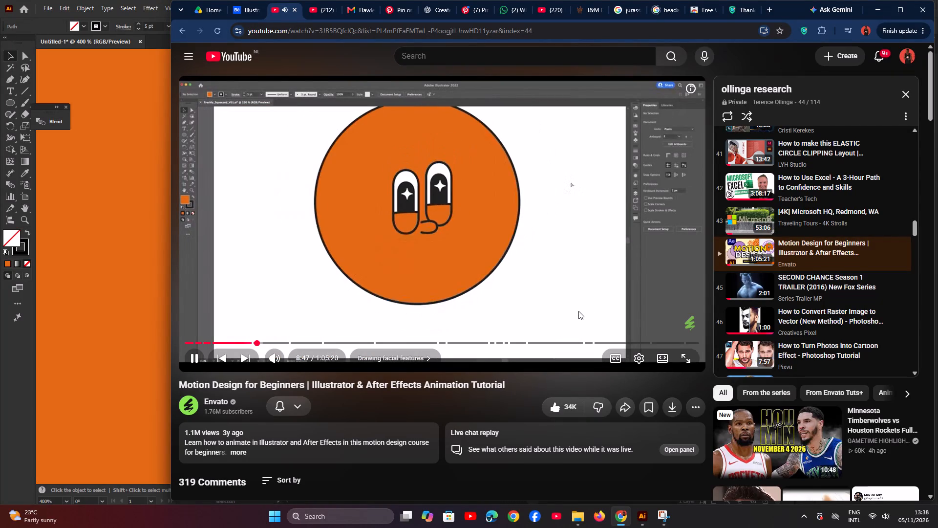
{"action": "left_click", "coordinate": [578, 311]}
{"action": "left_click", "coordinate": [876, 7]}
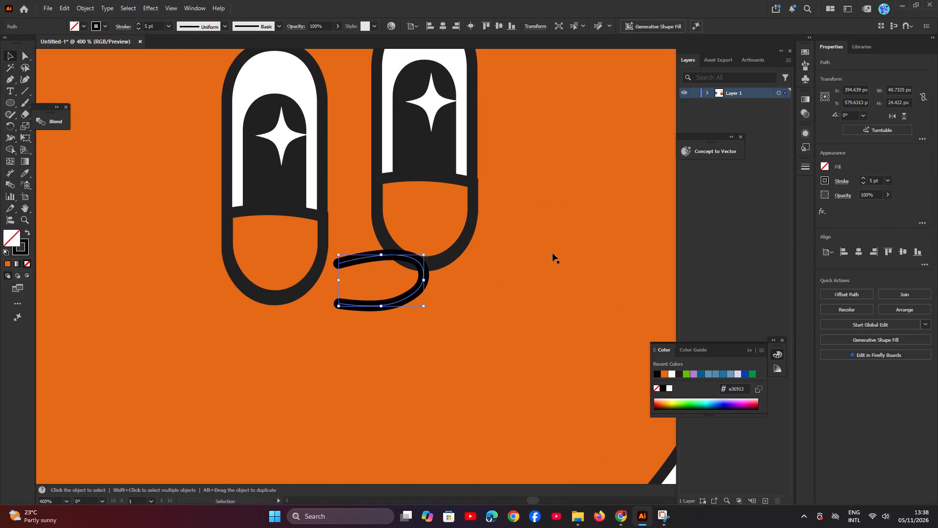
{"action": "left_click", "coordinate": [670, 478]}
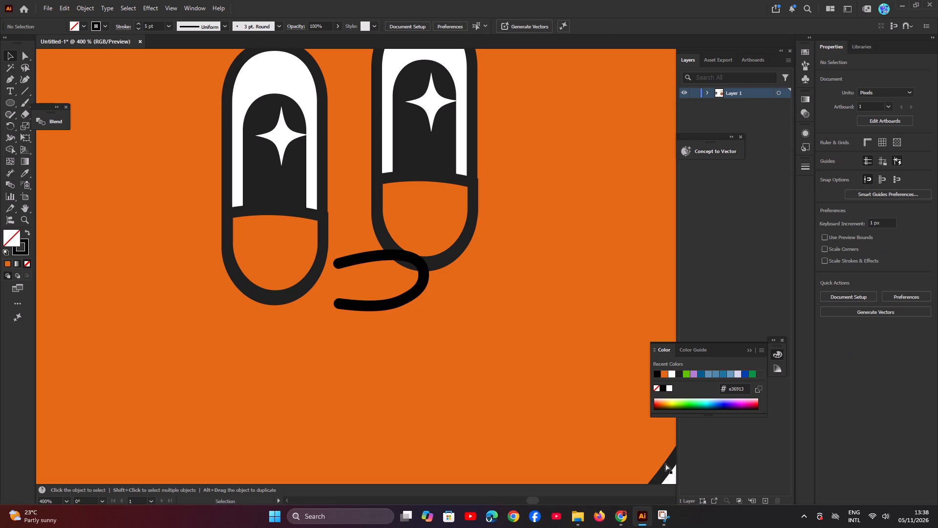
{"action": "key", "text": "ctrl+plus"}
{"action": "key", "text": "ctrl+plus"}
{"action": "key", "text": "ctrl+minus"}
{"action": "key", "text": "ctrl+minus"}
{"action": "key", "text": "ctrl+minus"}
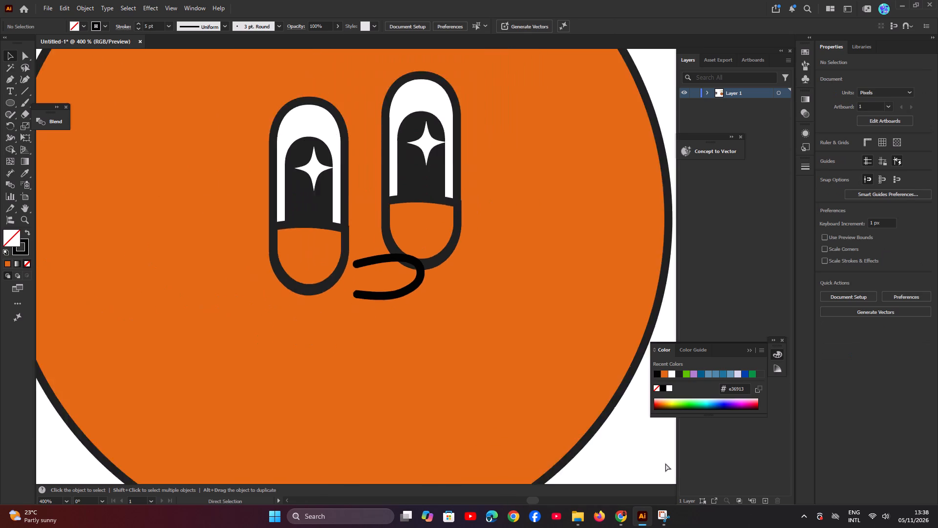
{"action": "key", "text": "ctrl+minus"}
{"action": "key", "text": "ctrl+minus"}
{"action": "key", "text": "ctrl+minus"}
{"action": "key", "text": "space"}
{"action": "key", "text": "space"}
{"action": "key", "text": "space"}
{"action": "key", "text": "space"}
{"action": "key", "text": "space"}
{"action": "key", "text": "space"}
{"action": "key", "text": "space"}
{"action": "key", "text": "space"}
{"action": "key", "text": "space"}
{"action": "key", "text": "space"}
{"action": "key", "text": "space"}
{"action": "key", "text": "space"}
{"action": "key", "text": "space"}
{"action": "key", "text": "space"}
{"action": "key", "text": "space"}
{"action": "key", "text": "space"}
{"action": "key", "text": "space"}
{"action": "key", "text": "space"}
{"action": "key", "text": "space"}
{"action": "key", "text": "space"}
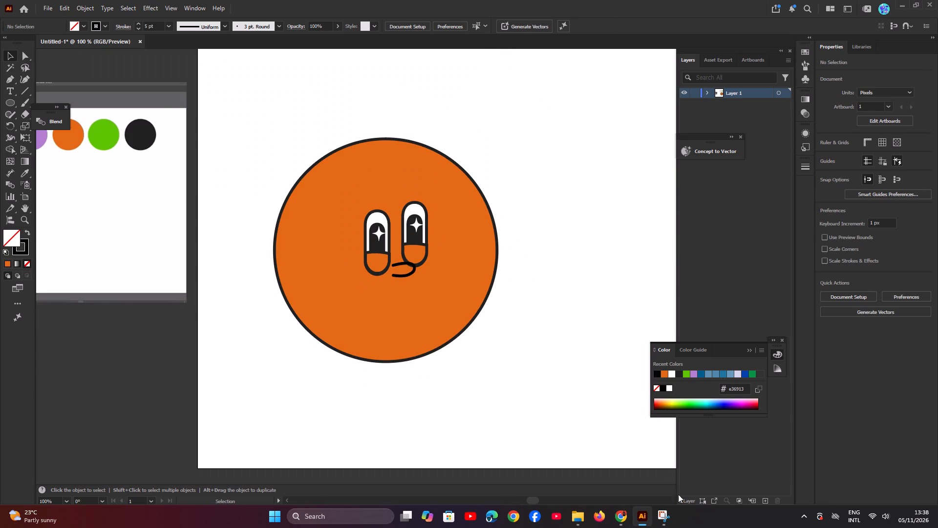
{"action": "left_click_drag", "start_coordinate": [548, 415], "coordinate": [509, 387]}
{"action": "left_click_drag", "start_coordinate": [487, 391], "coordinate": [487, 397]}
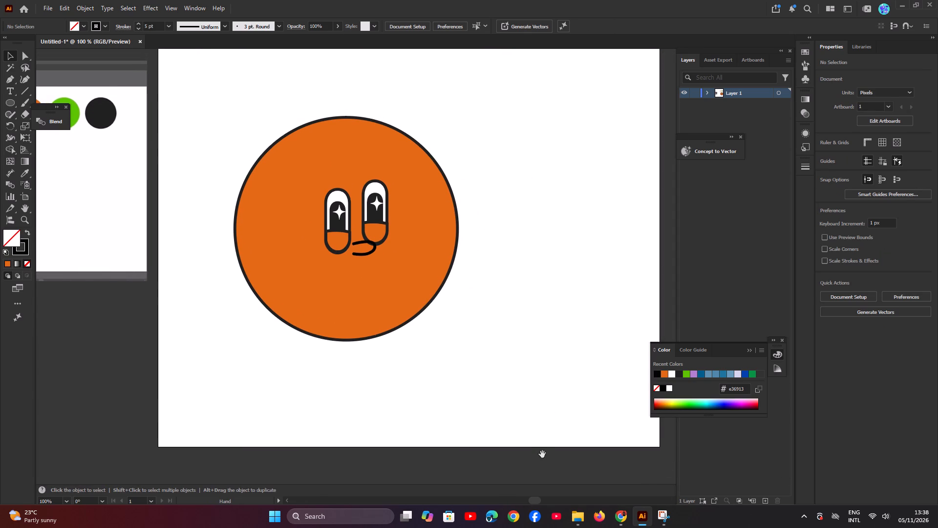
{"action": "left_click_drag", "start_coordinate": [541, 454], "coordinate": [525, 446]}
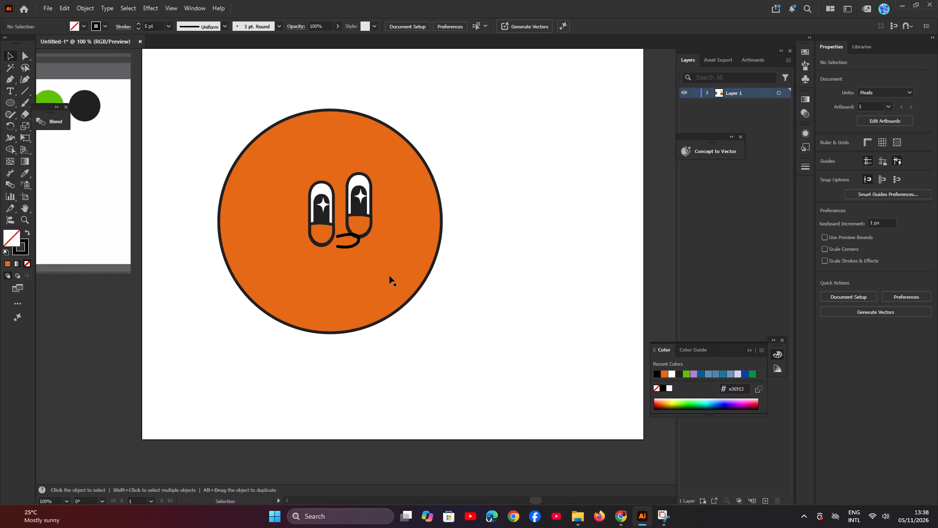
{"action": "left_click", "coordinate": [627, 514]}
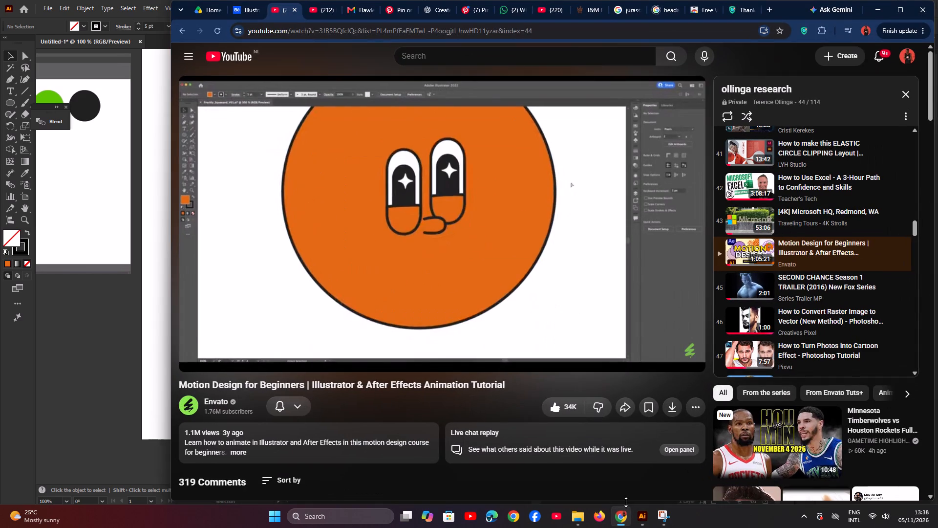
{"action": "left_click", "coordinate": [885, 11]}
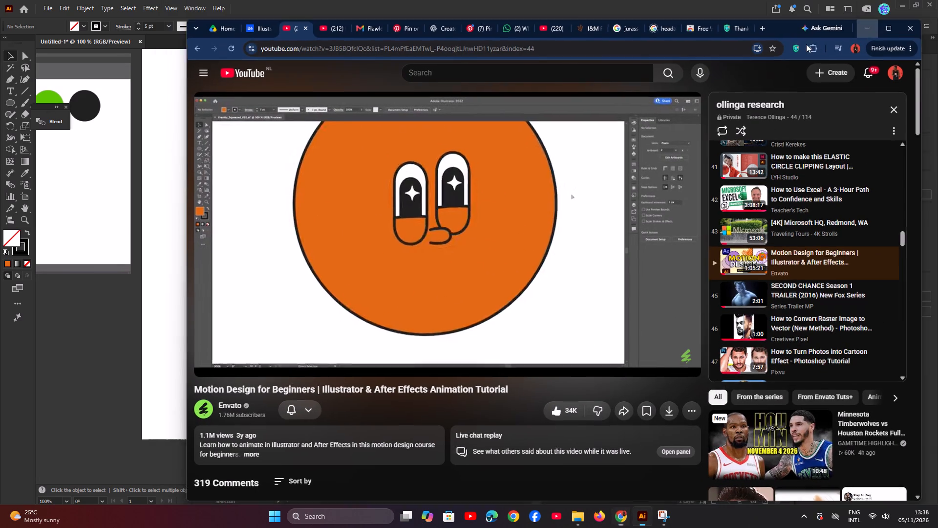
Set the nose path's stroke colour to hex 212121.
{"action": "left_click", "coordinate": [344, 247]}
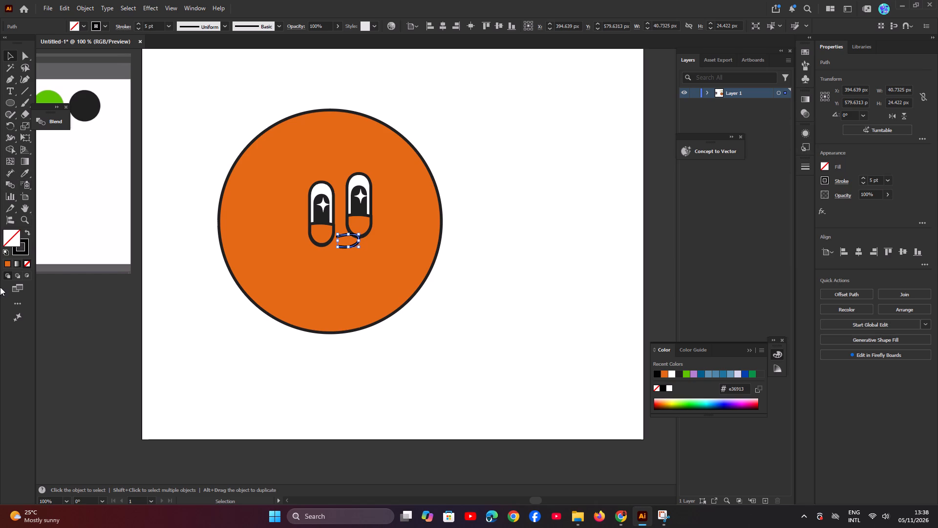
{"action": "left_click", "coordinate": [23, 252]}
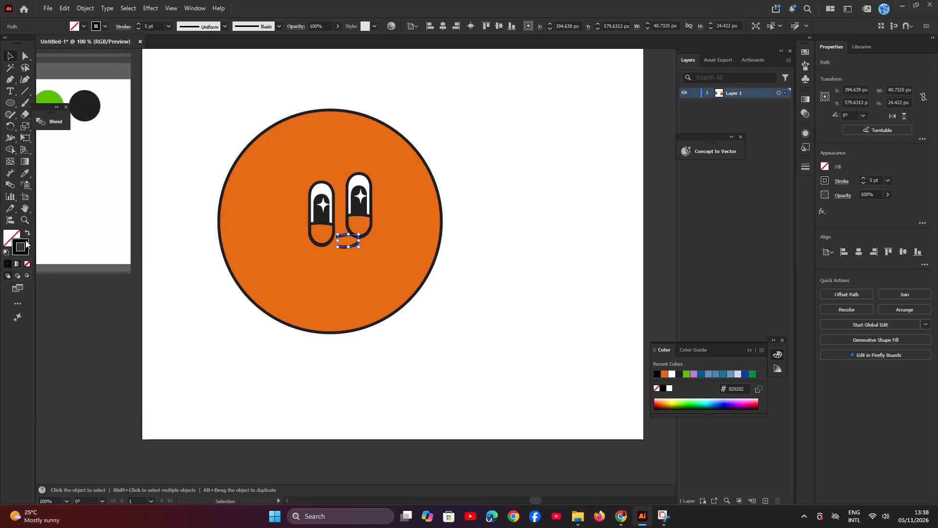
{"action": "double_click", "coordinate": [25, 240]}
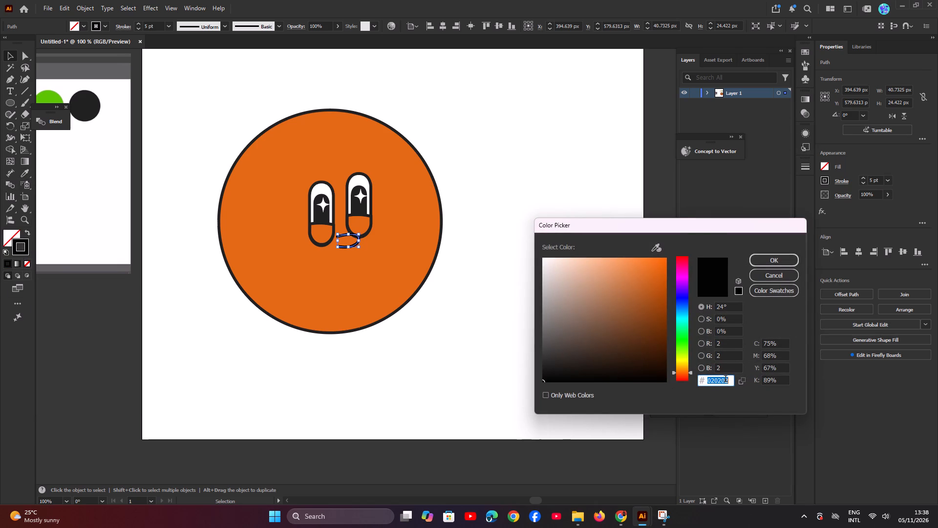
{"action": "key", "text": "BackSpace"}
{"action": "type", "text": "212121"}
{"action": "left_click", "coordinate": [783, 260]}
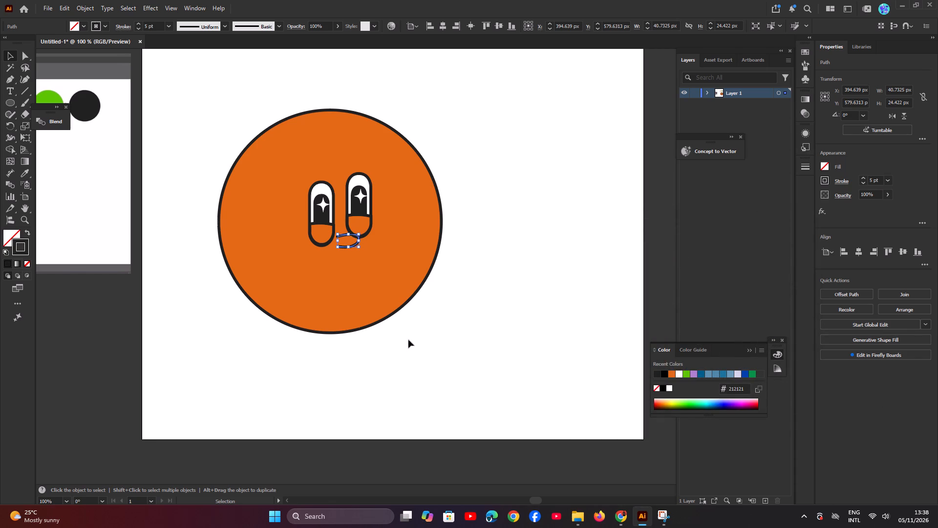
Deselect the nose and compare the character's face with the one in the Chrome tutorial, returning to Illustrator.
{"action": "left_click", "coordinate": [4, 234]}
{"action": "left_click", "coordinate": [232, 361]}
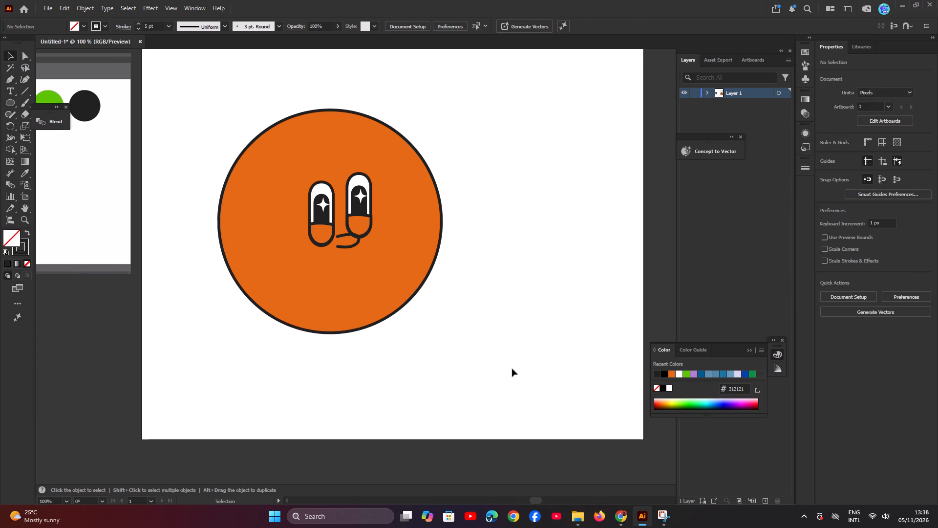
{"action": "key", "text": "space"}
{"action": "key", "text": "space"}
{"action": "key", "text": "space"}
{"action": "key", "text": "space"}
{"action": "key", "text": "space"}
{"action": "key", "text": "space"}
{"action": "key", "text": "space"}
{"action": "key", "text": "space"}
{"action": "key", "text": "space"}
{"action": "key", "text": "space"}
{"action": "key", "text": "space"}
{"action": "key", "text": "space"}
{"action": "key", "text": "space"}
{"action": "key", "text": "space"}
{"action": "key", "text": "space"}
{"action": "key", "text": "space"}
{"action": "key", "text": "space"}
{"action": "key", "text": "space"}
{"action": "key", "text": "space"}
{"action": "key", "text": "space"}
{"action": "left_click_drag", "start_coordinate": [323, 406], "coordinate": [384, 408]}
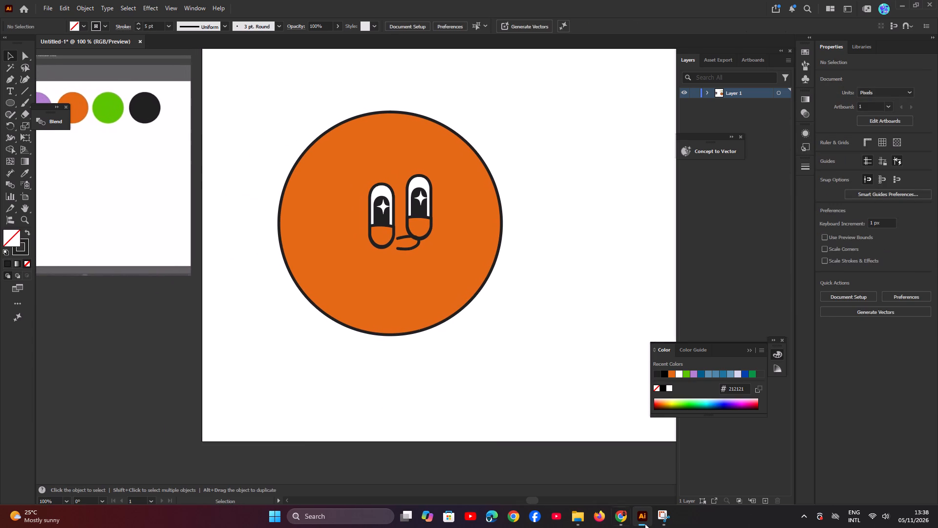
{"action": "left_click", "coordinate": [628, 517]}
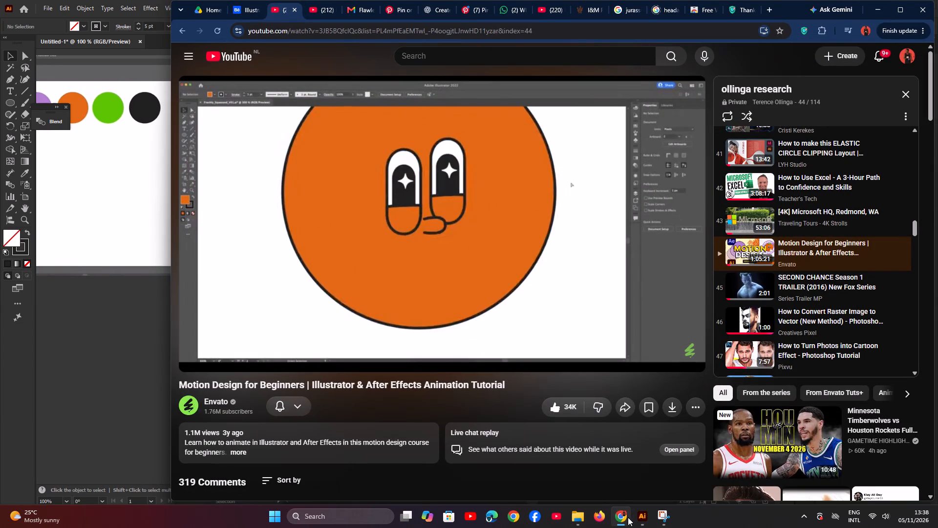
{"action": "left_click", "coordinate": [626, 516]}
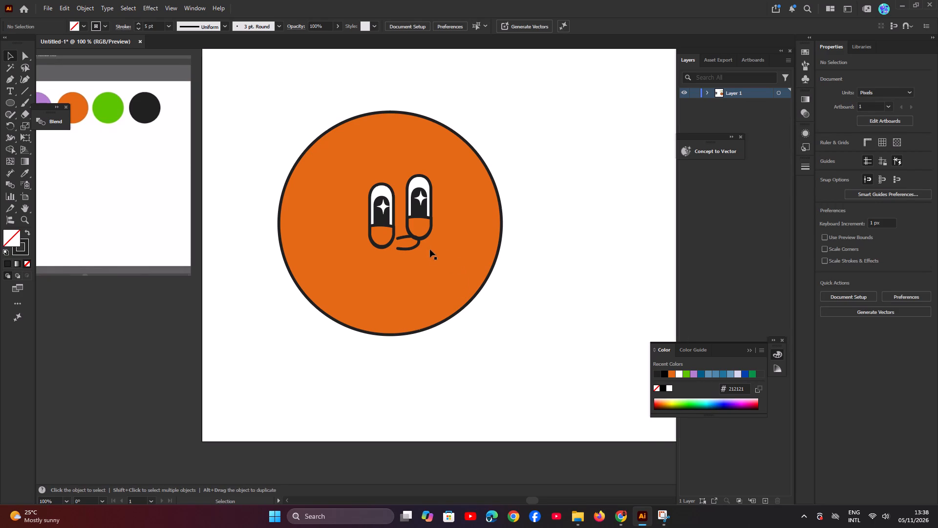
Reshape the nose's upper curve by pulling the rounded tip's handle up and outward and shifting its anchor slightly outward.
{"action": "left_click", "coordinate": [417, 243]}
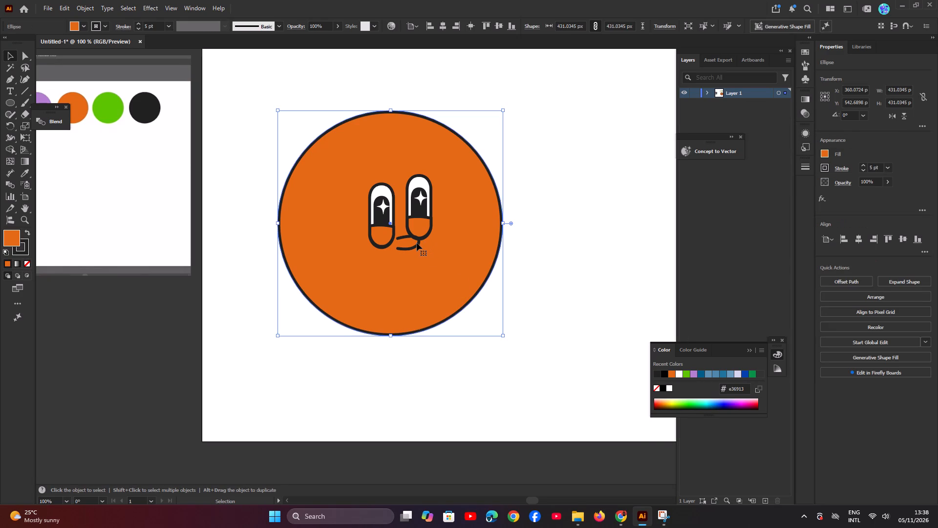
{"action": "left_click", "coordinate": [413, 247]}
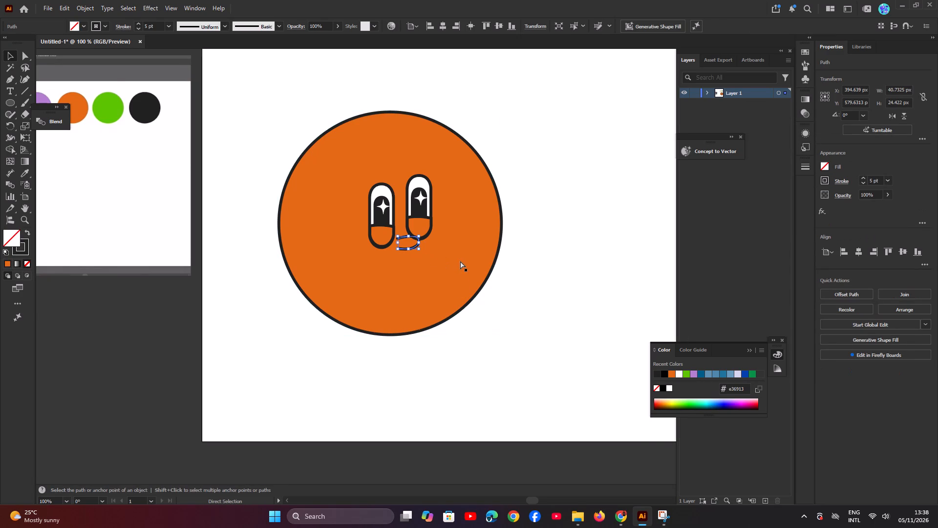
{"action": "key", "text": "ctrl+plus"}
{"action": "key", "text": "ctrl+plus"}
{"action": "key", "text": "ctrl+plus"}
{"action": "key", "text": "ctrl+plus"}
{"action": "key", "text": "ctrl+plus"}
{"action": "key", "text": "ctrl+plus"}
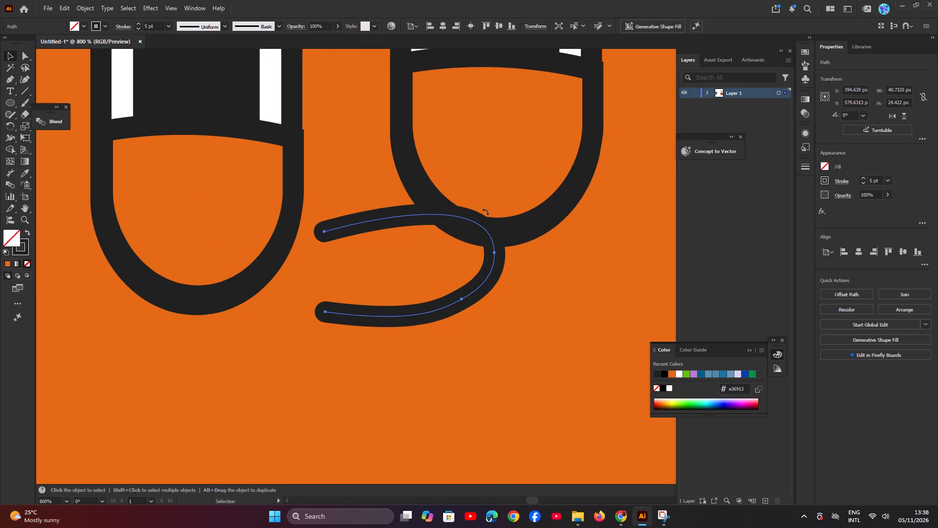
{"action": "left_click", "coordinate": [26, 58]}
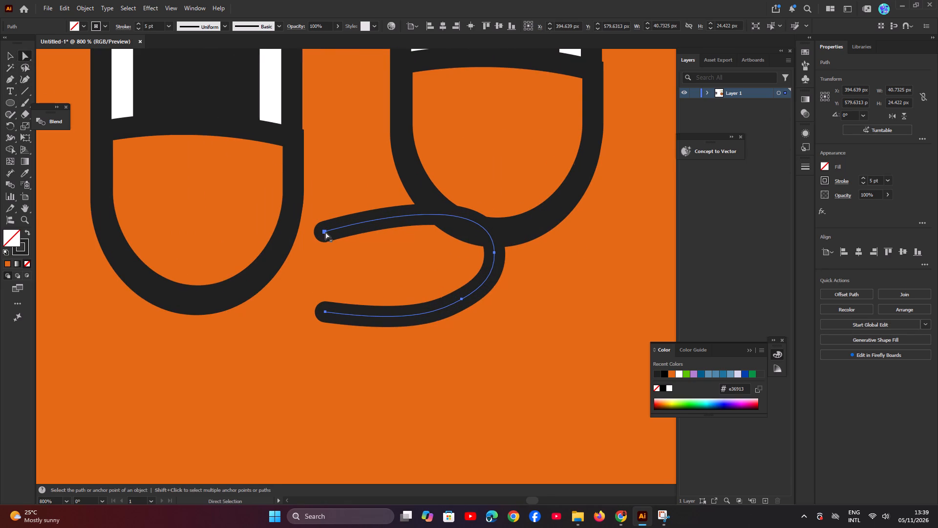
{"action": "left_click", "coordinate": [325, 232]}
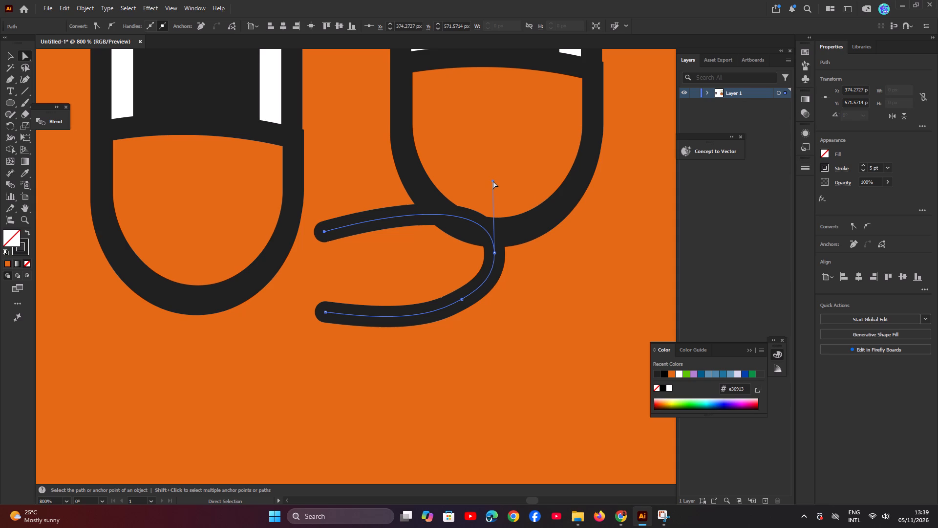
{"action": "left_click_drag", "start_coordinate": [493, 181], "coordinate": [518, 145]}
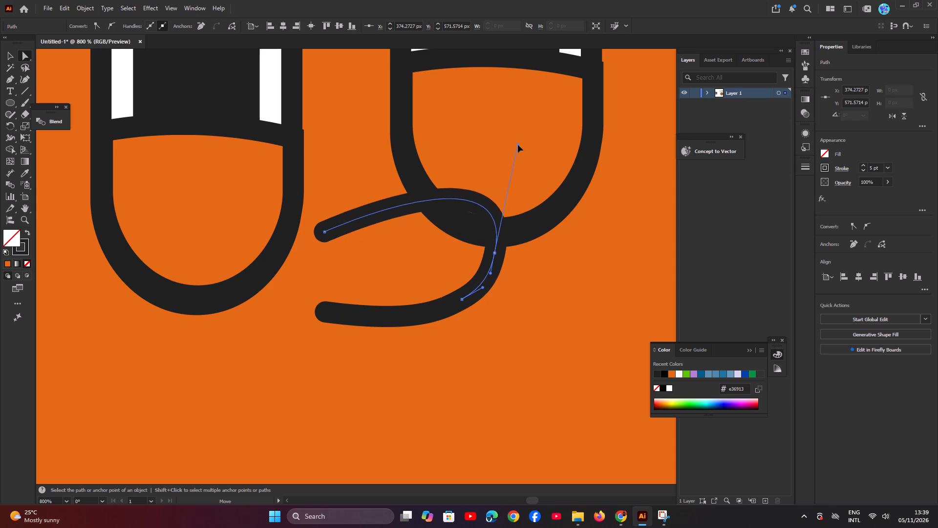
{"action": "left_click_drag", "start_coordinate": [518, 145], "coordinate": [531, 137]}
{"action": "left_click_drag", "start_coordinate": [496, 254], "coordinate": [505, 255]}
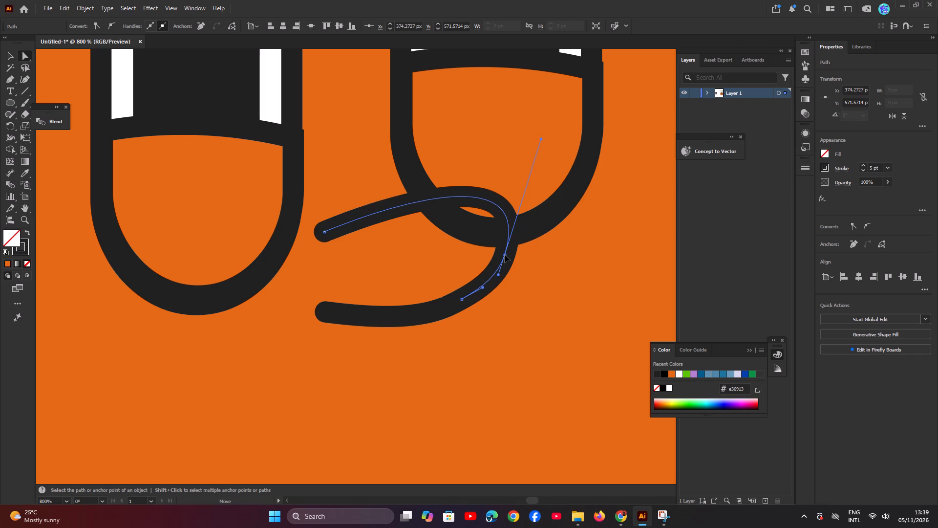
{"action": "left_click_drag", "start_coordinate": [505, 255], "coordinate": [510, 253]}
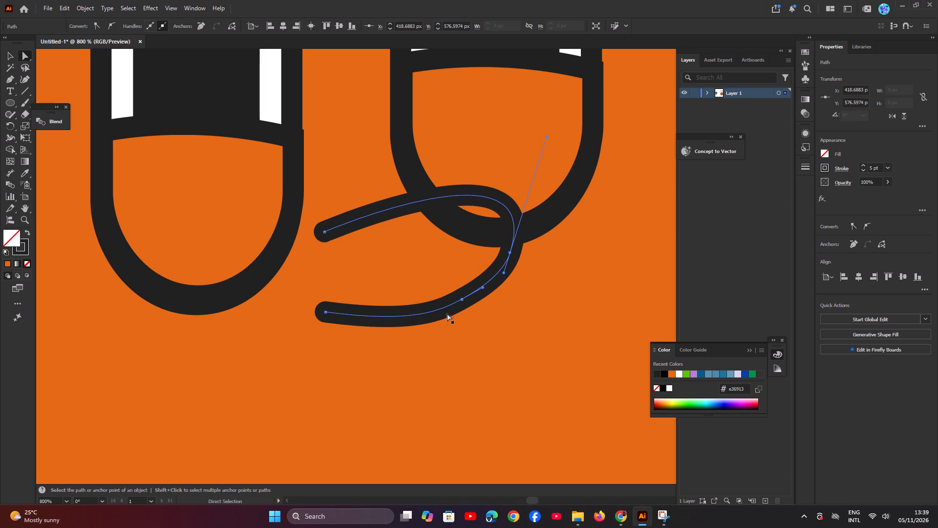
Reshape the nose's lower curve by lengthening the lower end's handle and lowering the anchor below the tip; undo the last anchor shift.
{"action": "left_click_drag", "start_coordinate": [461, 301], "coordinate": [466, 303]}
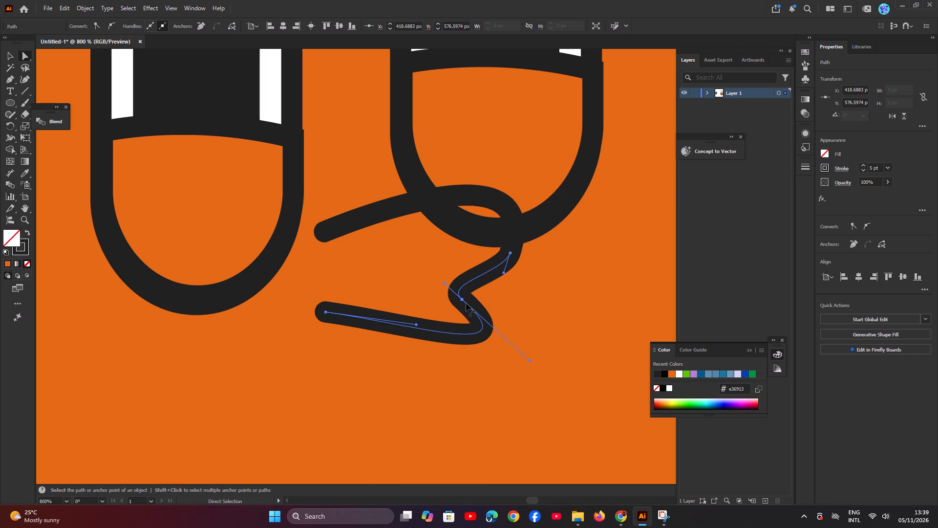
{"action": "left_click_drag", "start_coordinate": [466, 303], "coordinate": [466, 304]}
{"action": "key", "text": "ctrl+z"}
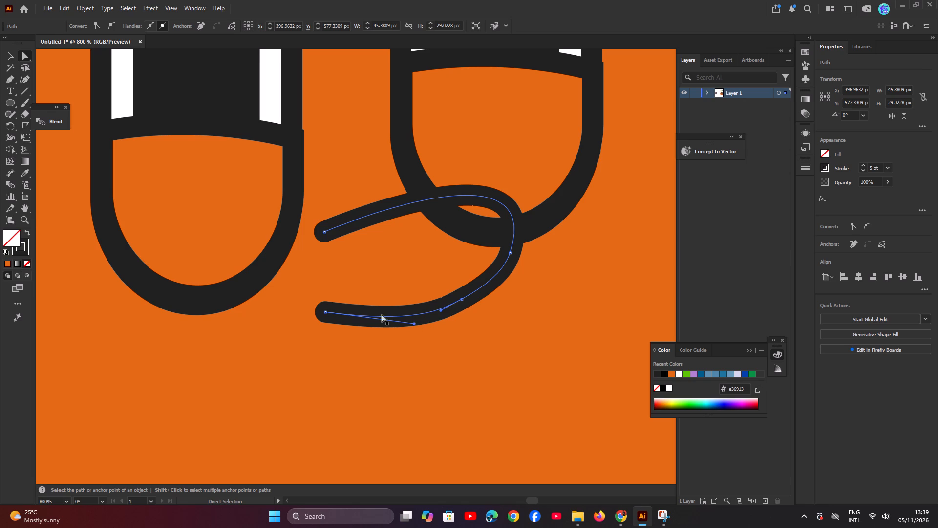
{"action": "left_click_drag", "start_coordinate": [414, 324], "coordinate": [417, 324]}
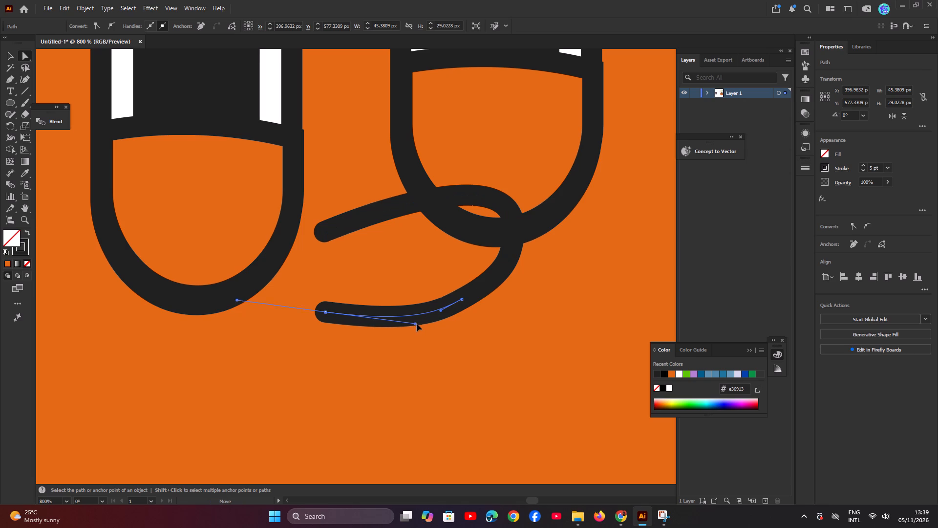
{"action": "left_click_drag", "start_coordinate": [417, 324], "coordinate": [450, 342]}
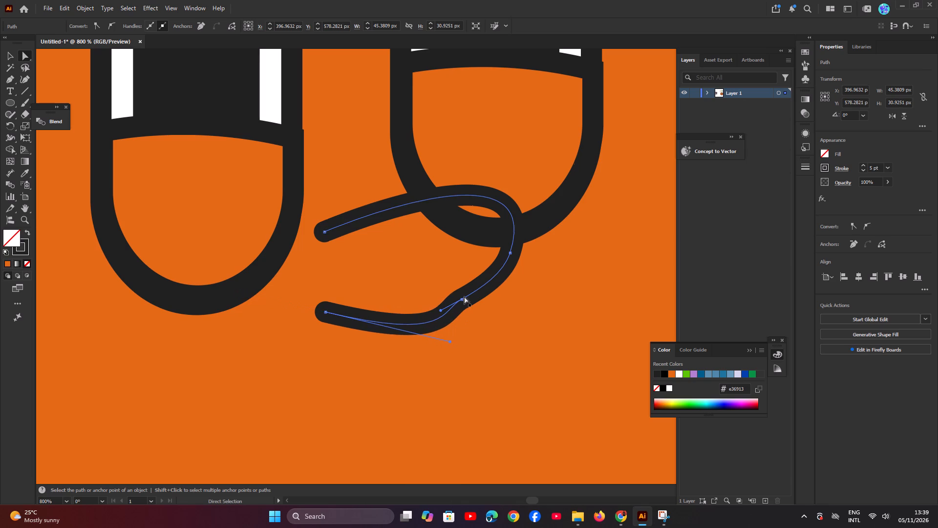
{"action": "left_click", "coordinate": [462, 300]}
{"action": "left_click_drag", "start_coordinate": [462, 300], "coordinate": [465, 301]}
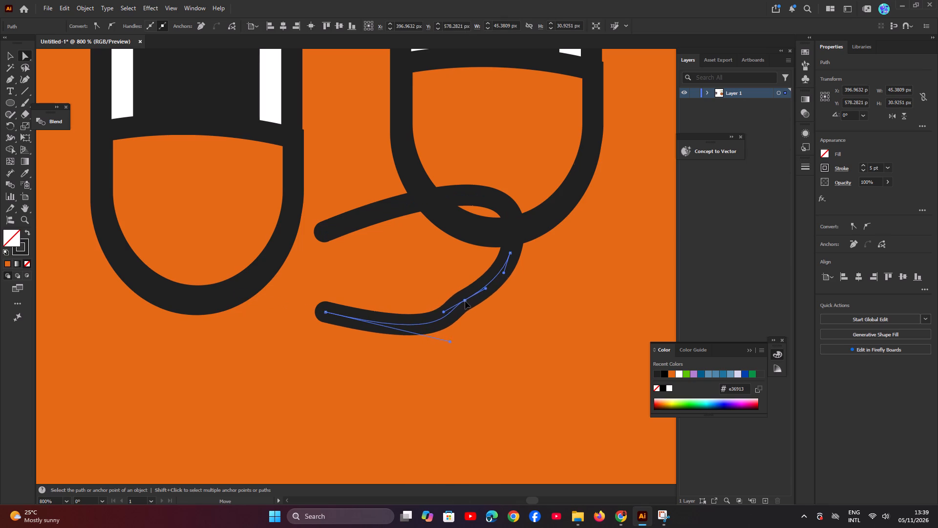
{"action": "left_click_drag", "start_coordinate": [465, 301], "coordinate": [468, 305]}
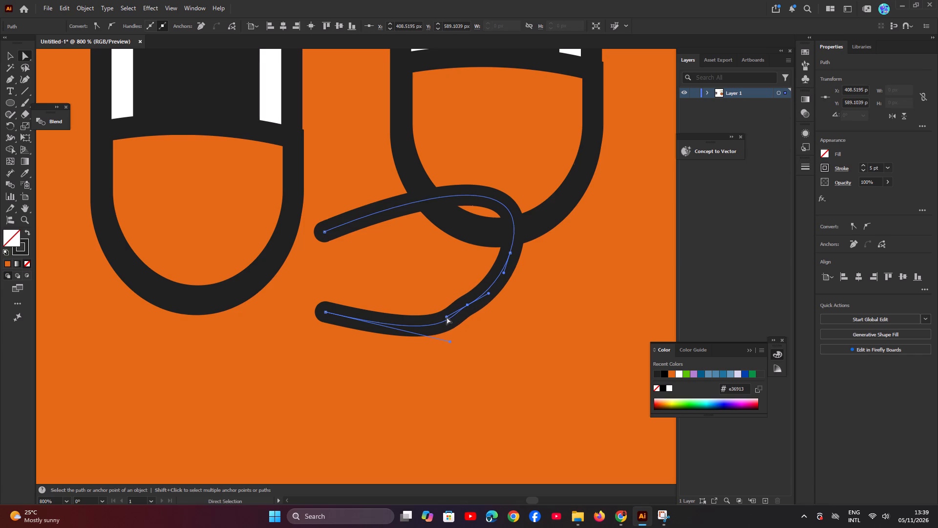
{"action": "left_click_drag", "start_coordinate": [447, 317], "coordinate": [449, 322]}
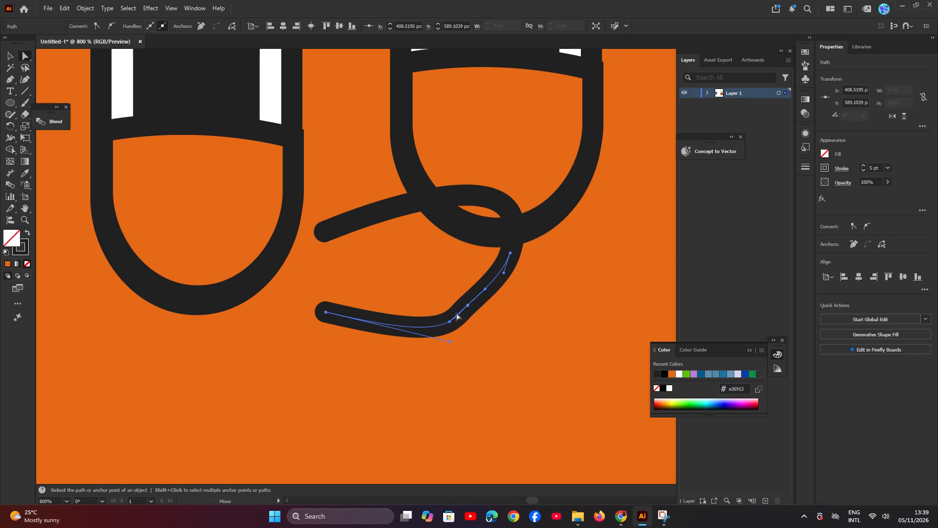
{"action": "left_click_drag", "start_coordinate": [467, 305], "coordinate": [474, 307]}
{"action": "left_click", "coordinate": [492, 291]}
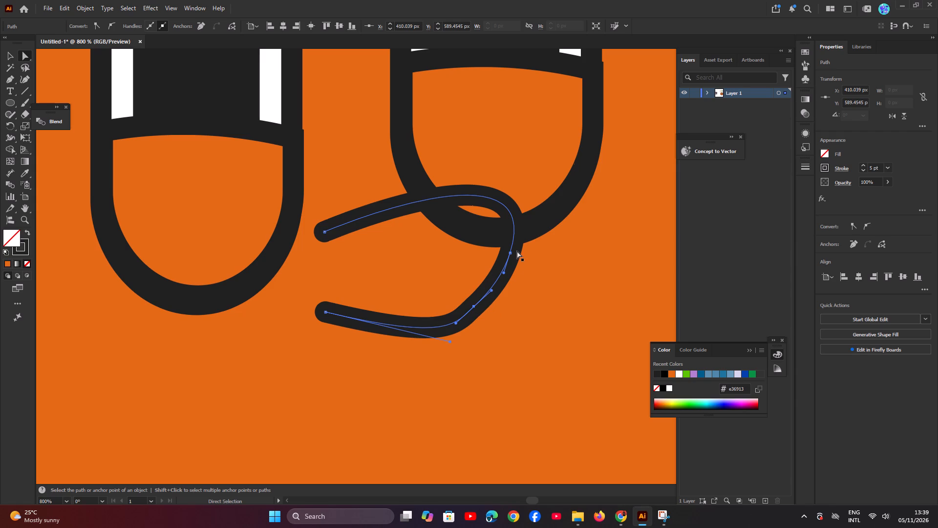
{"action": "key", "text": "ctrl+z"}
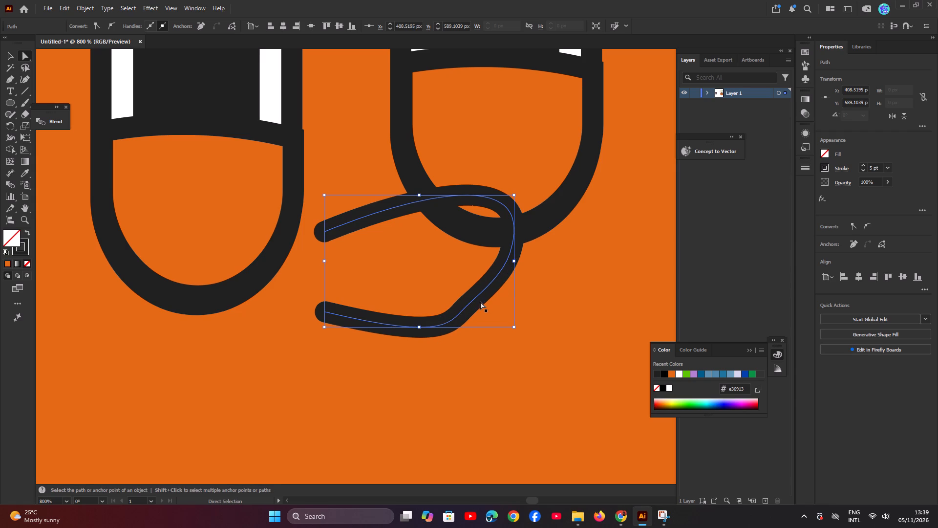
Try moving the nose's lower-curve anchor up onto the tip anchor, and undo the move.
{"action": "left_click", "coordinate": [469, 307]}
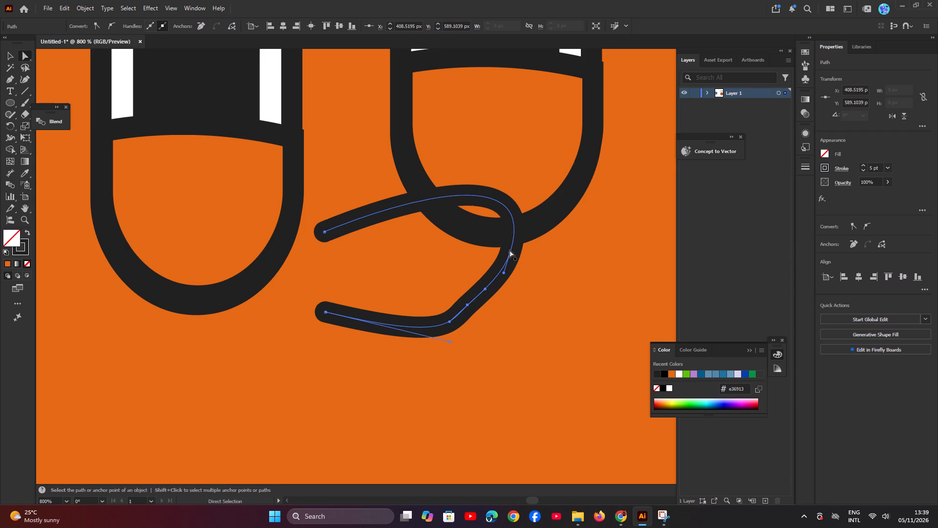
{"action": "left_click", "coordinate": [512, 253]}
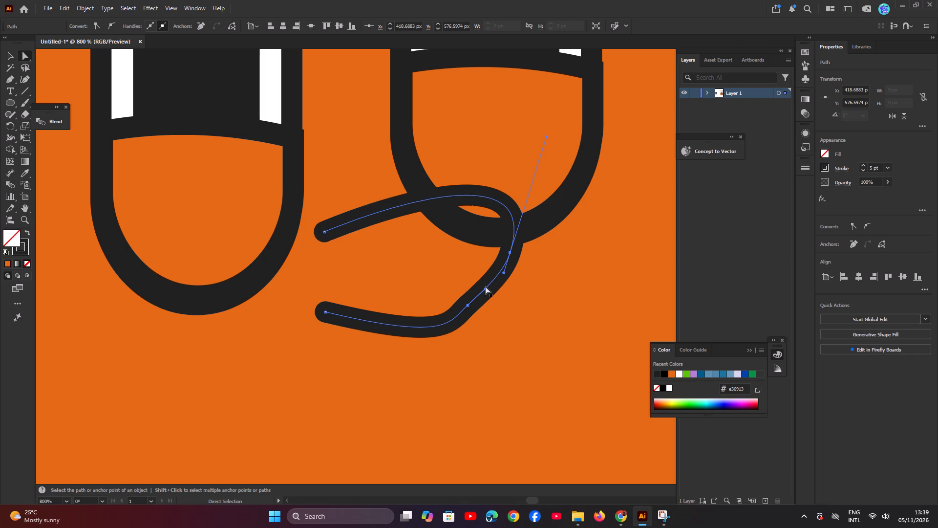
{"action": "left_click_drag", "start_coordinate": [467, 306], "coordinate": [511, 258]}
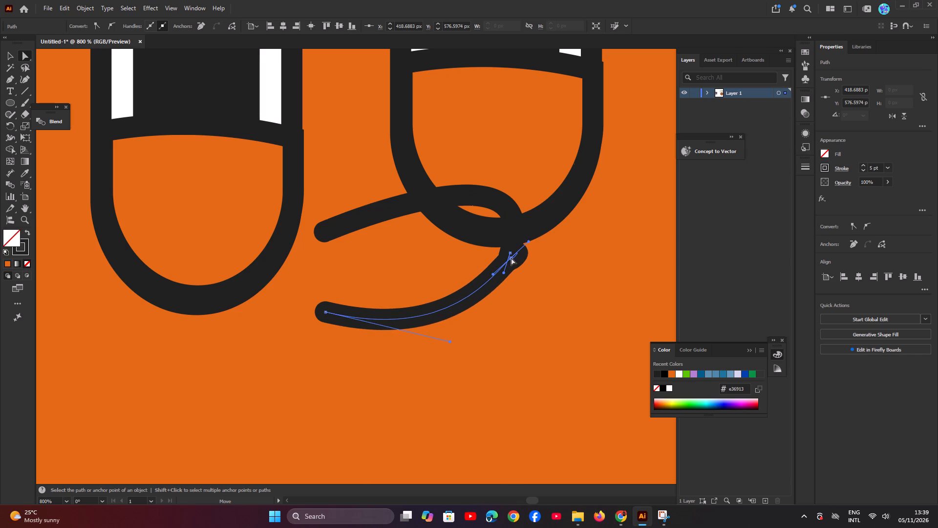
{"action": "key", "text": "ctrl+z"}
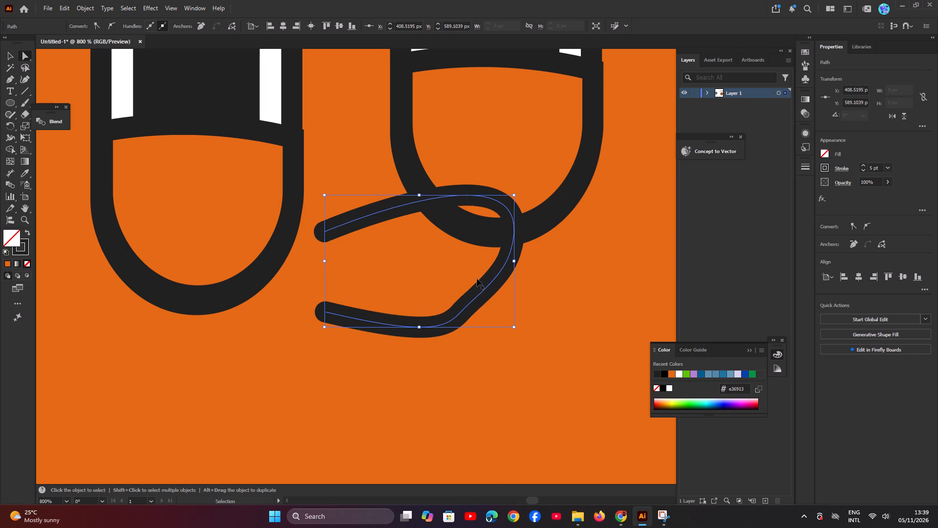
Delete the whole nose path.
{"action": "key", "text": "BackSpace"}
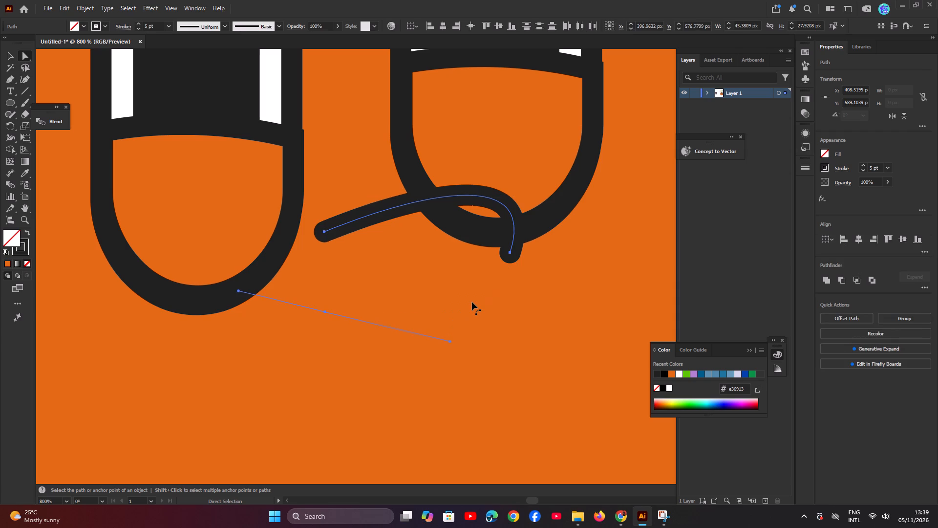
{"action": "key", "text": "BackSpace"}
Draw the nose's upper curve with the Pen tool, starting beside the first eye and rounding over below the second eye.
{"action": "left_click", "coordinate": [6, 80]}
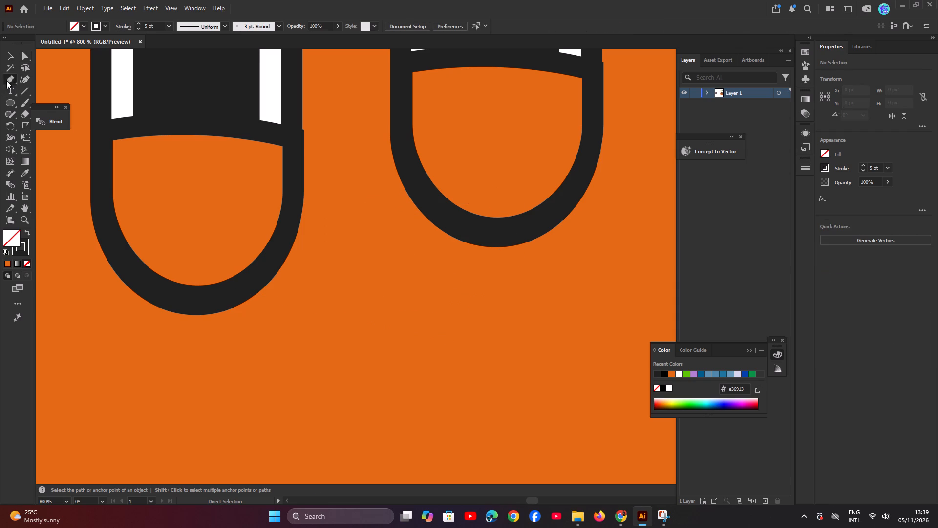
{"action": "left_click", "coordinate": [316, 230]}
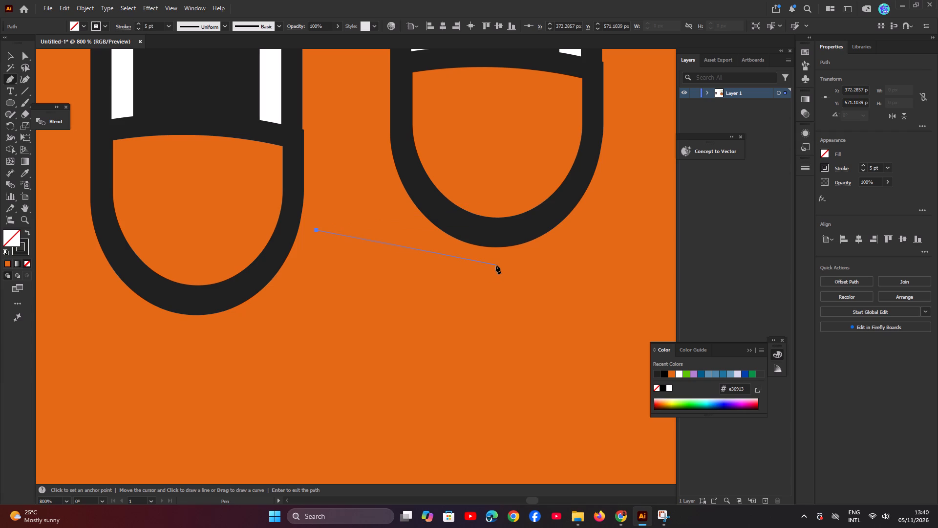
{"action": "left_click_drag", "start_coordinate": [497, 264], "coordinate": [512, 331]}
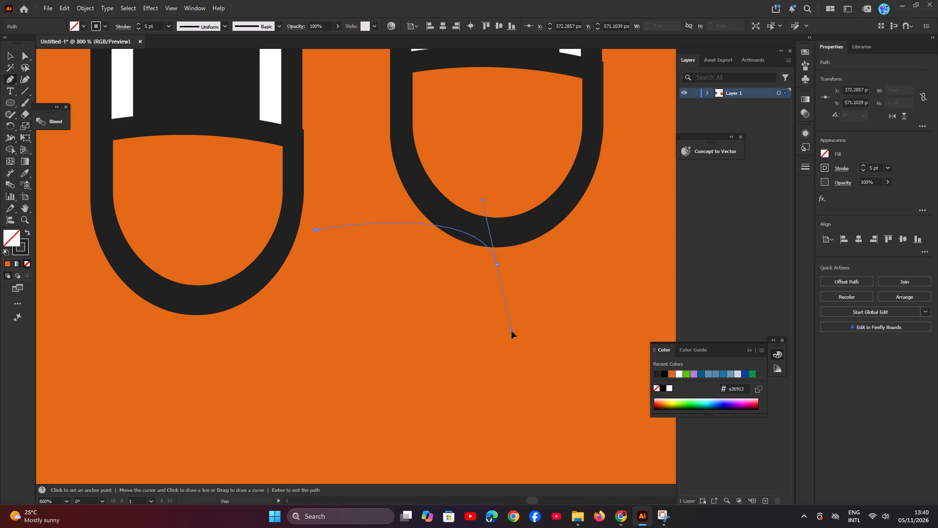
{"action": "left_click_drag", "start_coordinate": [512, 331], "coordinate": [446, 397]}
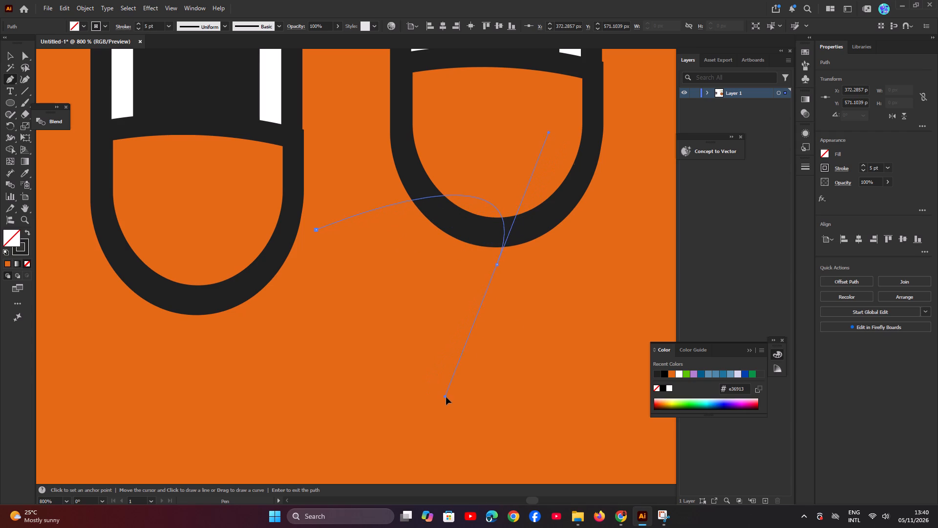
{"action": "left_click_drag", "start_coordinate": [446, 397], "coordinate": [401, 408]}
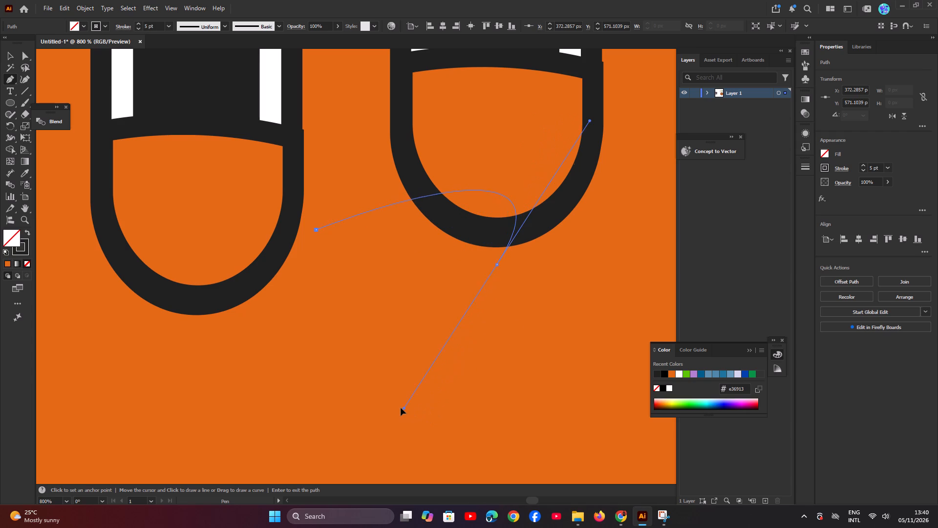
{"action": "left_click_drag", "start_coordinate": [401, 408], "coordinate": [409, 415]}
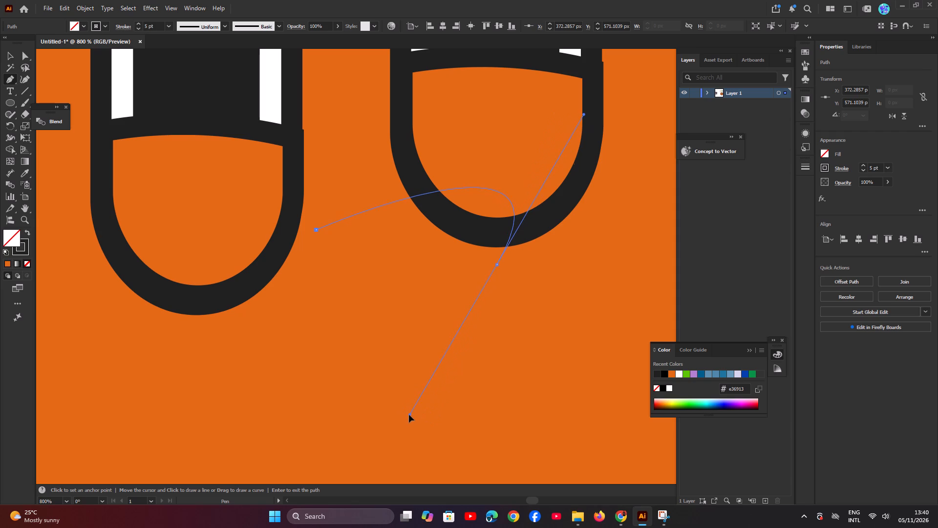
{"action": "left_click_drag", "start_coordinate": [409, 415], "coordinate": [408, 415]}
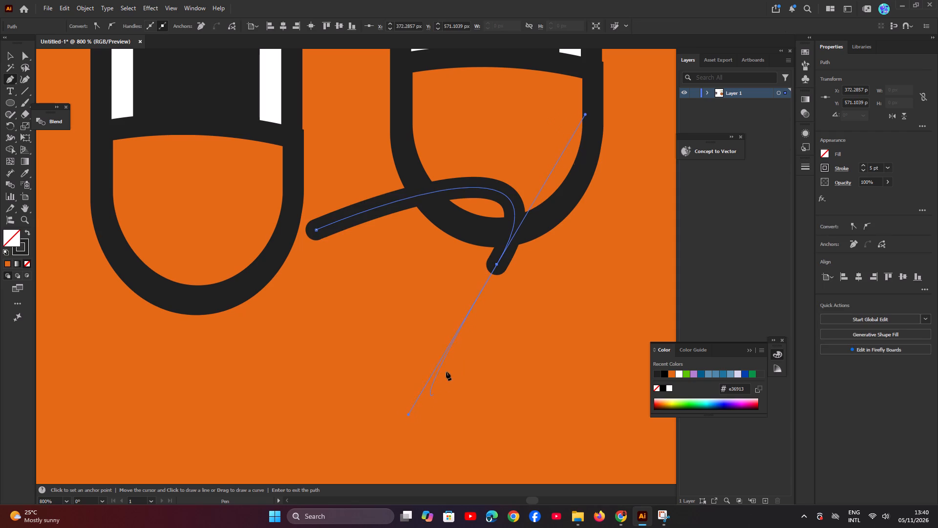
Remove the outgoing handle at the nose's tip anchor, draw the lower curve back beneath the starting point, and end the path open.
{"action": "left_click", "coordinate": [495, 264]}
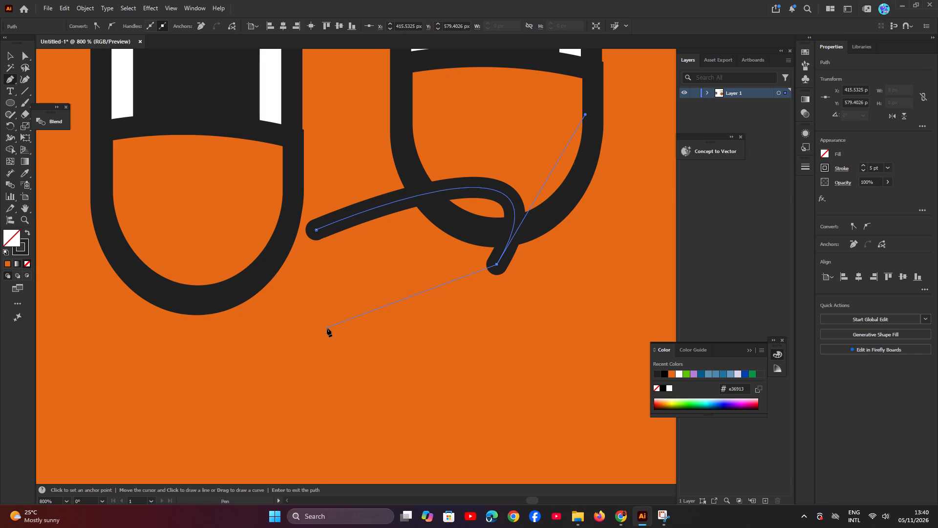
{"action": "left_click_drag", "start_coordinate": [327, 328], "coordinate": [327, 328]}
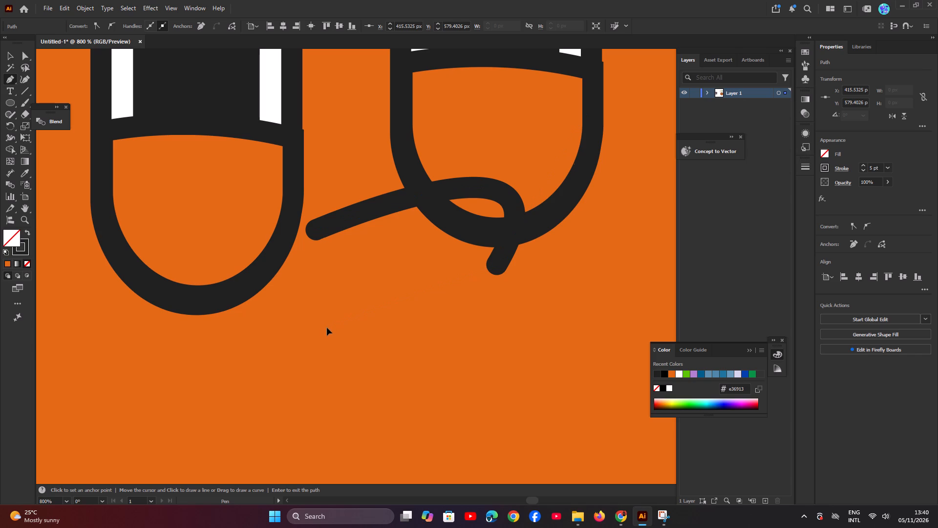
{"action": "left_click_drag", "start_coordinate": [327, 328], "coordinate": [237, 289]}
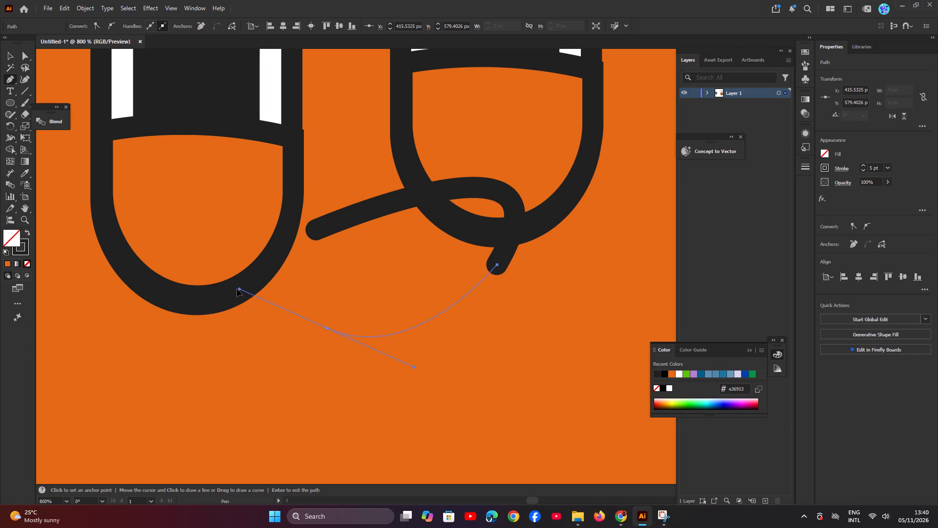
{"action": "left_click_drag", "start_coordinate": [237, 289], "coordinate": [162, 281]}
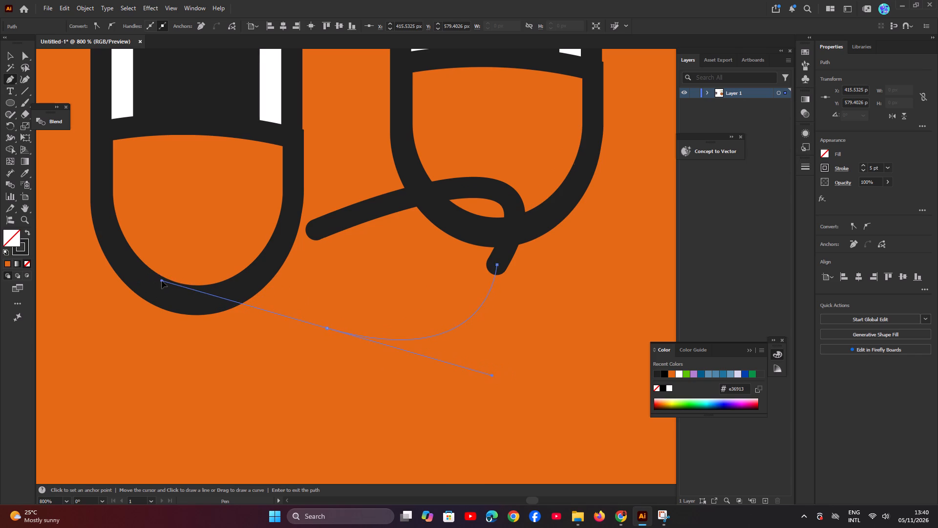
{"action": "left_click_drag", "start_coordinate": [162, 281], "coordinate": [190, 300]}
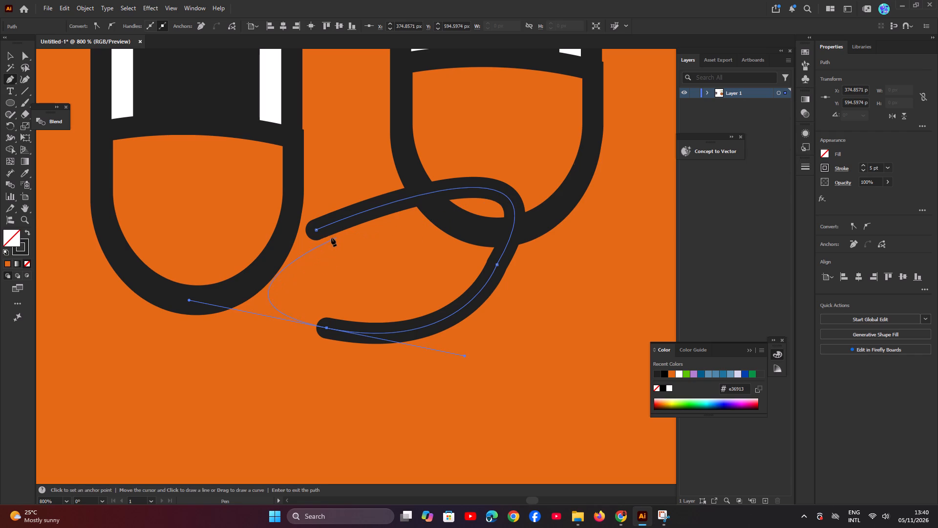
{"action": "key", "text": "Escape"}
Shift the nose's middle anchor slightly outward and down with Direct Selection to widen the tip.
{"action": "key", "text": "a"}
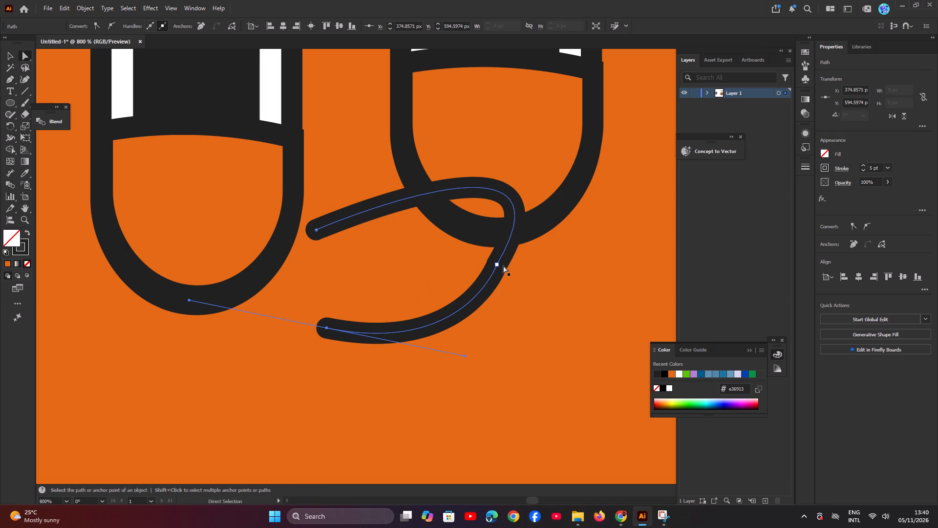
{"action": "left_click", "coordinate": [498, 265]}
{"action": "left_click_drag", "start_coordinate": [498, 265], "coordinate": [504, 267]}
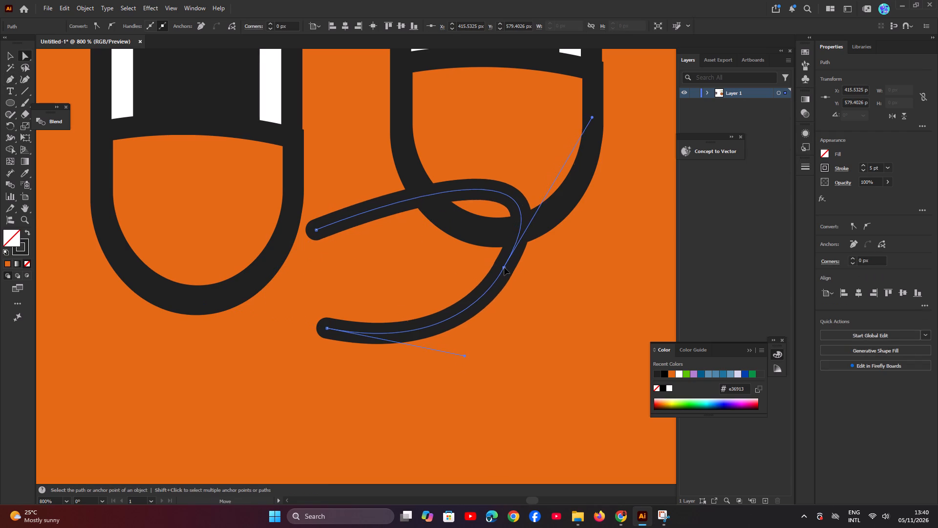
{"action": "left_click_drag", "start_coordinate": [504, 267], "coordinate": [510, 274]}
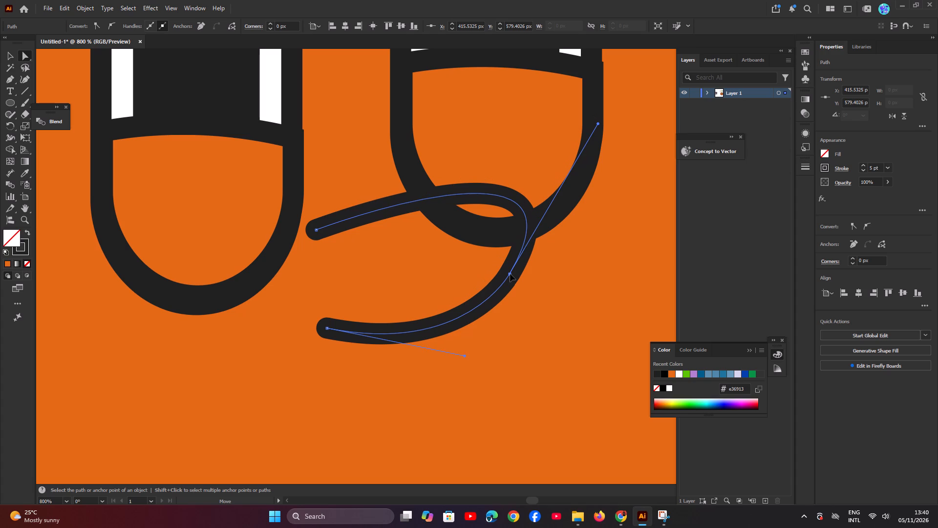
{"action": "left_click_drag", "start_coordinate": [510, 274], "coordinate": [511, 273]}
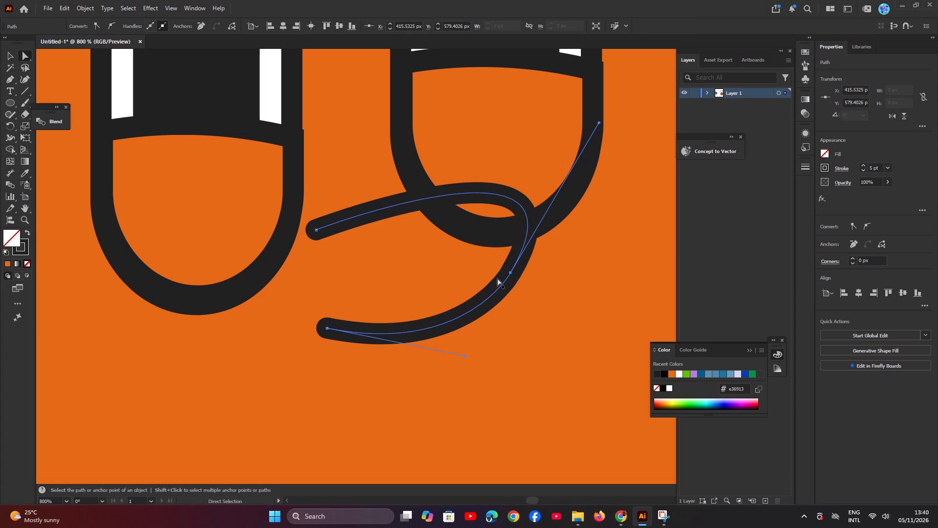
Deselect the nose and compare the whole face with the YouTube tutorial in Chrome, returning to Illustrator.
{"action": "key", "text": "ctrl+minus"}
{"action": "key", "text": "ctrl+minus"}
{"action": "key", "text": "ctrl+minus"}
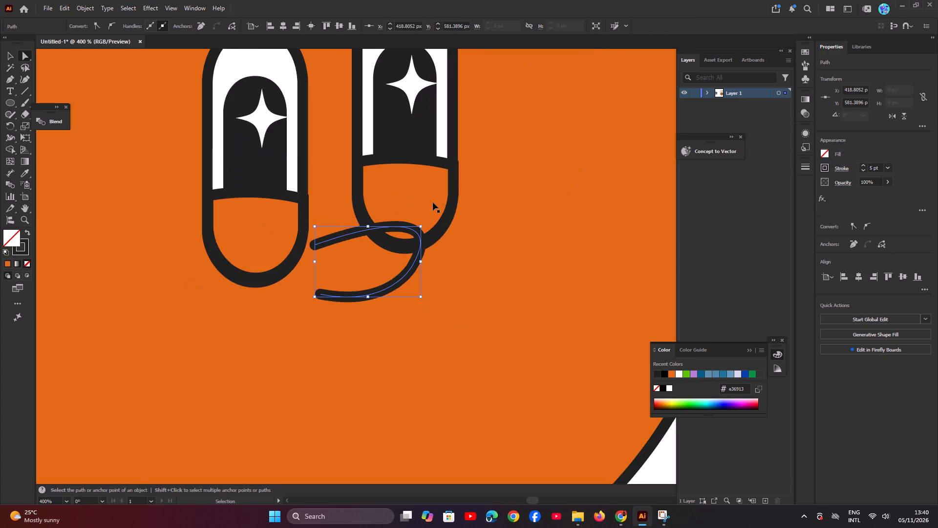
{"action": "key", "text": "ctrl+minus"}
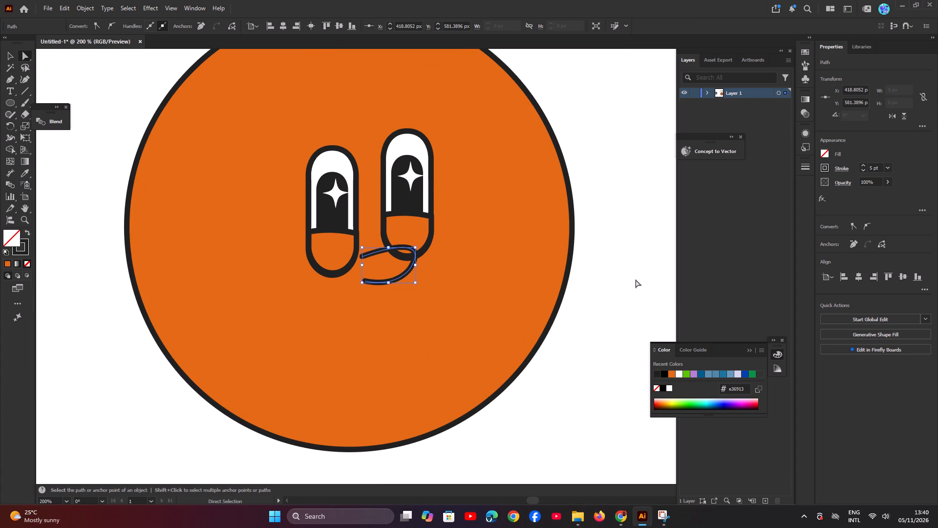
{"action": "key", "text": "v"}
{"action": "left_click", "coordinate": [627, 286]}
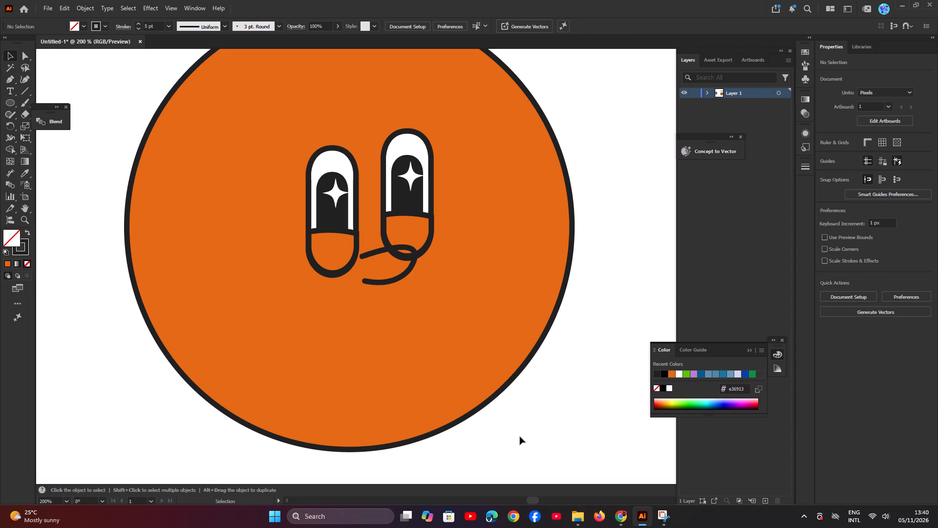
{"action": "left_click", "coordinate": [619, 519]}
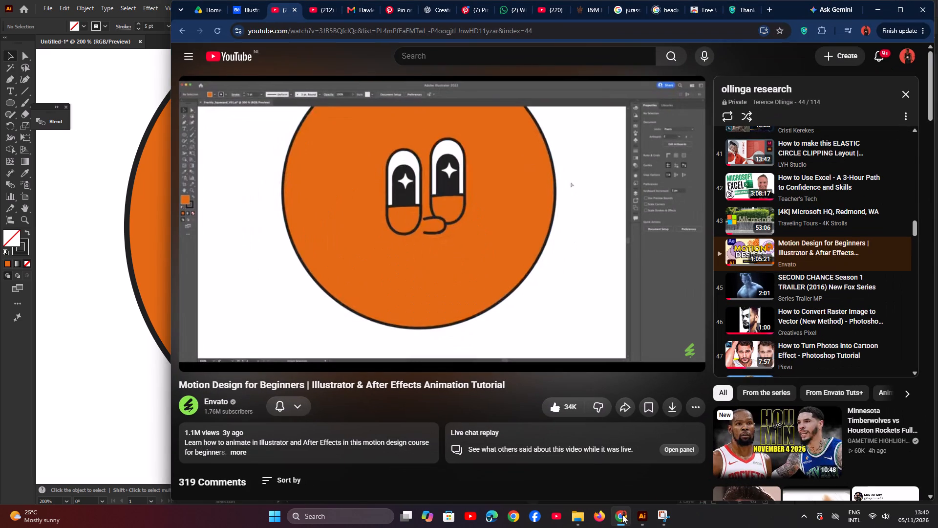
{"action": "left_click", "coordinate": [622, 515]}
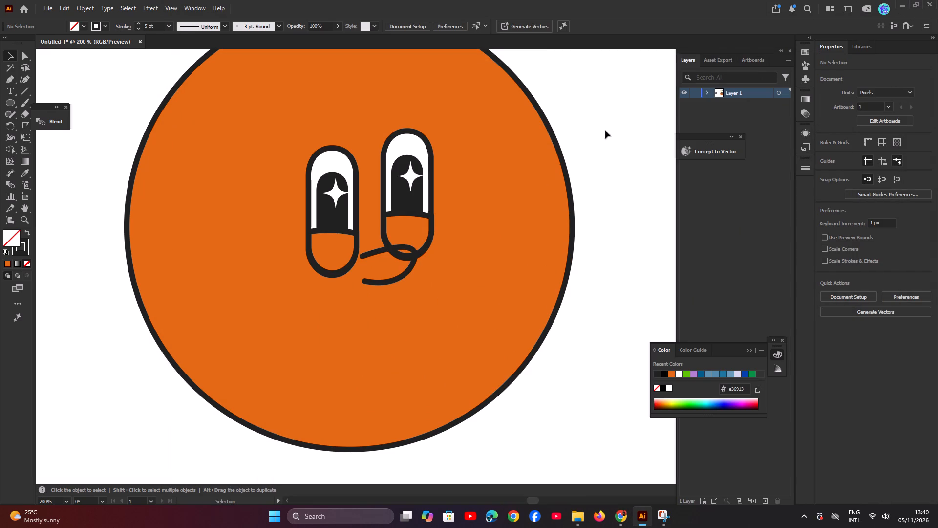
Shorten the upper handle of the nose's middle anchor to flatten the upper curve.
{"action": "left_click", "coordinate": [376, 252]}
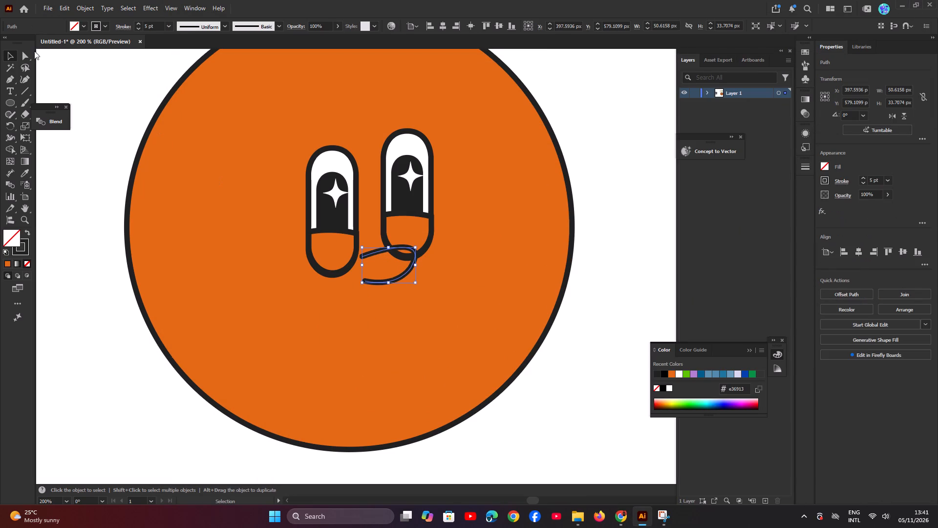
{"action": "left_click", "coordinate": [26, 56]}
{"action": "key", "text": "ctrl+plus"}
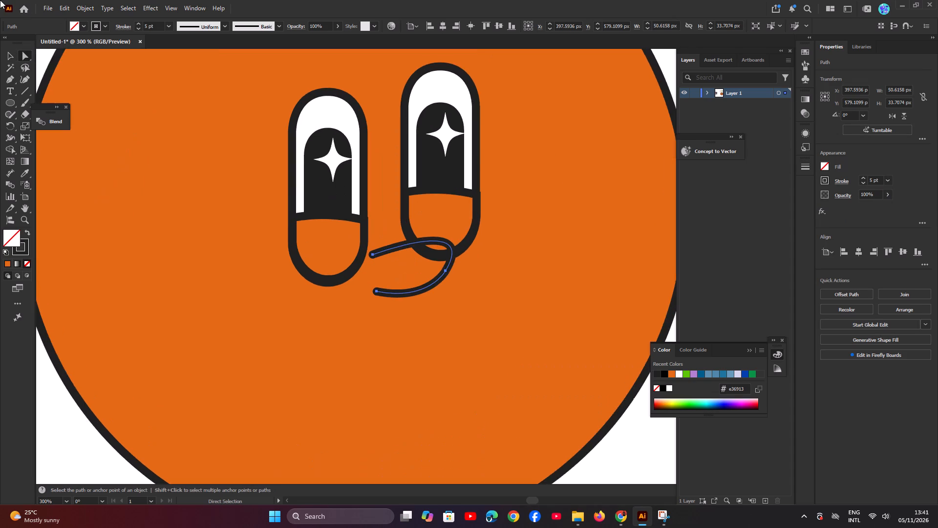
{"action": "key", "text": "ctrl+plus"}
{"action": "key", "text": "ctrl+plus"}
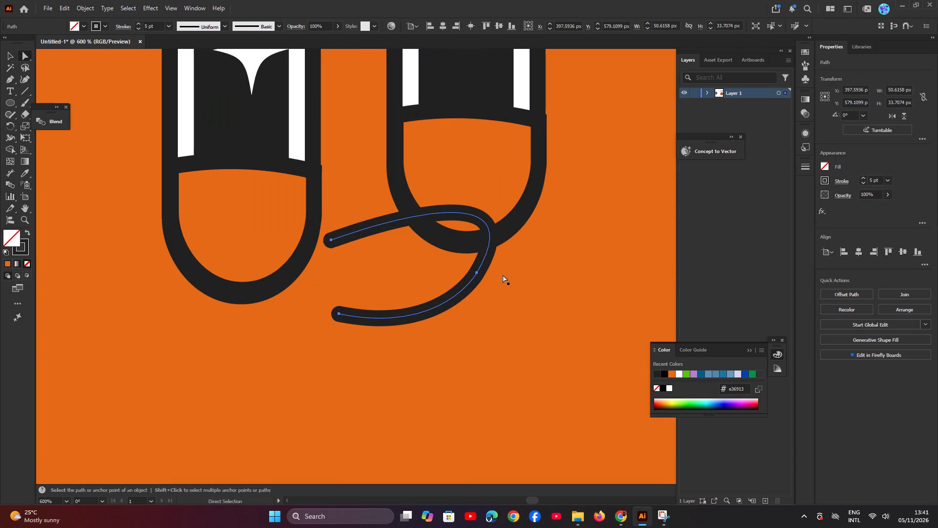
{"action": "left_click", "coordinate": [476, 272]}
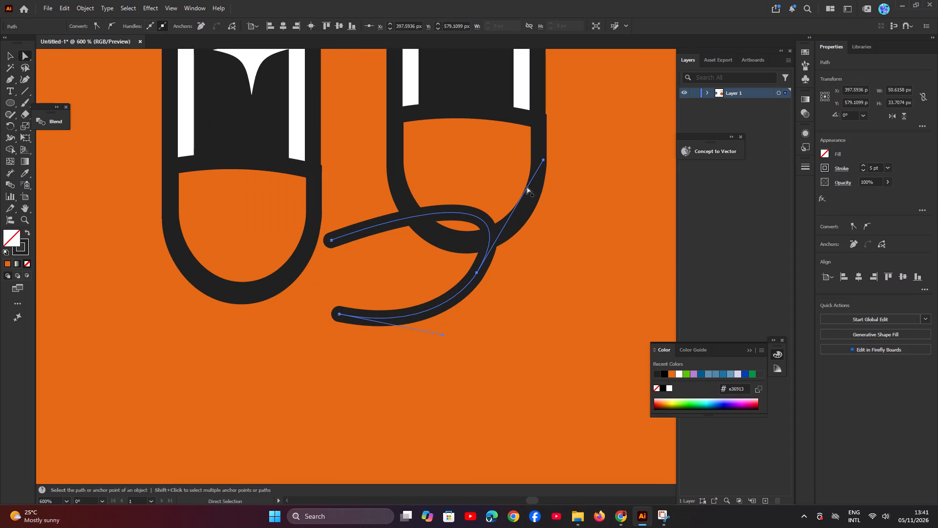
{"action": "left_click_drag", "start_coordinate": [543, 160], "coordinate": [543, 161]}
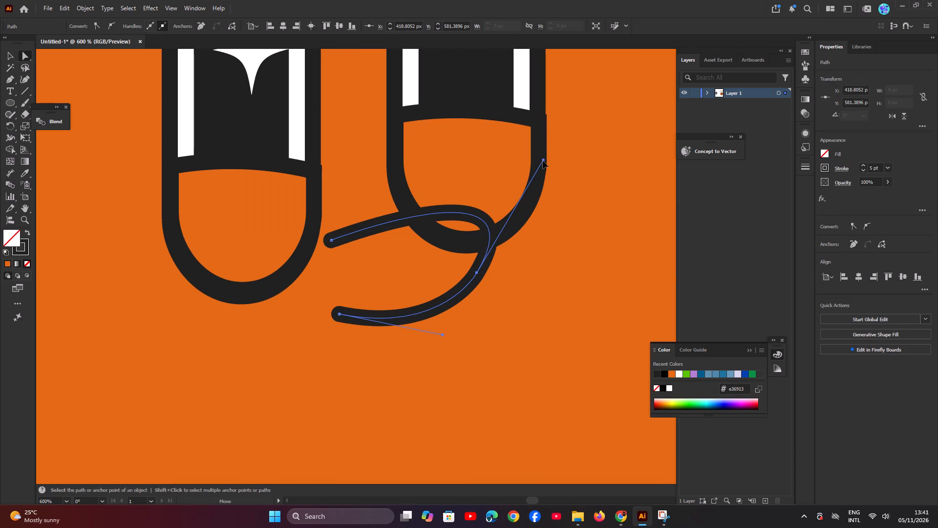
{"action": "left_click_drag", "start_coordinate": [543, 161], "coordinate": [520, 192]}
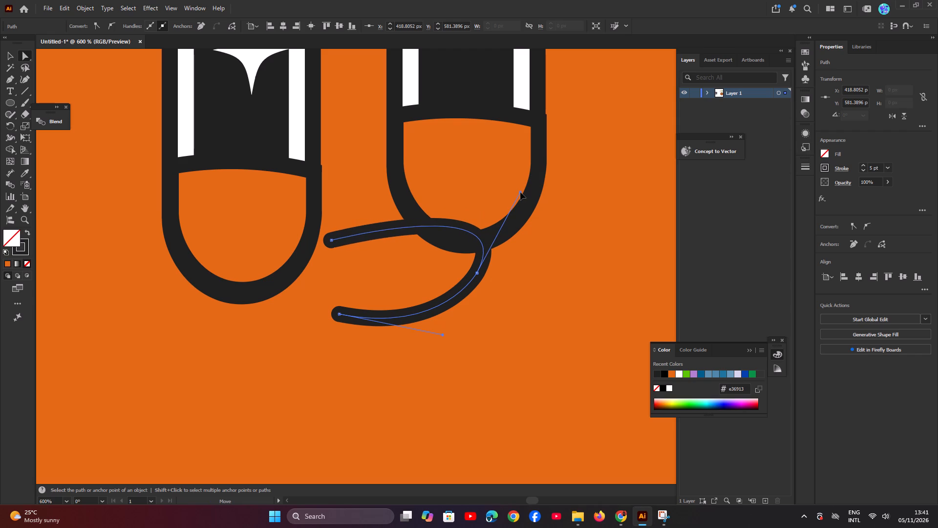
{"action": "left_click_drag", "start_coordinate": [520, 192], "coordinate": [521, 190]}
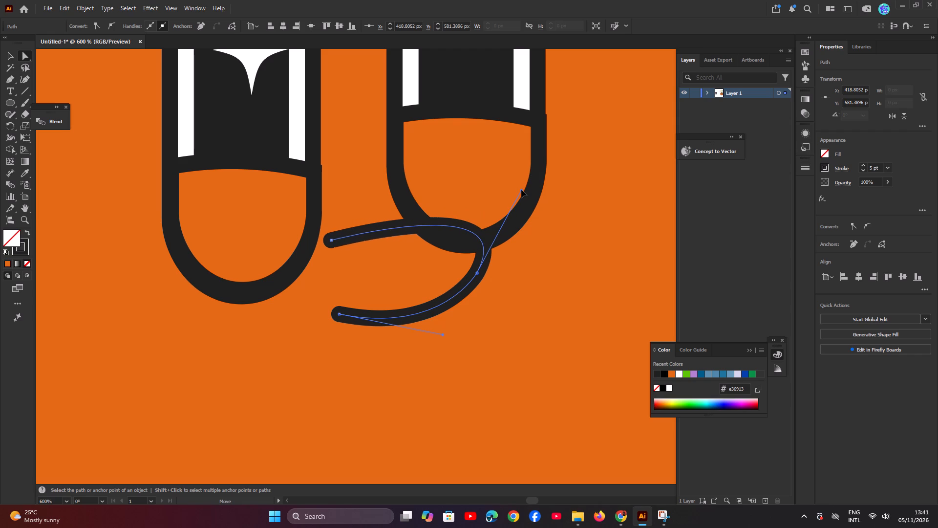
{"action": "left_click_drag", "start_coordinate": [521, 190], "coordinate": [523, 187]}
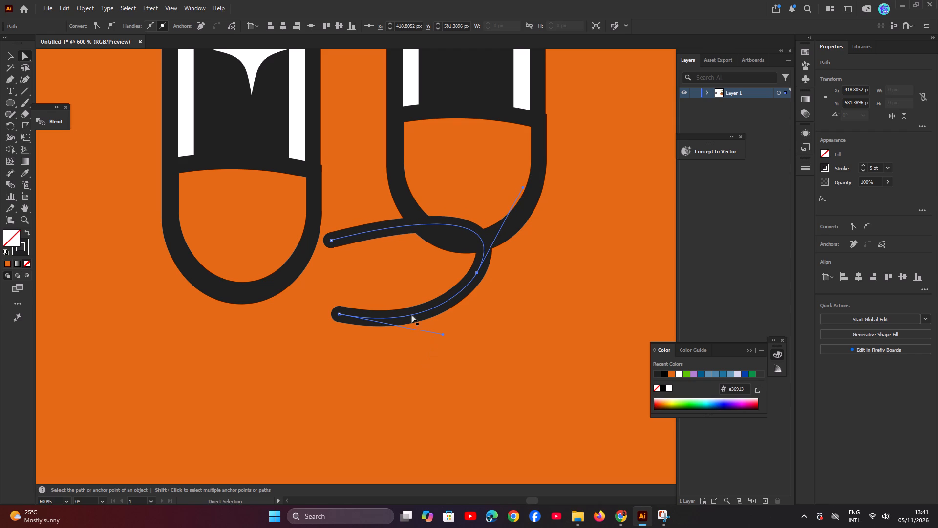
Narrow the nose by raising its lower end anchor, and nudge the middle anchor slightly outward and up.
{"action": "left_click", "coordinate": [339, 315]}
{"action": "left_click_drag", "start_coordinate": [339, 314], "coordinate": [334, 303]}
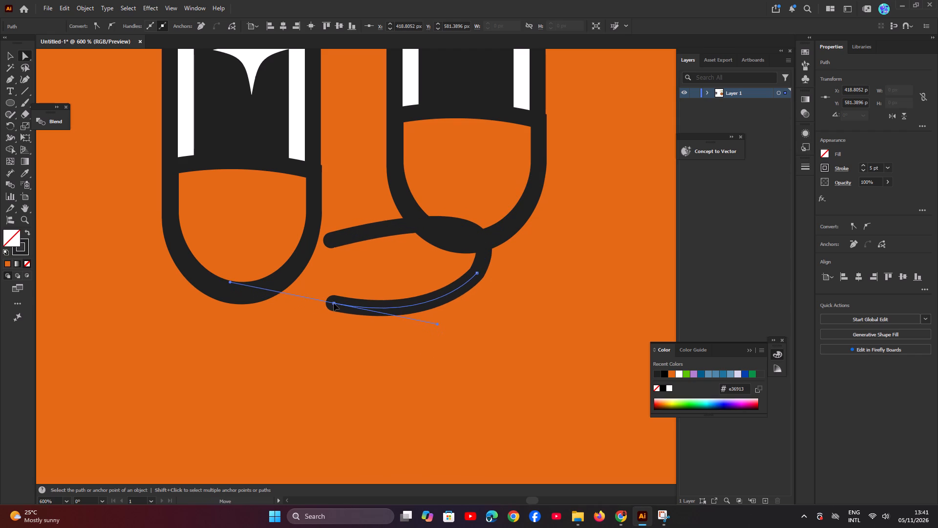
{"action": "left_click_drag", "start_coordinate": [334, 303], "coordinate": [335, 301]}
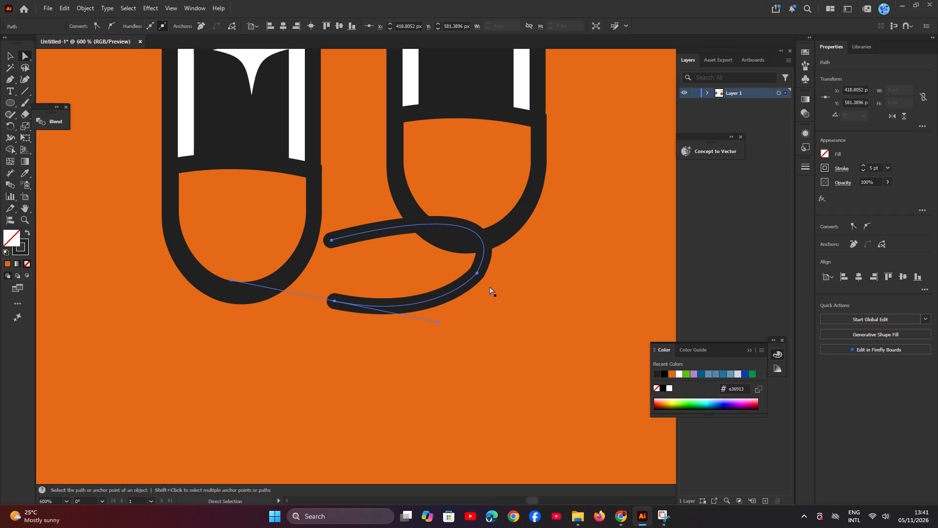
{"action": "left_click_drag", "start_coordinate": [476, 274], "coordinate": [478, 276]}
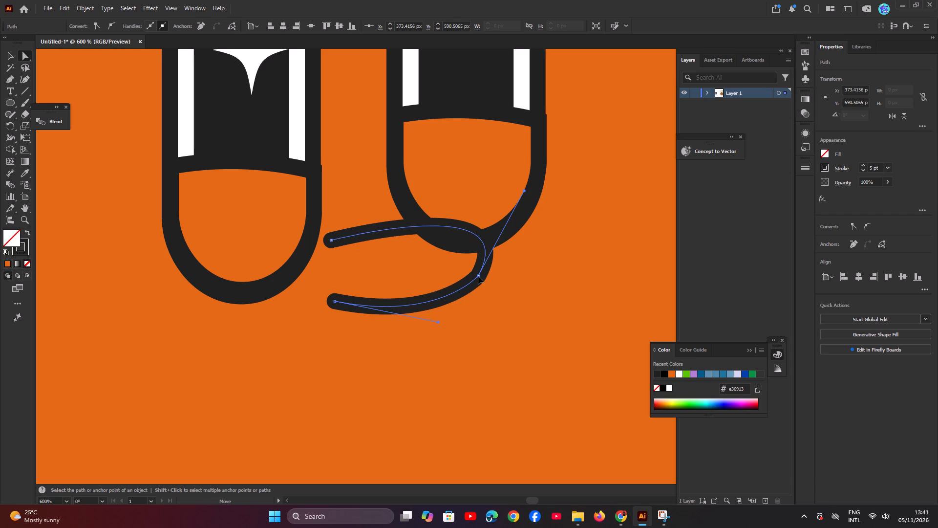
{"action": "left_click_drag", "start_coordinate": [478, 276], "coordinate": [477, 269]}
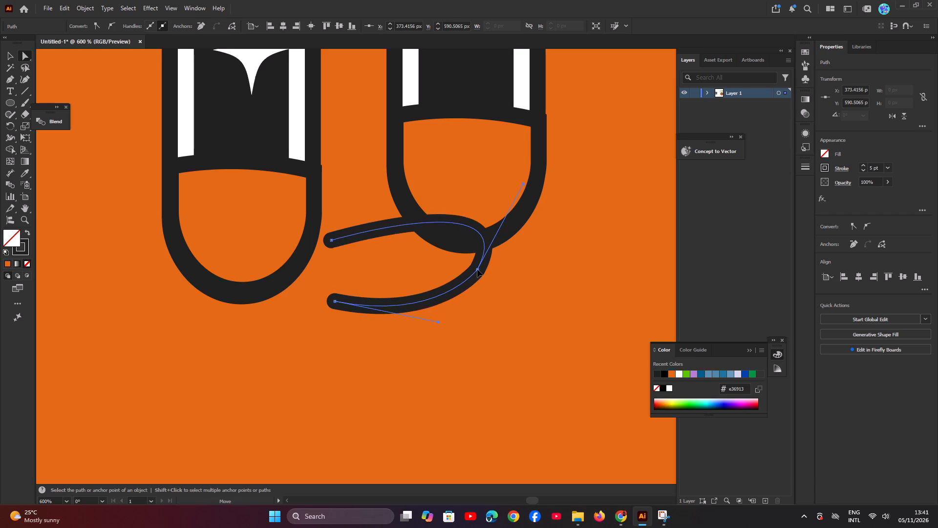
{"action": "left_click_drag", "start_coordinate": [477, 269], "coordinate": [481, 271]}
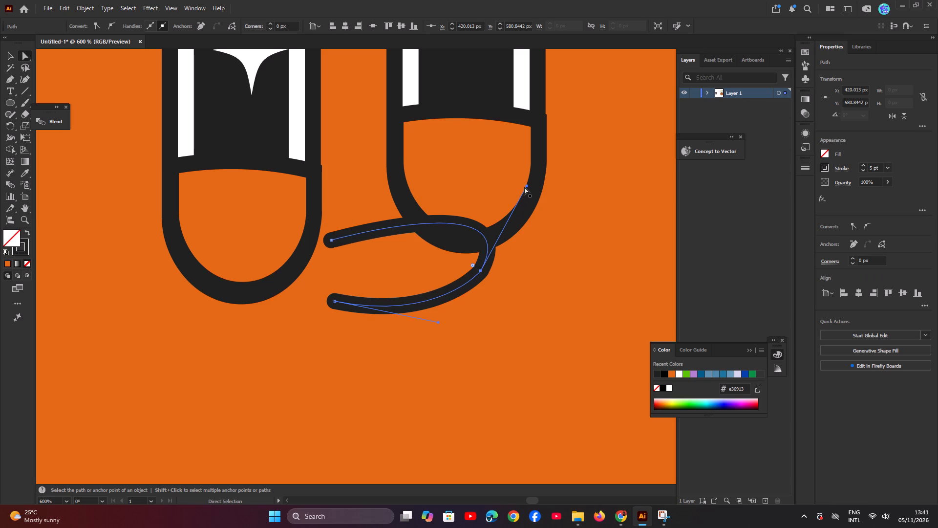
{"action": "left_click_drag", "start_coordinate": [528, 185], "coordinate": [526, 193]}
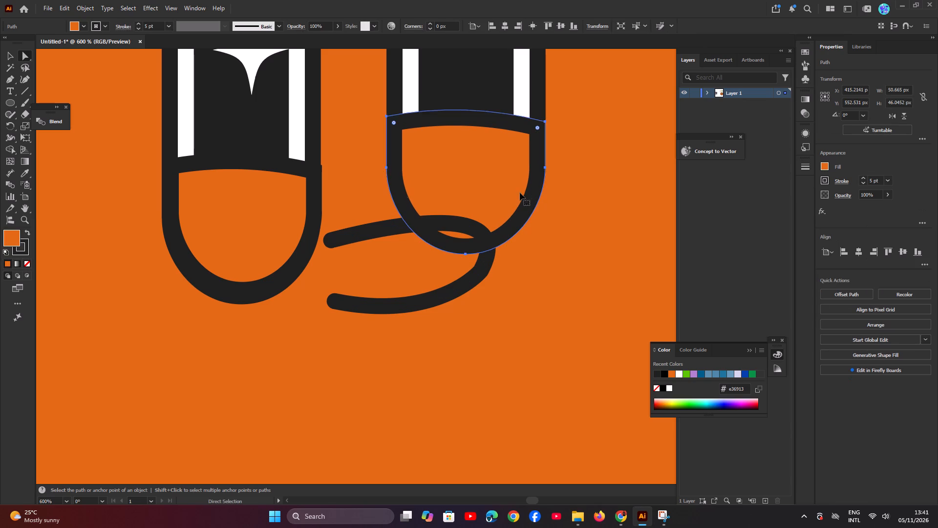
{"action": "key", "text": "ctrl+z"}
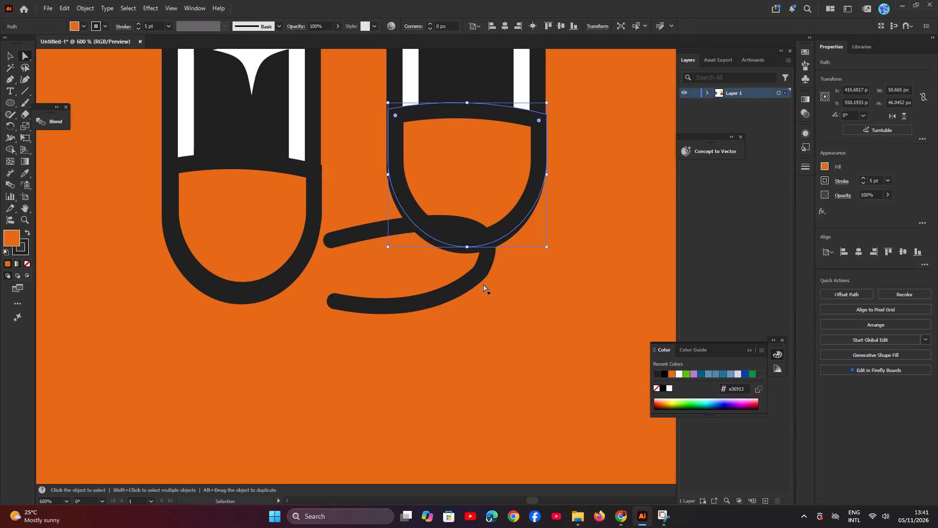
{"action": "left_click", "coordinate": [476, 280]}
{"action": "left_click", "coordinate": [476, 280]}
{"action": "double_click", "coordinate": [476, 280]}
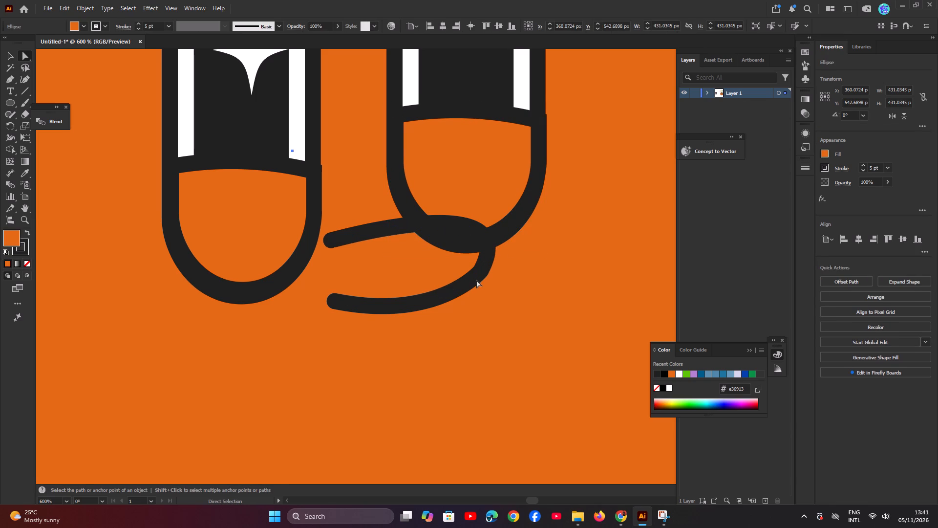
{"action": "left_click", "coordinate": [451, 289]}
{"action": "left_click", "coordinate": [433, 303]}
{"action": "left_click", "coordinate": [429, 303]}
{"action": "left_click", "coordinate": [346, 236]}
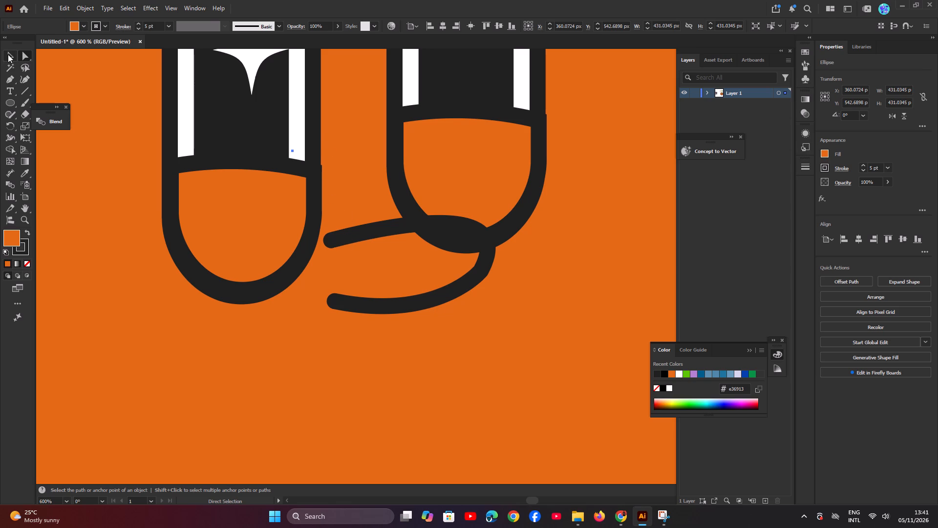
Reselect the nose path, pull its middle anchor's upper handle slightly outward, and nudge that anchor slightly inward and down.
{"action": "left_click", "coordinate": [8, 54]}
{"action": "left_click", "coordinate": [346, 237]}
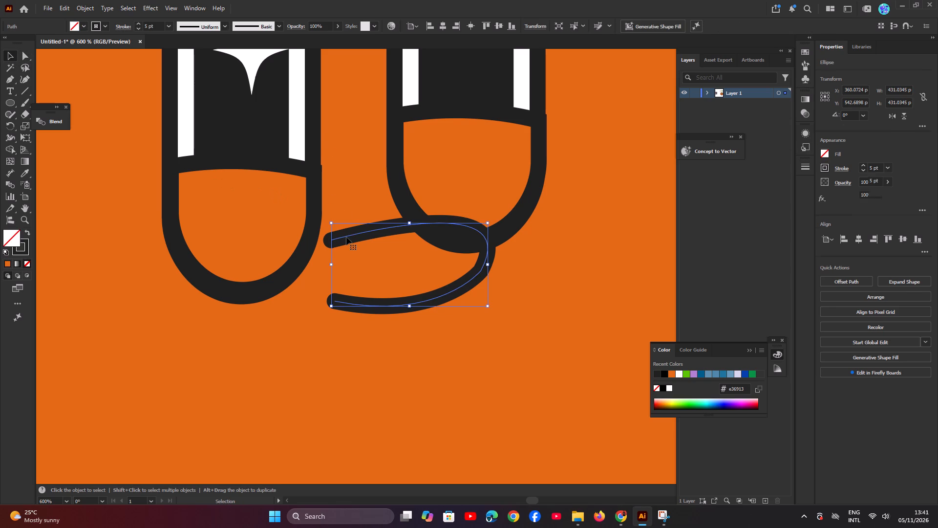
{"action": "key", "text": "a"}
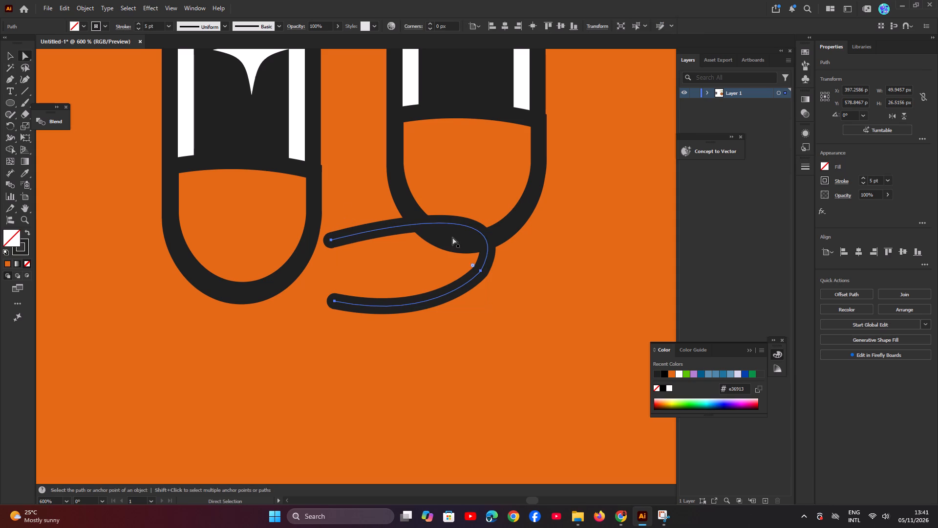
{"action": "left_click", "coordinate": [480, 271]}
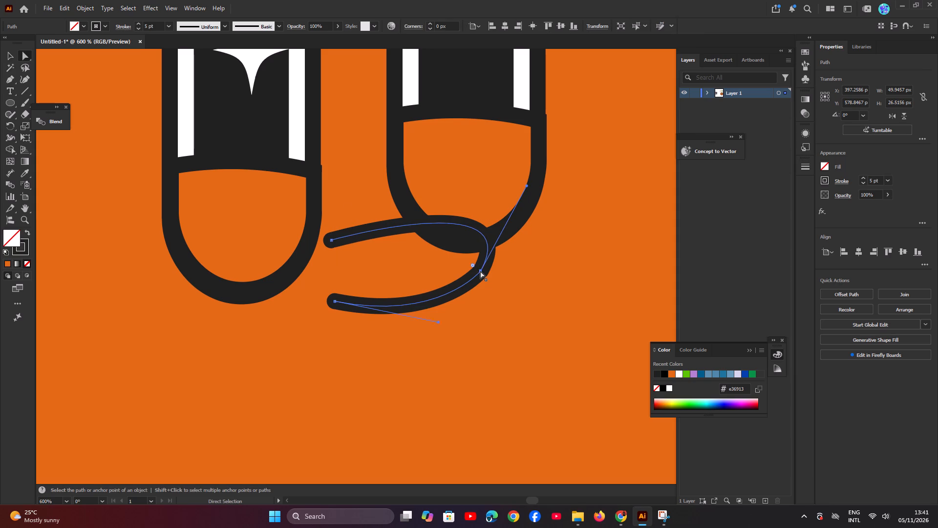
{"action": "left_click_drag", "start_coordinate": [526, 185], "coordinate": [526, 190]}
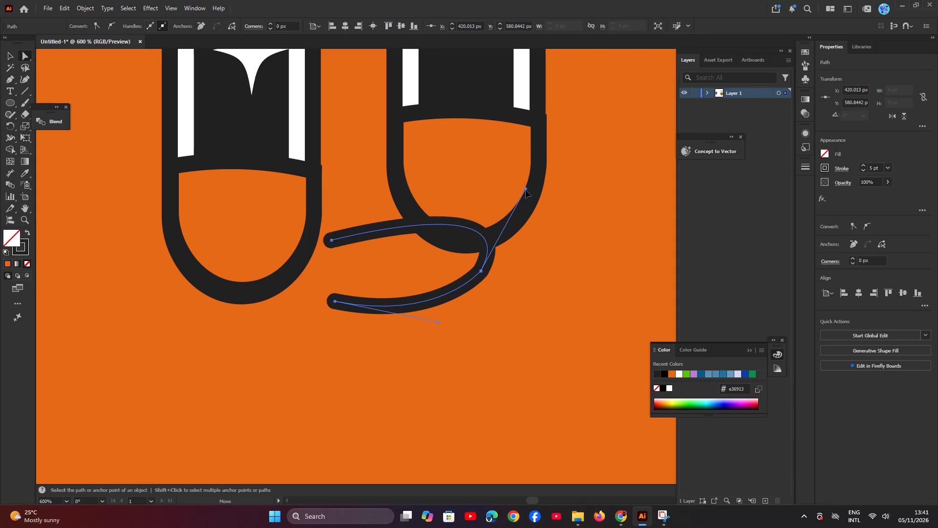
{"action": "left_click_drag", "start_coordinate": [526, 190], "coordinate": [531, 185]}
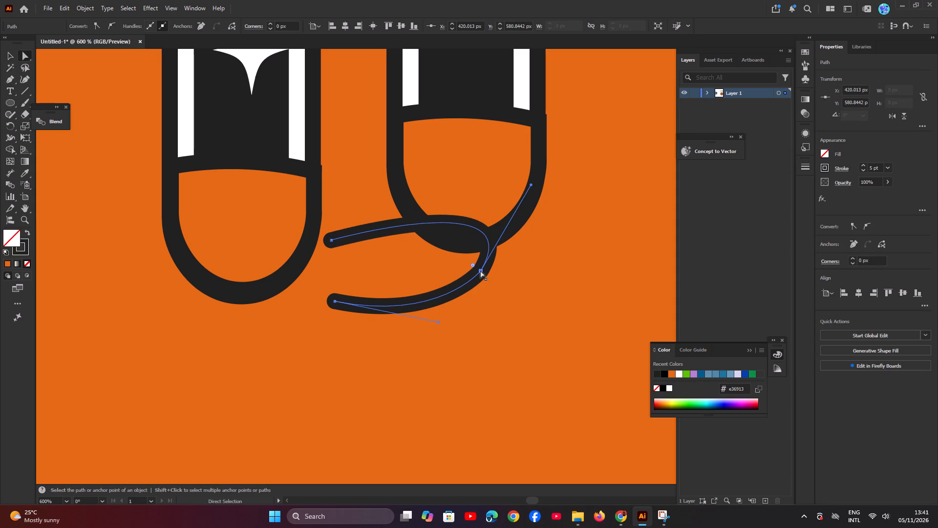
{"action": "left_click", "coordinate": [480, 270]}
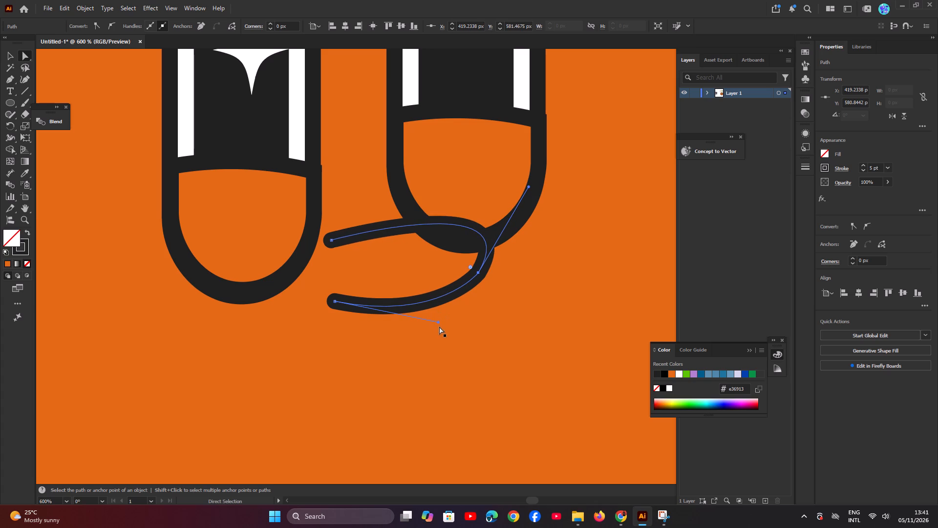
Lengthen the handle of the nose's lower end anchor outward and down to make the lower curve fuller.
{"action": "left_click_drag", "start_coordinate": [438, 322], "coordinate": [445, 330]}
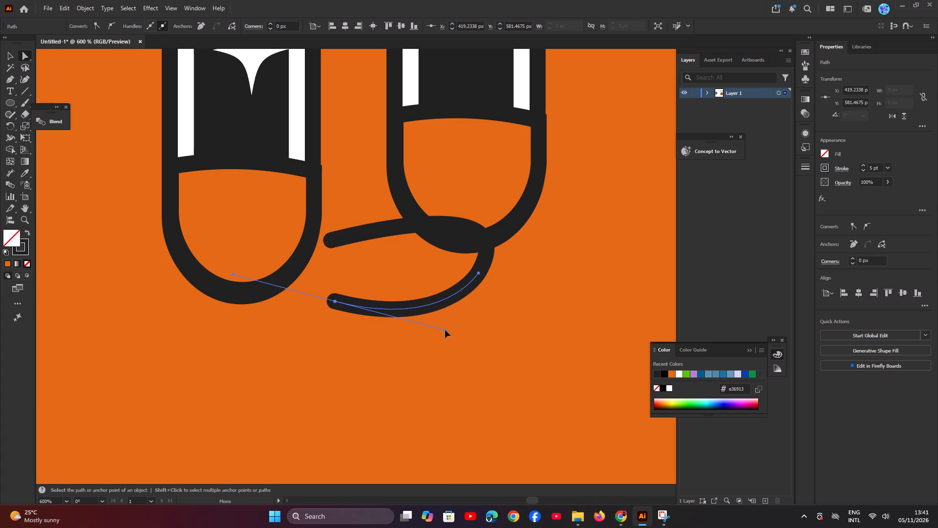
{"action": "left_click_drag", "start_coordinate": [445, 330], "coordinate": [452, 336]}
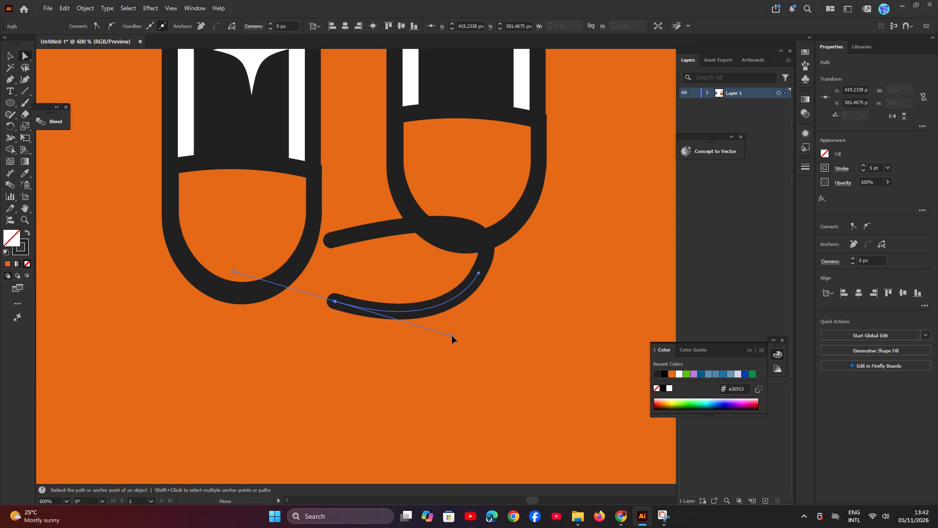
{"action": "left_click_drag", "start_coordinate": [452, 336], "coordinate": [452, 335]}
{"action": "left_click", "coordinate": [333, 240]}
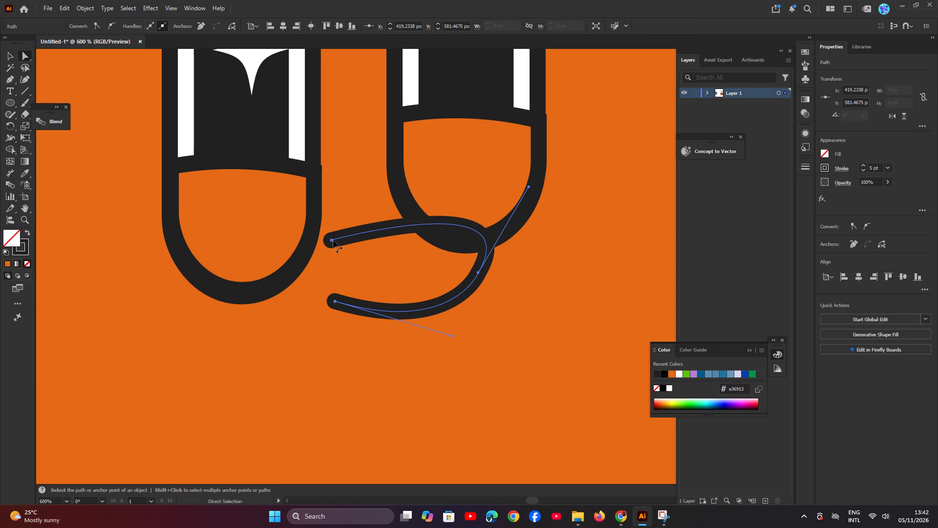
{"action": "left_click", "coordinate": [331, 241]}
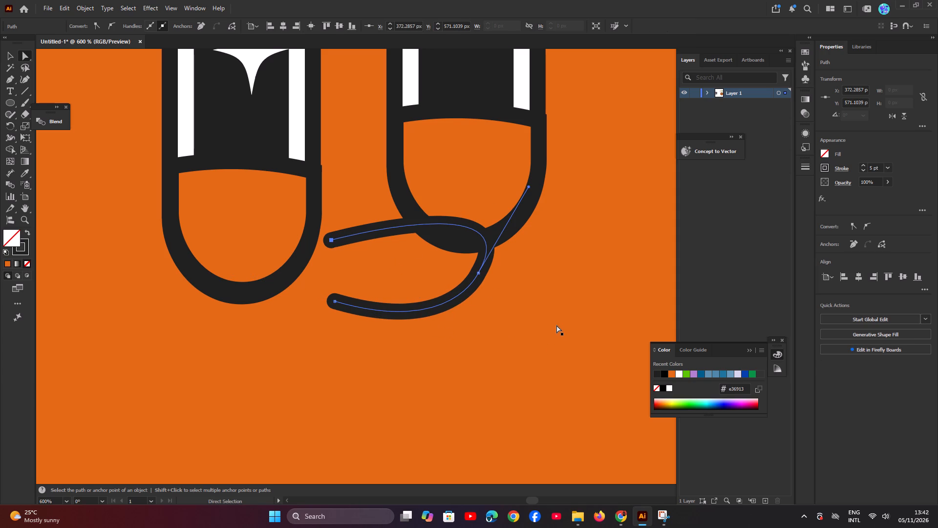
Deselect the nose and compare the whole face with the YouTube tutorial in Chrome, returning to Illustrator.
{"action": "key", "text": "ctrl+minus"}
{"action": "key", "text": "ctrl+minus"}
{"action": "key", "text": "ctrl+minus"}
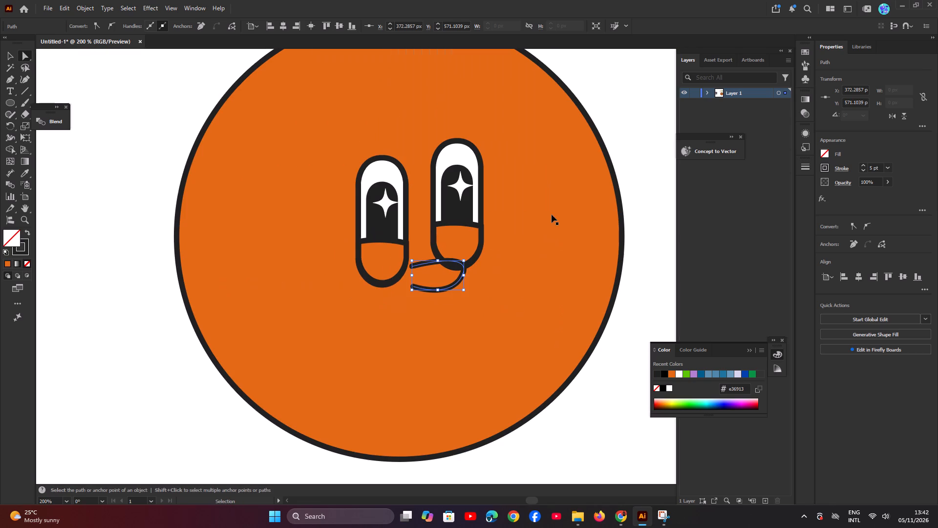
{"action": "left_click", "coordinate": [623, 374]}
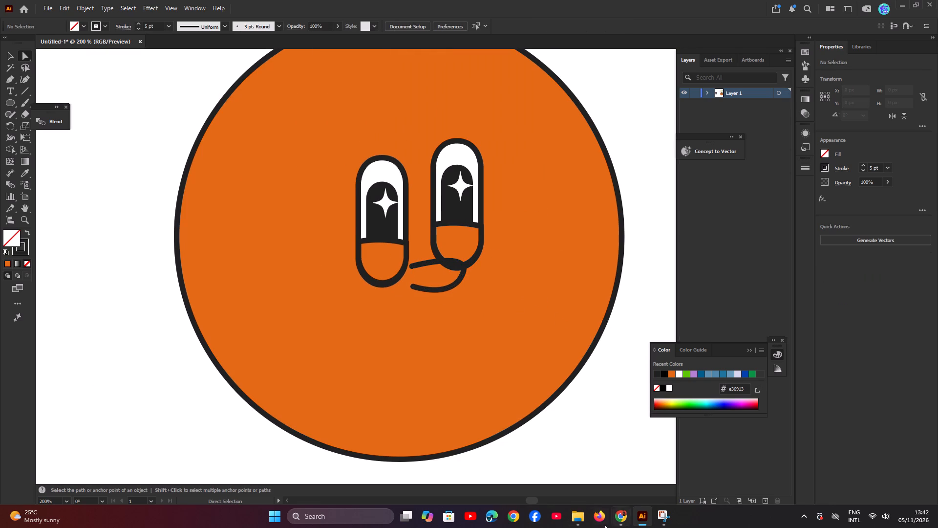
{"action": "key", "text": "space"}
{"action": "key", "text": "space"}
{"action": "key", "text": "space"}
{"action": "key", "text": "space"}
{"action": "key", "text": "space"}
{"action": "key", "text": "space"}
{"action": "key", "text": "space"}
{"action": "key", "text": "space"}
{"action": "key", "text": "space"}
{"action": "key", "text": "space"}
{"action": "key", "text": "space"}
{"action": "key", "text": "space"}
{"action": "key", "text": "space"}
{"action": "key", "text": "space"}
{"action": "key", "text": "space"}
{"action": "key", "text": "space"}
{"action": "key", "text": "space"}
{"action": "key", "text": "space"}
{"action": "key", "text": "space"}
{"action": "key", "text": "space"}
{"action": "left_click_drag", "start_coordinate": [546, 412], "coordinate": [500, 421]}
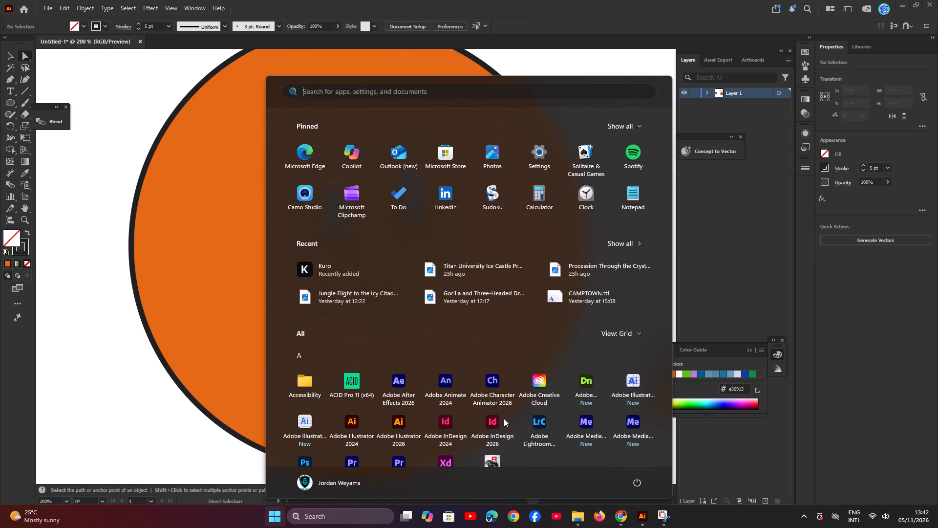
{"action": "left_click", "coordinate": [118, 417]}
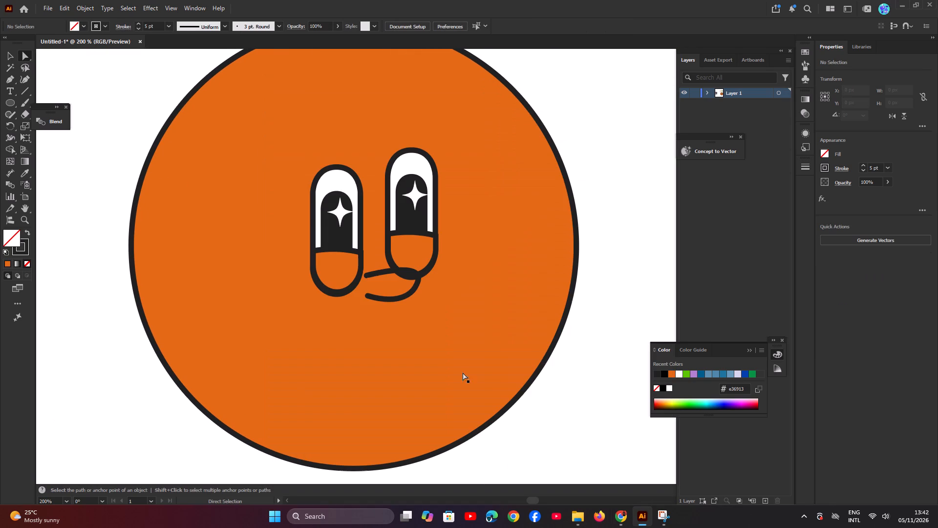
{"action": "key", "text": "ctrl+minus"}
{"action": "key", "text": "ctrl+minus"}
{"action": "key", "text": "space"}
{"action": "key", "text": "space"}
{"action": "key", "text": "space"}
{"action": "key", "text": "space"}
{"action": "key", "text": "space"}
{"action": "key", "text": "space"}
{"action": "key", "text": "space"}
{"action": "key", "text": "space"}
{"action": "key", "text": "space"}
{"action": "key", "text": "space"}
{"action": "key", "text": "space"}
{"action": "key", "text": "space"}
{"action": "key", "text": "space"}
{"action": "key", "text": "space"}
{"action": "key", "text": "space"}
{"action": "key", "text": "space"}
{"action": "key", "text": "space"}
{"action": "key", "text": "space"}
{"action": "key", "text": "space"}
{"action": "key", "text": "space"}
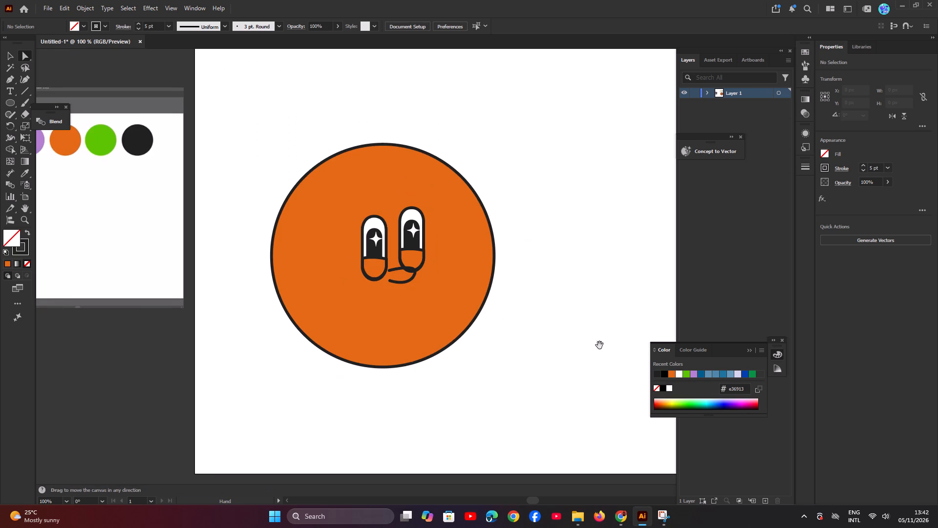
{"action": "left_click_drag", "start_coordinate": [501, 336], "coordinate": [536, 316]}
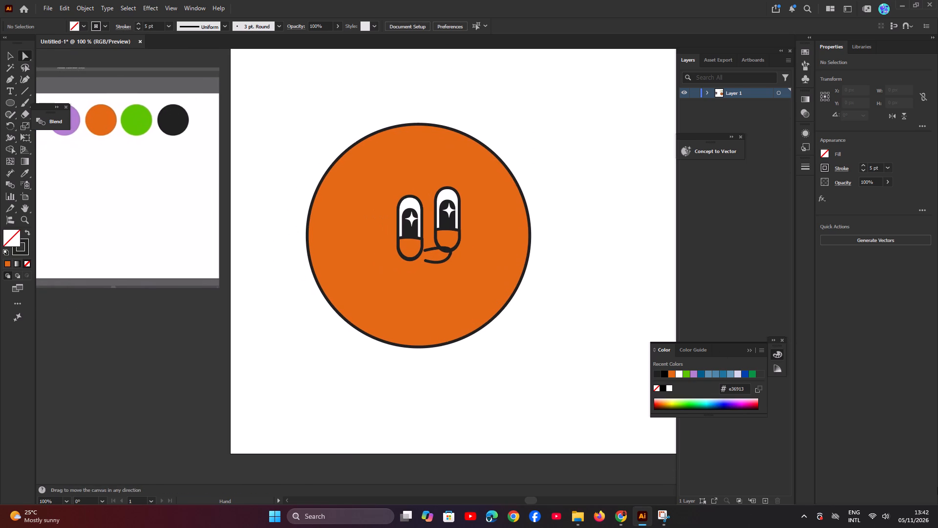
{"action": "left_click", "coordinate": [614, 516]}
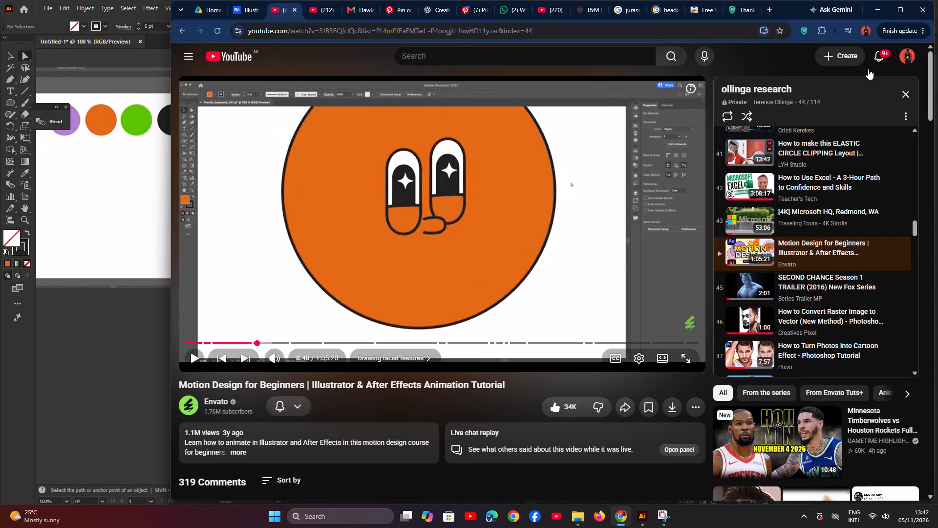
{"action": "left_click", "coordinate": [883, 5]}
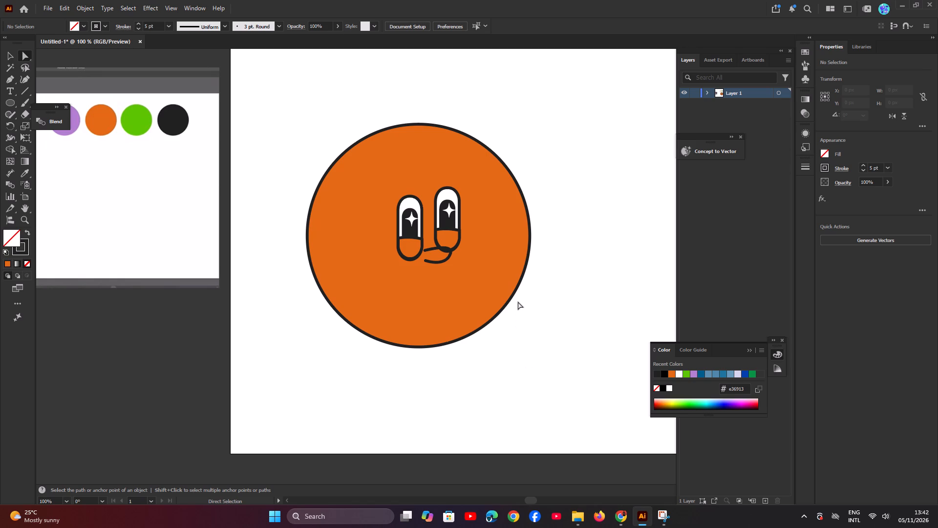
Play the tutorial in Chrome through the drawing of the small curved stroke below the nose, pause it, and return to Illustrator.
{"action": "left_click", "coordinate": [620, 511]}
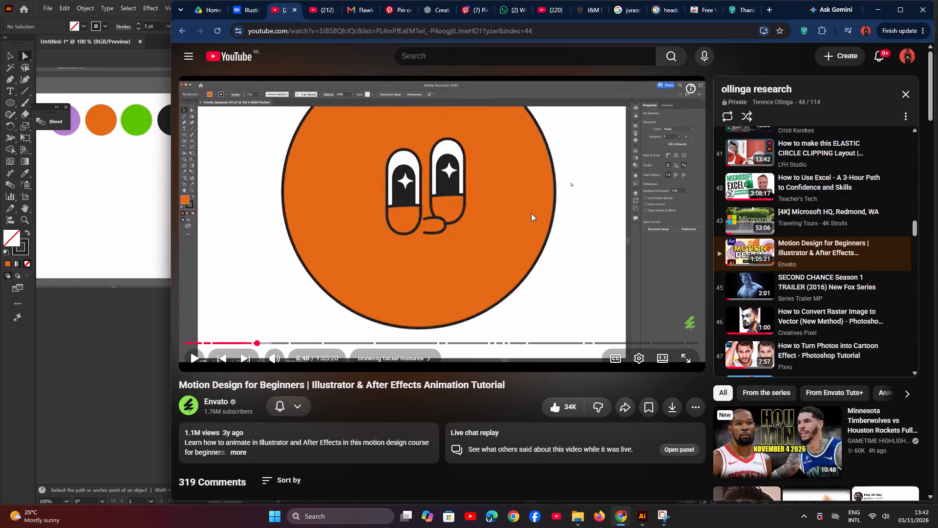
{"action": "left_click", "coordinate": [504, 239]}
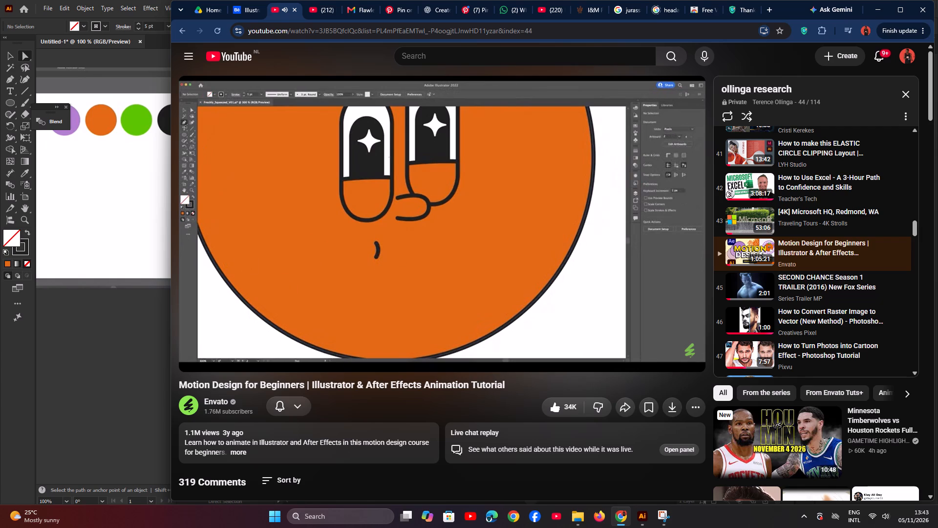
{"action": "key", "text": "space"}
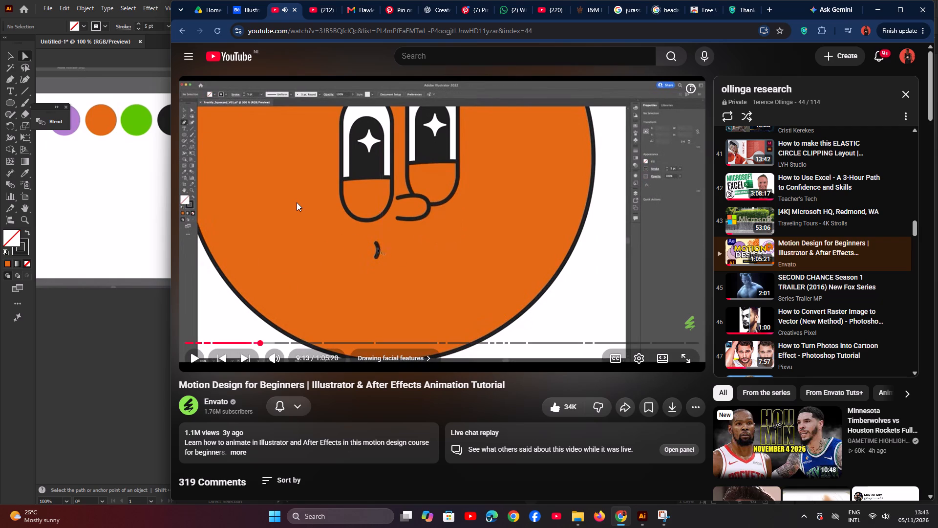
{"action": "left_click", "coordinate": [874, 8]}
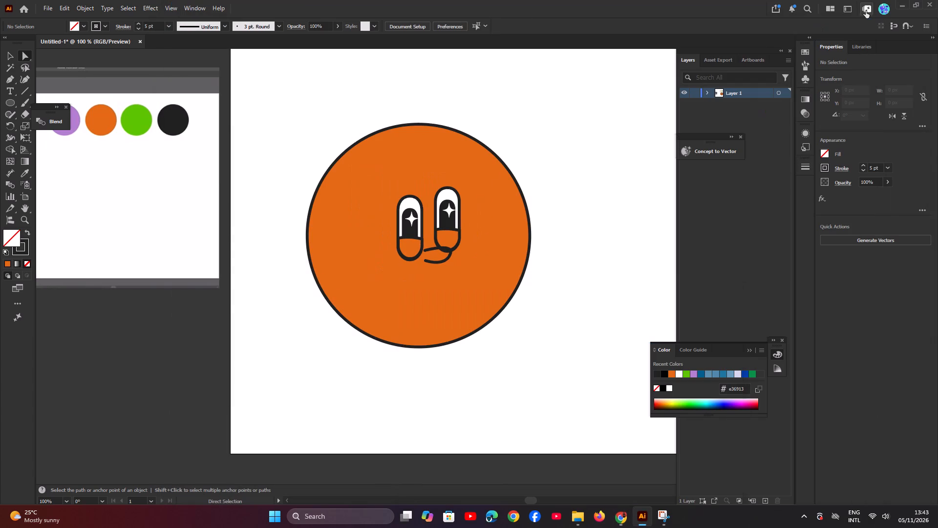
With the Pen tool, draw a short outward-bulging curved stroke about 8 px tall below the left eye for the mouth corner.
{"action": "left_click", "coordinate": [11, 77]}
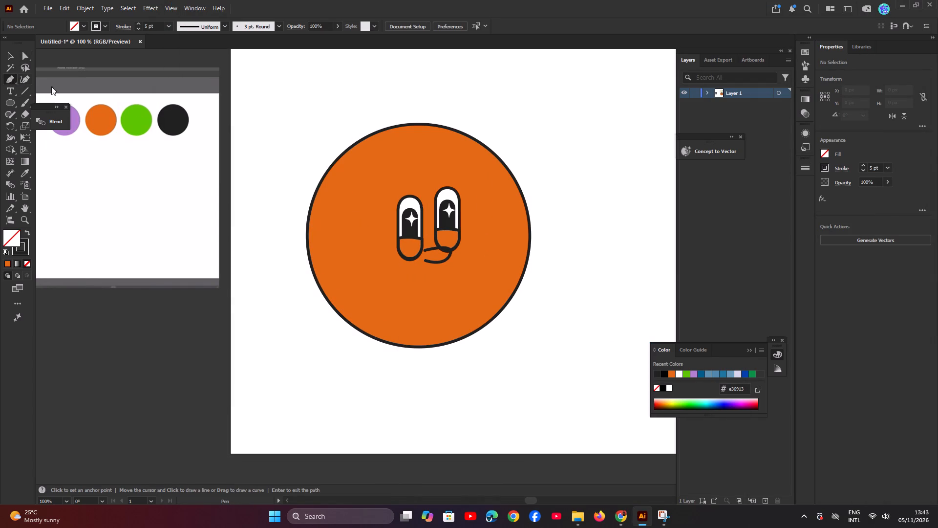
{"action": "key", "text": "ctrl+plus"}
{"action": "key", "text": "ctrl+plus"}
{"action": "key", "text": "ctrl+plus"}
{"action": "key", "text": "ctrl+plus"}
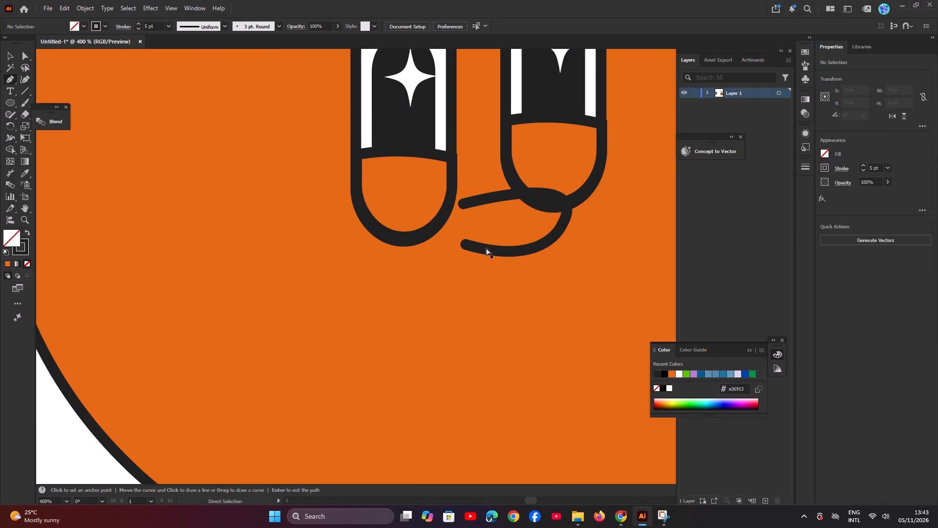
{"action": "key", "text": "space"}
{"action": "key", "text": "space"}
{"action": "key", "text": "space"}
{"action": "key", "text": "space"}
{"action": "key", "text": "space"}
{"action": "key", "text": "space"}
{"action": "key", "text": "space"}
{"action": "key", "text": "space"}
{"action": "left_click_drag", "start_coordinate": [518, 341], "coordinate": [424, 325]}
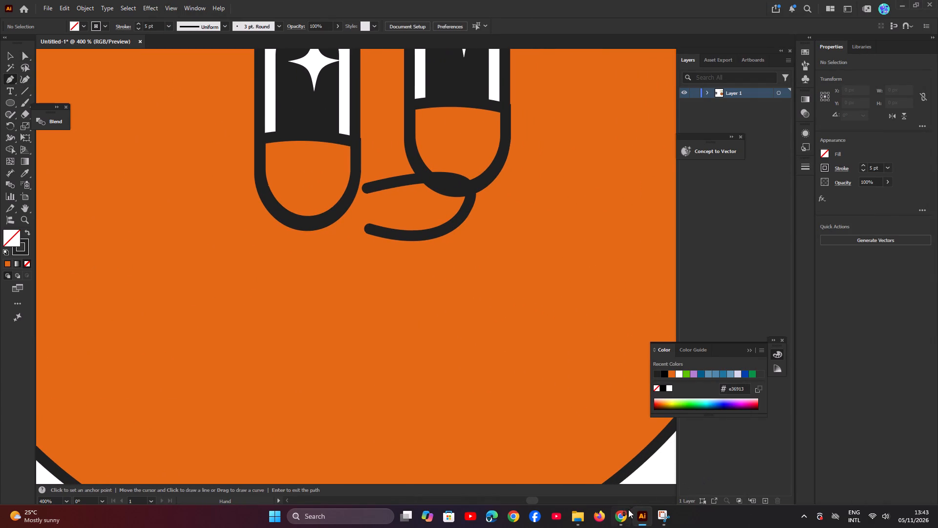
{"action": "left_click", "coordinate": [618, 520]}
{"action": "left_click", "coordinate": [618, 520]}
{"action": "left_click", "coordinate": [324, 272]}
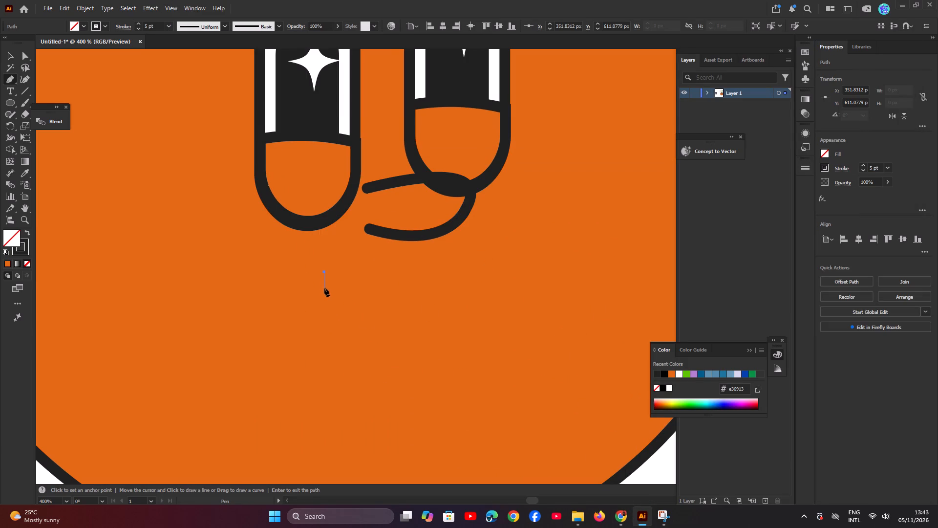
{"action": "left_click_drag", "start_coordinate": [324, 288], "coordinate": [316, 298]}
{"action": "left_click_drag", "start_coordinate": [316, 298], "coordinate": [319, 297]}
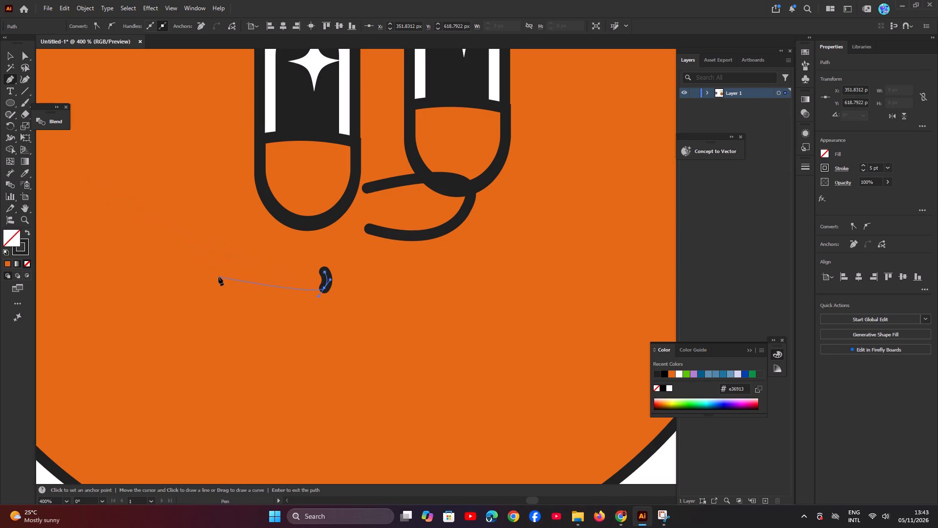
{"action": "key", "text": "Escape"}
{"action": "left_click", "coordinate": [8, 54]}
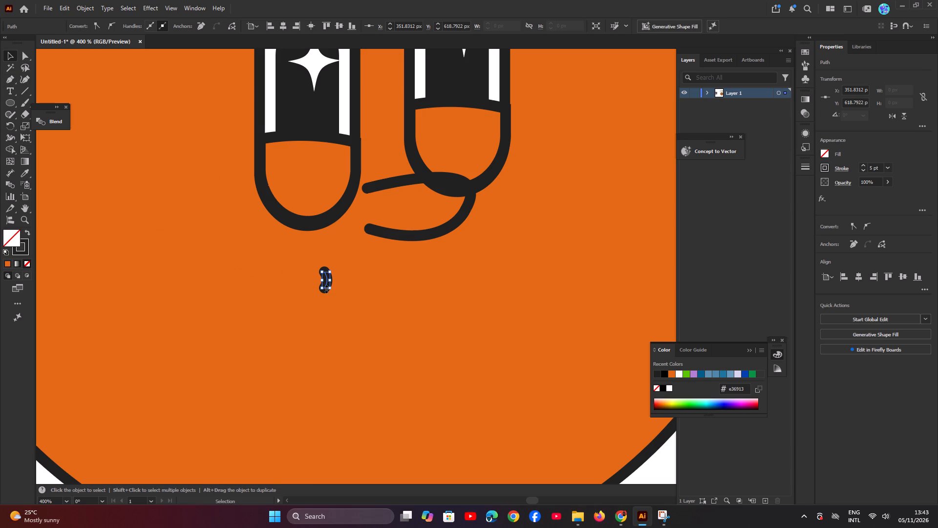
Stretch the mouth-corner stroke downward to a height of about 11 px.
{"action": "left_click_drag", "start_coordinate": [325, 288], "coordinate": [326, 293], "text": "shift"}
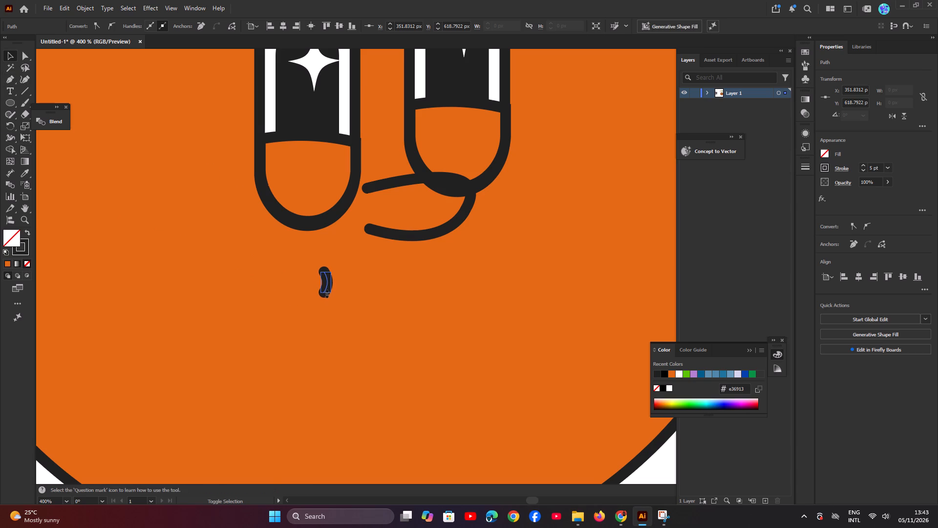
{"action": "left_click_drag", "start_coordinate": [326, 293], "coordinate": [325, 295], "text": "shift"}
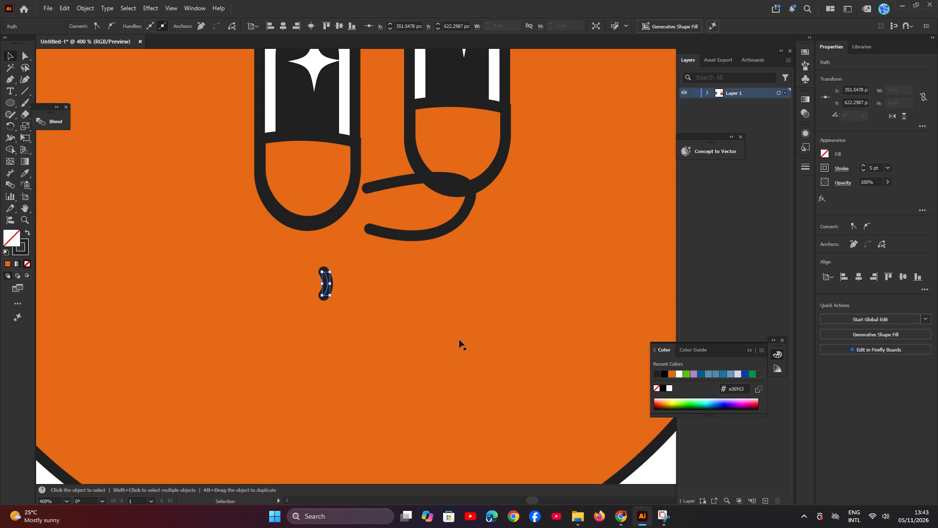
Play the tutorial in Chrome through the drawing of the curved mouth line, skipping the ad, pause it, and return to Illustrator.
{"action": "left_click", "coordinate": [619, 514]}
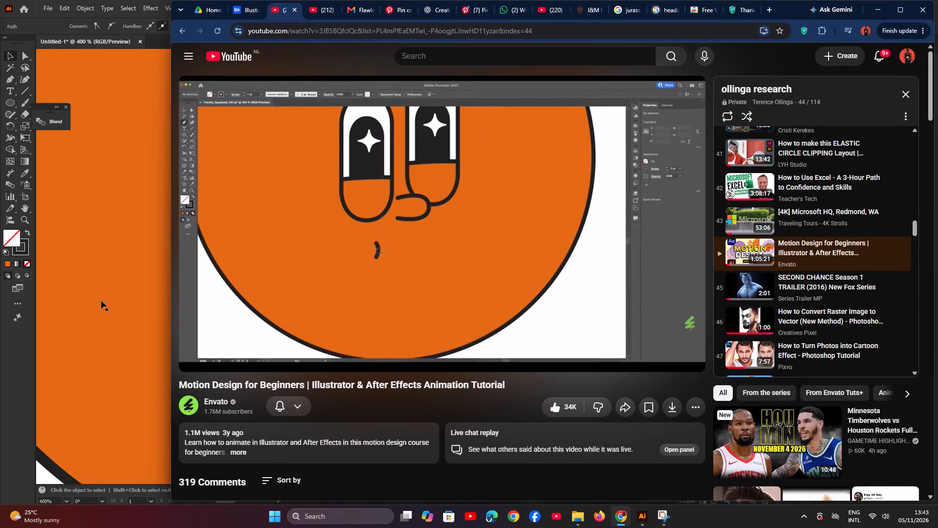
{"action": "left_click", "coordinate": [385, 281]}
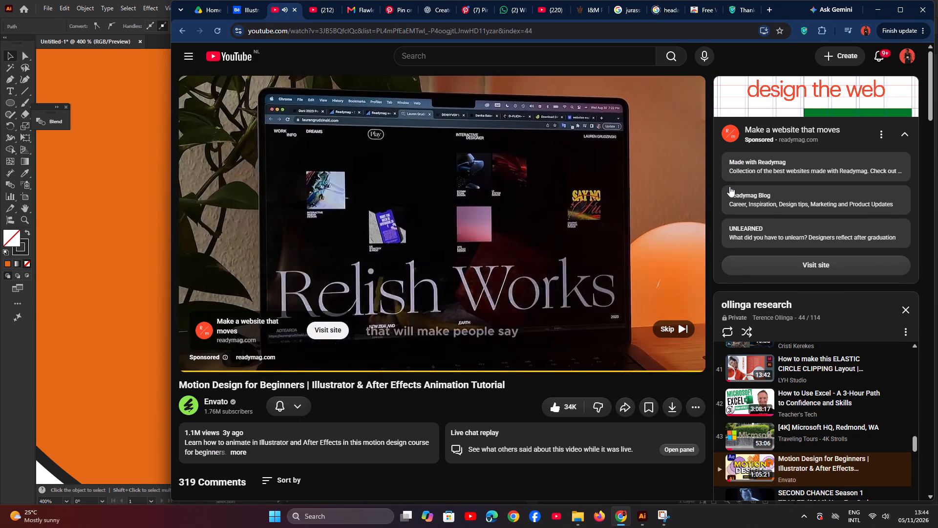
{"action": "left_click", "coordinate": [678, 326]}
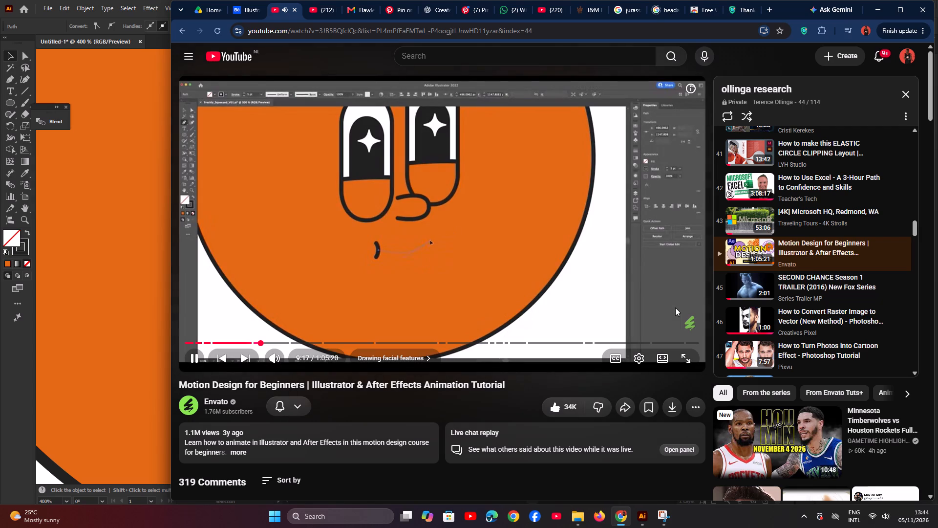
{"action": "left_click", "coordinate": [510, 270]}
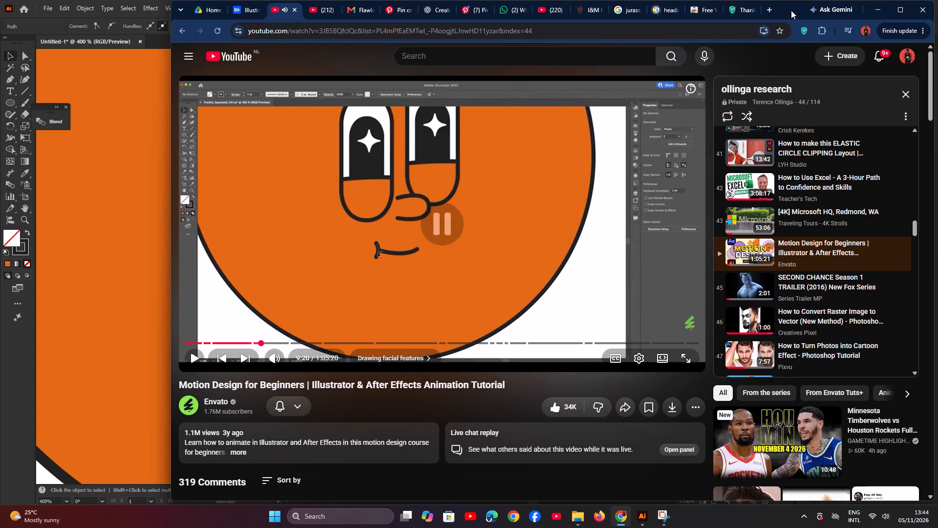
{"action": "left_click", "coordinate": [875, 9]}
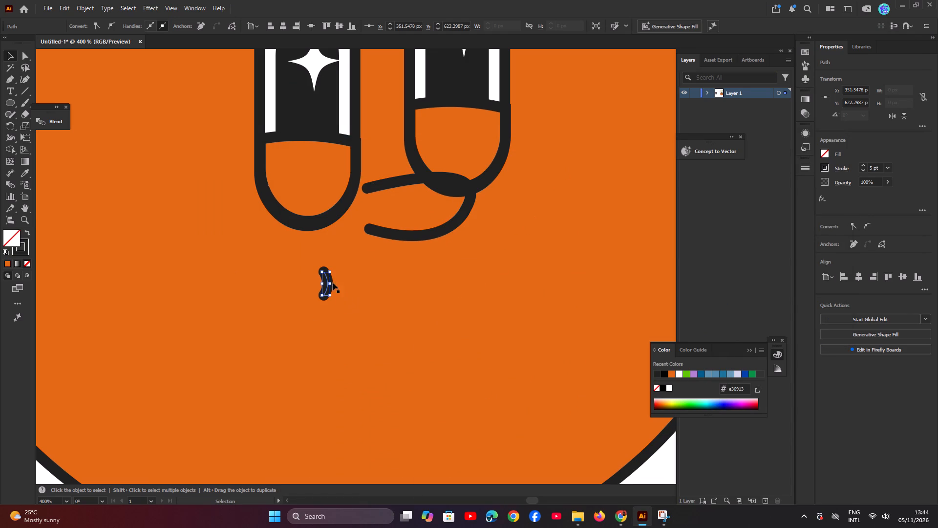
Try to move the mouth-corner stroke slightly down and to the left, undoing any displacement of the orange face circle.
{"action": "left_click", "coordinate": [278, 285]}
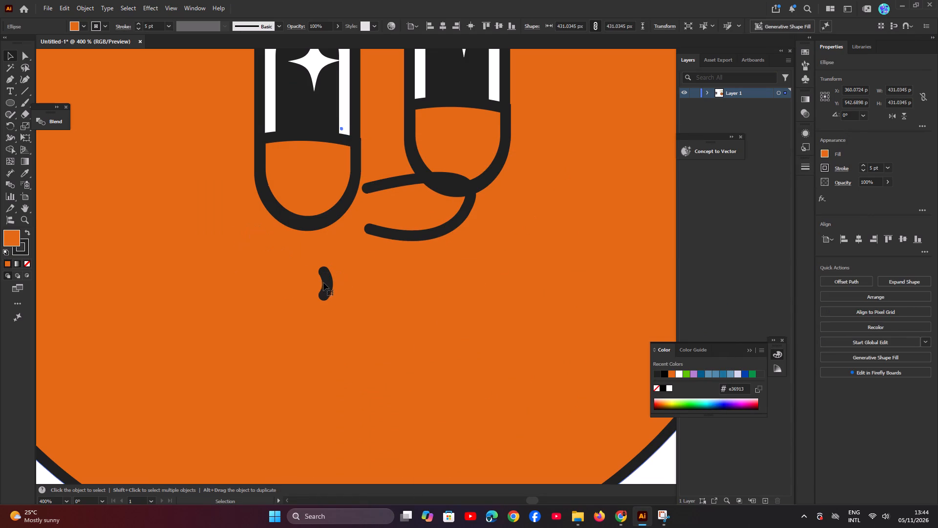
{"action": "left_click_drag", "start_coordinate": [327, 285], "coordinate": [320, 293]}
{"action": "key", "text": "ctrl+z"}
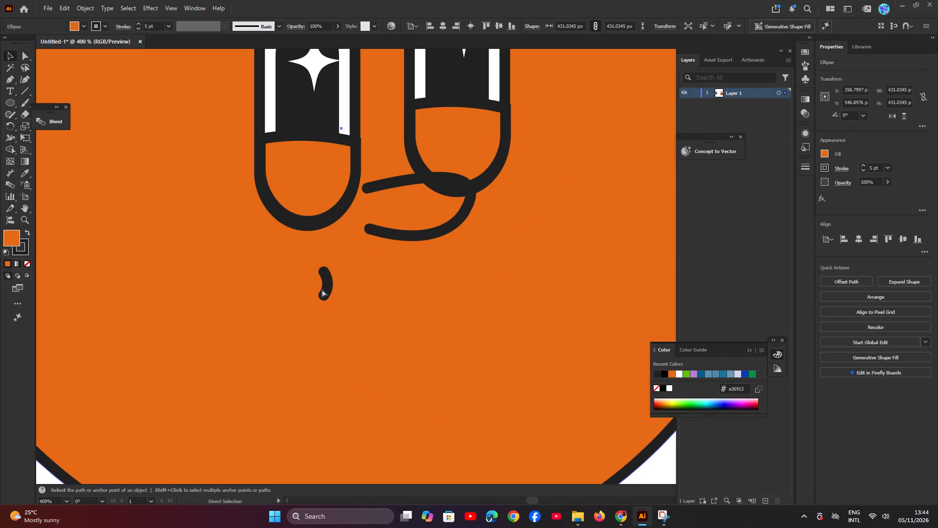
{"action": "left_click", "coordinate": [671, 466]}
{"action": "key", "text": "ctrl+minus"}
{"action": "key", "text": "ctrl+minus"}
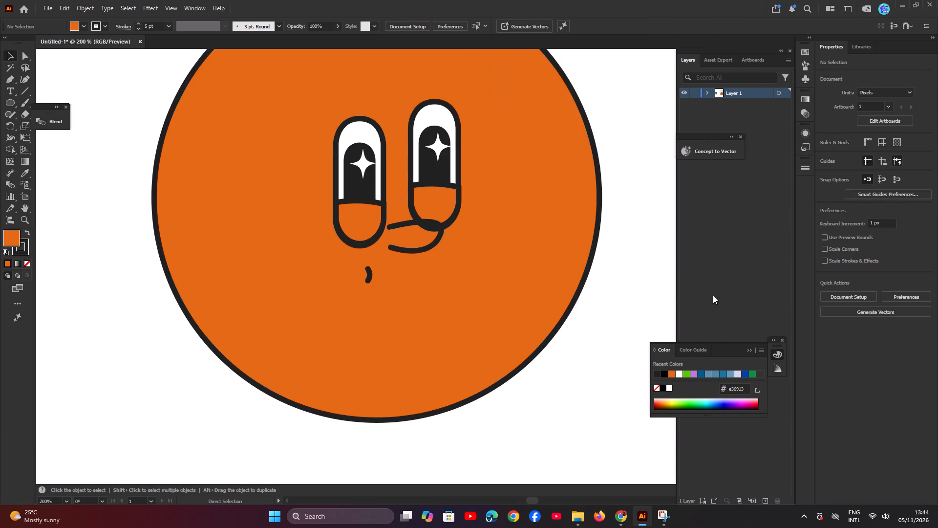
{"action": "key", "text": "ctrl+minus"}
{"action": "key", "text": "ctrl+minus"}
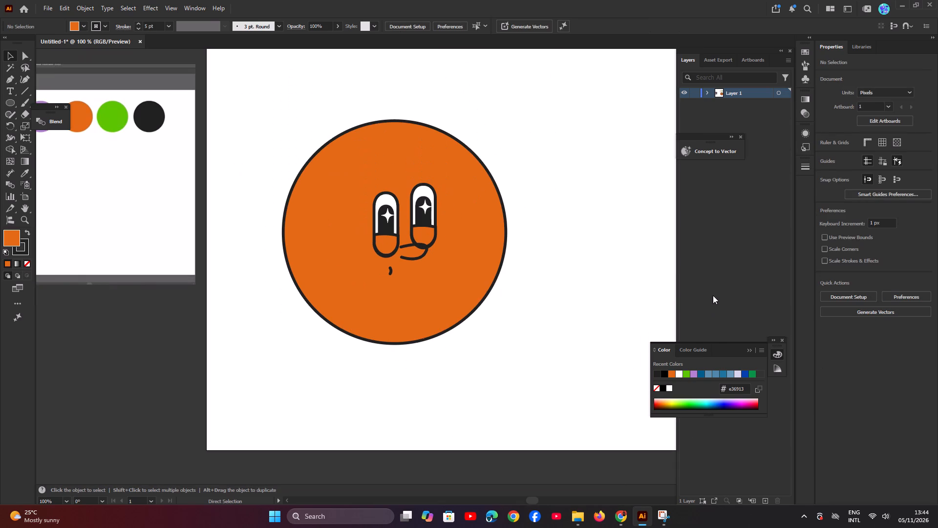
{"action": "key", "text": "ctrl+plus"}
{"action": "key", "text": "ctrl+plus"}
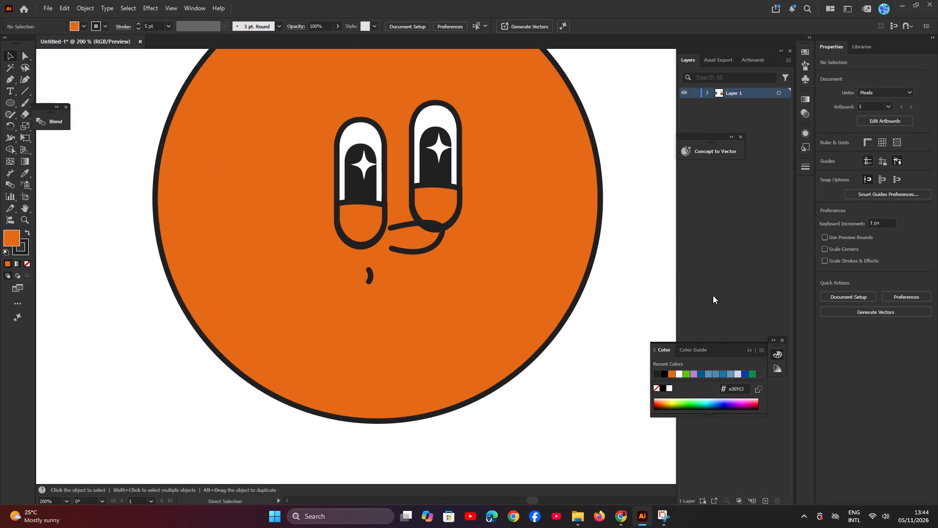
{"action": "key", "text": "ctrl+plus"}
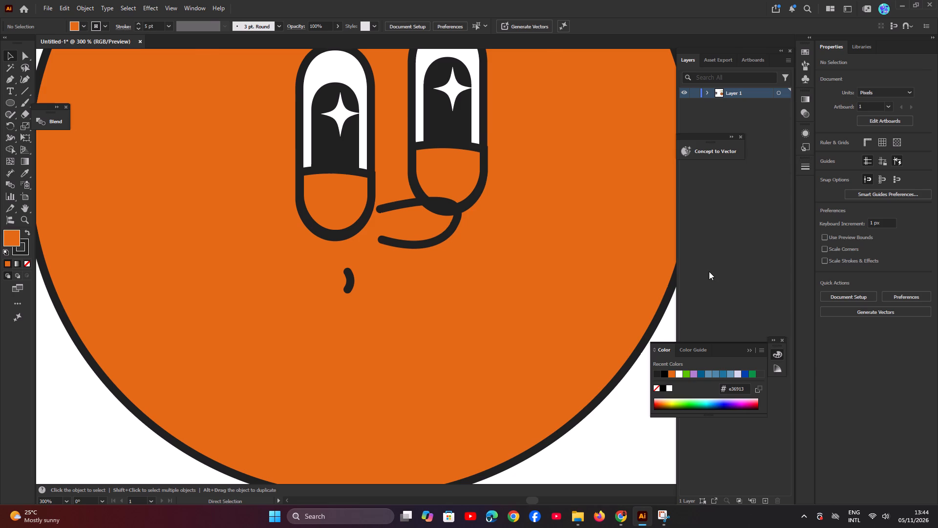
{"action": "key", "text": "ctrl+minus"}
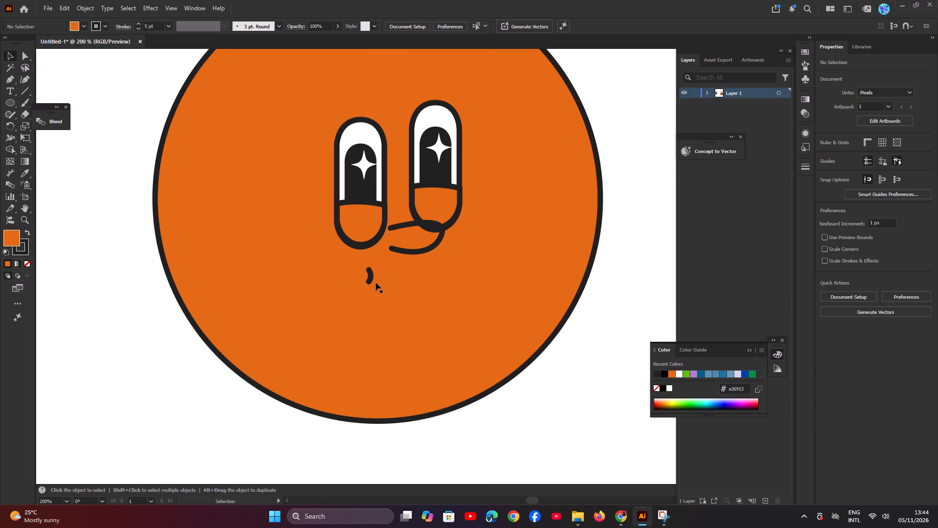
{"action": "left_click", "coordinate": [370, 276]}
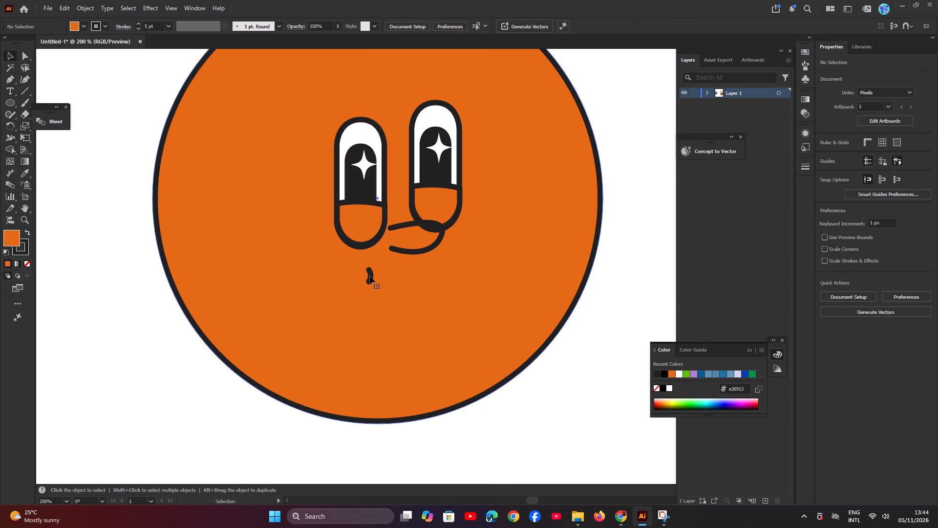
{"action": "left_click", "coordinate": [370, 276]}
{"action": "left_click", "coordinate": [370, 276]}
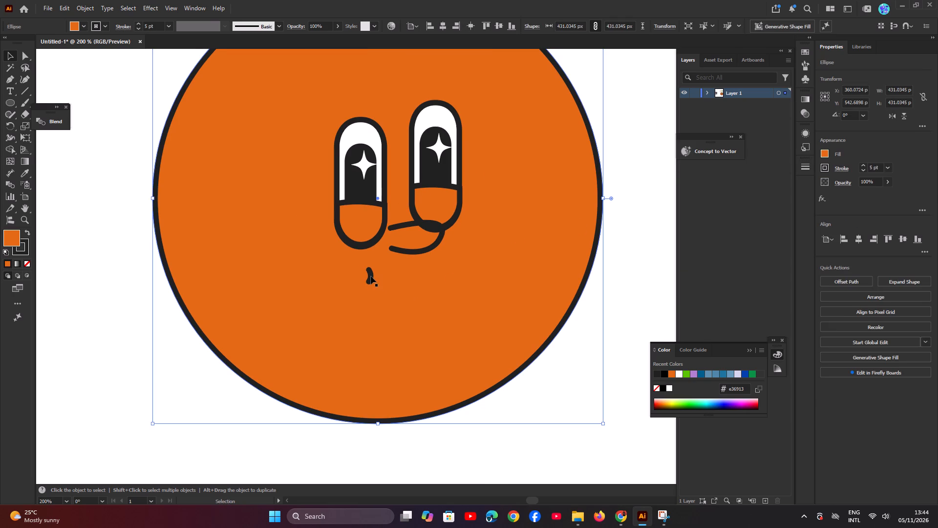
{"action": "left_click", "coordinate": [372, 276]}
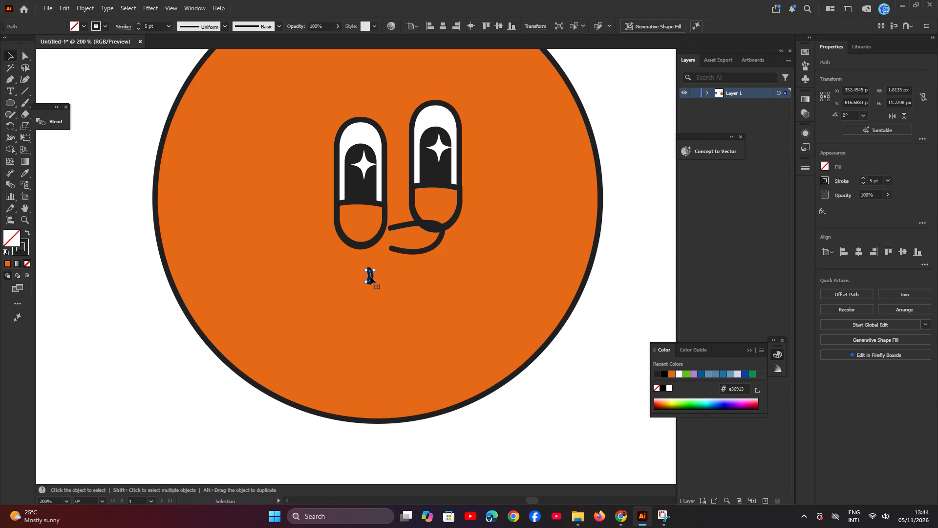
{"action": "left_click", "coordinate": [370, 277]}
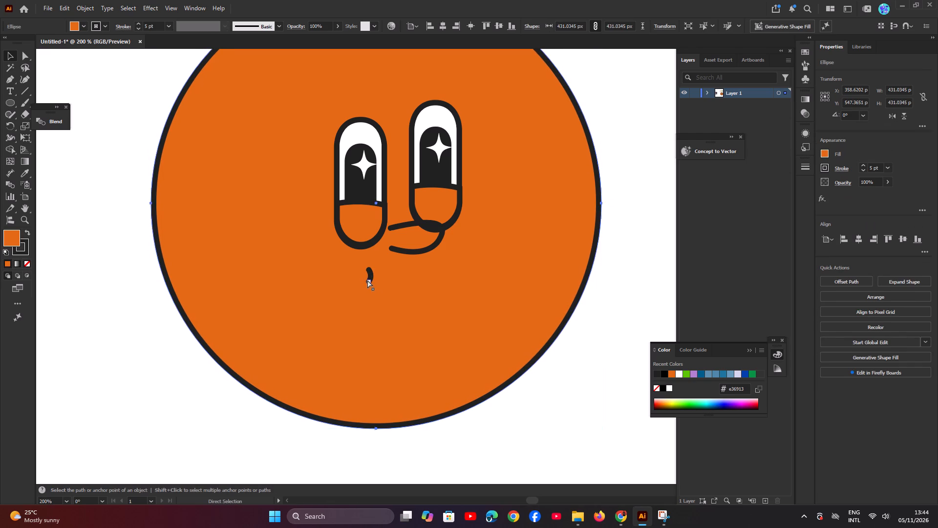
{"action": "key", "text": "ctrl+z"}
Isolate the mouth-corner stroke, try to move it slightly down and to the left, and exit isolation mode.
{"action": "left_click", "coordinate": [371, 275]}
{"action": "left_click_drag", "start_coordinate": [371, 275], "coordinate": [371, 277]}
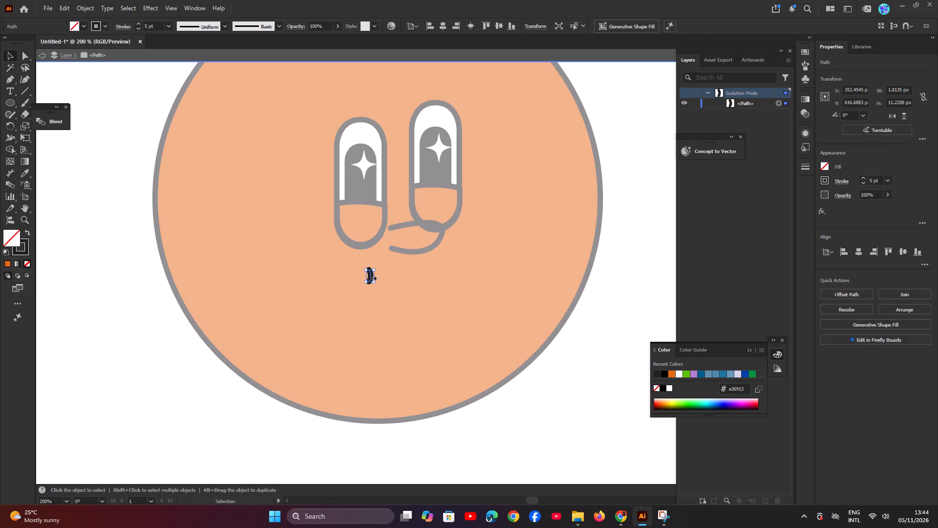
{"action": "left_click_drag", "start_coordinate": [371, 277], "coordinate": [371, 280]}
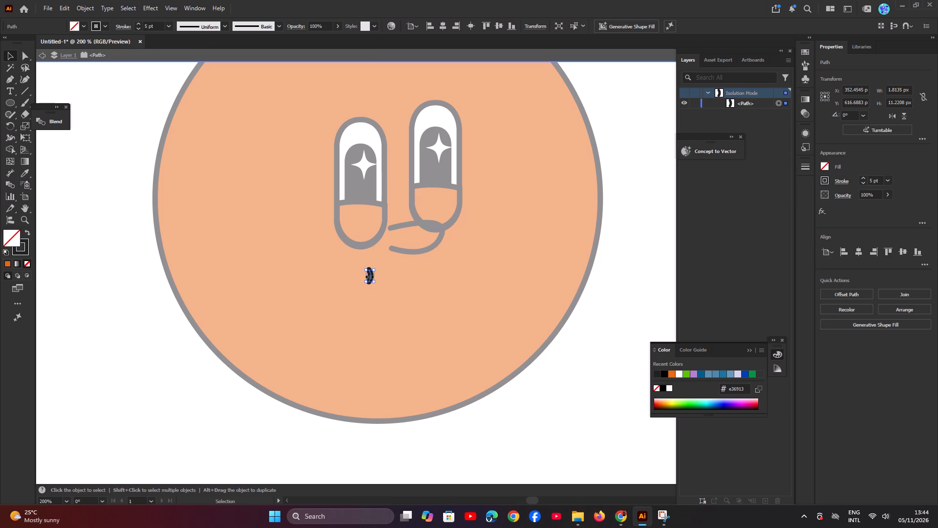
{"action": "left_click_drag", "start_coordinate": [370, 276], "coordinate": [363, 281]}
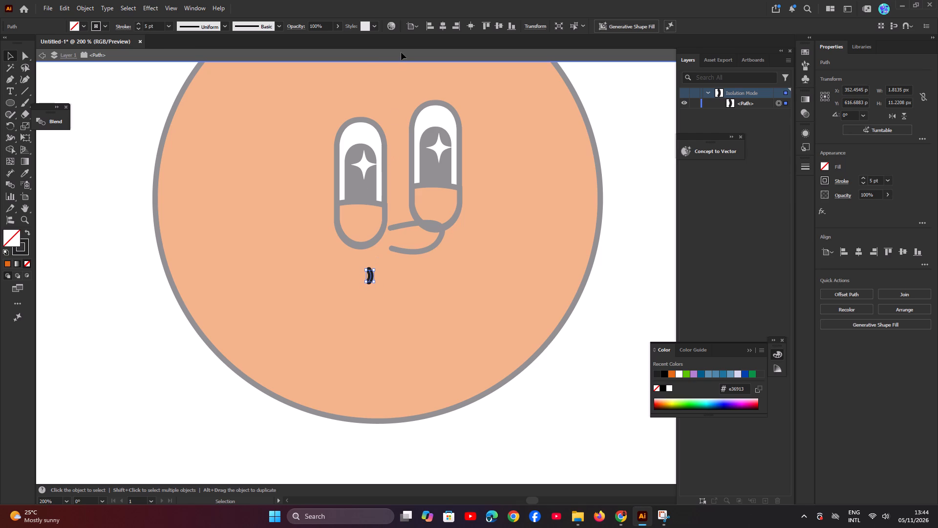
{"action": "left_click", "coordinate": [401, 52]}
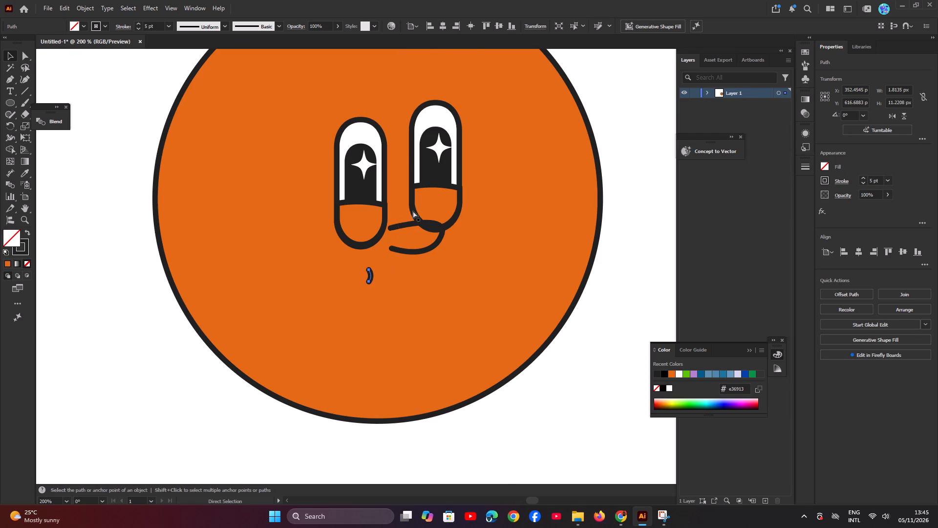
Shift the orange face circle about 1 px left and 2 px down behind the facial features.
{"action": "key", "text": "ctrl+plus"}
{"action": "key", "text": "ctrl+plus"}
{"action": "key", "text": "ctrl+plus"}
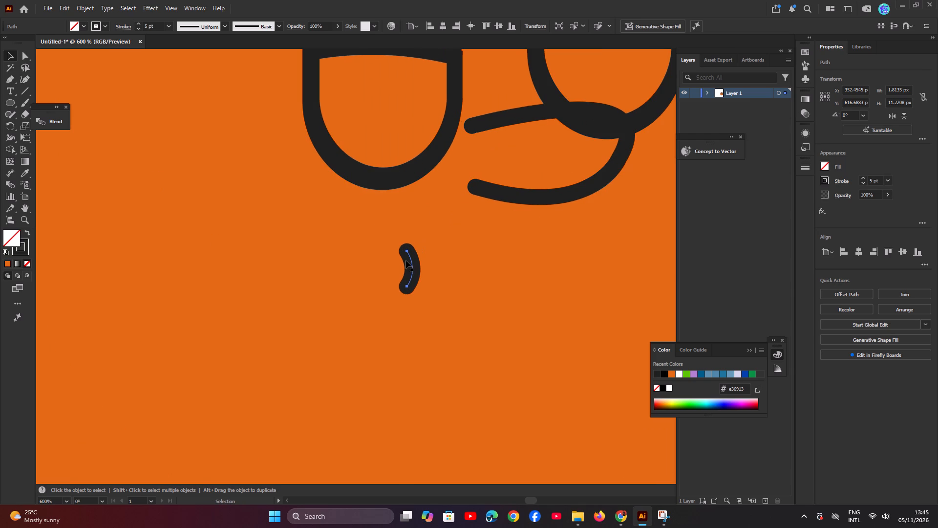
{"action": "left_click_drag", "start_coordinate": [409, 273], "coordinate": [406, 277]}
{"action": "left_click_drag", "start_coordinate": [406, 277], "coordinate": [406, 279]}
{"action": "left_click_drag", "start_coordinate": [407, 278], "coordinate": [397, 286]}
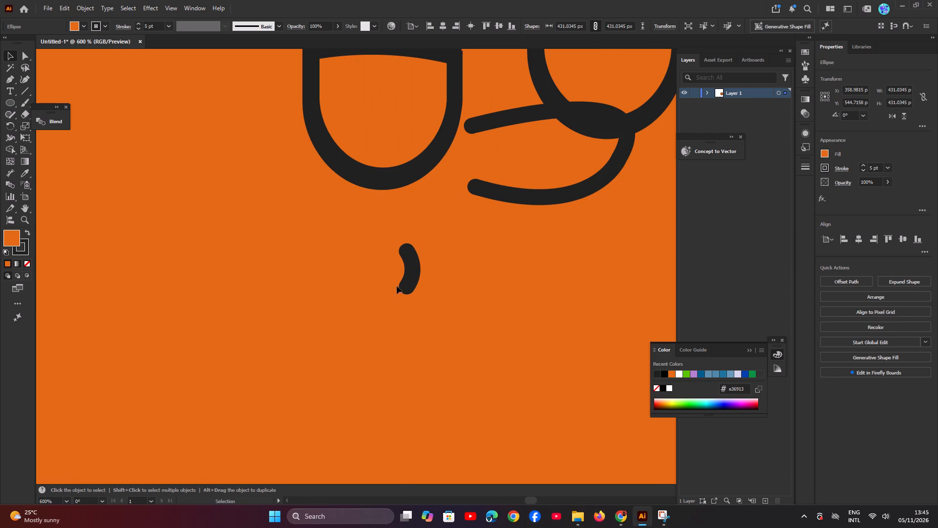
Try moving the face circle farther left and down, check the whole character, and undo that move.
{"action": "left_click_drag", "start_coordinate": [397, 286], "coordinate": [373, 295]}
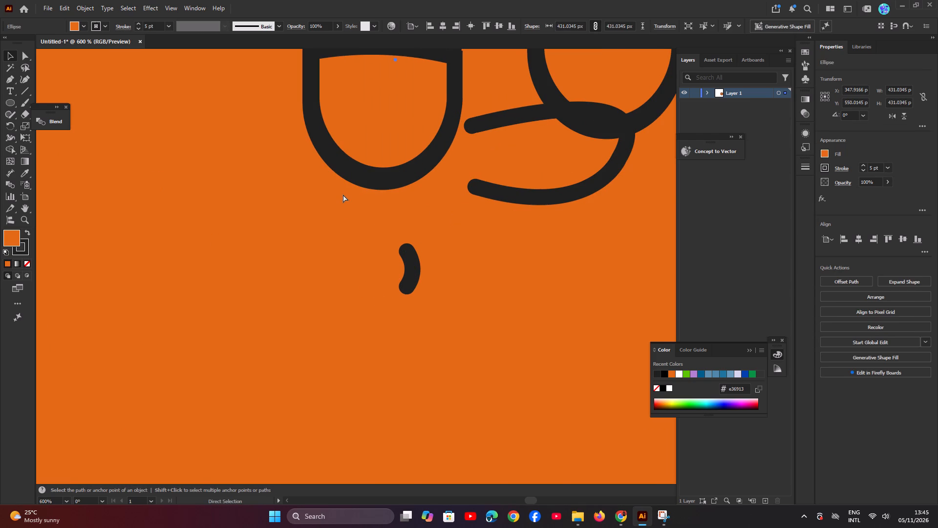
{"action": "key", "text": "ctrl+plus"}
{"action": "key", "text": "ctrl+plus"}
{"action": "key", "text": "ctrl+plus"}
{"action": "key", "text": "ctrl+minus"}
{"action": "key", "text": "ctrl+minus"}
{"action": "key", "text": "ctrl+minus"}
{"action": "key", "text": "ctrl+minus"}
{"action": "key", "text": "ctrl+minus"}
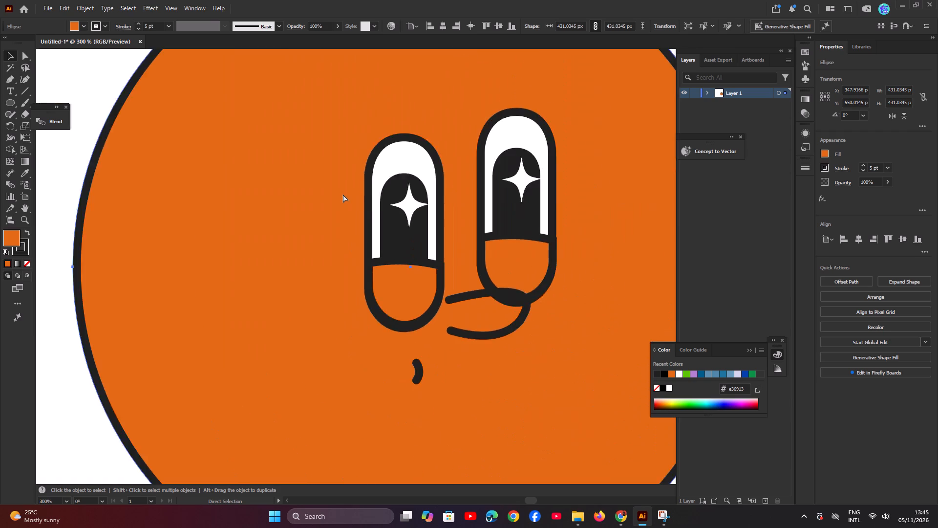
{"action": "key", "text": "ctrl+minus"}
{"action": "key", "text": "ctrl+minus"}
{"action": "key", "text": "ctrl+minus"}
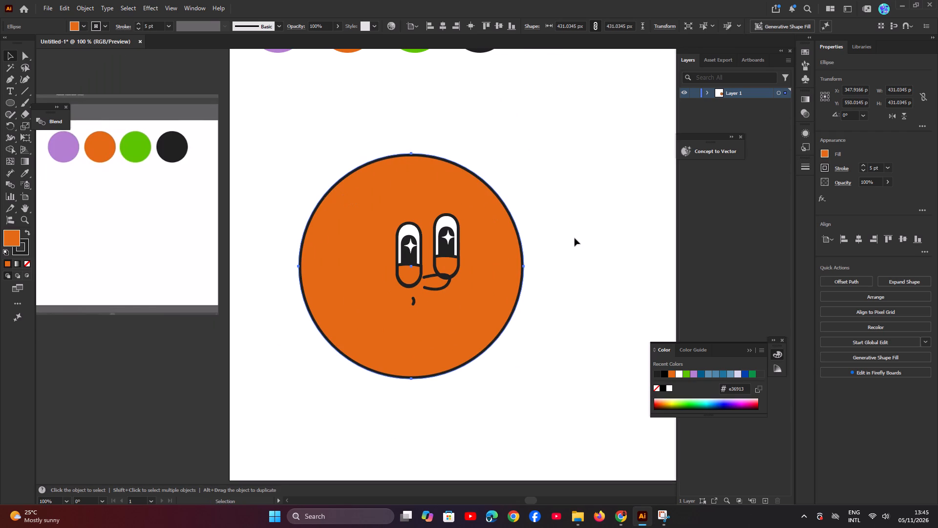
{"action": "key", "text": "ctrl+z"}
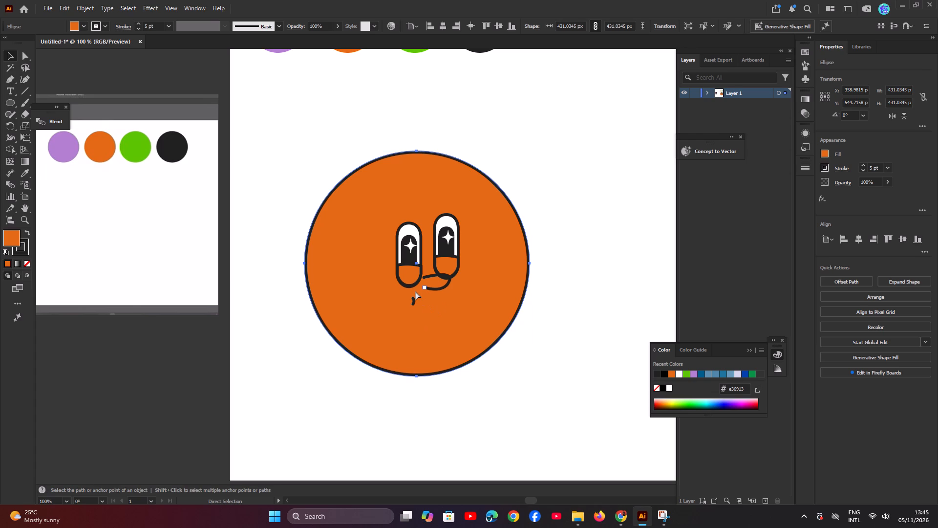
Move the mouth-corner stroke about 15 px left and 20 px down, to about X 337.5, Y 636.3 px.
{"action": "left_click", "coordinate": [587, 228]}
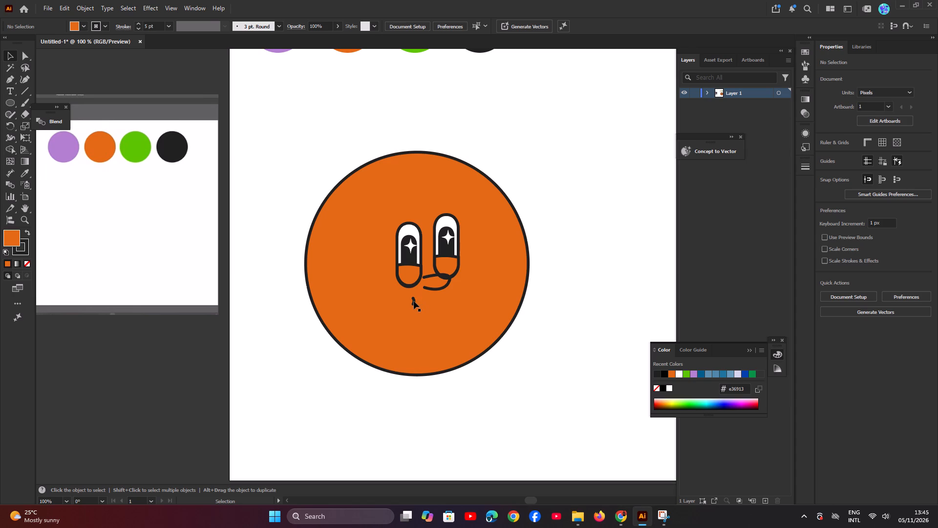
{"action": "left_click_drag", "start_coordinate": [414, 301], "coordinate": [406, 311]}
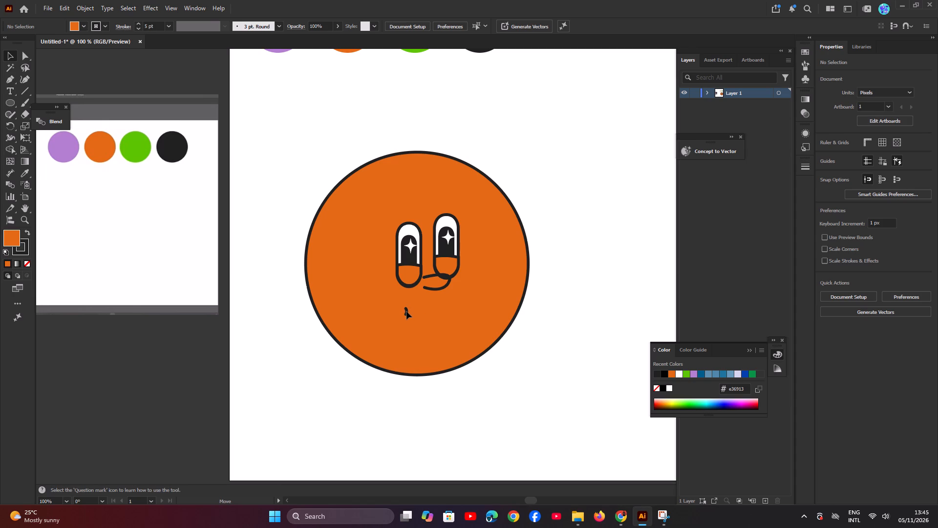
{"action": "left_click_drag", "start_coordinate": [406, 311], "coordinate": [407, 310]}
{"action": "left_click_drag", "start_coordinate": [407, 310], "coordinate": [406, 311]}
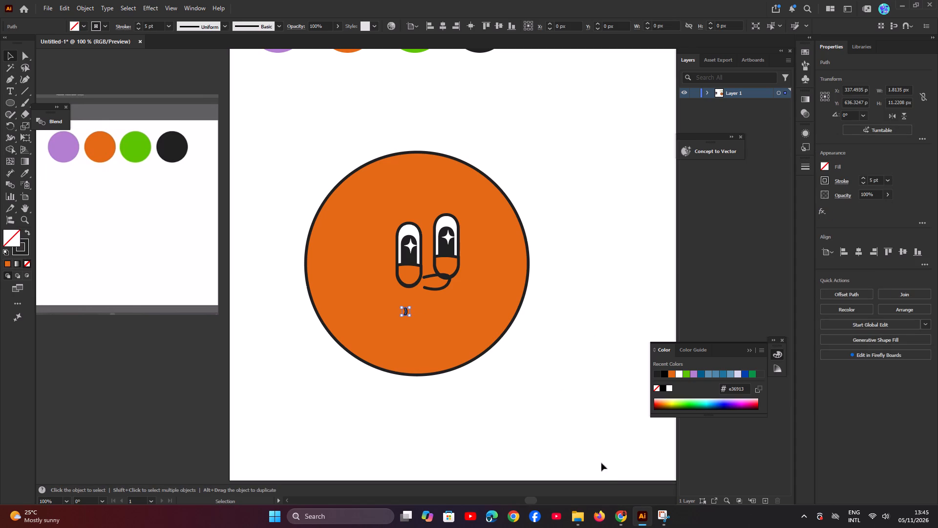
Switch to the YouTube tutorial and replay the part around 9:16 showing how the curved mouth line is drawn.
{"action": "left_click", "coordinate": [621, 516]}
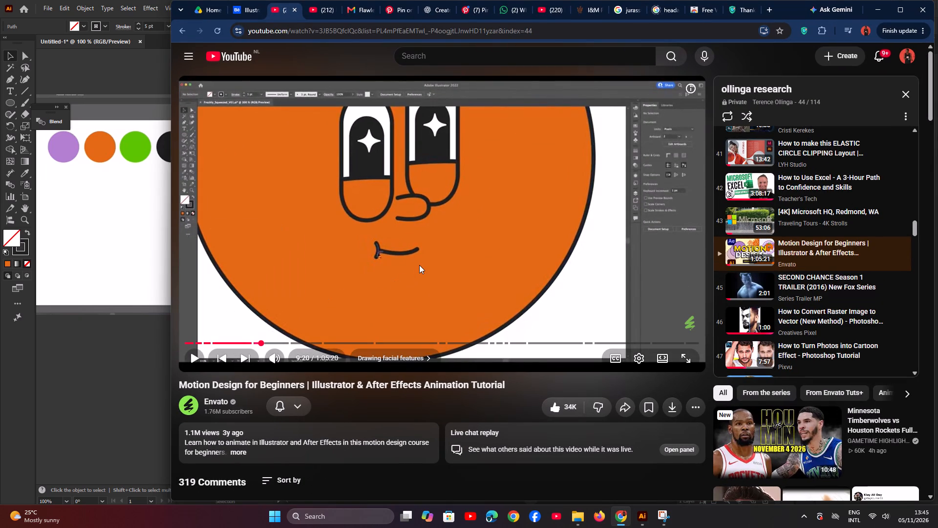
{"action": "key", "text": "Left"}
{"action": "key", "text": "space"}
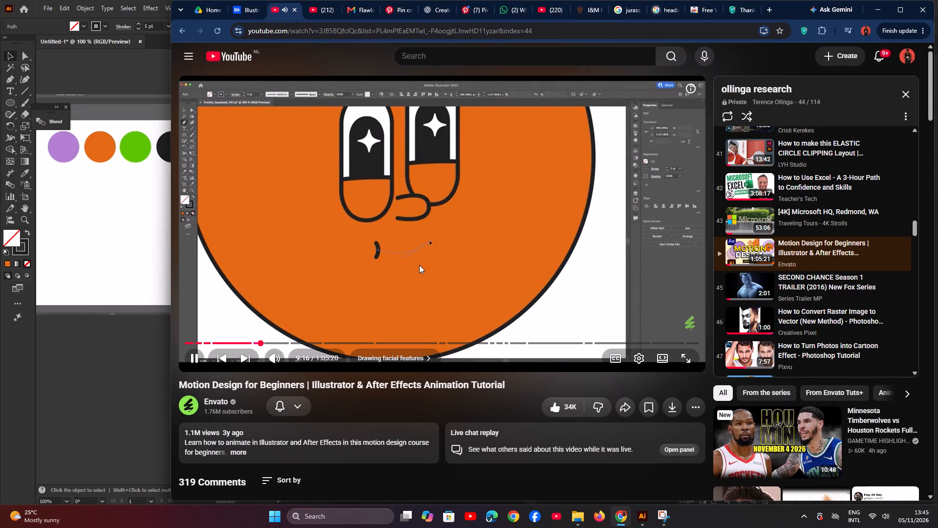
{"action": "left_click", "coordinate": [426, 263]}
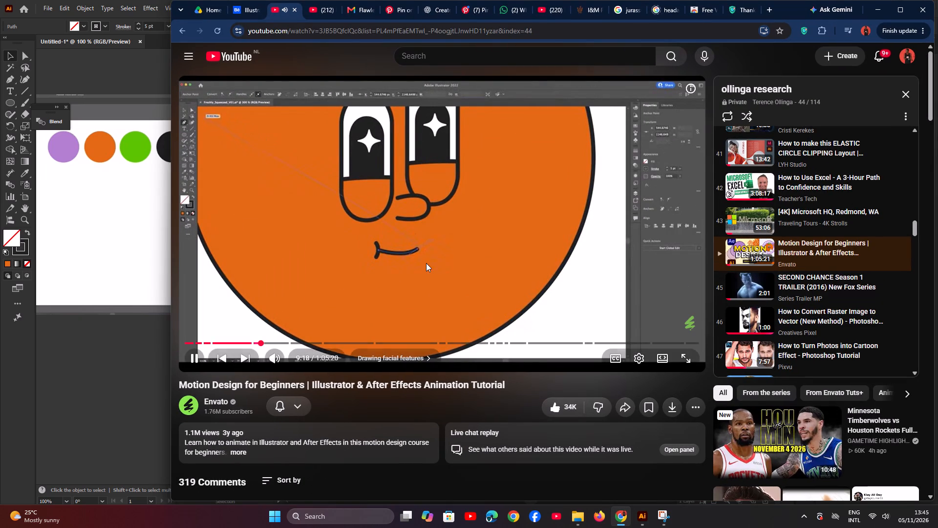
{"action": "left_click", "coordinate": [870, 9]}
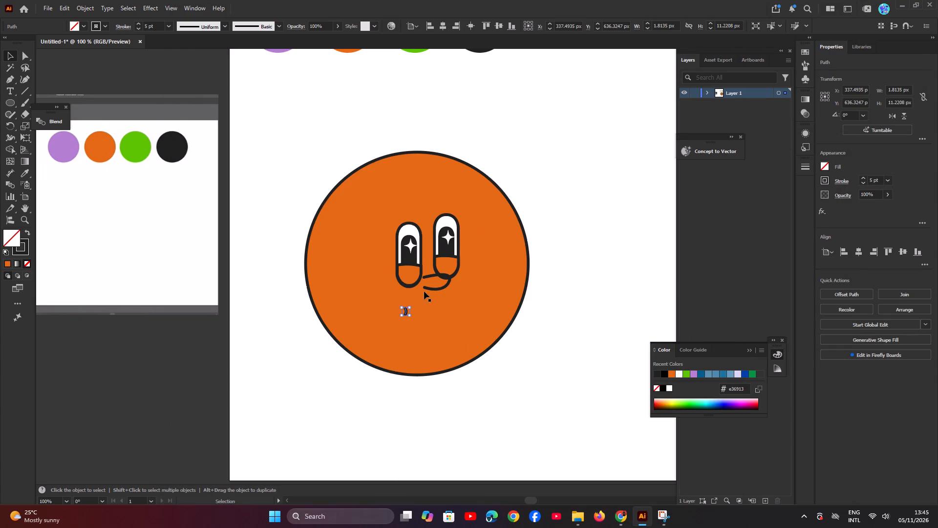
Draw a curved smile line with the Pen tool from the middle of the mouth-corner stroke, about 46 px wide and 8 px high.
{"action": "key", "text": "ctrl+plus"}
{"action": "key", "text": "ctrl+plus"}
{"action": "key", "text": "ctrl+plus"}
{"action": "key", "text": "ctrl+plus"}
{"action": "key", "text": "ctrl+plus"}
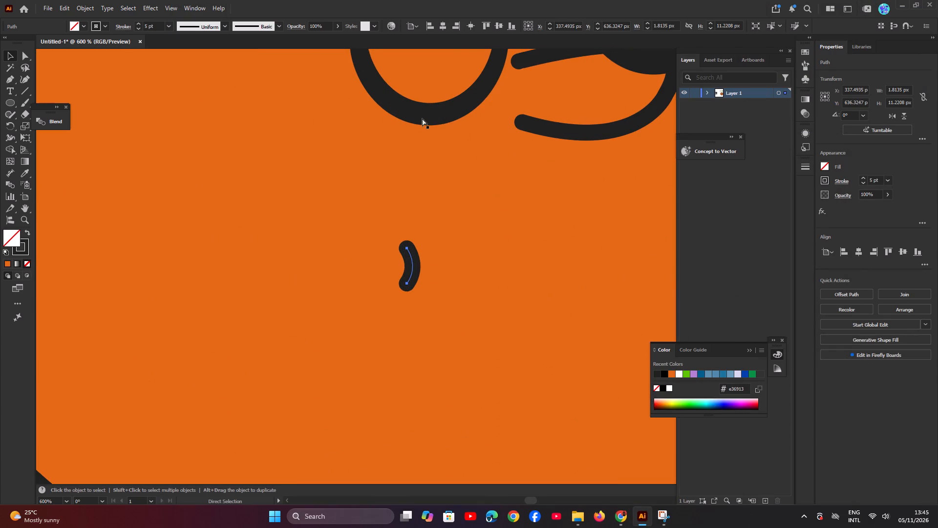
{"action": "key", "text": "ctrl+minus"}
{"action": "key", "text": "space"}
{"action": "key", "text": "space"}
{"action": "key", "text": "space"}
{"action": "key", "text": "space"}
{"action": "key", "text": "space"}
{"action": "key", "text": "space"}
{"action": "key", "text": "space"}
{"action": "key", "text": "space"}
{"action": "key", "text": "space"}
{"action": "key", "text": "space"}
{"action": "key", "text": "space"}
{"action": "key", "text": "space"}
{"action": "key", "text": "space"}
{"action": "key", "text": "space"}
{"action": "key", "text": "space"}
{"action": "key", "text": "space"}
{"action": "key", "text": "space"}
{"action": "key", "text": "space"}
{"action": "key", "text": "space"}
{"action": "key", "text": "space"}
{"action": "left_click_drag", "start_coordinate": [472, 268], "coordinate": [378, 272]}
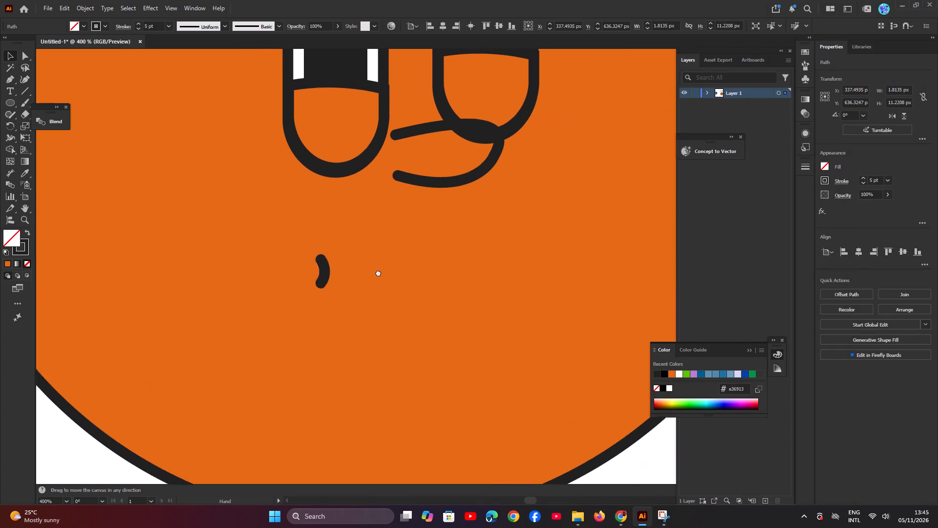
{"action": "left_click_drag", "start_coordinate": [378, 272], "coordinate": [349, 277]}
{"action": "left_click", "coordinate": [659, 460]}
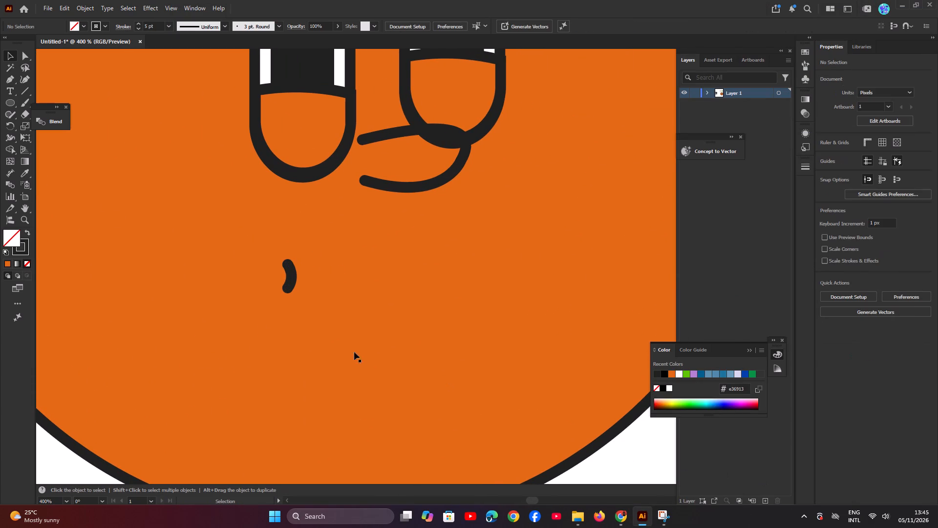
{"action": "left_click", "coordinate": [7, 76]}
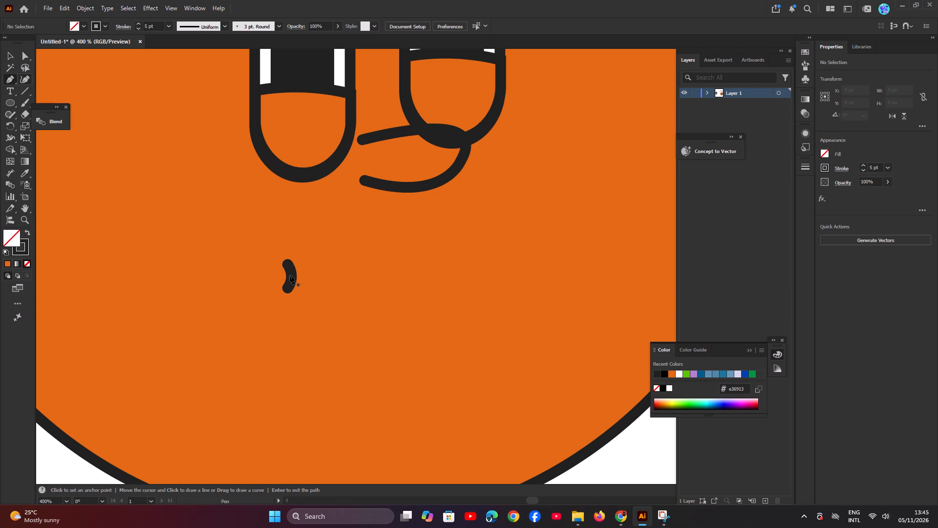
{"action": "left_click", "coordinate": [290, 275]}
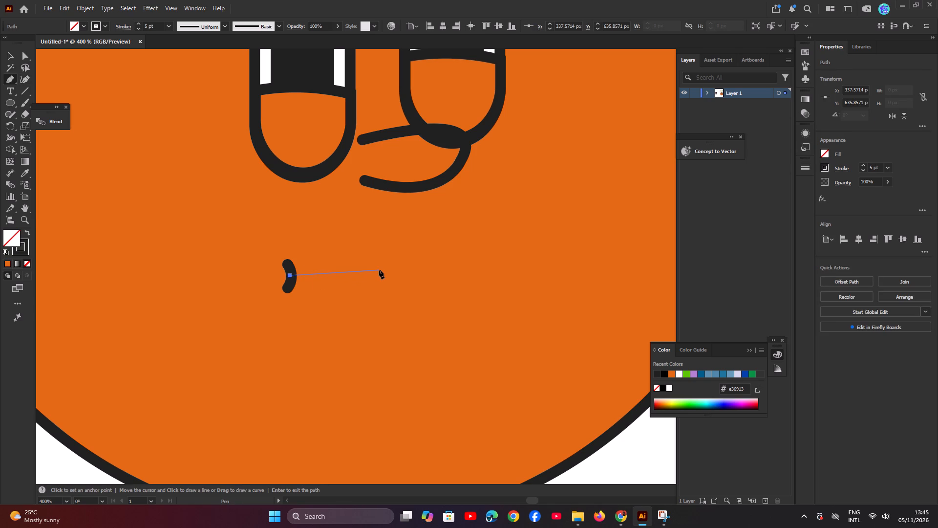
{"action": "left_click_drag", "start_coordinate": [386, 265], "coordinate": [389, 259]}
{"action": "left_click_drag", "start_coordinate": [389, 259], "coordinate": [403, 243]}
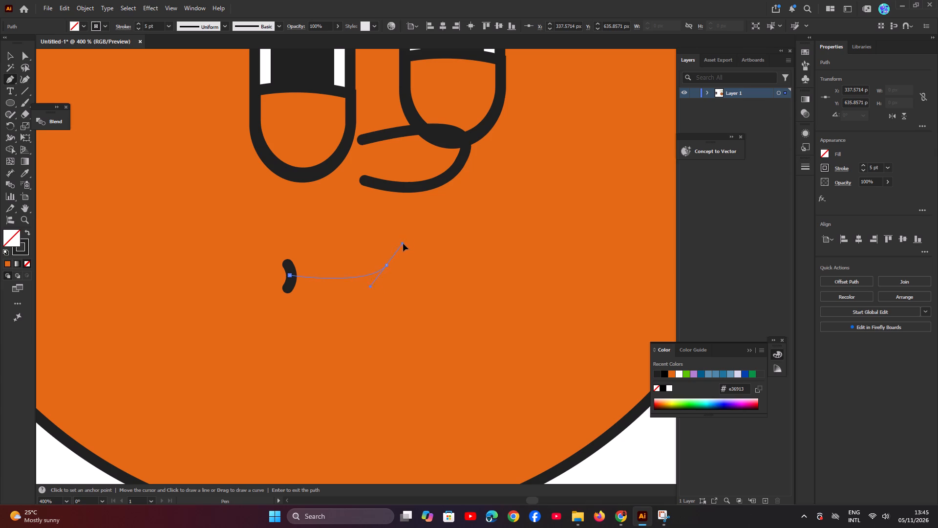
{"action": "left_click_drag", "start_coordinate": [403, 243], "coordinate": [421, 236]}
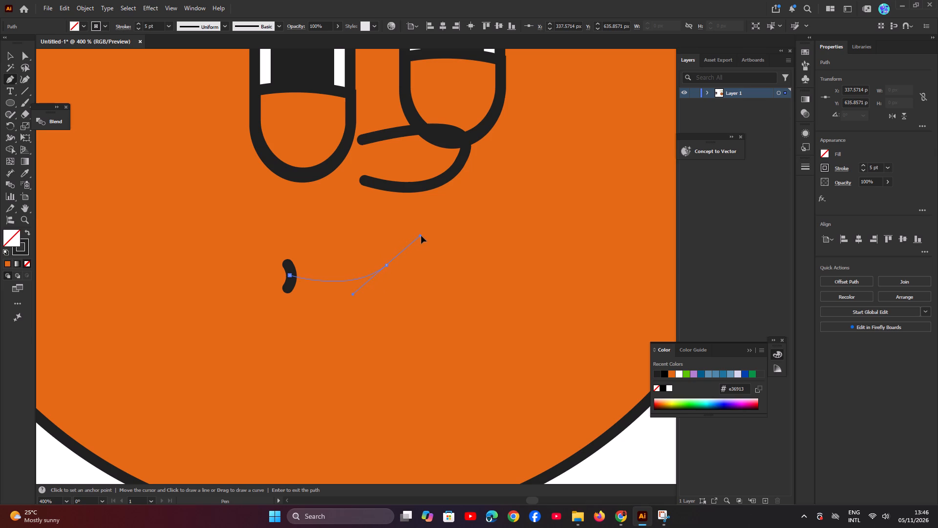
{"action": "left_click_drag", "start_coordinate": [421, 236], "coordinate": [425, 234]}
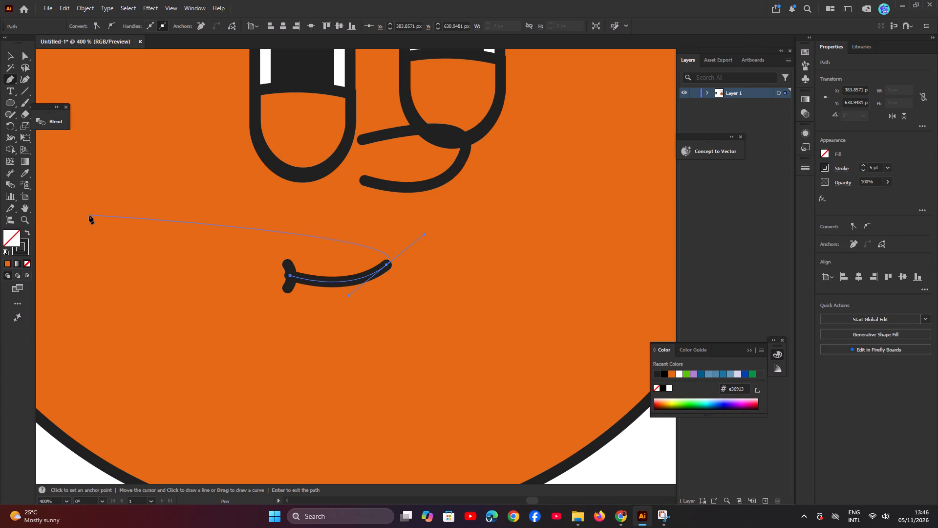
{"action": "key", "text": "Escape"}
Watch the YouTube tutorial up to about 9:28 to see how the second mouth corner is made.
{"action": "left_click", "coordinate": [618, 512]}
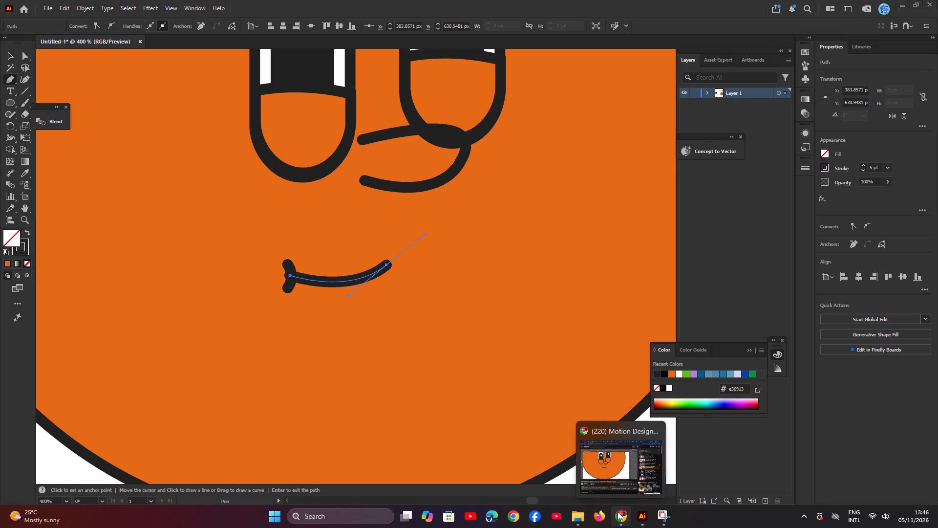
{"action": "left_click", "coordinate": [618, 511]}
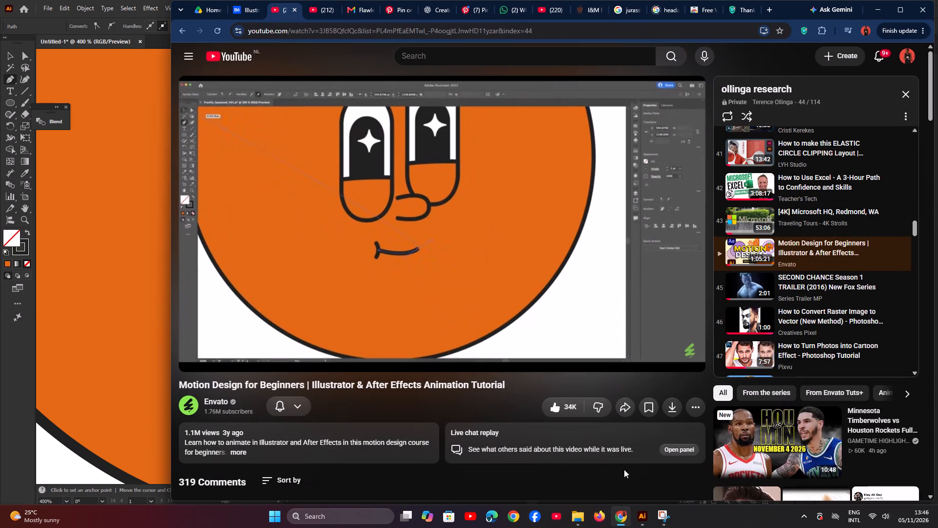
{"action": "left_click", "coordinate": [565, 291]}
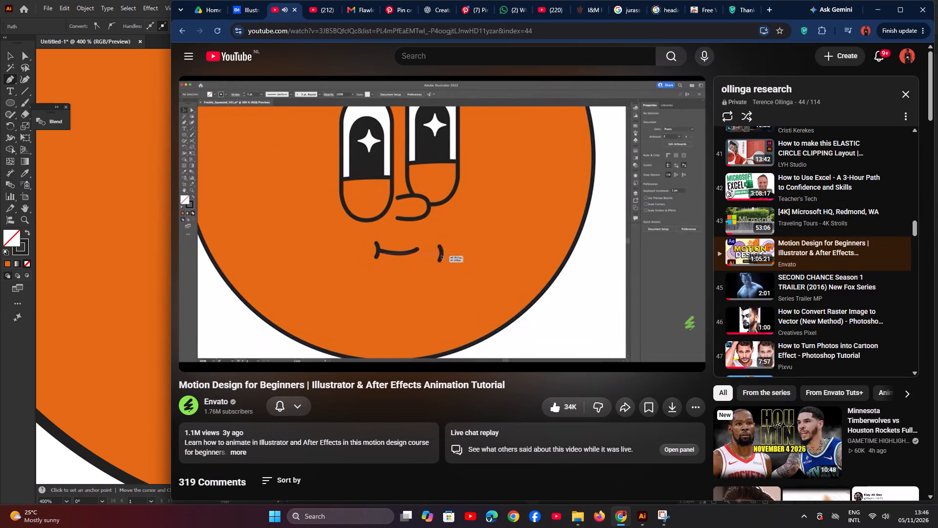
{"action": "left_click", "coordinate": [541, 264]}
{"action": "left_click", "coordinate": [871, 9]}
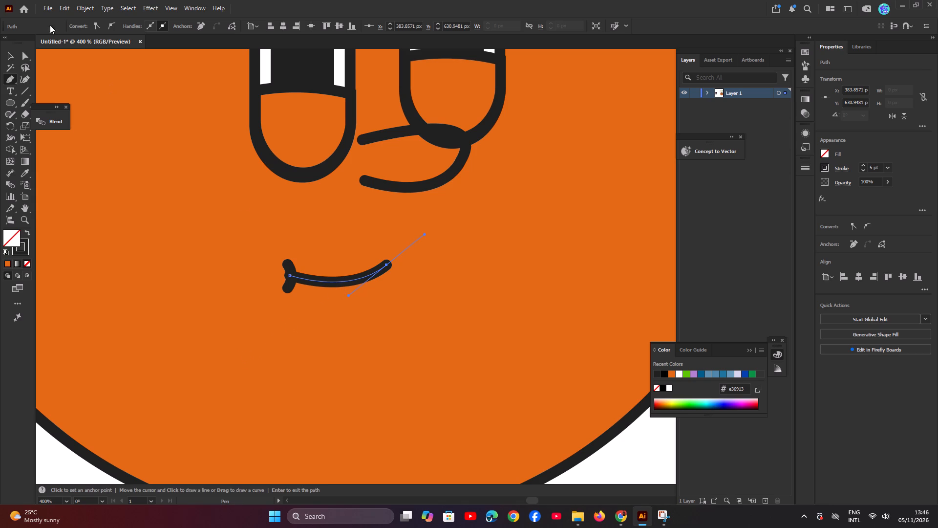
Shift the curved mouth line about 1 px to the right, to about X 361.9, Y 634.8 px.
{"action": "left_click", "coordinate": [10, 55]}
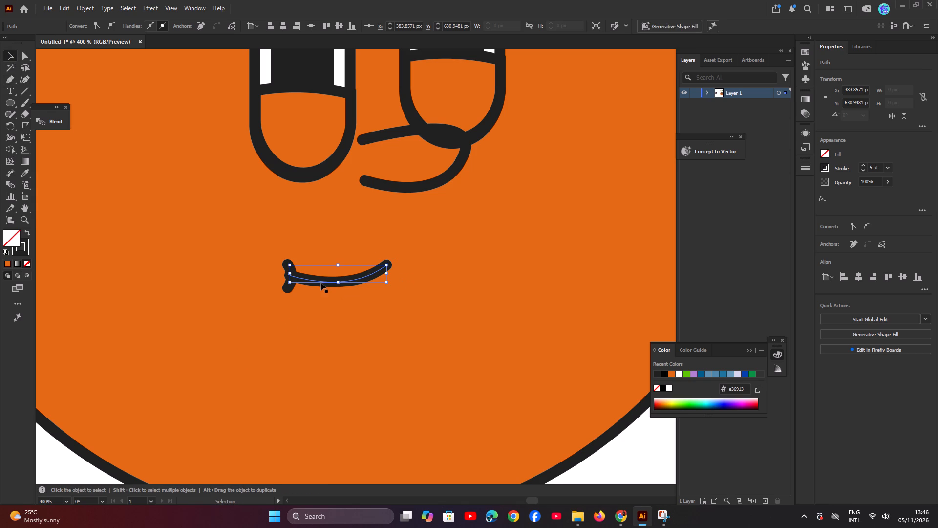
{"action": "key", "text": "Right"}
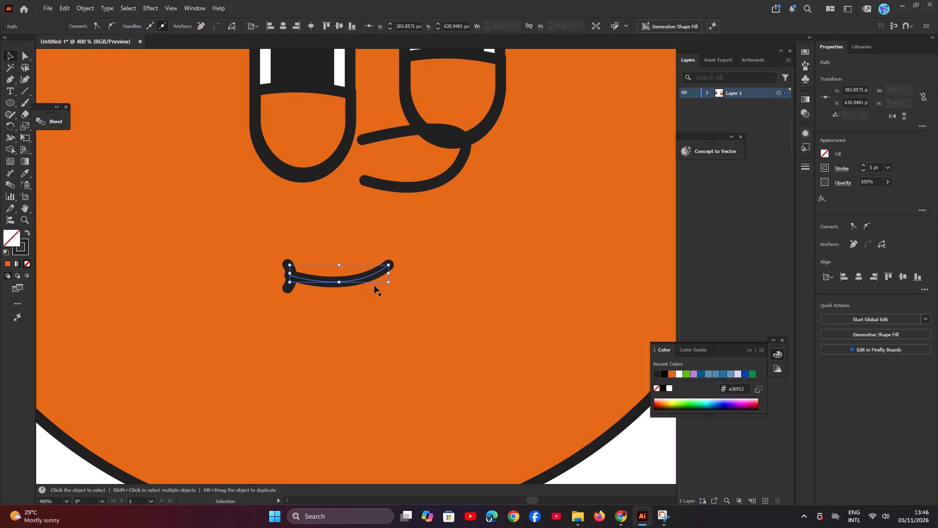
{"action": "key", "text": "Left"}
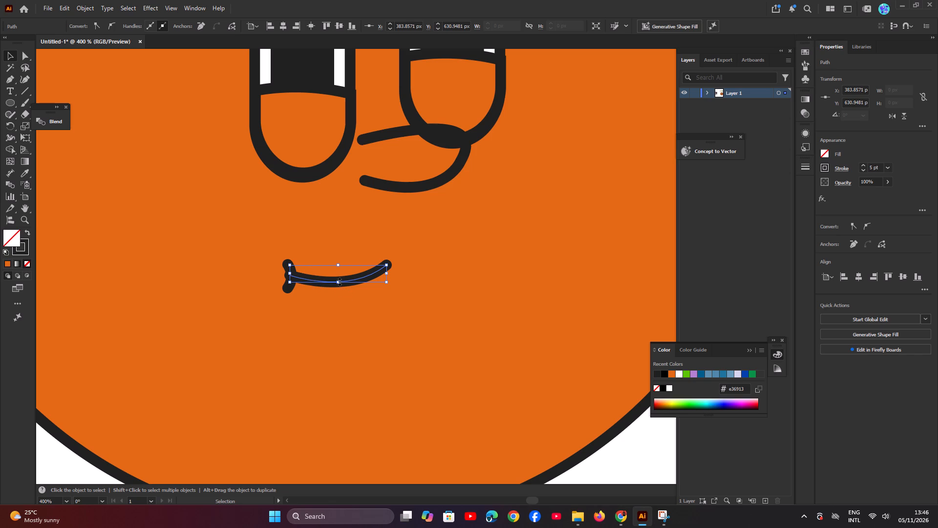
{"action": "left_click", "coordinate": [313, 282]}
Duplicate the mouth-corner stroke onto the right end of the mouth line, at about X 386.6, Y 632.4 px.
{"action": "left_click", "coordinate": [288, 288]}
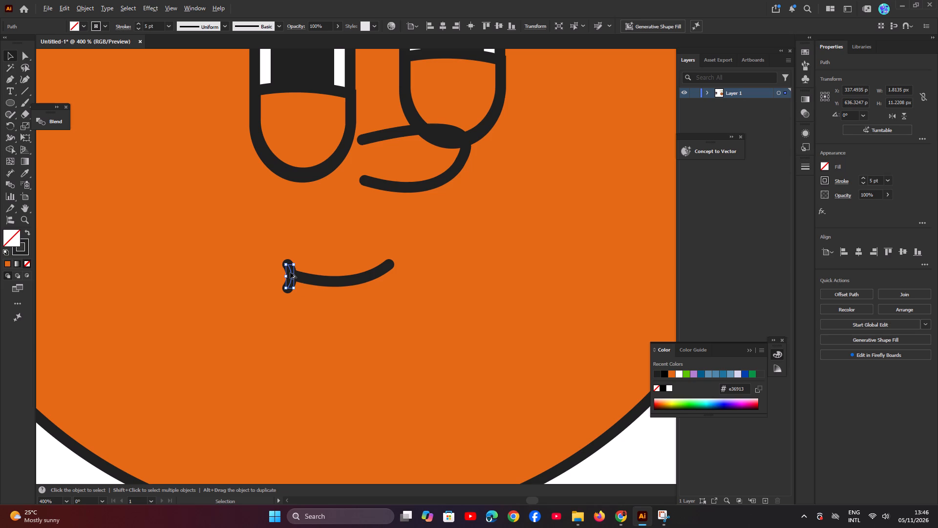
{"action": "left_click_drag", "start_coordinate": [290, 272], "coordinate": [297, 271], "text": "alt+shift"}
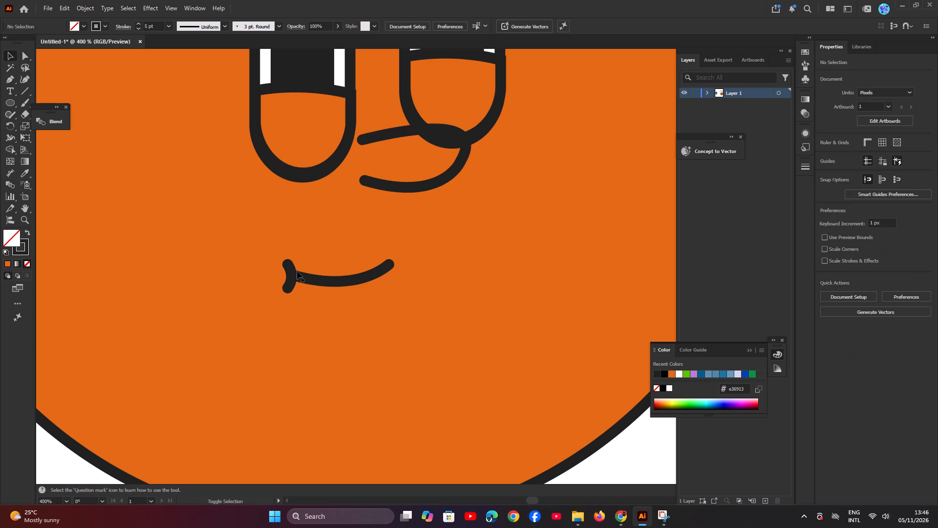
{"action": "left_click_drag", "start_coordinate": [297, 271], "coordinate": [355, 268], "text": "alt+shift"}
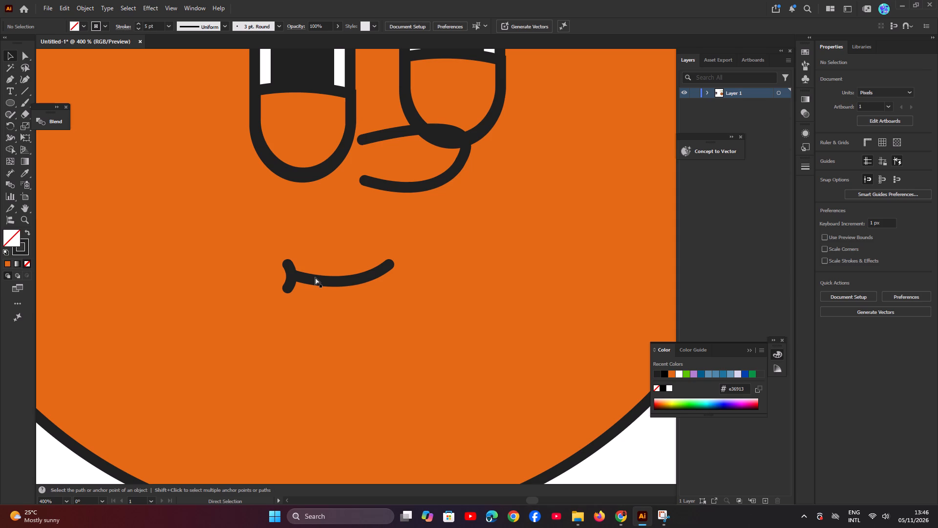
{"action": "left_click", "coordinate": [287, 283]}
{"action": "left_click", "coordinate": [291, 268]}
{"action": "left_click", "coordinate": [291, 266]}
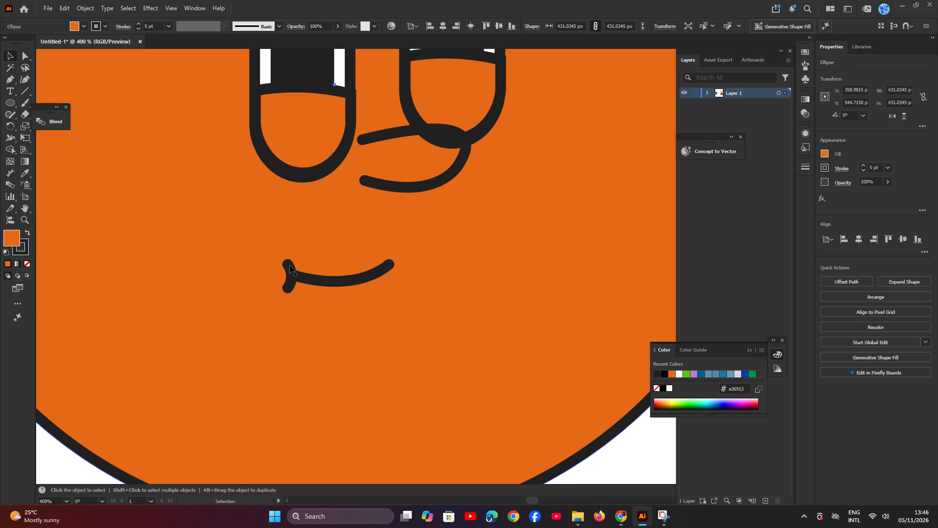
{"action": "left_click", "coordinate": [289, 265]}
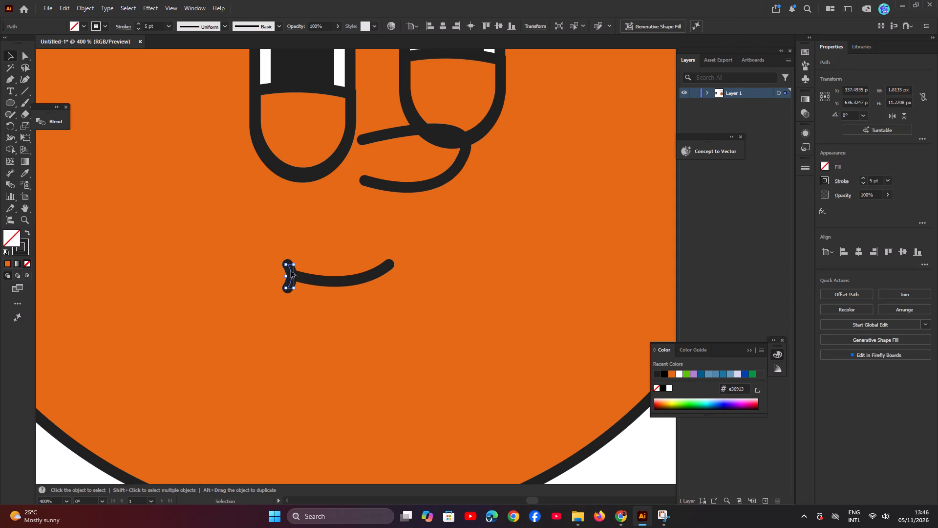
{"action": "left_click_drag", "start_coordinate": [291, 271], "coordinate": [385, 263], "text": "alt"}
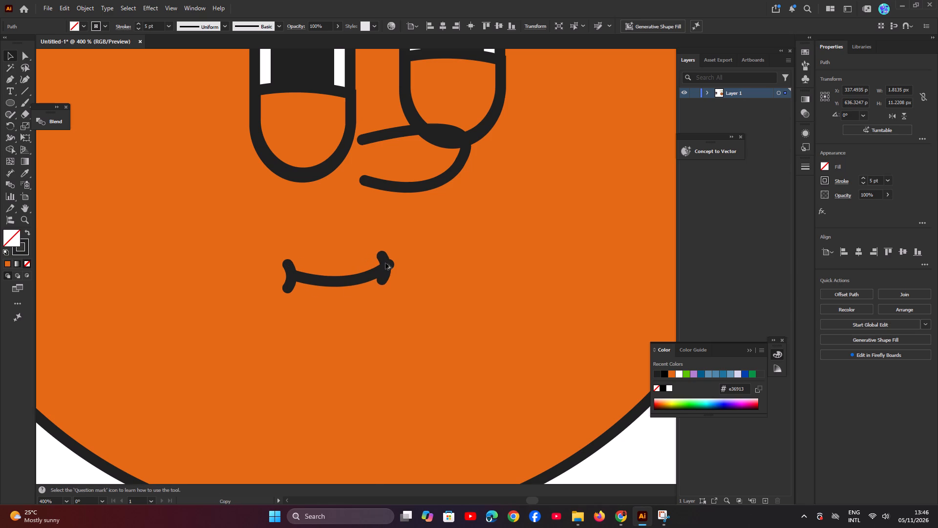
{"action": "left_click_drag", "start_coordinate": [385, 263], "coordinate": [393, 263], "text": "alt"}
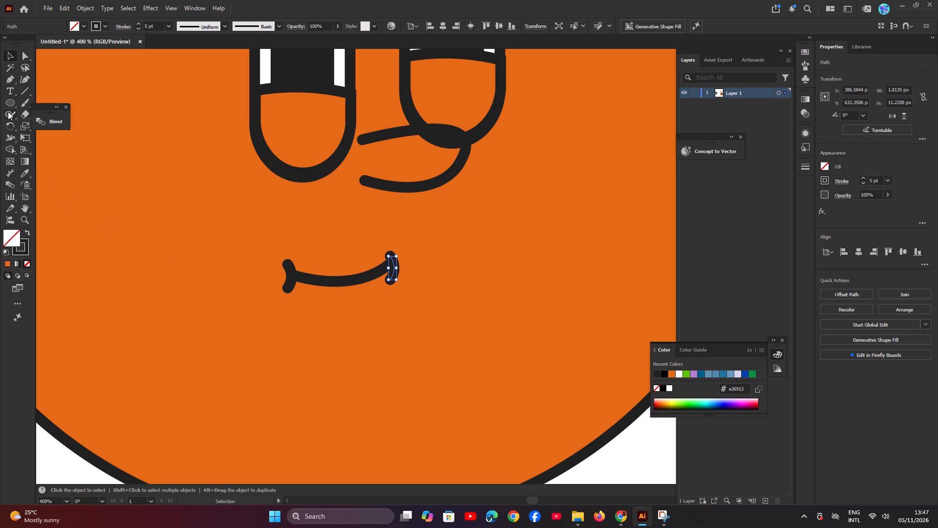
Reflect the duplicated mouth-corner stroke across the vertical axis and deselect it.
{"action": "left_click", "coordinate": [95, 6]}
{"action": "left_click", "coordinate": [88, 9]}
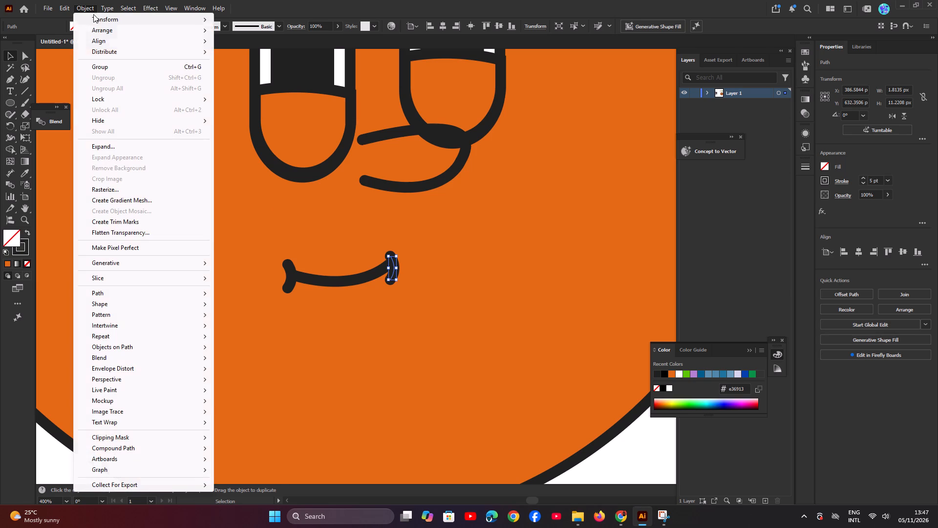
{"action": "left_click", "coordinate": [93, 16]}
{"action": "left_click", "coordinate": [251, 55]}
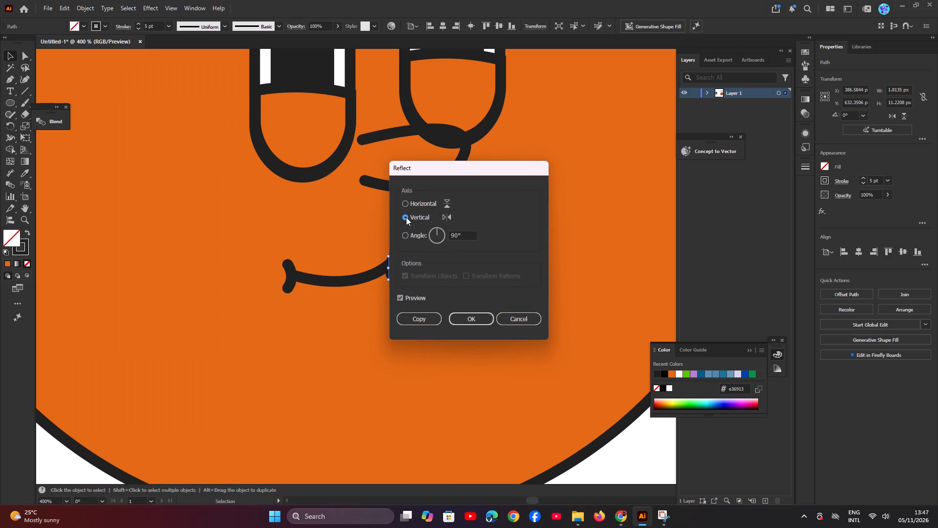
{"action": "left_click", "coordinate": [476, 319]}
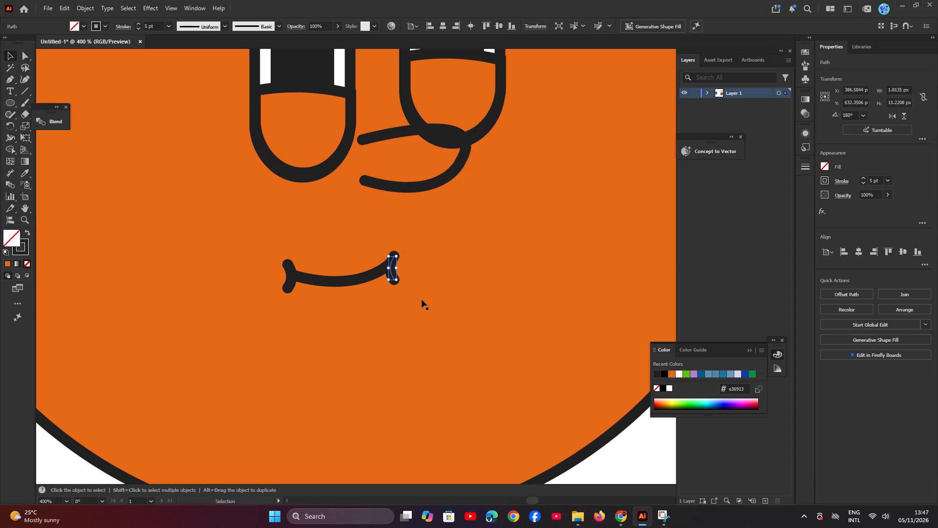
{"action": "left_click", "coordinate": [632, 449]}
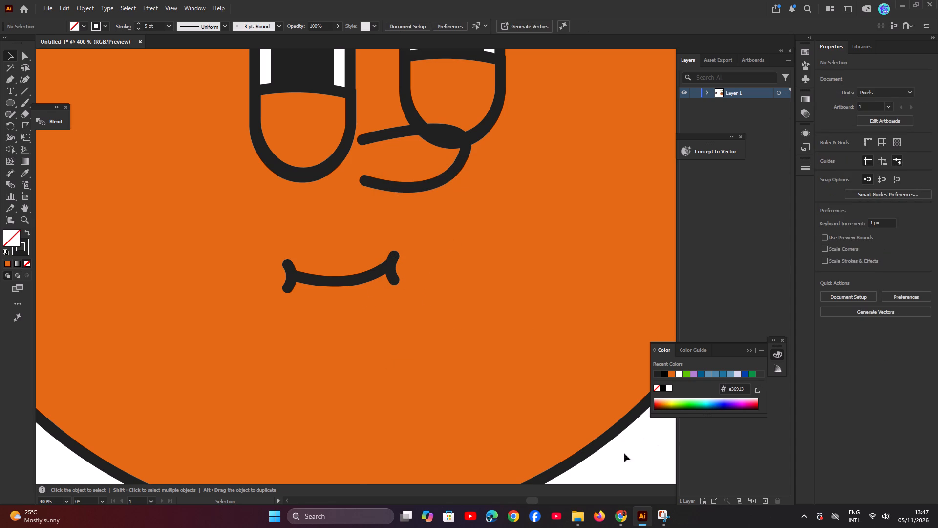
Play the YouTube tutorial on to about 9:42 to see how the finished mouth is handled.
{"action": "left_click", "coordinate": [617, 518]}
{"action": "left_click", "coordinate": [554, 292]}
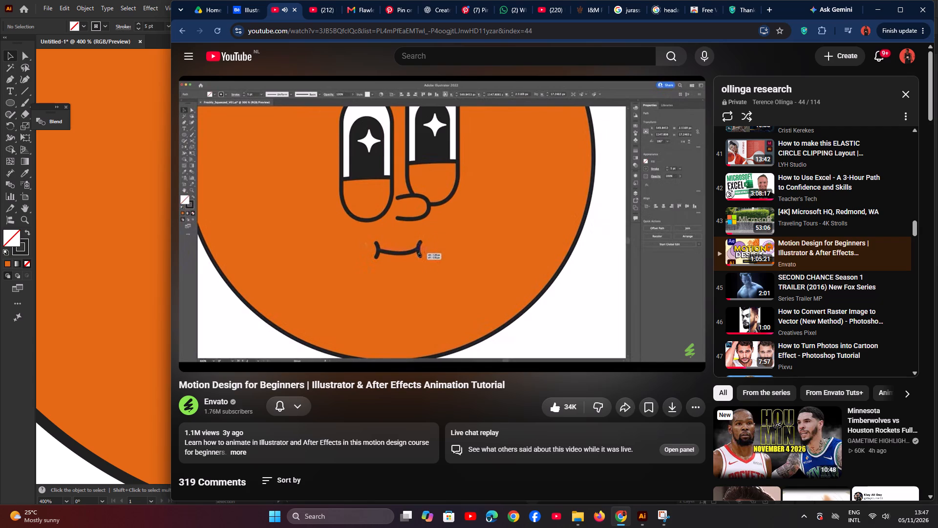
{"action": "left_click", "coordinate": [498, 255]}
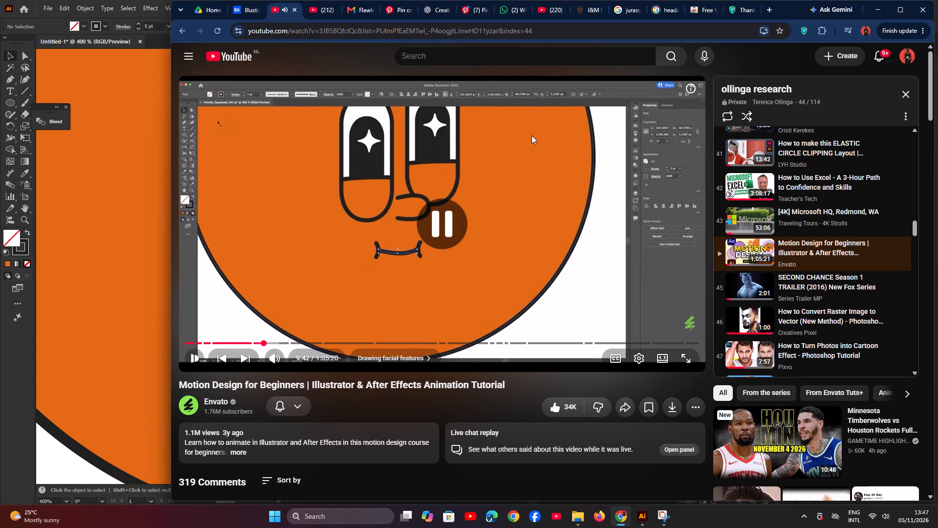
In Illustrator, move the right mouth-corner stroke slightly up and right to about X 387.8, Y 630.2 px, and deselect it.
{"action": "left_click", "coordinate": [880, 10]}
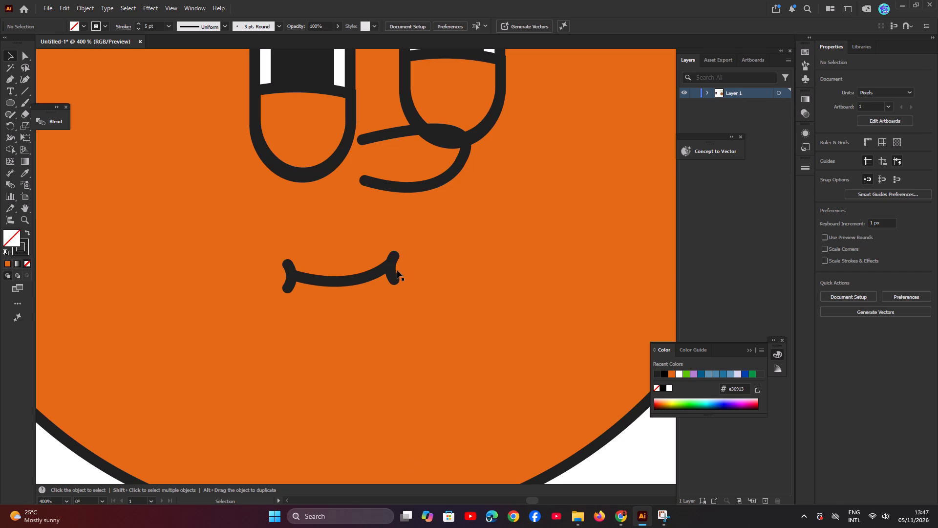
{"action": "left_click", "coordinate": [394, 273]}
{"action": "left_click", "coordinate": [393, 264]}
{"action": "left_click", "coordinate": [389, 264]}
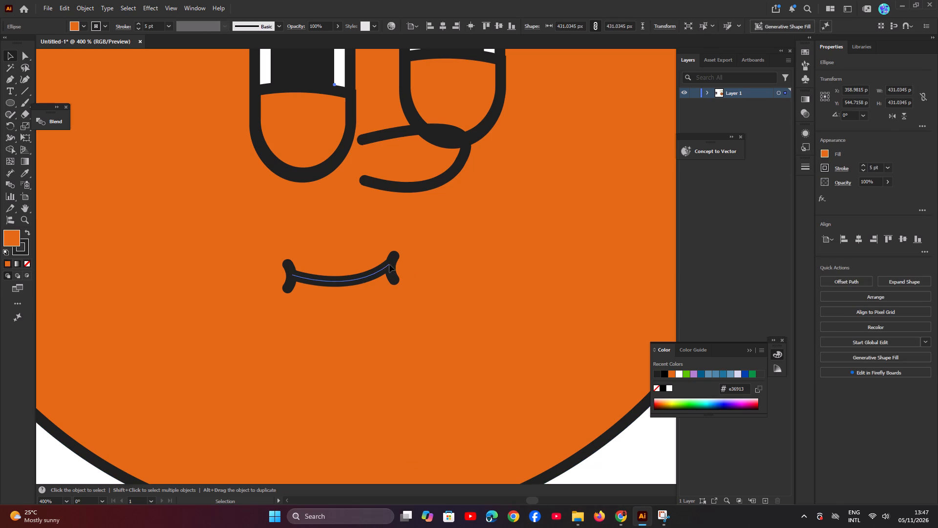
{"action": "left_click", "coordinate": [392, 261]}
{"action": "left_click", "coordinate": [393, 260]}
{"action": "left_click", "coordinate": [394, 257]}
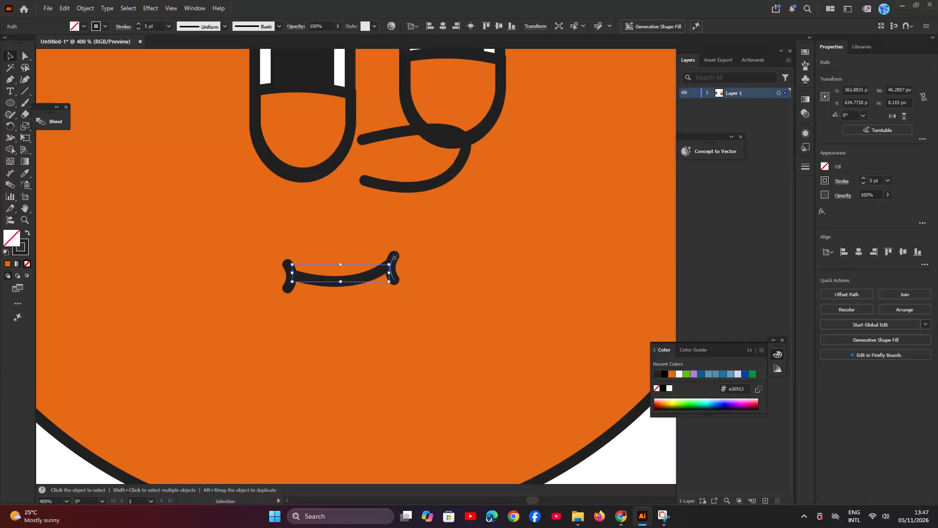
{"action": "left_click_drag", "start_coordinate": [391, 264], "coordinate": [391, 264]}
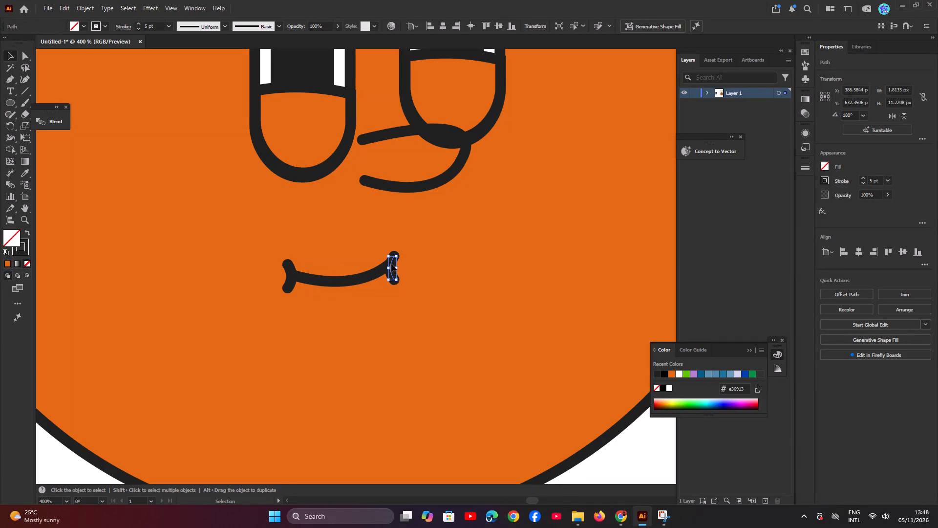
{"action": "left_click_drag", "start_coordinate": [391, 264], "coordinate": [395, 262]}
{"action": "left_click_drag", "start_coordinate": [395, 262], "coordinate": [394, 260]}
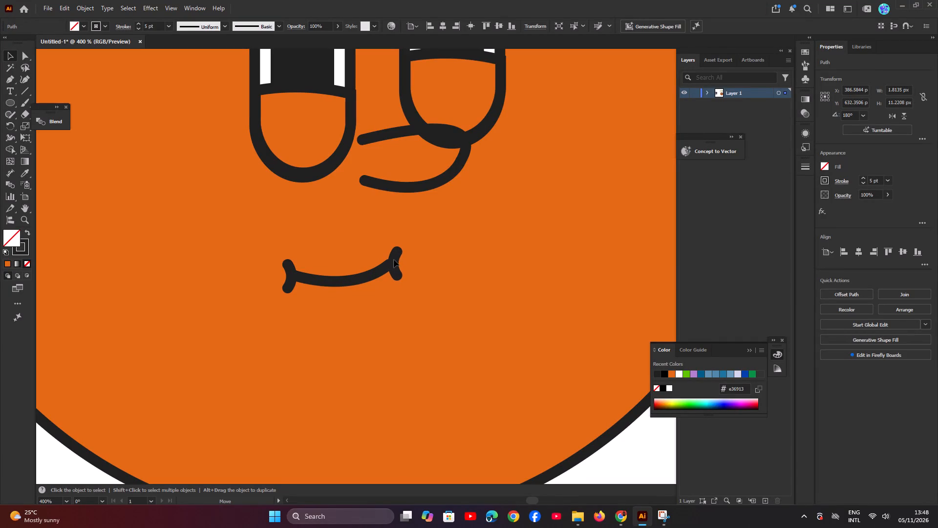
{"action": "left_click_drag", "start_coordinate": [394, 260], "coordinate": [393, 260]}
{"action": "left_click", "coordinate": [630, 436]}
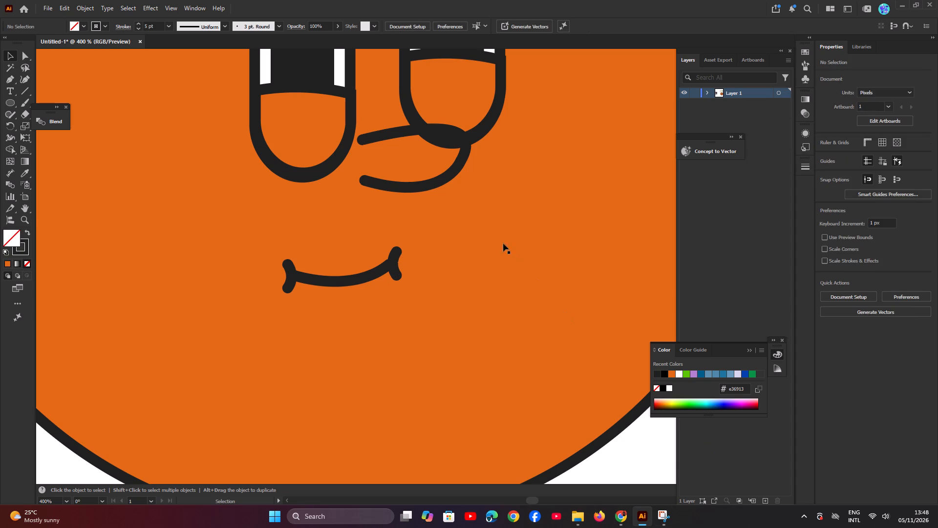
Rotate the right mouth-corner stroke counterclockwise to about 195.6° so it follows the end of the smile, and deselect it.
{"action": "left_click", "coordinate": [396, 256]}
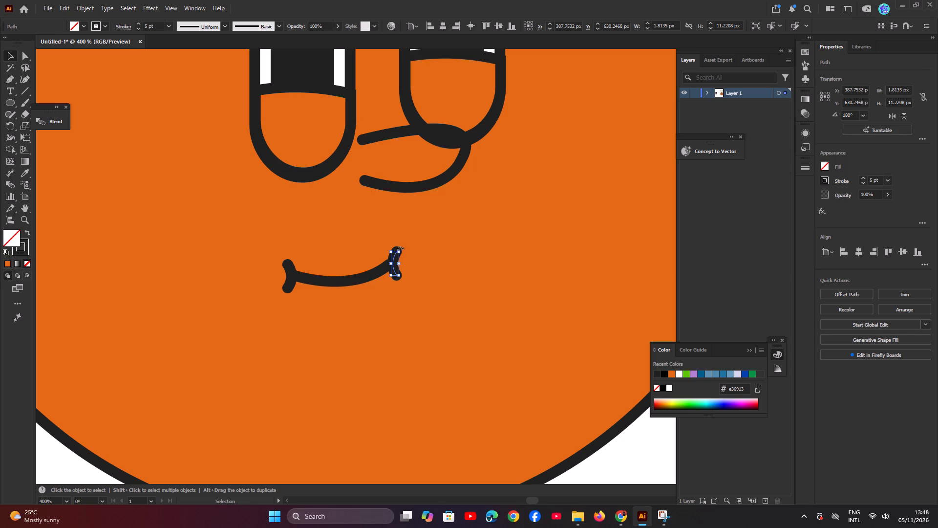
{"action": "left_click_drag", "start_coordinate": [402, 248], "coordinate": [398, 246]}
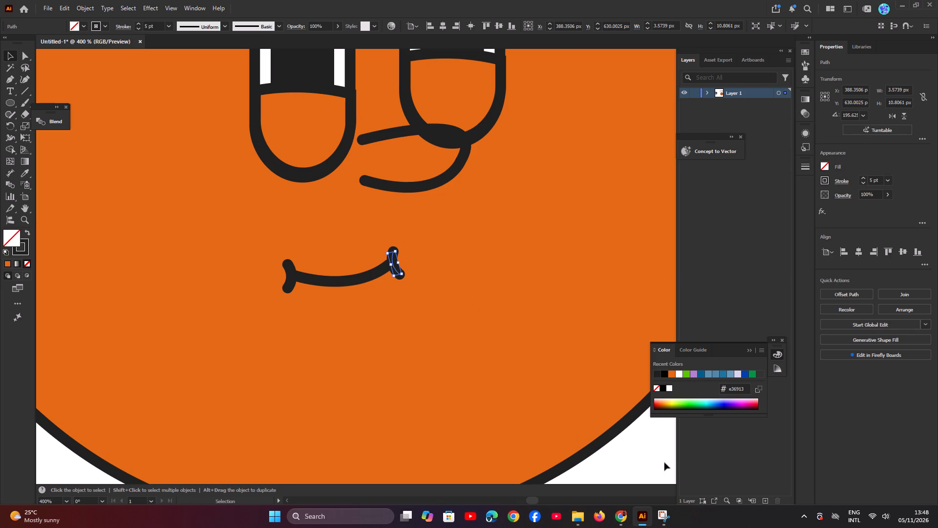
{"action": "left_click", "coordinate": [651, 452]}
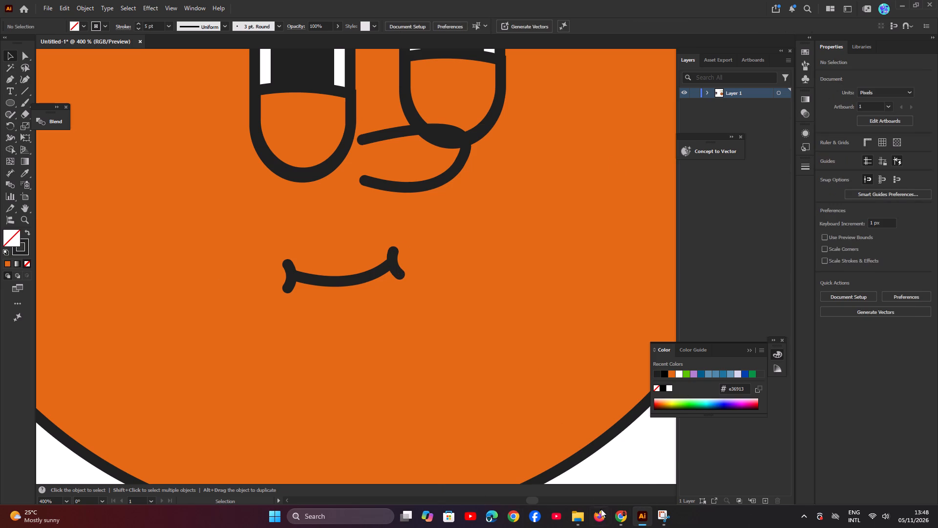
Switch to Chrome and play the YouTube tutorial on to about 10:09 to see how the mouth is grouped and positioned.
{"action": "left_click", "coordinate": [617, 516]}
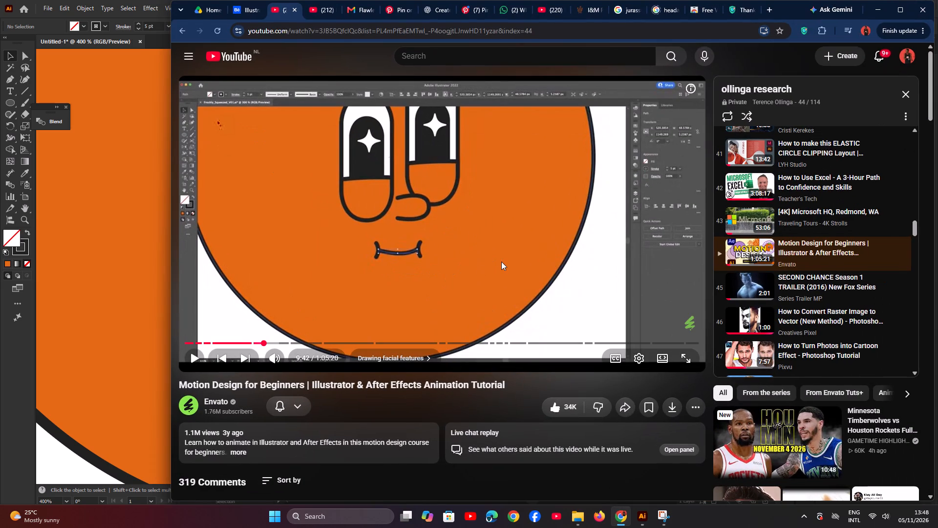
{"action": "left_click", "coordinate": [501, 262]}
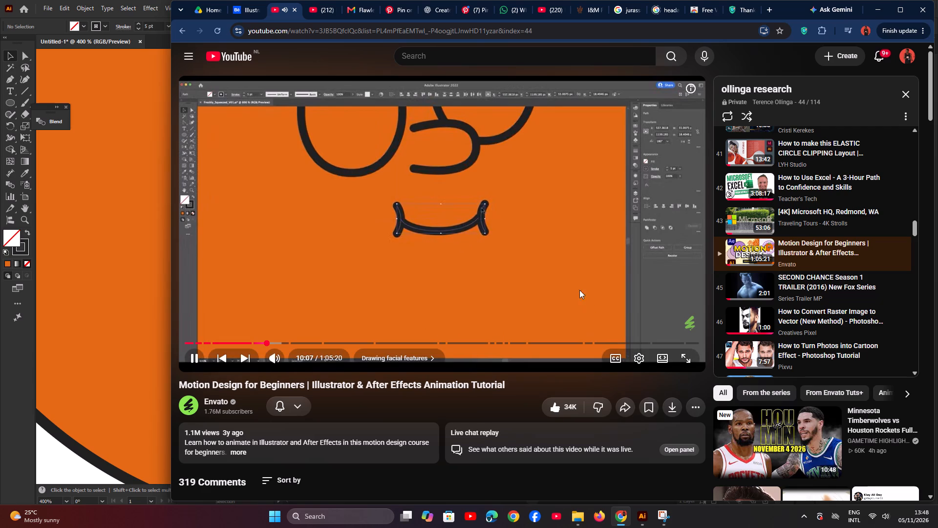
{"action": "left_click", "coordinate": [550, 278]}
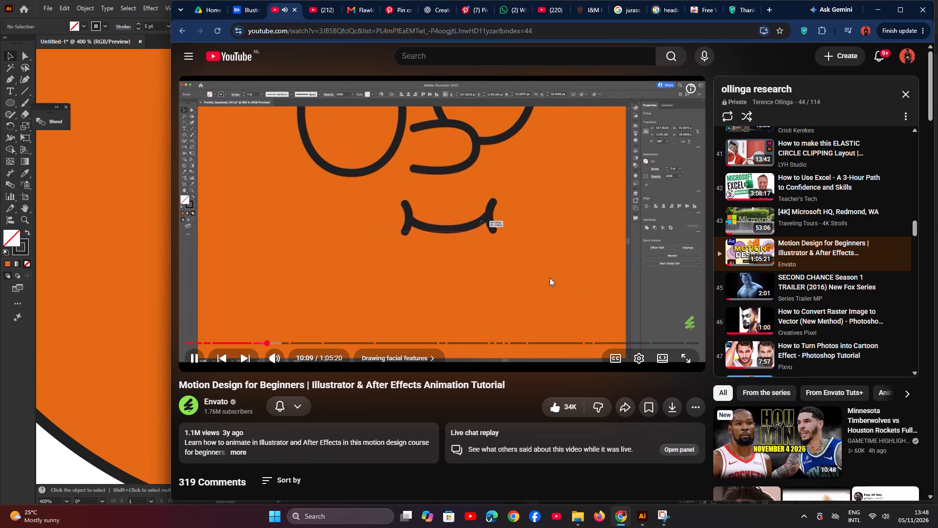
Back in Illustrator, group the curved mouth line with its left and right corner strokes.
{"action": "left_click", "coordinate": [880, 16]}
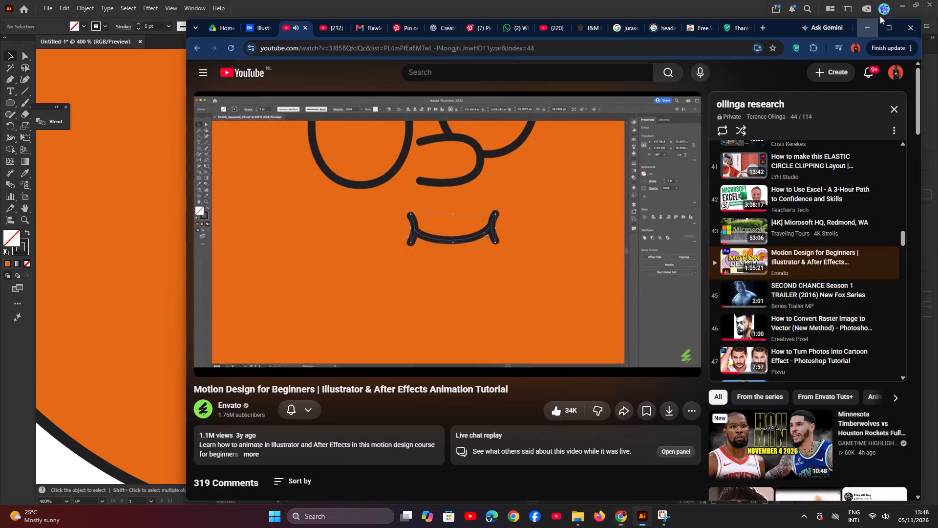
{"action": "left_click", "coordinate": [392, 262]}
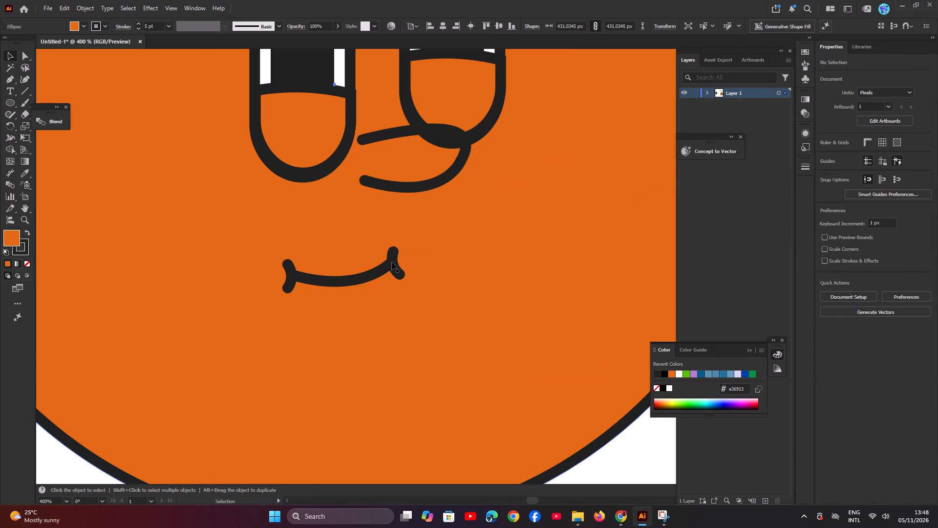
{"action": "key", "text": "ctrl+minus"}
{"action": "key", "text": "ctrl+minus"}
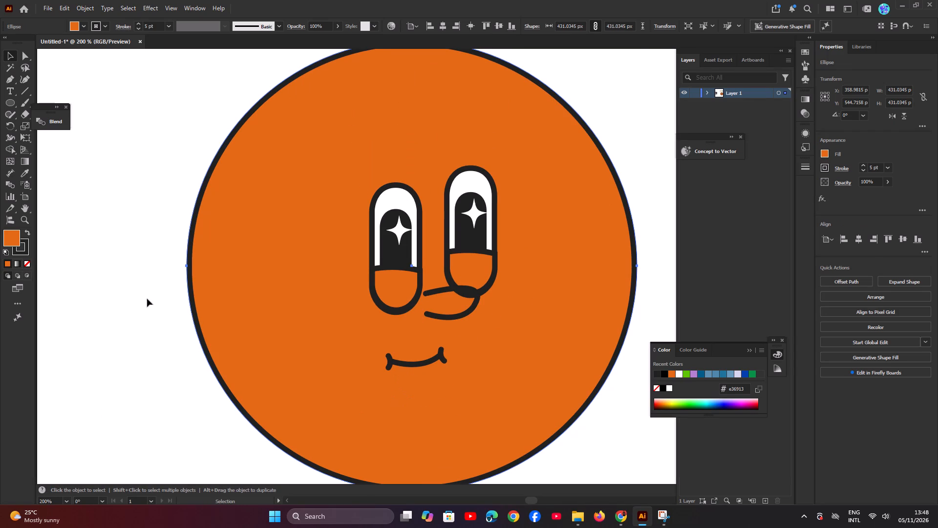
{"action": "key", "text": "ctrl+minus"}
{"action": "key", "text": "ctrl+minus"}
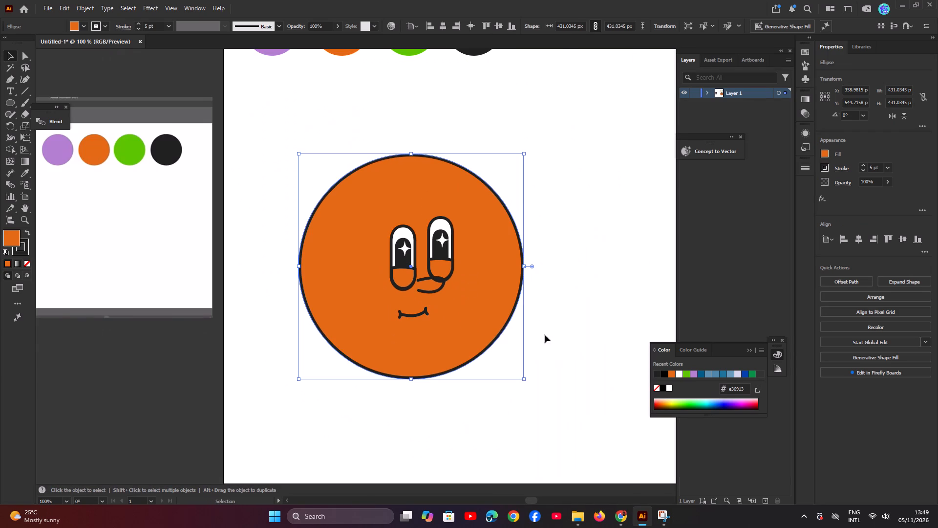
{"action": "left_click", "coordinate": [581, 344]}
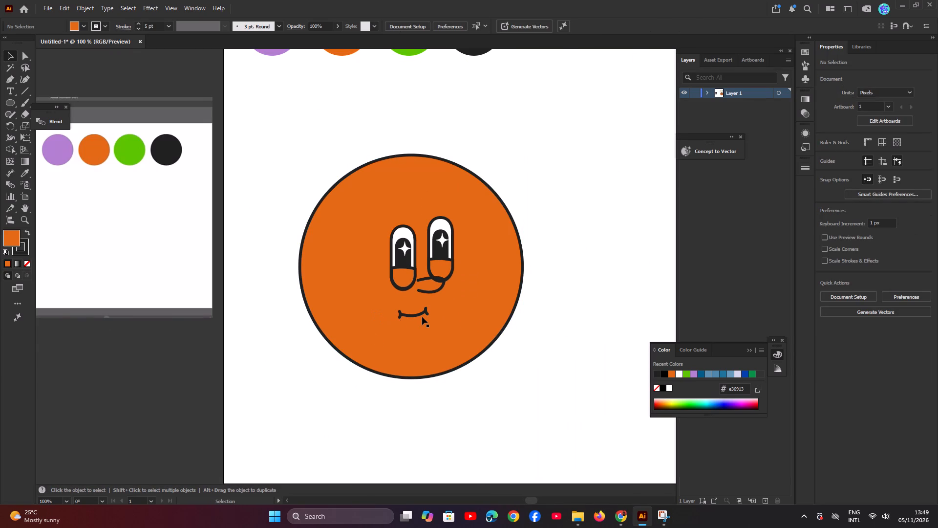
{"action": "left_click", "coordinate": [417, 315]}
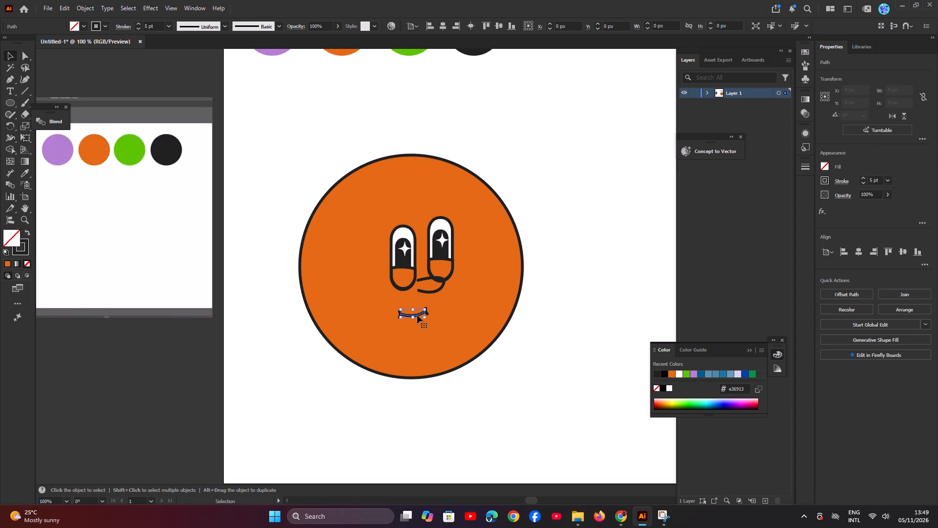
{"action": "key", "text": "ctrl+plus"}
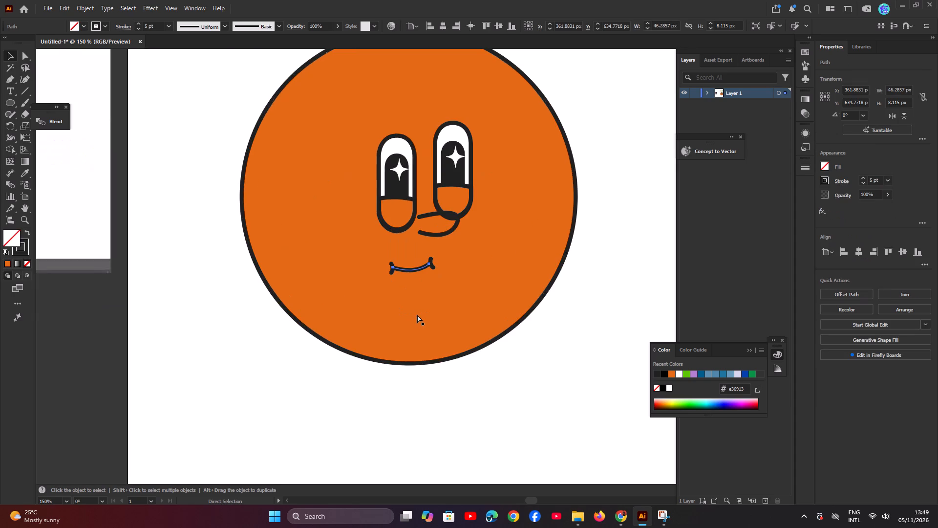
{"action": "key", "text": "ctrl+plus"}
{"action": "key", "text": "ctrl+plus"}
{"action": "key", "text": "ctrl+plus"}
{"action": "key", "text": "ctrl+plus"}
{"action": "key", "text": "ctrl+plus"}
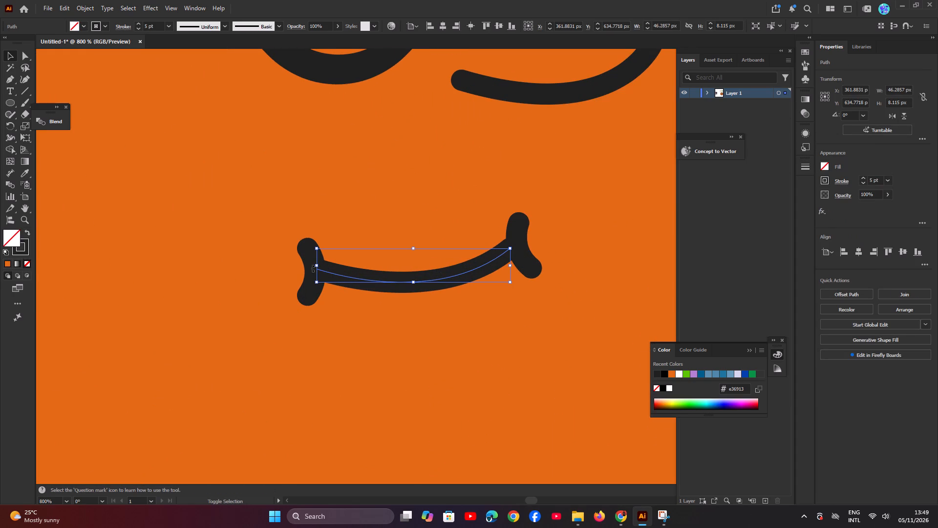
{"action": "left_click", "coordinate": [306, 252], "text": "shift"}
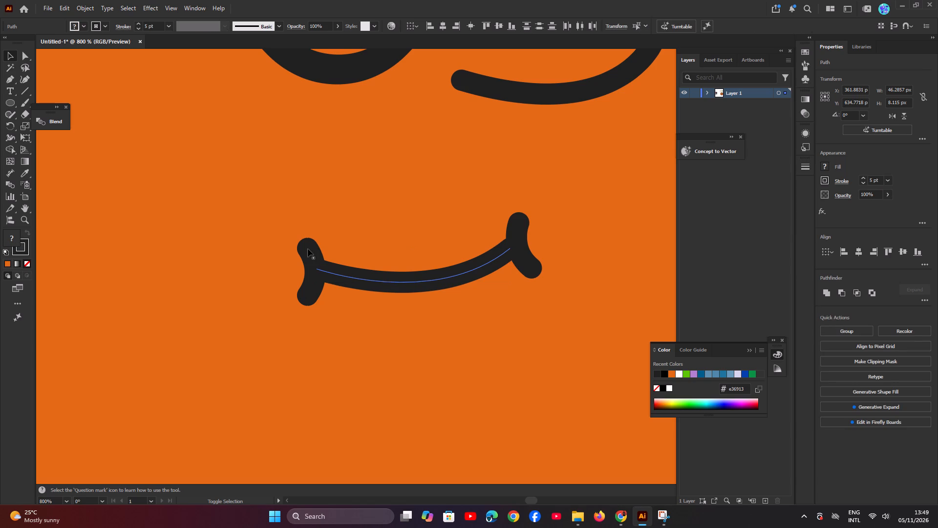
{"action": "left_click", "coordinate": [307, 295]}
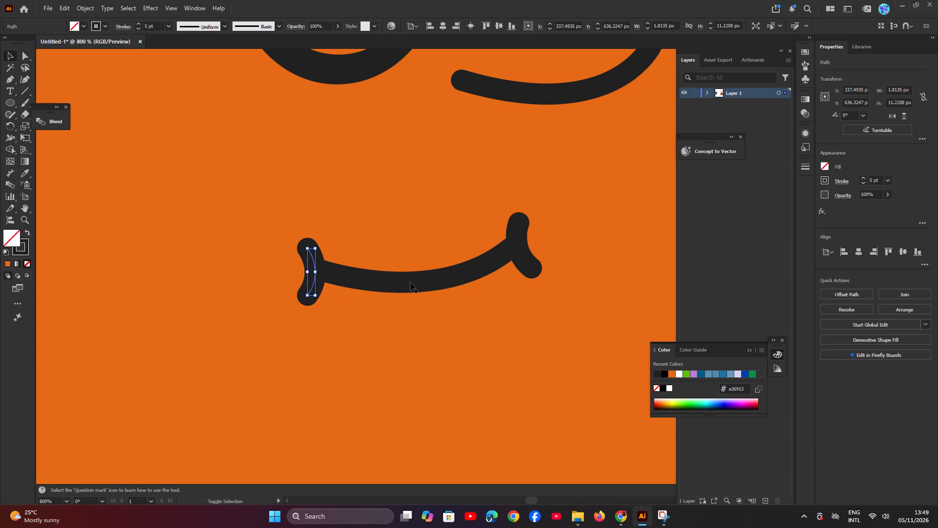
{"action": "left_click", "coordinate": [389, 283], "text": "shift"}
{"action": "left_click", "coordinate": [520, 248], "text": "shift"}
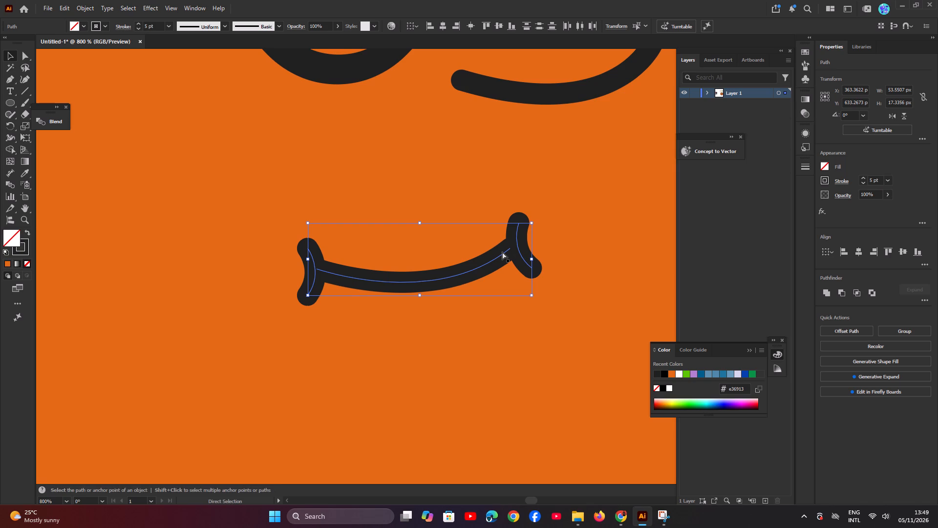
{"action": "key", "text": "ctrl+g"}
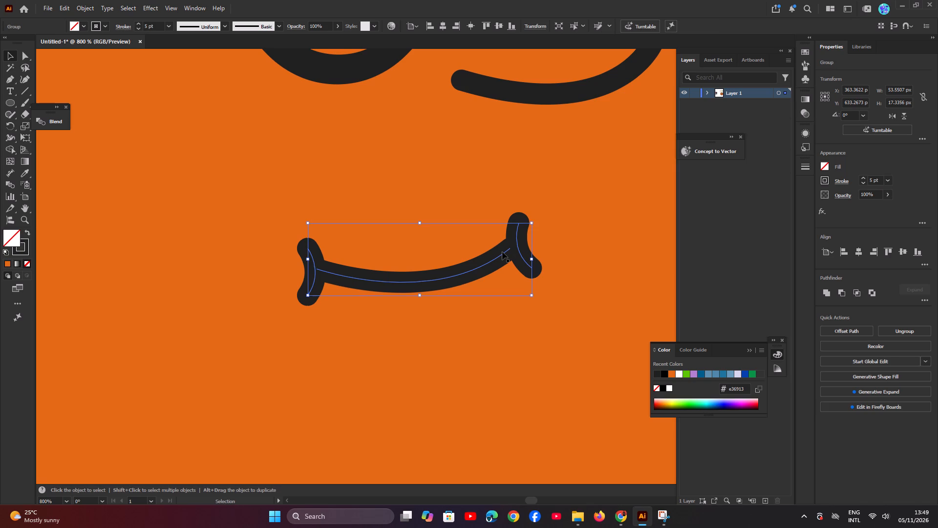
Move the grouped mouth slightly right and down on the face, placing it below the nose.
{"action": "left_click_drag", "start_coordinate": [413, 283], "coordinate": [435, 291]}
{"action": "key", "text": "ctrl+minus"}
{"action": "key", "text": "ctrl+minus"}
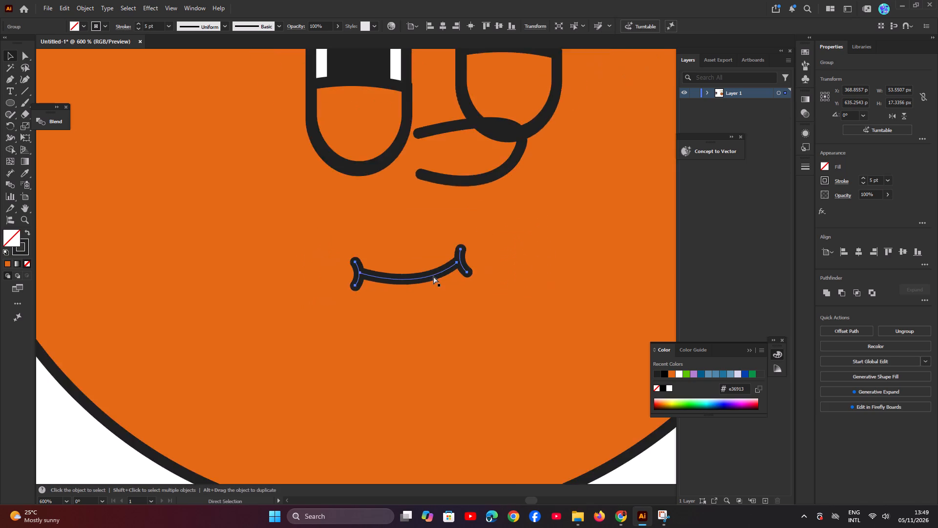
{"action": "key", "text": "ctrl+minus"}
{"action": "key", "text": "ctrl+minus"}
{"action": "key", "text": "ctrl+minus"}
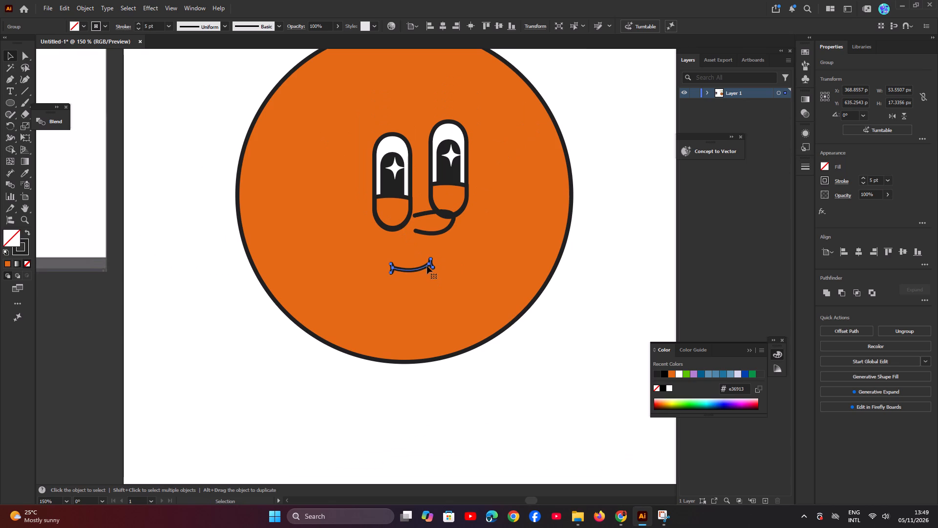
{"action": "left_click_drag", "start_coordinate": [432, 272], "coordinate": [437, 277], "text": "shift"}
Switch to Chrome and resume the YouTube tutorial from 10:09 to follow the next part of the facial features.
{"action": "left_click", "coordinate": [618, 511]}
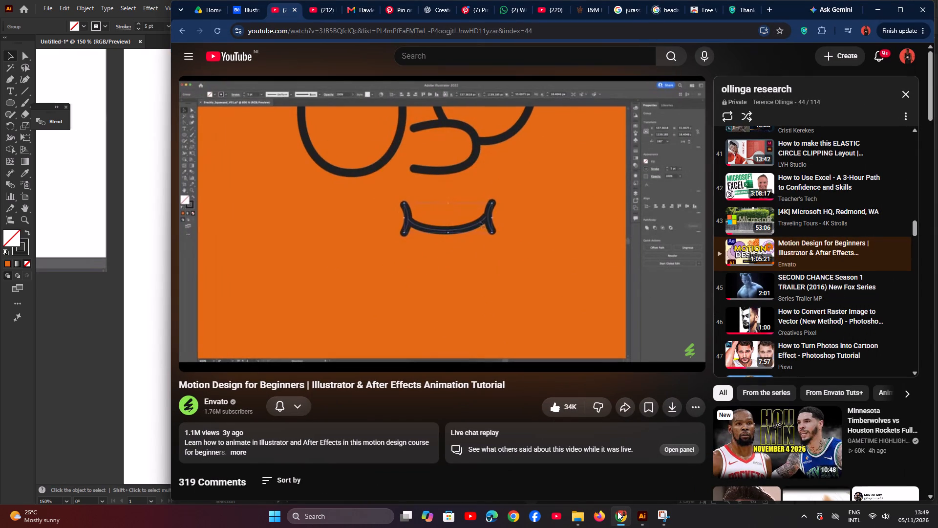
{"action": "left_click", "coordinate": [533, 249]}
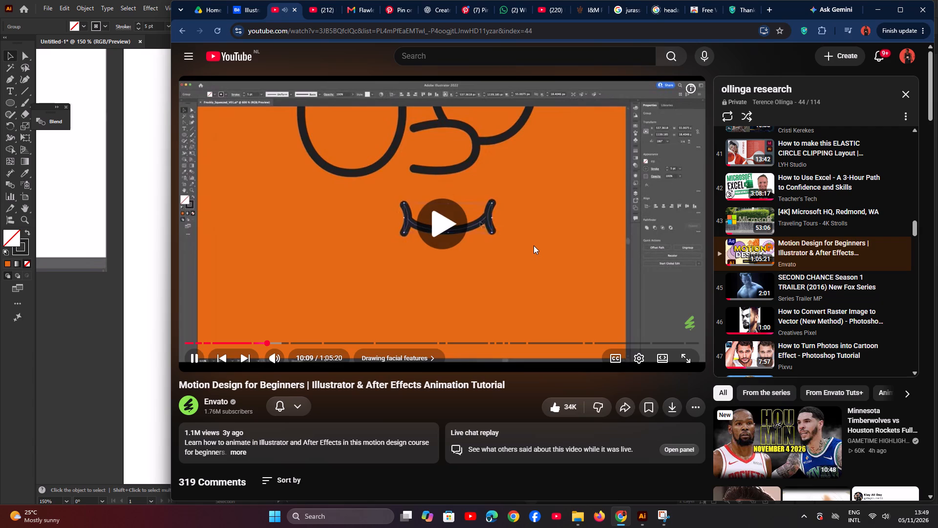
Pause the tutorial video, return to Illustrator, and move the smile up and slightly right, closer beneath the nose.
{"action": "left_click", "coordinate": [533, 261]}
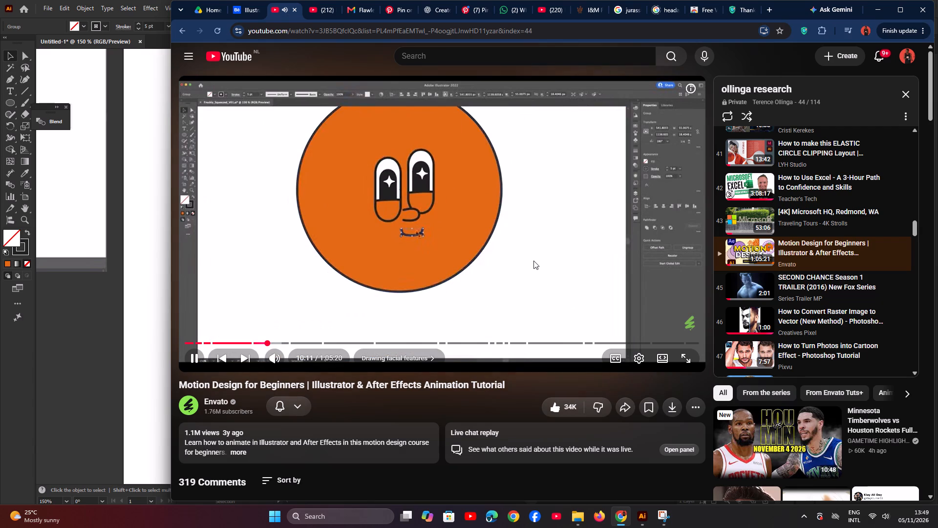
{"action": "left_click", "coordinate": [540, 252]}
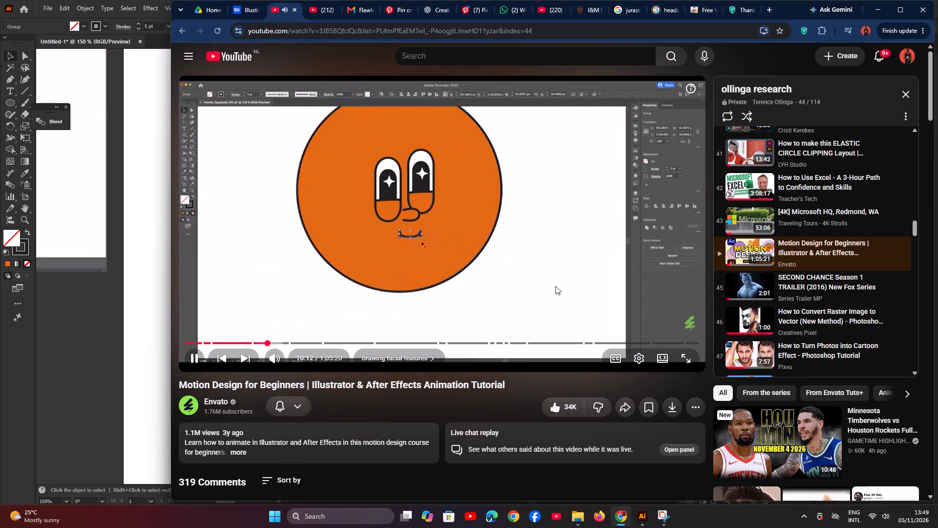
{"action": "left_click", "coordinate": [555, 286]}
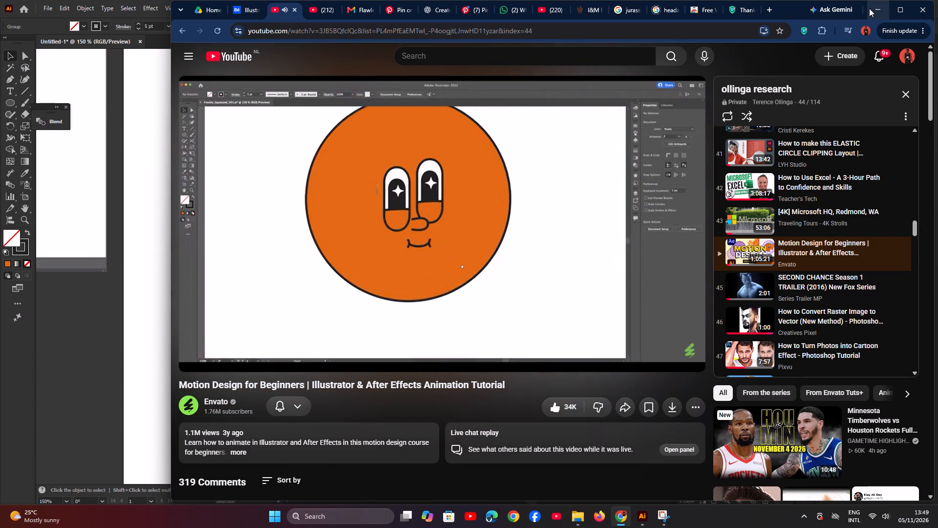
{"action": "left_click", "coordinate": [869, 8]}
{"action": "left_click_drag", "start_coordinate": [423, 269], "coordinate": [427, 268]}
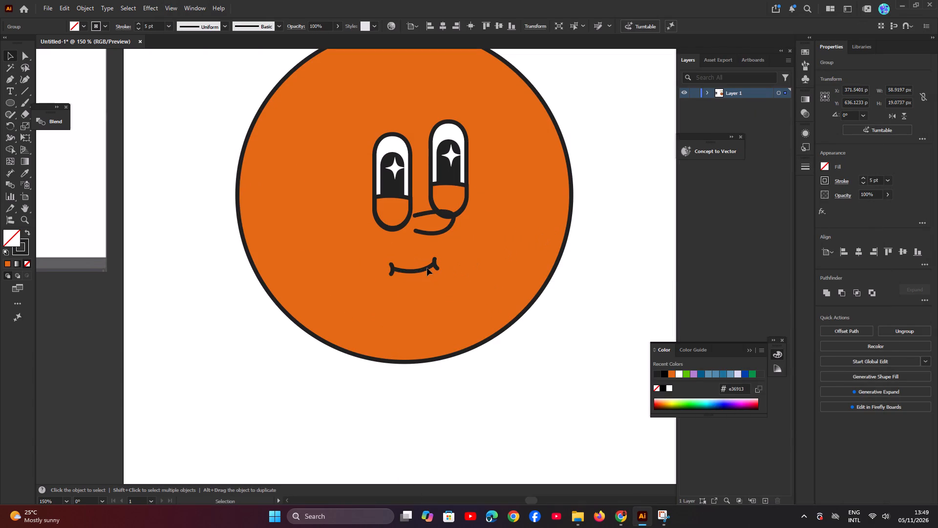
{"action": "left_click_drag", "start_coordinate": [427, 268], "coordinate": [433, 257]}
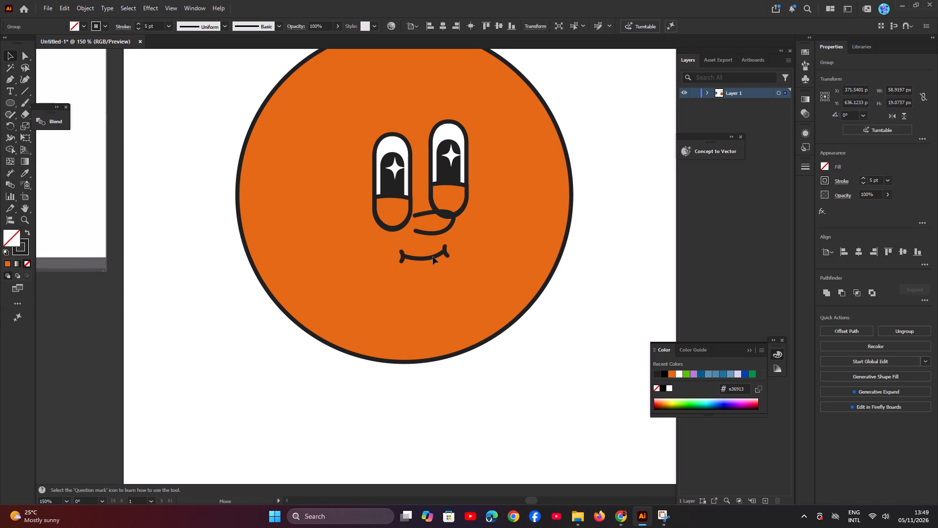
{"action": "left_click_drag", "start_coordinate": [433, 257], "coordinate": [433, 256]}
{"action": "left_click", "coordinate": [611, 288]}
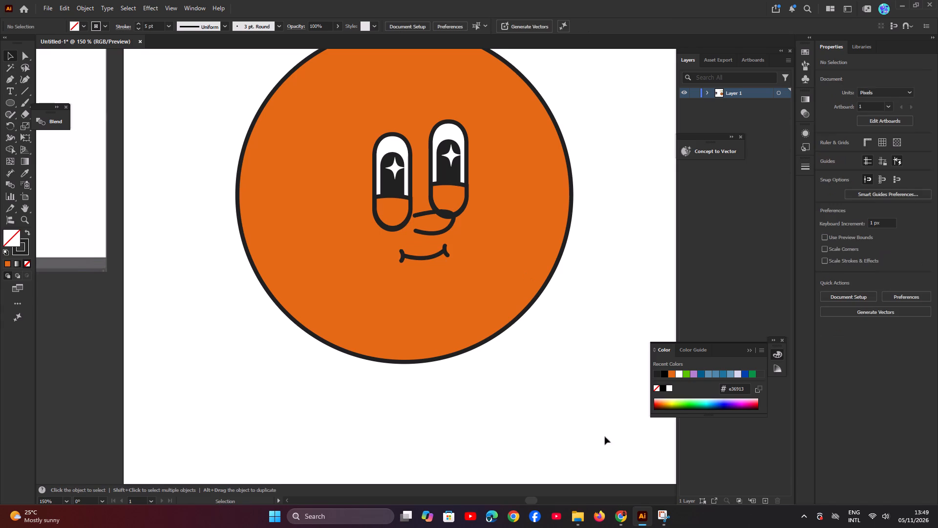
Check the tutorial in Chrome, then in Illustrator draw a circle about 10.6 px wide on the face's left cheek with 212121 fill and no stroke.
{"action": "left_click", "coordinate": [626, 520]}
{"action": "left_click", "coordinate": [591, 294]}
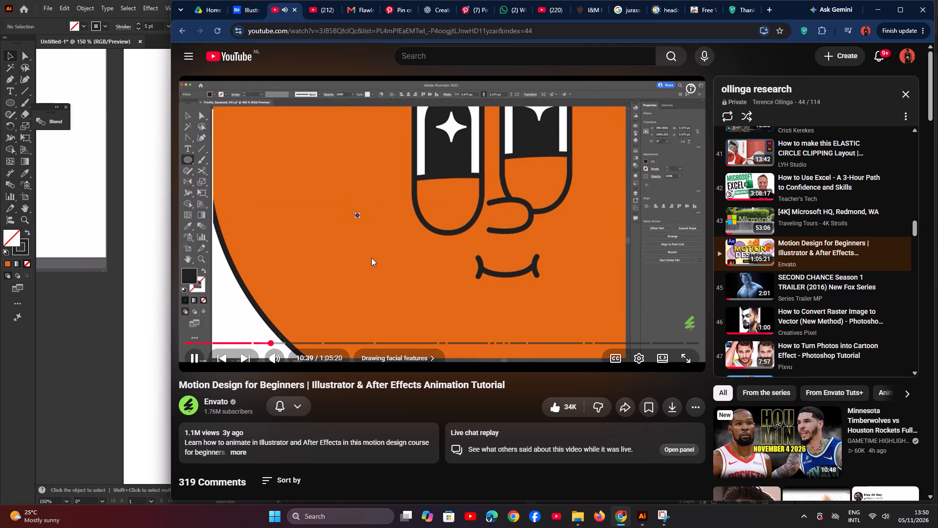
{"action": "left_click", "coordinate": [372, 257]}
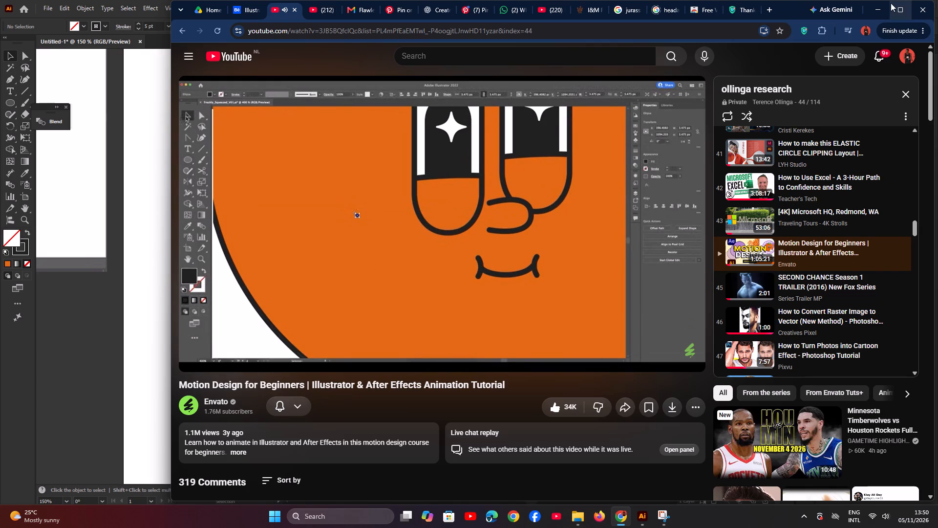
{"action": "left_click", "coordinate": [883, 7]}
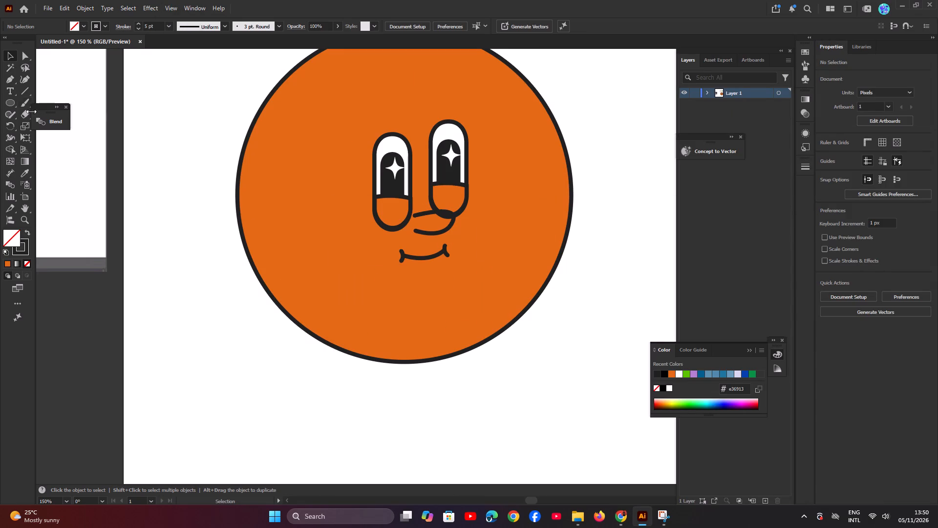
{"action": "left_click", "coordinate": [15, 102]}
{"action": "right_click", "coordinate": [15, 102]}
{"action": "left_click", "coordinate": [36, 131]}
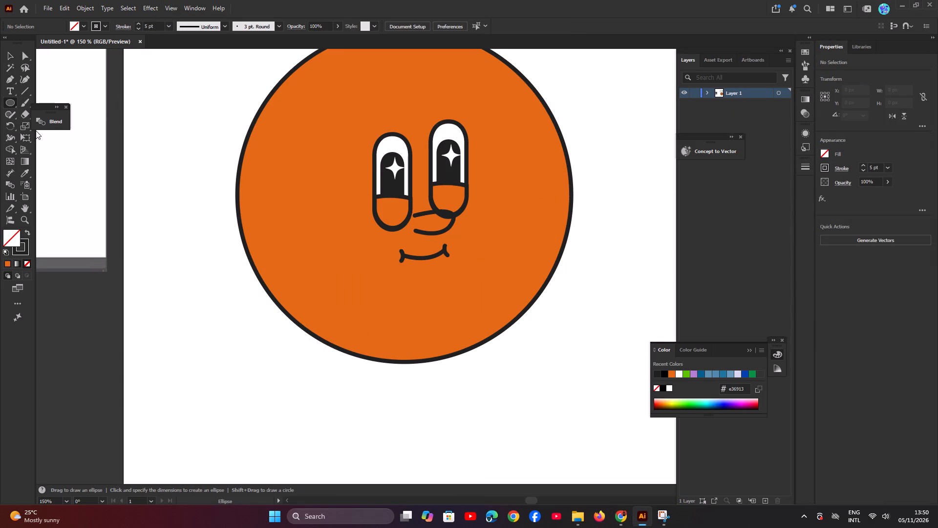
{"action": "key", "text": "space"}
{"action": "key", "text": "space"}
{"action": "key", "text": "space"}
{"action": "key", "text": "space"}
{"action": "key", "text": "space"}
{"action": "key", "text": "space"}
{"action": "key", "text": "space"}
{"action": "key", "text": "space"}
{"action": "key", "text": "space"}
{"action": "key", "text": "space"}
{"action": "key", "text": "space"}
{"action": "key", "text": "space"}
{"action": "key", "text": "space"}
{"action": "key", "text": "space"}
{"action": "key", "text": "space"}
{"action": "key", "text": "space"}
{"action": "key", "text": "space"}
{"action": "key", "text": "space"}
{"action": "key", "text": "space"}
{"action": "key", "text": "space"}
{"action": "left_click_drag", "start_coordinate": [383, 318], "coordinate": [391, 342]}
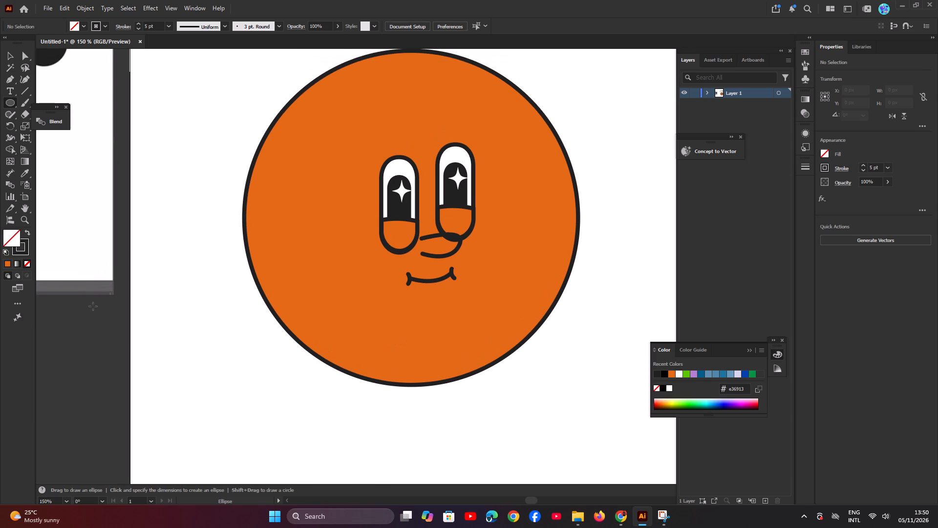
{"action": "key", "text": "ctrl+plus"}
{"action": "key", "text": "ctrl+plus"}
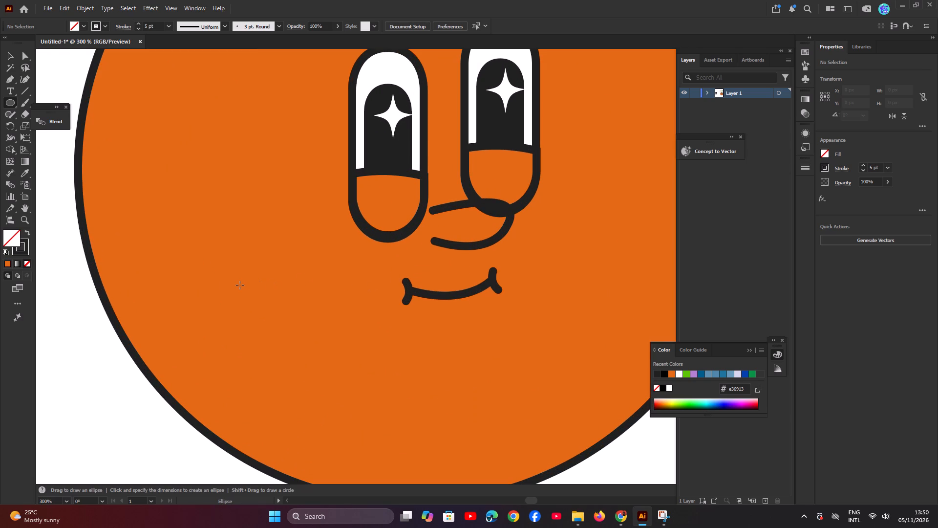
{"action": "left_click_drag", "start_coordinate": [238, 285], "coordinate": [245, 286], "text": "shift"}
{"action": "left_click_drag", "start_coordinate": [245, 286], "coordinate": [255, 289], "text": "shift"}
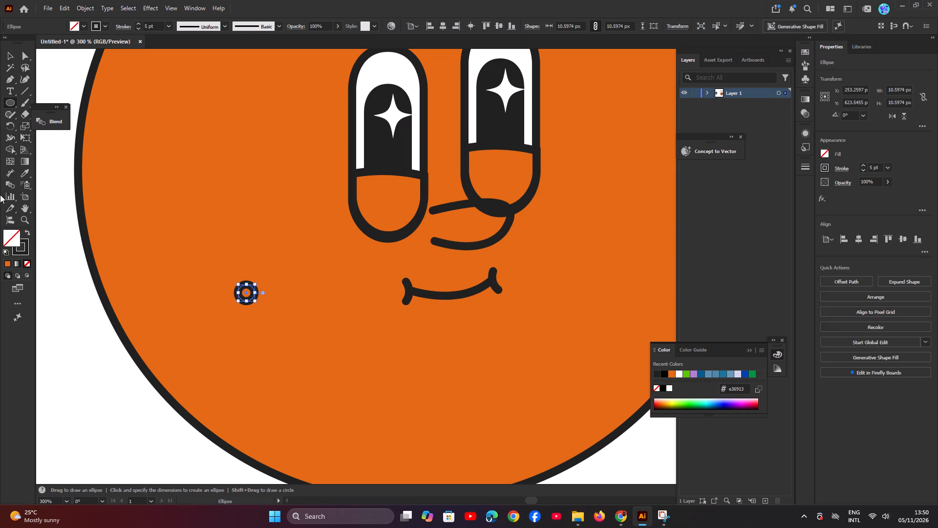
{"action": "left_click", "coordinate": [27, 232]}
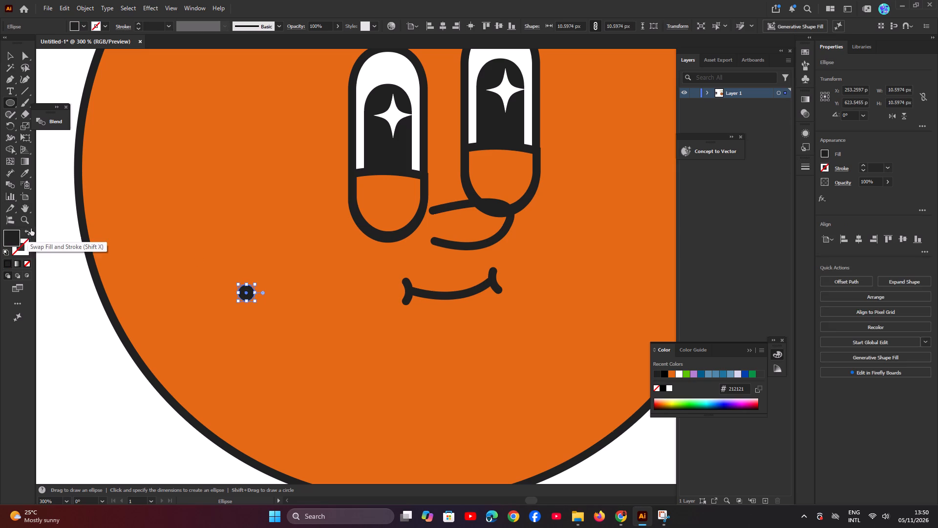
Checking the tutorial in Chrome for reference, move the cheek dot up beside the left eye in Illustrator and shrink it to about 7.2 px.
{"action": "left_click_drag", "start_coordinate": [247, 294], "coordinate": [248, 292]}
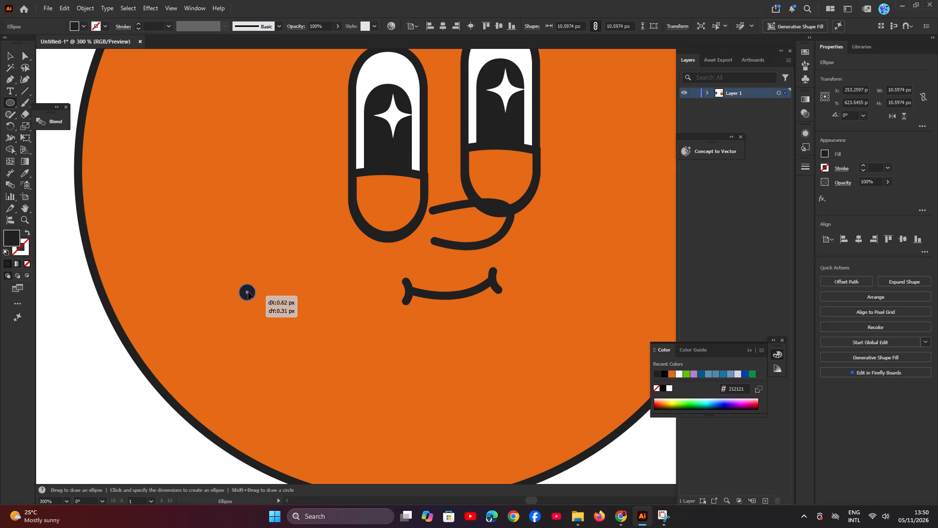
{"action": "left_click_drag", "start_coordinate": [248, 292], "coordinate": [259, 283]}
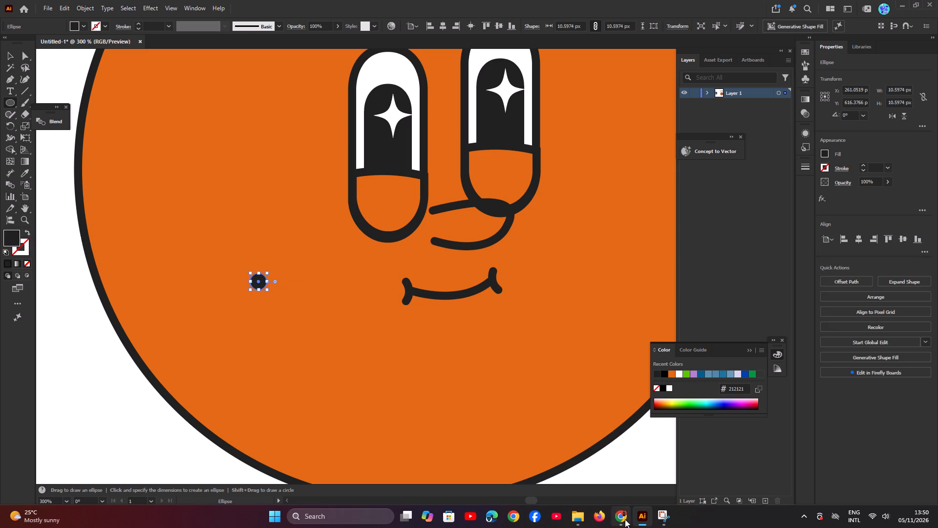
{"action": "left_click", "coordinate": [625, 519]}
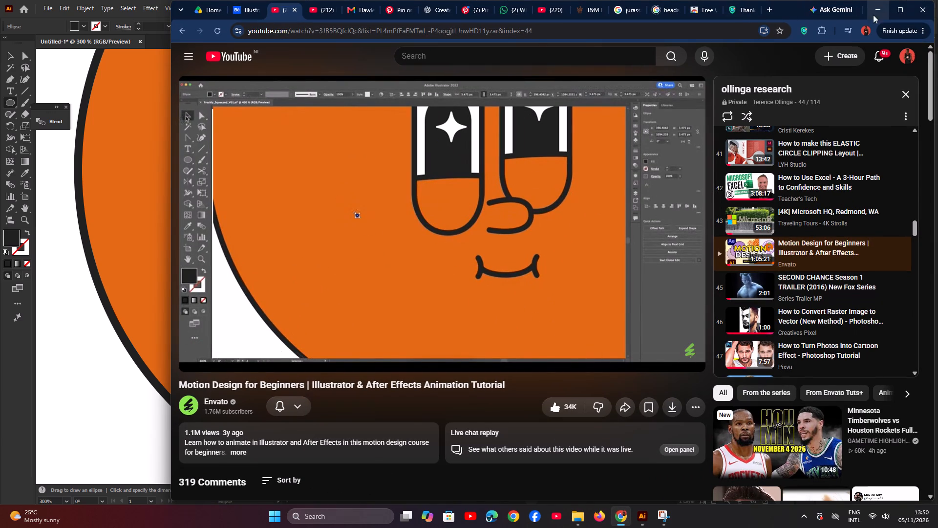
{"action": "left_click", "coordinate": [377, 250]}
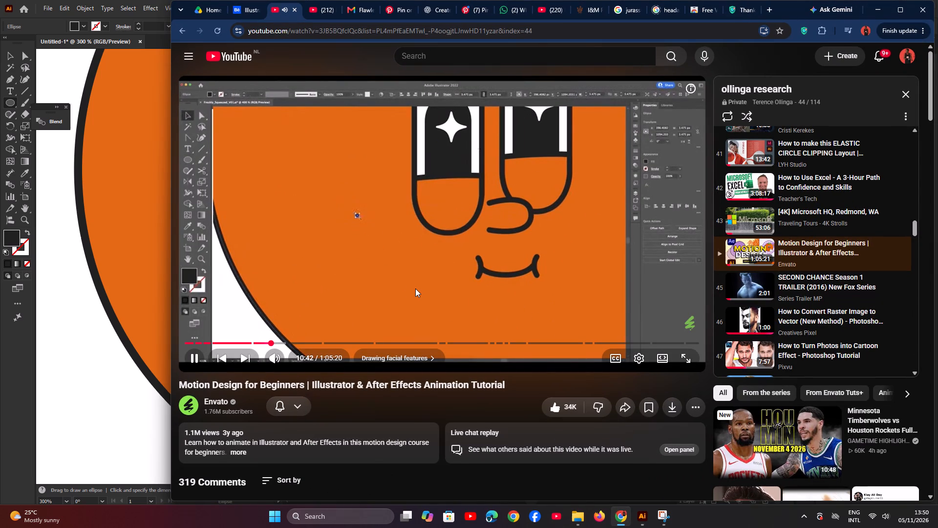
{"action": "left_click", "coordinate": [416, 264]}
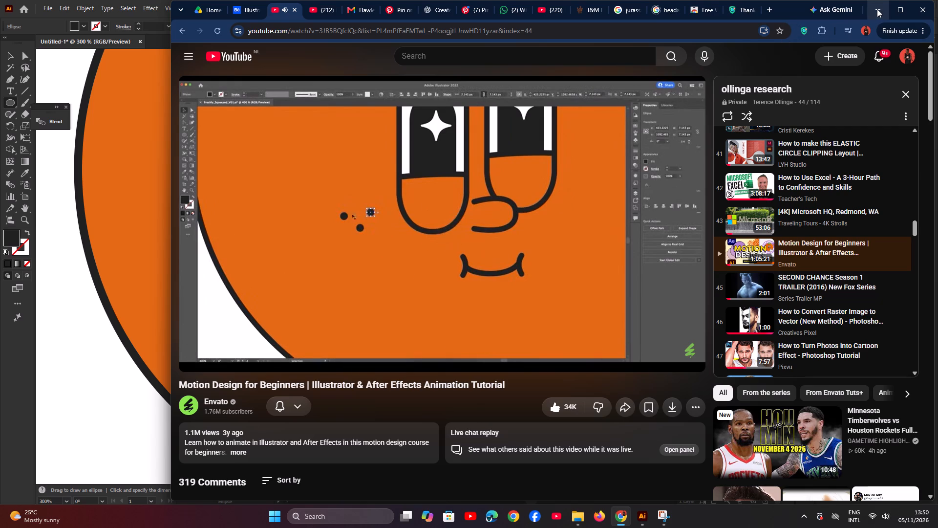
{"action": "left_click", "coordinate": [877, 9]}
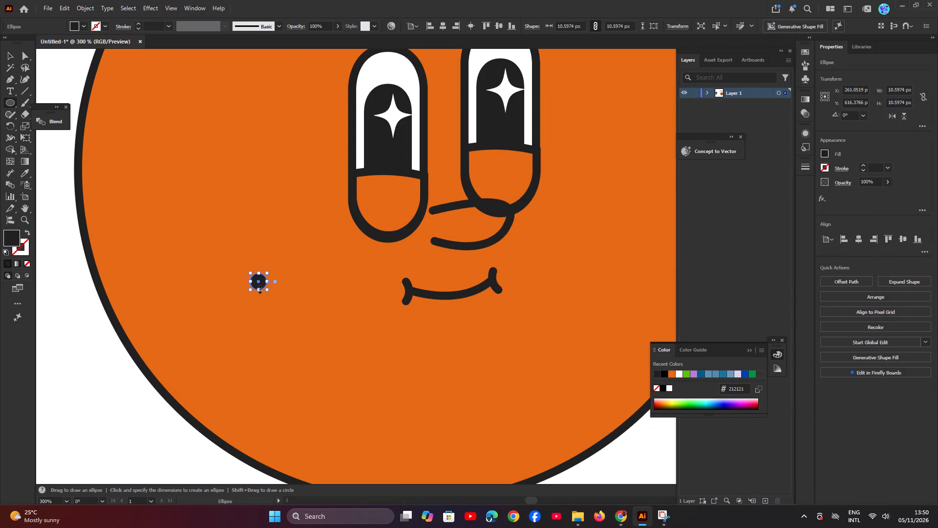
{"action": "left_click_drag", "start_coordinate": [259, 283], "coordinate": [275, 227]}
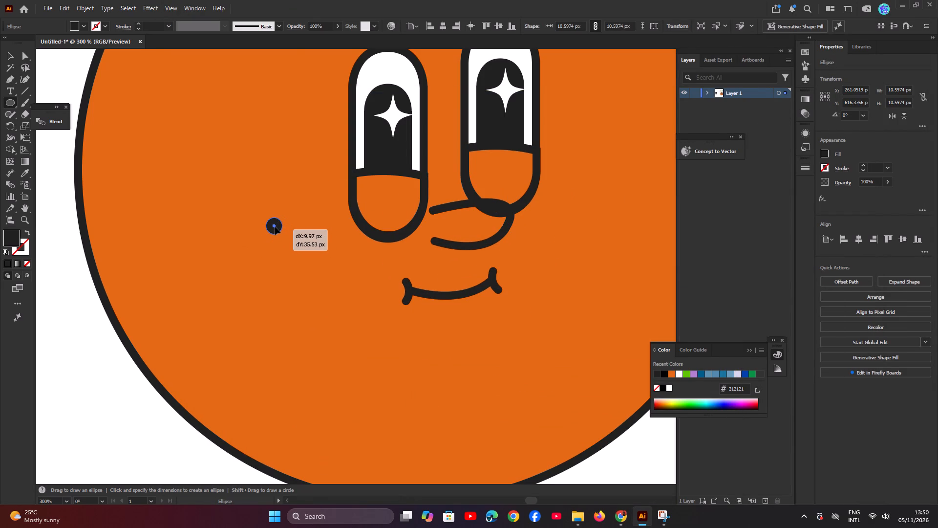
{"action": "left_click_drag", "start_coordinate": [275, 227], "coordinate": [275, 227]}
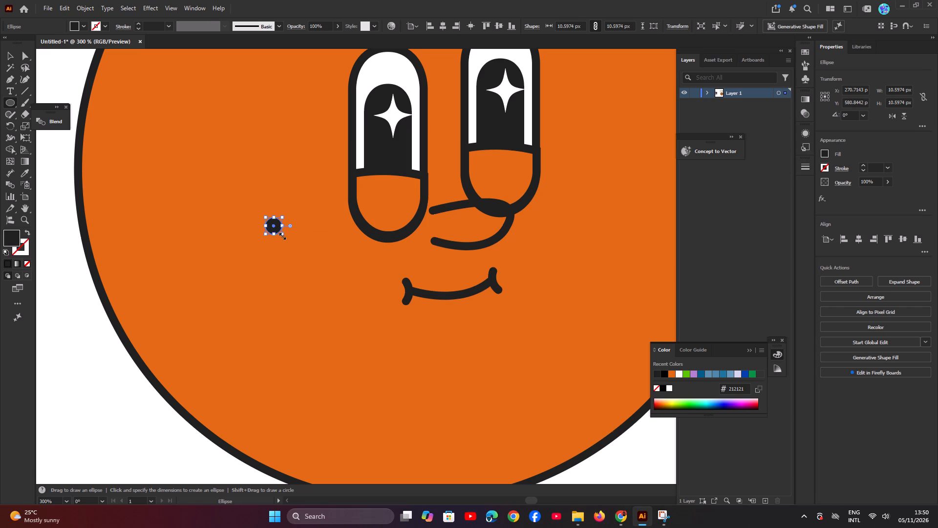
{"action": "left_click_drag", "start_coordinate": [281, 235], "coordinate": [278, 232], "text": "shift"}
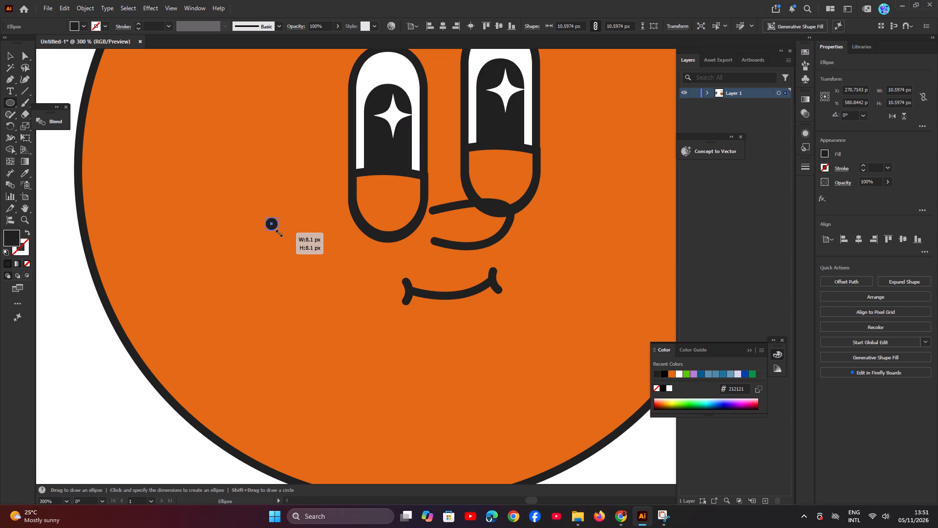
{"action": "left_click_drag", "start_coordinate": [278, 232], "coordinate": [277, 232], "text": "shift"}
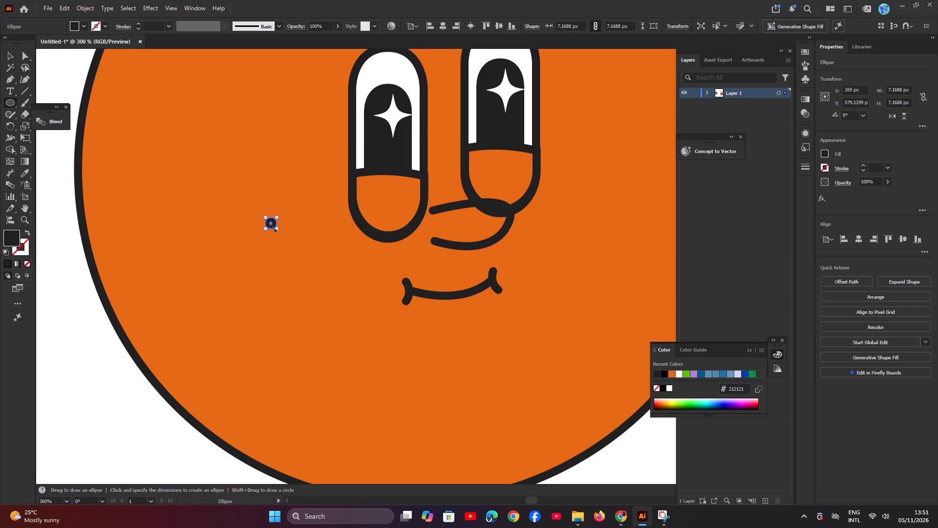
Duplicate the cheek dot twice, placing the copies at about X 295, Y 577 px and X 284, Y 587 px as a freckle triangle.
{"action": "left_click_drag", "start_coordinate": [272, 225], "coordinate": [280, 225], "text": "alt"}
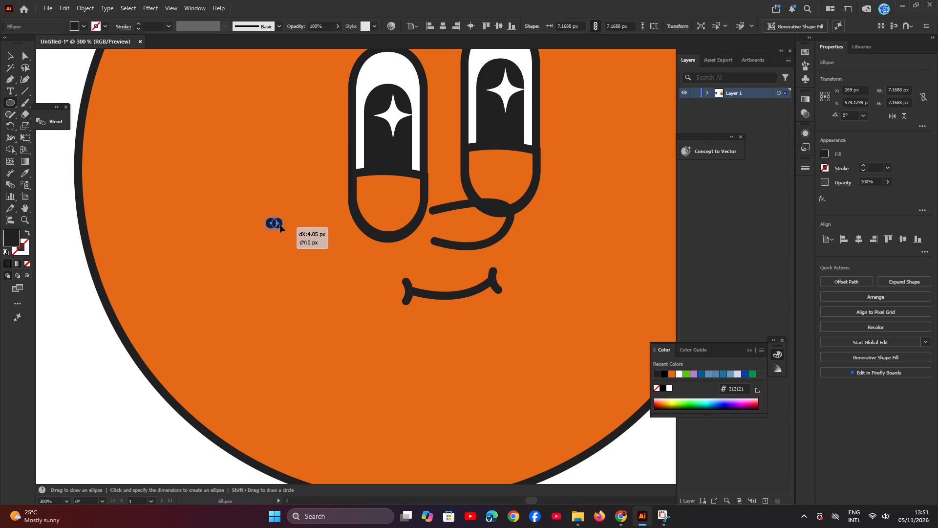
{"action": "left_click_drag", "start_coordinate": [280, 225], "coordinate": [312, 223], "text": "alt"}
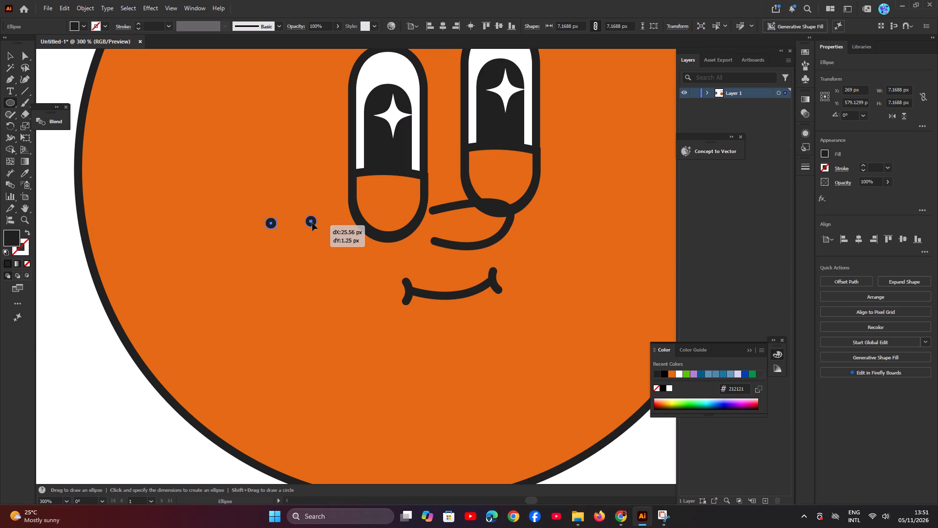
{"action": "left_click_drag", "start_coordinate": [312, 223], "coordinate": [313, 222], "text": "alt"}
{"action": "left_click_drag", "start_coordinate": [310, 221], "coordinate": [305, 227], "text": "alt"}
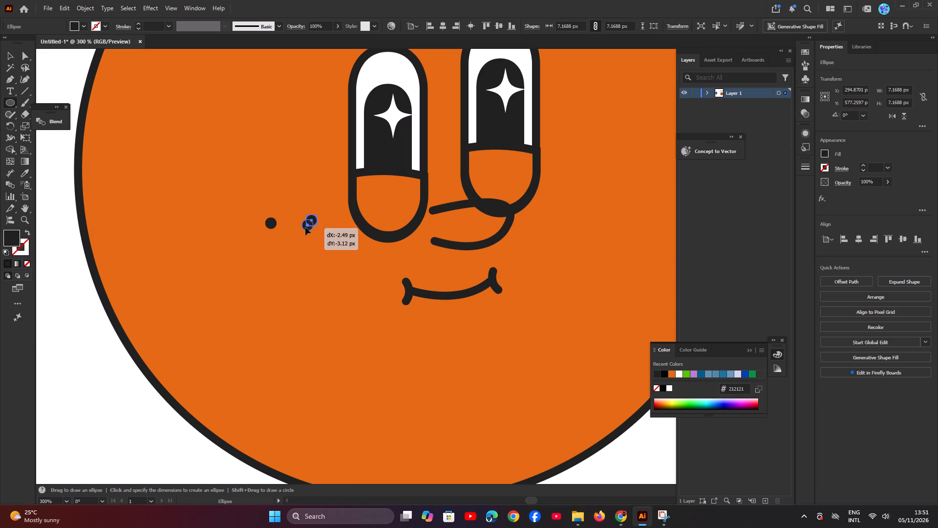
{"action": "left_click_drag", "start_coordinate": [305, 227], "coordinate": [293, 236], "text": "alt"}
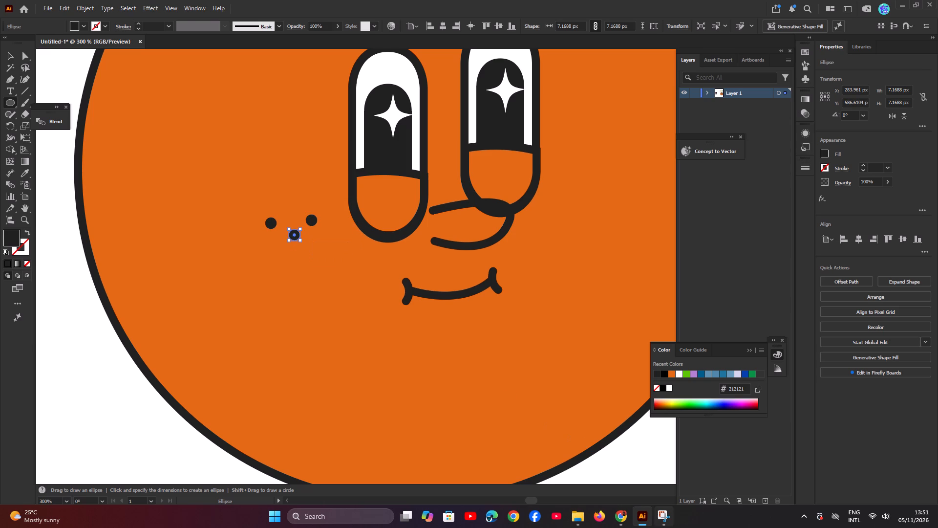
Check the freckles in the Chrome tutorial, then in Illustrator move the left cheek's outermost freckle inward to about X 273, Y 579 px.
{"action": "left_click", "coordinate": [624, 513]}
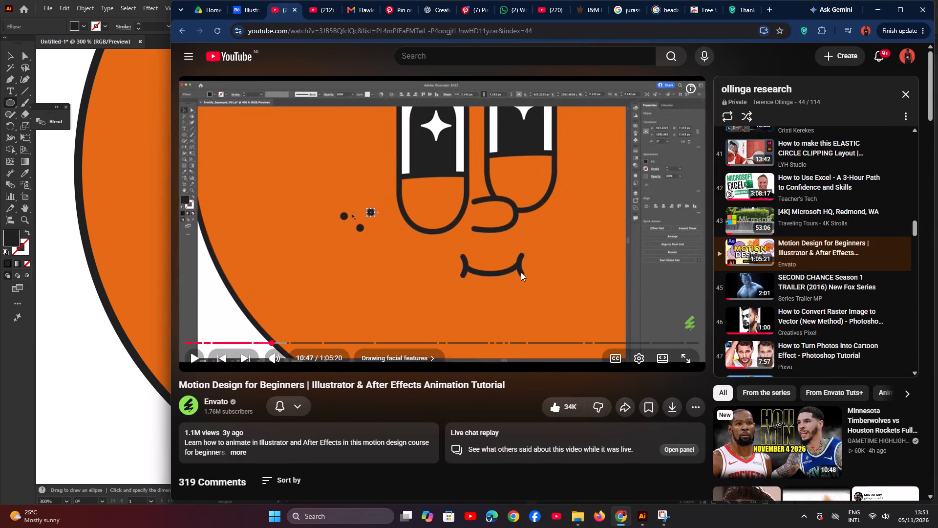
{"action": "left_click", "coordinate": [564, 289]}
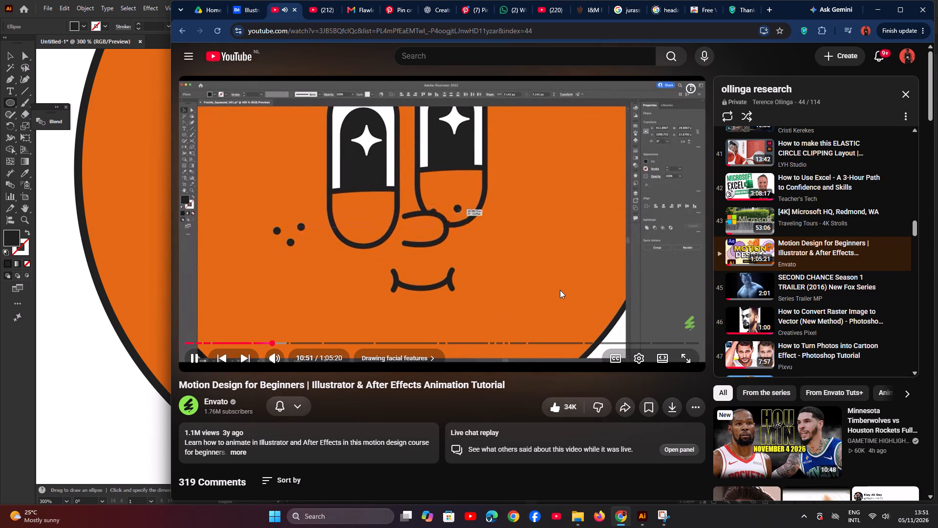
{"action": "left_click", "coordinate": [543, 246]}
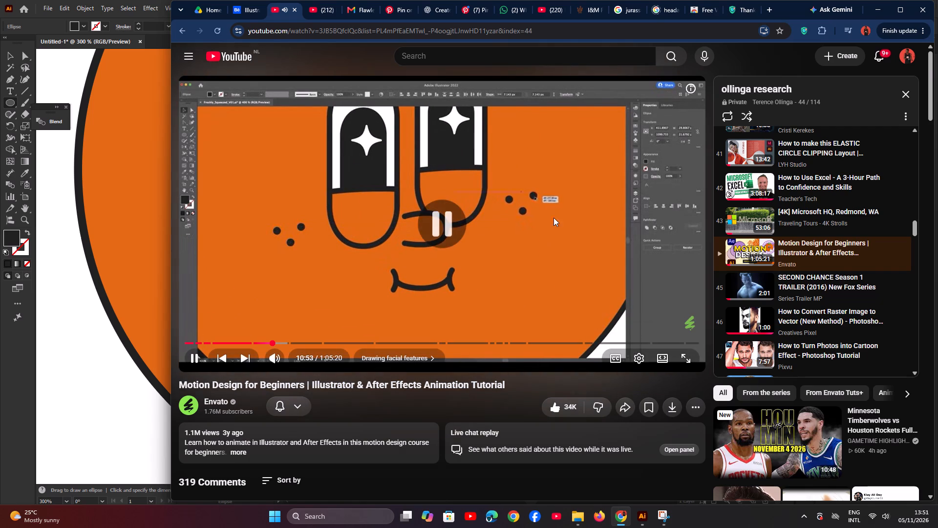
{"action": "left_click", "coordinate": [879, 10]}
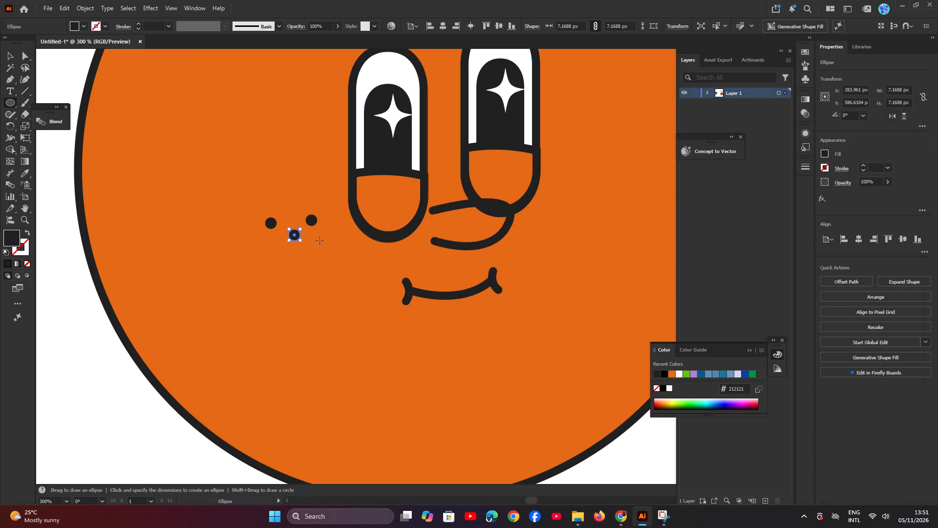
{"action": "left_click", "coordinate": [270, 222]}
{"action": "left_click", "coordinate": [488, 274]}
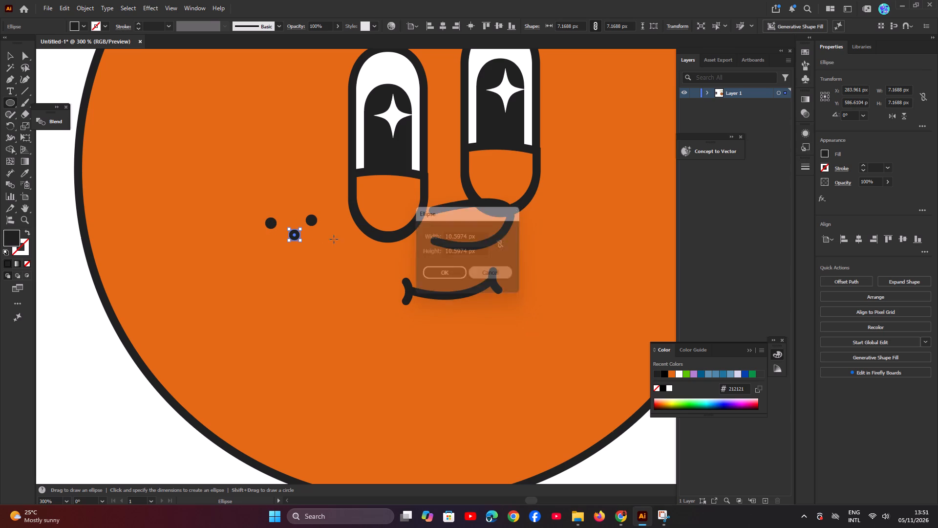
{"action": "left_click", "coordinate": [5, 54]}
{"action": "left_click_drag", "start_coordinate": [271, 222], "coordinate": [276, 222]}
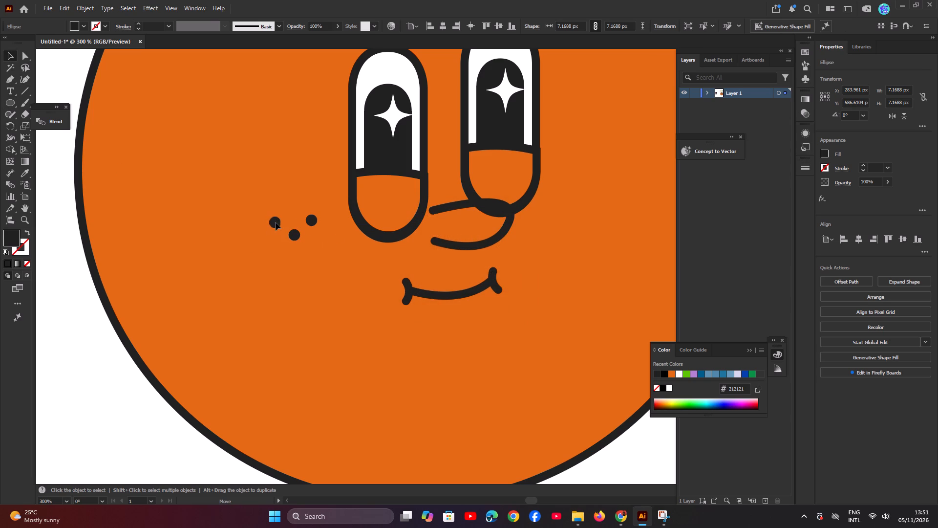
{"action": "left_click_drag", "start_coordinate": [276, 222], "coordinate": [276, 221]}
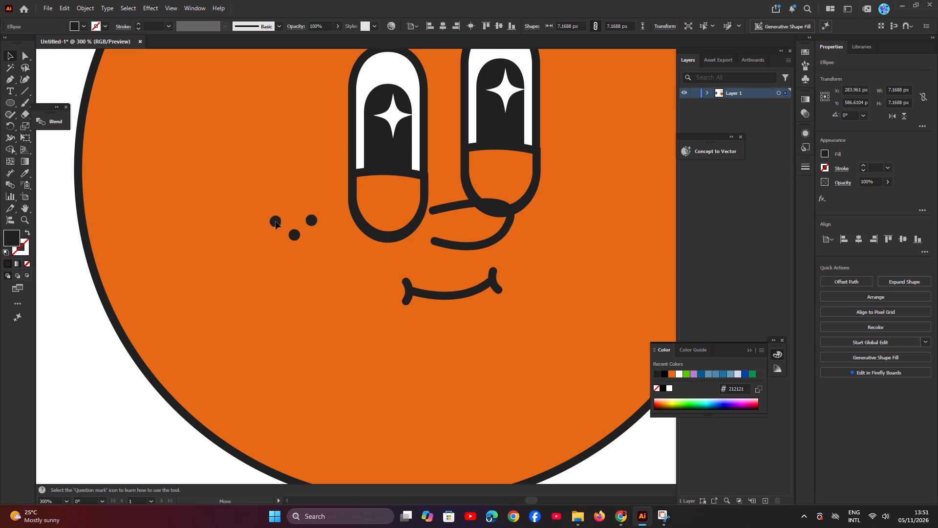
{"action": "left_click_drag", "start_coordinate": [276, 221], "coordinate": [276, 222]}
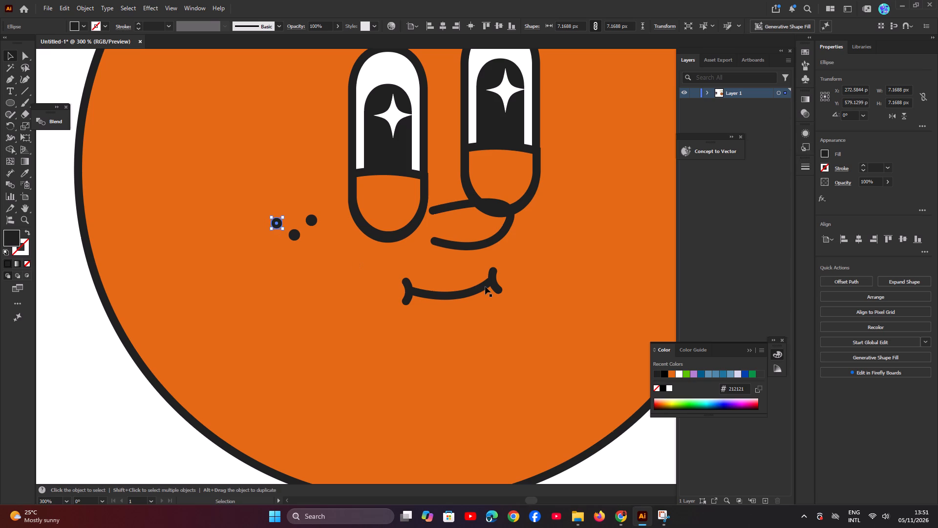
Duplicate the three left-cheek freckles together onto the right cheek, centring the copied group at about X 470, Y 570 px.
{"action": "left_click", "coordinate": [292, 234], "text": "shift"}
{"action": "left_click", "coordinate": [311, 222], "text": "shift"}
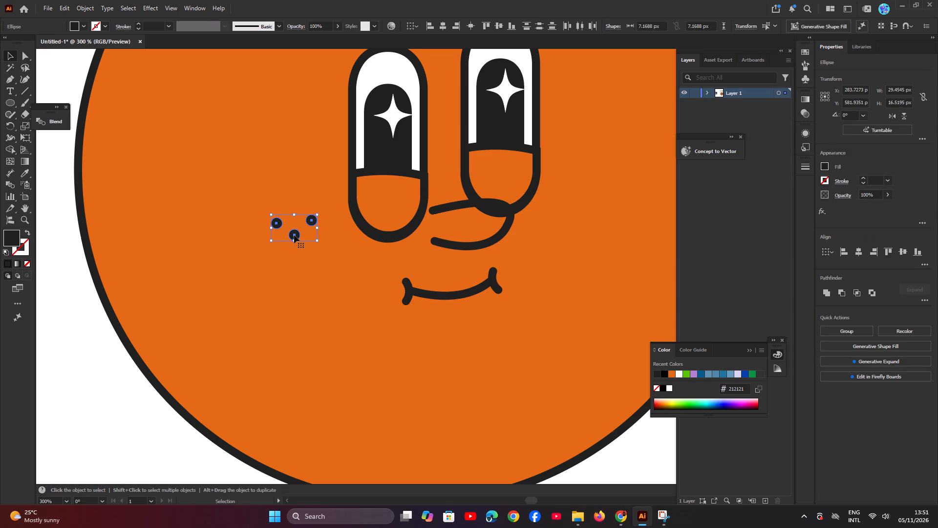
{"action": "left_click_drag", "start_coordinate": [294, 235], "coordinate": [573, 220], "text": "alt"}
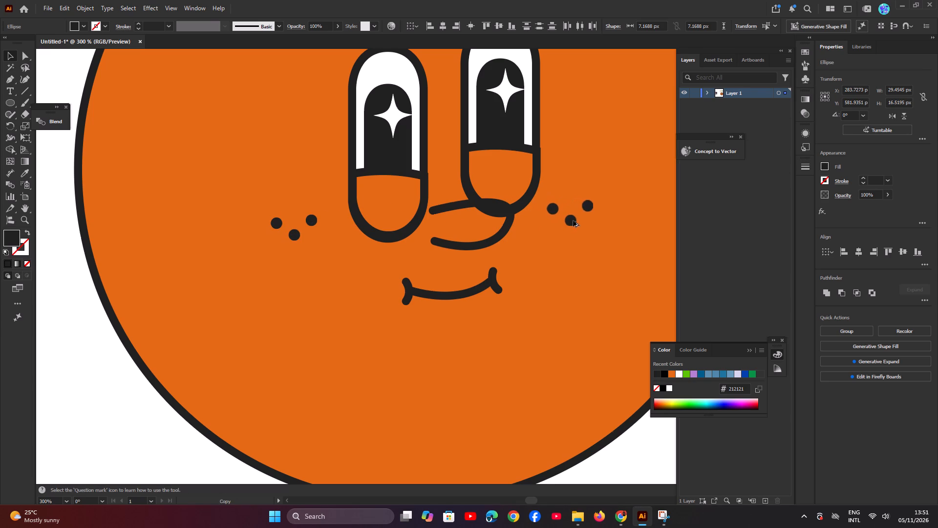
{"action": "left_click_drag", "start_coordinate": [573, 220], "coordinate": [584, 216], "text": "alt"}
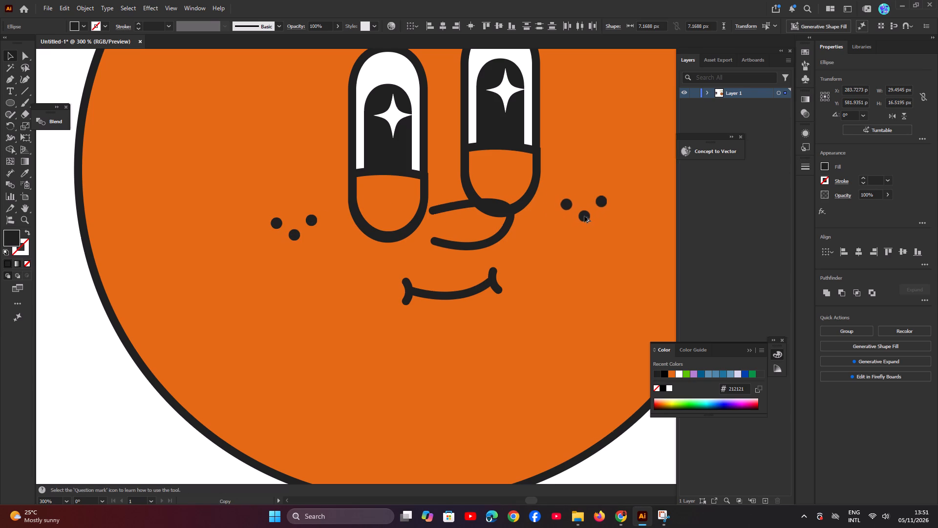
{"action": "left_click_drag", "start_coordinate": [584, 216], "coordinate": [586, 216], "text": "alt"}
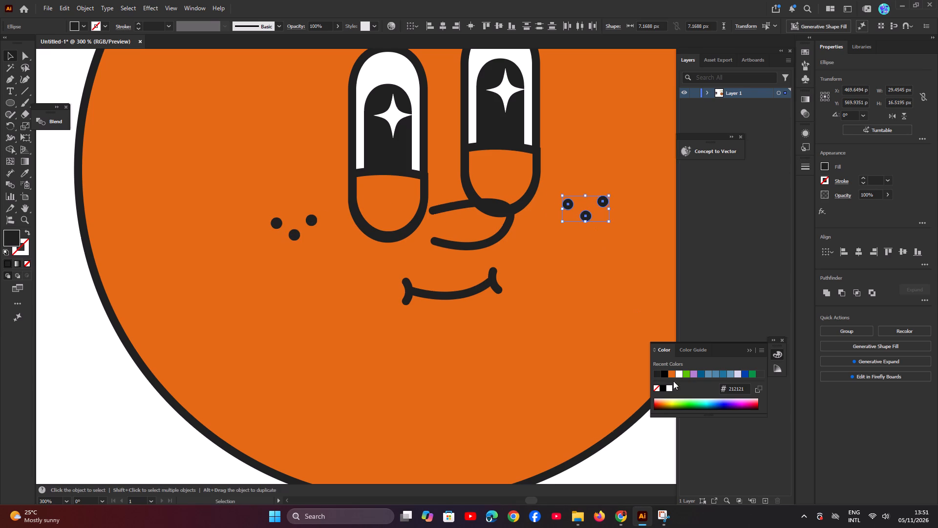
Watch a little more of the tutorial in Chrome, then examine the whole character face on the artboard in Illustrator.
{"action": "left_click", "coordinate": [618, 515]}
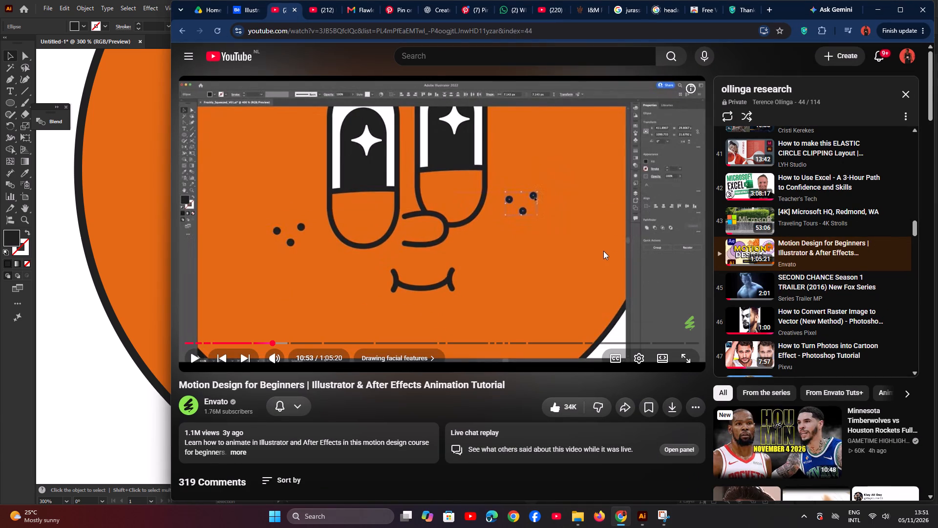
{"action": "left_click", "coordinate": [603, 251]}
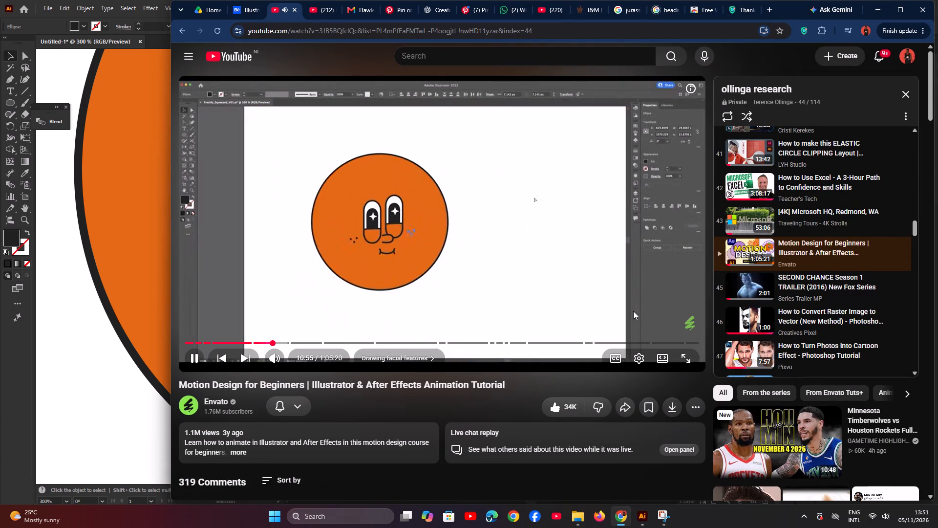
{"action": "left_click", "coordinate": [567, 282]}
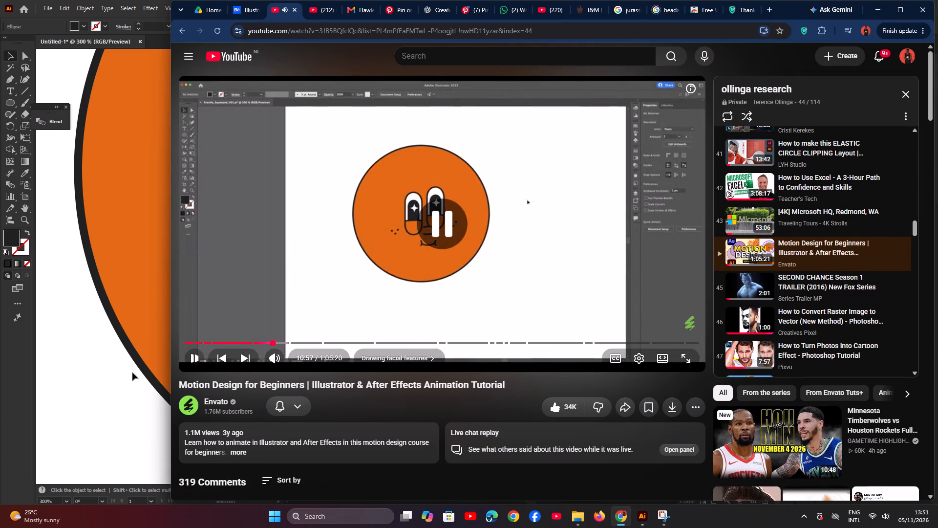
{"action": "left_click", "coordinate": [85, 395]}
{"action": "key", "text": "ctrl+minus"}
{"action": "key", "text": "ctrl+minus"}
{"action": "key", "text": "ctrl+minus"}
{"action": "key", "text": "ctrl+minus"}
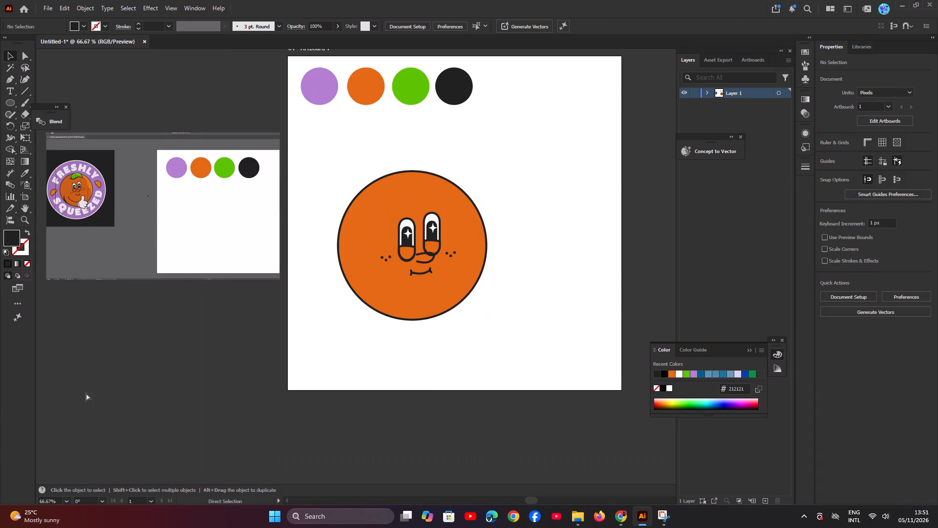
{"action": "key", "text": "space"}
{"action": "key", "text": "space"}
{"action": "key", "text": "space"}
{"action": "key", "text": "space"}
{"action": "key", "text": "space"}
{"action": "key", "text": "space"}
{"action": "key", "text": "space"}
{"action": "key", "text": "space"}
{"action": "key", "text": "space"}
{"action": "key", "text": "space"}
{"action": "key", "text": "space"}
{"action": "key", "text": "space"}
{"action": "key", "text": "space"}
{"action": "key", "text": "space"}
{"action": "key", "text": "space"}
{"action": "key", "text": "space"}
{"action": "key", "text": "space"}
{"action": "key", "text": "space"}
{"action": "key", "text": "space"}
{"action": "key", "text": "space"}
{"action": "left_click_drag", "start_coordinate": [522, 354], "coordinate": [495, 360]}
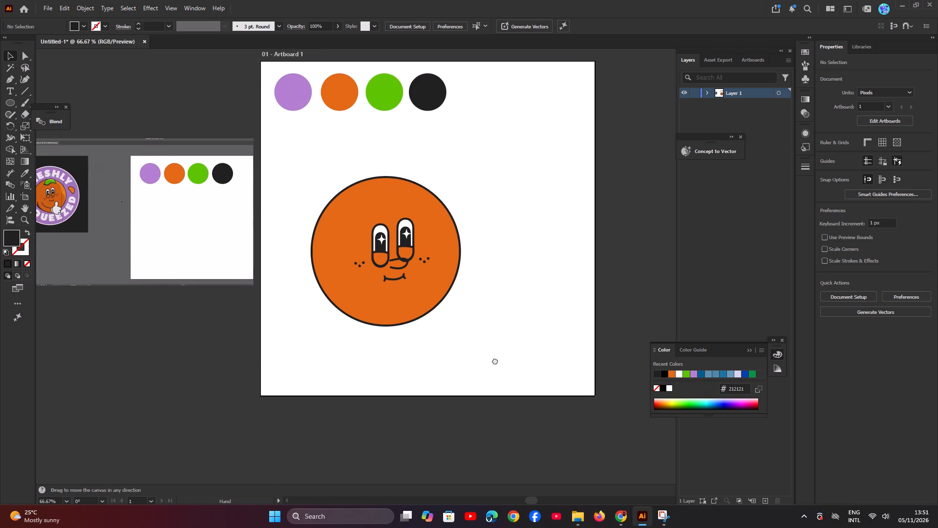
{"action": "left_click_drag", "start_coordinate": [495, 360], "coordinate": [499, 355]}
{"action": "left_click", "coordinate": [509, 391]}
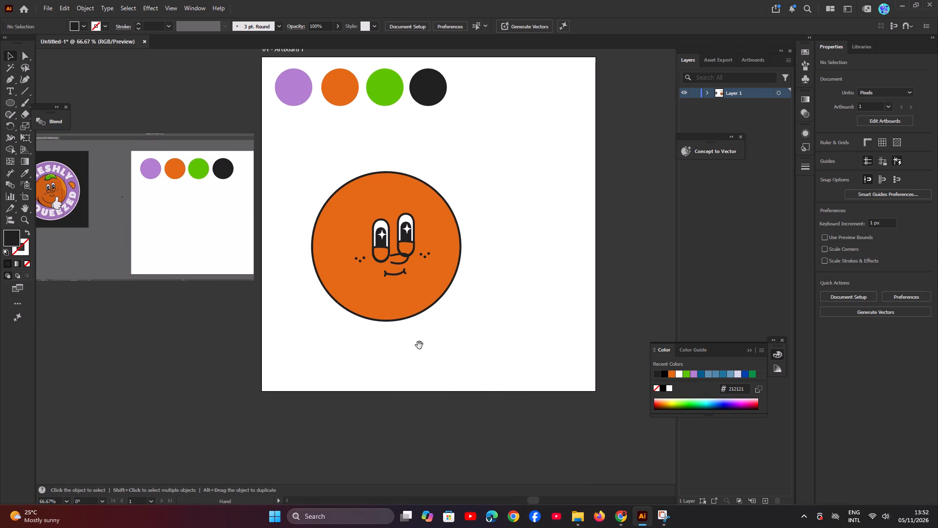
{"action": "left_click_drag", "start_coordinate": [423, 342], "coordinate": [440, 339]}
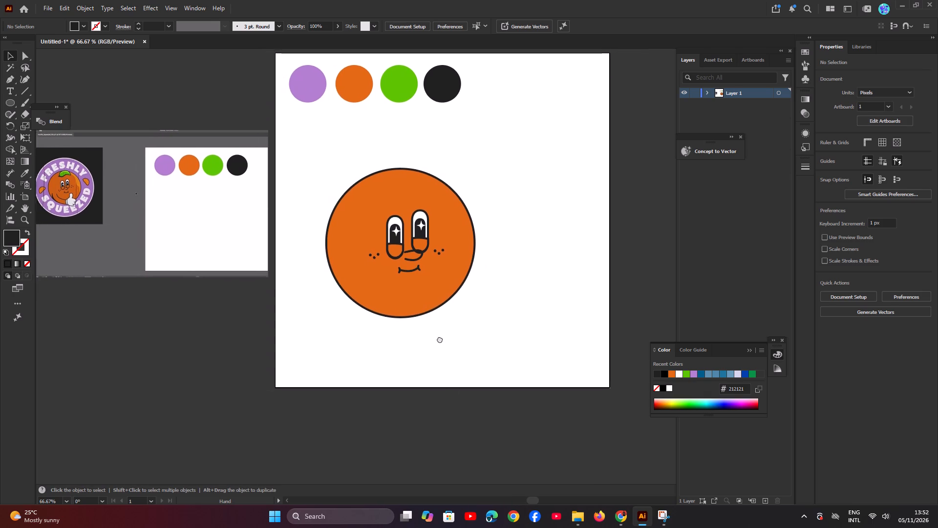
{"action": "left_click_drag", "start_coordinate": [440, 339], "coordinate": [431, 340]}
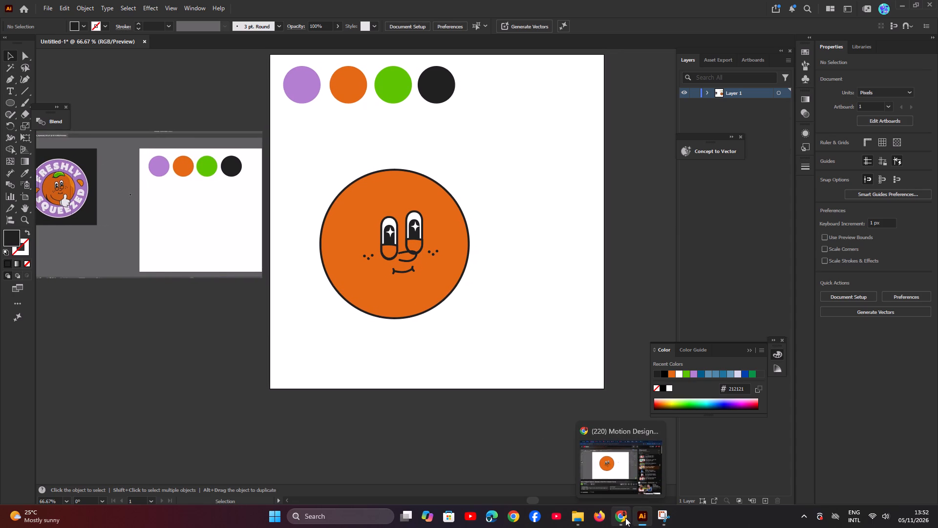
Following the Chrome tutorial, rearrange the right-cheek freckles in Illustrator: upper one to about Y 558 px, lower one slightly outward, inner one slightly inward toward them.
{"action": "left_click", "coordinate": [625, 518]}
{"action": "left_click", "coordinate": [537, 234]}
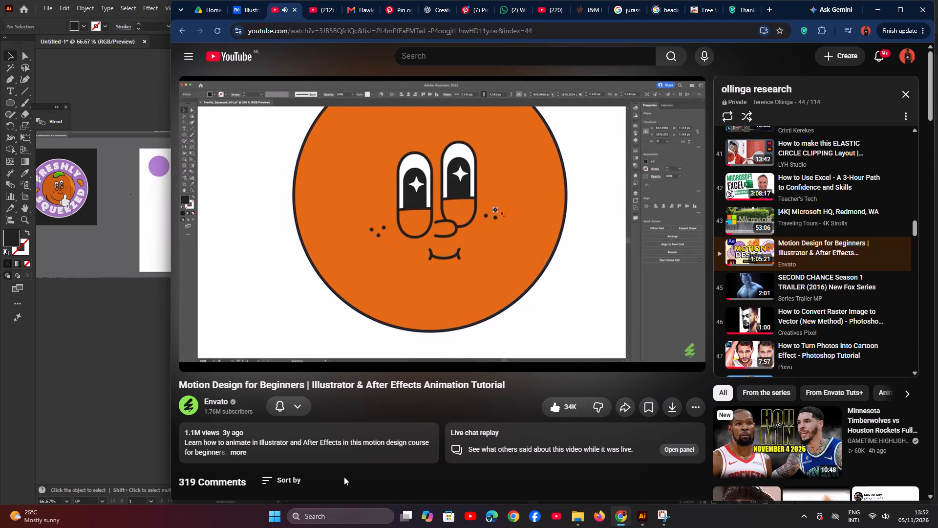
{"action": "left_click", "coordinate": [362, 315]}
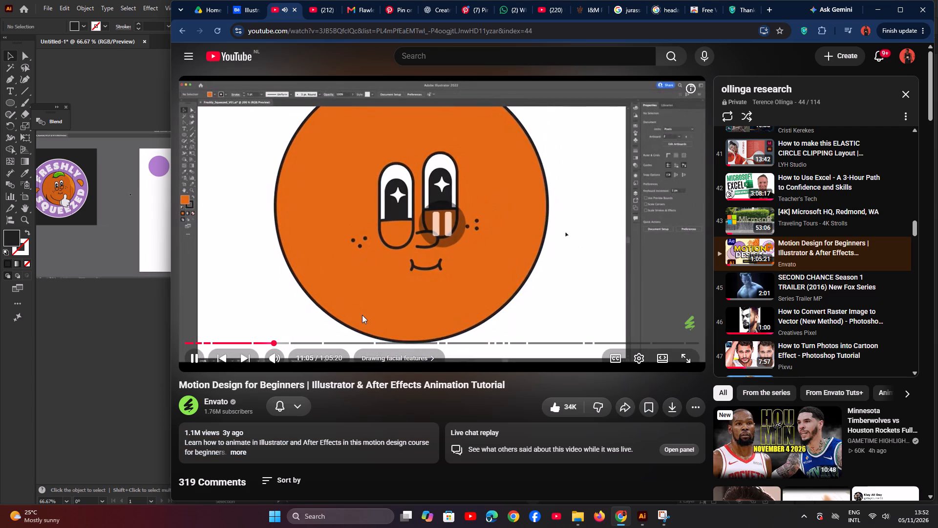
{"action": "left_click", "coordinate": [108, 314]}
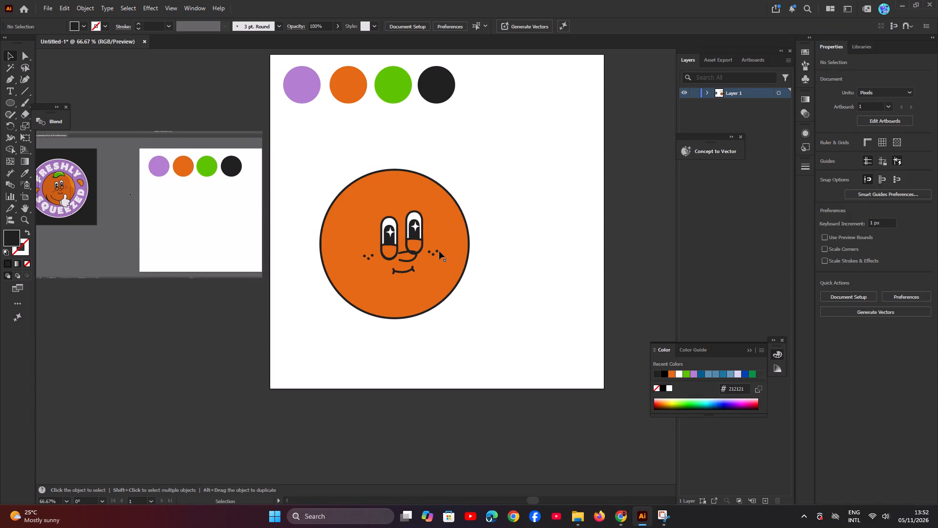
{"action": "left_click", "coordinate": [432, 254]}
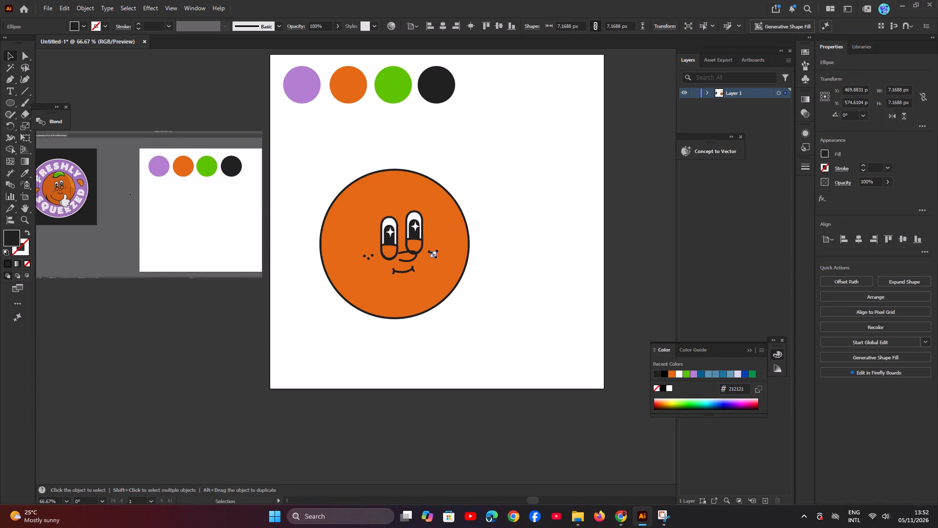
{"action": "key", "text": "ctrl+plus"}
{"action": "key", "text": "ctrl+plus"}
{"action": "key", "text": "ctrl+plus"}
{"action": "key", "text": "ctrl+plus"}
{"action": "key", "text": "ctrl+plus"}
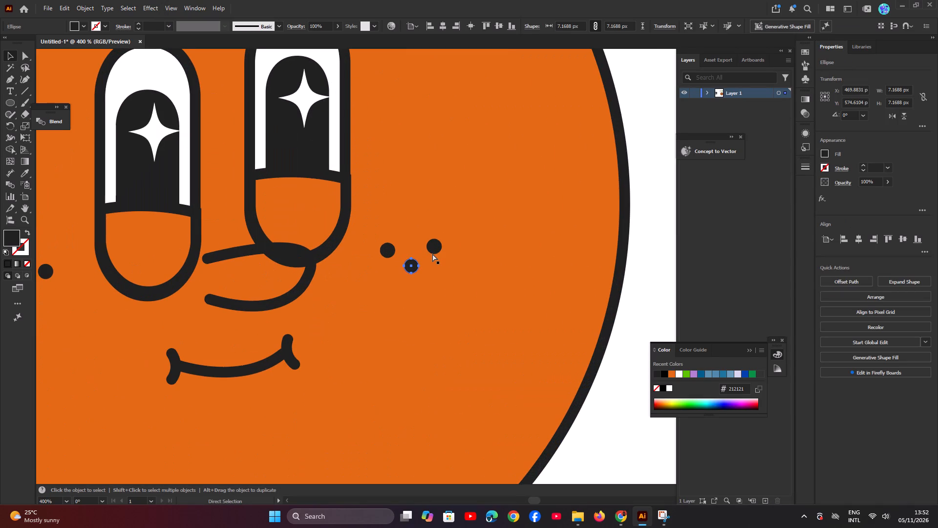
{"action": "left_click_drag", "start_coordinate": [433, 248], "coordinate": [428, 236]}
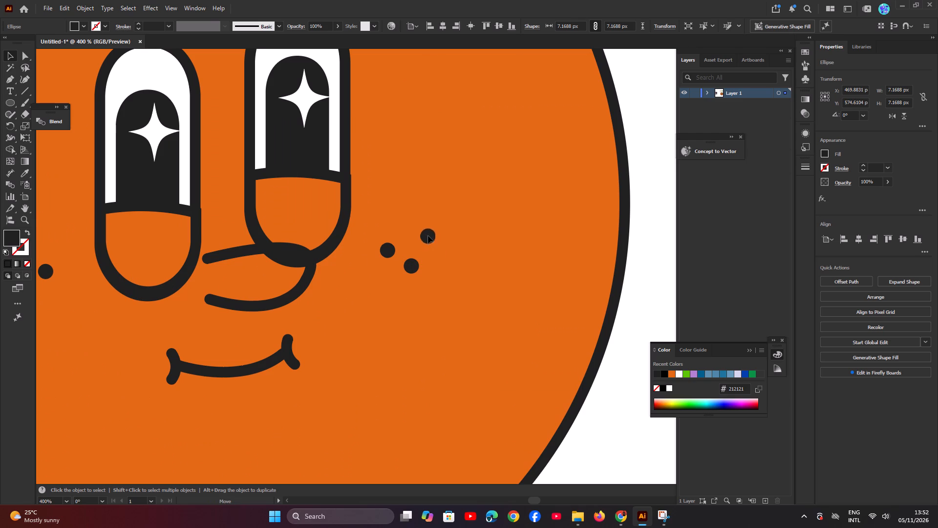
{"action": "left_click_drag", "start_coordinate": [428, 236], "coordinate": [430, 232]}
{"action": "left_click_drag", "start_coordinate": [410, 269], "coordinate": [416, 271]}
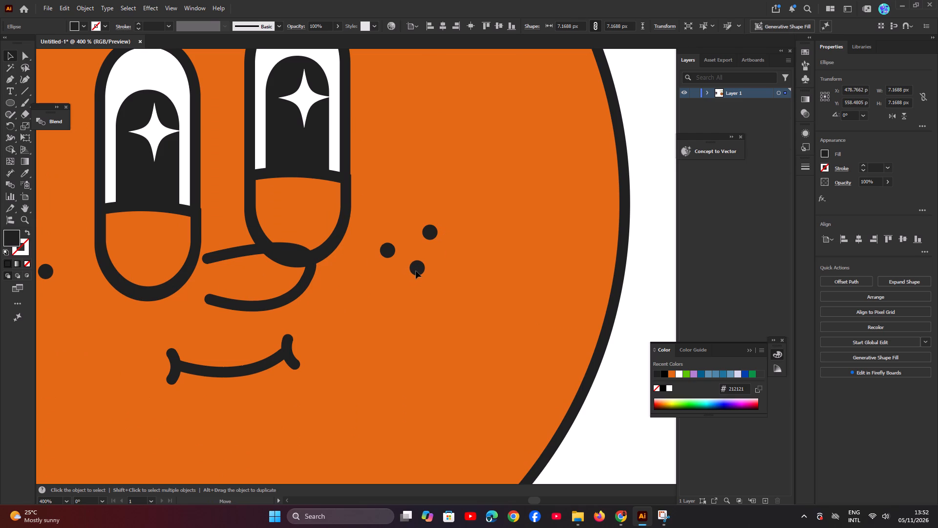
{"action": "left_click_drag", "start_coordinate": [416, 271], "coordinate": [417, 272]}
{"action": "left_click_drag", "start_coordinate": [393, 252], "coordinate": [397, 249]}
{"action": "left_click", "coordinate": [614, 401]}
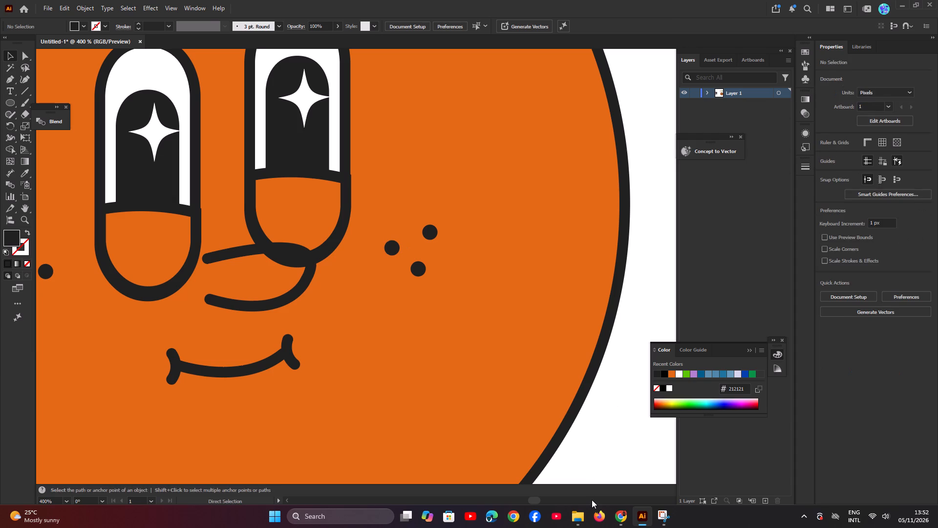
Examine the whole character on the artboard, then watch the Chrome tutorial to about 11:29, where the detail near the head's top begins.
{"action": "key", "text": "ctrl+minus"}
{"action": "key", "text": "ctrl+minus"}
{"action": "key", "text": "ctrl+minus"}
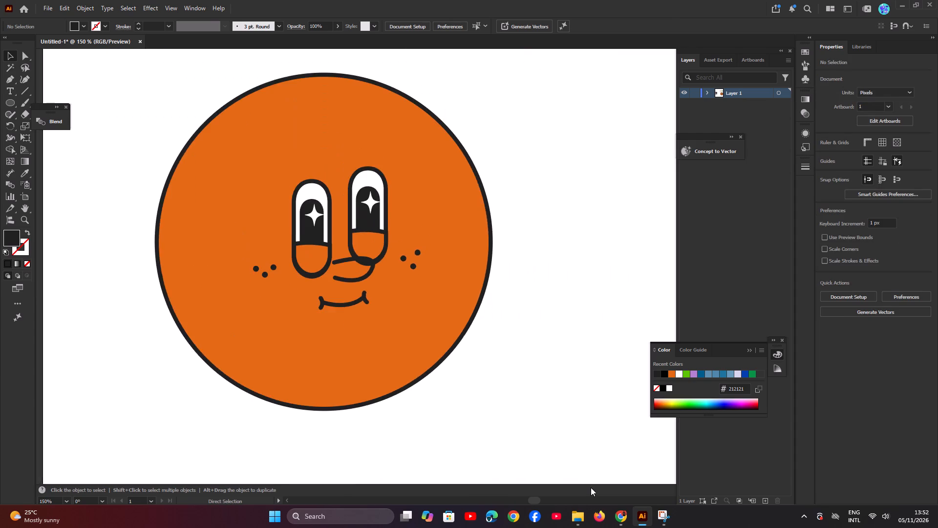
{"action": "key", "text": "ctrl+minus"}
{"action": "key", "text": "ctrl+minus"}
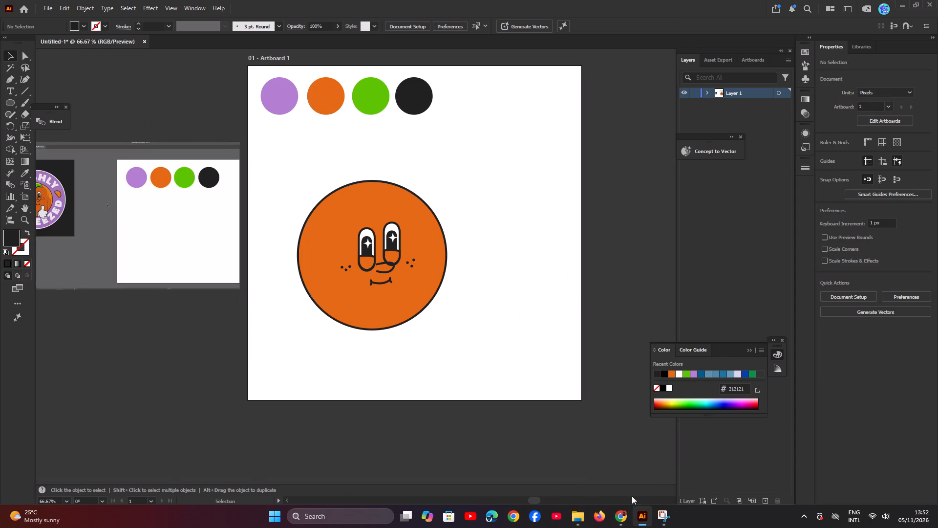
{"action": "left_click", "coordinate": [618, 514]}
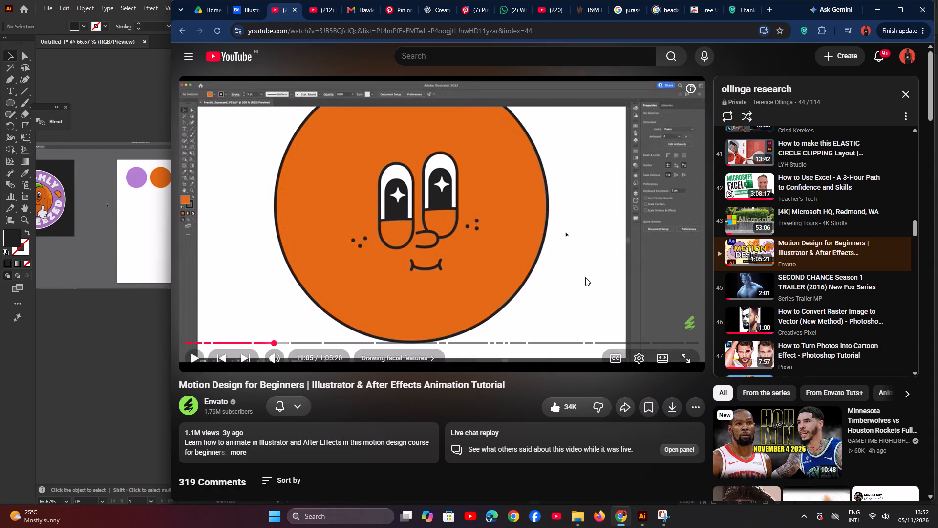
{"action": "left_click", "coordinate": [585, 281]}
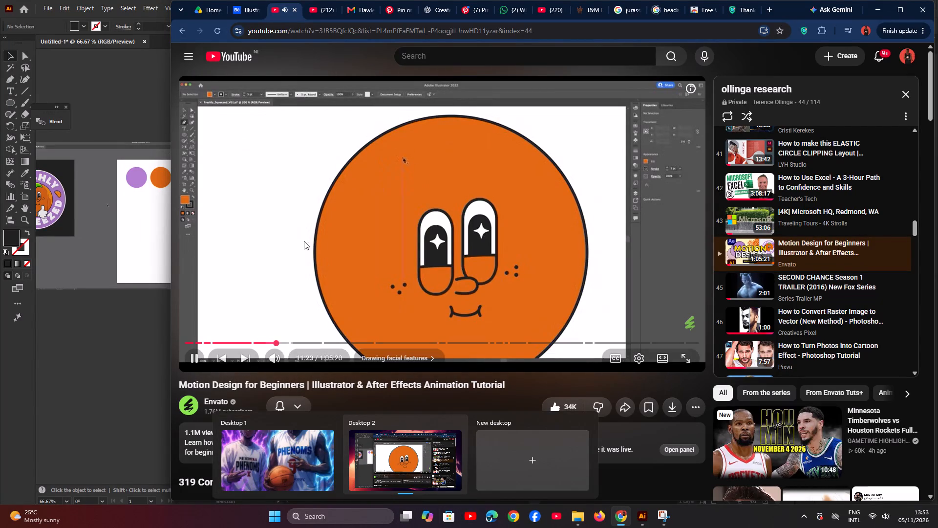
{"action": "left_click", "coordinate": [258, 206]}
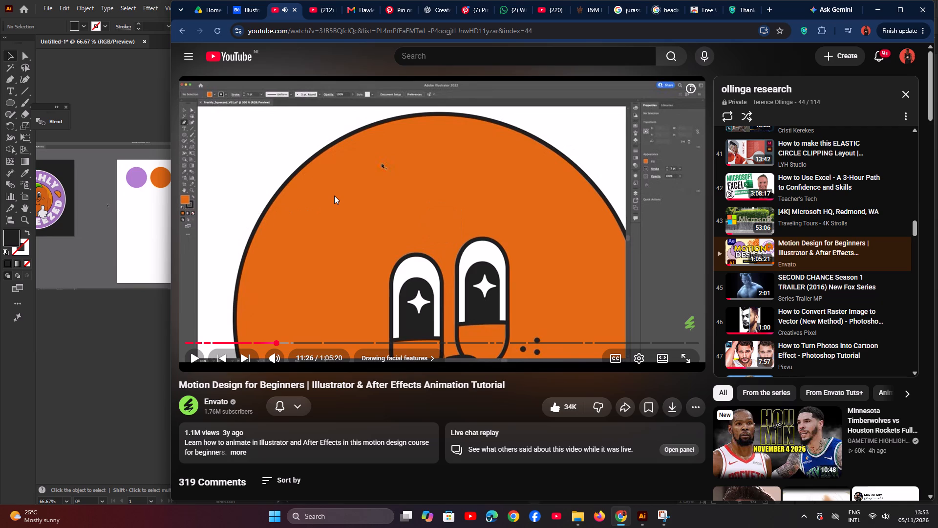
{"action": "key", "text": "Left"}
{"action": "key", "text": "space"}
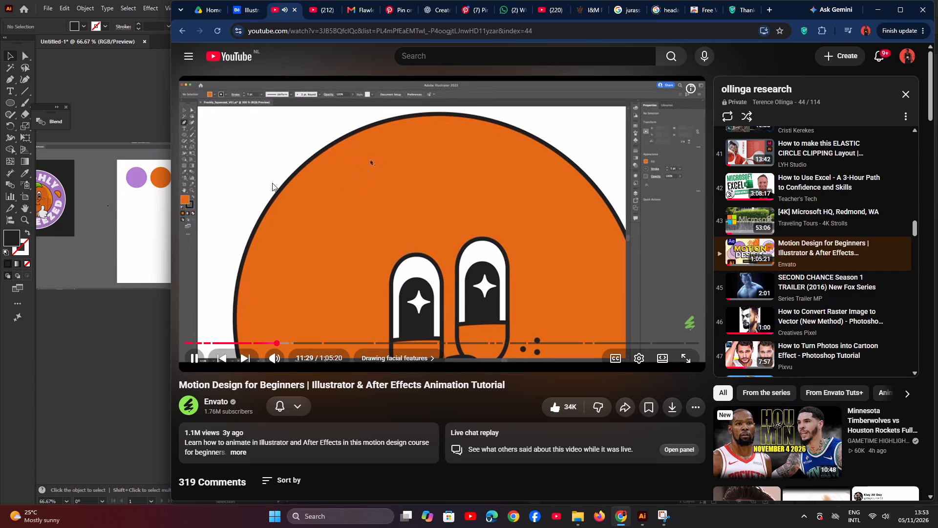
{"action": "left_click", "coordinate": [272, 183]}
Ready the Pen tool over the forehead in Illustrator, then study in the Chrome tutorial, to about 11:43, how the small star shape is drawn.
{"action": "left_click", "coordinate": [7, 75]}
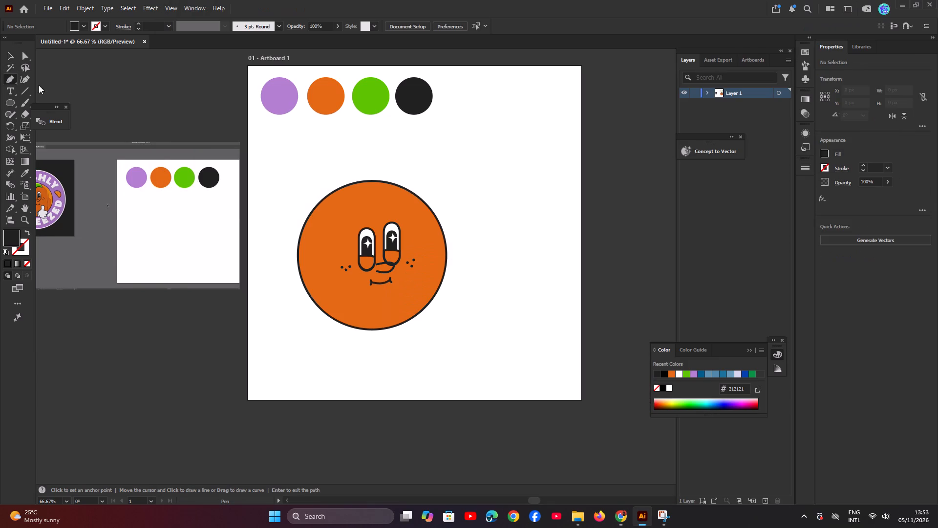
{"action": "key", "text": "ctrl+plus"}
{"action": "key", "text": "ctrl+plus"}
{"action": "key", "text": "ctrl+plus"}
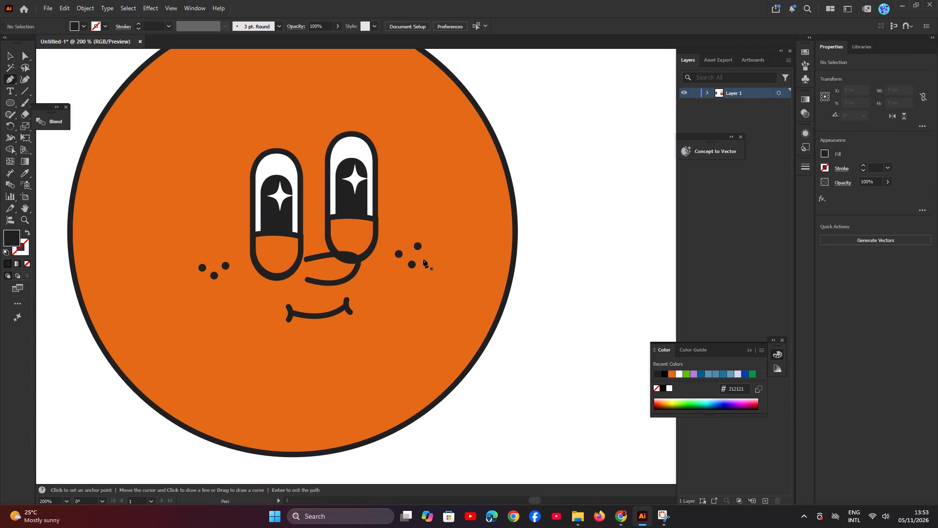
{"action": "key", "text": "space"}
{"action": "key", "text": "space"}
{"action": "key", "text": "space"}
{"action": "key", "text": "space"}
{"action": "key", "text": "space"}
{"action": "key", "text": "space"}
{"action": "key", "text": "space"}
{"action": "key", "text": "space"}
{"action": "key", "text": "space"}
{"action": "key", "text": "space"}
{"action": "key", "text": "space"}
{"action": "key", "text": "space"}
{"action": "key", "text": "space"}
{"action": "key", "text": "space"}
{"action": "key", "text": "space"}
{"action": "key", "text": "space"}
{"action": "key", "text": "space"}
{"action": "key", "text": "space"}
{"action": "key", "text": "space"}
{"action": "key", "text": "space"}
{"action": "left_click_drag", "start_coordinate": [339, 262], "coordinate": [441, 335]}
{"action": "left_click_drag", "start_coordinate": [453, 328], "coordinate": [438, 329]}
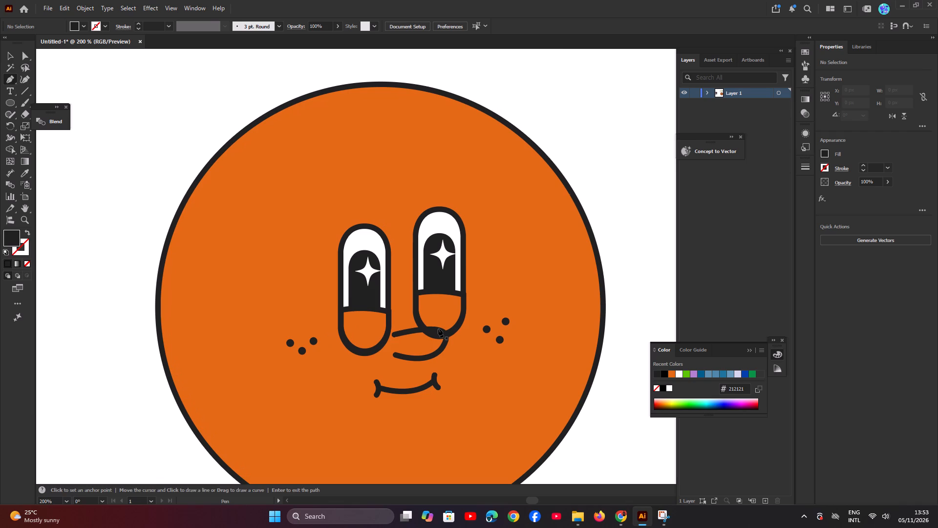
{"action": "key", "text": "ctrl+plus"}
{"action": "key", "text": "ctrl+space"}
{"action": "key", "text": "ctrl+space"}
{"action": "key", "text": "ctrl+space"}
{"action": "key", "text": "ctrl+space"}
{"action": "key", "text": "ctrl+space"}
{"action": "key", "text": "ctrl+space"}
{"action": "key", "text": "ctrl+space"}
{"action": "key", "text": "ctrl+space"}
{"action": "key", "text": "ctrl+space"}
{"action": "key", "text": "ctrl+space"}
{"action": "key", "text": "ctrl+space"}
{"action": "key", "text": "ctrl+space"}
{"action": "key", "text": "ctrl+space"}
{"action": "key", "text": "ctrl+space"}
{"action": "key", "text": "ctrl+space"}
{"action": "key", "text": "ctrl+space"}
{"action": "key", "text": "ctrl+space"}
{"action": "key", "text": "ctrl+space"}
{"action": "key", "text": "ctrl+space"}
{"action": "key", "text": "ctrl+space"}
{"action": "left_click_drag", "start_coordinate": [352, 299], "coordinate": [351, 303]}
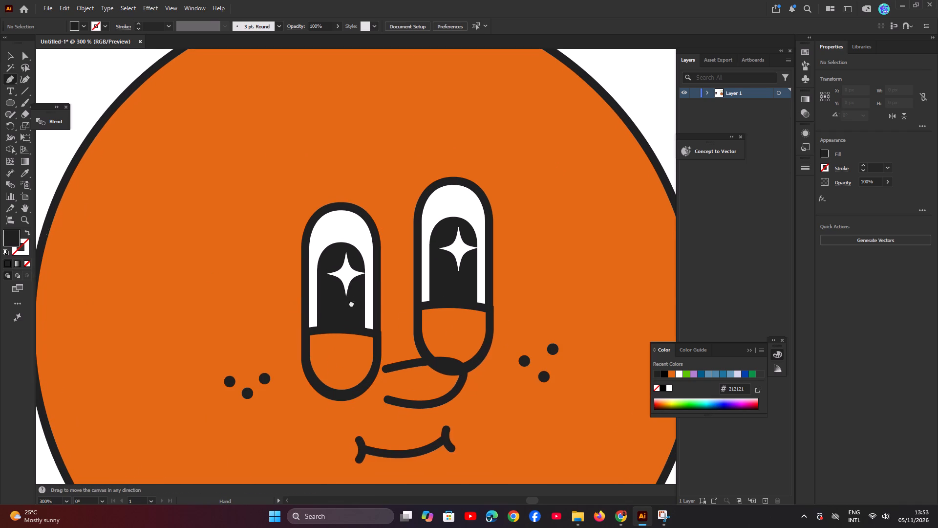
{"action": "left_click_drag", "start_coordinate": [351, 303], "coordinate": [309, 365]}
{"action": "left_click_drag", "start_coordinate": [305, 365], "coordinate": [345, 375]}
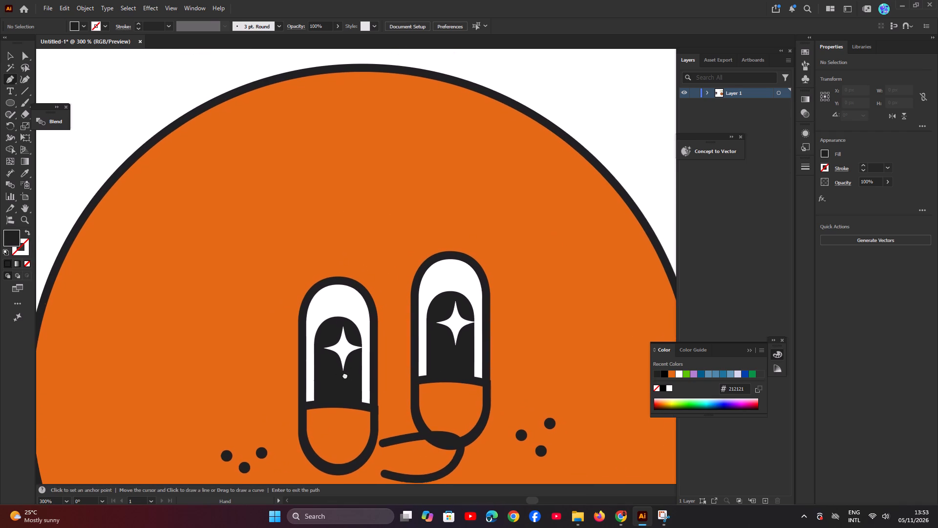
{"action": "left_click_drag", "start_coordinate": [345, 375], "coordinate": [348, 376]}
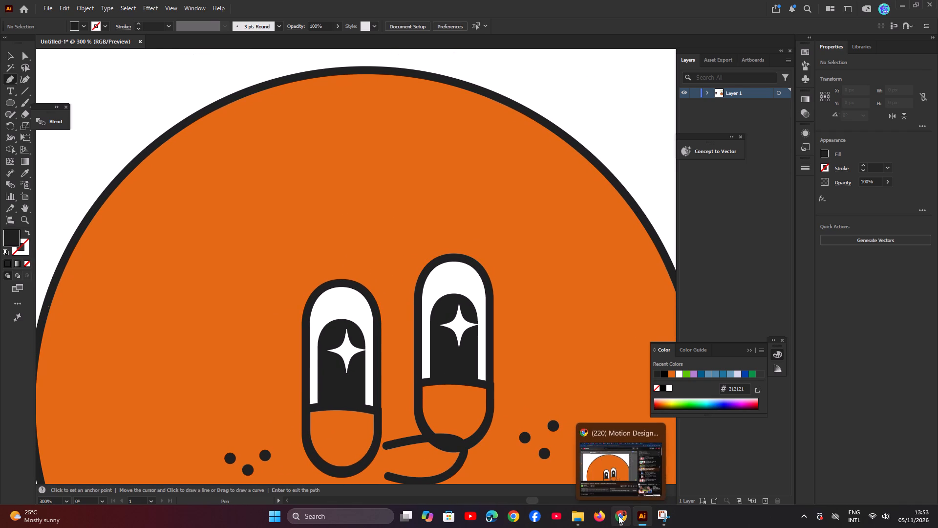
{"action": "left_click", "coordinate": [618, 516]}
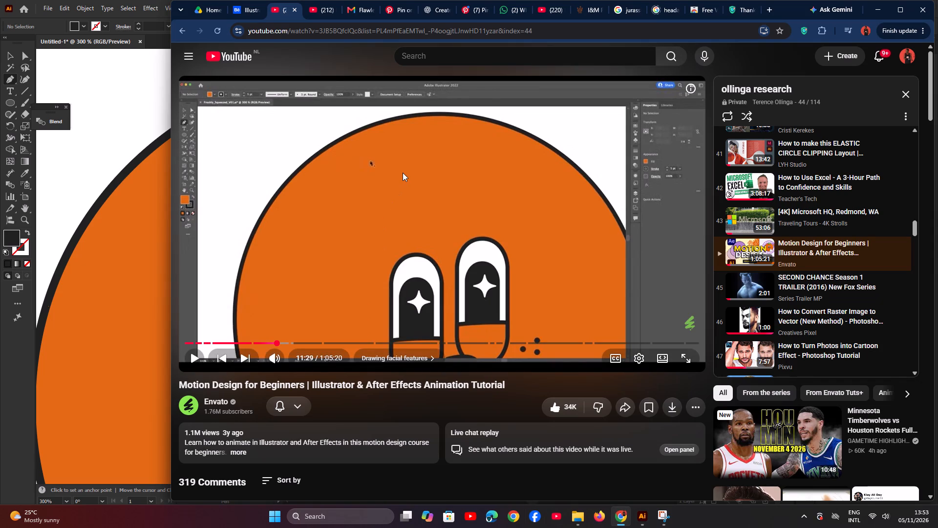
{"action": "left_click", "coordinate": [403, 173]}
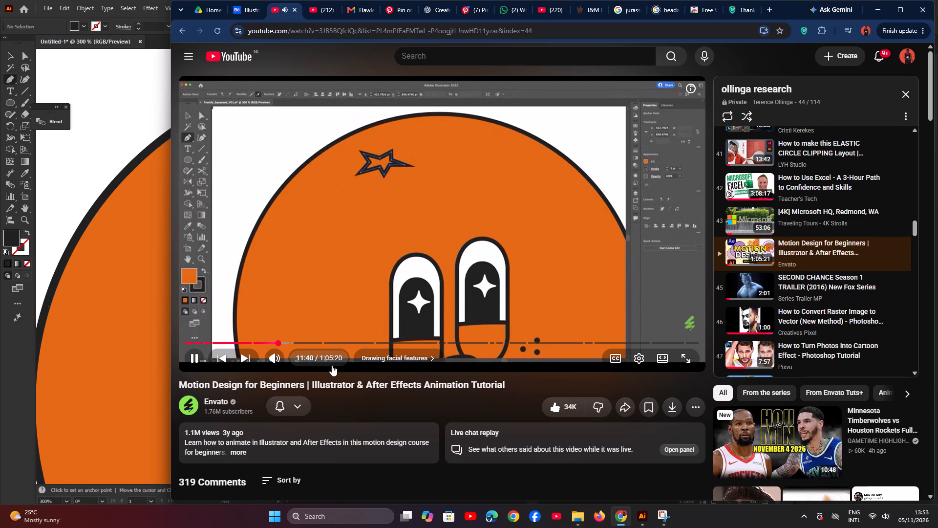
{"action": "left_click", "coordinate": [456, 185]}
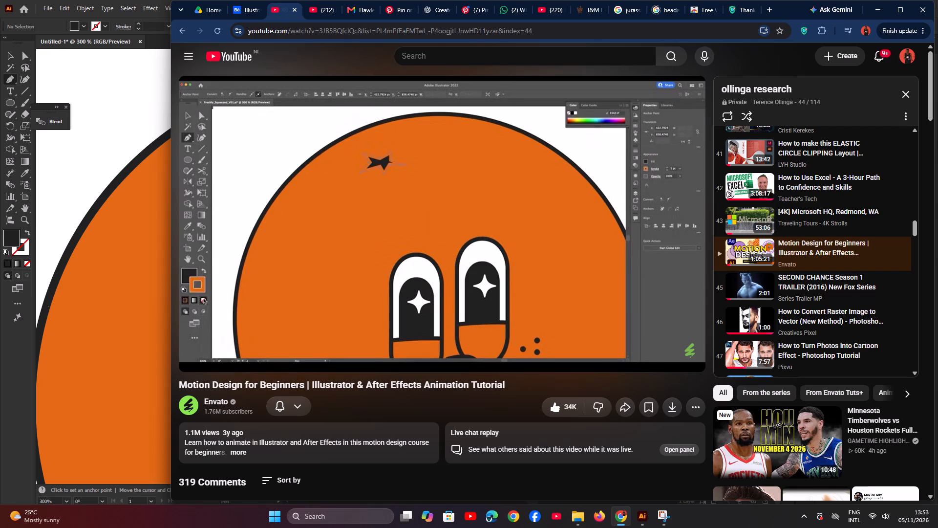
{"action": "left_click", "coordinate": [881, 10]}
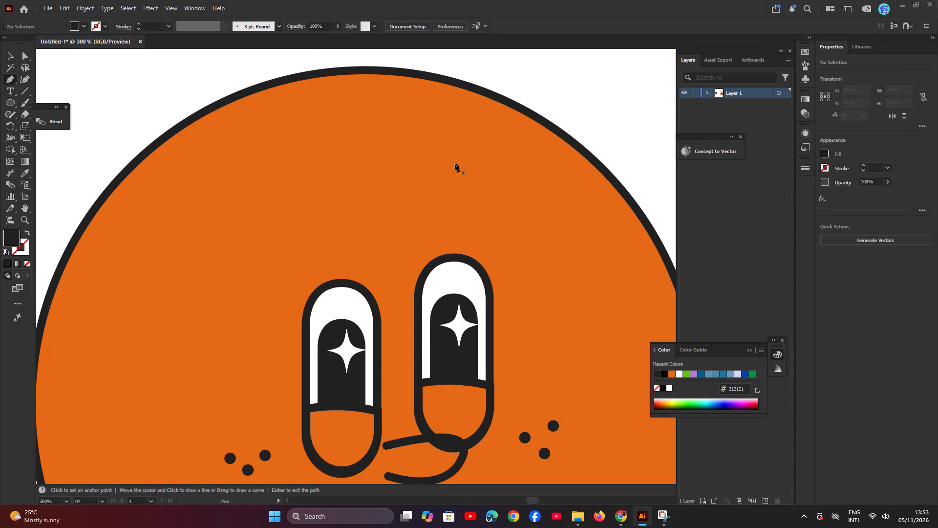
In Illustrator, start a small star on the upper forehead with Pen points near X 293, 307 and 319 px, and swap its fill and stroke.
{"action": "left_click", "coordinate": [261, 128]}
{"action": "left_click", "coordinate": [284, 131]}
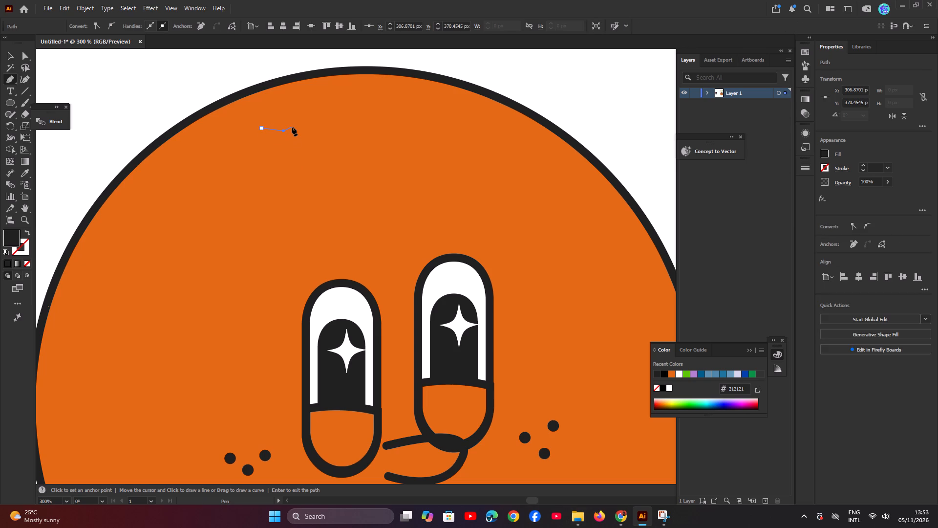
{"action": "left_click", "coordinate": [303, 124]}
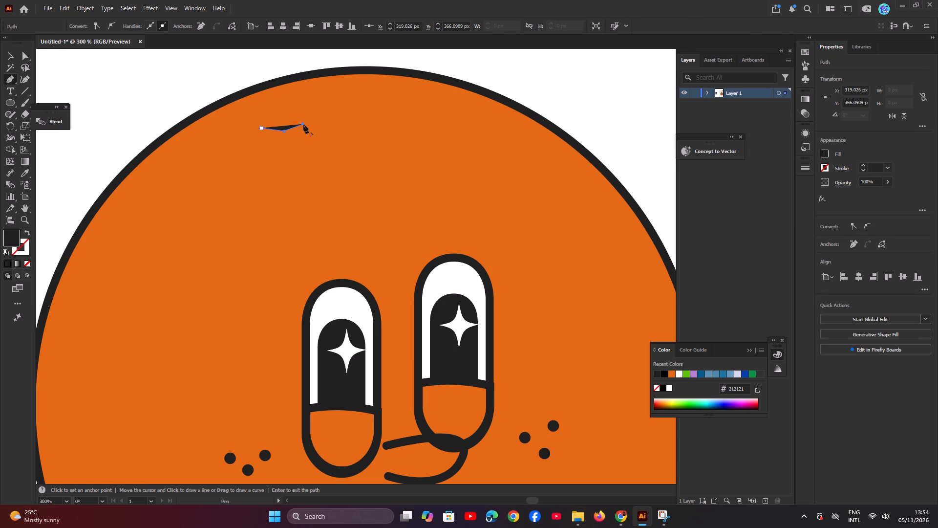
{"action": "left_click", "coordinate": [27, 231]}
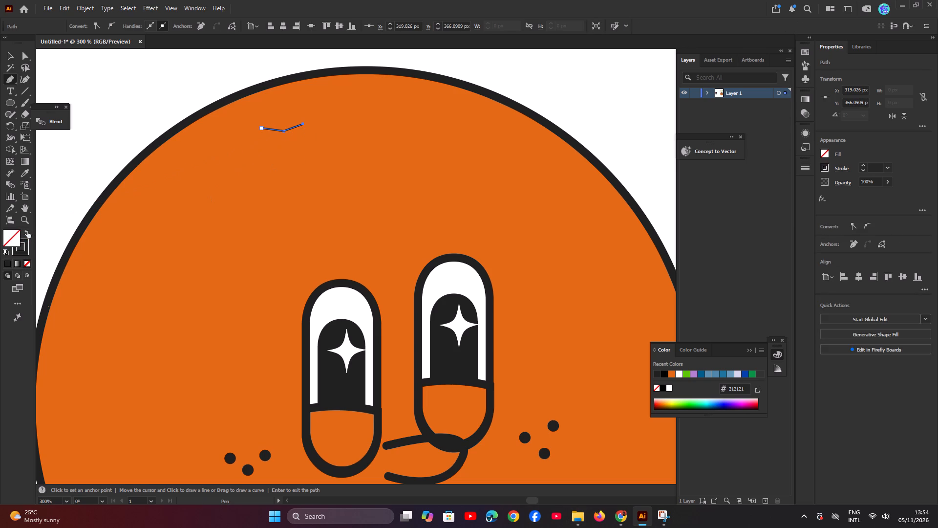
Referring to the Chrome tutorial, add the star's remaining six points in Illustrator and close the path at its first point with a slight curve.
{"action": "left_click", "coordinate": [626, 517]}
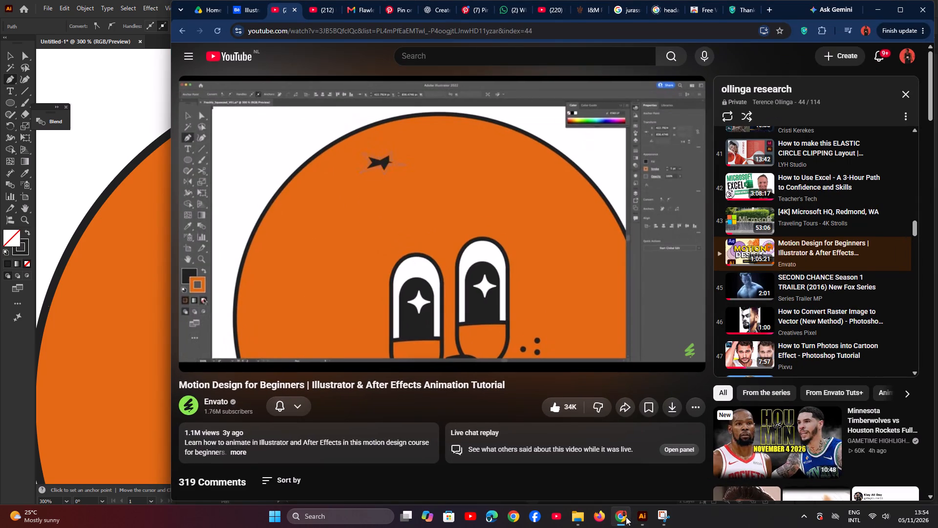
{"action": "left_click", "coordinate": [626, 517]}
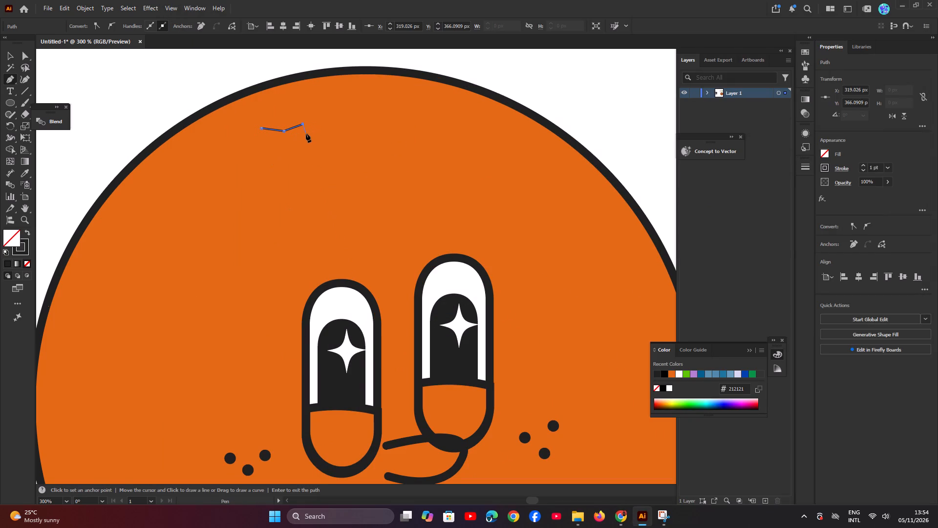
{"action": "left_click", "coordinate": [305, 134]}
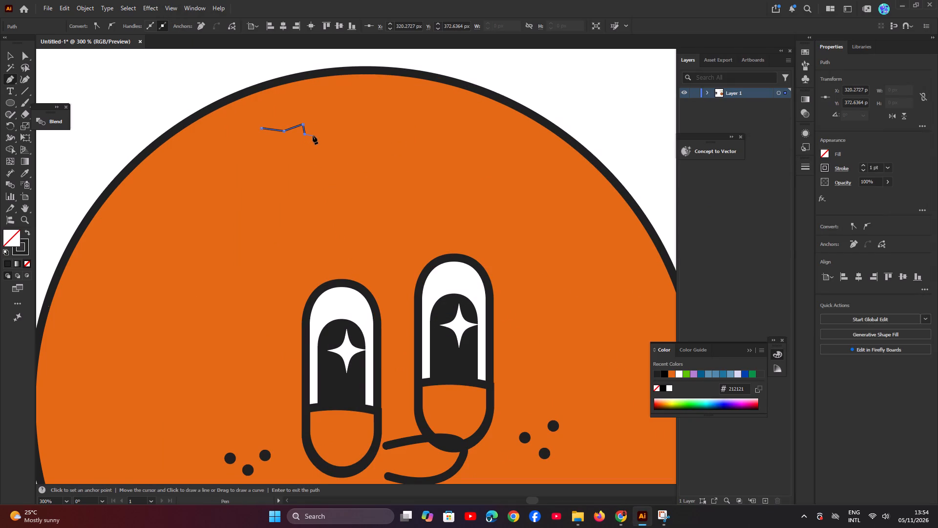
{"action": "left_click", "coordinate": [315, 137]}
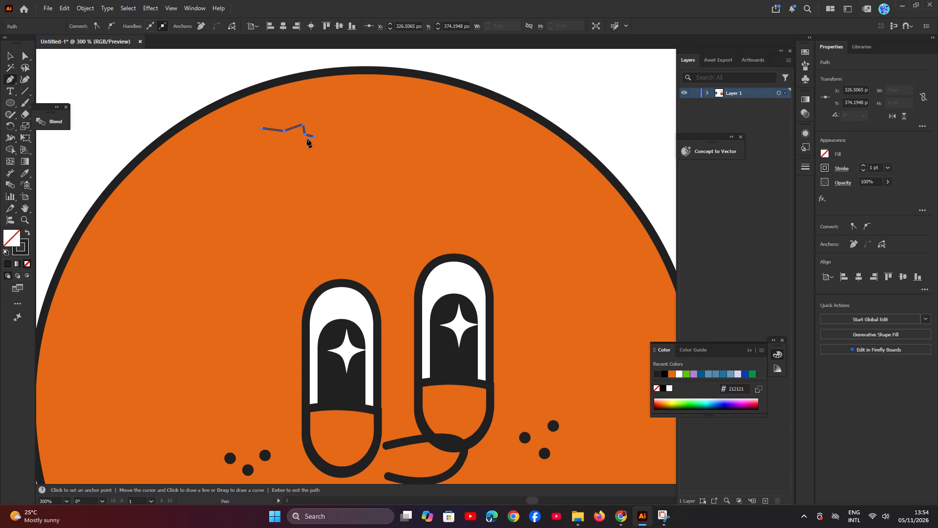
{"action": "left_click", "coordinate": [303, 139]}
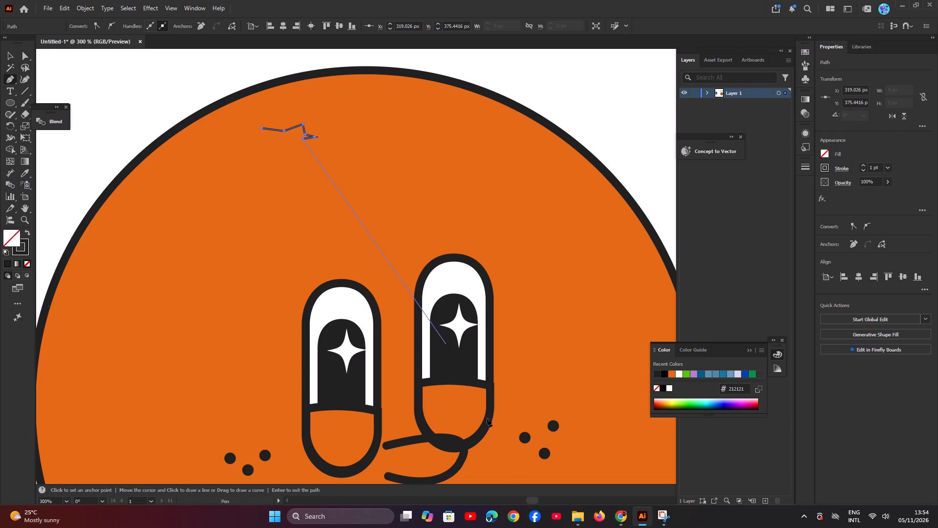
{"action": "left_click", "coordinate": [618, 514]}
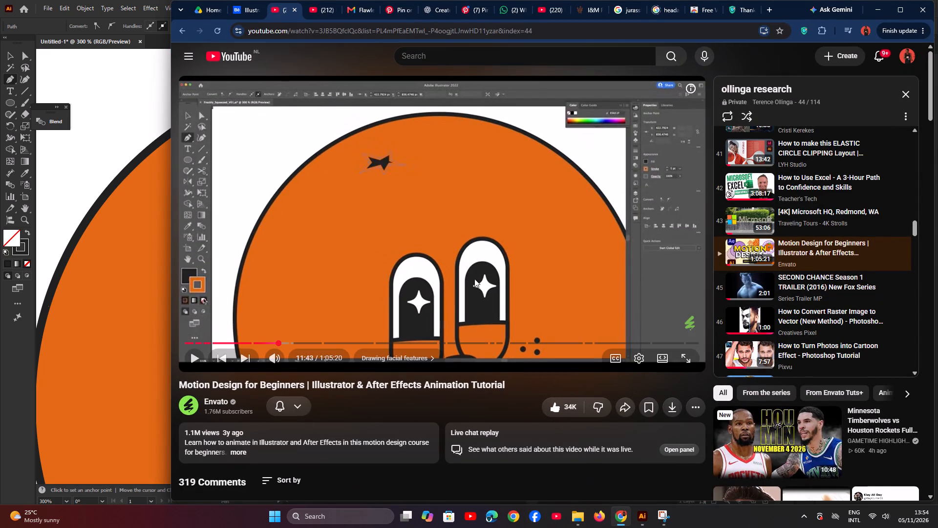
{"action": "left_click", "coordinate": [875, 7]}
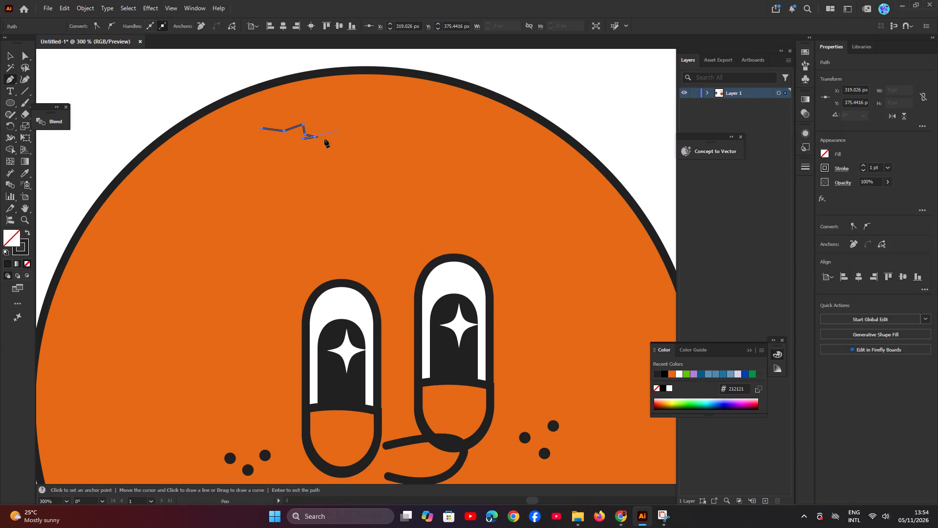
{"action": "left_click", "coordinate": [304, 153]}
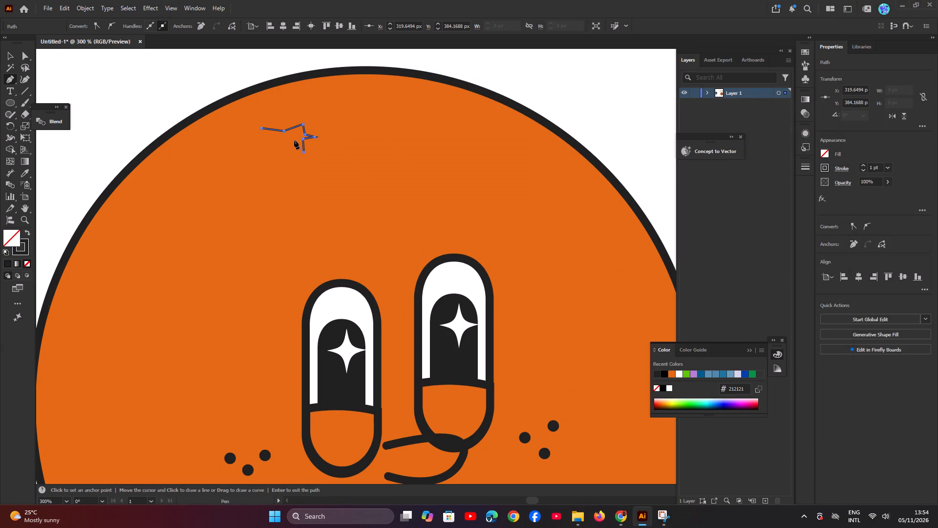
{"action": "left_click", "coordinate": [294, 140]}
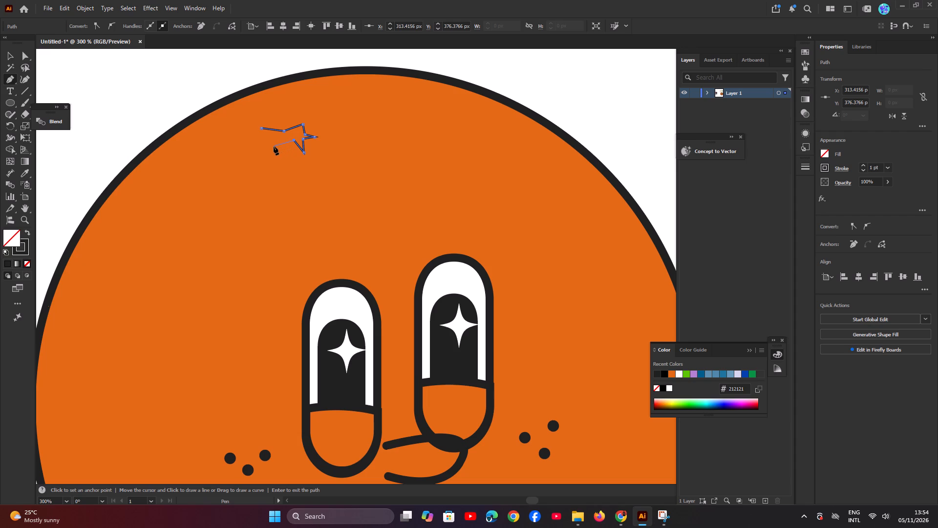
{"action": "left_click", "coordinate": [271, 148]}
{"action": "left_click", "coordinate": [621, 514]}
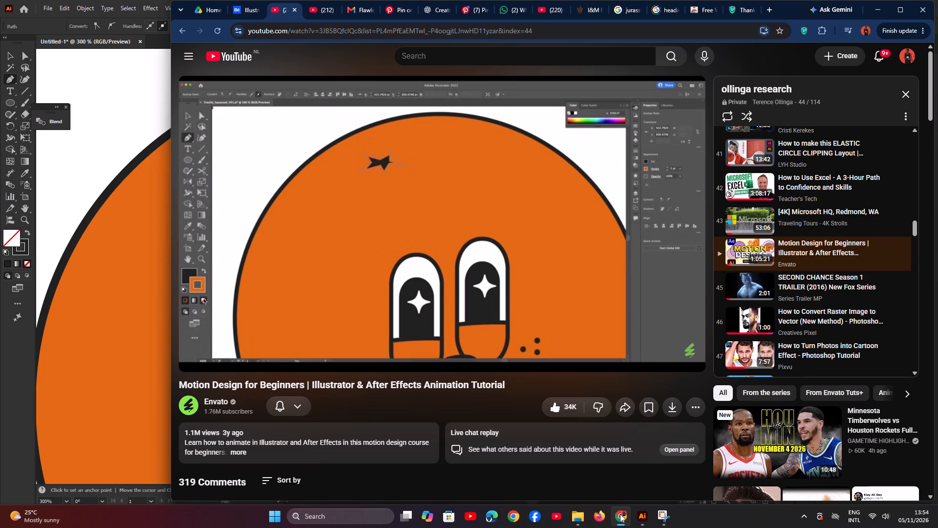
{"action": "left_click", "coordinate": [620, 514]}
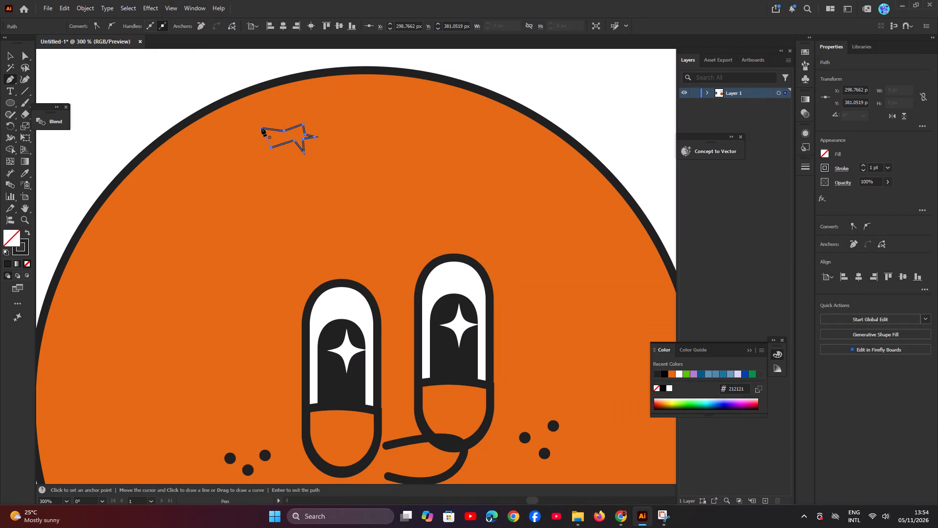
{"action": "left_click_drag", "start_coordinate": [261, 128], "coordinate": [254, 125]}
{"action": "left_click", "coordinate": [8, 51]}
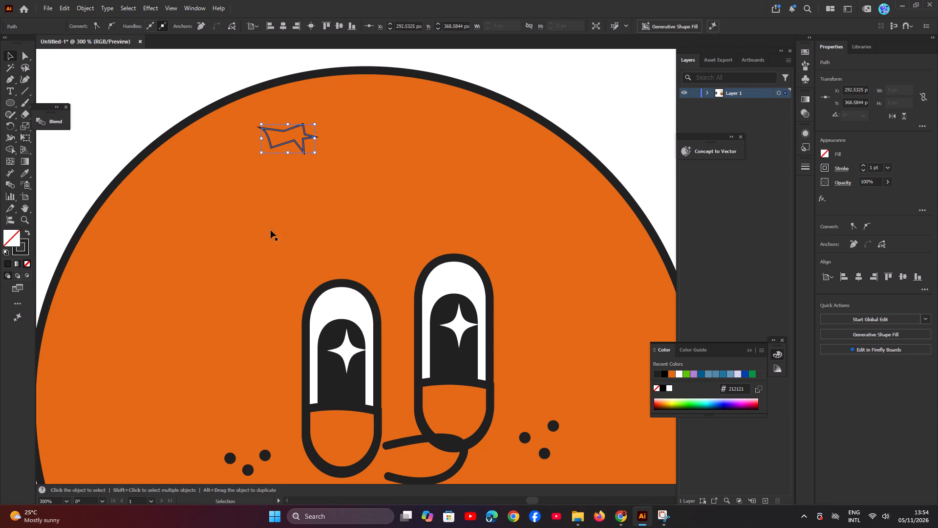
Check the star in the Chrome tutorial, then in Illustrator swap the star's fill and stroke for a dark fill without stroke.
{"action": "left_click", "coordinate": [618, 511]}
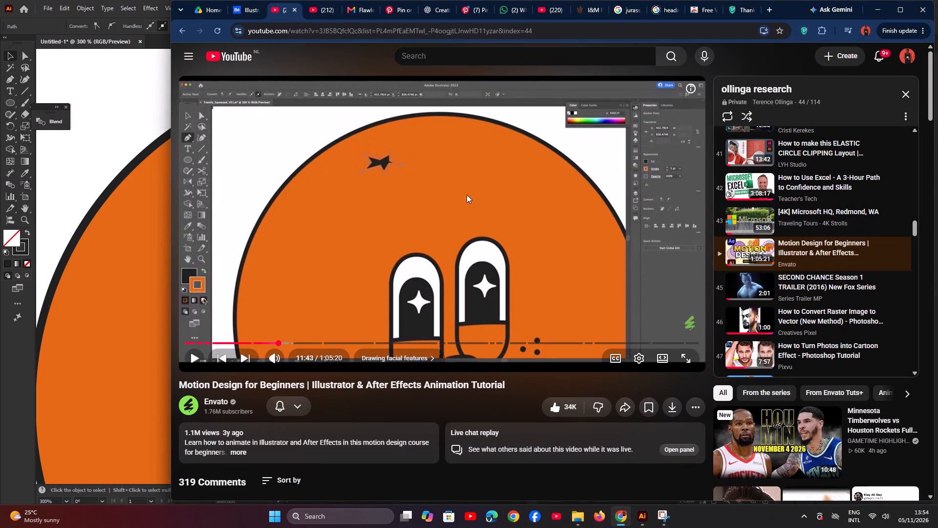
{"action": "left_click", "coordinate": [469, 152]}
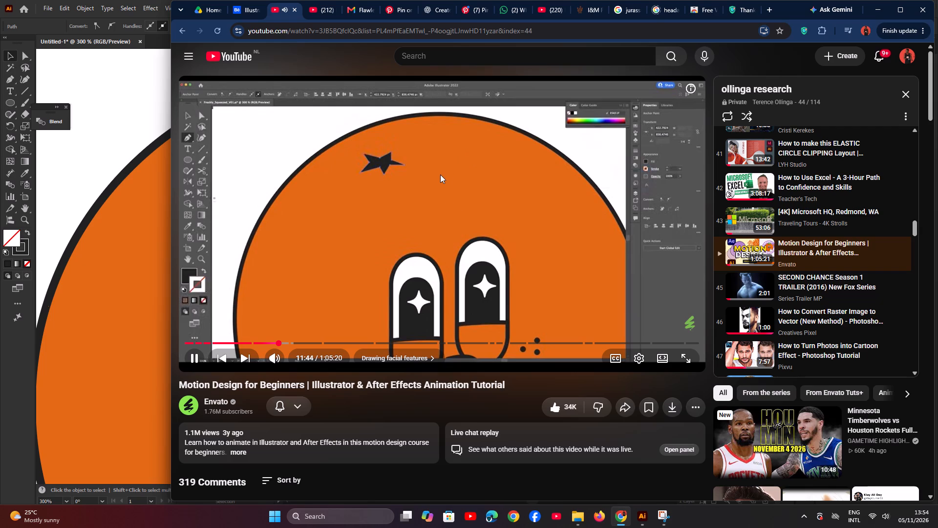
{"action": "left_click", "coordinate": [440, 175]}
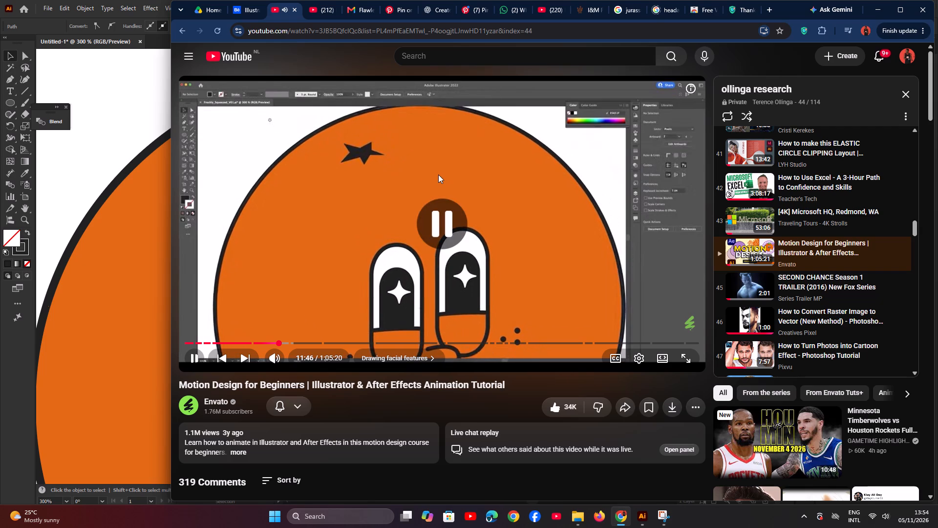
{"action": "left_click", "coordinate": [876, 16]}
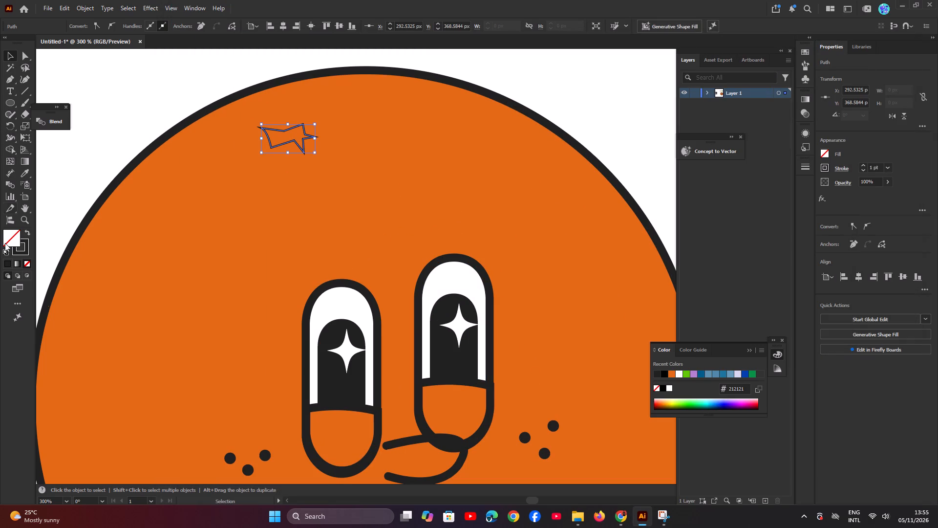
{"action": "left_click", "coordinate": [29, 232]}
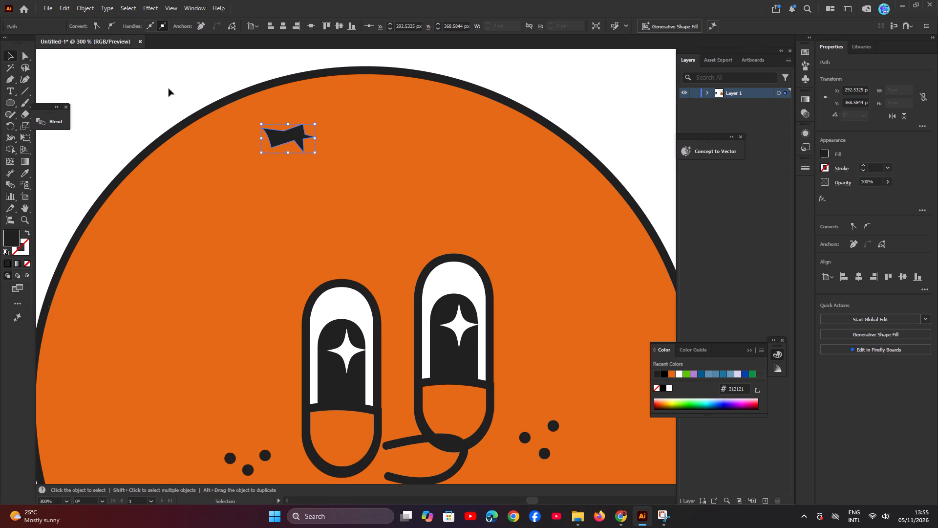
{"action": "left_click", "coordinate": [169, 88]}
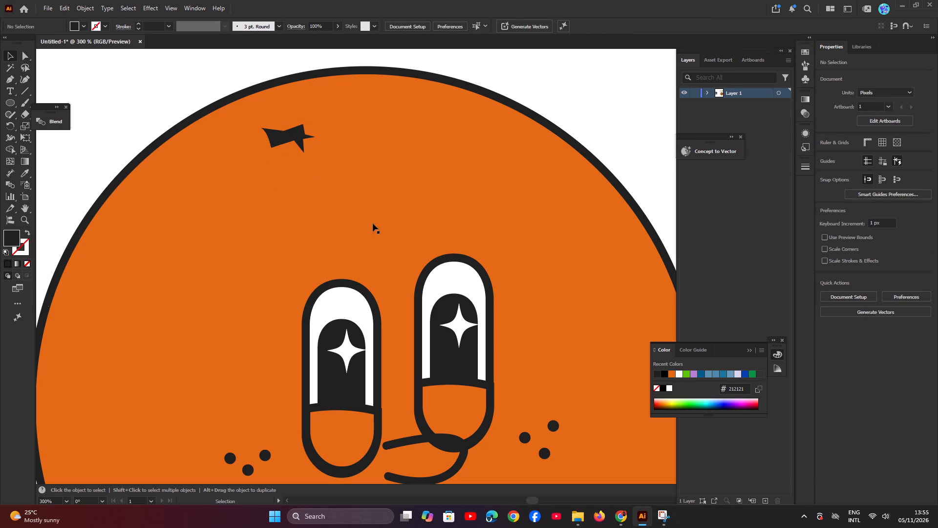
Following the Chrome tutorial's corner rounding, round all of the star's corners in Illustrator by about 0.3 px.
{"action": "left_click", "coordinate": [627, 518]}
{"action": "left_click", "coordinate": [501, 201]}
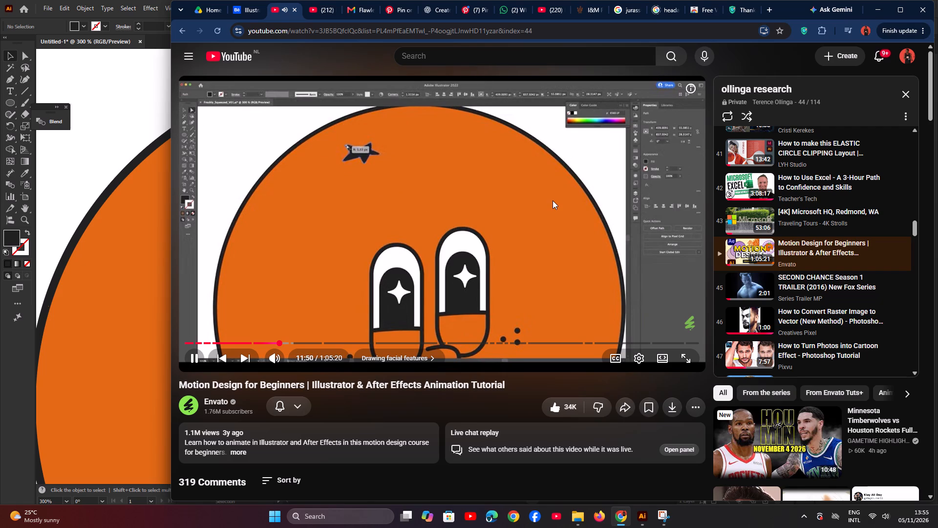
{"action": "left_click", "coordinate": [500, 183]}
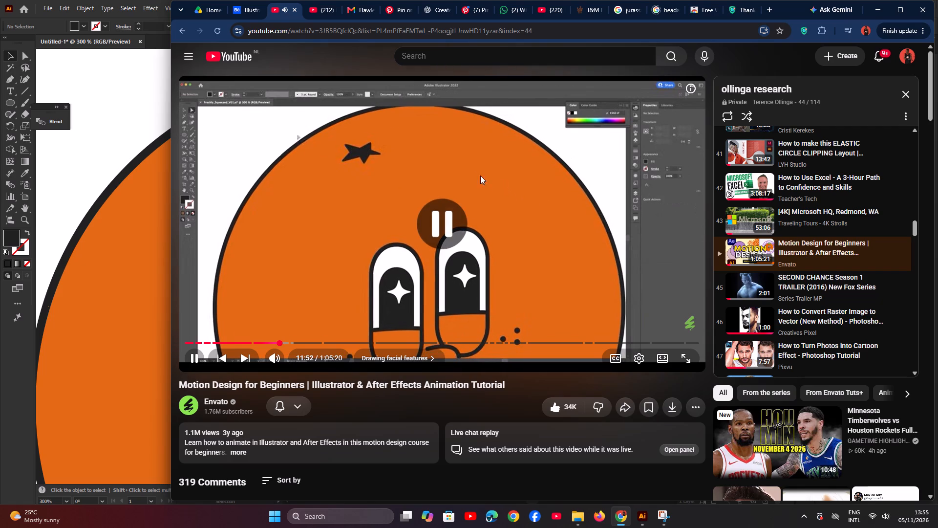
{"action": "left_click", "coordinate": [877, 14]}
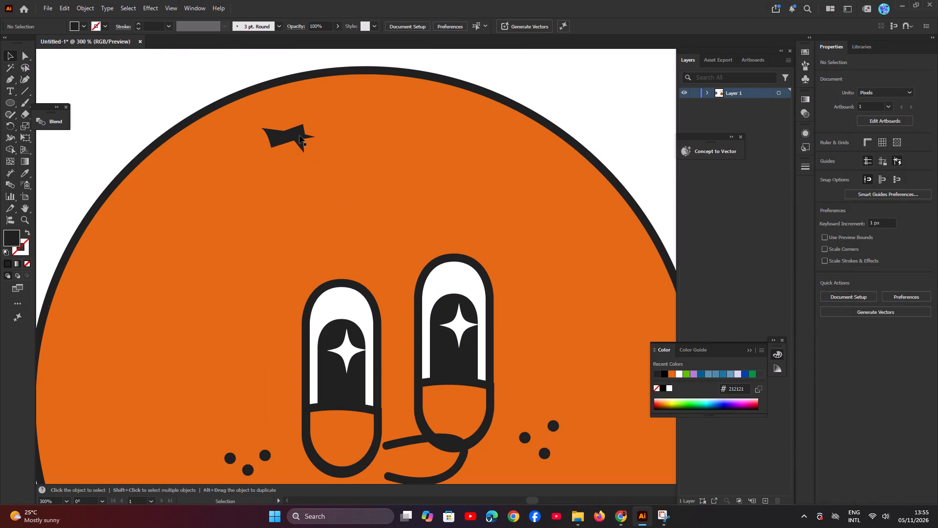
{"action": "left_click", "coordinate": [299, 135]}
{"action": "left_click", "coordinate": [25, 53]}
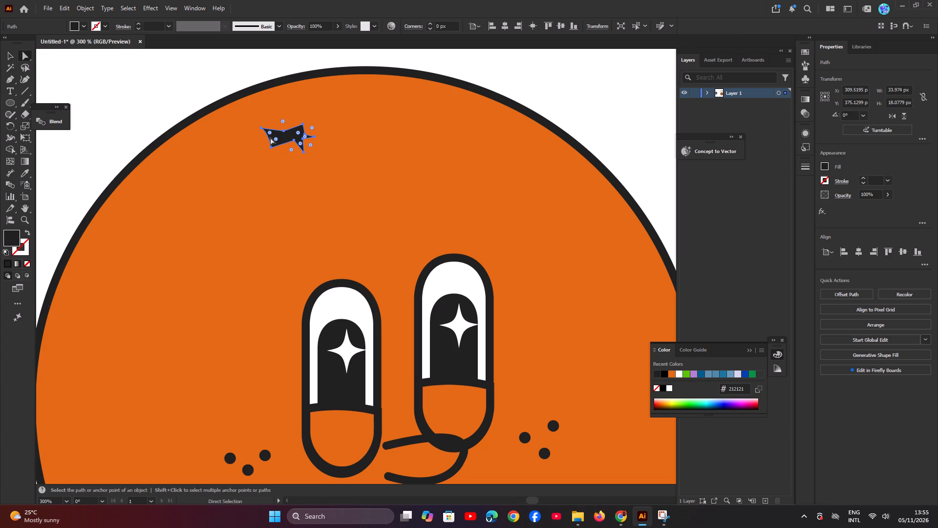
{"action": "key", "text": "ctrl+plus"}
{"action": "key", "text": "ctrl+plus"}
{"action": "key", "text": "ctrl+plus"}
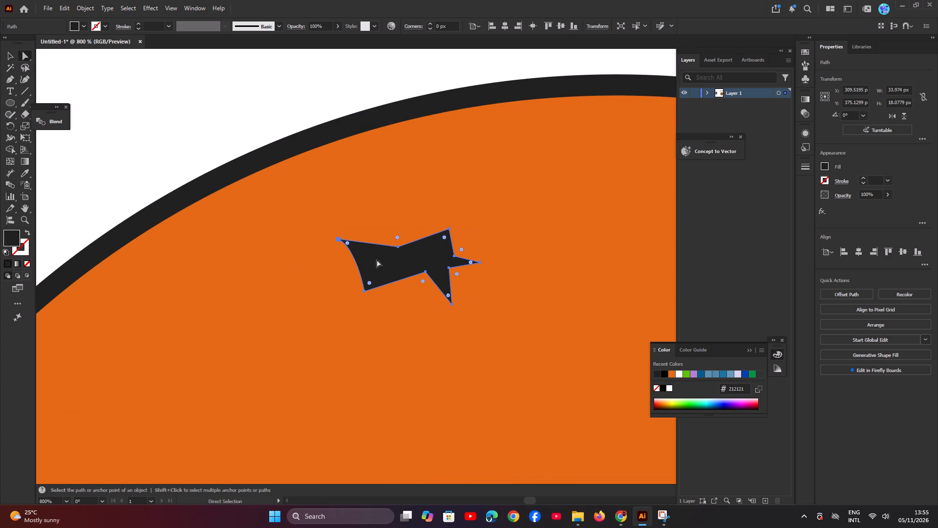
{"action": "left_click", "coordinate": [348, 243]}
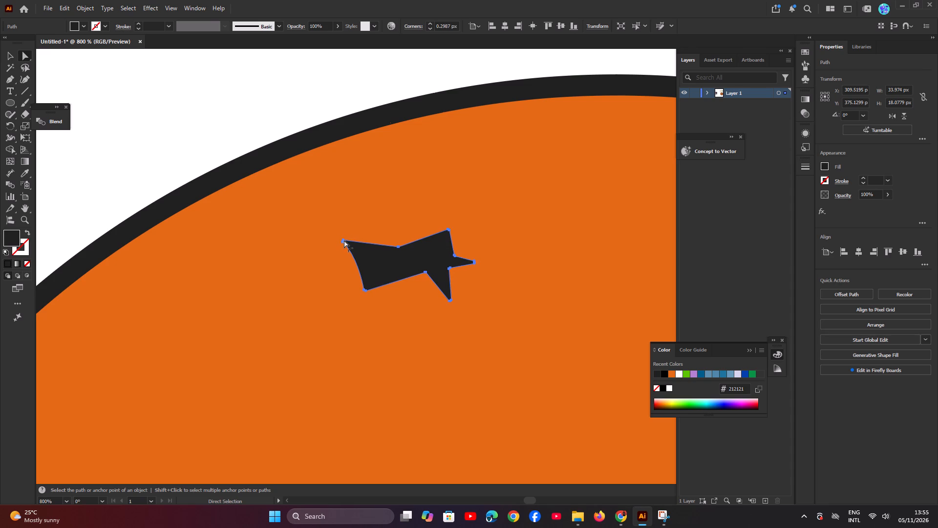
{"action": "left_click", "coordinate": [257, 86]}
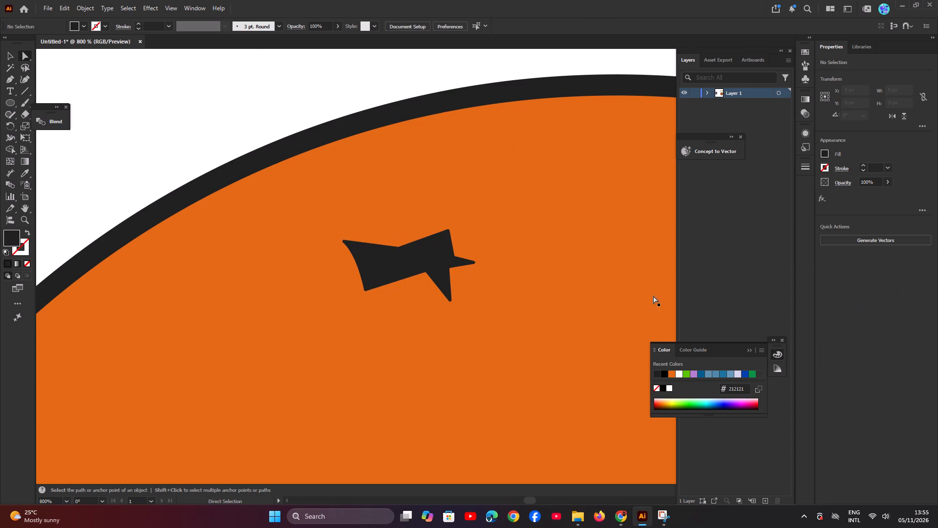
{"action": "left_click_drag", "start_coordinate": [564, 372], "coordinate": [479, 340], "text": "ctrl"}
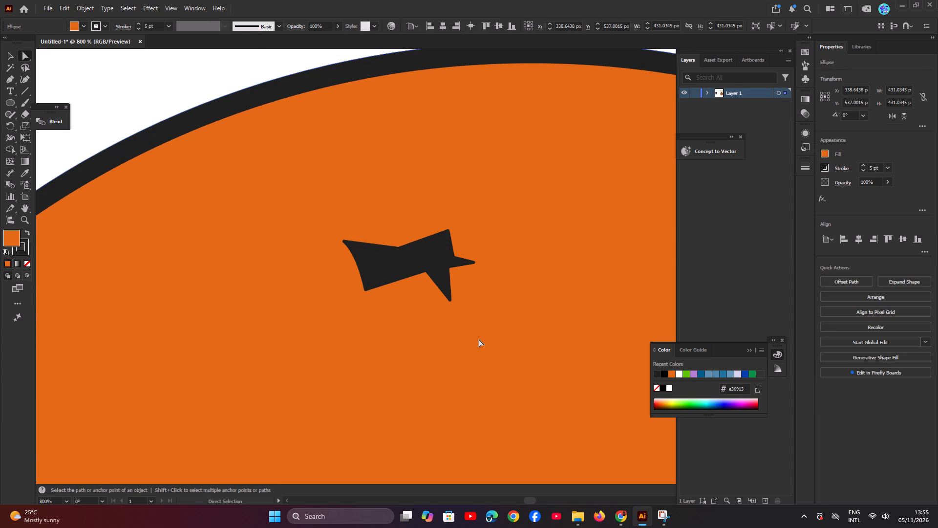
{"action": "key", "text": "ctrl+z"}
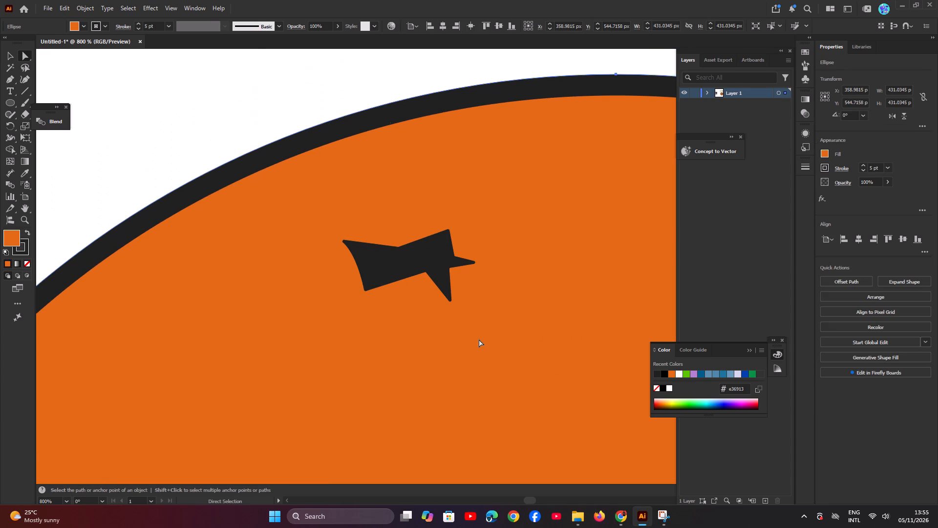
Examine the star in relation to the whole head and face on the artboard with nothing selected.
{"action": "key", "text": "ctrl+minus"}
{"action": "key", "text": "ctrl+minus"}
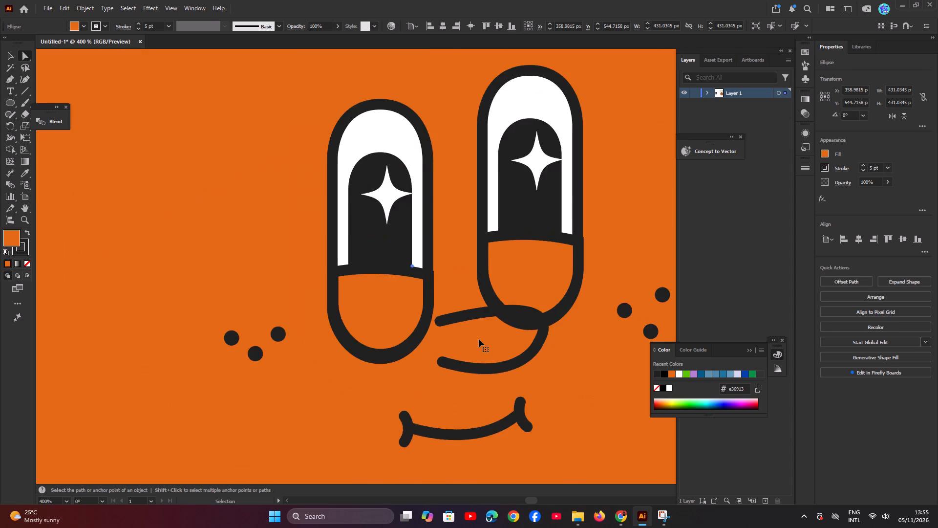
{"action": "key", "text": "ctrl+minus"}
{"action": "key", "text": "ctrl+minus"}
{"action": "key", "text": "space"}
{"action": "key", "text": "space"}
{"action": "key", "text": "space"}
{"action": "key", "text": "space"}
{"action": "key", "text": "space"}
{"action": "key", "text": "space"}
{"action": "key", "text": "space"}
{"action": "key", "text": "space"}
{"action": "key", "text": "space"}
{"action": "key", "text": "space"}
{"action": "key", "text": "space"}
{"action": "key", "text": "space"}
{"action": "key", "text": "space"}
{"action": "left_click_drag", "start_coordinate": [515, 173], "coordinate": [463, 239]}
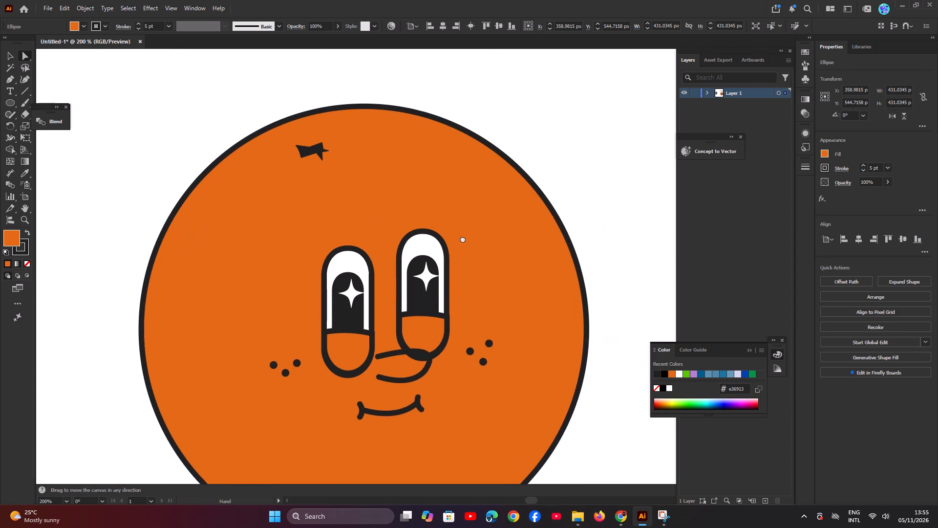
{"action": "left_click_drag", "start_coordinate": [463, 239], "coordinate": [461, 242]}
{"action": "left_click", "coordinate": [560, 134]}
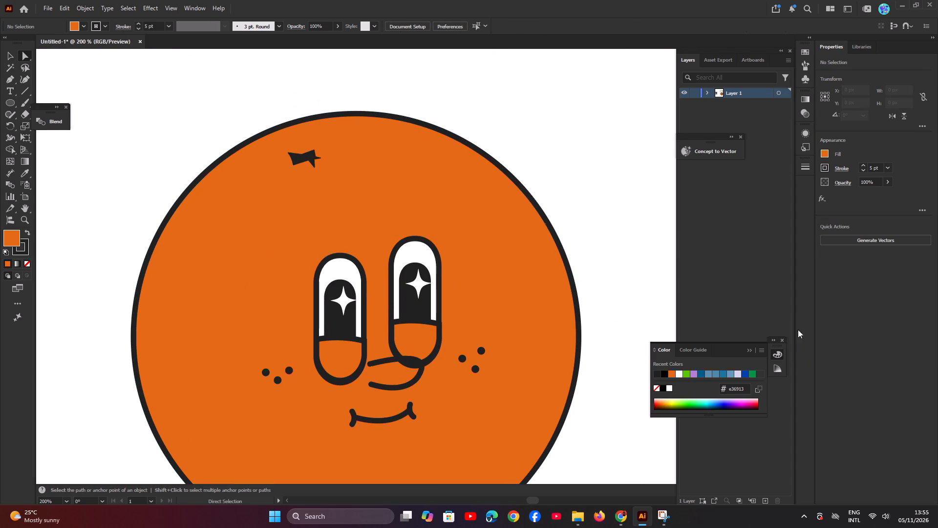
Watch the Chrome tutorial to about 12:16 and replay from about 12:01 how the dark curved shape beside the star is drawn.
{"action": "left_click", "coordinate": [620, 524]}
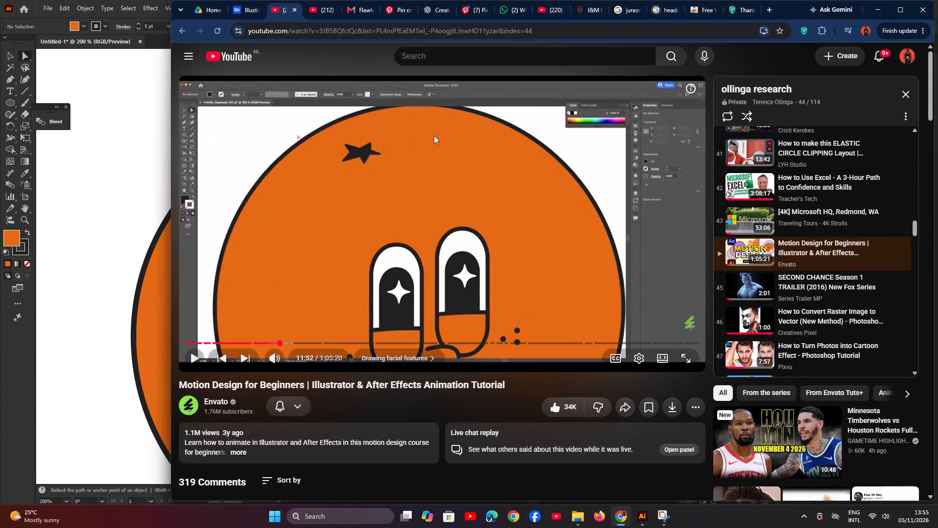
{"action": "left_click", "coordinate": [422, 174]}
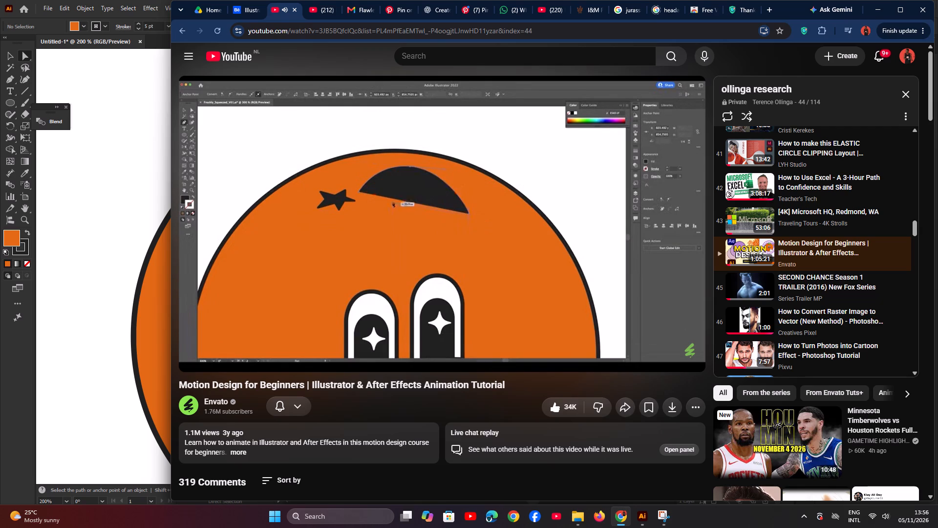
{"action": "left_click", "coordinate": [465, 210]}
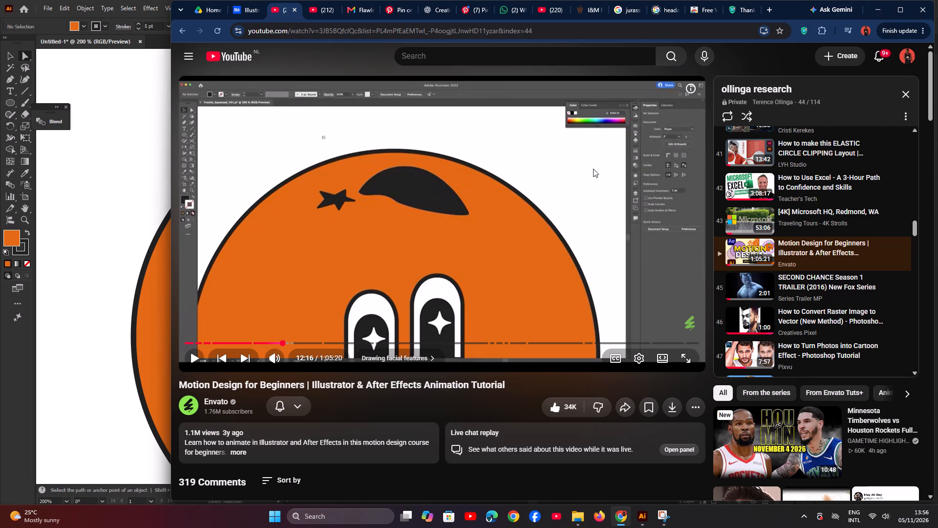
{"action": "key", "text": "Left"}
{"action": "key", "text": "Left"}
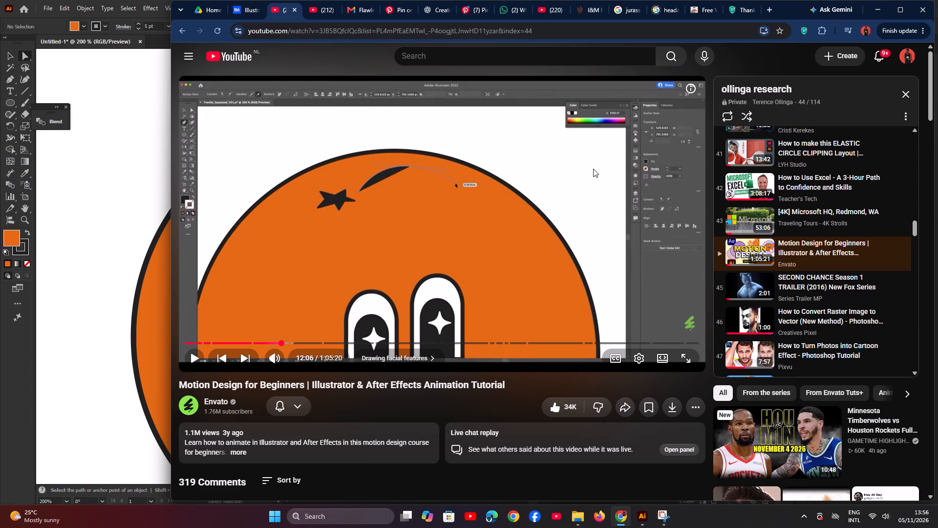
{"action": "key", "text": "Left"}
{"action": "key", "text": "space"}
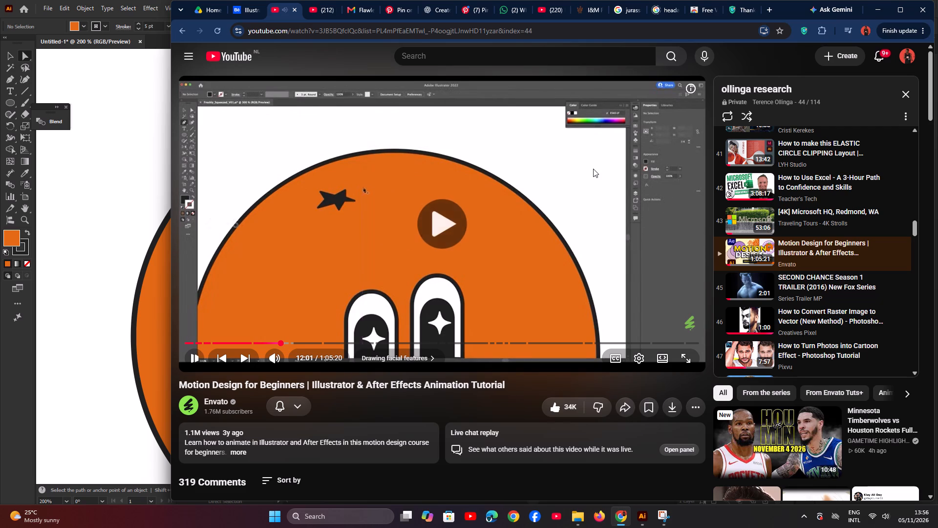
{"action": "left_click", "coordinate": [427, 194]}
In Illustrator, start a Pen path beside the star at about X 329, Y 368 px and arc it to about X 376, Y 349 px.
{"action": "left_click", "coordinate": [16, 81]}
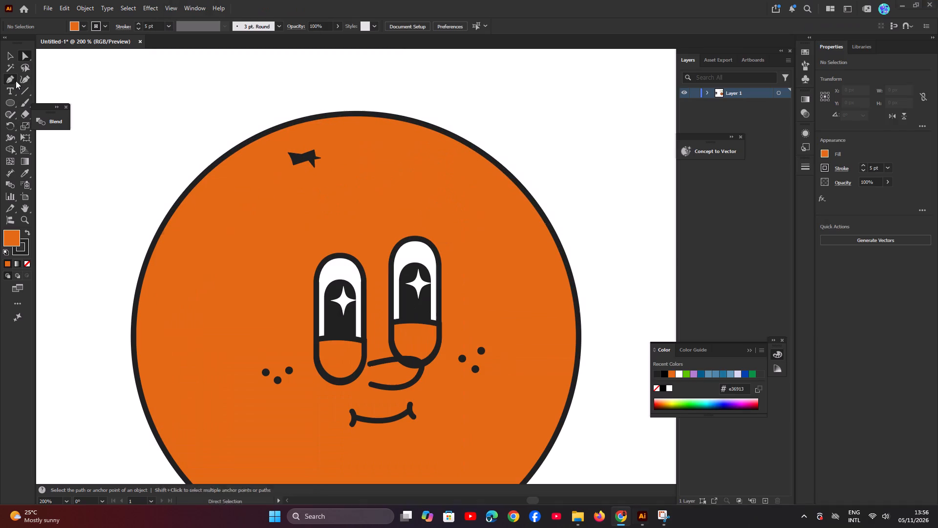
{"action": "left_click", "coordinate": [615, 517]}
{"action": "left_click", "coordinate": [616, 517]}
{"action": "key", "text": "ctrl+plus"}
{"action": "key", "text": "space"}
{"action": "key", "text": "space"}
{"action": "key", "text": "space"}
{"action": "key", "text": "space"}
{"action": "key", "text": "space"}
{"action": "key", "text": "space"}
{"action": "key", "text": "space"}
{"action": "key", "text": "space"}
{"action": "key", "text": "space"}
{"action": "key", "text": "space"}
{"action": "key", "text": "space"}
{"action": "key", "text": "space"}
{"action": "key", "text": "space"}
{"action": "key", "text": "space"}
{"action": "key", "text": "space"}
{"action": "left_click_drag", "start_coordinate": [314, 161], "coordinate": [365, 254]}
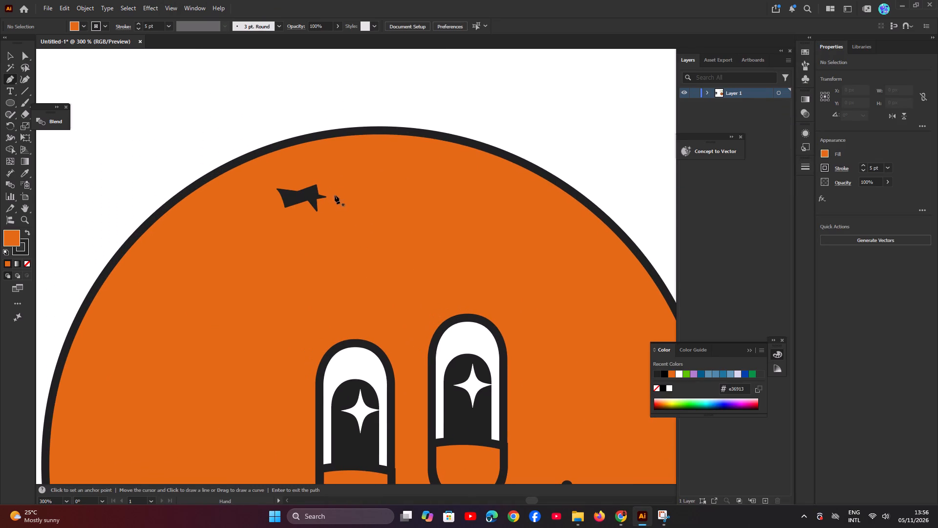
{"action": "left_click", "coordinate": [332, 188]}
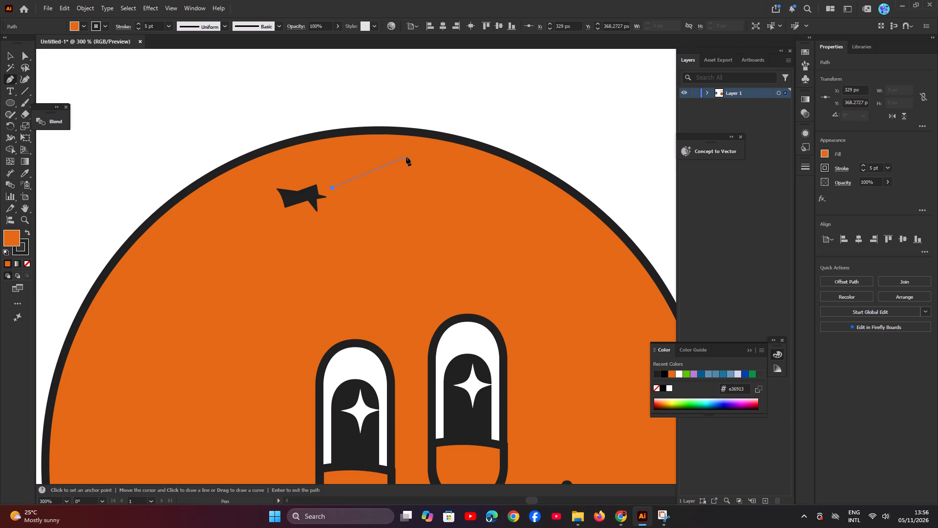
{"action": "left_click_drag", "start_coordinate": [406, 157], "coordinate": [451, 155]}
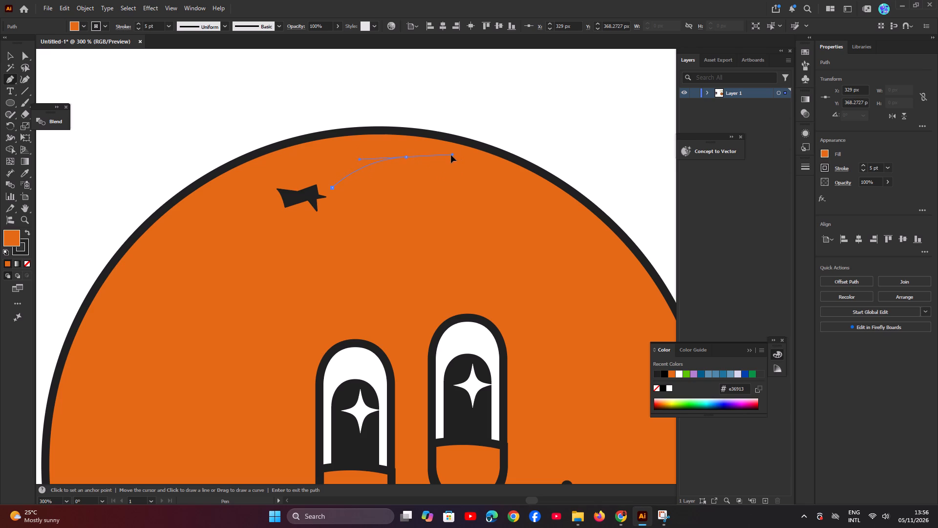
{"action": "left_click_drag", "start_coordinate": [451, 155], "coordinate": [449, 159]}
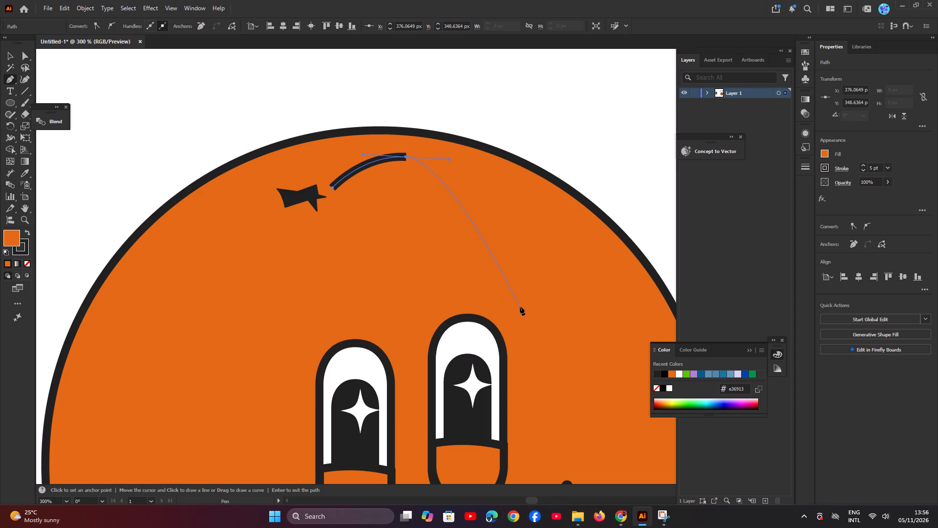
In the Chrome tutorial, watch from about 12:09 to 12:16 how the dark curved shape is continued and closed, then return to Illustrator.
{"action": "left_click", "coordinate": [618, 510]}
{"action": "left_click", "coordinate": [531, 227]}
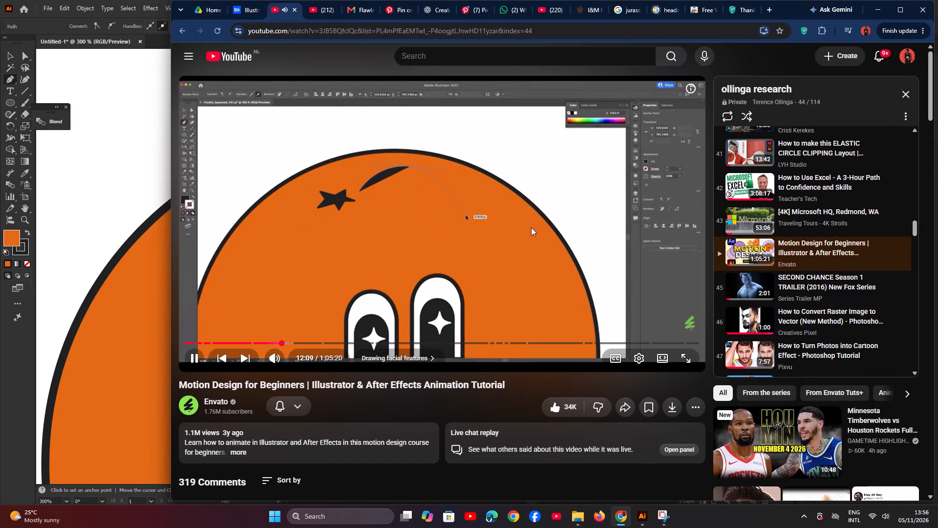
{"action": "left_click", "coordinate": [531, 227]}
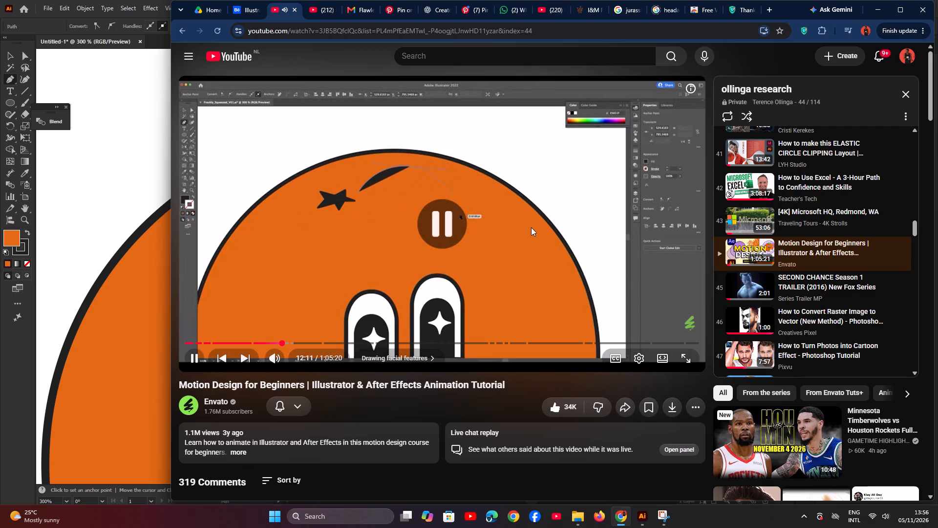
{"action": "left_click", "coordinate": [528, 222]}
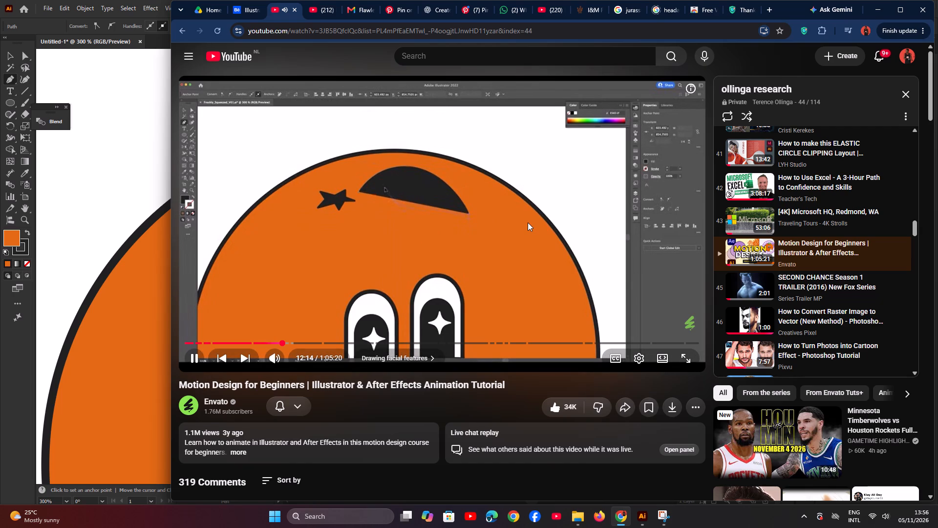
{"action": "left_click", "coordinate": [522, 206]}
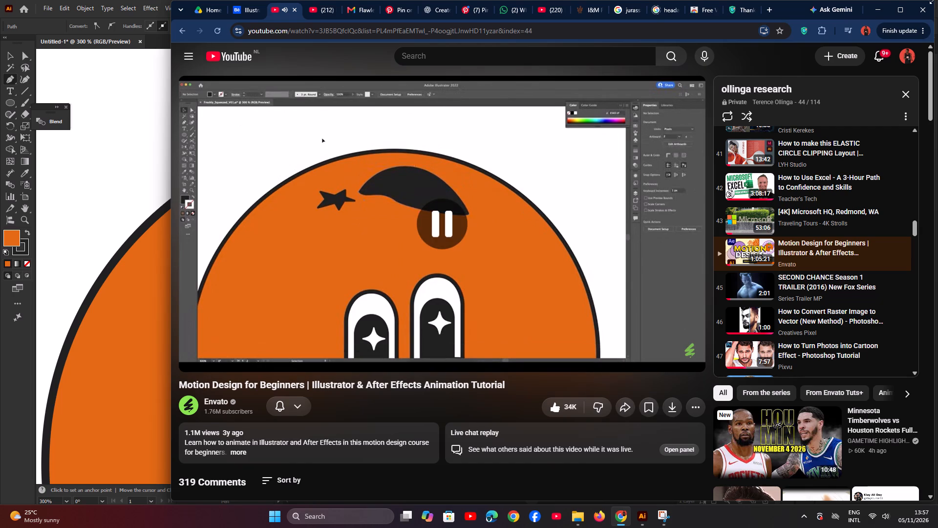
{"action": "left_click", "coordinate": [884, 19]}
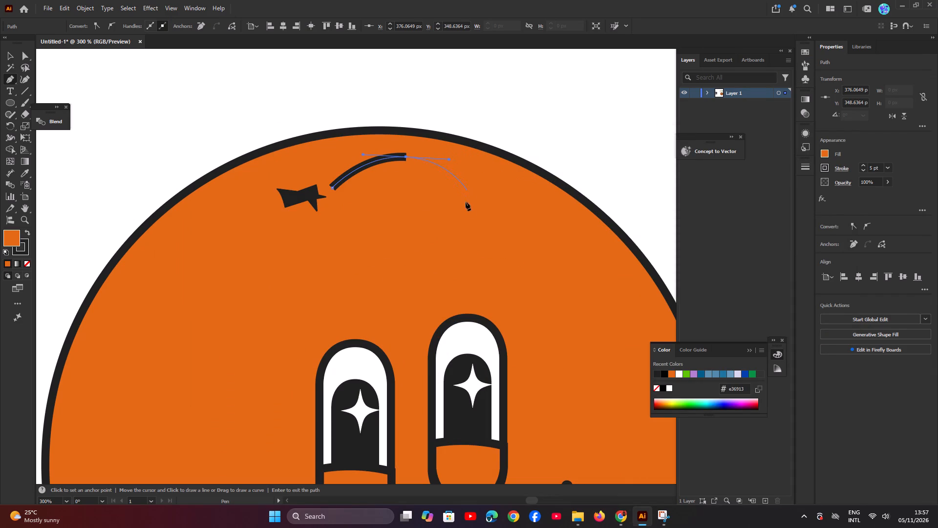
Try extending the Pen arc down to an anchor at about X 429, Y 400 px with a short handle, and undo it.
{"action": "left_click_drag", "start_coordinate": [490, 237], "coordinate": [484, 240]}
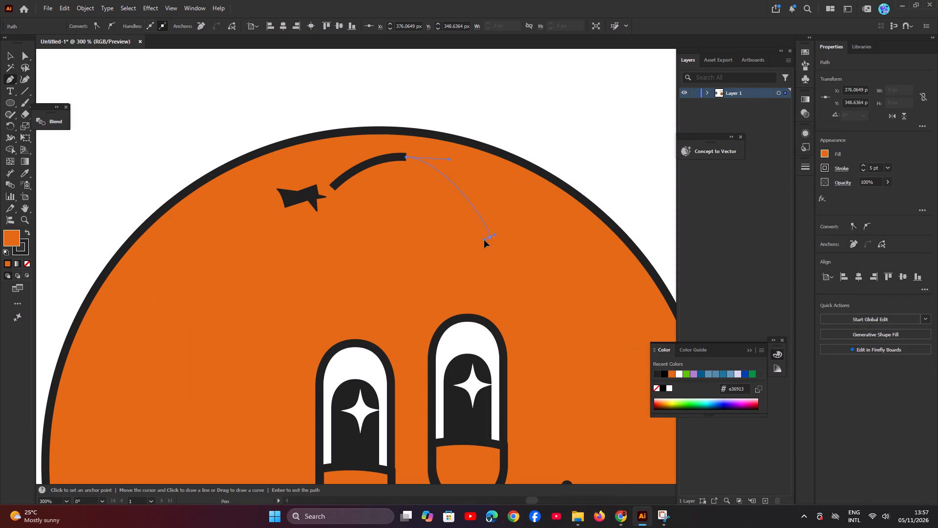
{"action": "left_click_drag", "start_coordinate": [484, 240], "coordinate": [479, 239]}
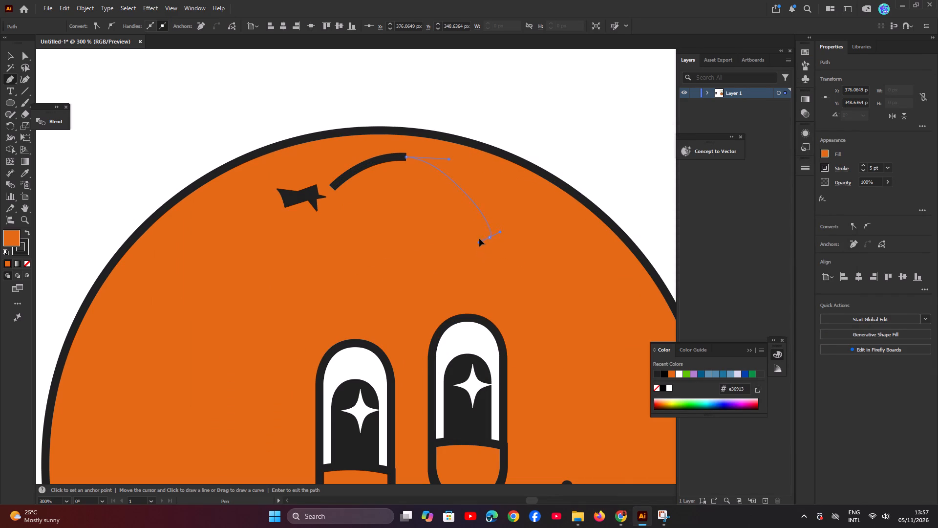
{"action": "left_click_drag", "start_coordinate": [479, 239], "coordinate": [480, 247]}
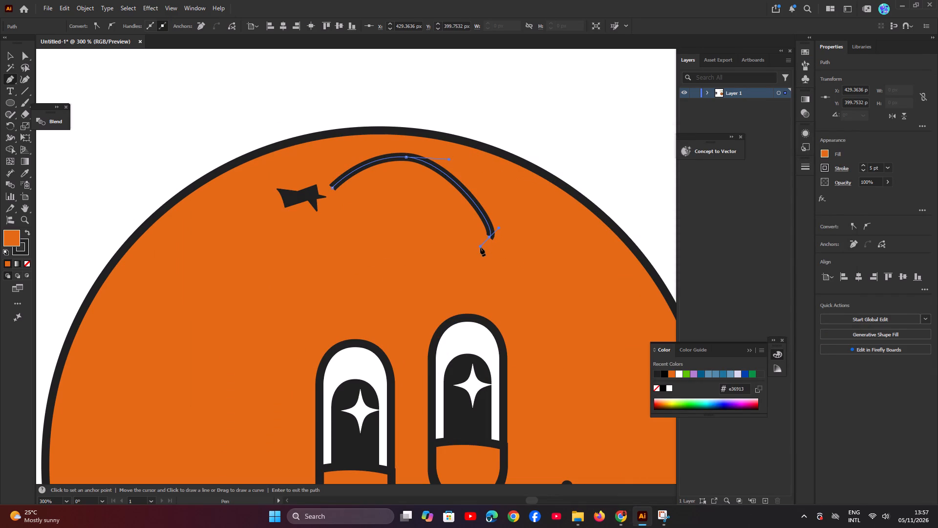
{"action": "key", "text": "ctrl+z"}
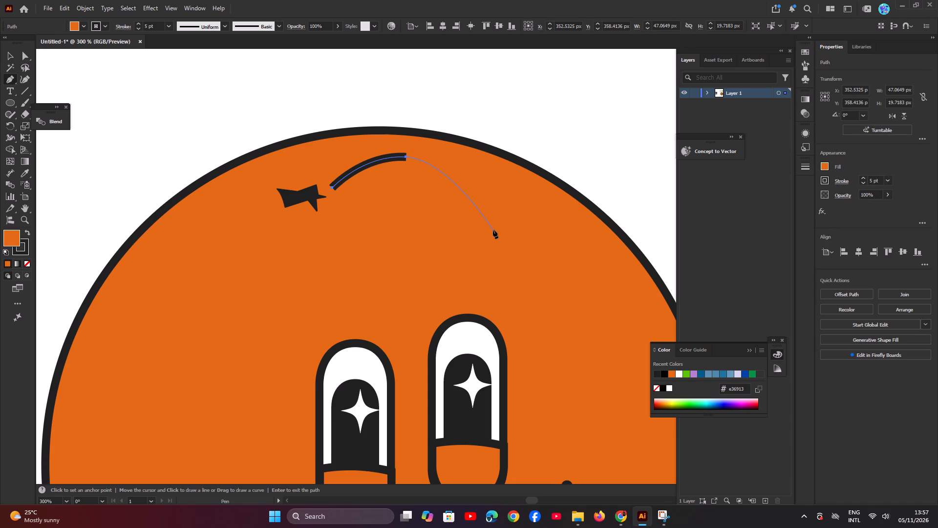
Retract the forward handle at the arc's top anchor and curve the Pen path down to about X 428, Y 398 px.
{"action": "left_click", "coordinate": [405, 157]}
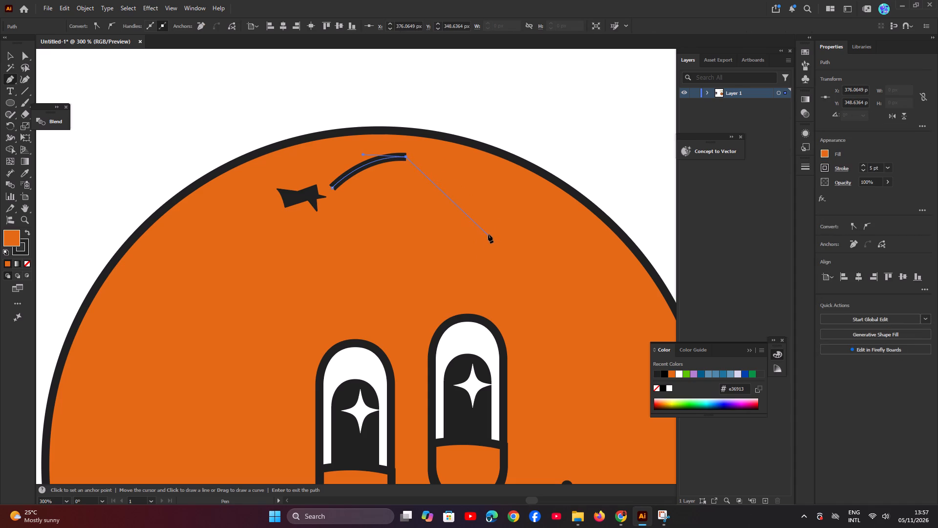
{"action": "left_click_drag", "start_coordinate": [488, 234], "coordinate": [514, 291]}
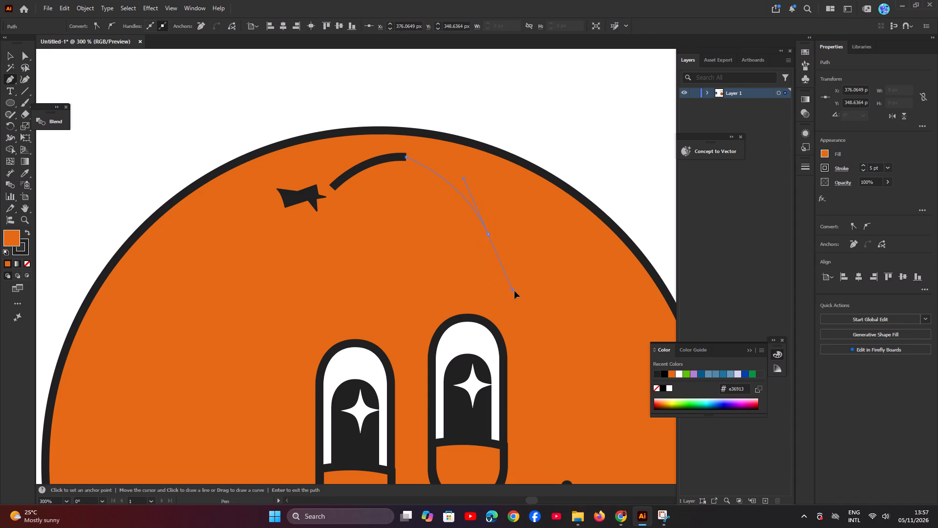
{"action": "left_click_drag", "start_coordinate": [514, 291], "coordinate": [502, 300]}
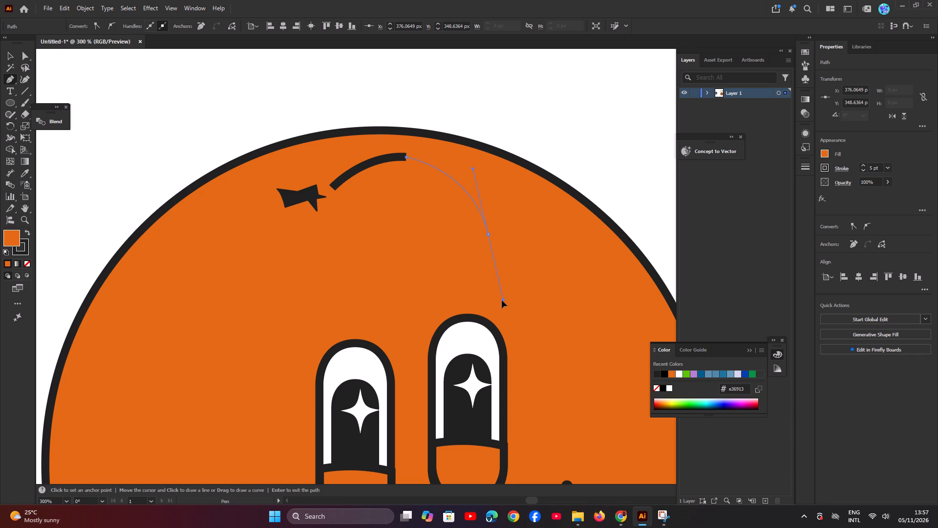
{"action": "left_click_drag", "start_coordinate": [502, 300], "coordinate": [500, 301]}
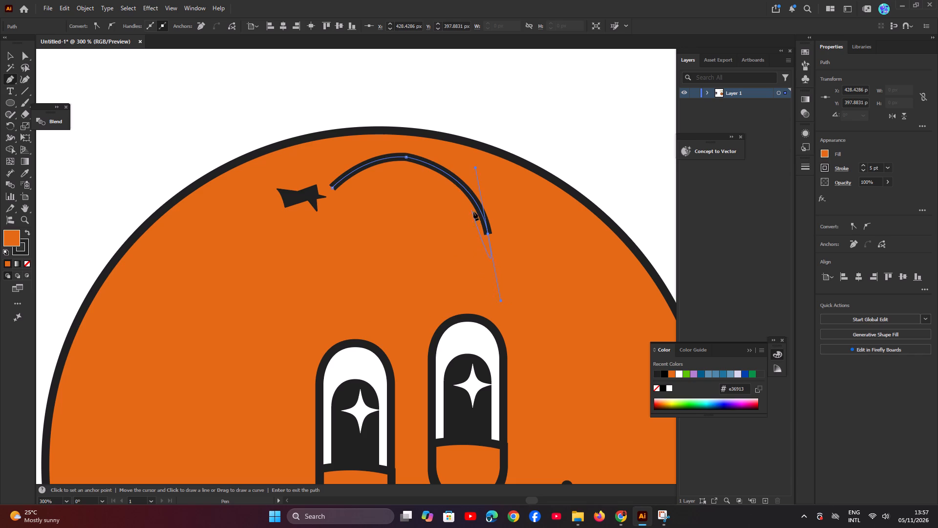
{"action": "left_click", "coordinate": [487, 233]}
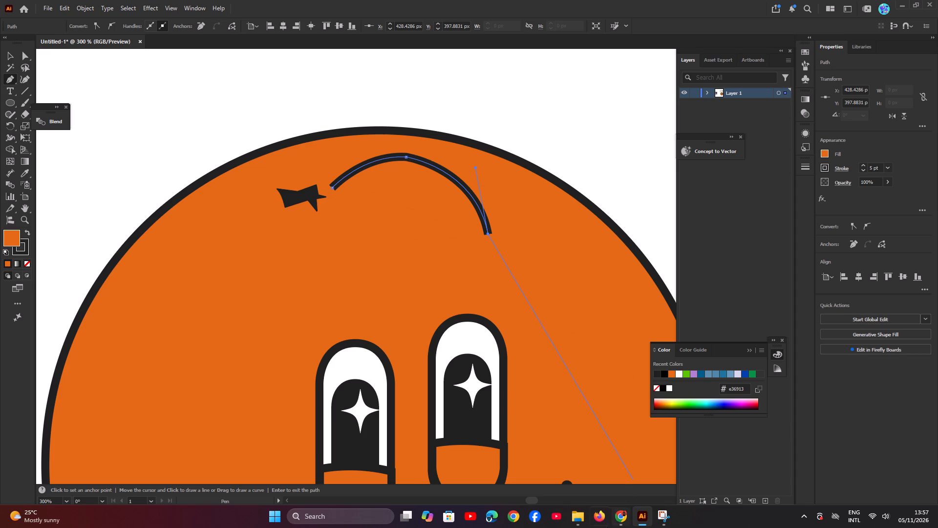
Replay the Chrome tutorial from about 12:11 to 12:16 to study how the curved shape's underside is drawn, then return to Illustrator.
{"action": "left_click", "coordinate": [619, 519]}
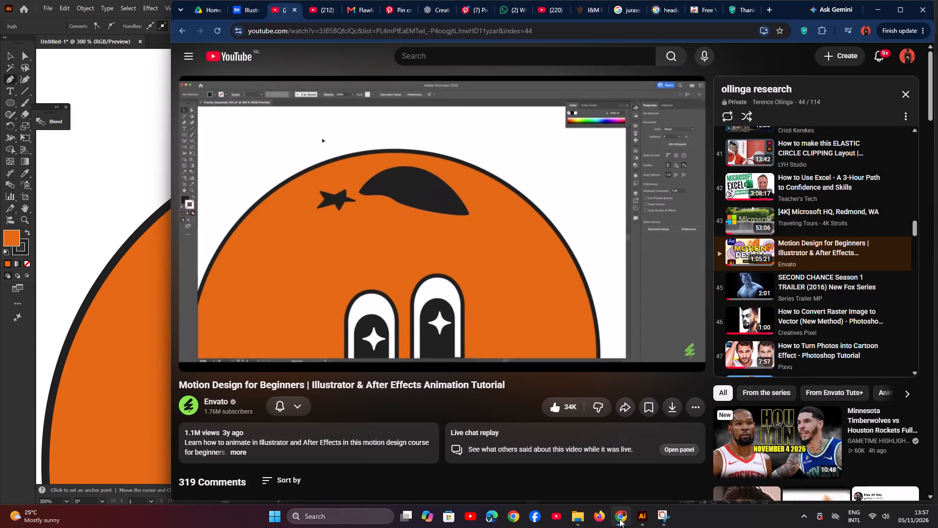
{"action": "left_click", "coordinate": [618, 518]}
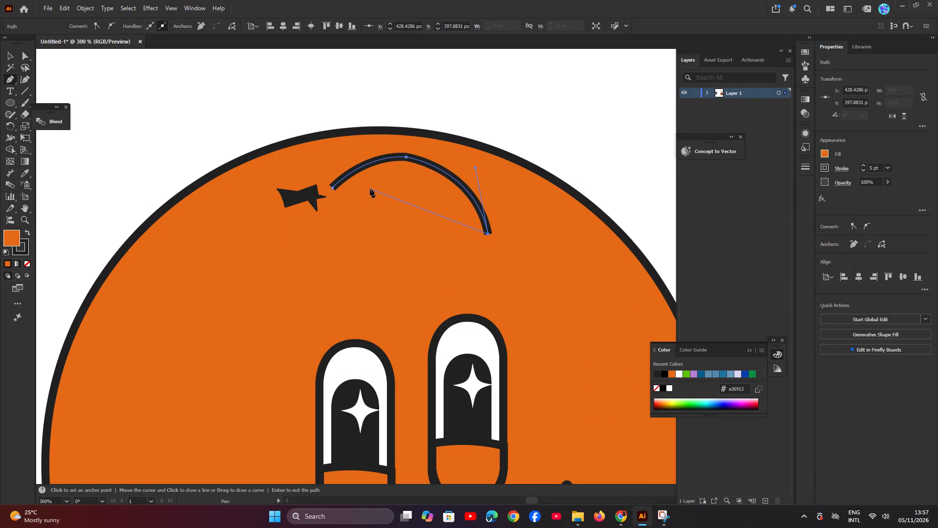
{"action": "left_click", "coordinate": [623, 516]}
{"action": "key", "text": "Down"}
{"action": "key", "text": "Left"}
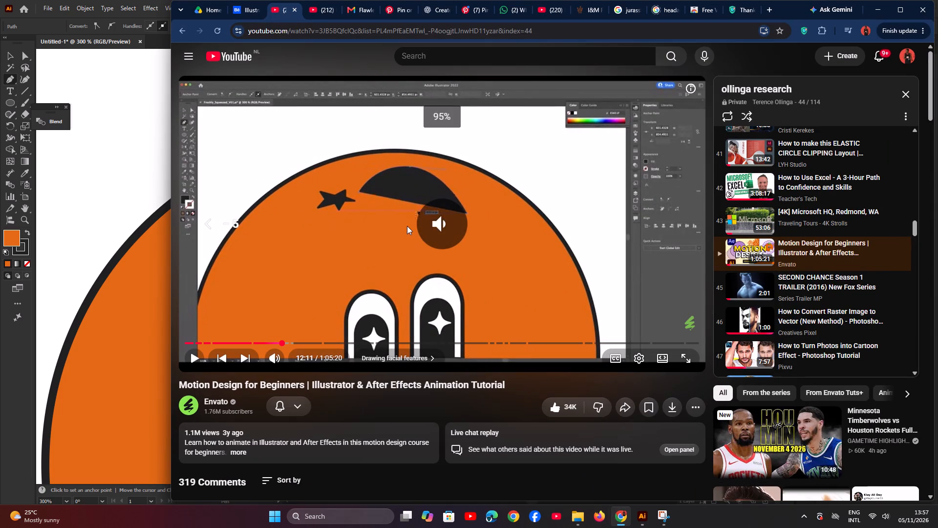
{"action": "key", "text": "space"}
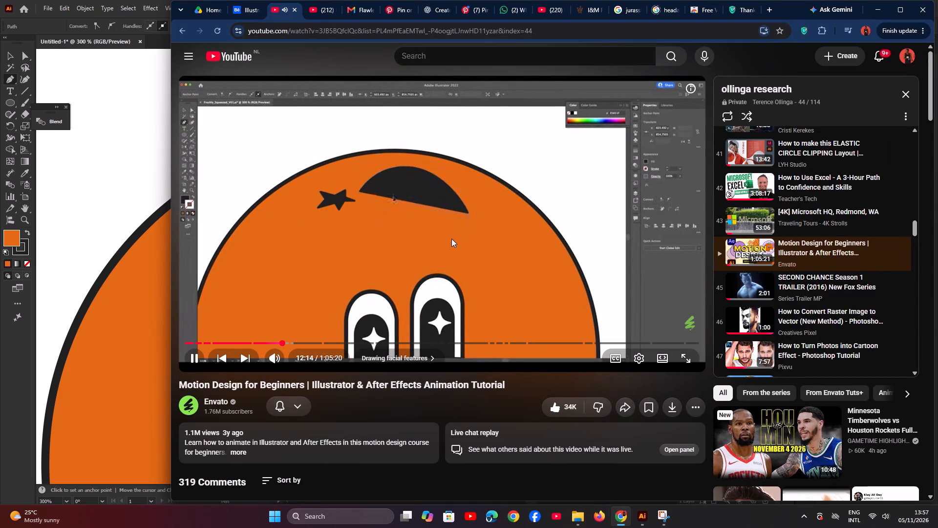
{"action": "left_click", "coordinate": [488, 230]}
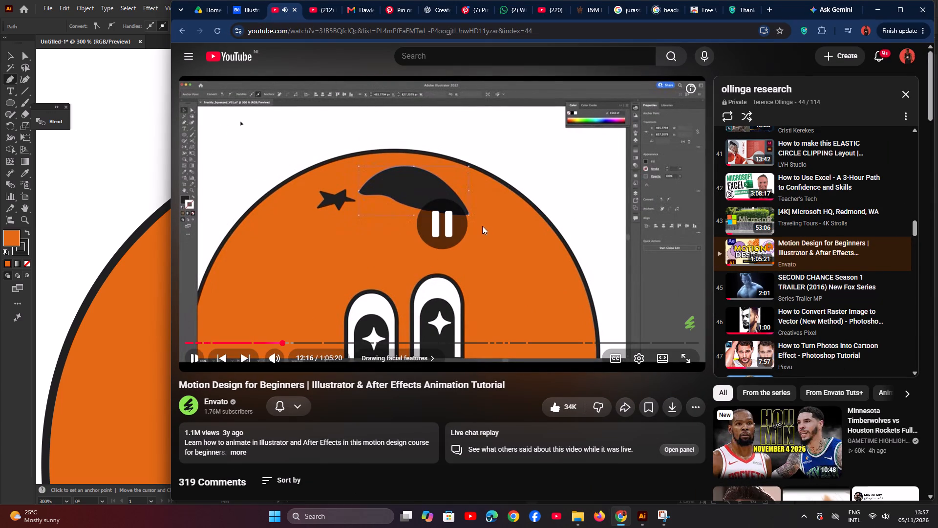
{"action": "left_click", "coordinate": [883, 10]}
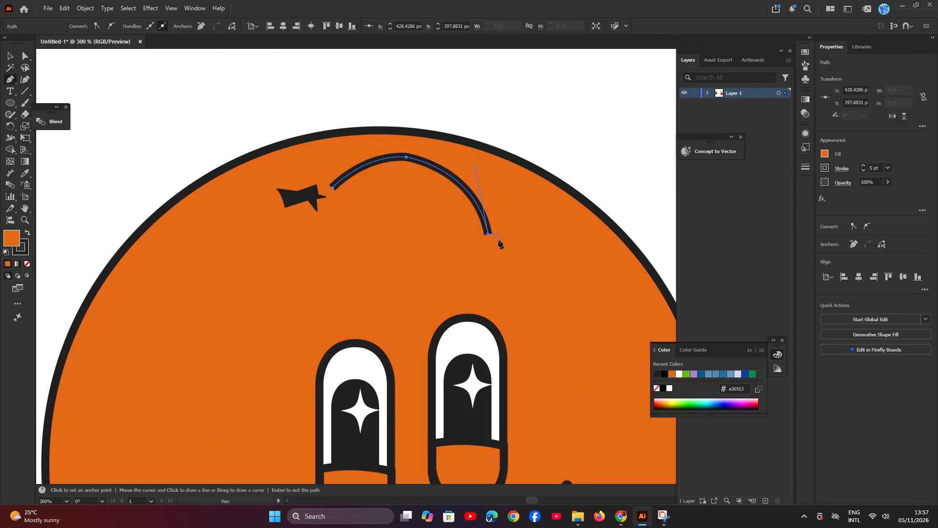
Undo the lower anchor's handle removal, curve the path back to about X 353, Y 370 px, and close it at its start beside the star.
{"action": "key", "text": "ctrl+z"}
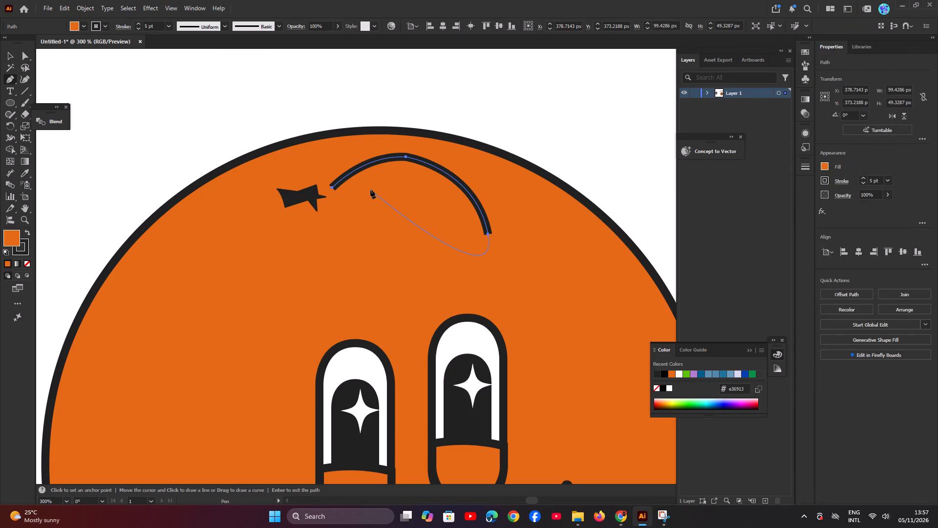
{"action": "left_click_drag", "start_coordinate": [370, 190], "coordinate": [386, 176]}
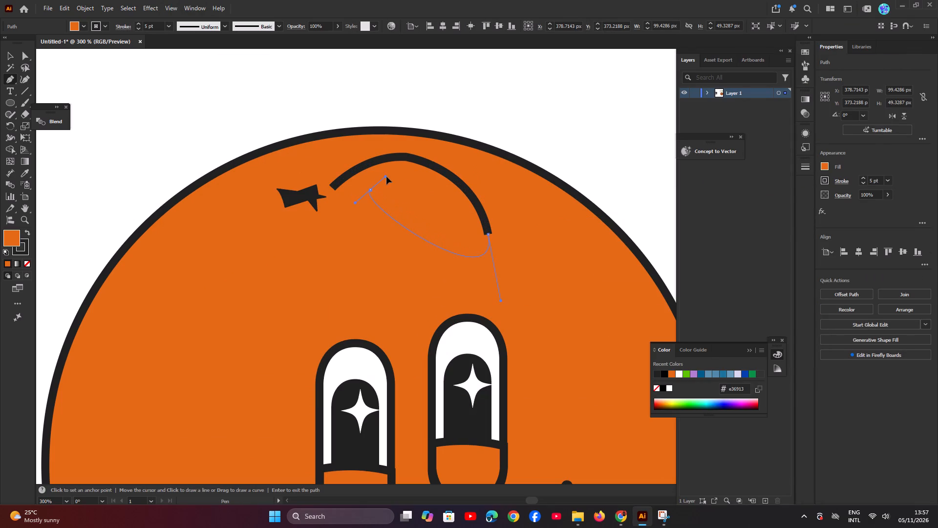
{"action": "left_click_drag", "start_coordinate": [386, 176], "coordinate": [330, 126]}
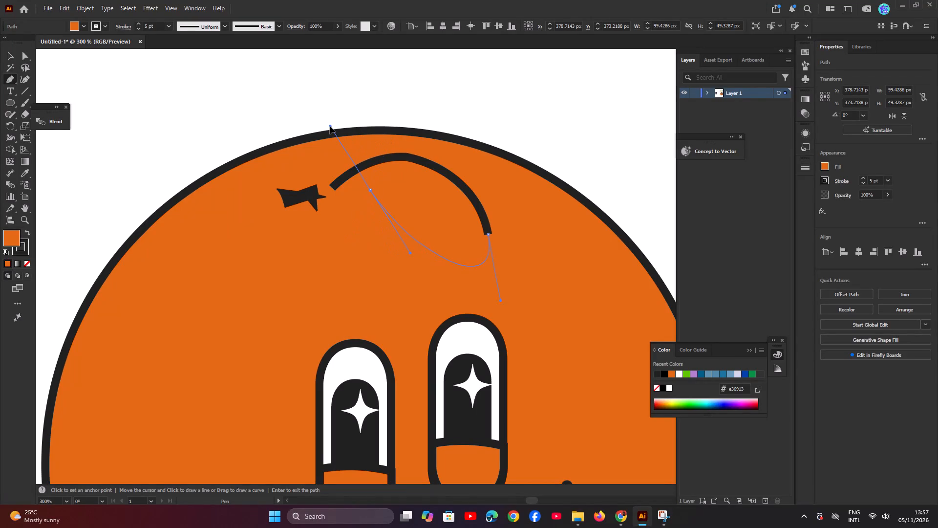
{"action": "left_click_drag", "start_coordinate": [330, 126], "coordinate": [311, 158]}
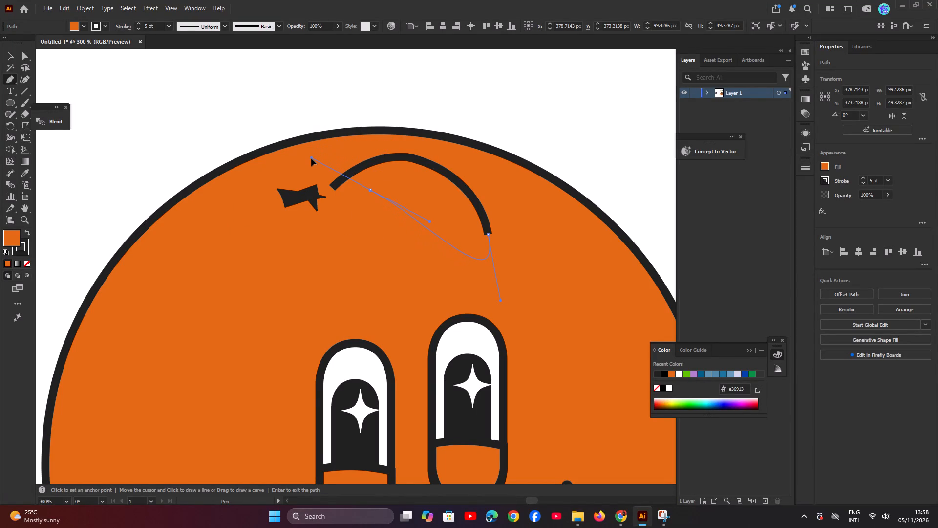
{"action": "left_click_drag", "start_coordinate": [311, 158], "coordinate": [311, 159]}
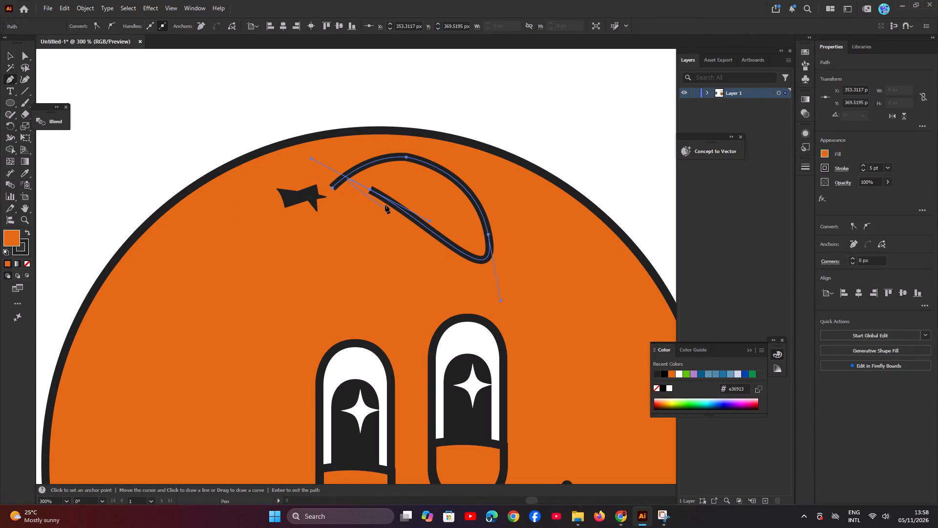
{"action": "left_click", "coordinate": [369, 190]}
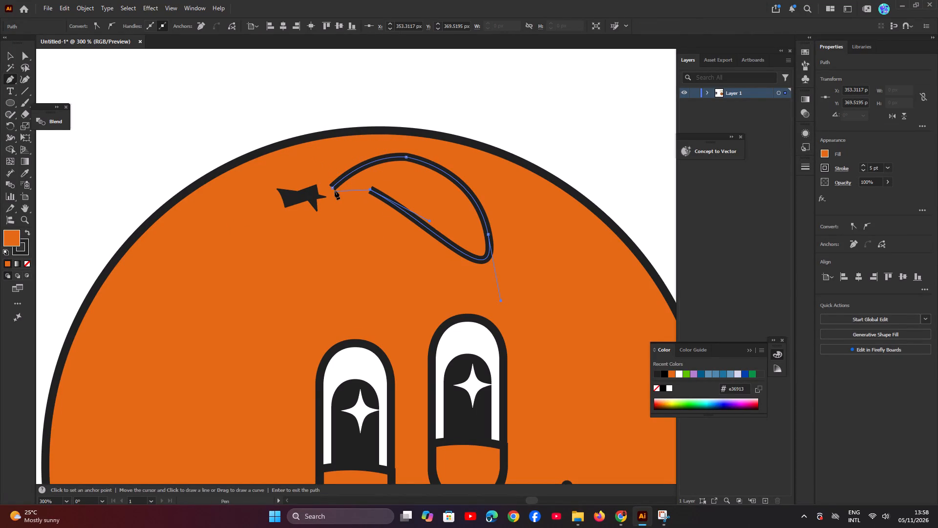
{"action": "left_click_drag", "start_coordinate": [332, 189], "coordinate": [304, 169]}
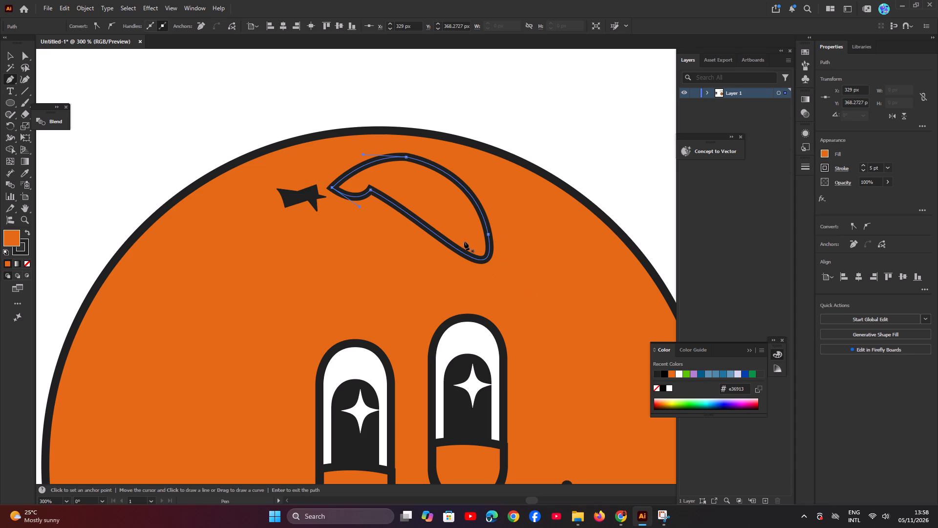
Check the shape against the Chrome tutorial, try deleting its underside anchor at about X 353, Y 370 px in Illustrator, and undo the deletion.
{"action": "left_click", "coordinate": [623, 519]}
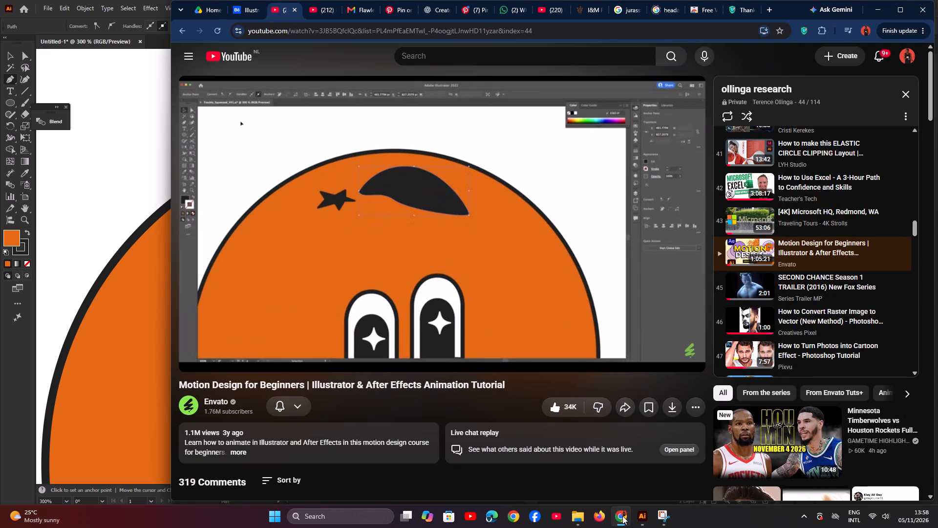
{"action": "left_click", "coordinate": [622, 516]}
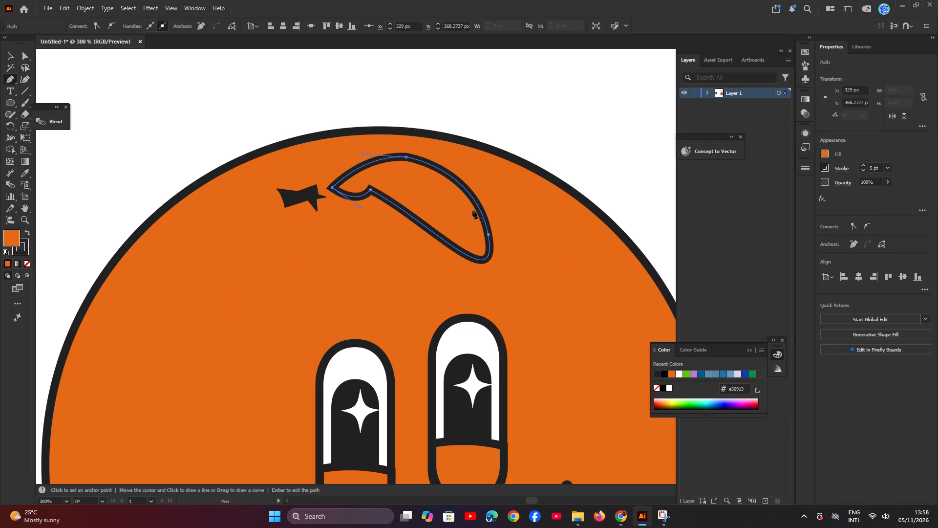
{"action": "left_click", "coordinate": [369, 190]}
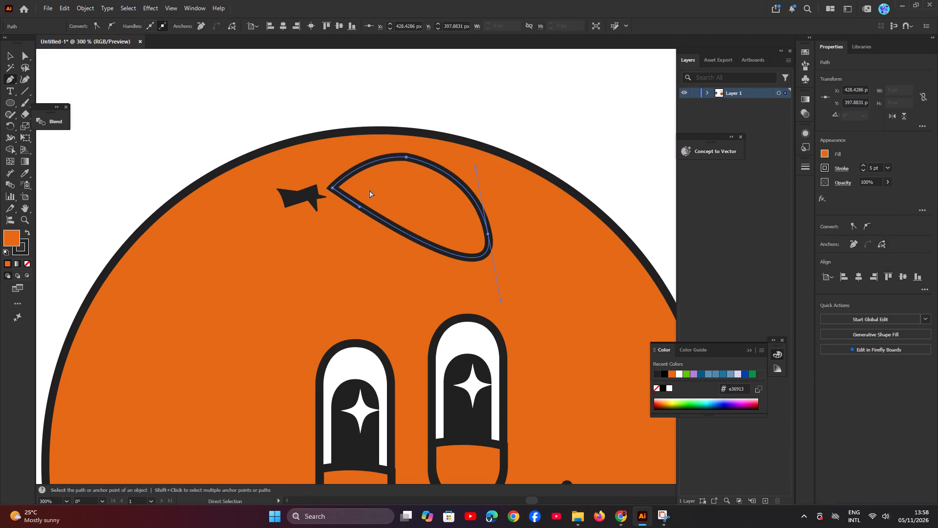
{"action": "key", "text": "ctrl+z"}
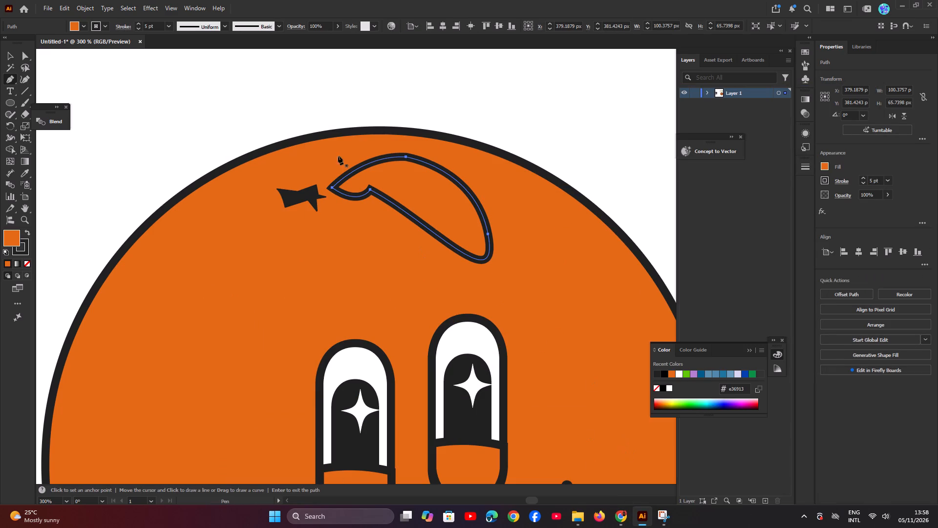
Deselect everything and compare the closed curved outline with the finished shape in the Chrome tutorial, returning to Illustrator.
{"action": "left_click", "coordinate": [14, 54]}
{"action": "left_click_drag", "start_coordinate": [234, 105], "coordinate": [246, 110]}
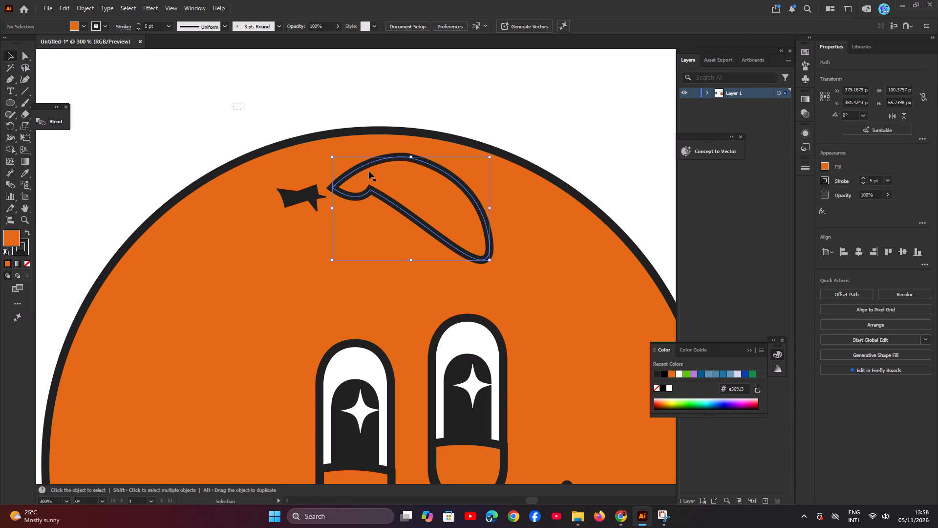
{"action": "left_click", "coordinate": [624, 512]}
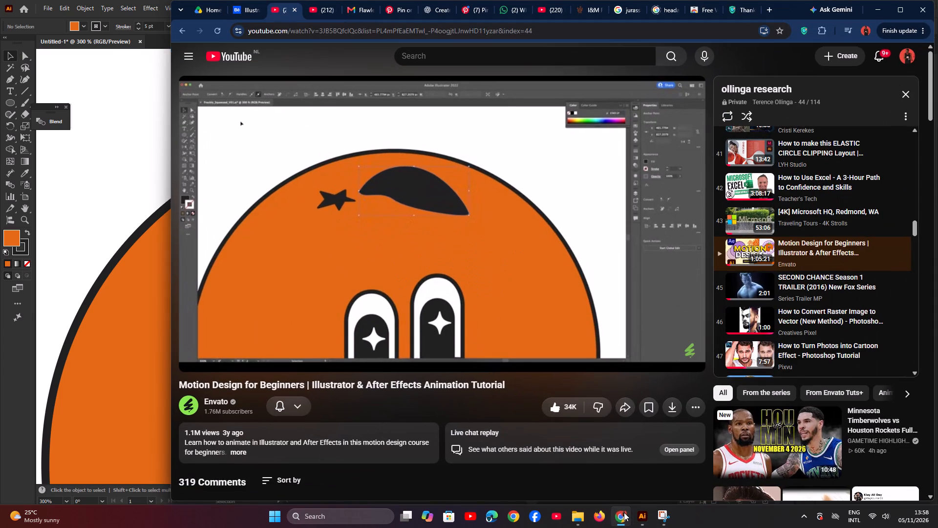
{"action": "left_click", "coordinate": [624, 512]}
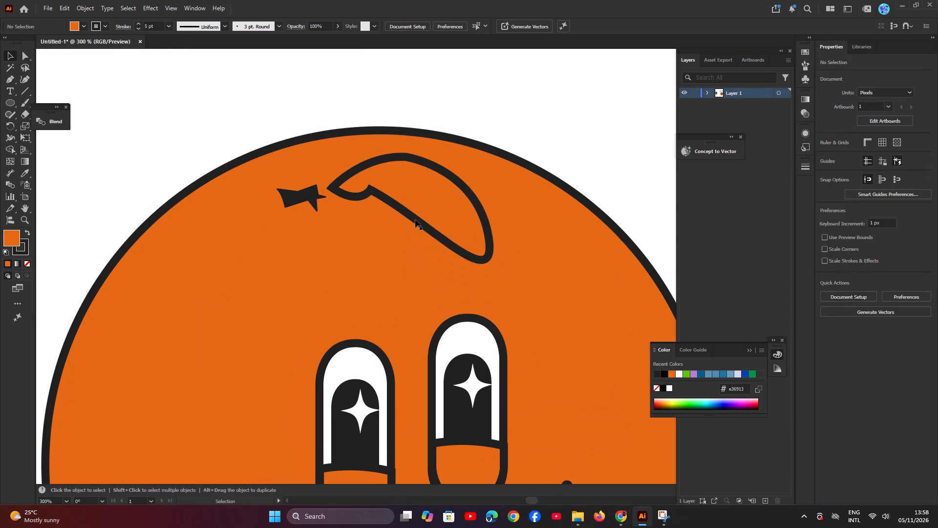
Select the closed curved outline beside the star and swap its colours to a 212121 fill with an orange stroke.
{"action": "left_click", "coordinate": [415, 221]}
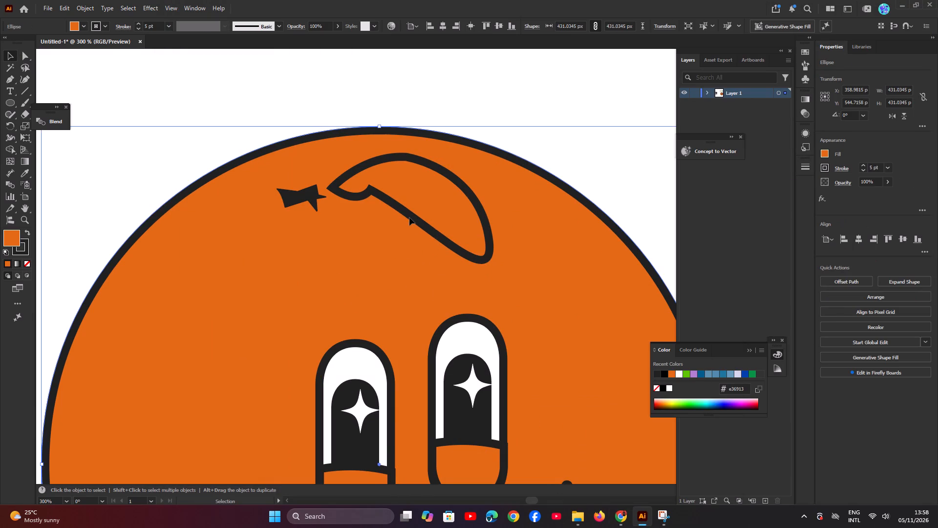
{"action": "left_click", "coordinate": [409, 218]}
{"action": "left_click", "coordinate": [411, 218]}
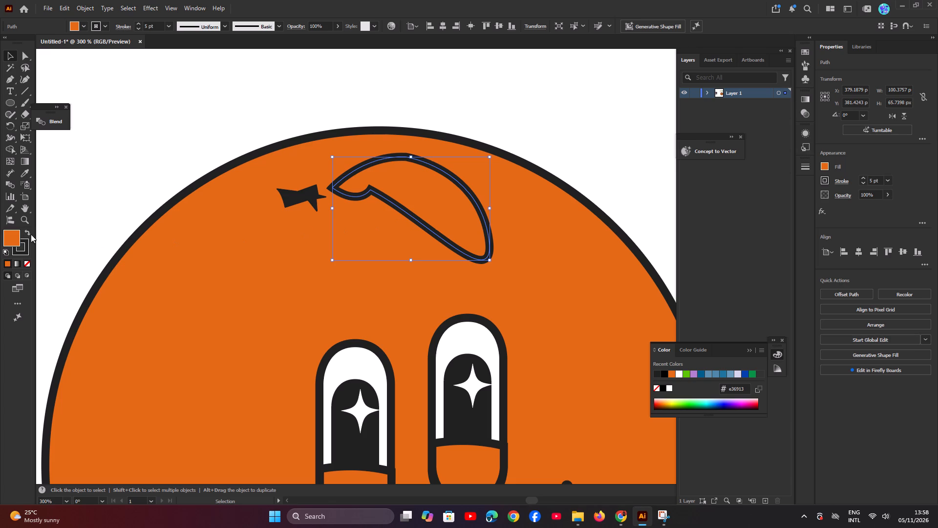
{"action": "left_click", "coordinate": [26, 231]}
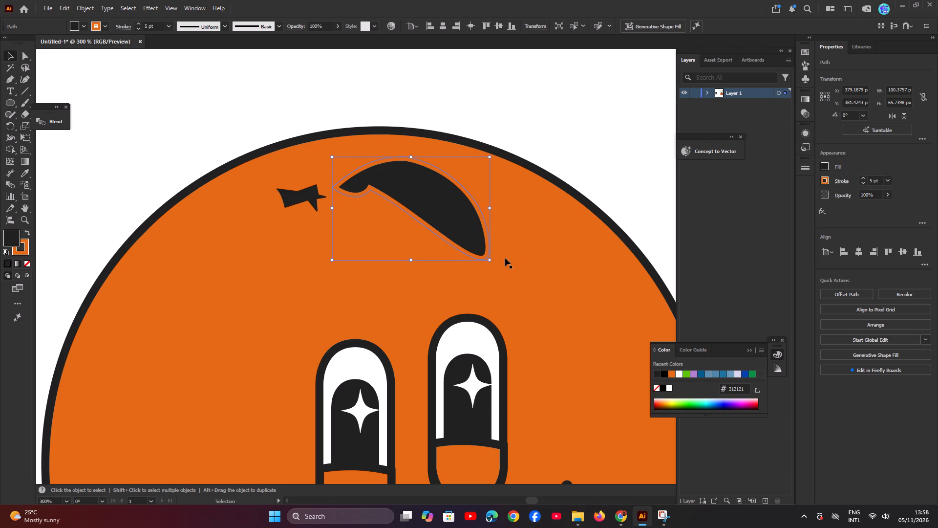
Move the dark curved shape up and slightly left on the head, to about X 375, Y 375 px.
{"action": "left_click_drag", "start_coordinate": [479, 237], "coordinate": [473, 228]}
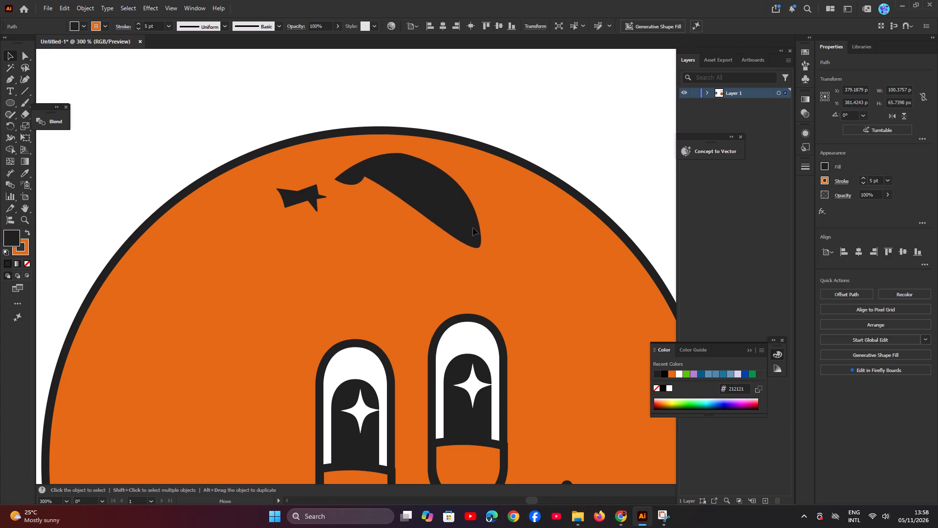
{"action": "left_click_drag", "start_coordinate": [473, 228], "coordinate": [472, 227]}
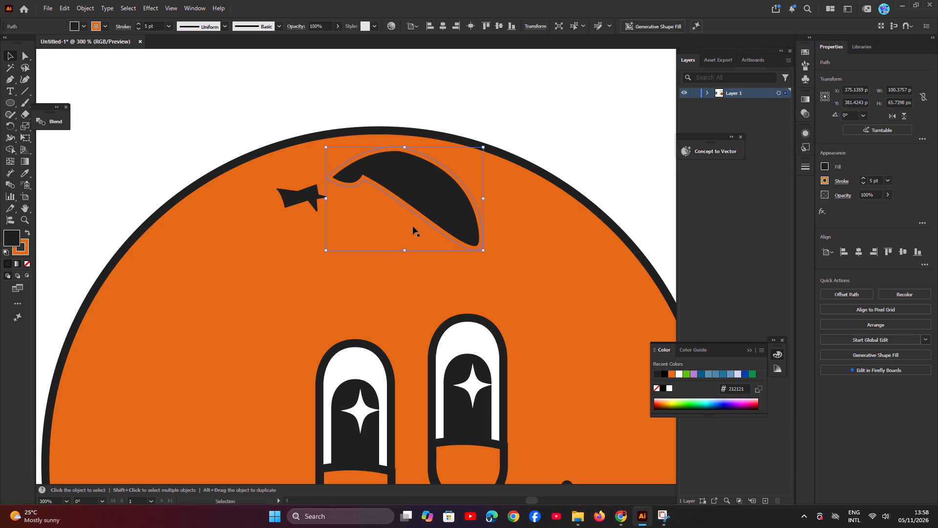
Reshape the curved shape by moving its underside anchor to about X 356, Y 372 px and its lower-right anchor to about X 428, Y 391 px.
{"action": "left_click", "coordinate": [23, 55]}
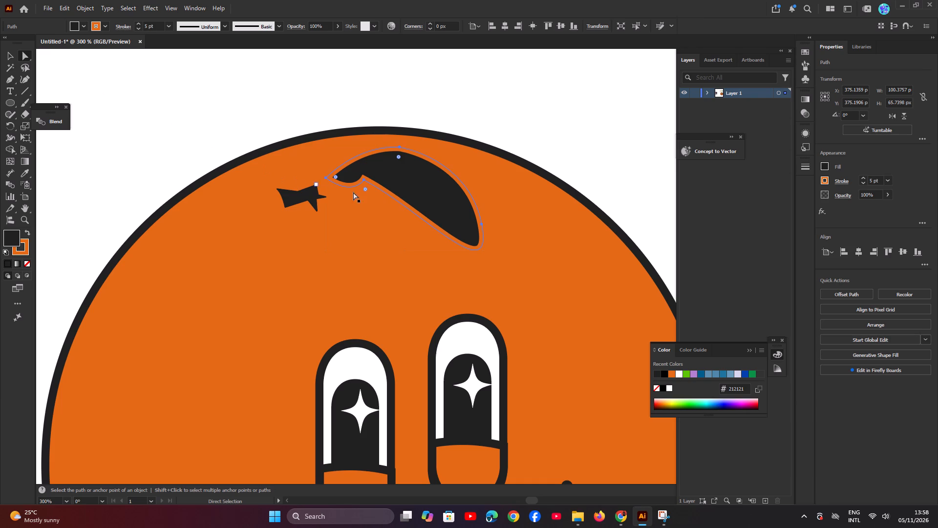
{"action": "left_click", "coordinate": [364, 190]}
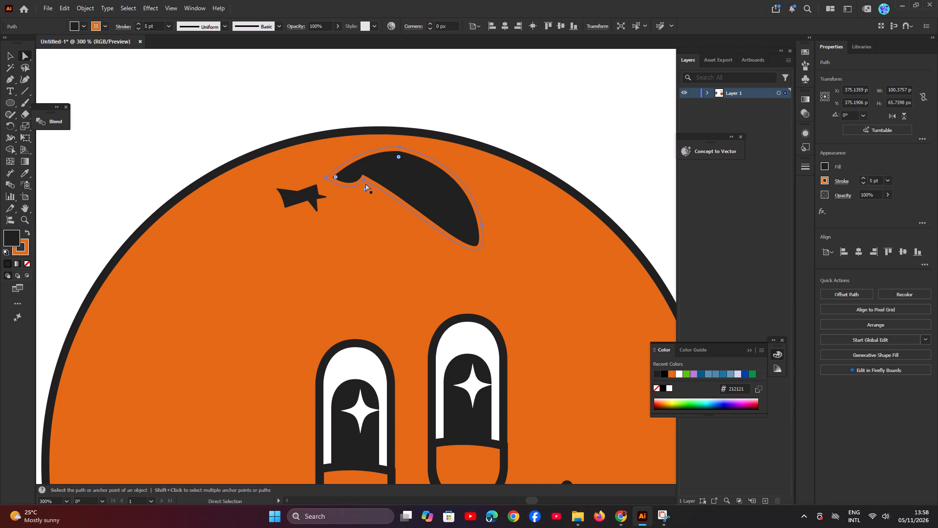
{"action": "left_click", "coordinate": [364, 180]}
{"action": "left_click_drag", "start_coordinate": [364, 180], "coordinate": [365, 180]}
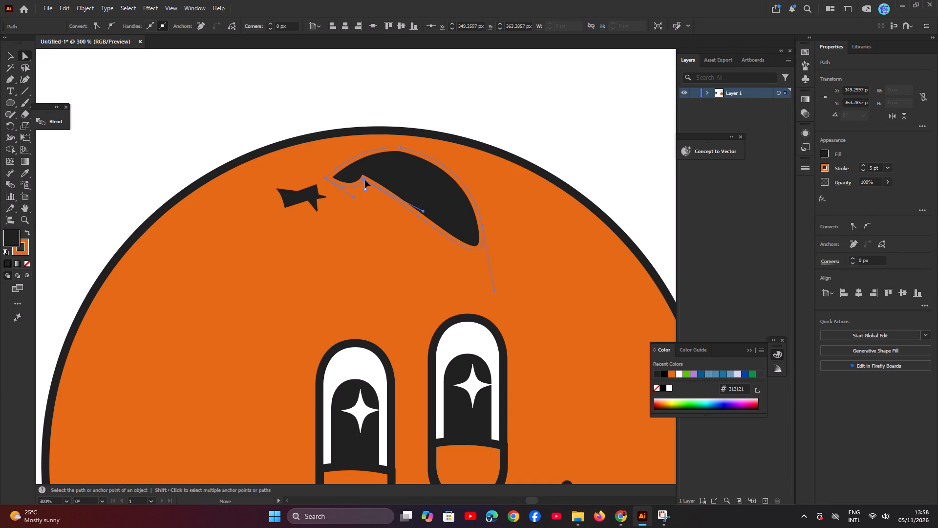
{"action": "left_click_drag", "start_coordinate": [365, 180], "coordinate": [372, 189]}
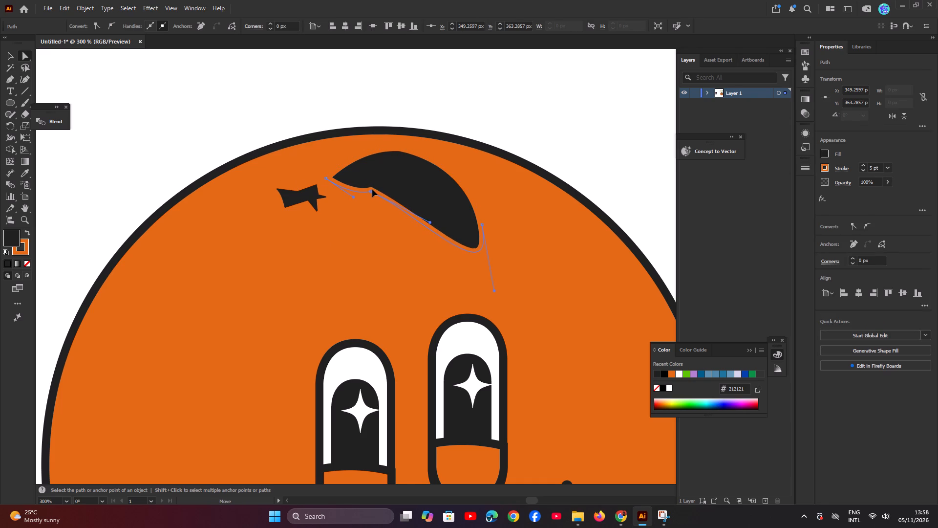
{"action": "left_click_drag", "start_coordinate": [372, 189], "coordinate": [375, 193]}
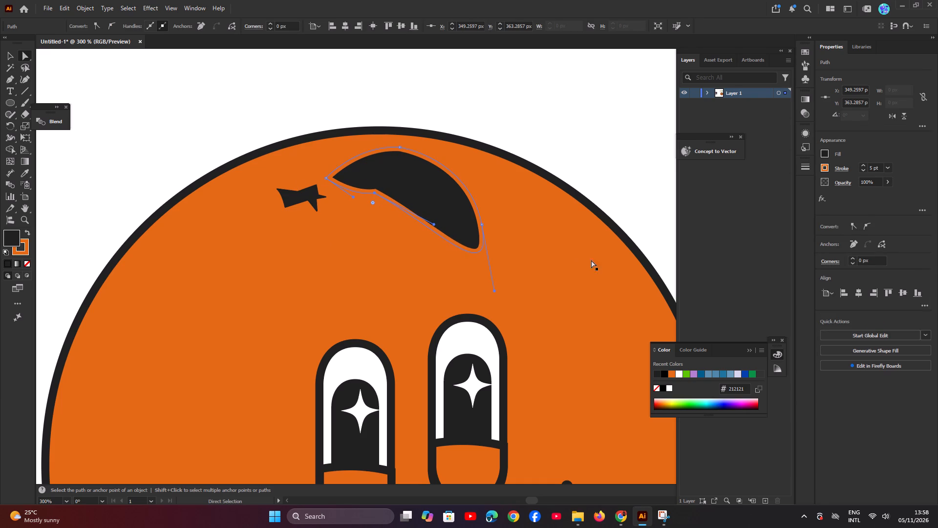
{"action": "left_click_drag", "start_coordinate": [483, 224], "coordinate": [485, 224]}
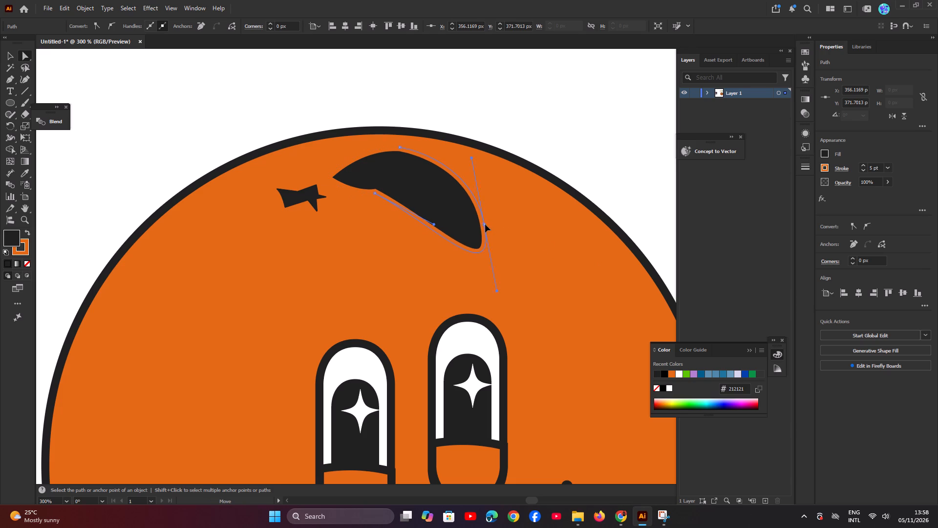
{"action": "left_click_drag", "start_coordinate": [485, 224], "coordinate": [488, 223]}
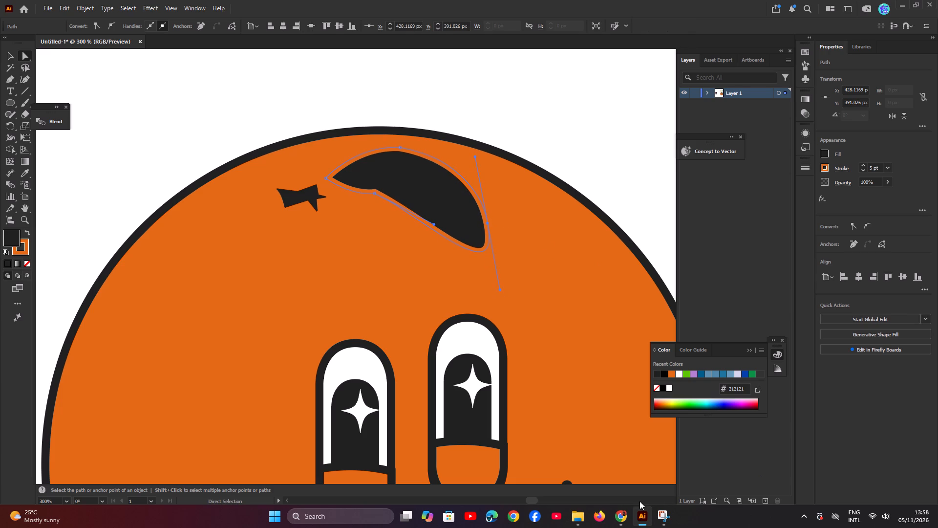
Check the Chrome tutorial, move the anchor at the curved shape's pointed tip to about X 323, Y 360 px in Illustrator, and round it about 4.5 px.
{"action": "left_click", "coordinate": [625, 512]}
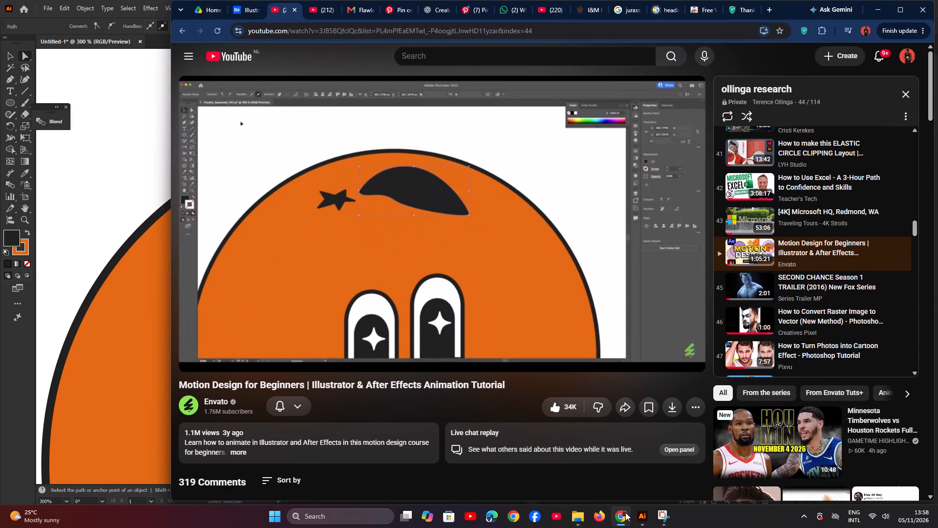
{"action": "left_click", "coordinate": [625, 512]}
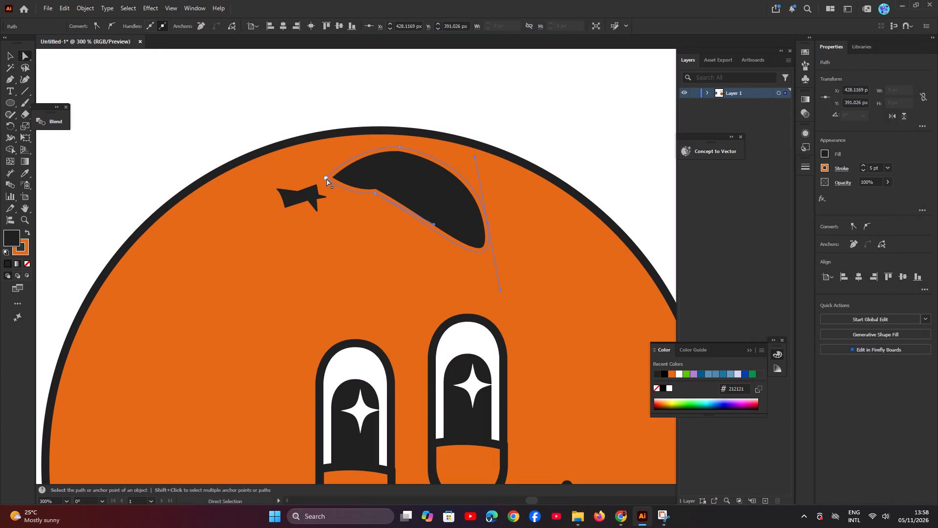
{"action": "left_click_drag", "start_coordinate": [326, 178], "coordinate": [326, 177]}
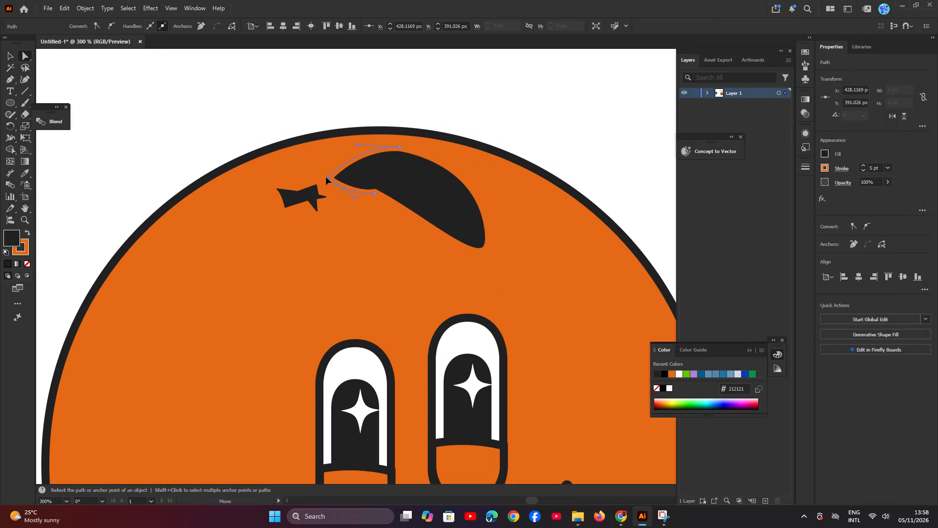
{"action": "left_click_drag", "start_coordinate": [326, 177], "coordinate": [322, 174]}
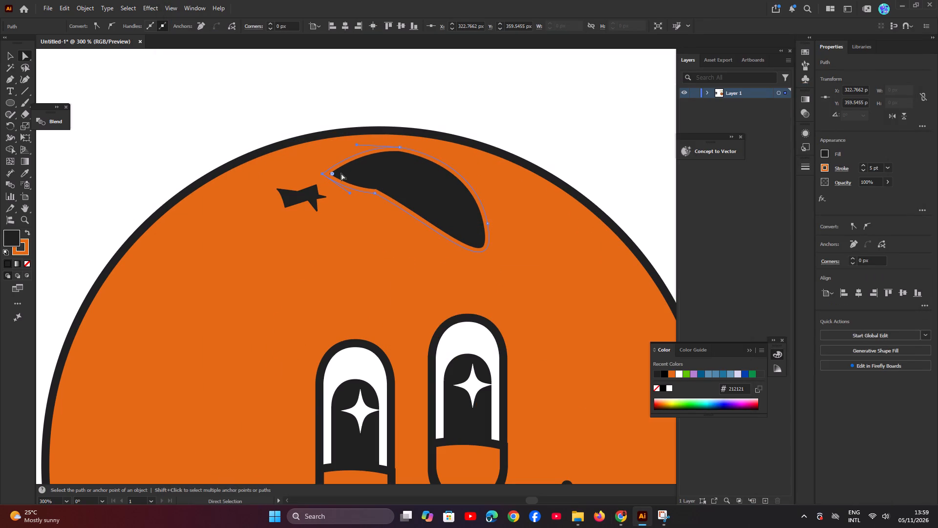
{"action": "left_click", "coordinate": [333, 174]}
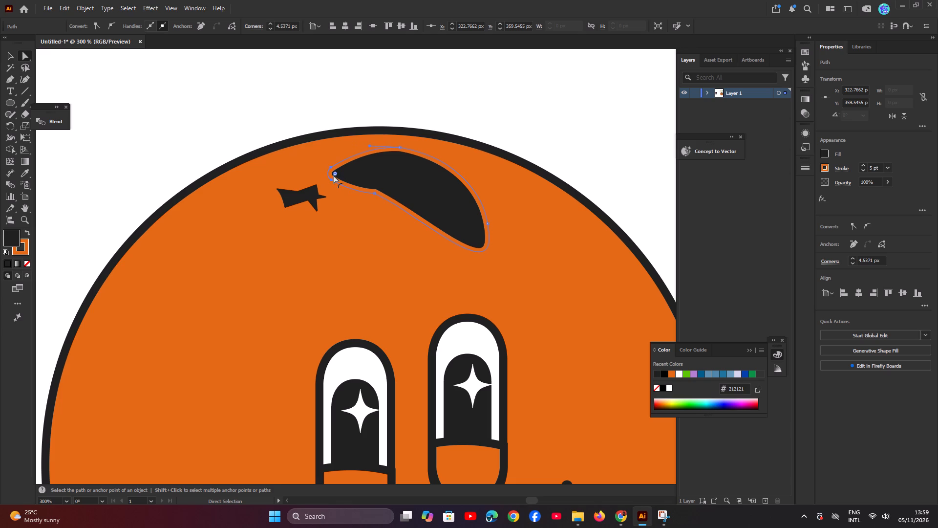
{"action": "left_click", "coordinate": [559, 143]}
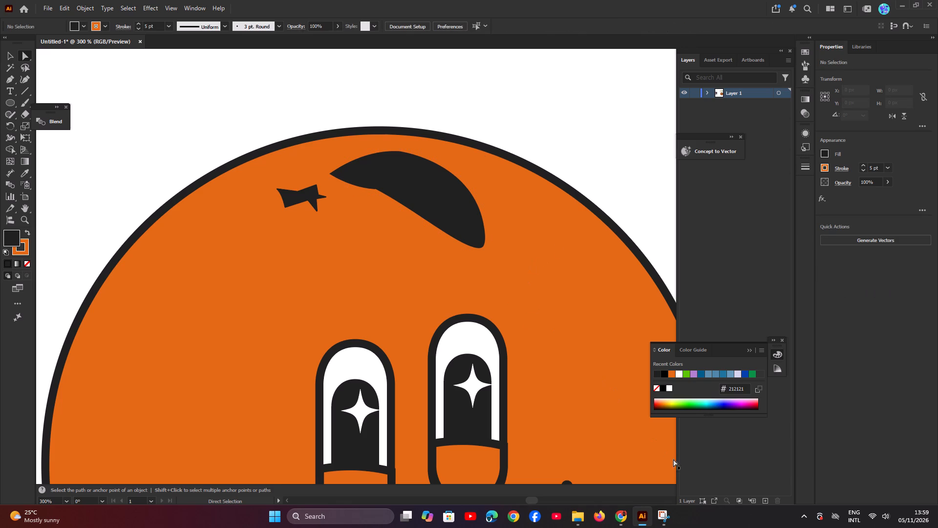
Play the Chrome tutorial to about 12:19 to see how the finished curved shape is placed, and return to Illustrator.
{"action": "key", "text": "space"}
{"action": "key", "text": "space"}
{"action": "key", "text": "space"}
{"action": "key", "text": "space"}
{"action": "key", "text": "space"}
{"action": "key", "text": "space"}
{"action": "key", "text": "space"}
{"action": "key", "text": "space"}
{"action": "key", "text": "space"}
{"action": "key", "text": "space"}
{"action": "key", "text": "space"}
{"action": "key", "text": "space"}
{"action": "key", "text": "space"}
{"action": "key", "text": "space"}
{"action": "left_click_drag", "start_coordinate": [591, 389], "coordinate": [596, 324]}
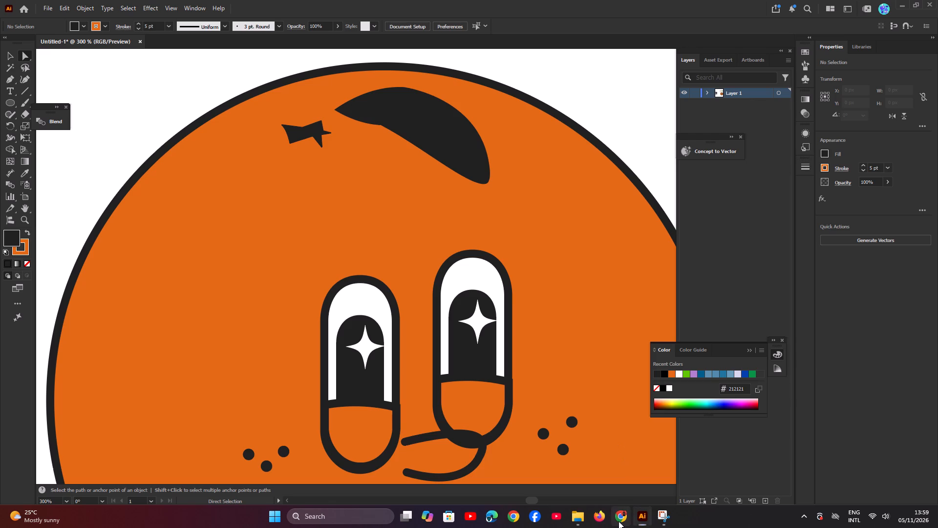
{"action": "left_click", "coordinate": [618, 521]}
{"action": "left_click", "coordinate": [521, 228]}
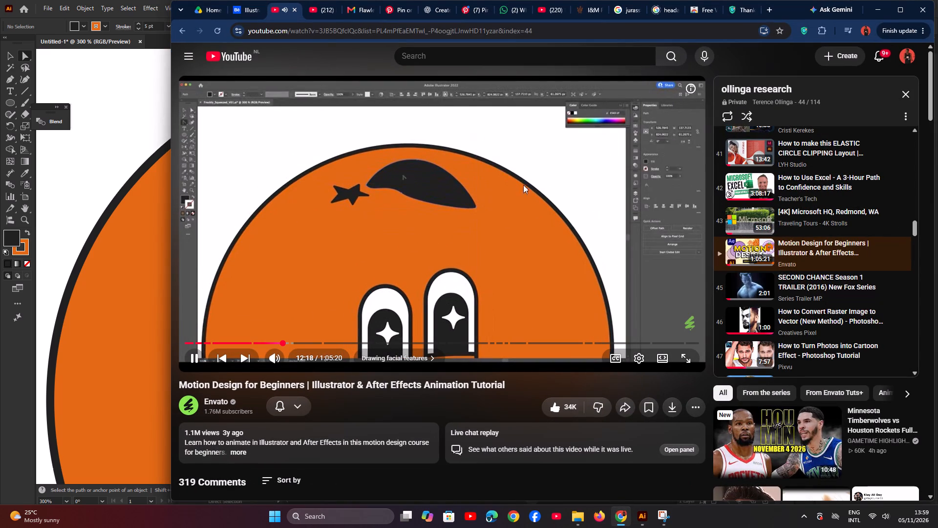
{"action": "left_click", "coordinate": [484, 212]}
{"action": "left_click", "coordinate": [871, 7]}
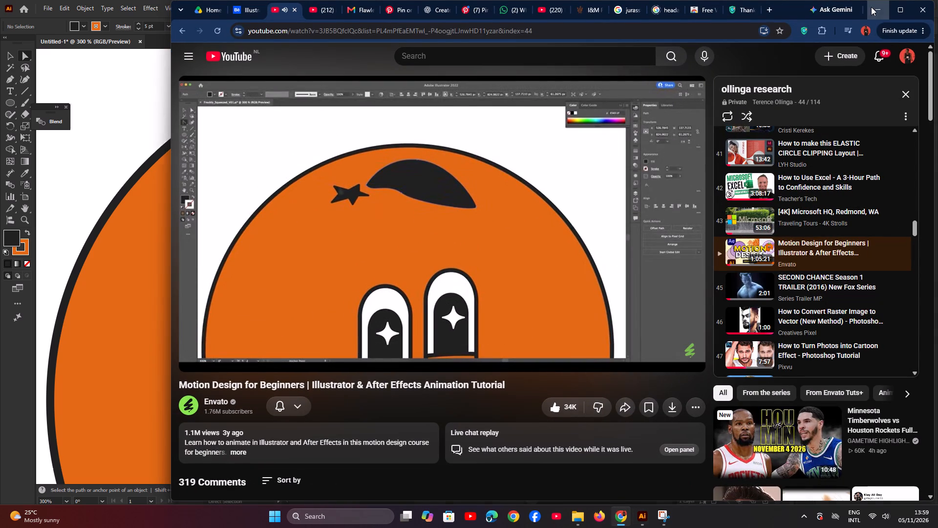
Move the whole curved shape slightly down beside the star, to about X 376, Y 380 px.
{"action": "left_click_drag", "start_coordinate": [403, 120], "coordinate": [397, 130]}
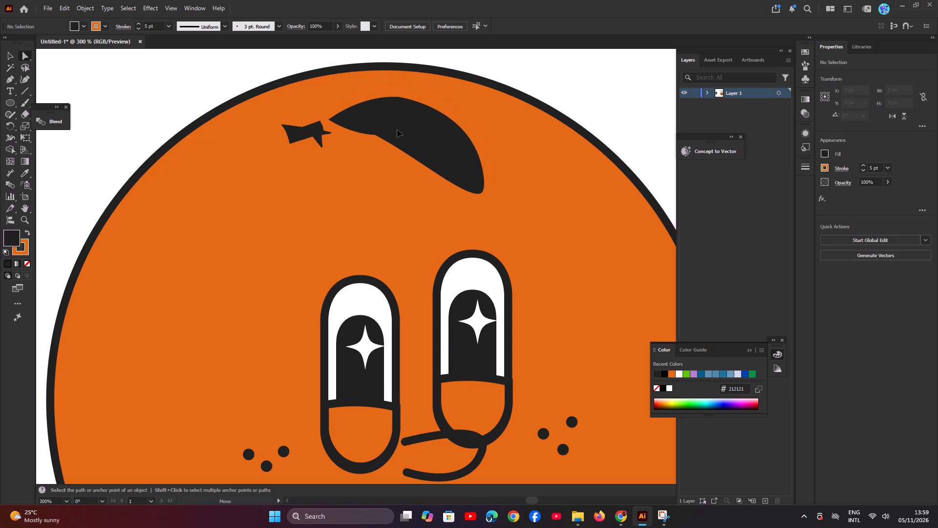
{"action": "left_click_drag", "start_coordinate": [397, 130], "coordinate": [391, 131]}
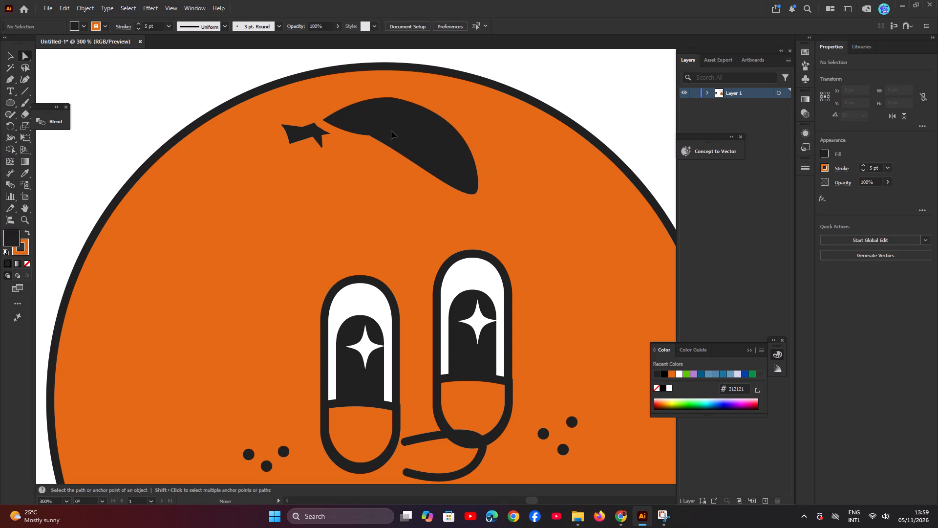
{"action": "left_click_drag", "start_coordinate": [391, 131], "coordinate": [402, 126]}
Play the Chrome tutorial from 12:19 to about 12:30 to study how the curved shape's underside is refined, and return to Illustrator.
{"action": "left_click", "coordinate": [619, 514]}
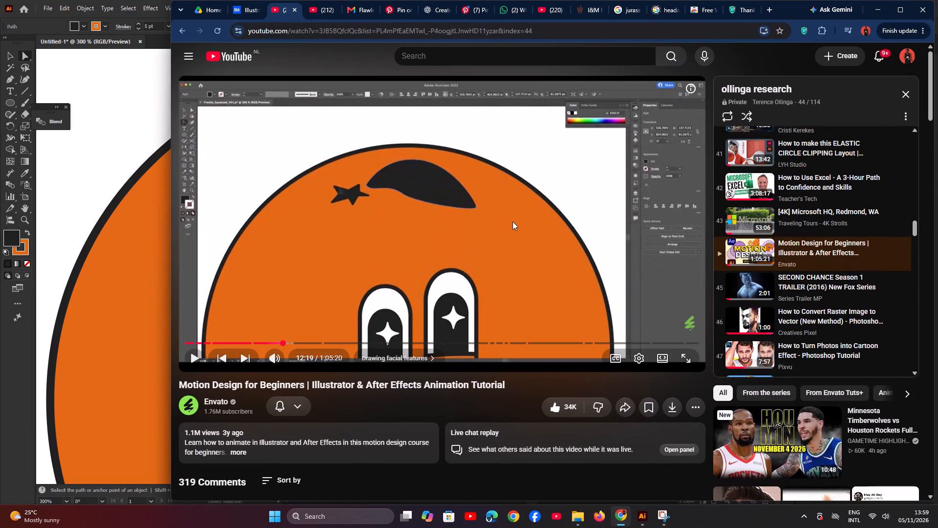
{"action": "left_click", "coordinate": [511, 218]}
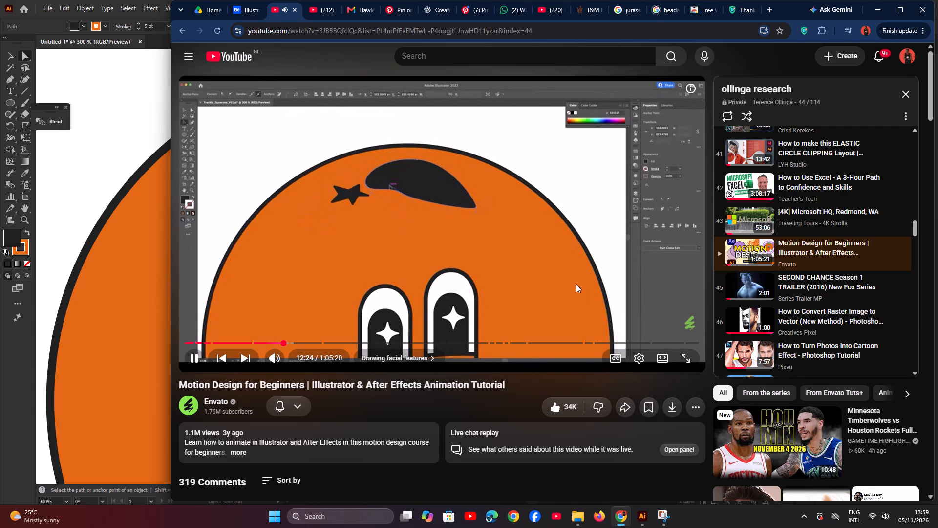
{"action": "left_click", "coordinate": [562, 248]}
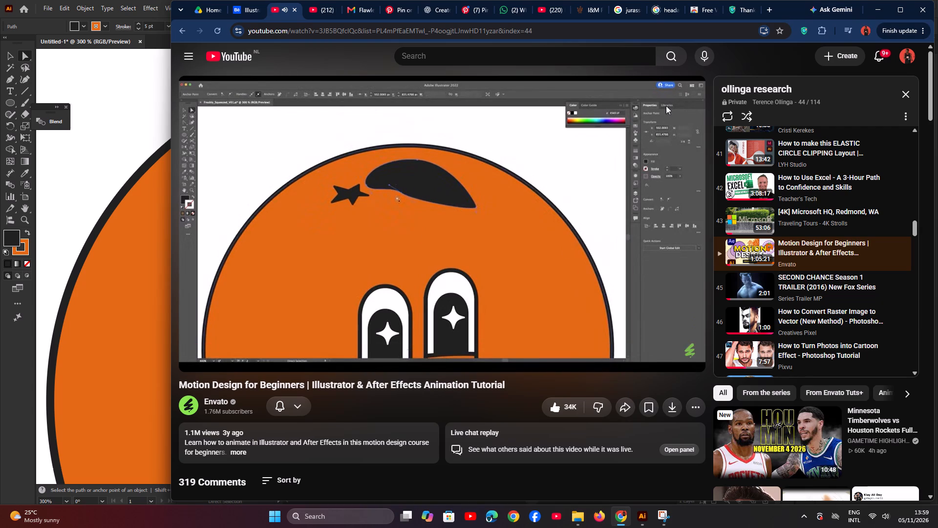
{"action": "left_click", "coordinate": [479, 259]}
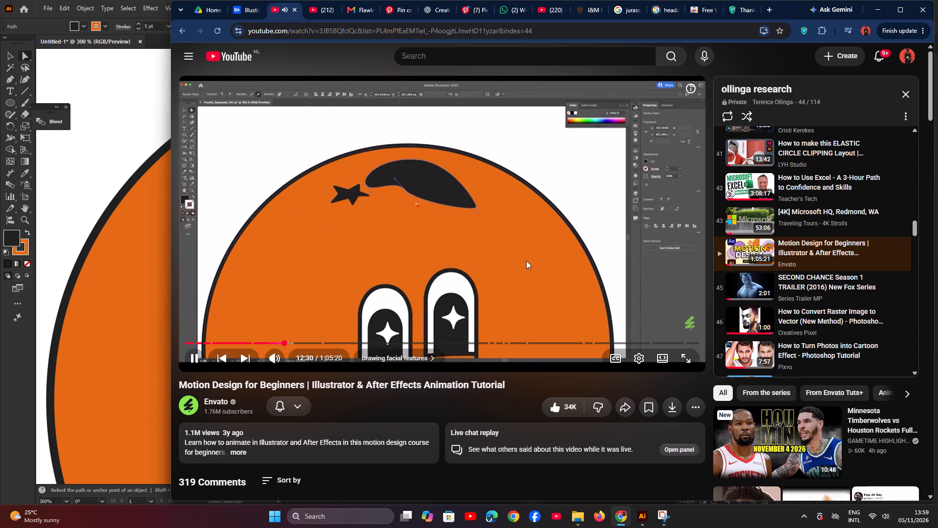
{"action": "left_click", "coordinate": [526, 261]}
{"action": "left_click", "coordinate": [884, 9]}
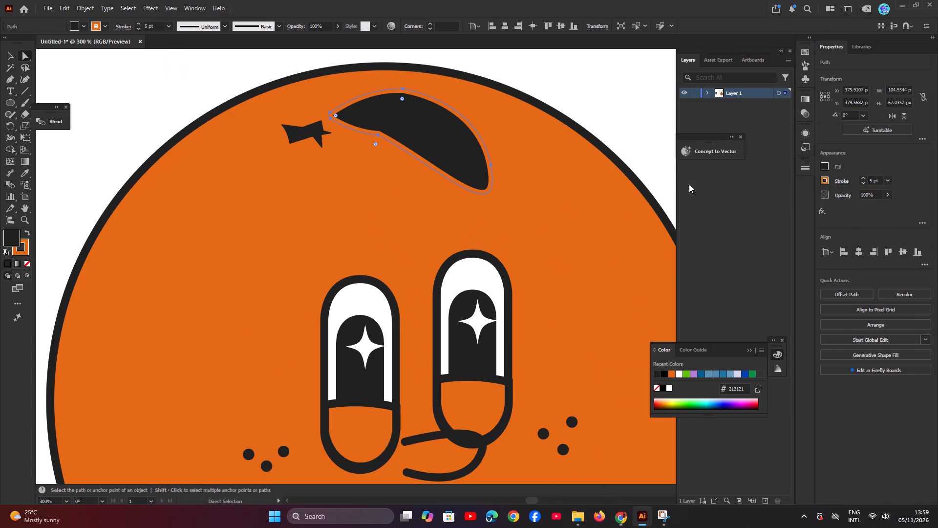
Move the curved shape's underside anchor to about X 355, Y 374 px and swing its right-hand handle upward to arch the lower edge.
{"action": "left_click", "coordinate": [377, 135]}
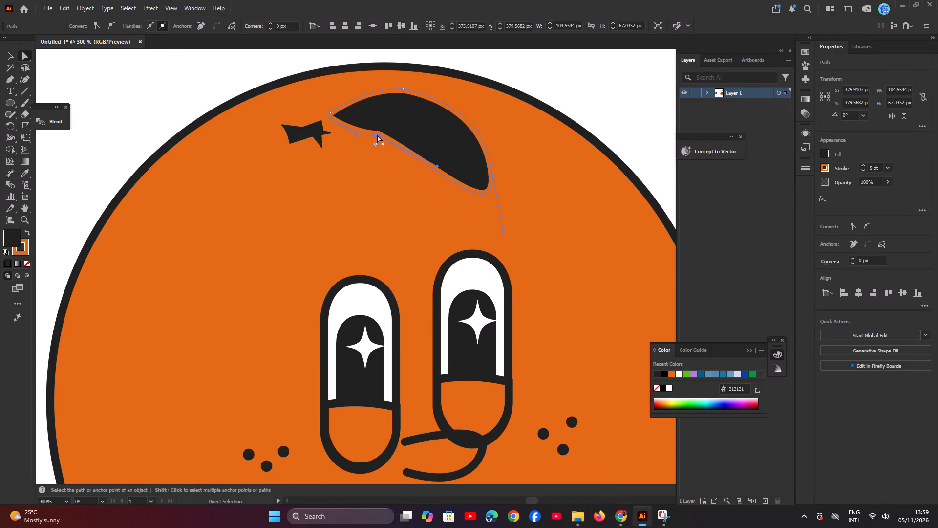
{"action": "key", "text": "ctrl+plus"}
{"action": "key", "text": "ctrl+plus"}
{"action": "key", "text": "ctrl+plus"}
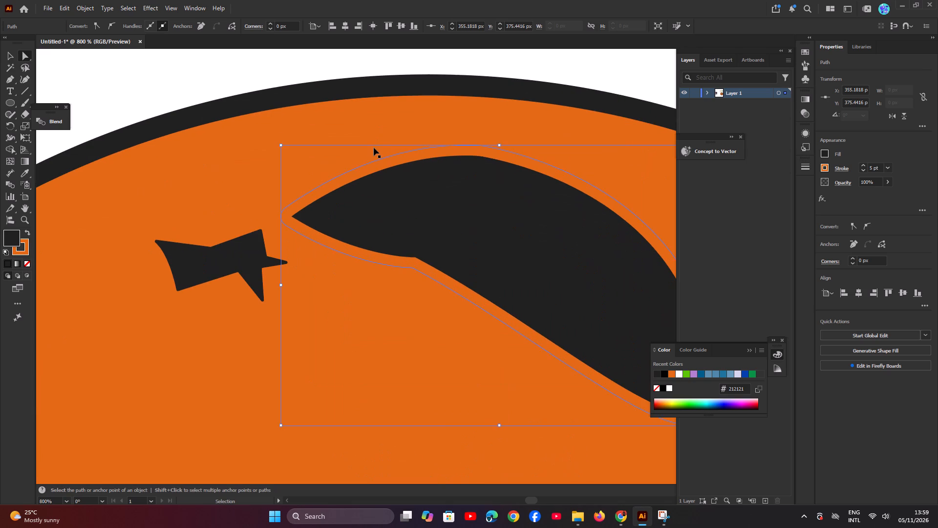
{"action": "key", "text": "ctrl+minus"}
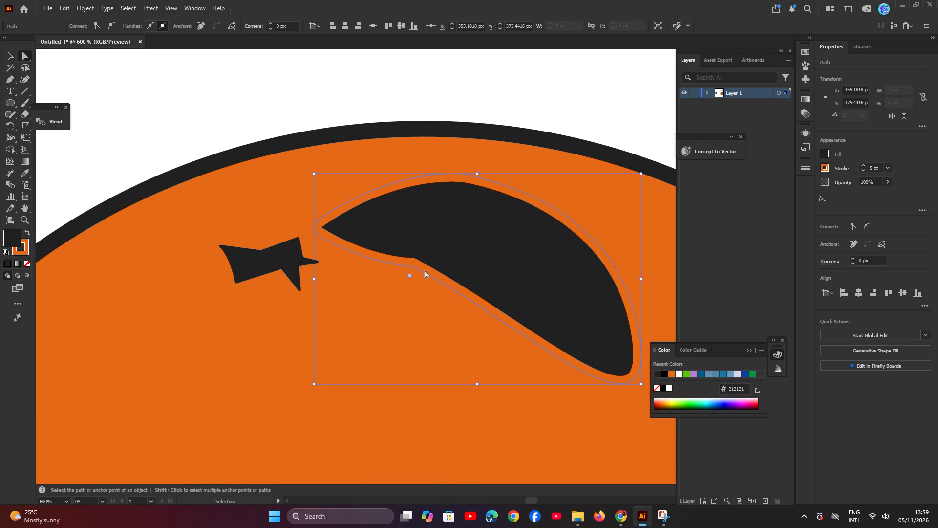
{"action": "left_click", "coordinate": [411, 265]}
{"action": "left_click", "coordinate": [411, 265]}
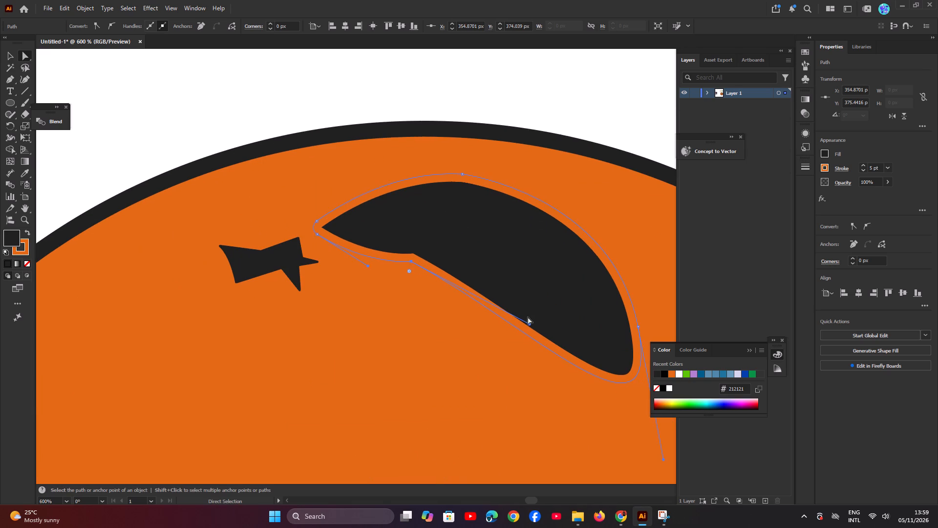
{"action": "left_click_drag", "start_coordinate": [530, 324], "coordinate": [551, 311]}
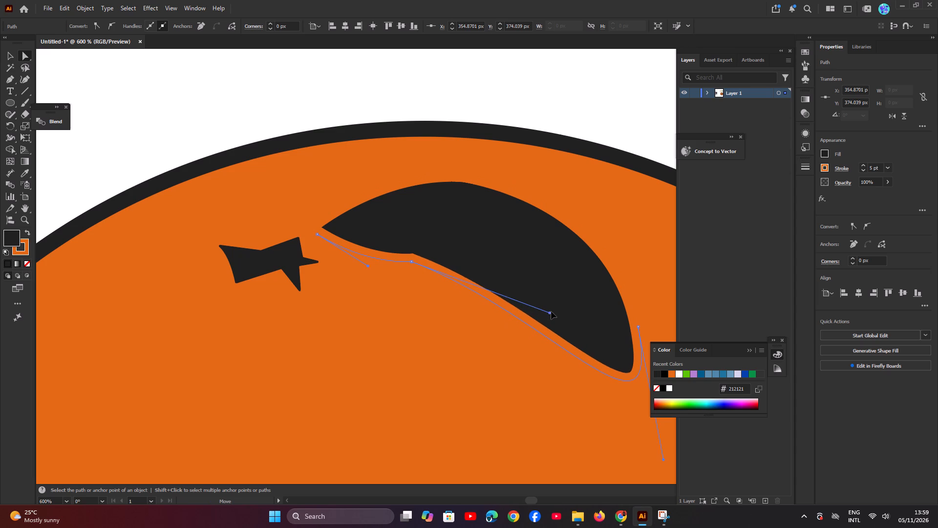
{"action": "left_click_drag", "start_coordinate": [551, 311], "coordinate": [554, 311]}
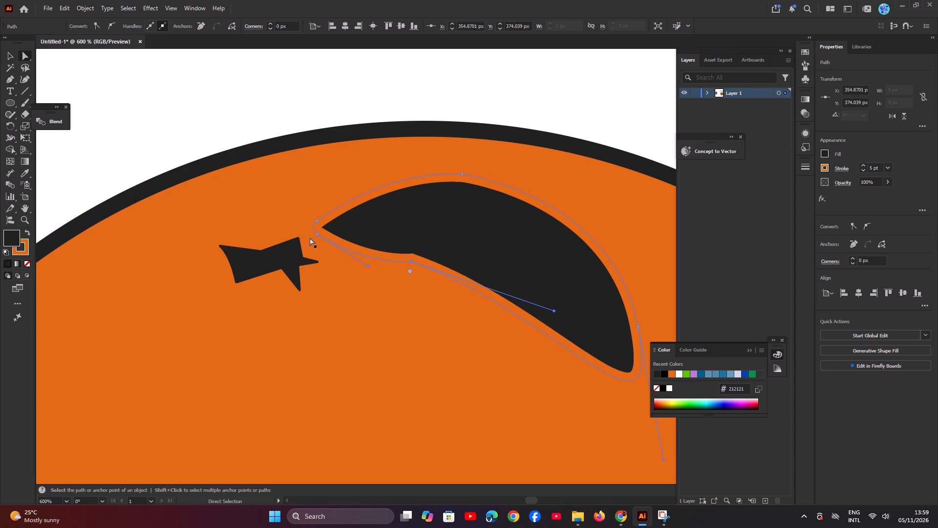
Move the lower anchor at the curved shape's star-side tip to about X 325, Y 367 px and shorten its underside handle.
{"action": "left_click_drag", "start_coordinate": [317, 234], "coordinate": [318, 239]}
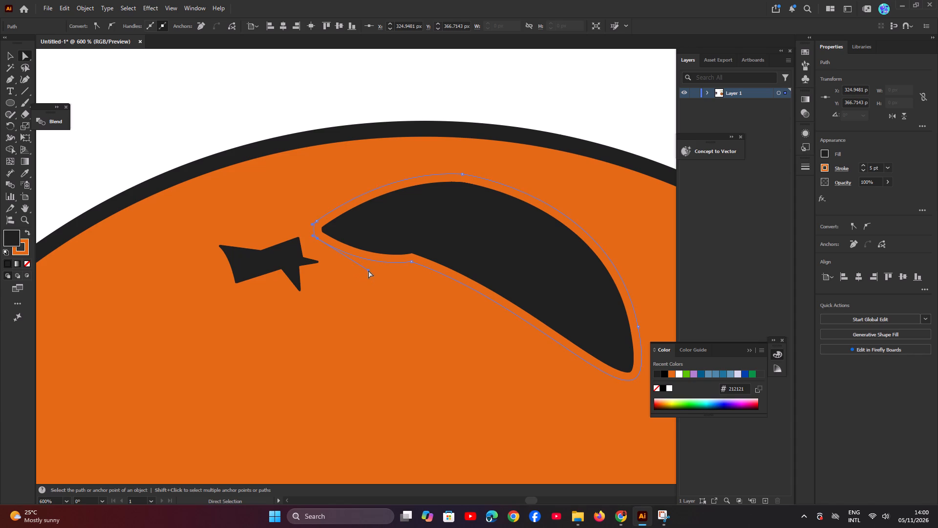
{"action": "left_click_drag", "start_coordinate": [368, 270], "coordinate": [363, 275]}
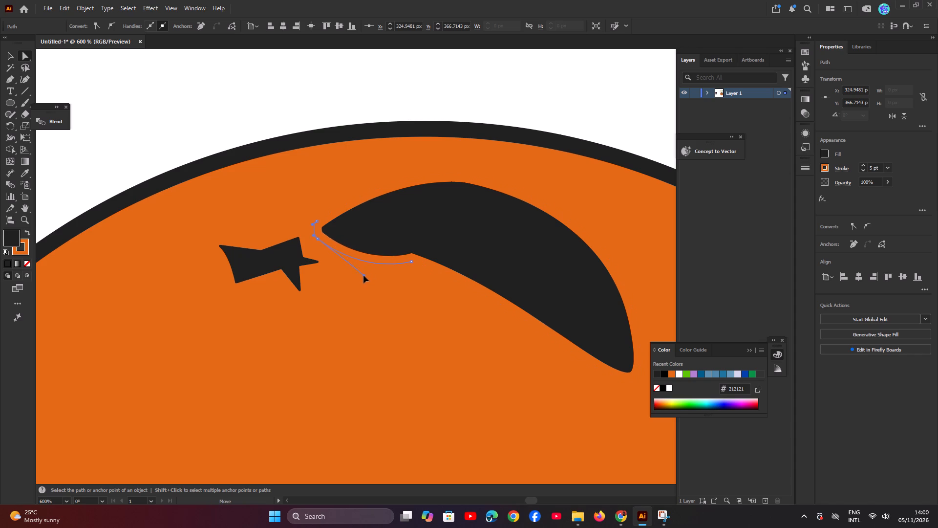
{"action": "left_click_drag", "start_coordinate": [363, 275], "coordinate": [345, 267]}
Play the Chrome tutorial from 12:30 to about 12:32 to study how the curved shape is refined, and return to Illustrator.
{"action": "key", "text": "space"}
{"action": "key", "text": "space"}
{"action": "key", "text": "space"}
{"action": "key", "text": "space"}
{"action": "key", "text": "space"}
{"action": "key", "text": "space"}
{"action": "key", "text": "space"}
{"action": "key", "text": "space"}
{"action": "key", "text": "space"}
{"action": "key", "text": "space"}
{"action": "key", "text": "space"}
{"action": "key", "text": "space"}
{"action": "key", "text": "space"}
{"action": "key", "text": "space"}
{"action": "key", "text": "space"}
{"action": "key", "text": "space"}
{"action": "key", "text": "space"}
{"action": "key", "text": "space"}
{"action": "key", "text": "space"}
{"action": "key", "text": "space"}
{"action": "left_click_drag", "start_coordinate": [590, 327], "coordinate": [531, 279]}
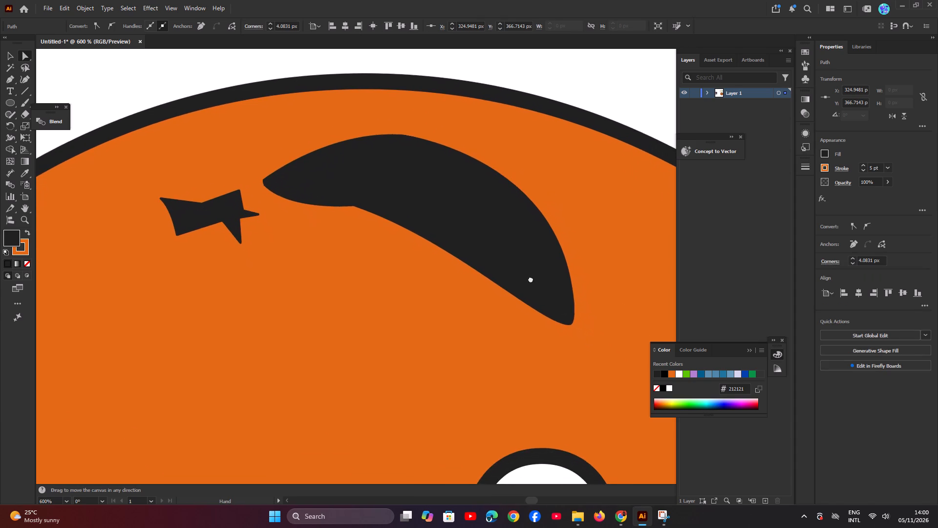
{"action": "left_click_drag", "start_coordinate": [531, 279], "coordinate": [524, 272]}
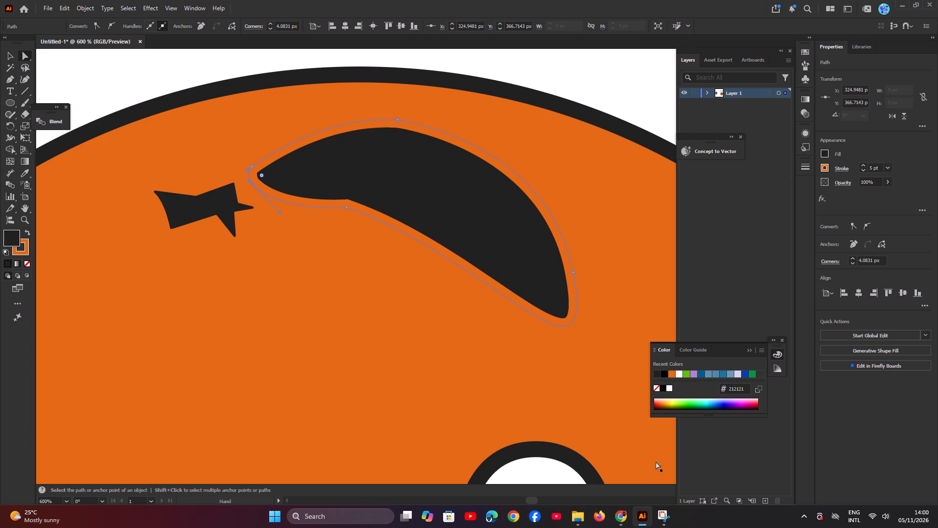
{"action": "left_click", "coordinate": [618, 516]}
{"action": "left_click", "coordinate": [535, 263]}
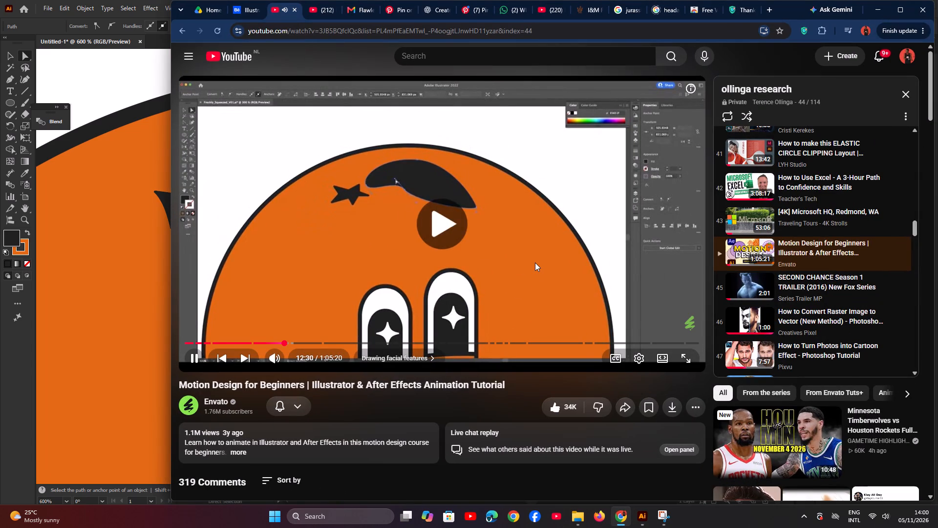
{"action": "left_click", "coordinate": [535, 263]}
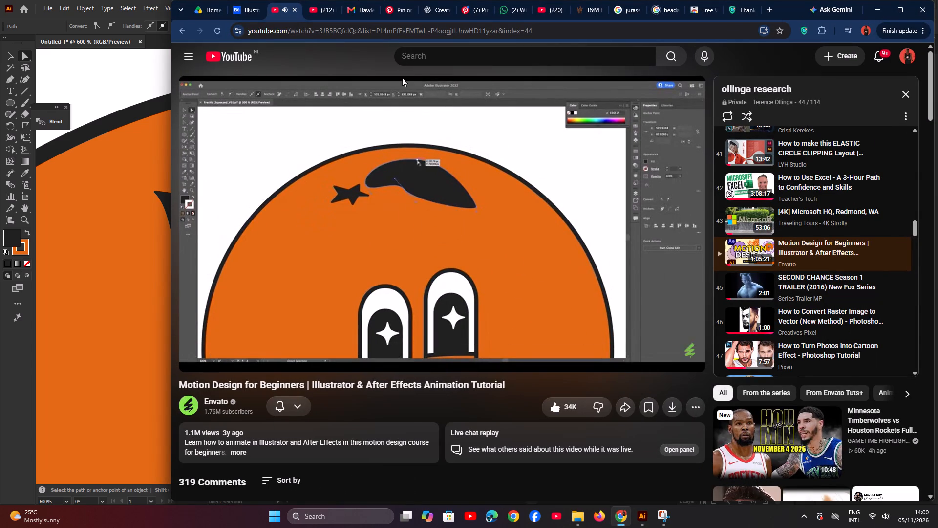
{"action": "left_click", "coordinate": [878, 14]}
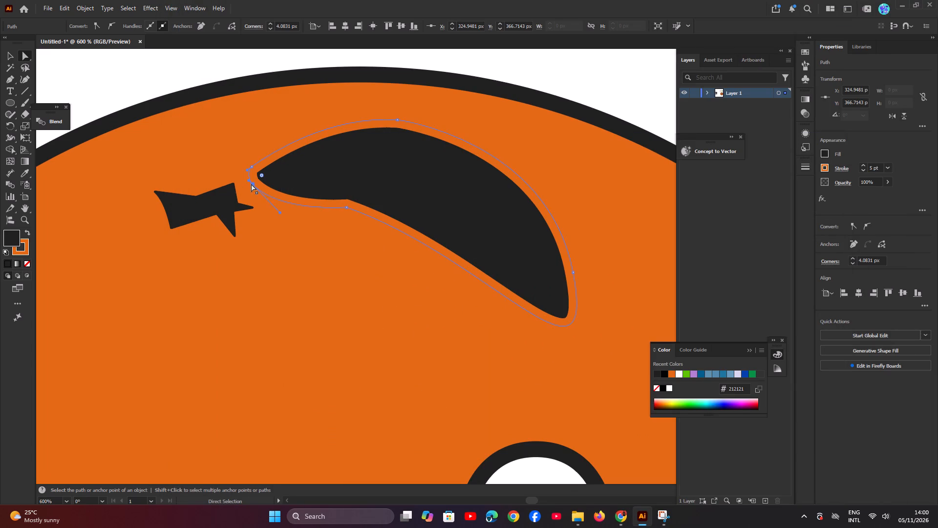
Round the curved shape's star-side tip further, to a corner radius of about 4.9 px, and deselect the shape.
{"action": "left_click_drag", "start_coordinate": [260, 176], "coordinate": [262, 176]}
{"action": "left_click_drag", "start_coordinate": [262, 176], "coordinate": [266, 177]}
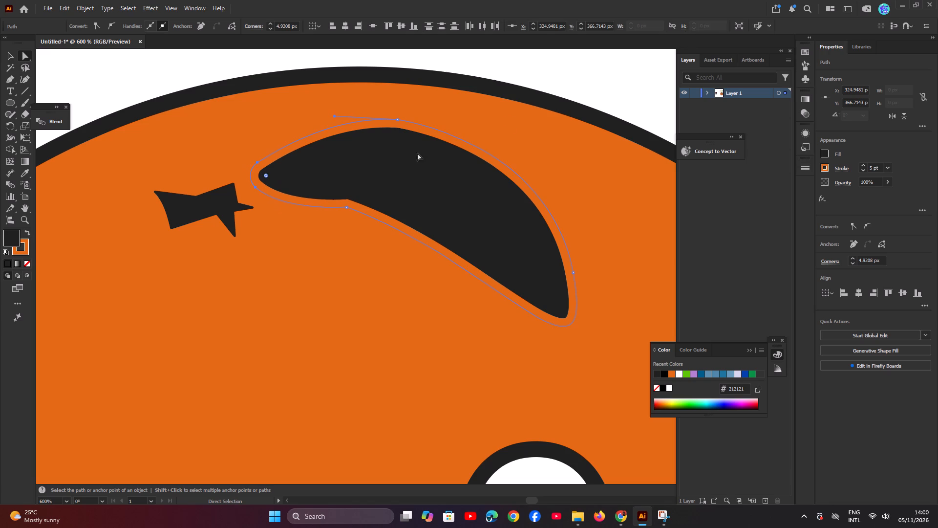
{"action": "left_click", "coordinate": [558, 70]}
Play the Chrome tutorial from 12:32 to about 12:33 to study the curved shape's upper edge and far tip, and return to Illustrator.
{"action": "key", "text": "space"}
{"action": "key", "text": "space"}
{"action": "key", "text": "space"}
{"action": "key", "text": "space"}
{"action": "key", "text": "space"}
{"action": "key", "text": "space"}
{"action": "key", "text": "space"}
{"action": "key", "text": "space"}
{"action": "key", "text": "space"}
{"action": "left_click_drag", "start_coordinate": [567, 318], "coordinate": [551, 291]}
{"action": "left_click", "coordinate": [619, 517]}
{"action": "left_click", "coordinate": [570, 245]}
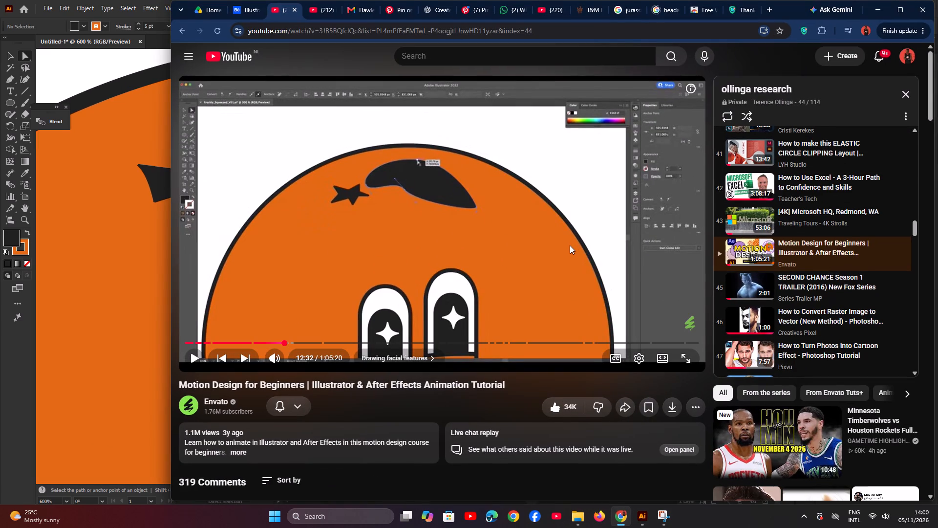
{"action": "left_click", "coordinate": [570, 243]}
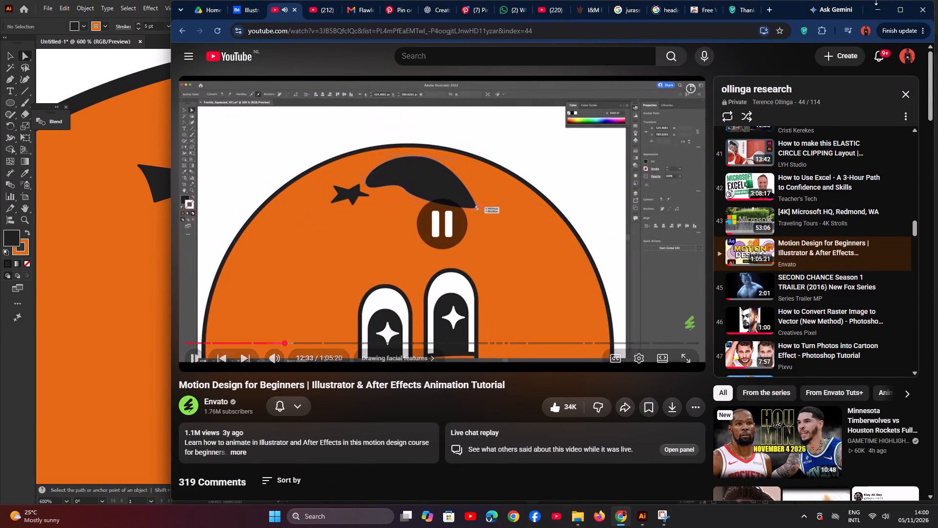
{"action": "left_click", "coordinate": [877, 11]}
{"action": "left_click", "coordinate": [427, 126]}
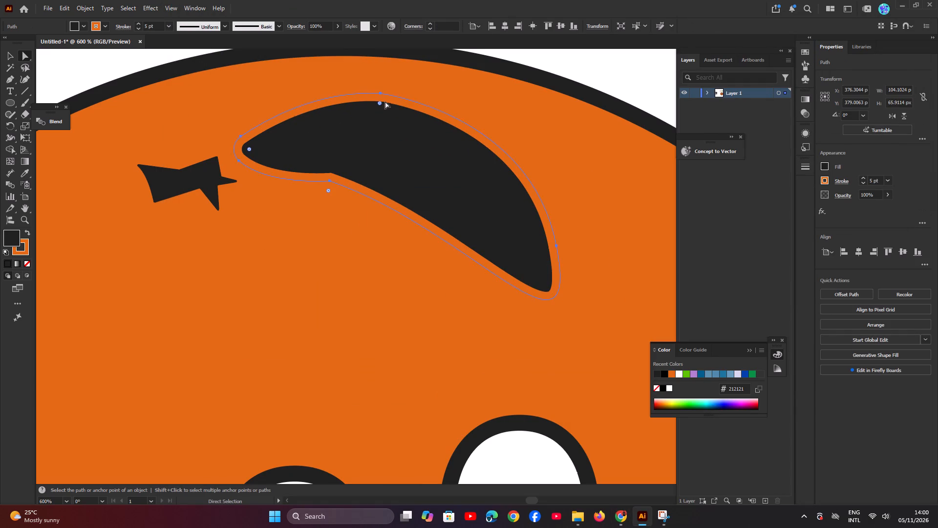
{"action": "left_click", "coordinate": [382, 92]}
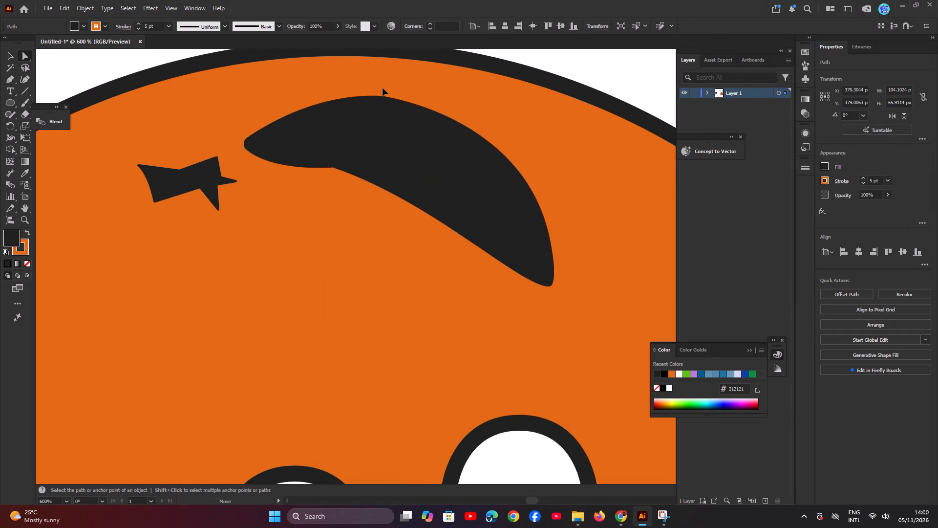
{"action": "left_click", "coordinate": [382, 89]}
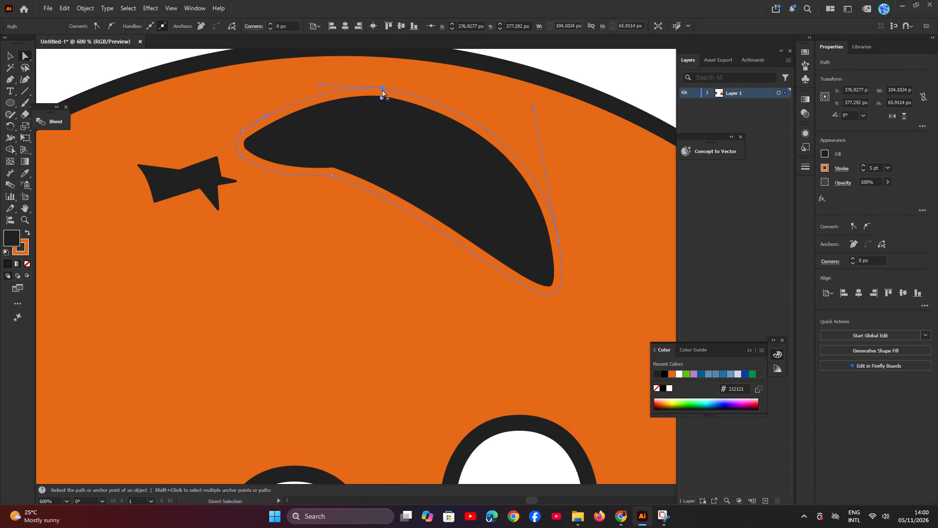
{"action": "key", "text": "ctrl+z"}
Raise the curved shape's top anchor to about X 375, Y 342 px and extend the handles along the upper edge for a fuller arch.
{"action": "left_click", "coordinate": [380, 94]}
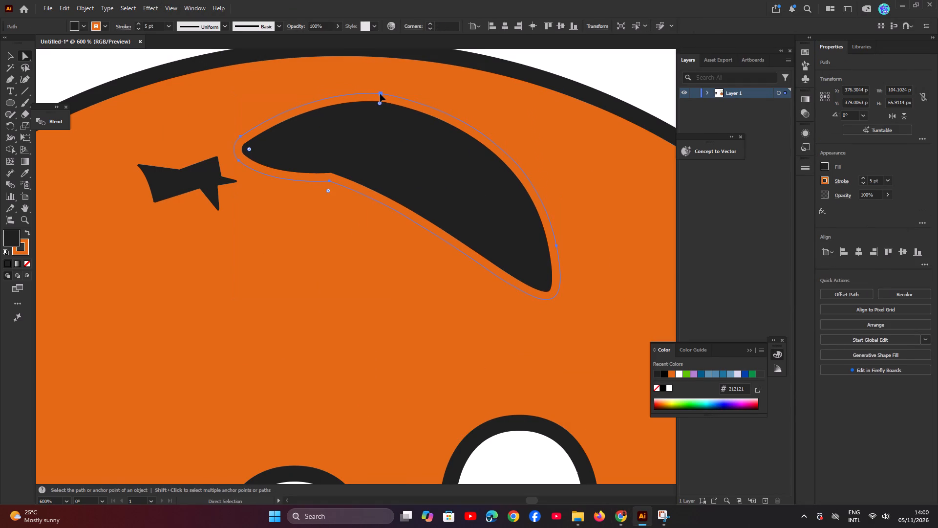
{"action": "left_click_drag", "start_coordinate": [380, 93], "coordinate": [385, 84]}
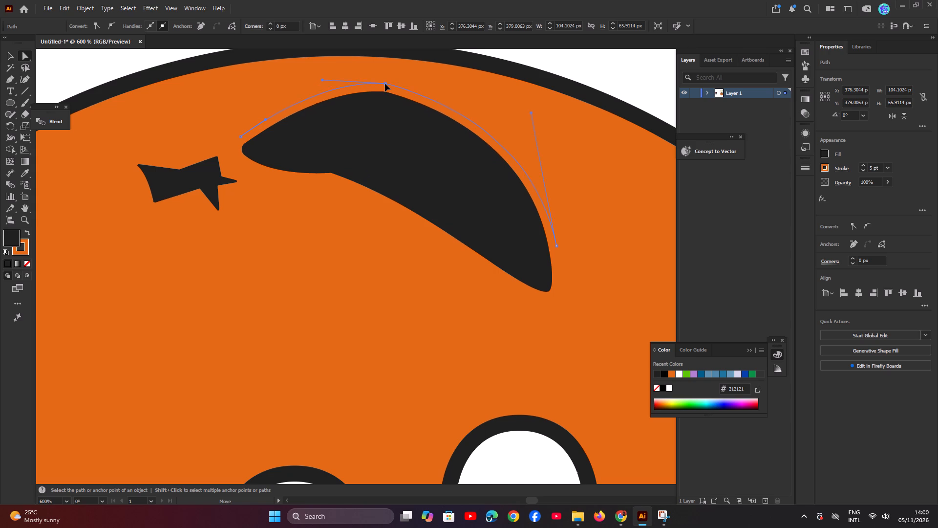
{"action": "left_click_drag", "start_coordinate": [385, 84], "coordinate": [391, 85]}
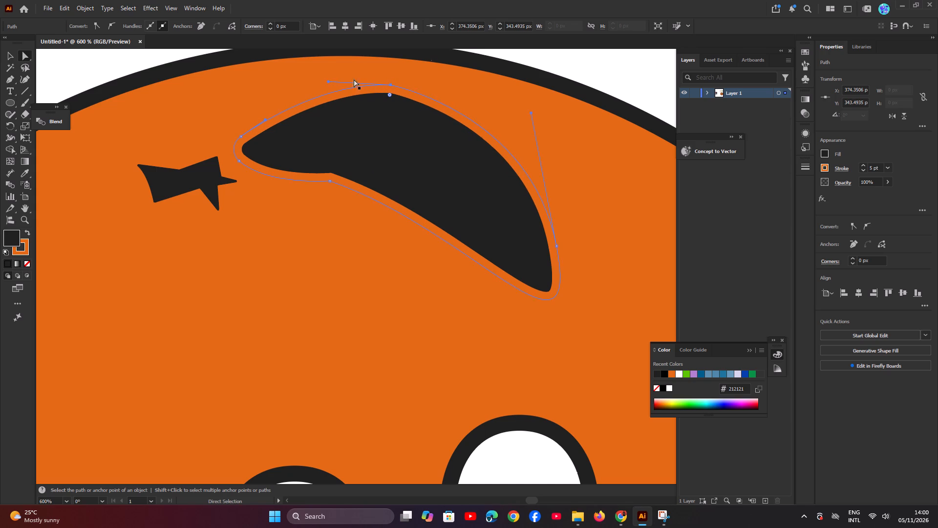
{"action": "left_click_drag", "start_coordinate": [328, 82], "coordinate": [324, 82]}
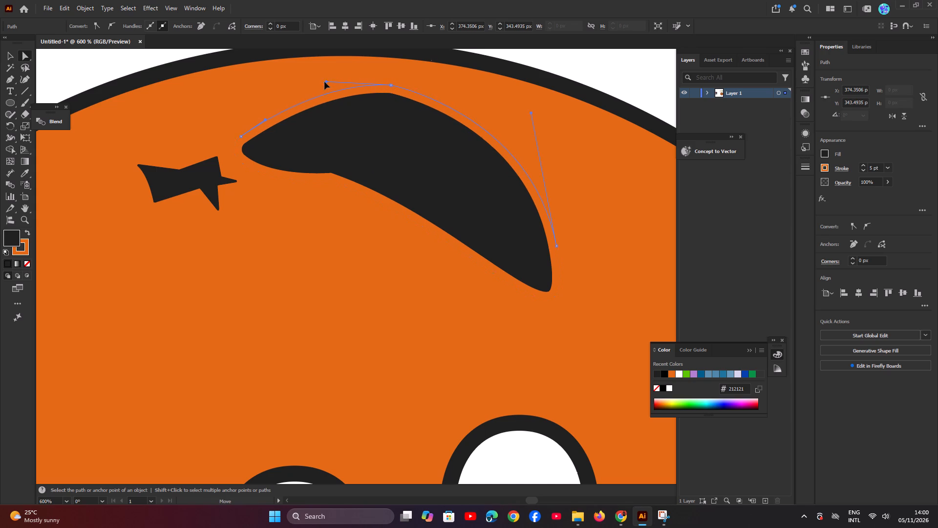
{"action": "left_click_drag", "start_coordinate": [324, 82], "coordinate": [313, 74]}
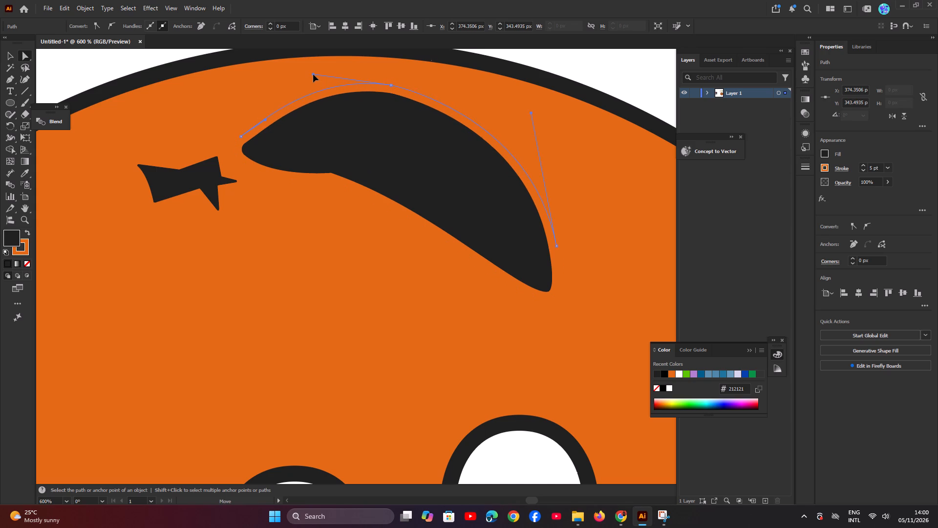
{"action": "left_click_drag", "start_coordinate": [313, 74], "coordinate": [298, 82]}
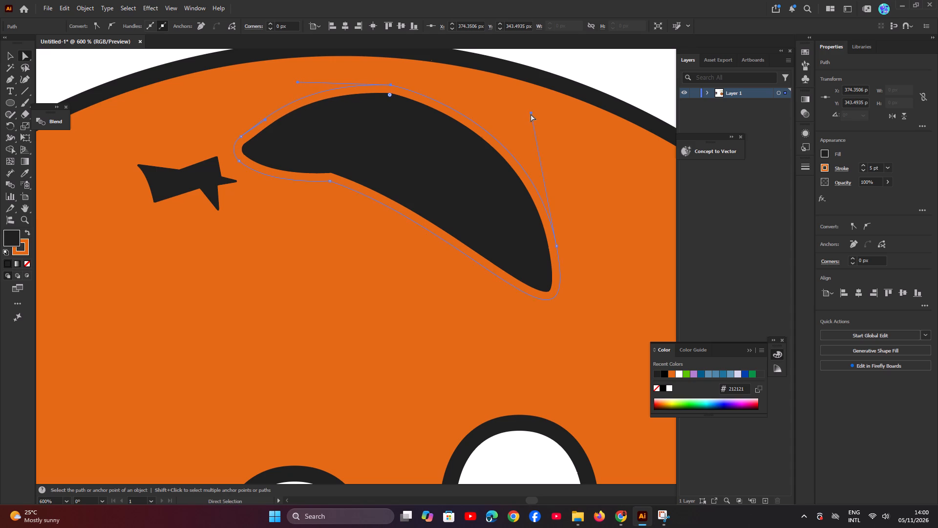
{"action": "left_click_drag", "start_coordinate": [531, 114], "coordinate": [535, 105]}
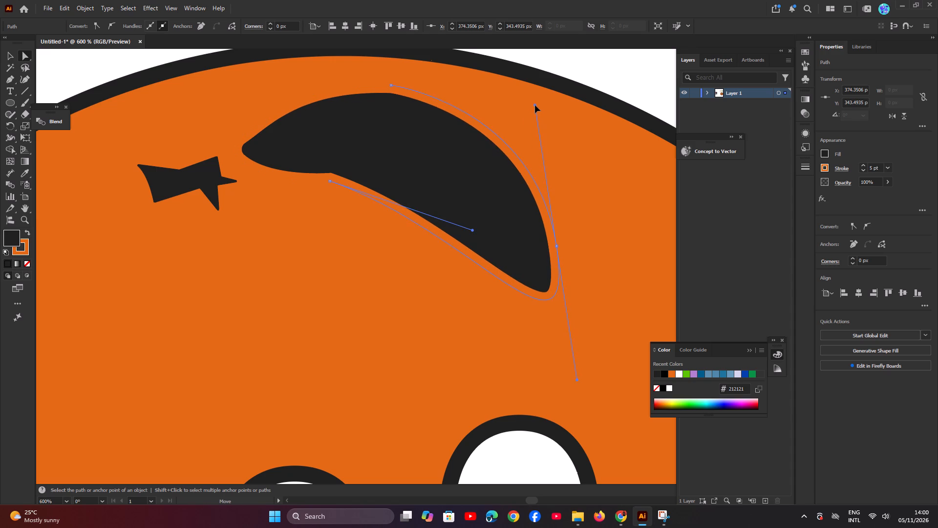
{"action": "left_click_drag", "start_coordinate": [535, 105], "coordinate": [542, 99]}
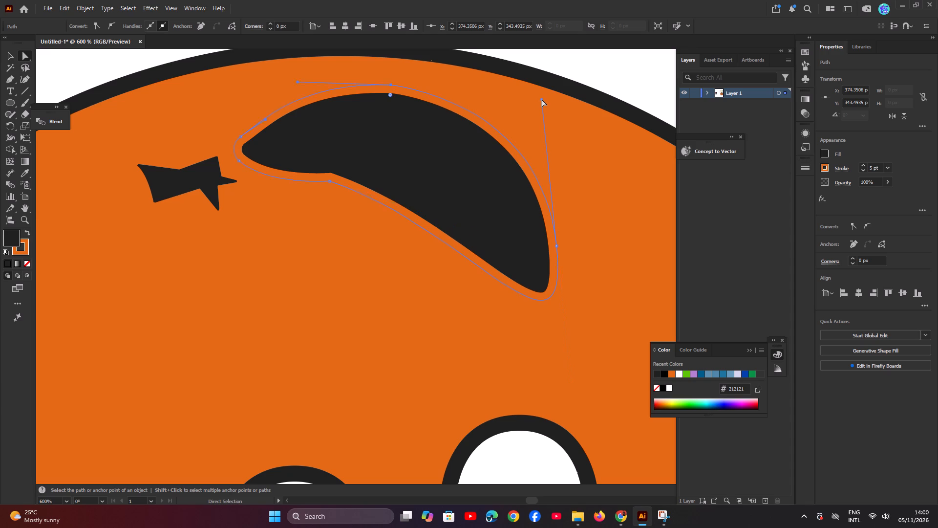
{"action": "left_click_drag", "start_coordinate": [390, 85], "coordinate": [390, 81]}
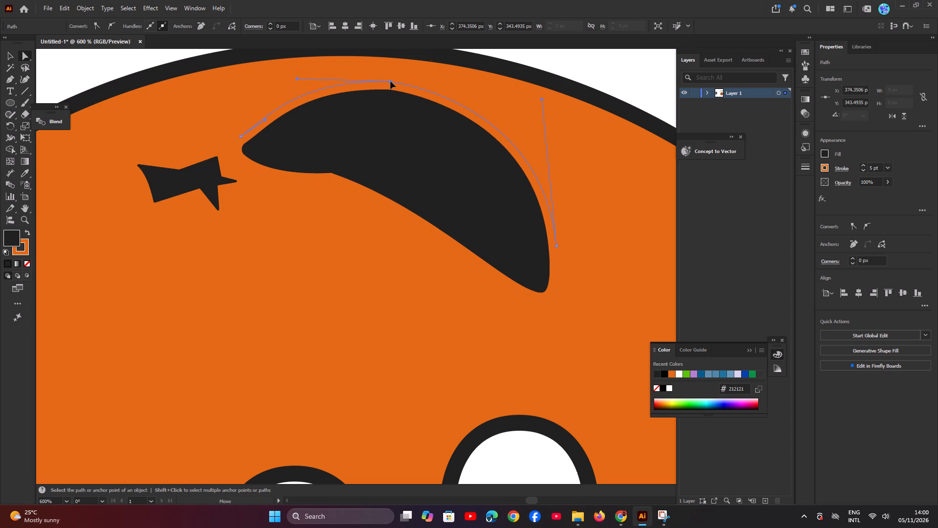
{"action": "left_click_drag", "start_coordinate": [390, 81], "coordinate": [392, 80]}
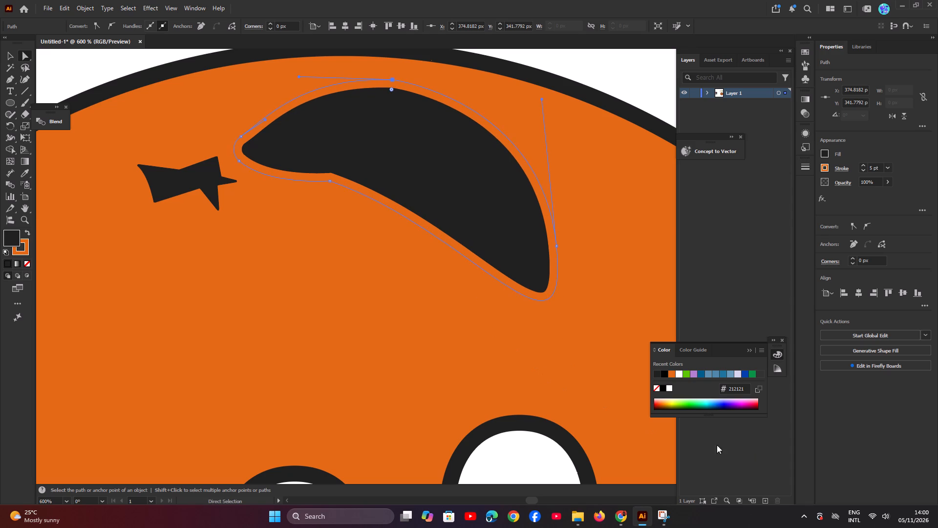
Play the Chrome tutorial on from 12:33 to see how the curved shape's lower right tip is adjusted, and return to Illustrator.
{"action": "key", "text": "ctrl+minus"}
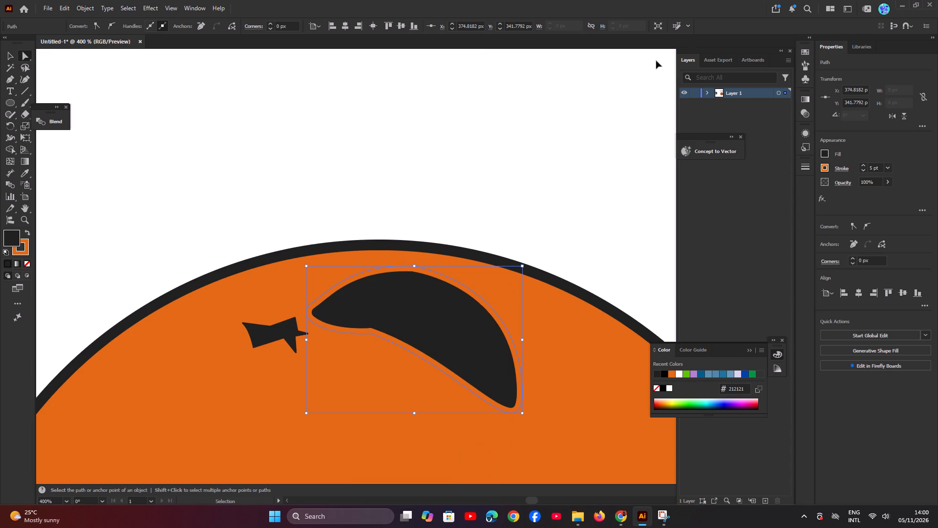
{"action": "key", "text": "space"}
{"action": "key", "text": "space"}
{"action": "key", "text": "space"}
{"action": "key", "text": "space"}
{"action": "key", "text": "space"}
{"action": "key", "text": "space"}
{"action": "key", "text": "space"}
{"action": "key", "text": "space"}
{"action": "key", "text": "space"}
{"action": "key", "text": "space"}
{"action": "key", "text": "space"}
{"action": "key", "text": "space"}
{"action": "key", "text": "space"}
{"action": "key", "text": "space"}
{"action": "key", "text": "space"}
{"action": "key", "text": "space"}
{"action": "key", "text": "space"}
{"action": "key", "text": "space"}
{"action": "key", "text": "space"}
{"action": "key", "text": "space"}
{"action": "left_click_drag", "start_coordinate": [541, 415], "coordinate": [526, 313]}
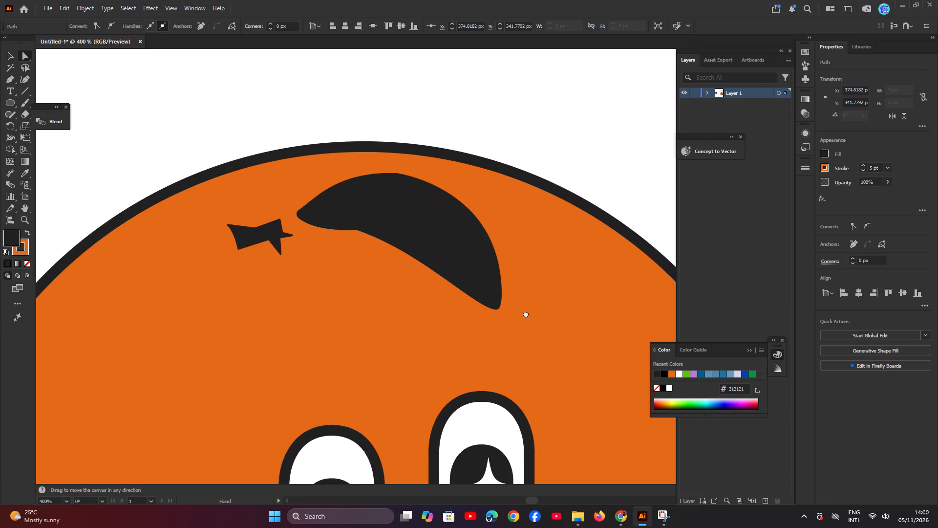
{"action": "left_click_drag", "start_coordinate": [526, 313], "coordinate": [527, 303]}
{"action": "left_click", "coordinate": [626, 511]}
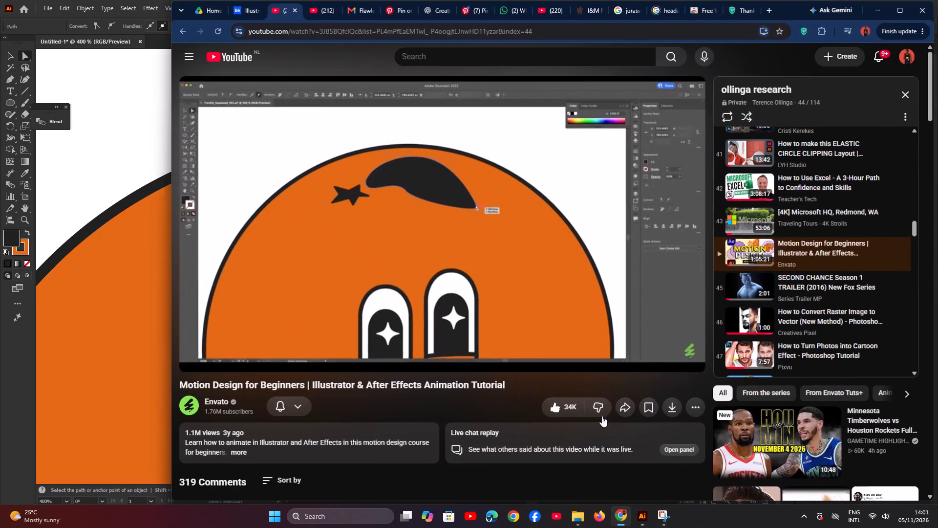
{"action": "key", "text": "space"}
{"action": "key", "text": "space"}
{"action": "key", "text": "space"}
{"action": "key", "text": "space"}
{"action": "key", "text": "space"}
{"action": "key", "text": "space"}
{"action": "key", "text": "space"}
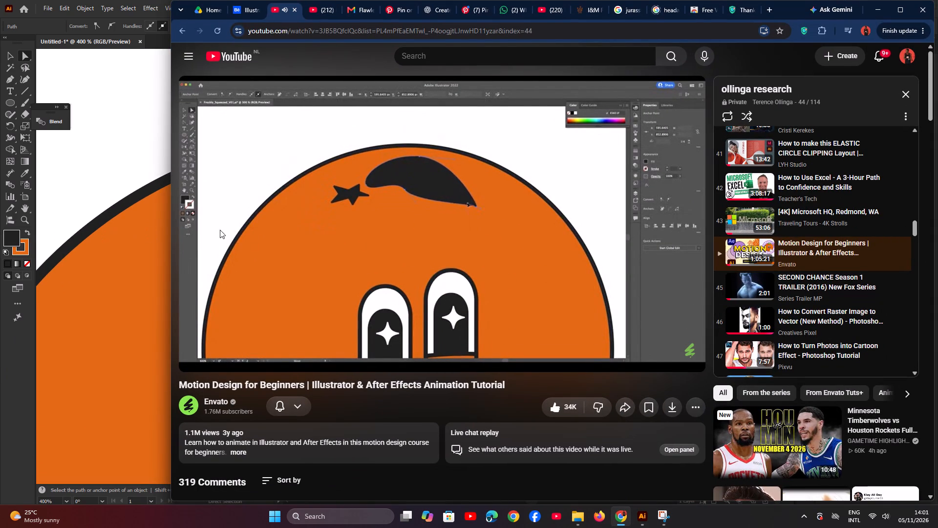
{"action": "left_click", "coordinate": [366, 256]}
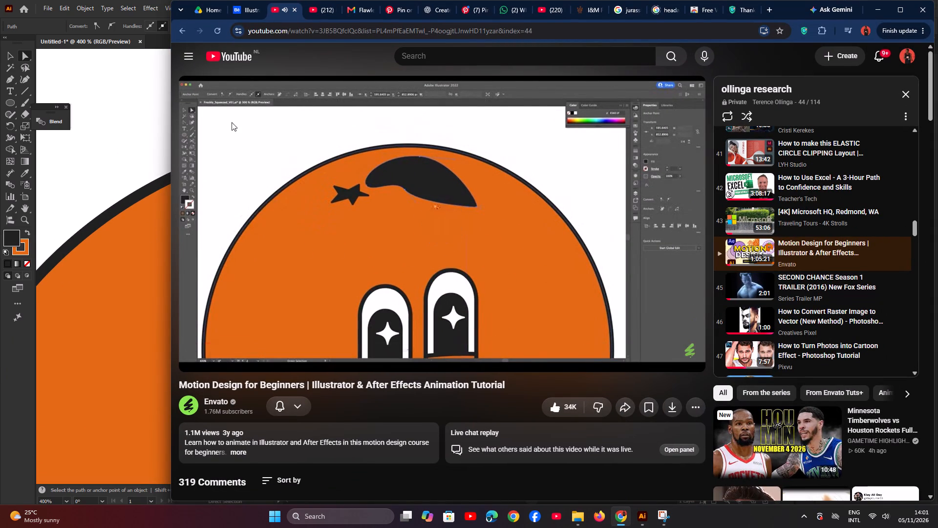
{"action": "left_click", "coordinate": [875, 10]}
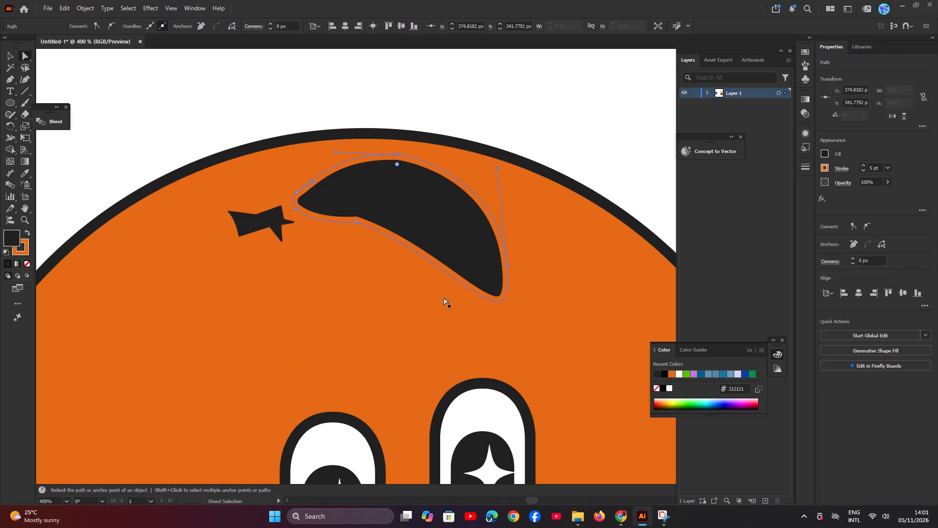
Swing the lower handle of the curved shape's right-side anchor slightly outward to reshape the bottom tip.
{"action": "left_click", "coordinate": [507, 266]}
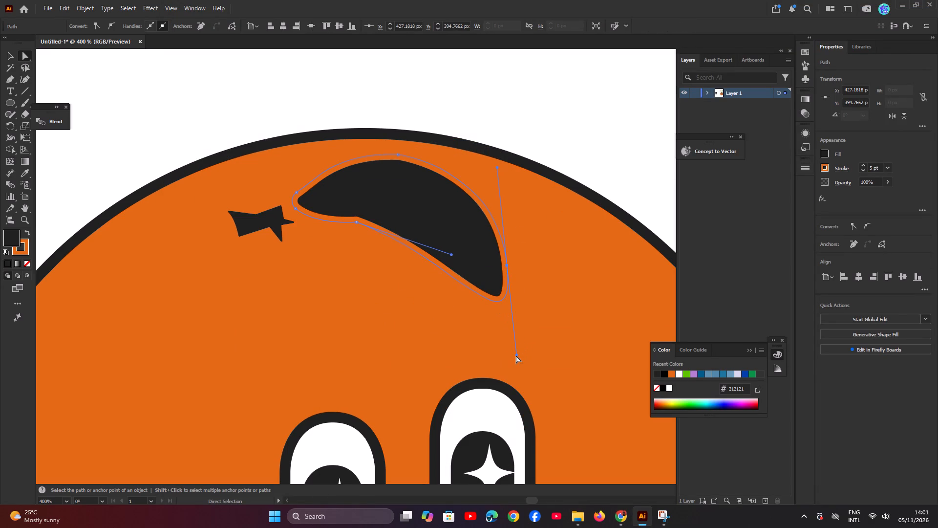
{"action": "left_click_drag", "start_coordinate": [516, 355], "coordinate": [514, 352]}
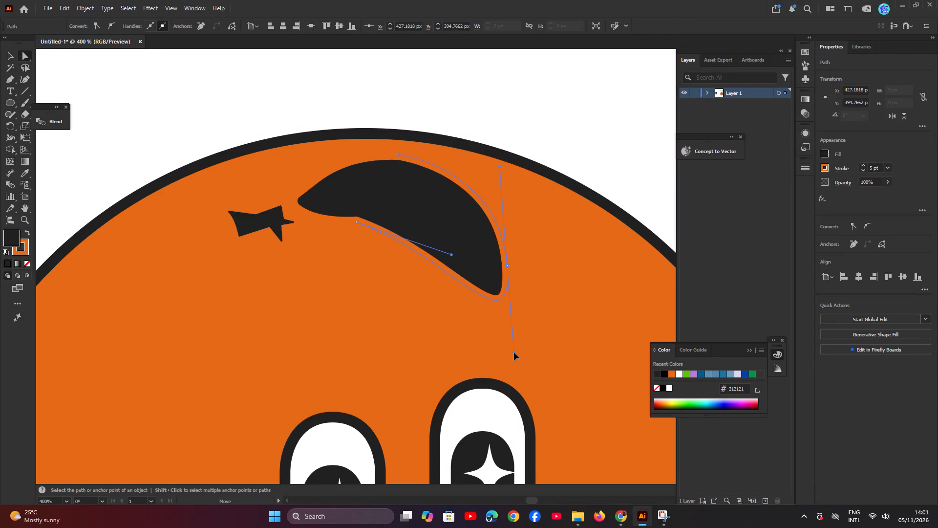
{"action": "left_click_drag", "start_coordinate": [514, 352], "coordinate": [521, 363]}
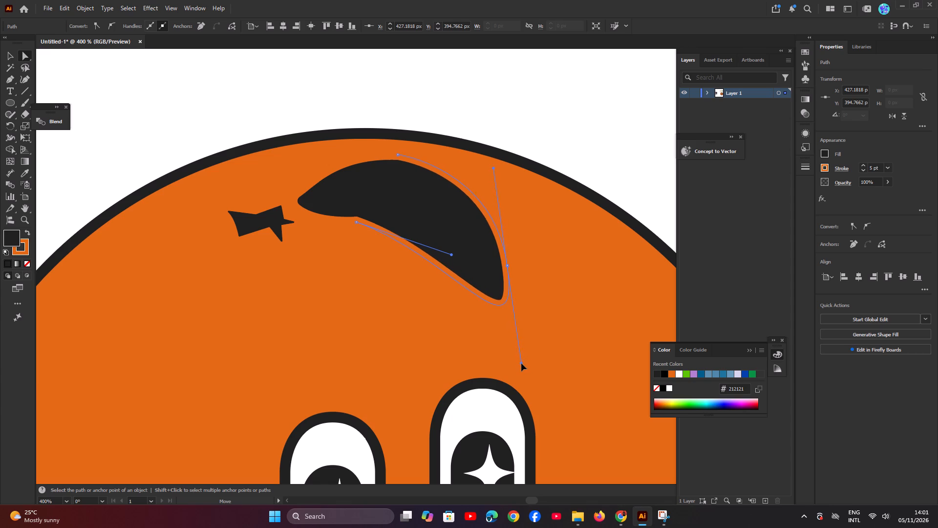
{"action": "left_click_drag", "start_coordinate": [521, 363], "coordinate": [526, 368]}
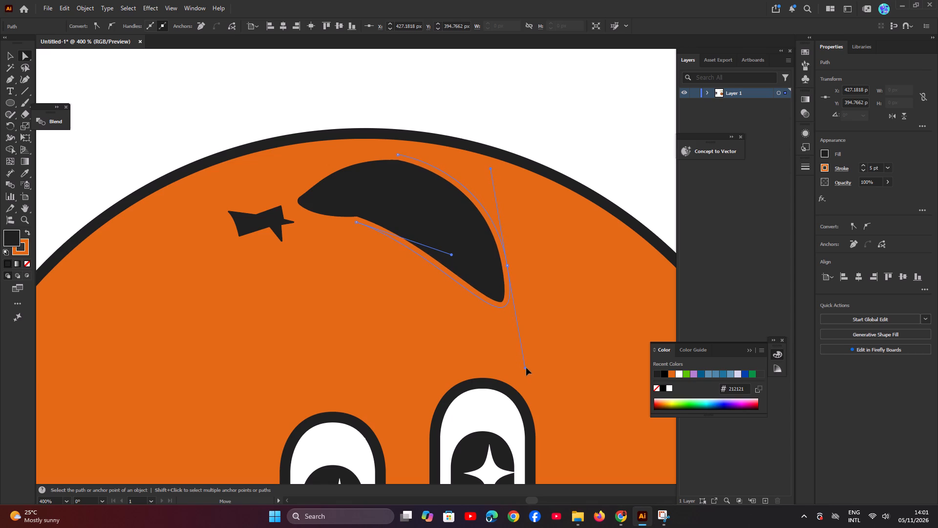
{"action": "left_click_drag", "start_coordinate": [526, 368], "coordinate": [523, 357]}
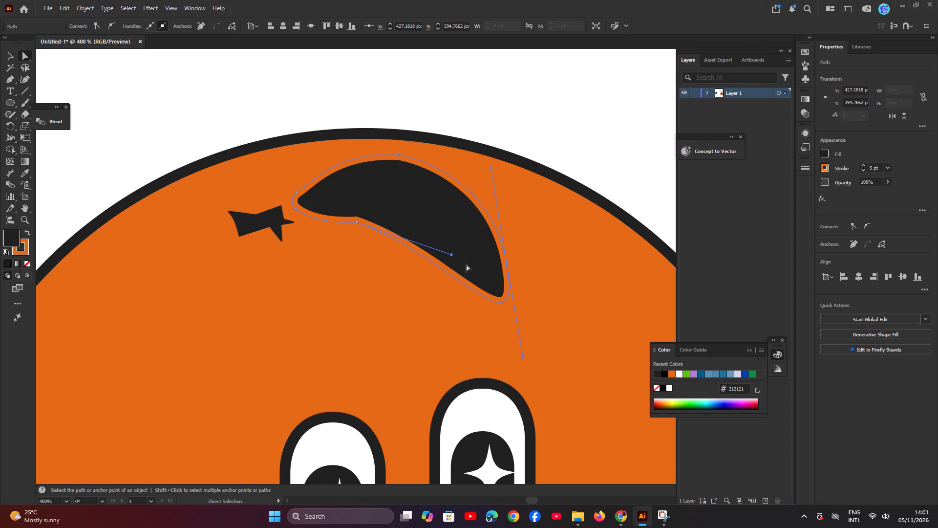
Check the curved shape's lower right tip against the Chrome tutorial frame at 12:37 and return to Illustrator.
{"action": "left_click", "coordinate": [500, 292]}
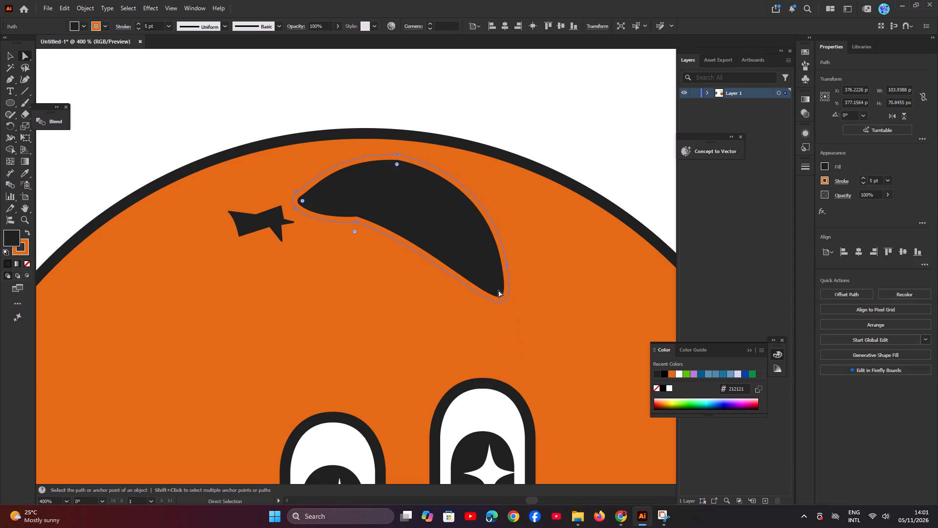
{"action": "left_click", "coordinate": [498, 290]}
{"action": "left_click", "coordinate": [508, 266]}
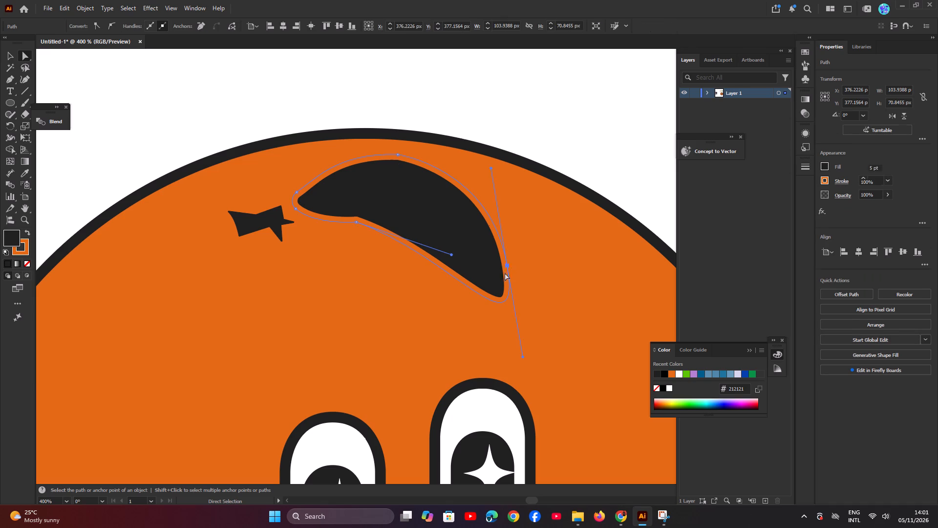
{"action": "left_click", "coordinate": [616, 514]}
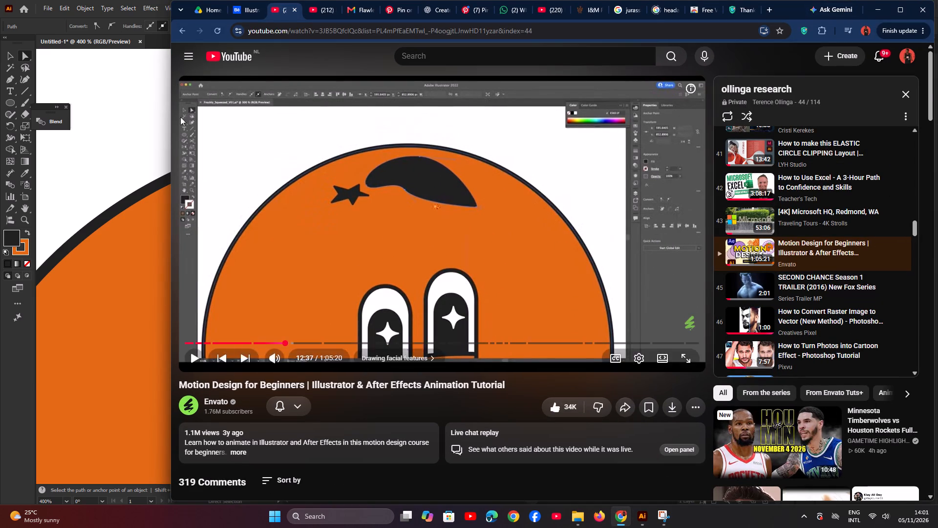
{"action": "left_click", "coordinate": [142, 124]}
Shorten the lower handle of the curved shape's right-side anchor slightly and swing it outward to make the bottom tip more pointed.
{"action": "left_click", "coordinate": [461, 250]}
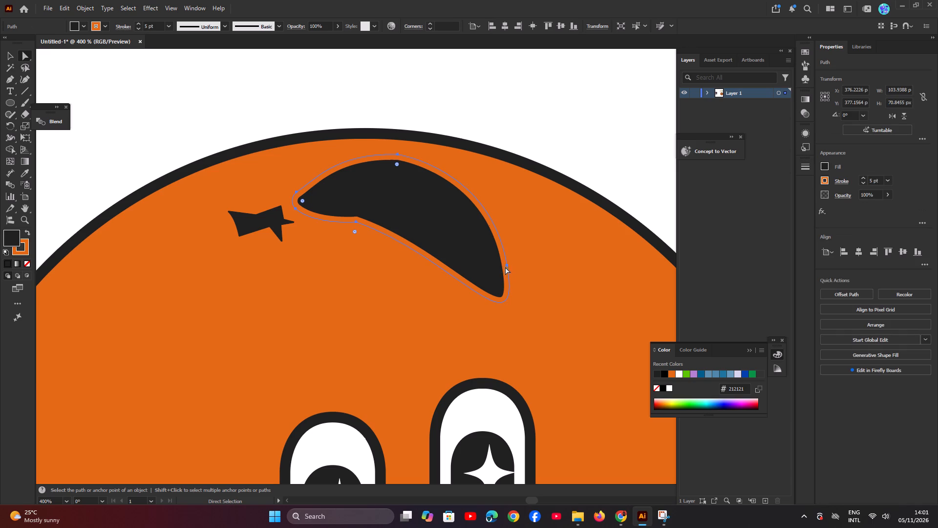
{"action": "left_click", "coordinate": [507, 266]}
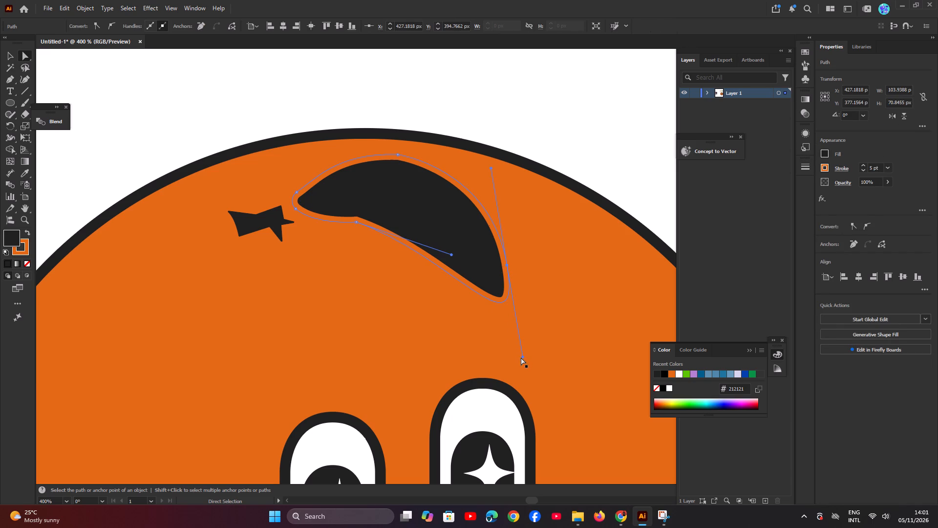
{"action": "left_click_drag", "start_coordinate": [522, 356], "coordinate": [521, 349]}
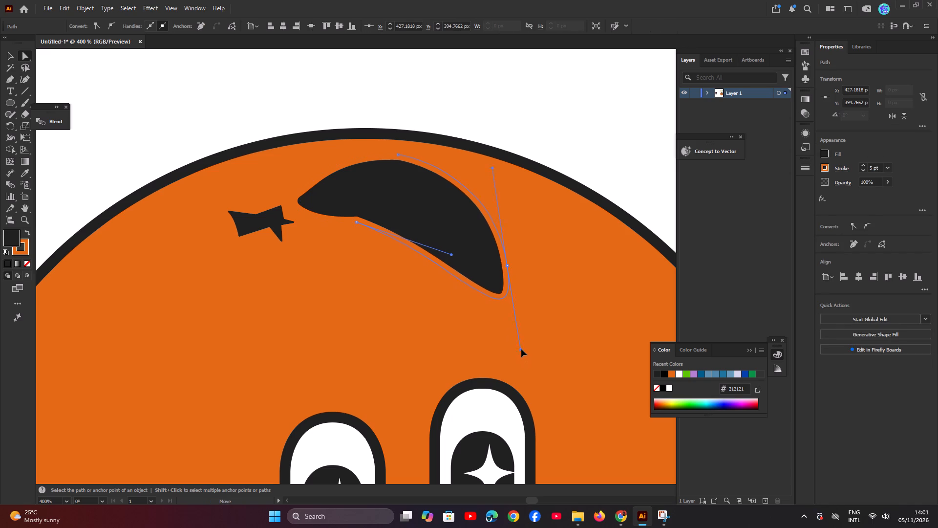
{"action": "left_click_drag", "start_coordinate": [521, 349], "coordinate": [530, 346]}
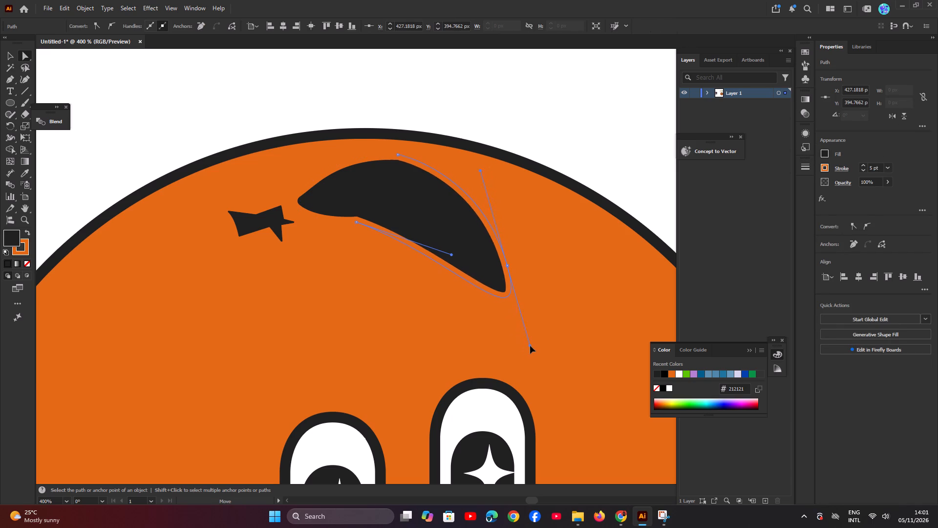
{"action": "left_click_drag", "start_coordinate": [530, 346], "coordinate": [538, 345]}
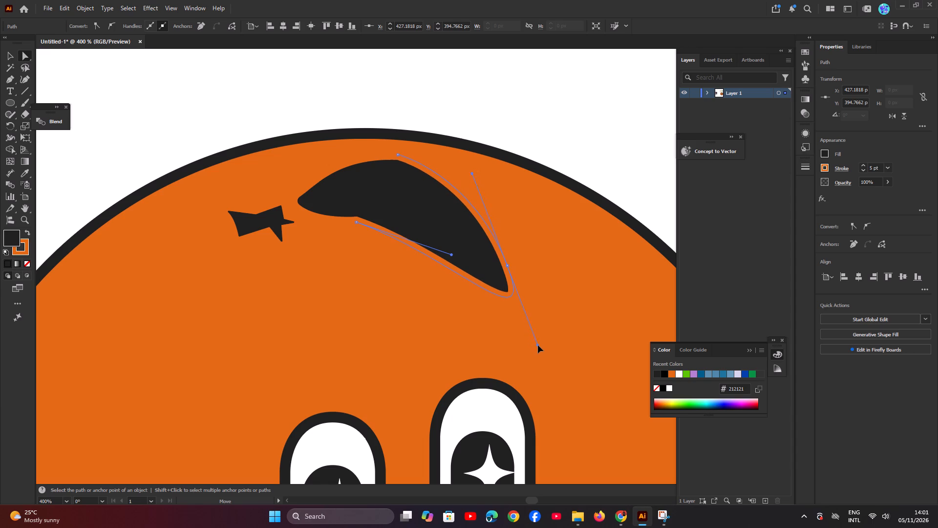
{"action": "left_click_drag", "start_coordinate": [538, 345], "coordinate": [539, 345]}
Move the curved shape's top anchor to about X 380, Y 340 px, shorten its left handle, and round its corner to about 19.3 px.
{"action": "left_click_drag", "start_coordinate": [399, 154], "coordinate": [408, 152]}
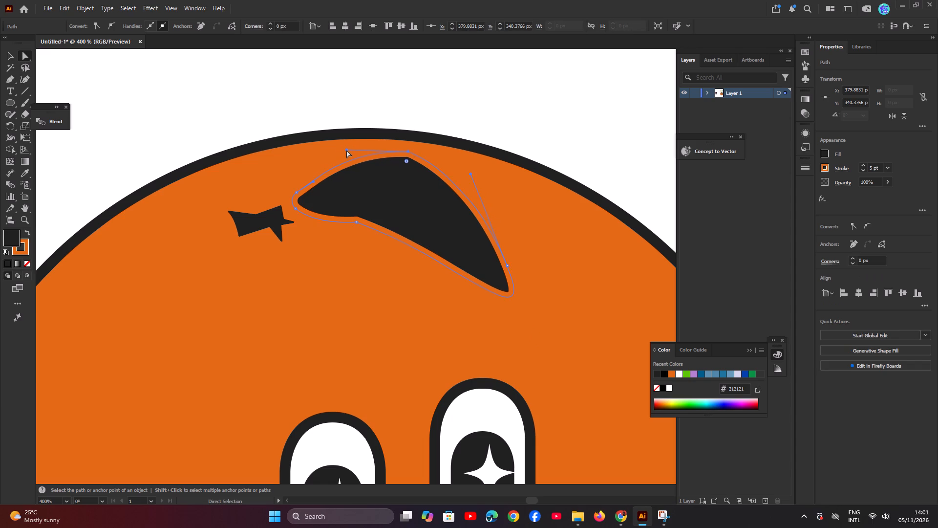
{"action": "left_click_drag", "start_coordinate": [346, 150], "coordinate": [356, 150]}
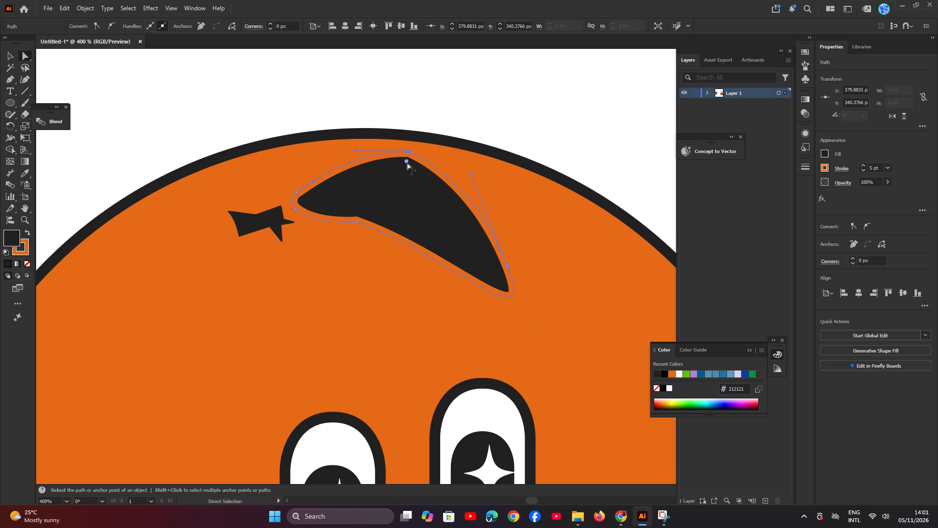
{"action": "left_click_drag", "start_coordinate": [406, 161], "coordinate": [387, 189]}
{"action": "left_click", "coordinate": [397, 153]}
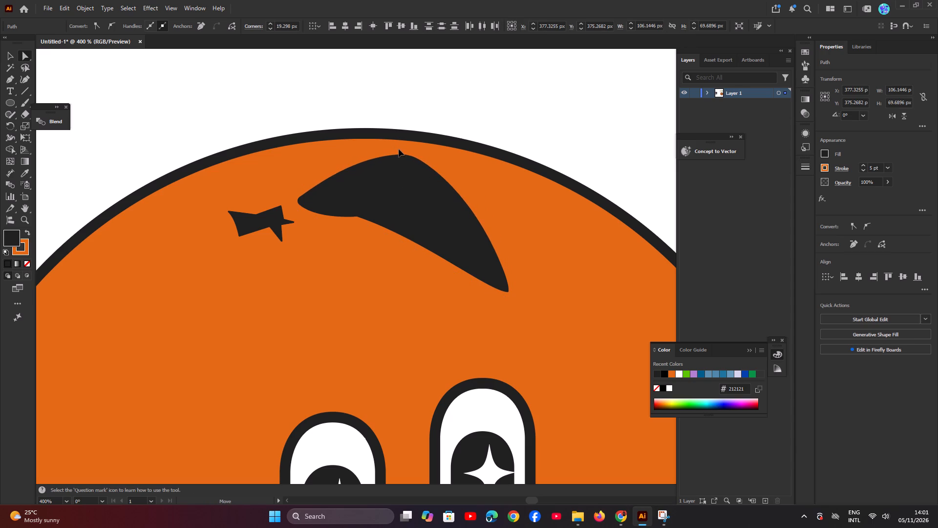
Raise the handle of the curved shape's upper left tip anchor for a fuller edge and fine-tune the rounded top toward the right side.
{"action": "left_click_drag", "start_coordinate": [311, 182], "coordinate": [312, 181]}
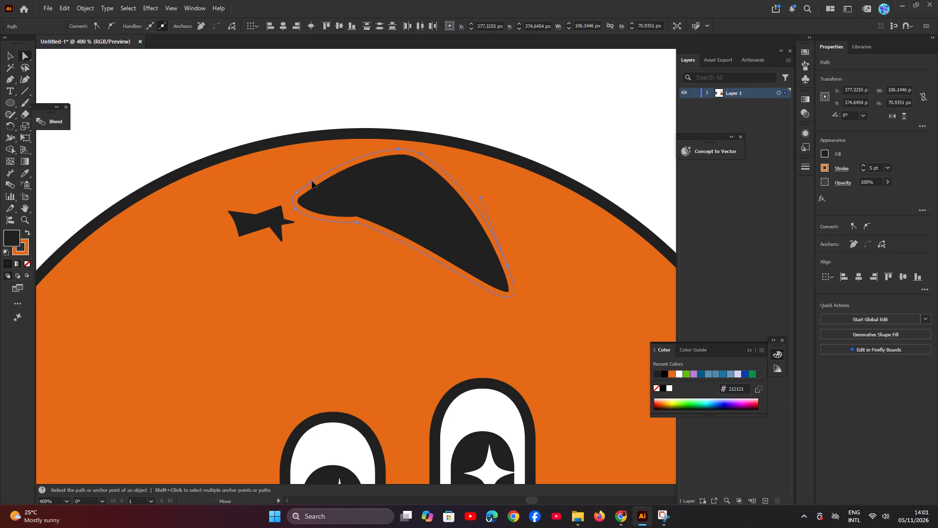
{"action": "left_click_drag", "start_coordinate": [312, 181], "coordinate": [316, 172]}
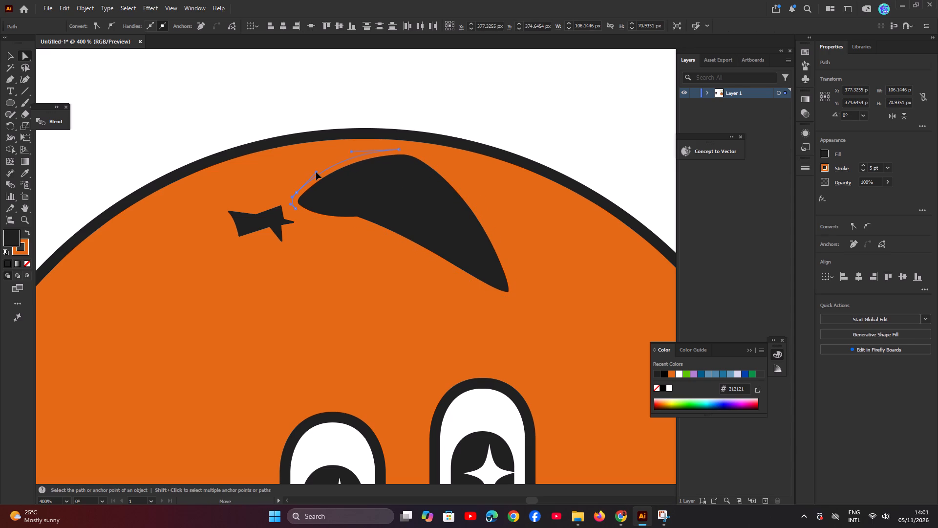
{"action": "left_click_drag", "start_coordinate": [316, 172], "coordinate": [320, 167]}
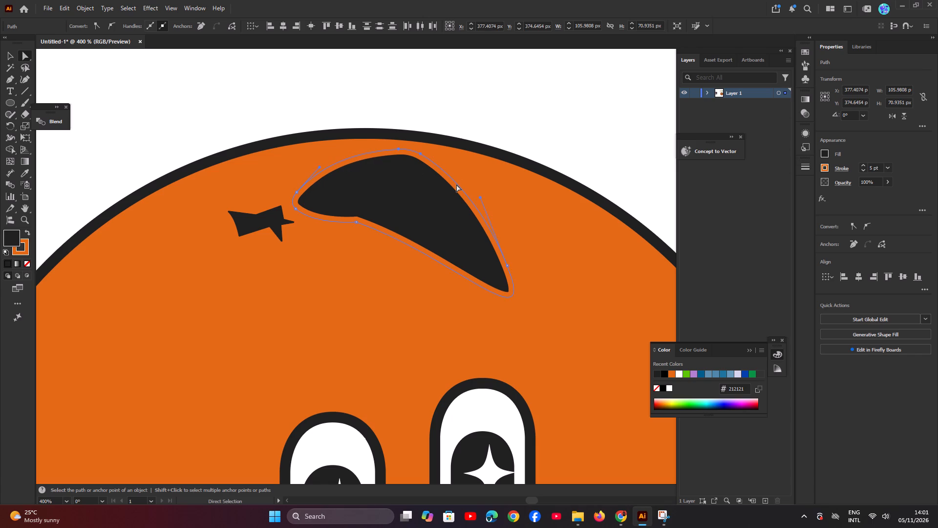
{"action": "left_click", "coordinate": [480, 198]}
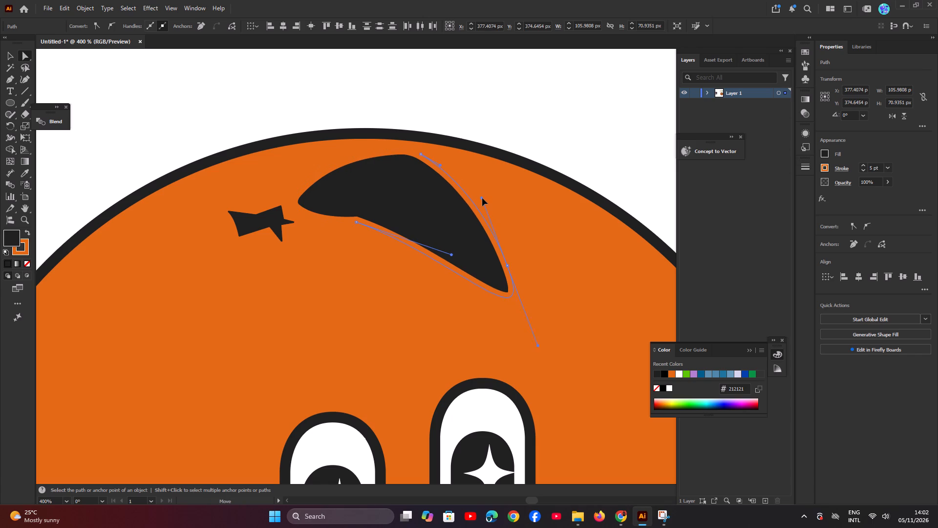
{"action": "left_click", "coordinate": [420, 153]}
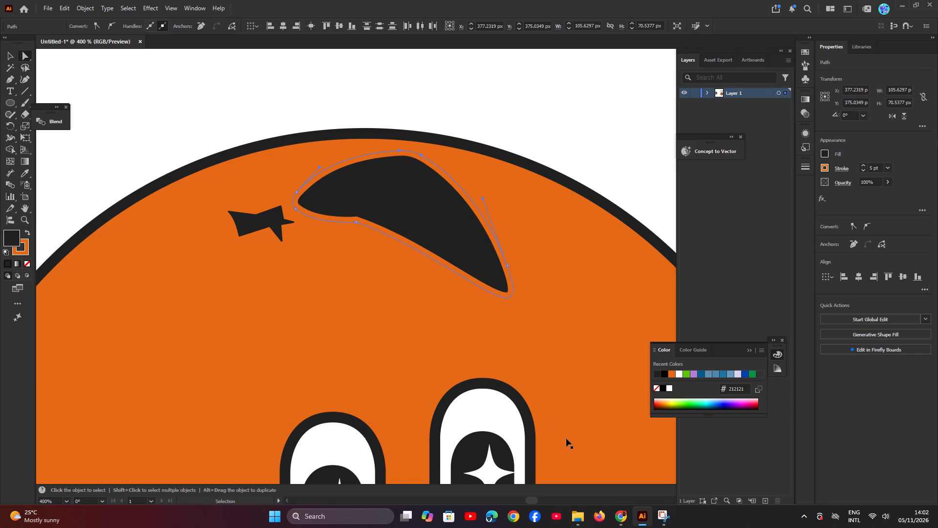
Play the Chrome tutorial from 12:37 to about 12:43 to study how the curved shape's lower edge is adjusted, and return to Illustrator.
{"action": "key", "text": "ctrl+minus"}
{"action": "key", "text": "ctrl+minus"}
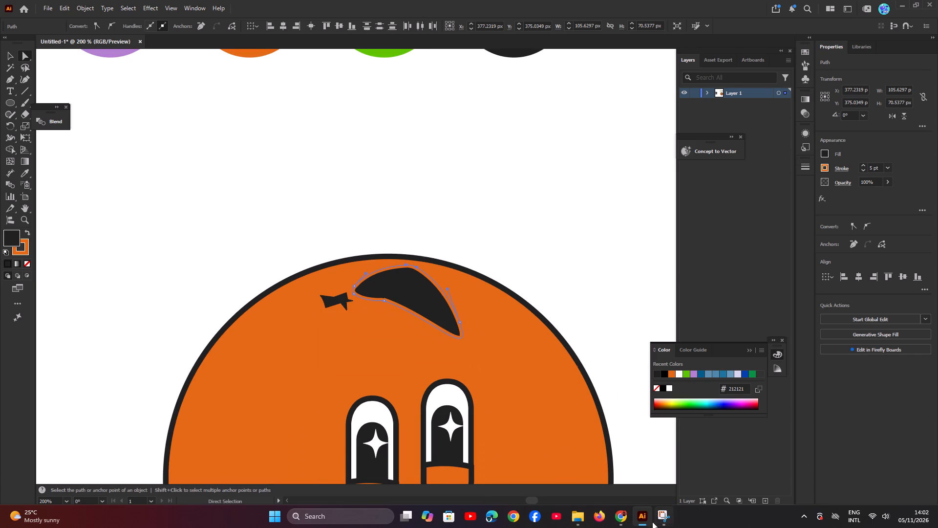
{"action": "left_click", "coordinate": [621, 521]}
{"action": "left_click", "coordinate": [546, 272]}
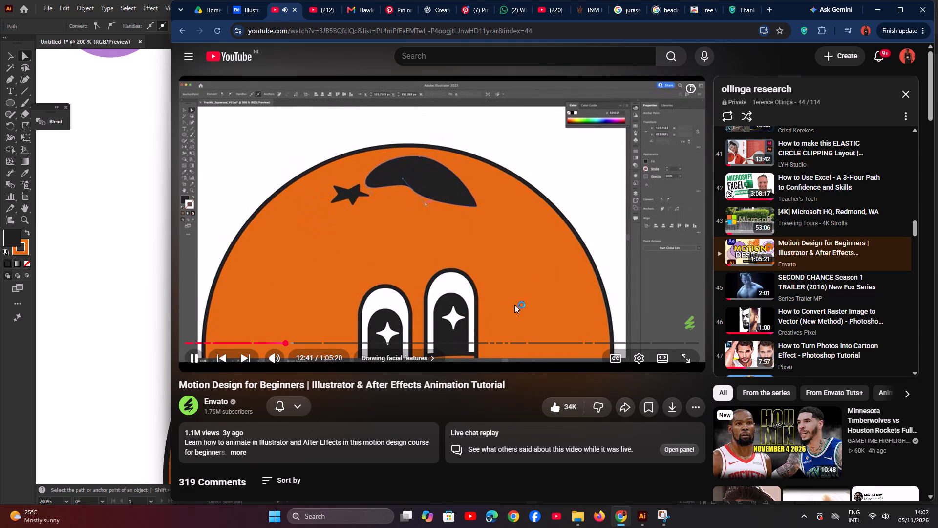
{"action": "left_click", "coordinate": [523, 281]}
{"action": "left_click", "coordinate": [874, 9]}
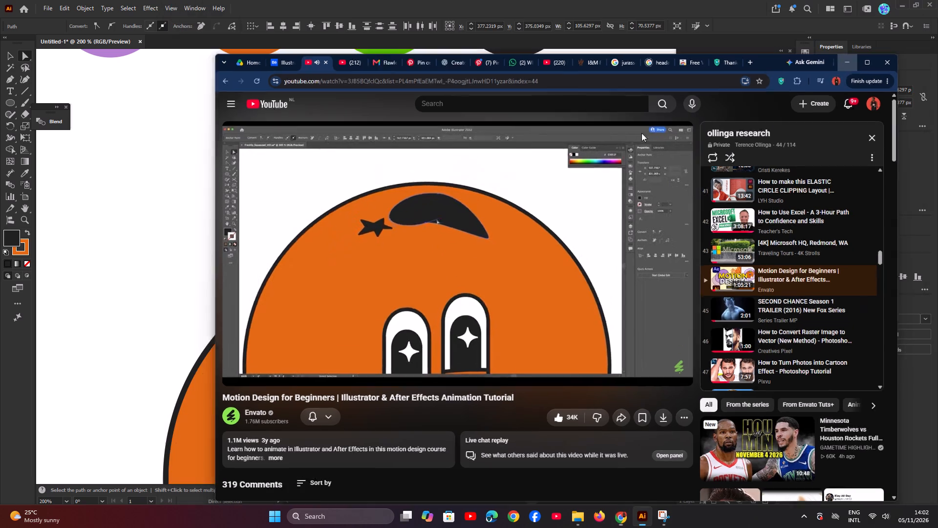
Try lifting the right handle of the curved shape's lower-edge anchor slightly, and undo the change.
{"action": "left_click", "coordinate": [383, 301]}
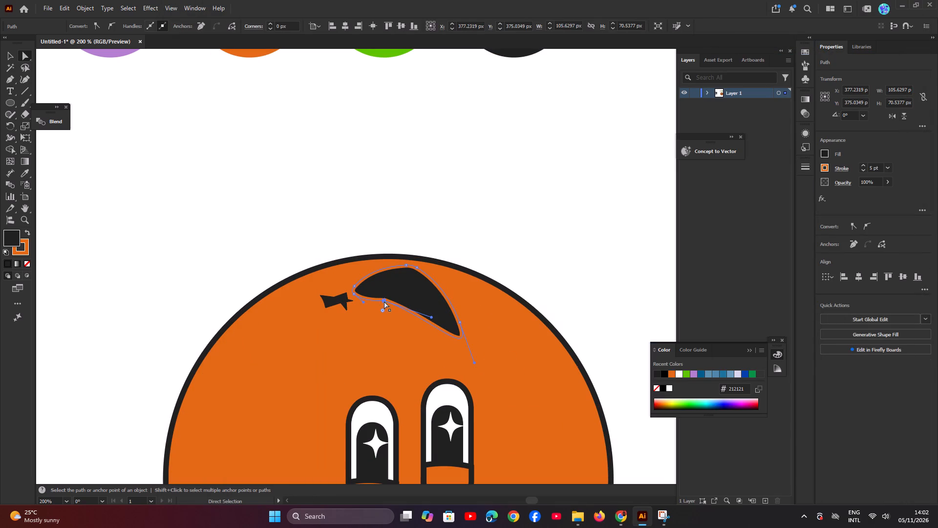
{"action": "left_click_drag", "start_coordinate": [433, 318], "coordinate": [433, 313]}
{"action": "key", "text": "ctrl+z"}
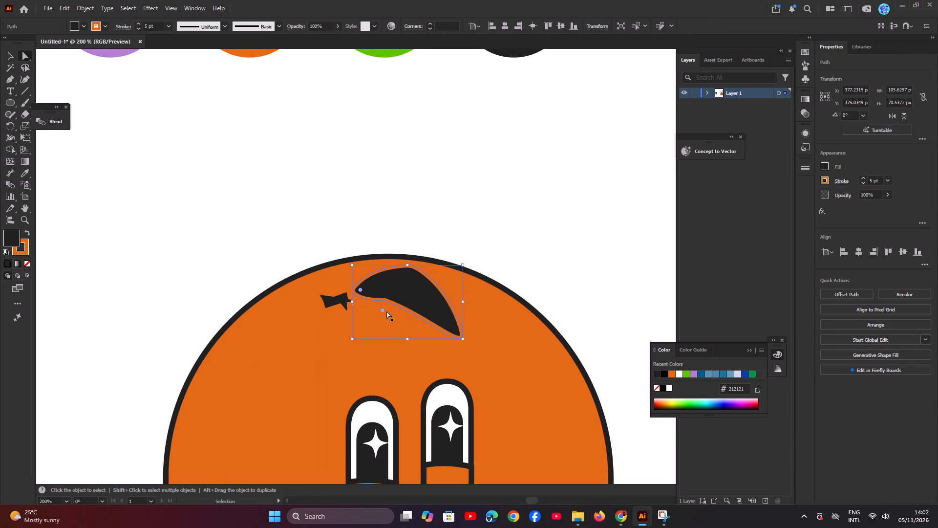
Swing the right handle of the curved shape's lower-edge anchor slightly downward and extend it to straighten the edge toward the bottom tip.
{"action": "left_click", "coordinate": [384, 301]}
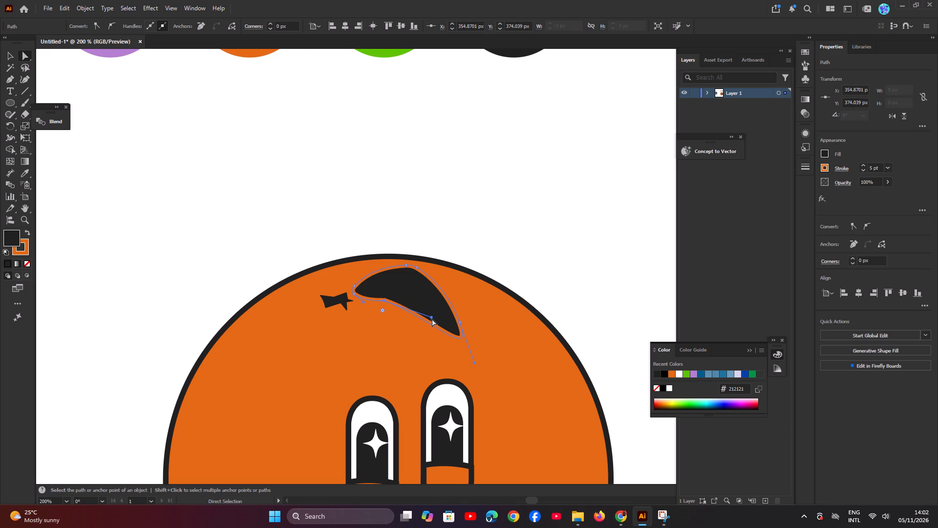
{"action": "left_click", "coordinate": [431, 318]}
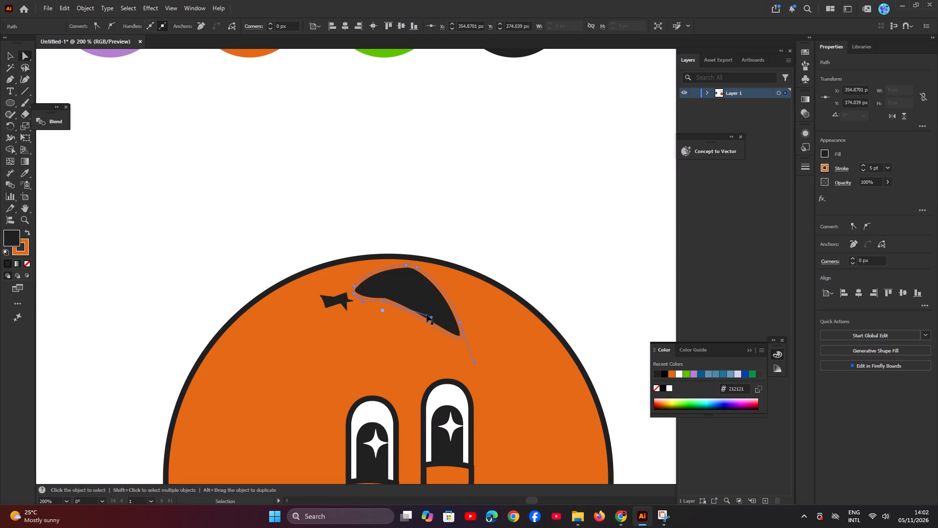
{"action": "key", "text": "ctrl+plus"}
{"action": "key", "text": "ctrl+plus"}
{"action": "key", "text": "ctrl+plus"}
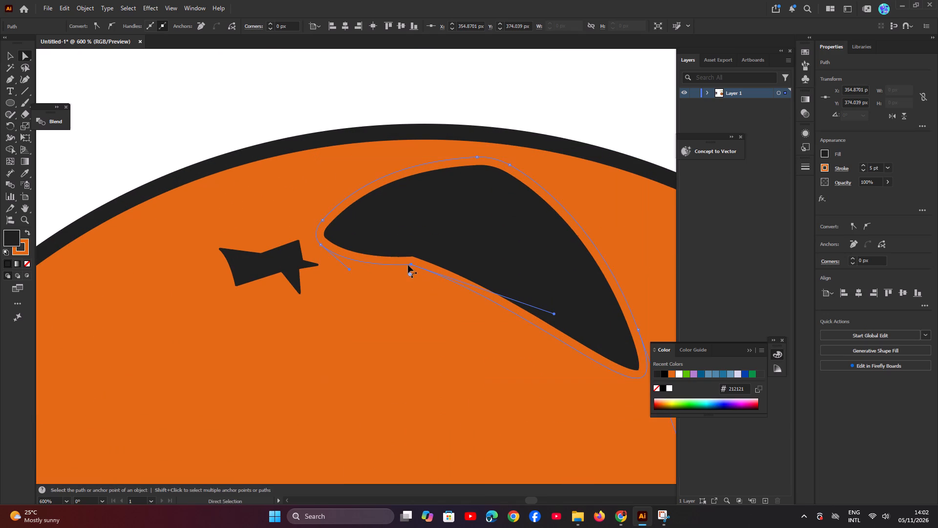
{"action": "left_click", "coordinate": [413, 265]}
{"action": "left_click_drag", "start_coordinate": [555, 314], "coordinate": [546, 308]}
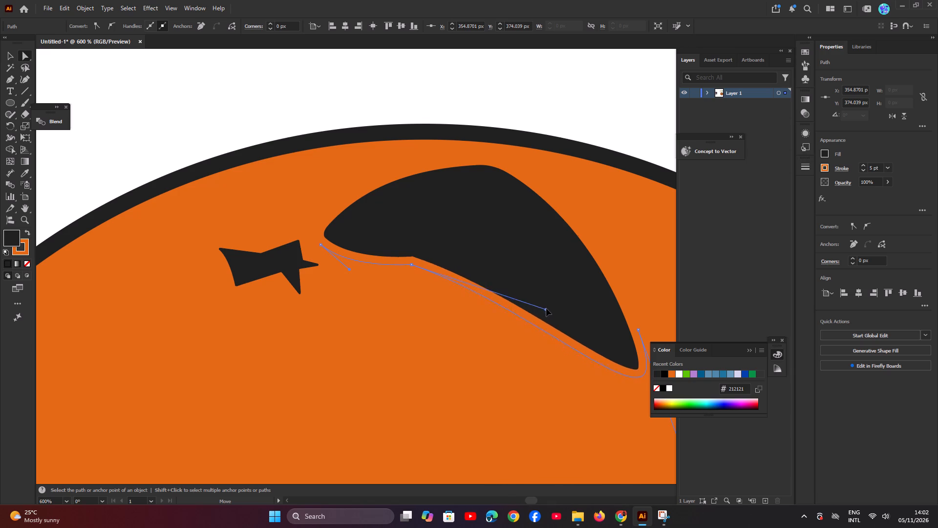
{"action": "left_click_drag", "start_coordinate": [546, 308], "coordinate": [378, 220]}
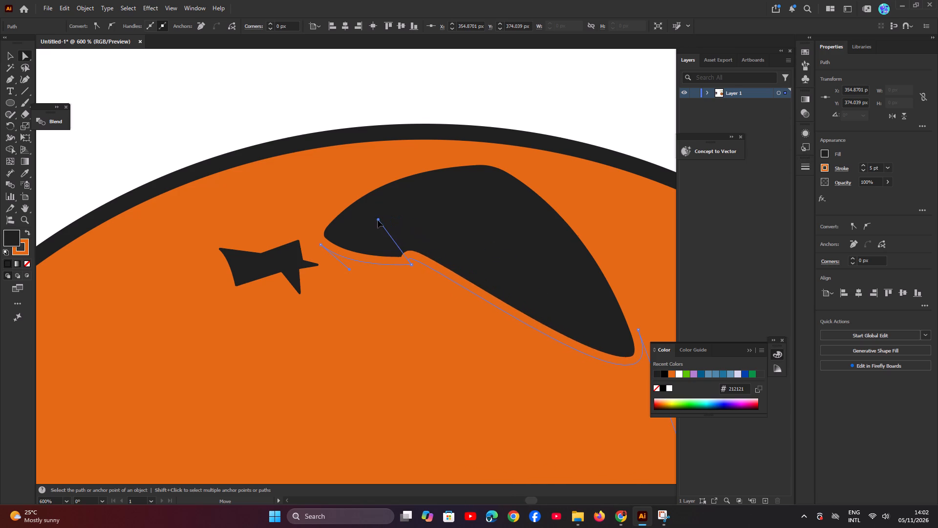
{"action": "left_click_drag", "start_coordinate": [378, 220], "coordinate": [422, 312]}
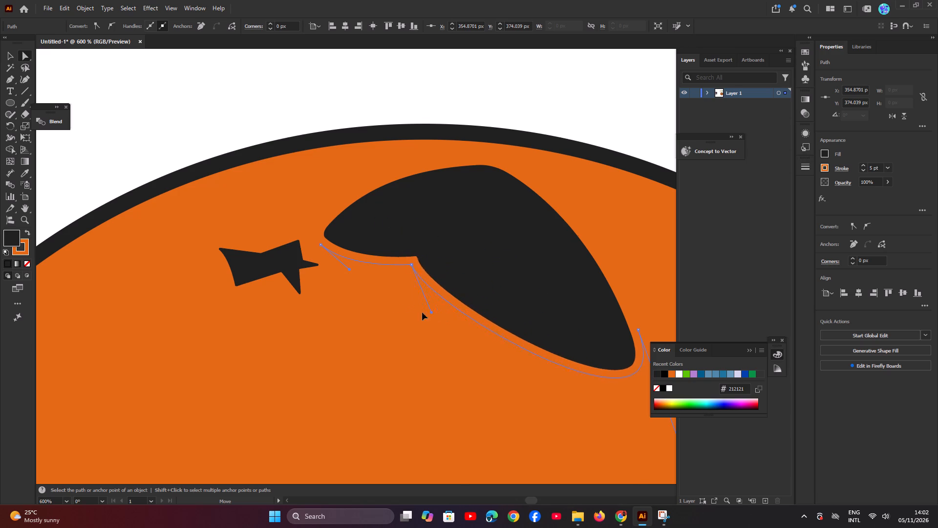
{"action": "left_click_drag", "start_coordinate": [422, 312], "coordinate": [315, 302]}
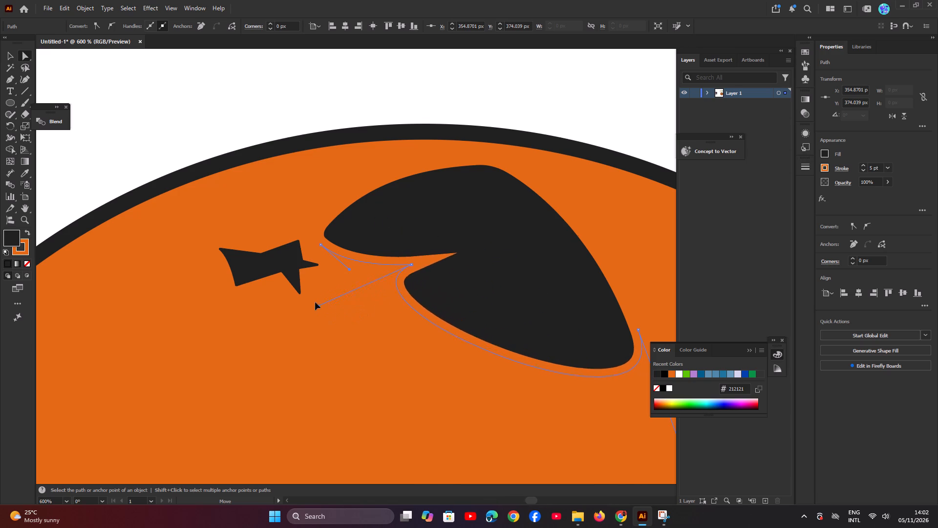
{"action": "left_click_drag", "start_coordinate": [315, 302], "coordinate": [311, 327]}
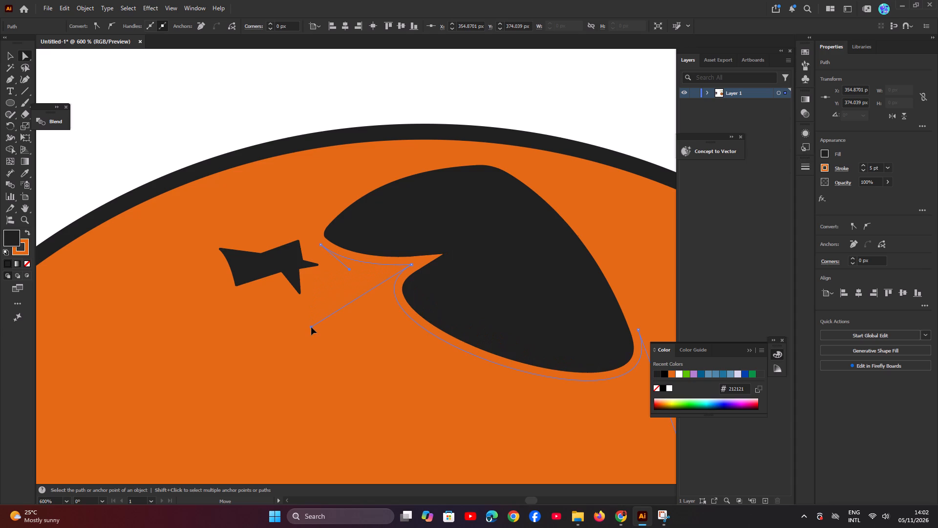
{"action": "left_click_drag", "start_coordinate": [311, 327], "coordinate": [511, 356]}
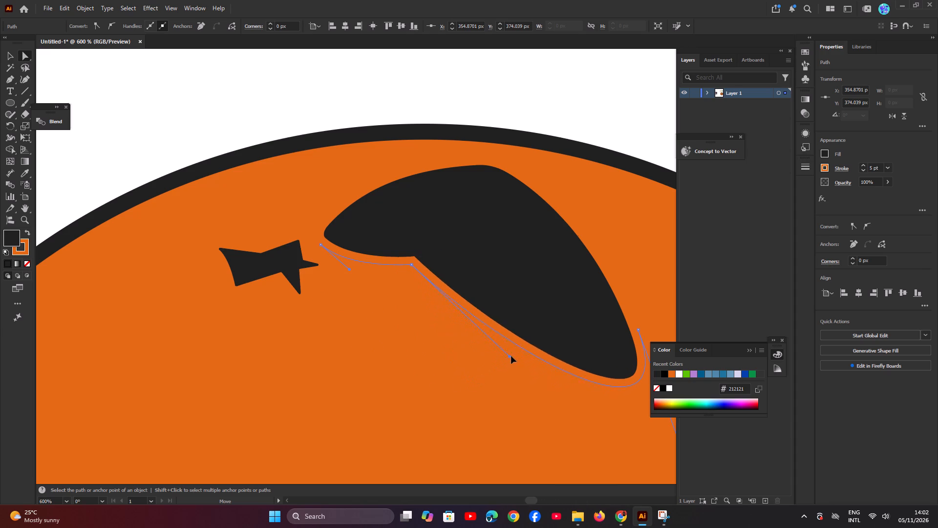
{"action": "left_click_drag", "start_coordinate": [511, 356], "coordinate": [521, 348]}
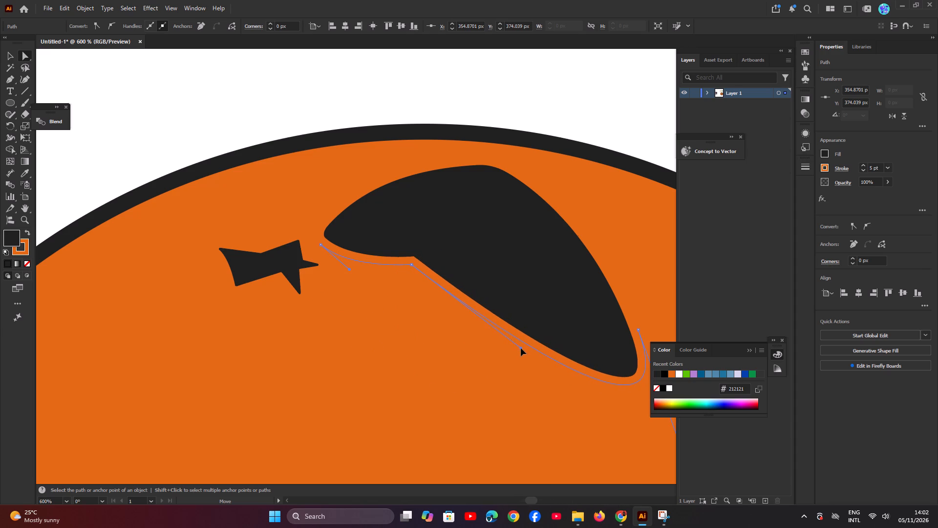
{"action": "left_click_drag", "start_coordinate": [521, 348], "coordinate": [538, 342]}
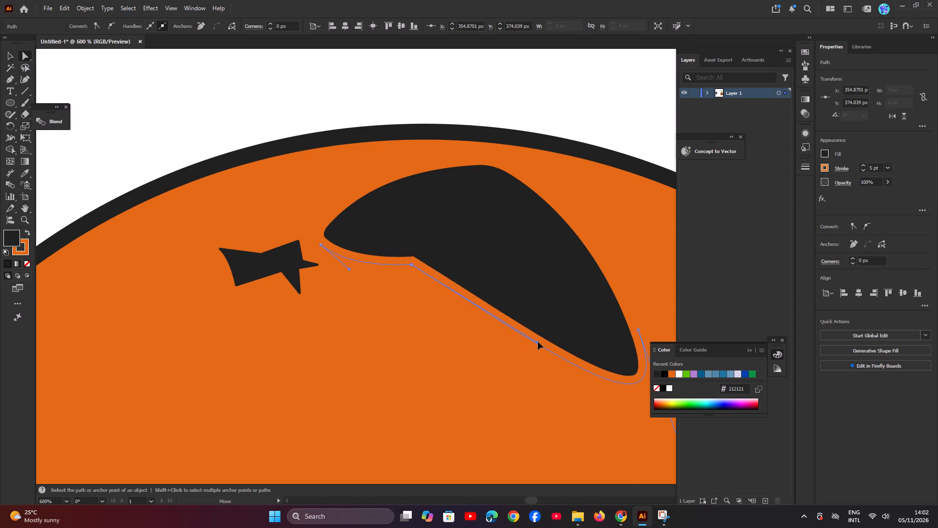
{"action": "left_click_drag", "start_coordinate": [538, 342], "coordinate": [570, 321]}
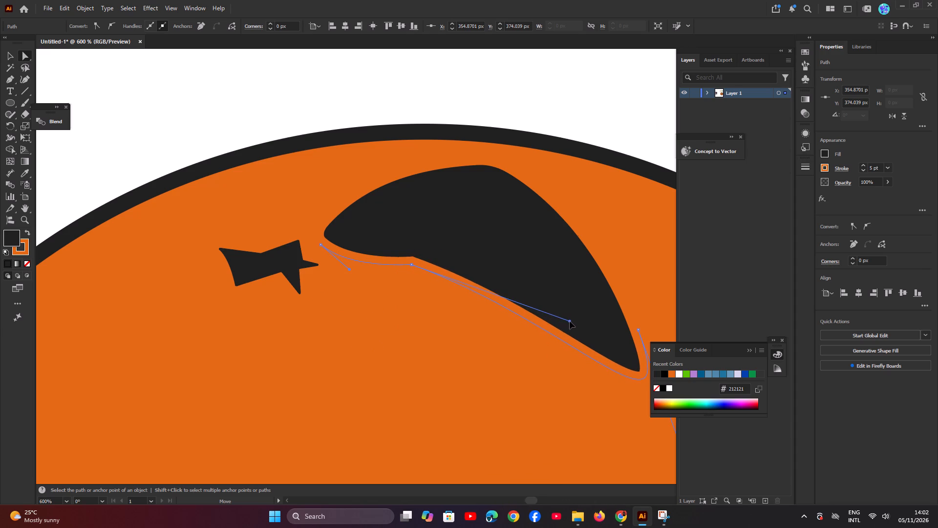
{"action": "left_click_drag", "start_coordinate": [570, 321], "coordinate": [571, 334]}
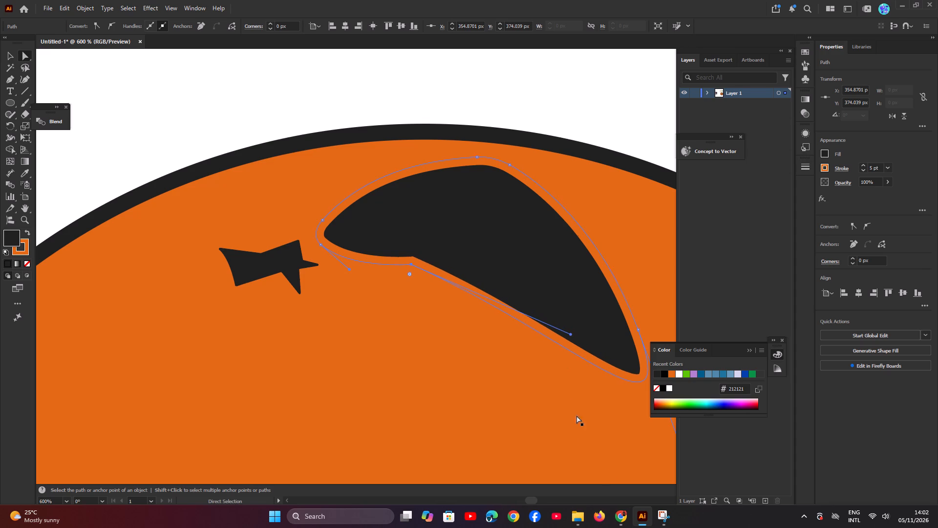
Round the corner at the curved shape's lower-edge anchor to a radius of about 13.3 px.
{"action": "left_click", "coordinate": [619, 518]}
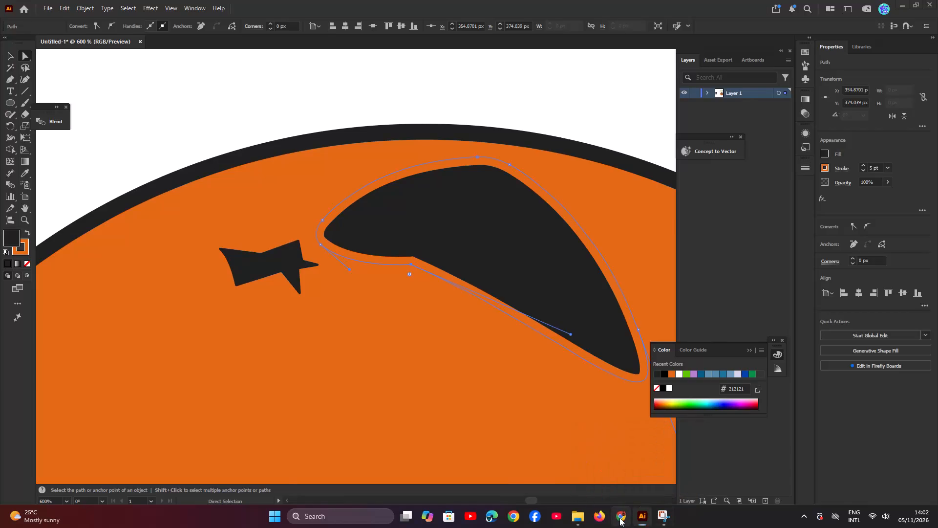
{"action": "left_click", "coordinate": [619, 518]}
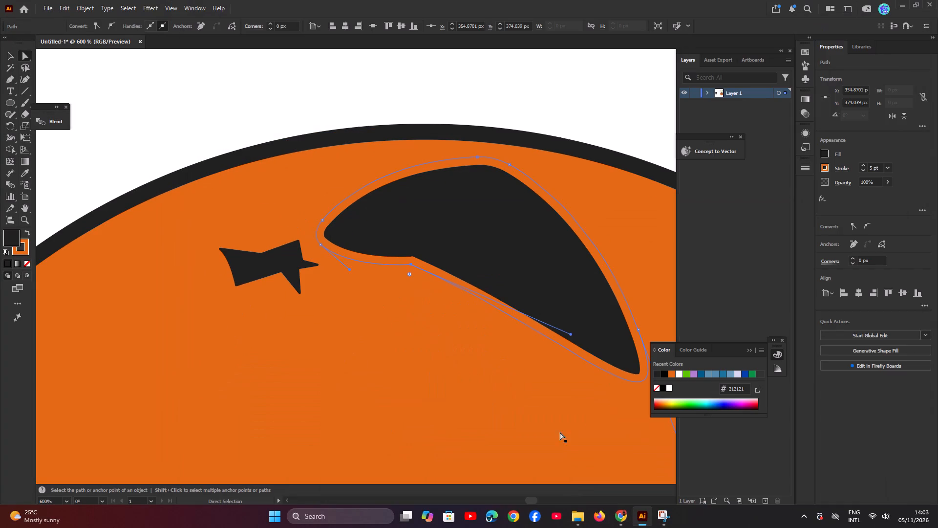
{"action": "left_click_drag", "start_coordinate": [407, 273], "coordinate": [408, 273]}
{"action": "left_click_drag", "start_coordinate": [408, 273], "coordinate": [420, 310]}
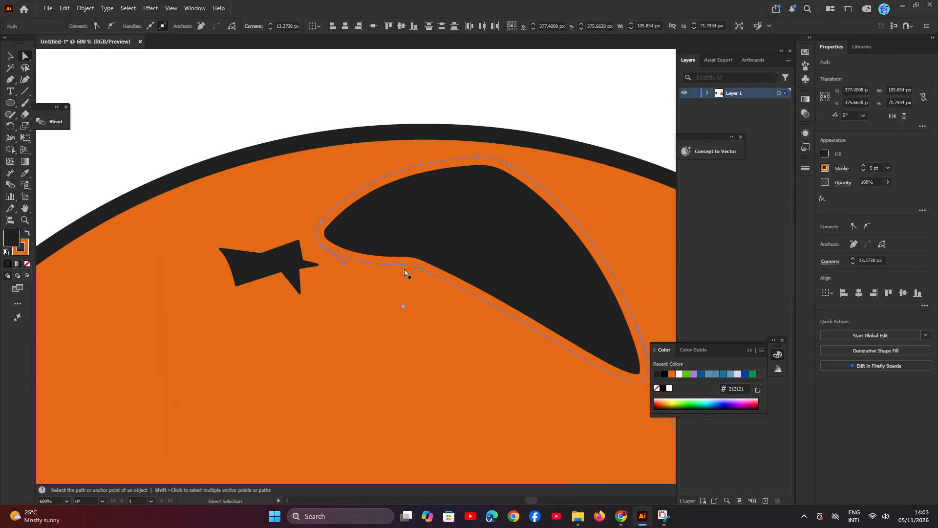
Move the left anchor of the rounded lower-edge corner down to about X 349.9, Y 377.9 px to deepen the left lobe.
{"action": "left_click", "coordinate": [403, 264]}
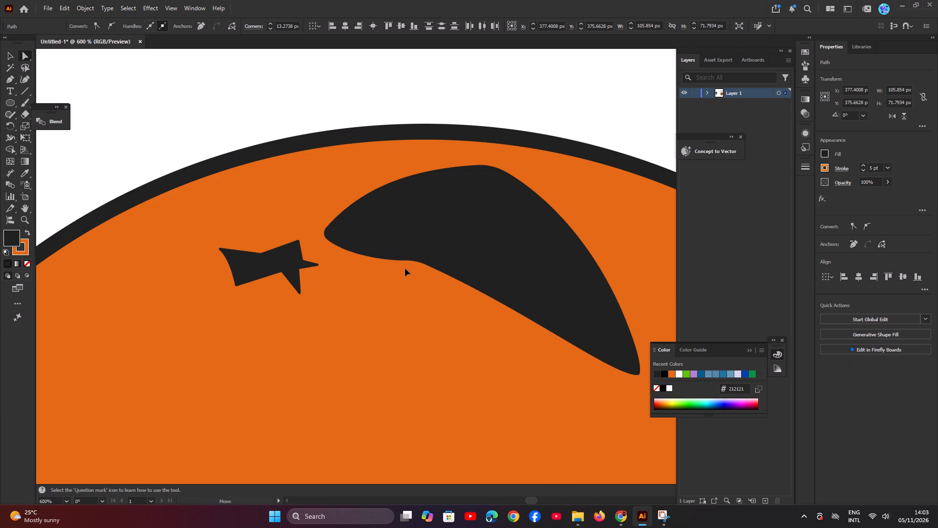
{"action": "left_click", "coordinate": [405, 268]}
{"action": "left_click_drag", "start_coordinate": [404, 268], "coordinate": [400, 268]}
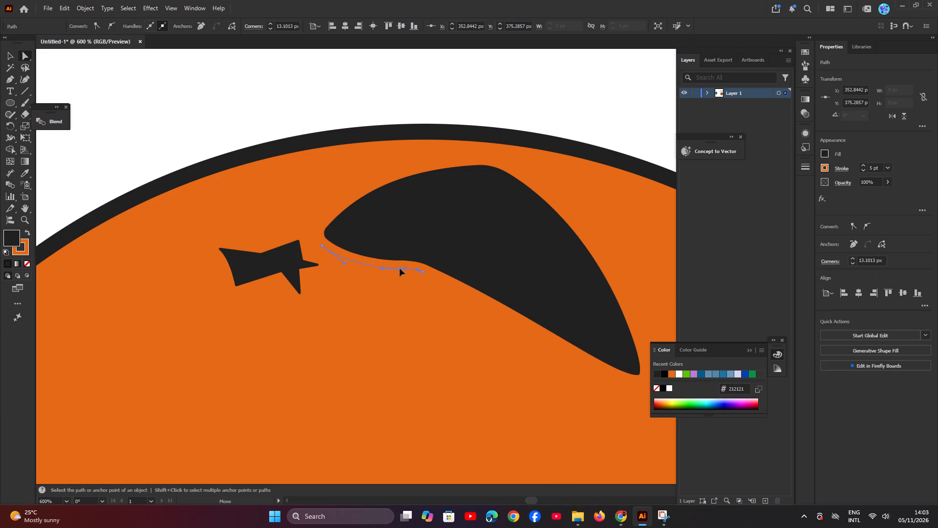
{"action": "left_click_drag", "start_coordinate": [400, 268], "coordinate": [391, 276]}
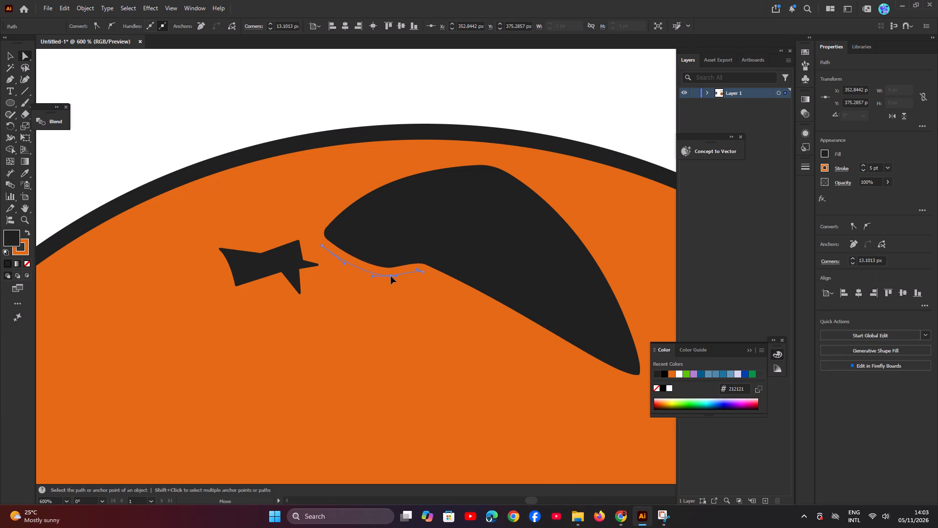
{"action": "left_click_drag", "start_coordinate": [391, 276], "coordinate": [396, 277]}
{"action": "left_click_drag", "start_coordinate": [401, 277], "coordinate": [405, 279]}
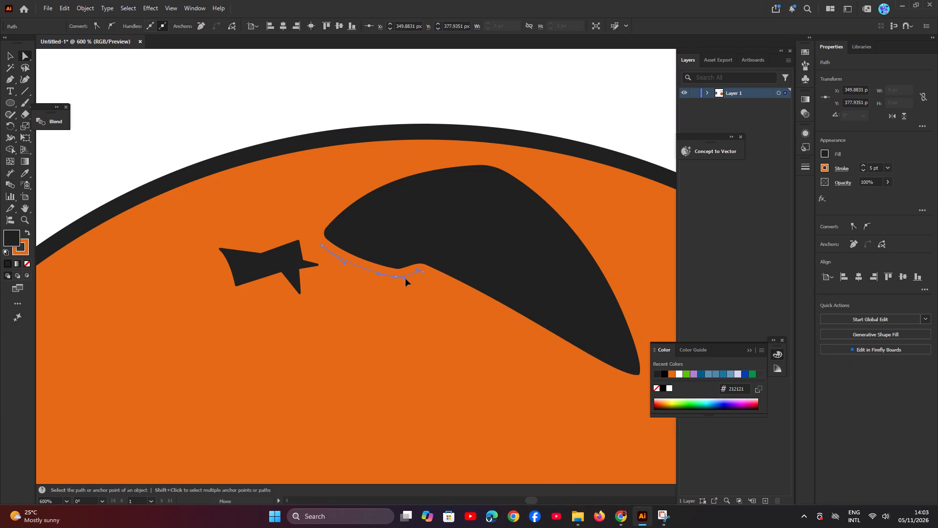
{"action": "left_click_drag", "start_coordinate": [405, 279], "coordinate": [420, 279]}
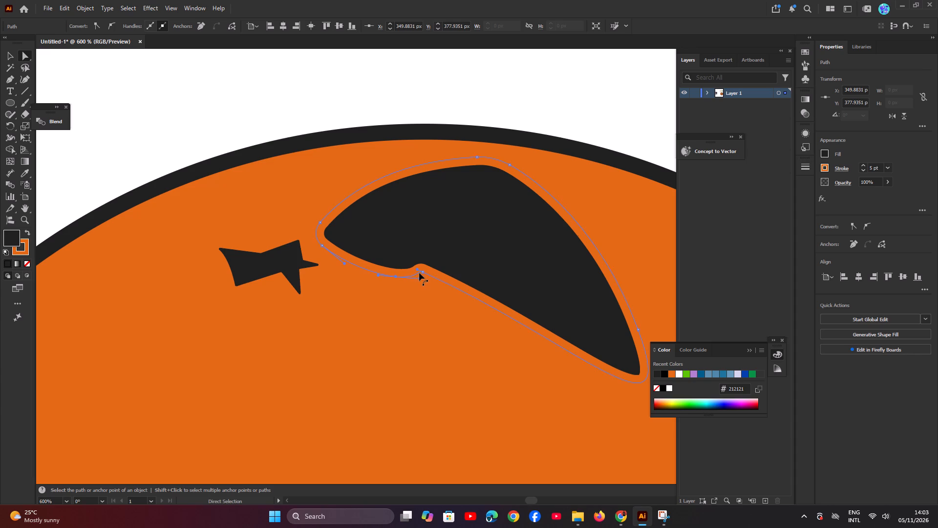
Move the right anchor of the rounded lower-edge corner up and right to about X 363.8, Y 373.7 px, forming a notch.
{"action": "left_click_drag", "start_coordinate": [422, 271], "coordinate": [427, 274]}
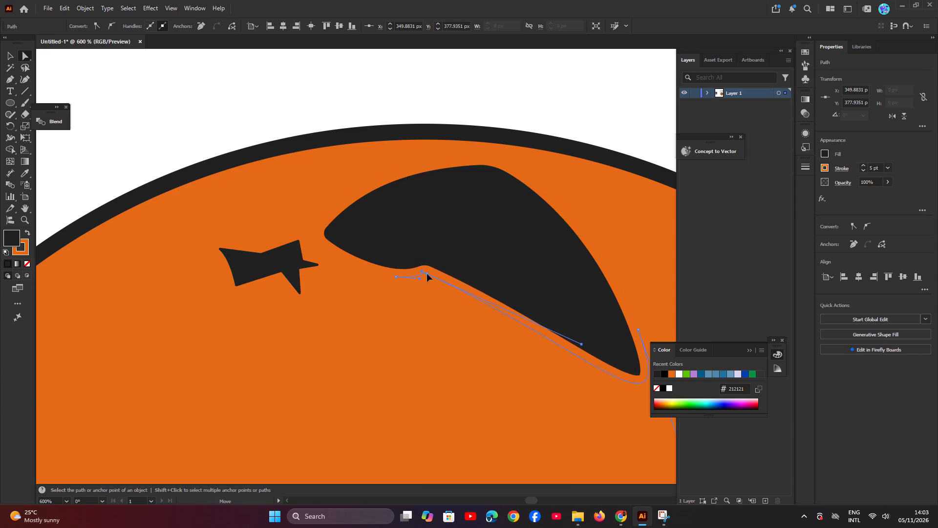
{"action": "left_click_drag", "start_coordinate": [427, 274], "coordinate": [438, 266]}
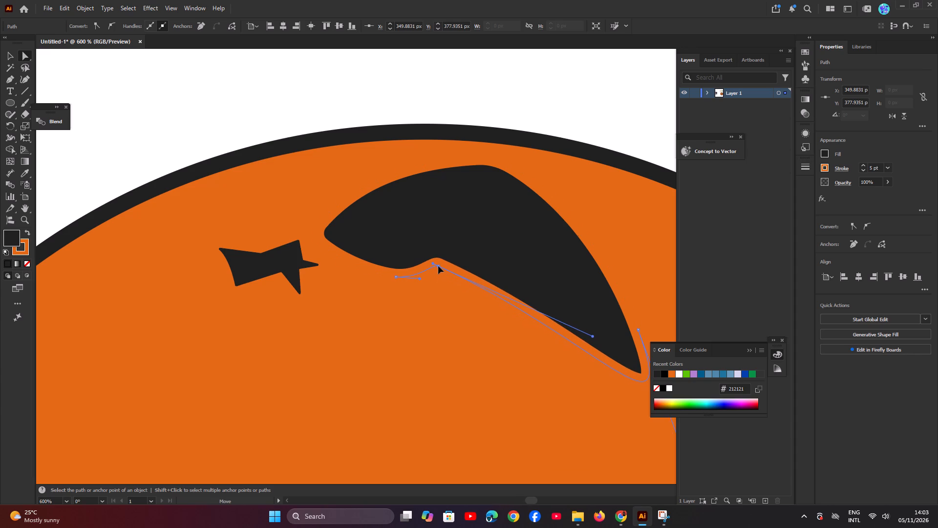
{"action": "left_click_drag", "start_coordinate": [438, 266], "coordinate": [439, 264]}
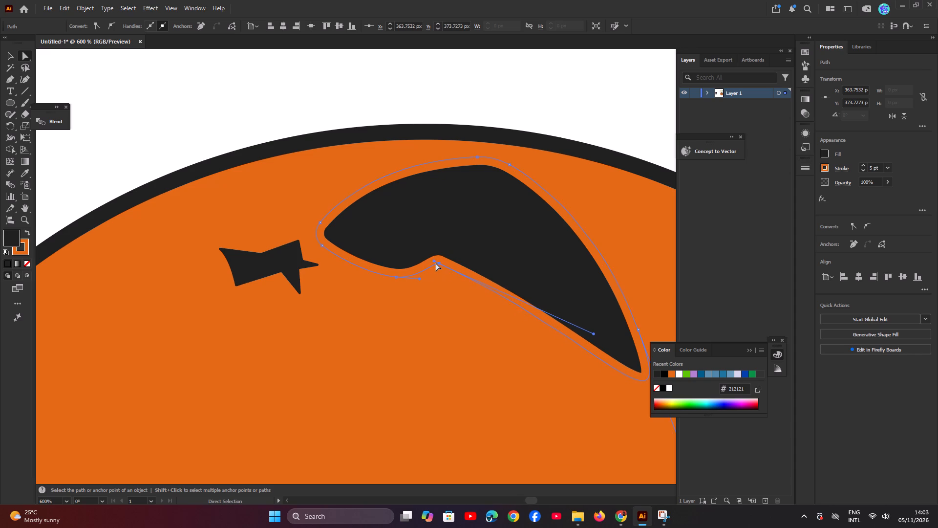
{"action": "left_click", "coordinate": [438, 263]}
{"action": "left_click", "coordinate": [433, 262]}
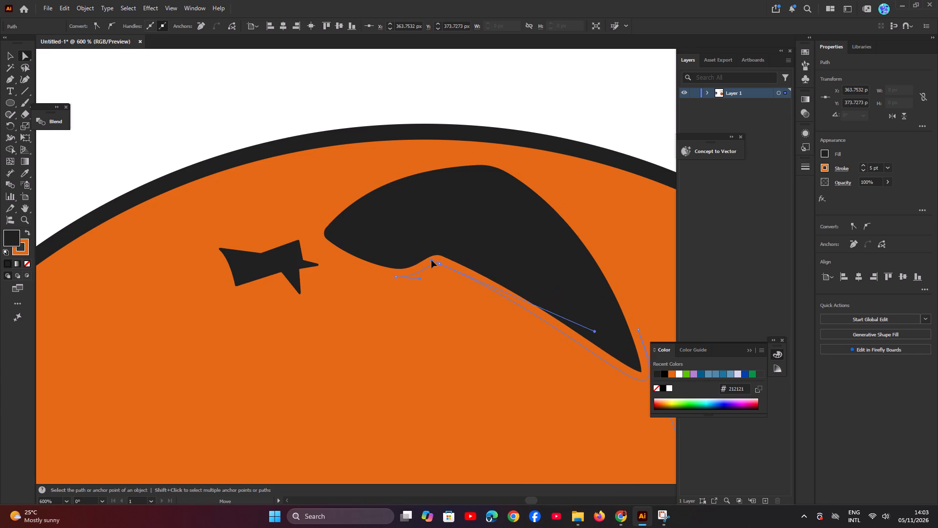
Compare the curved shape with the tutorial frame at 12:44 in Chrome, and return to Illustrator.
{"action": "key", "text": "space"}
{"action": "key", "text": "space"}
{"action": "key", "text": "space"}
{"action": "key", "text": "space"}
{"action": "key", "text": "space"}
{"action": "key", "text": "space"}
{"action": "key", "text": "space"}
{"action": "key", "text": "space"}
{"action": "key", "text": "space"}
{"action": "key", "text": "space"}
{"action": "key", "text": "space"}
{"action": "key", "text": "space"}
{"action": "key", "text": "space"}
{"action": "key", "text": "space"}
{"action": "key", "text": "space"}
{"action": "key", "text": "space"}
{"action": "key", "text": "space"}
{"action": "key", "text": "space"}
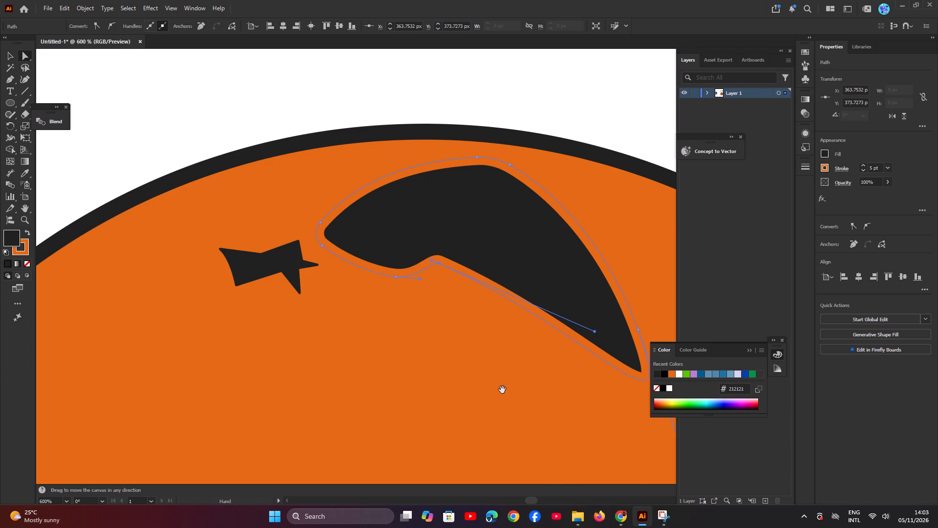
{"action": "left_click_drag", "start_coordinate": [502, 390], "coordinate": [458, 322]}
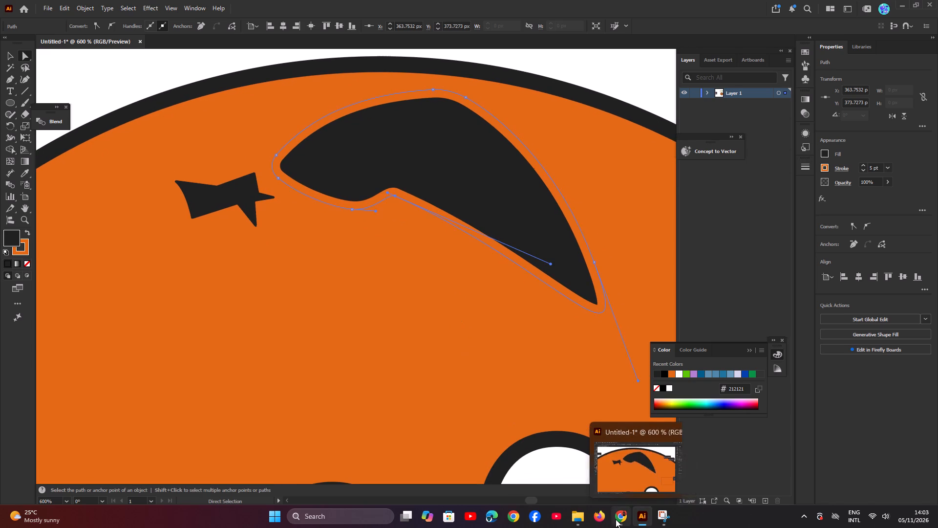
{"action": "left_click", "coordinate": [616, 519]}
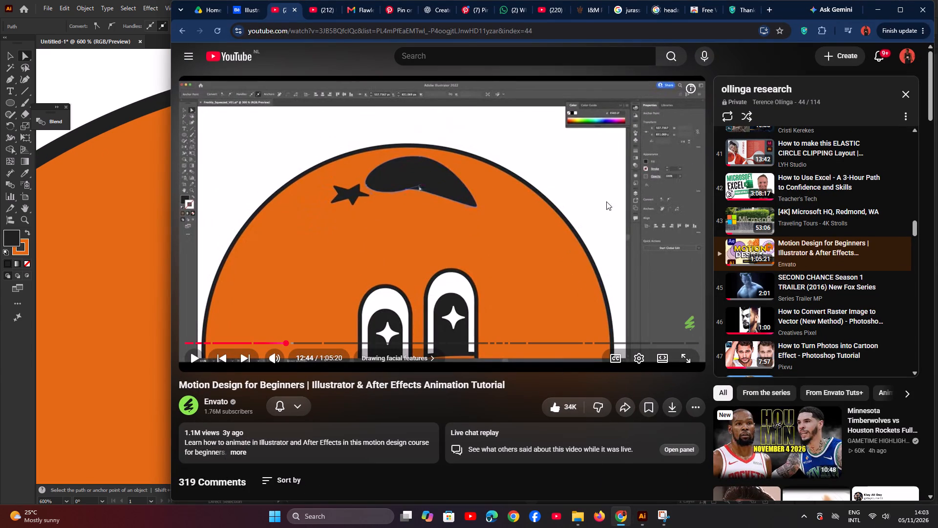
{"action": "left_click", "coordinate": [879, 7]}
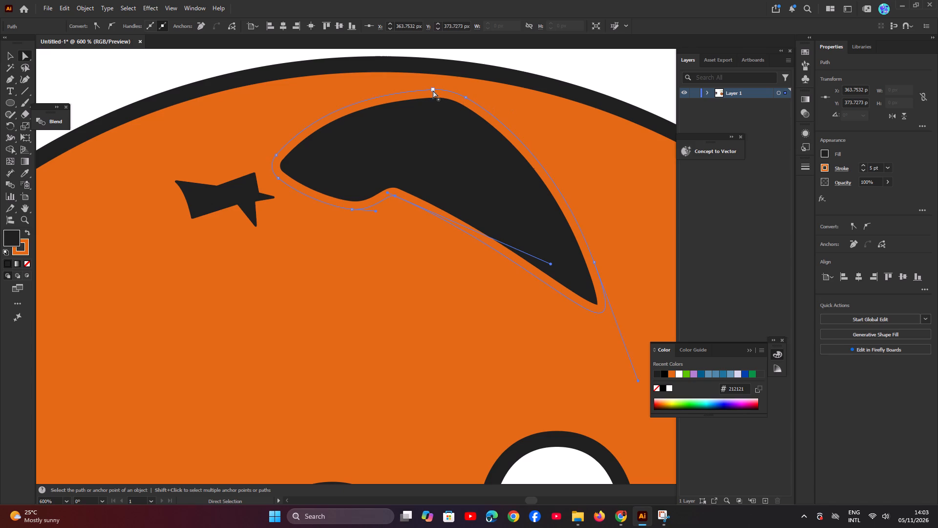
Shift the curved shape's top-left rounding anchor right to merge the top into one point, and reduce its corner radius to 0 px.
{"action": "left_click", "coordinate": [433, 90]}
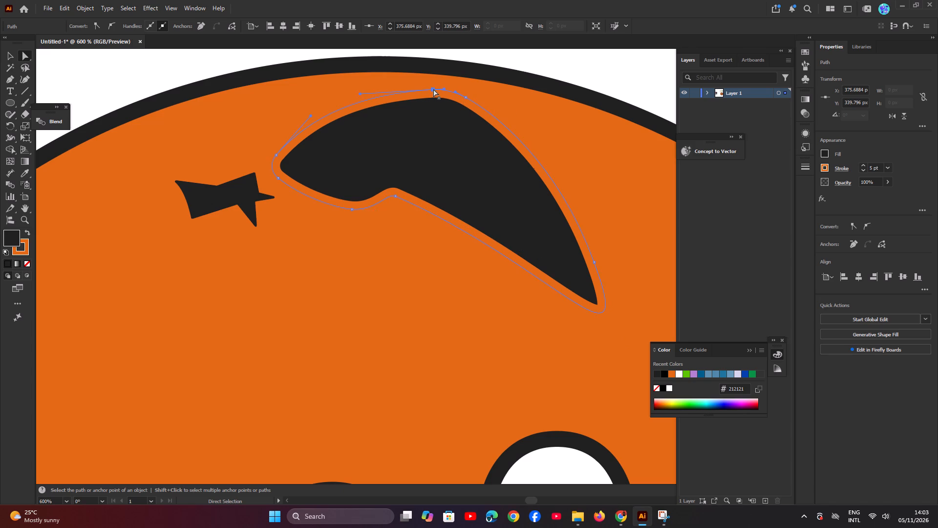
{"action": "left_click_drag", "start_coordinate": [433, 89], "coordinate": [446, 91]}
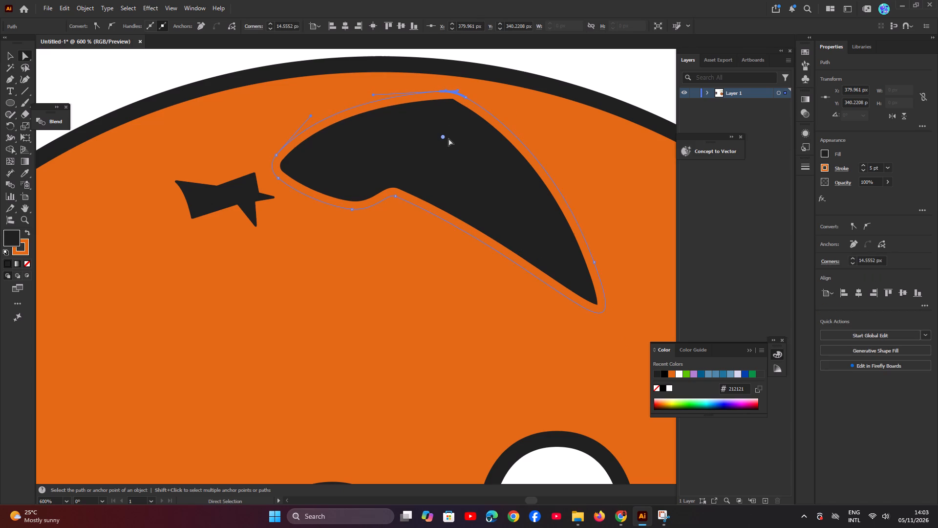
{"action": "left_click_drag", "start_coordinate": [444, 138], "coordinate": [458, 101]}
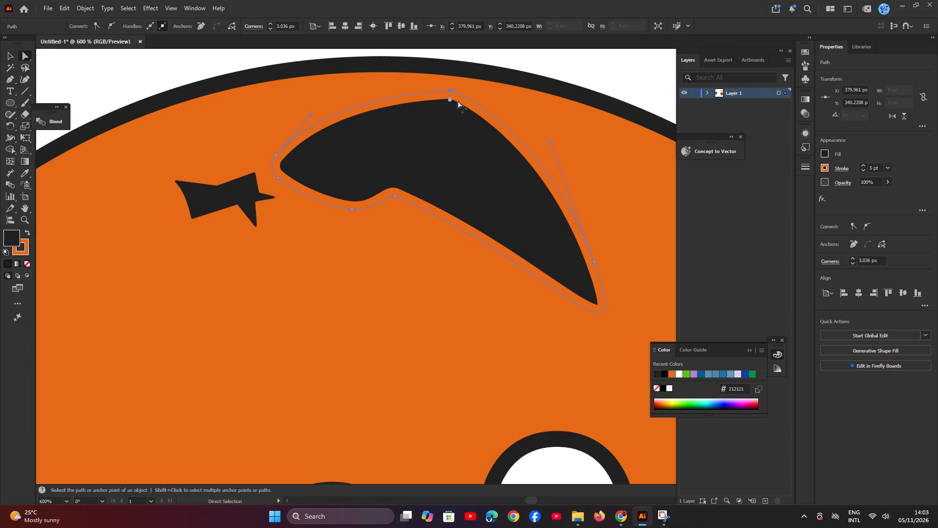
{"action": "left_click_drag", "start_coordinate": [458, 101], "coordinate": [466, 85]}
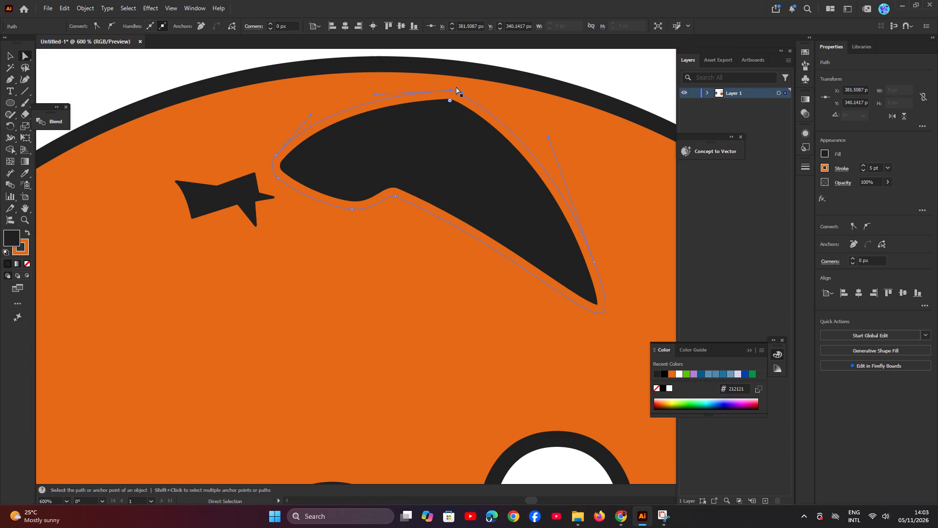
Reposition the curved shape's top anchor to about X 381.8, Y 342.4 px and pull its handles outward for a smooth, fuller arch.
{"action": "left_click_drag", "start_coordinate": [451, 91], "coordinate": [450, 94]}
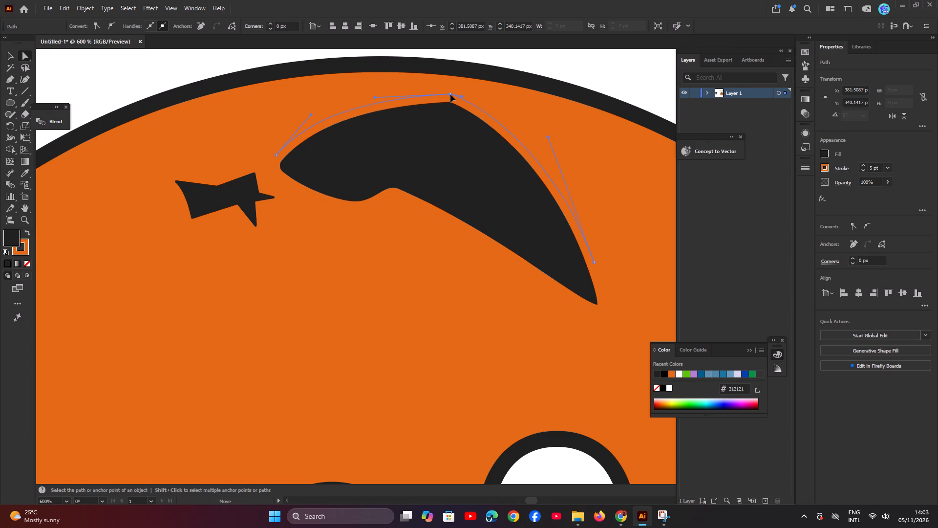
{"action": "left_click_drag", "start_coordinate": [450, 94], "coordinate": [449, 104]}
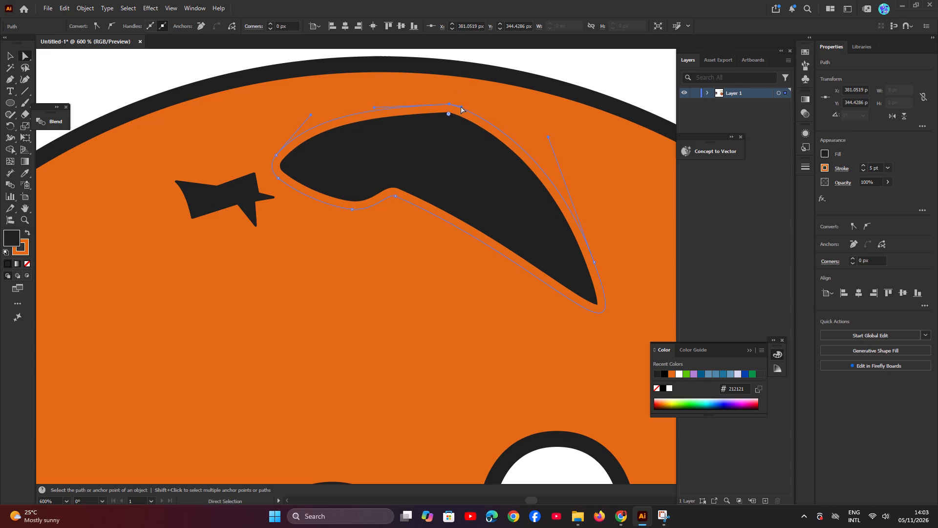
{"action": "left_click_drag", "start_coordinate": [461, 106], "coordinate": [487, 105]}
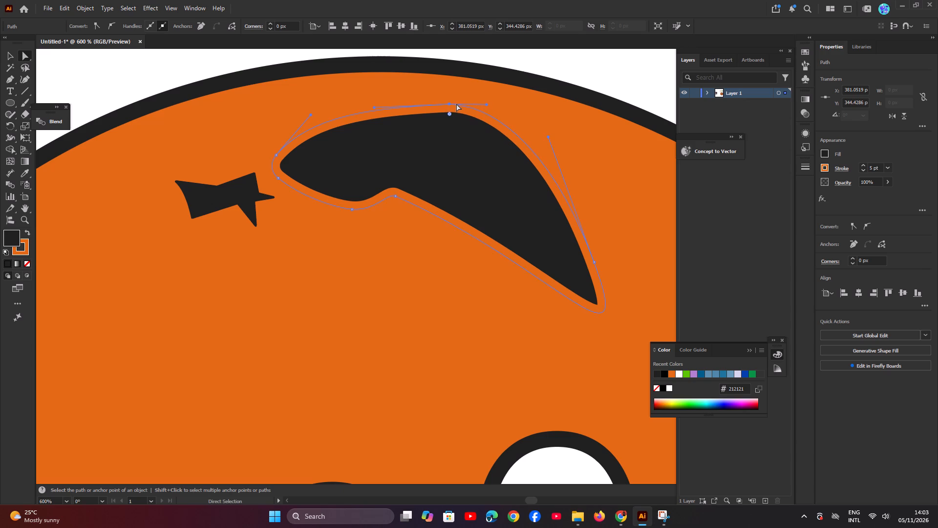
{"action": "left_click", "coordinate": [449, 104]}
{"action": "left_click_drag", "start_coordinate": [374, 108], "coordinate": [365, 93]}
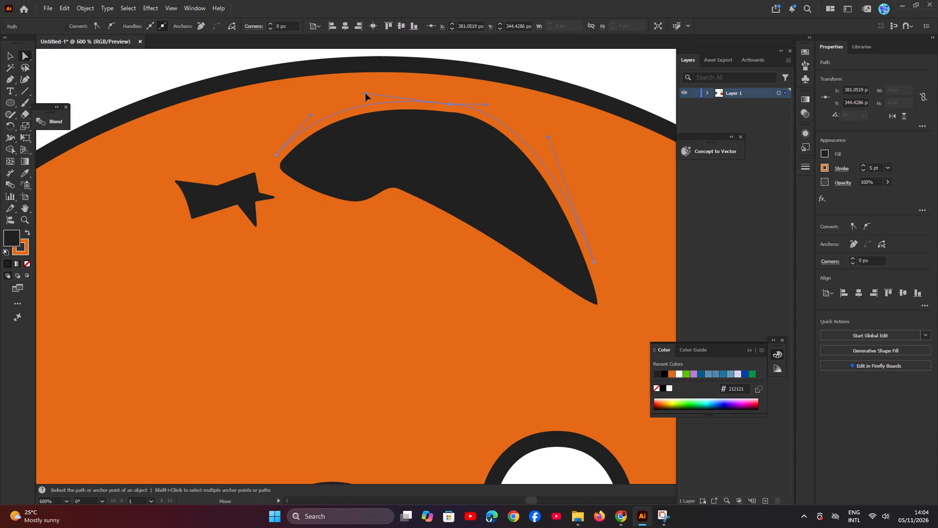
{"action": "left_click_drag", "start_coordinate": [365, 93], "coordinate": [369, 94]}
{"action": "left_click_drag", "start_coordinate": [449, 104], "coordinate": [452, 98]}
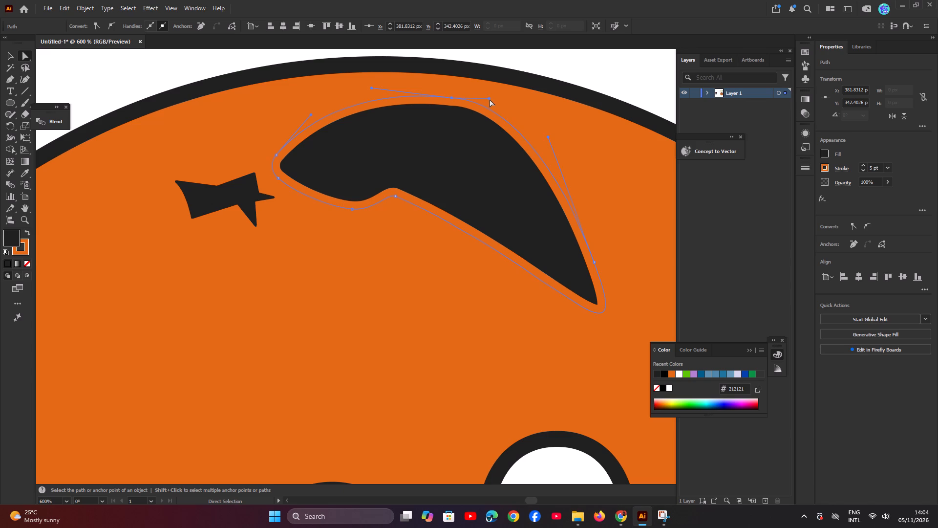
{"action": "left_click_drag", "start_coordinate": [489, 99], "coordinate": [506, 105]}
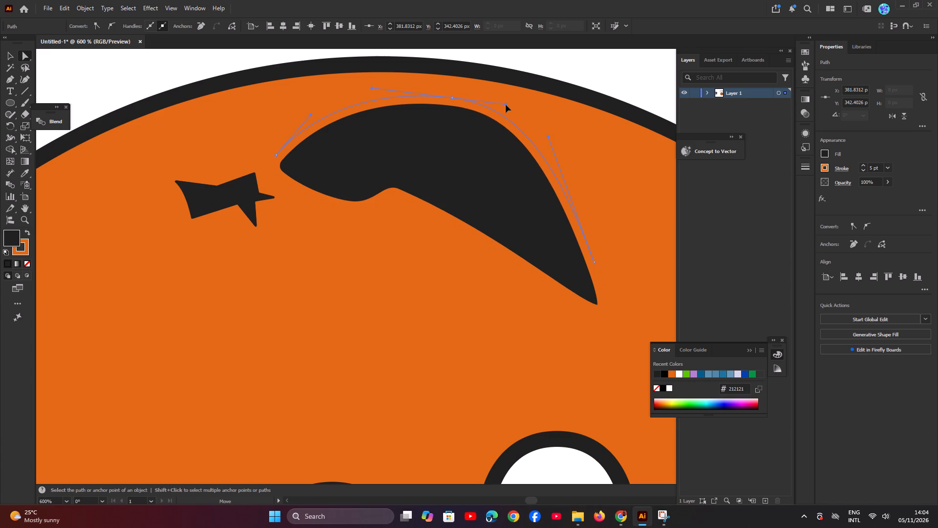
{"action": "left_click_drag", "start_coordinate": [506, 105], "coordinate": [520, 117]}
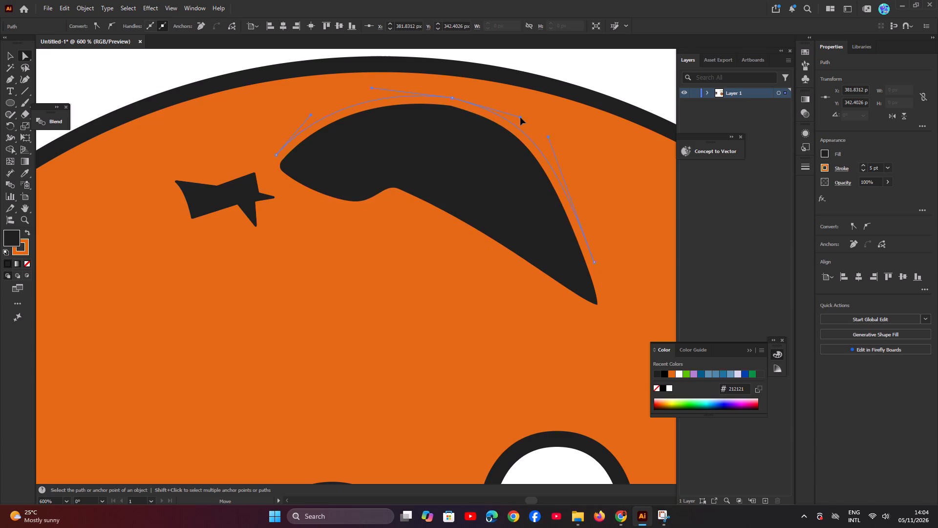
{"action": "left_click_drag", "start_coordinate": [520, 117], "coordinate": [523, 114]}
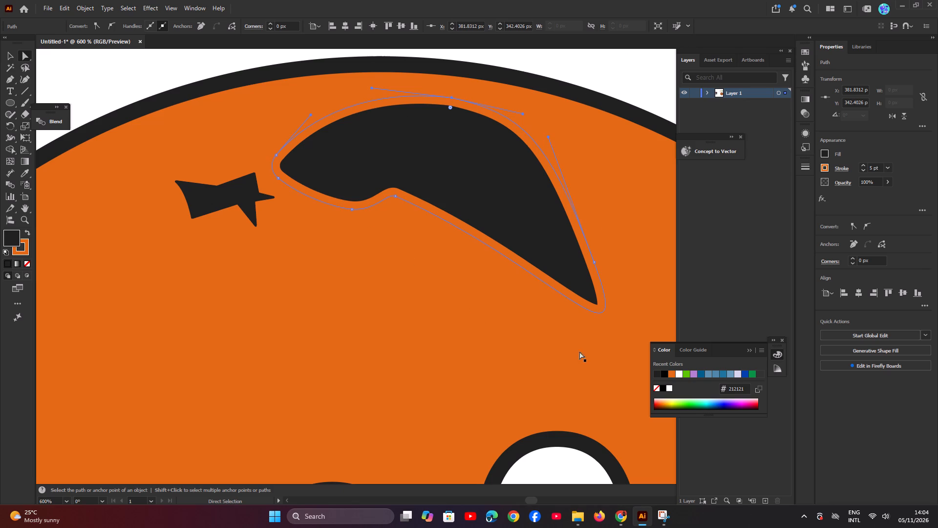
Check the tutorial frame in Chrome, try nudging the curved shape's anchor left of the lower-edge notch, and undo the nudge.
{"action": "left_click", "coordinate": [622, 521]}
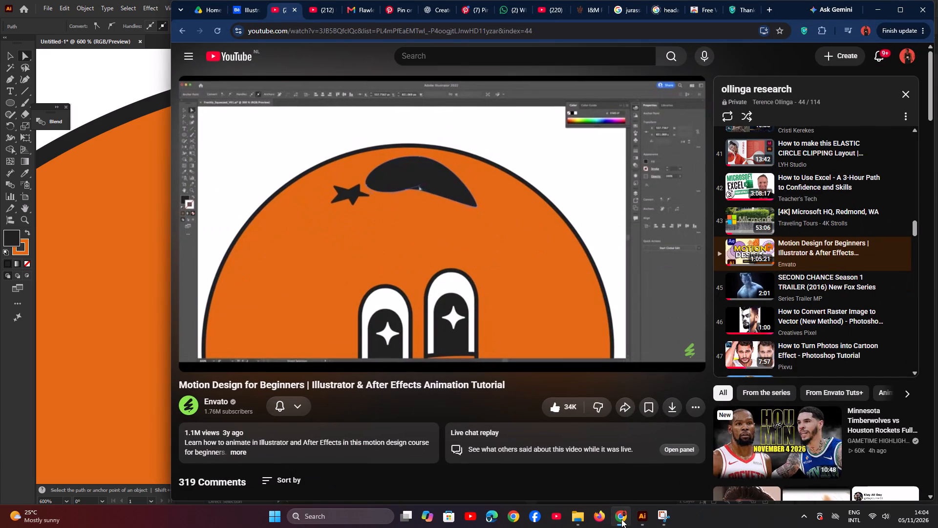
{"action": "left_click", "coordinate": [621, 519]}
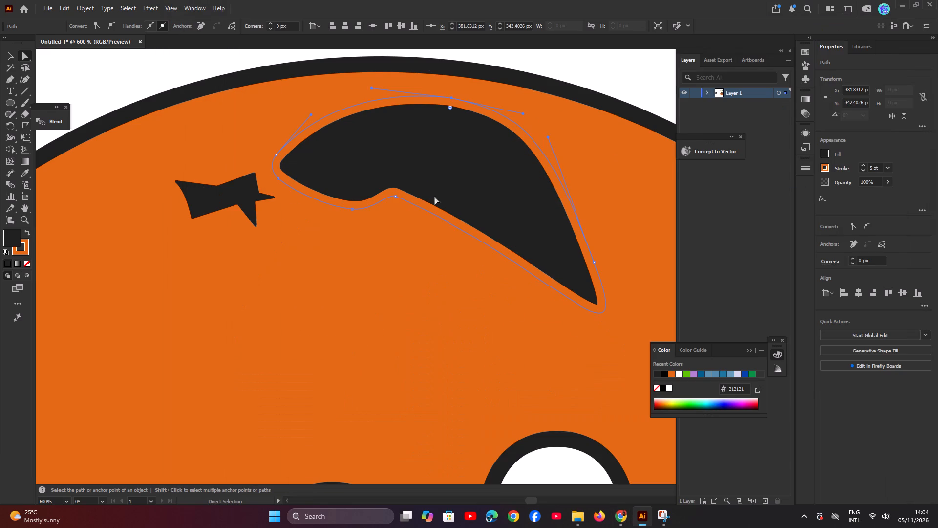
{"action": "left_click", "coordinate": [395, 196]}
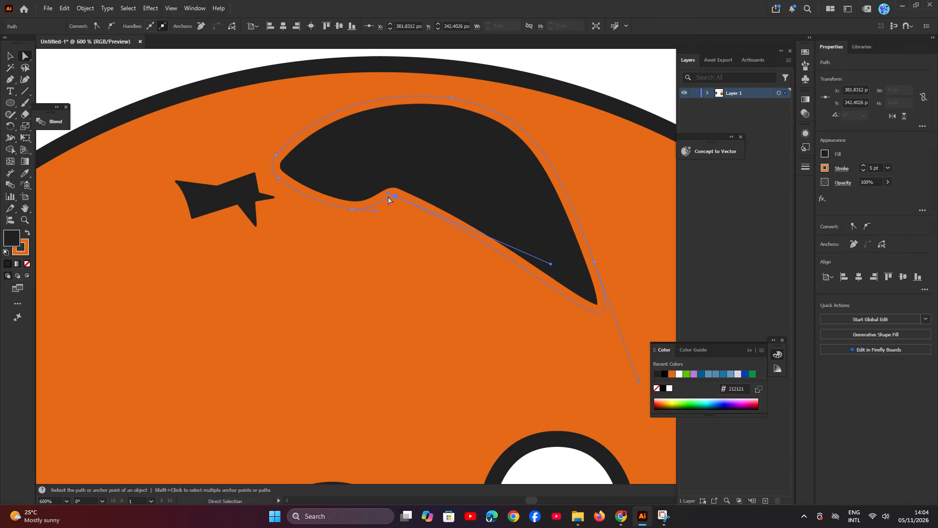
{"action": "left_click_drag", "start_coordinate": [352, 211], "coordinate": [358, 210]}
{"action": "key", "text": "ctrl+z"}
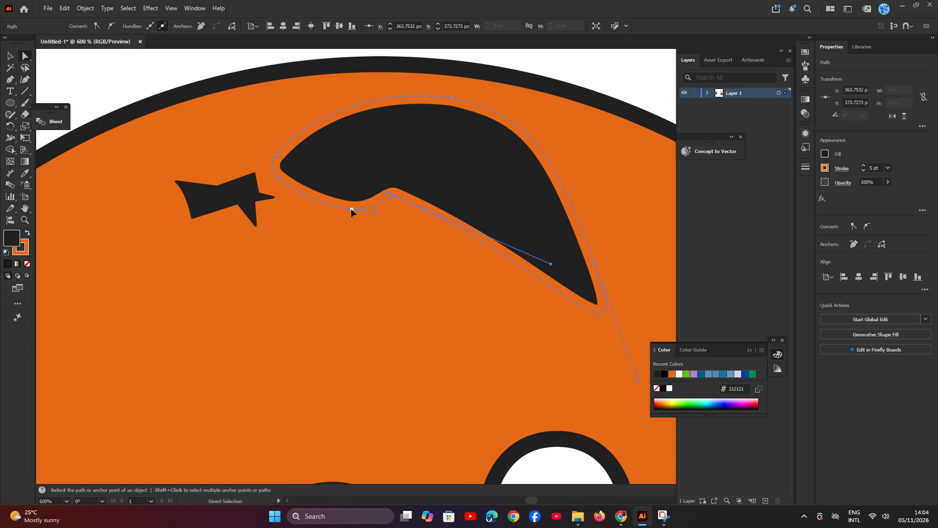
Shift the anchor at the curved shape's lower-edge notch down and right to about X 365.5, Y 375 px.
{"action": "left_click", "coordinate": [351, 209]}
{"action": "left_click", "coordinate": [395, 197]}
{"action": "left_click_drag", "start_coordinate": [395, 197], "coordinate": [403, 207]}
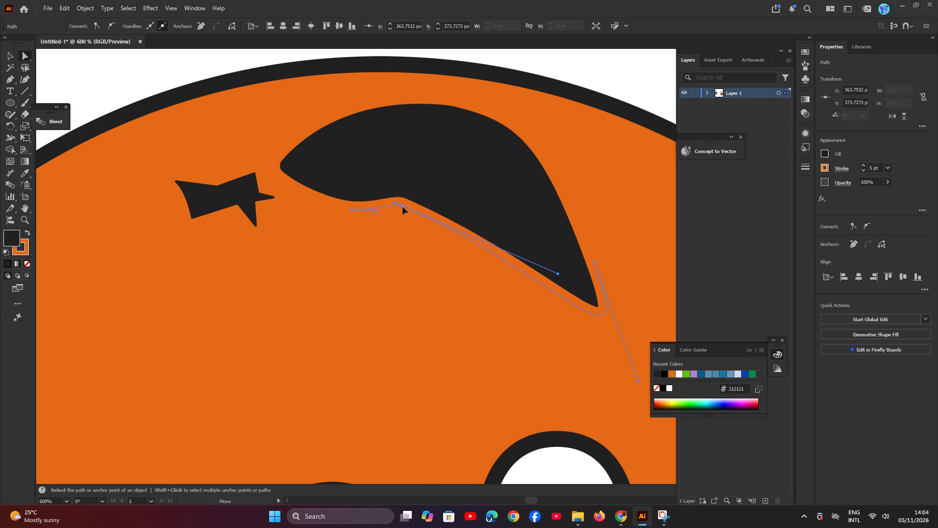
{"action": "left_click_drag", "start_coordinate": [403, 207], "coordinate": [401, 200]}
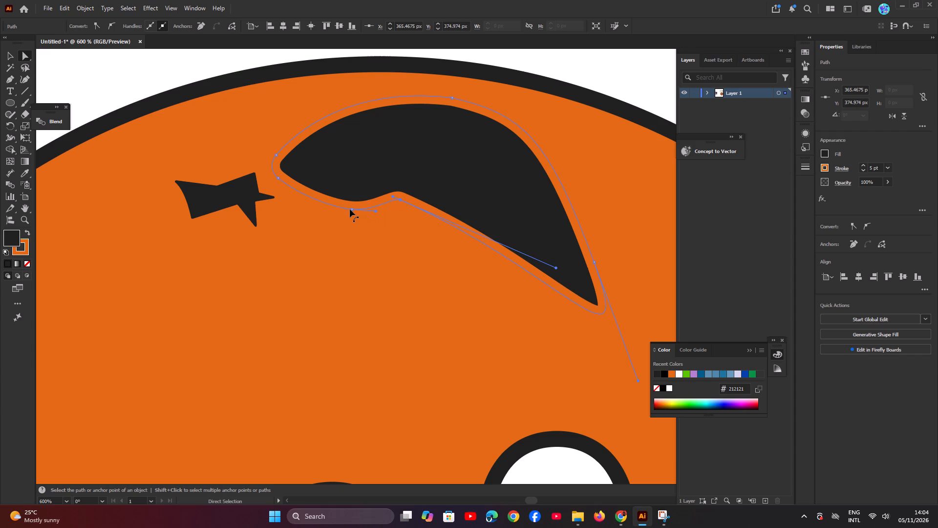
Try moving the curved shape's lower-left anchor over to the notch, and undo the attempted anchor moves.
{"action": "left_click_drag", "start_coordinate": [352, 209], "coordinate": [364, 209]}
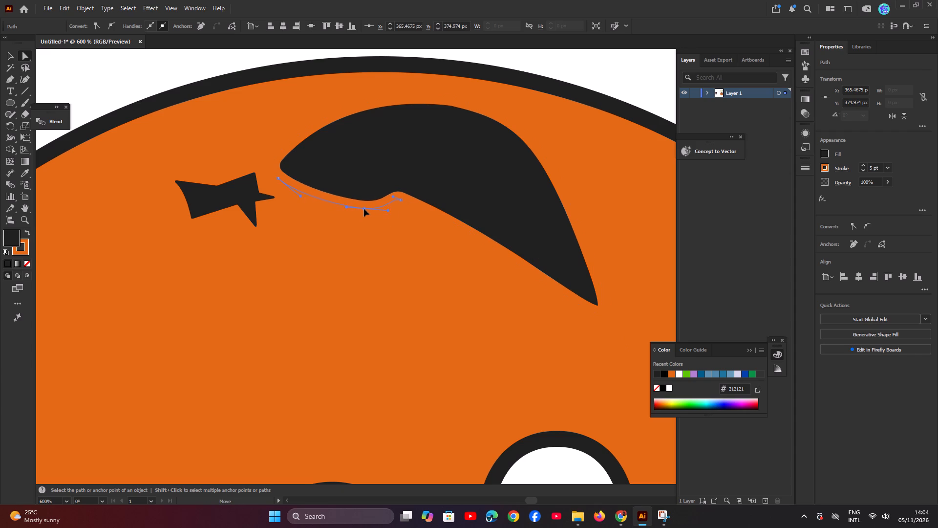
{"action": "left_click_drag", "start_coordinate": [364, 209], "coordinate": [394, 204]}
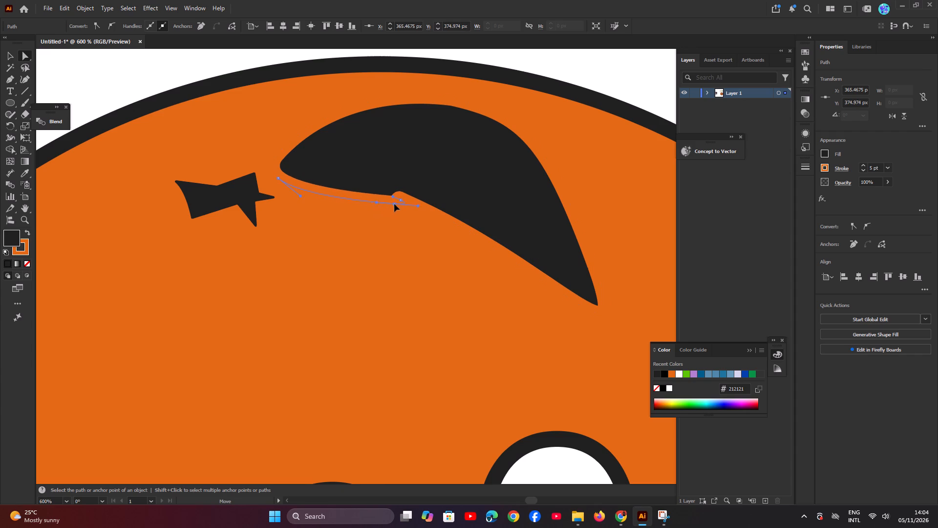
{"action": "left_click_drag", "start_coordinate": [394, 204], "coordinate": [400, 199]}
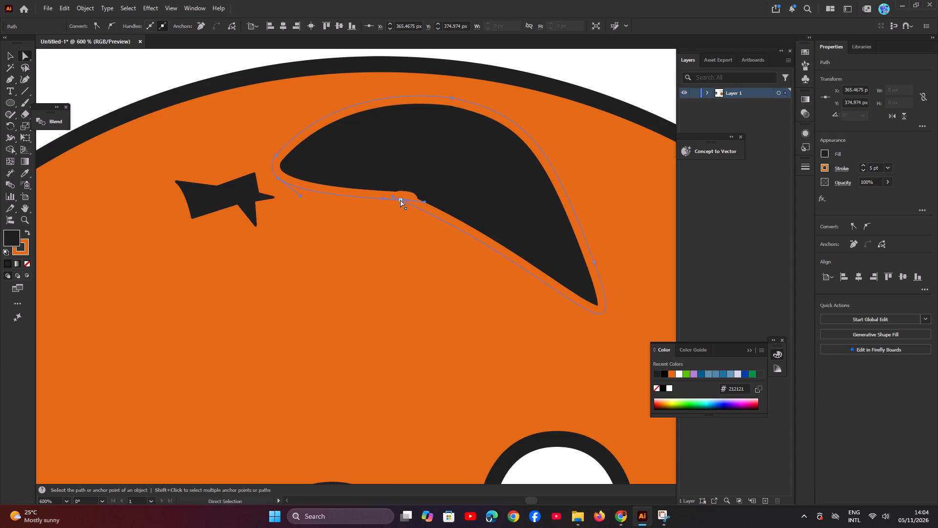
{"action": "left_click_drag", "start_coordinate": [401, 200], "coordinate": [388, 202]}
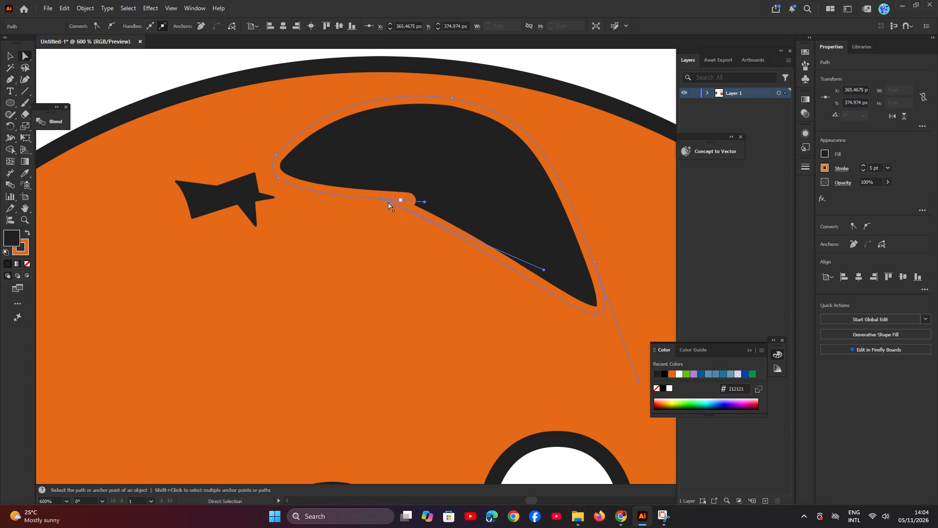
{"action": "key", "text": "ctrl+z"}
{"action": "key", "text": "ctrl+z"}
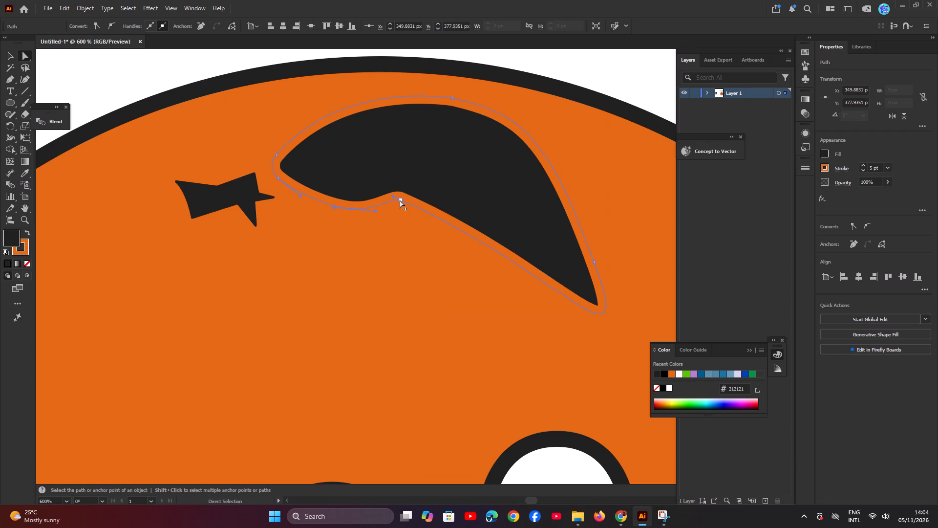
Nudge the notch anchor to about X 365.6, Y 375.9 px, undo the accidental shift of the orange circle, and reselect the curved shape.
{"action": "left_click", "coordinate": [400, 200]}
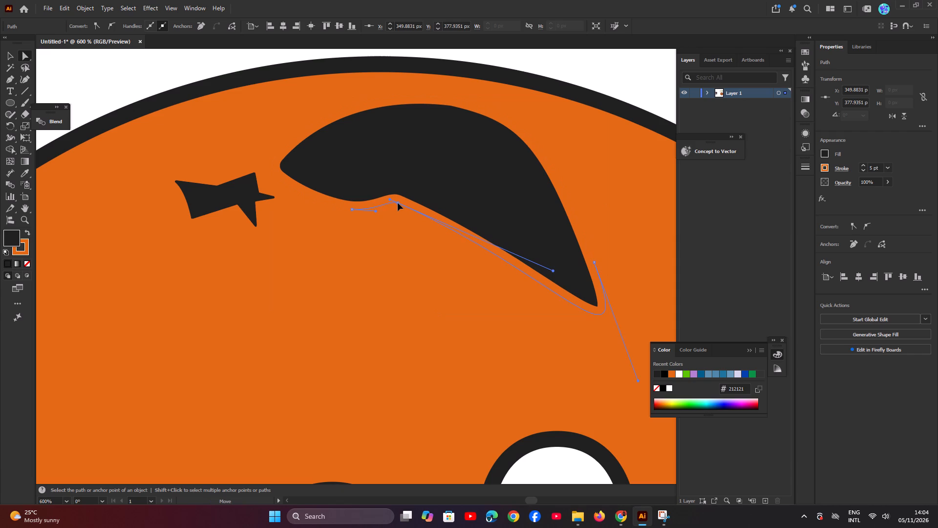
{"action": "left_click_drag", "start_coordinate": [374, 211], "coordinate": [381, 207]}
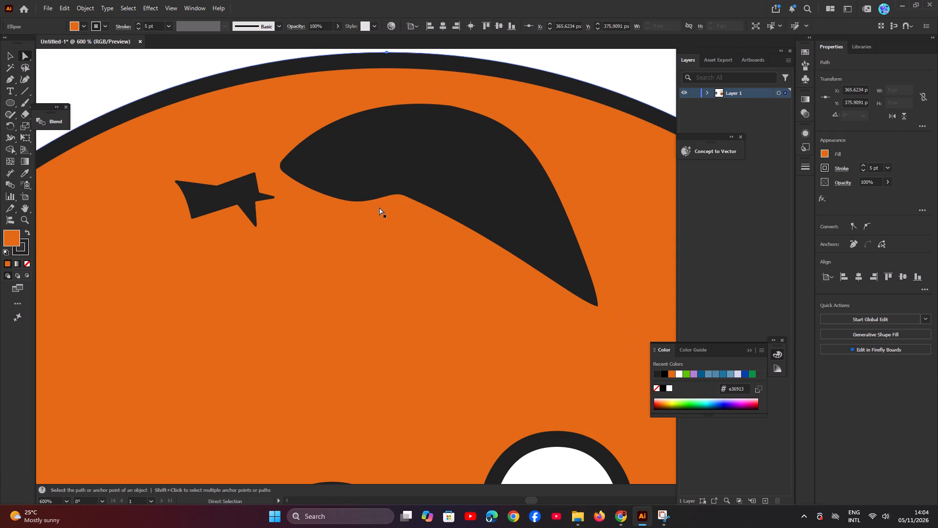
{"action": "key", "text": "ctrl+z"}
{"action": "left_click", "coordinate": [379, 188]}
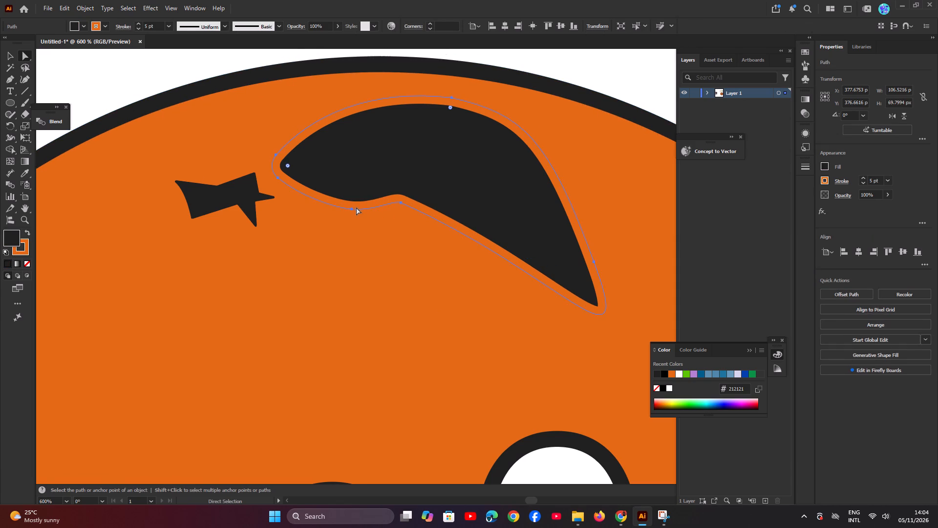
Lengthen the lower-left anchor's handle toward the notch and move the anchor down and left to about X 343.6, Y 379.5 px.
{"action": "left_click", "coordinate": [351, 210]}
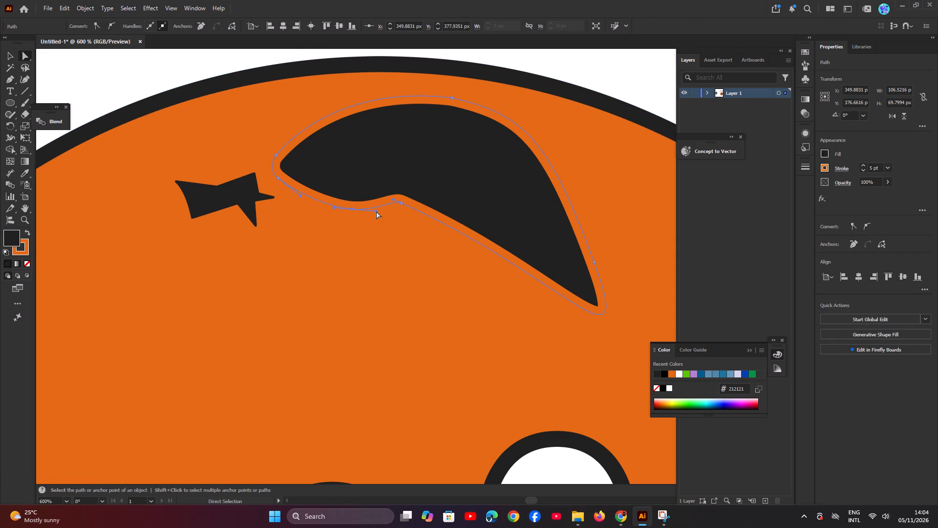
{"action": "left_click_drag", "start_coordinate": [375, 212], "coordinate": [381, 208]}
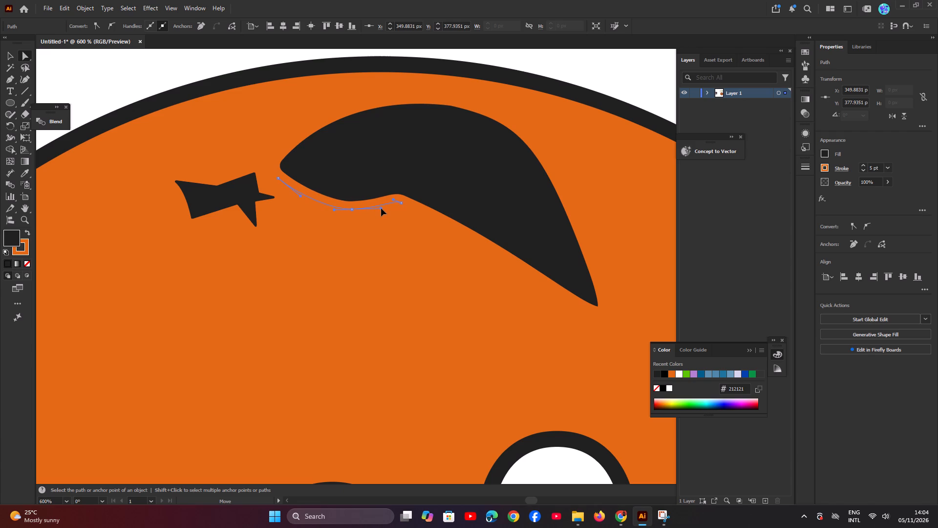
{"action": "left_click_drag", "start_coordinate": [381, 208], "coordinate": [393, 211]}
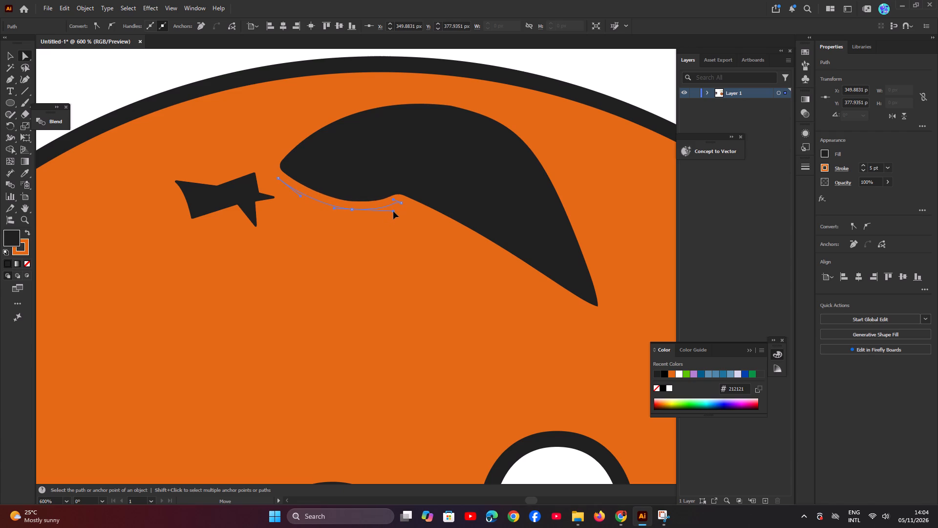
{"action": "left_click_drag", "start_coordinate": [393, 211], "coordinate": [398, 211]}
{"action": "left_click_drag", "start_coordinate": [398, 211], "coordinate": [390, 214]}
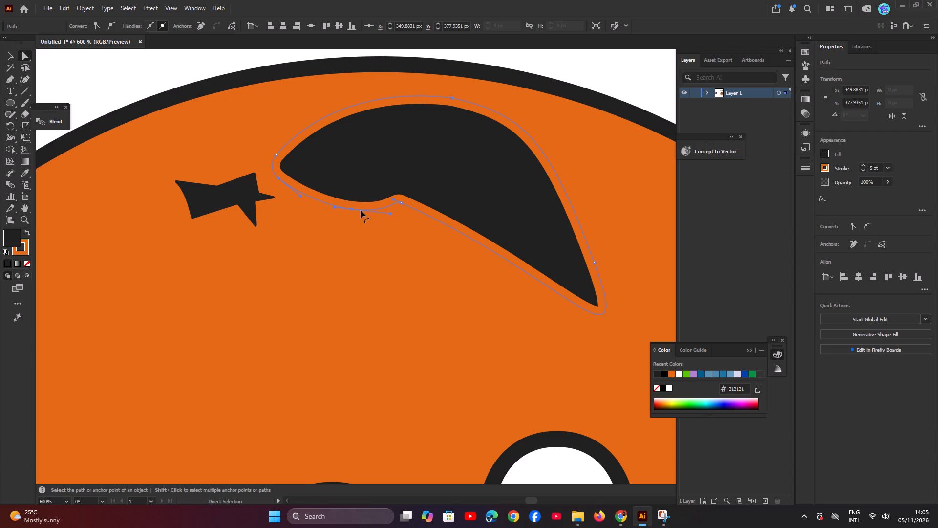
{"action": "left_click_drag", "start_coordinate": [351, 210], "coordinate": [347, 216]}
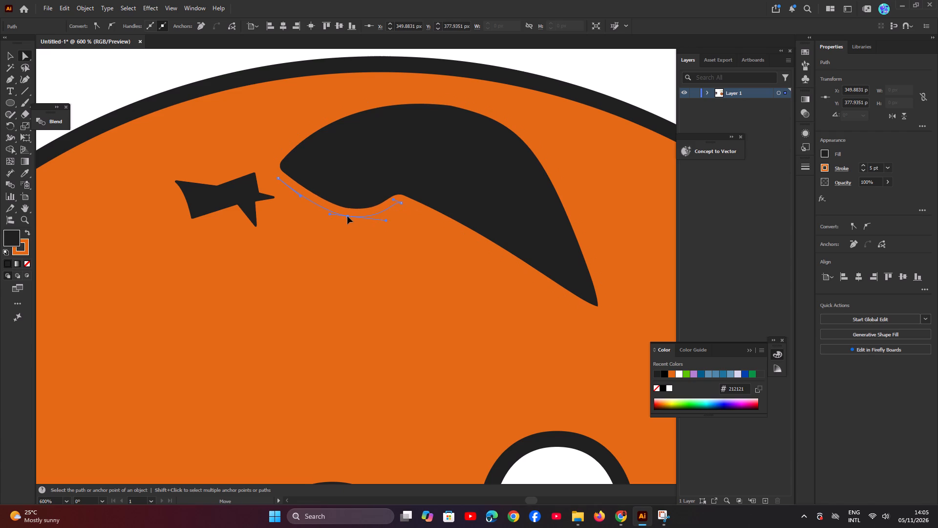
{"action": "left_click_drag", "start_coordinate": [347, 216], "coordinate": [332, 214]}
Pull the lower anchor of the curved shape's left tip outward and reduce the tip's corner radius to 0 px for a sharp point.
{"action": "left_click_drag", "start_coordinate": [279, 179], "coordinate": [274, 181]}
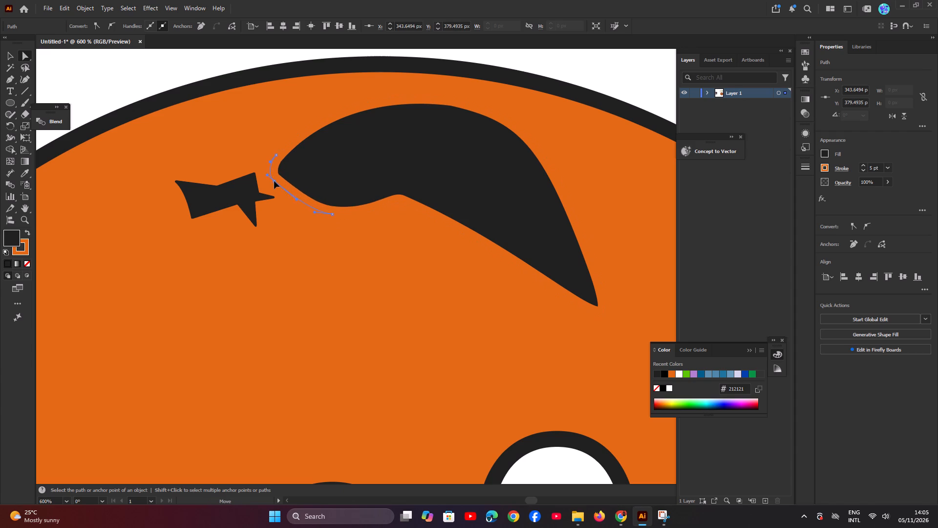
{"action": "left_click_drag", "start_coordinate": [274, 181], "coordinate": [274, 181]}
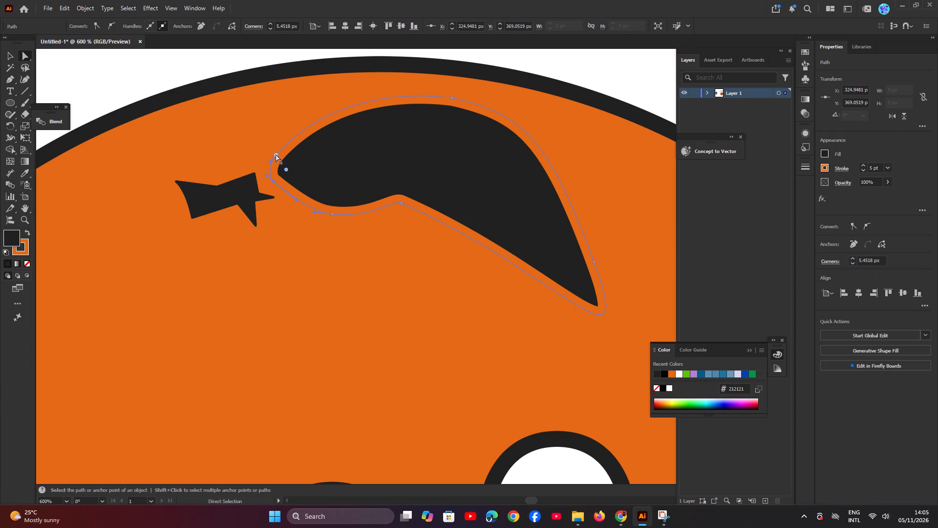
{"action": "left_click", "coordinate": [275, 154]}
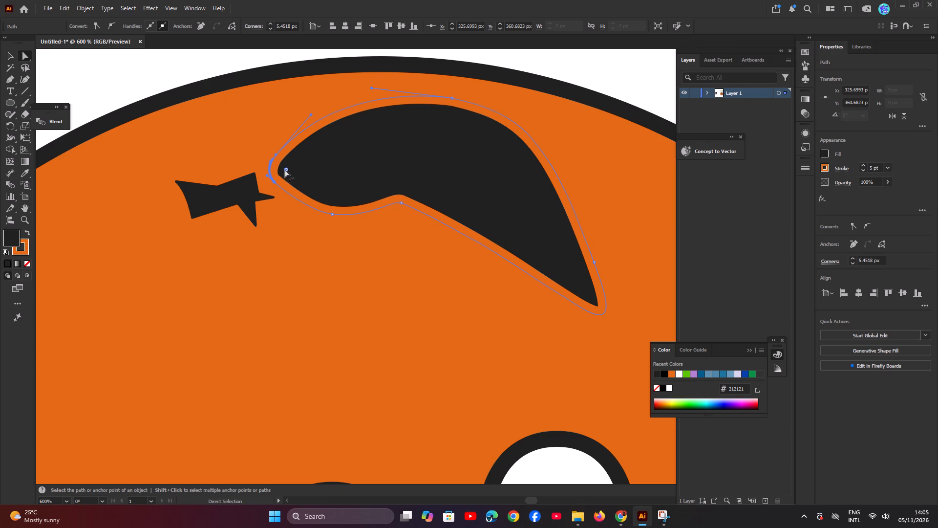
{"action": "left_click_drag", "start_coordinate": [285, 170], "coordinate": [263, 173]}
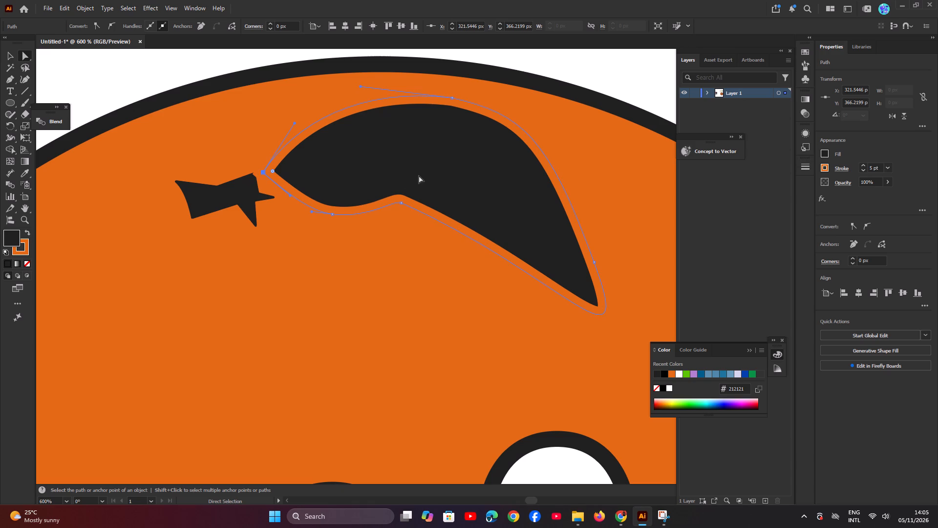
Move the whole curved shape up closer to the head outline, centred at about X 375.3, Y 372.1 px.
{"action": "left_click_drag", "start_coordinate": [419, 176], "coordinate": [424, 166]}
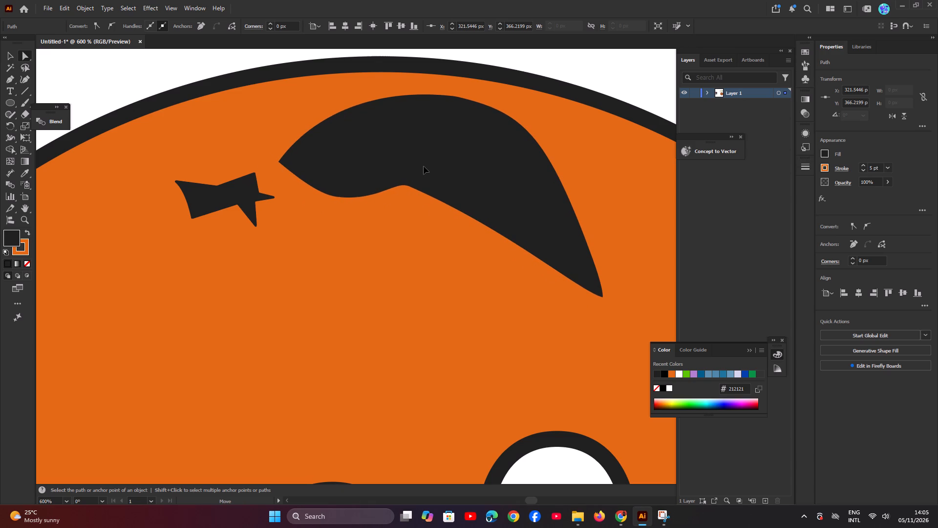
{"action": "left_click_drag", "start_coordinate": [424, 166], "coordinate": [415, 162]}
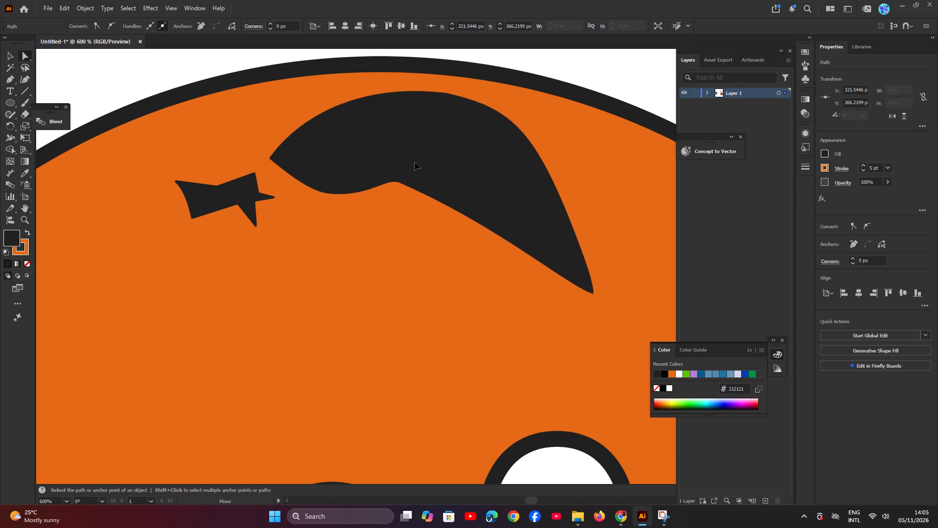
{"action": "left_click_drag", "start_coordinate": [415, 162], "coordinate": [416, 161]}
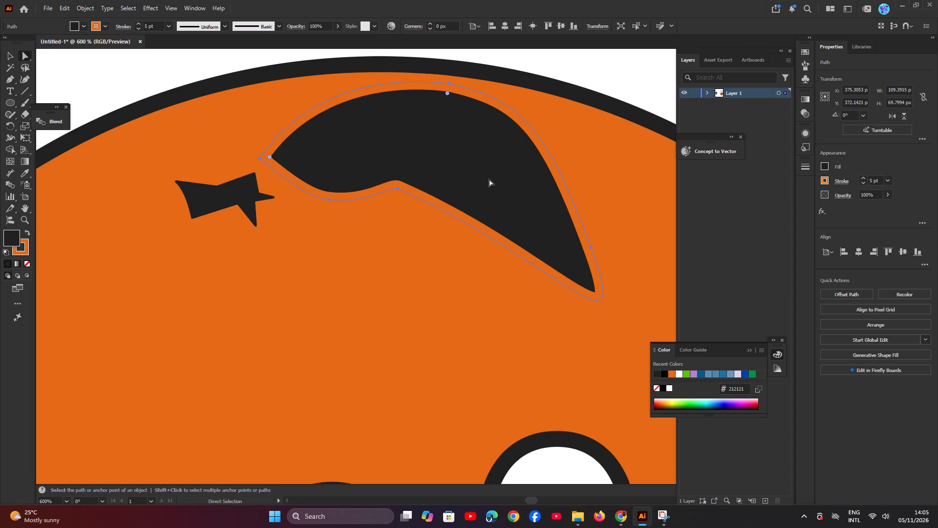
Compare the curved shape on the whole face with the tutorial in Chrome, playing it to 12:47, and return to Illustrator.
{"action": "key", "text": "ctrl+minus"}
{"action": "key", "text": "ctrl+minus"}
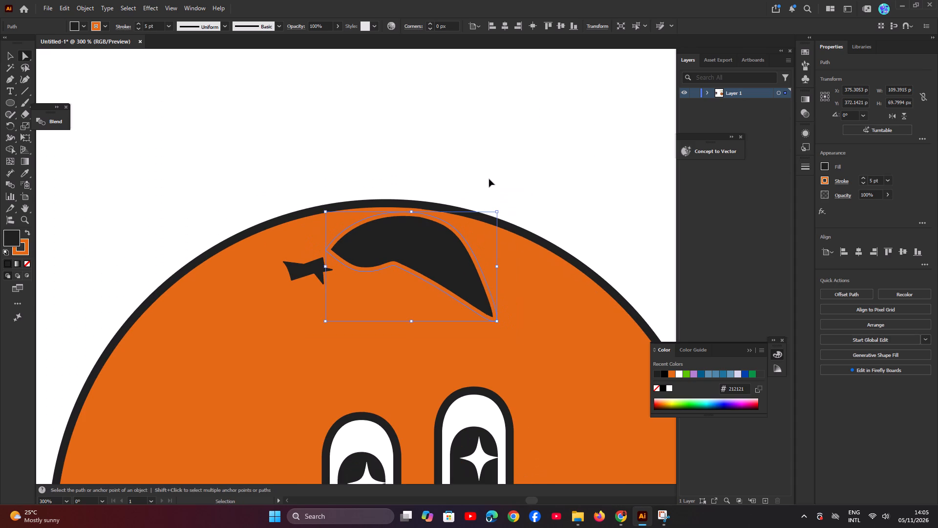
{"action": "key", "text": "space"}
{"action": "key", "text": "space"}
{"action": "key", "text": "space"}
{"action": "key", "text": "space"}
{"action": "key", "text": "space"}
{"action": "key", "text": "space"}
{"action": "key", "text": "space"}
{"action": "key", "text": "space"}
{"action": "key", "text": "space"}
{"action": "key", "text": "space"}
{"action": "key", "text": "space"}
{"action": "key", "text": "space"}
{"action": "key", "text": "space"}
{"action": "key", "text": "space"}
{"action": "key", "text": "space"}
{"action": "key", "text": "space"}
{"action": "key", "text": "space"}
{"action": "key", "text": "space"}
{"action": "key", "text": "space"}
{"action": "key", "text": "space"}
{"action": "left_click_drag", "start_coordinate": [368, 343], "coordinate": [351, 207]}
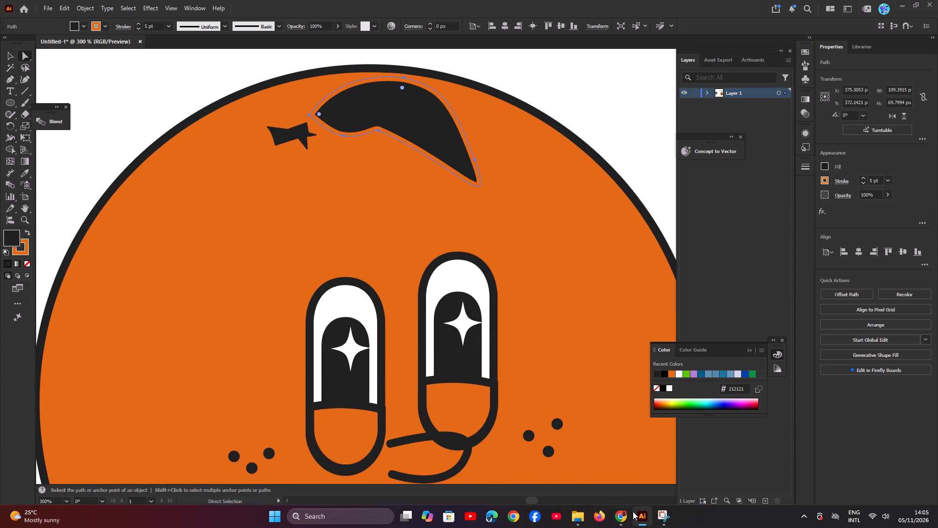
{"action": "left_click", "coordinate": [627, 520]}
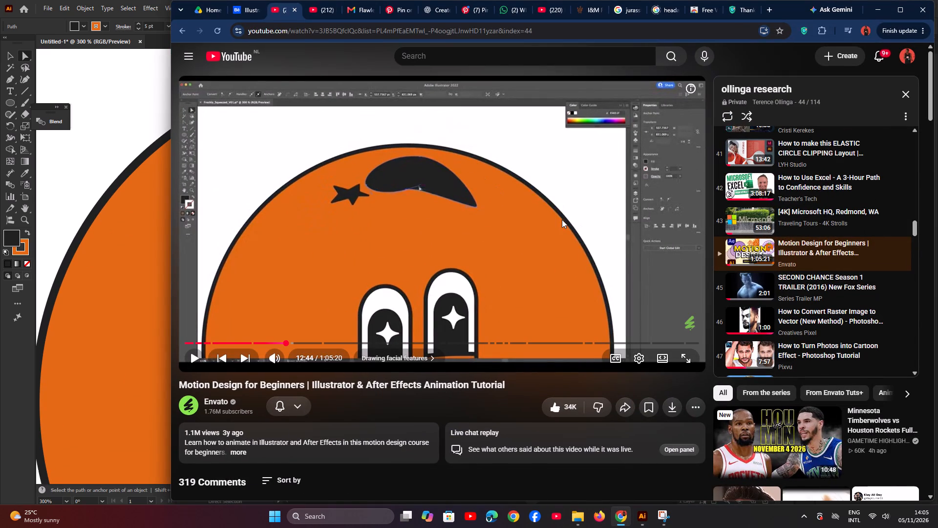
{"action": "left_click", "coordinate": [562, 220]}
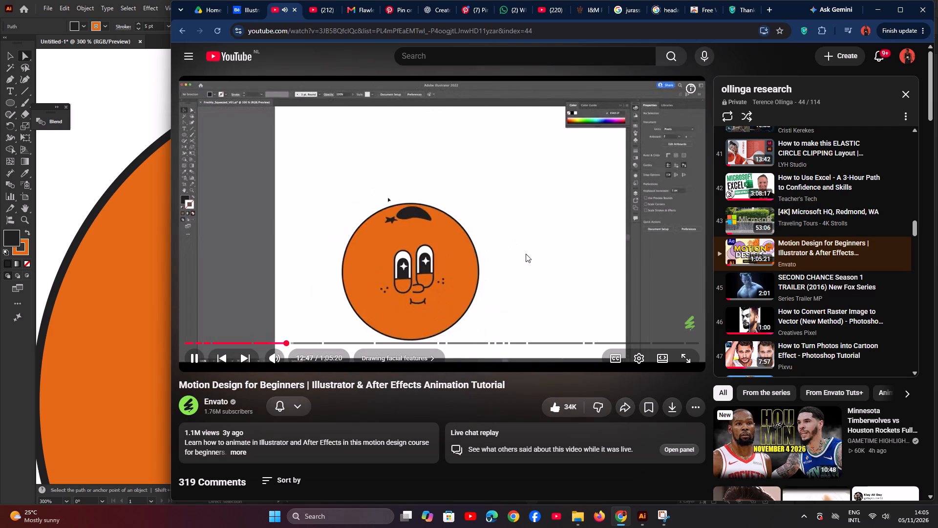
{"action": "left_click", "coordinate": [526, 254]}
{"action": "left_click", "coordinate": [874, 6]}
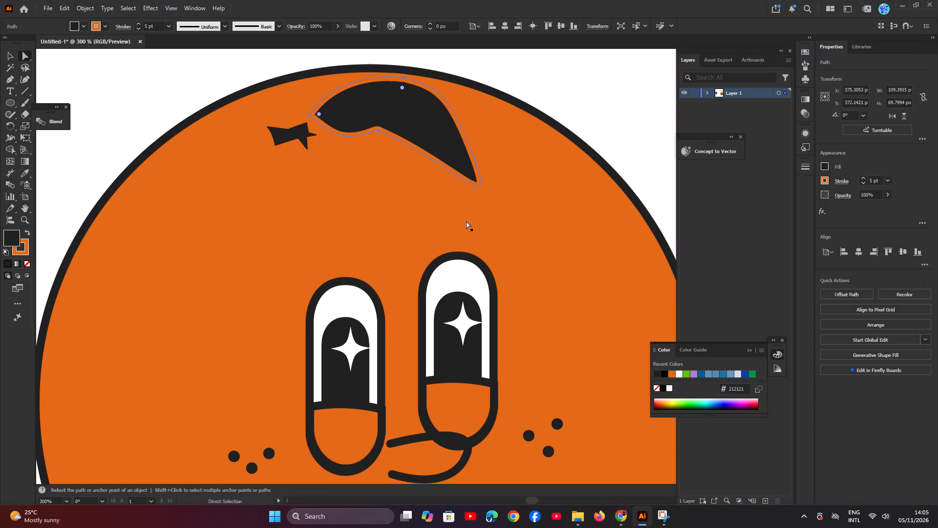
Shorten the notch anchor's handle along the lower edge and swing the right-side anchor's lower handle inward to blunt the curved shape's right end.
{"action": "left_click", "coordinate": [464, 164]}
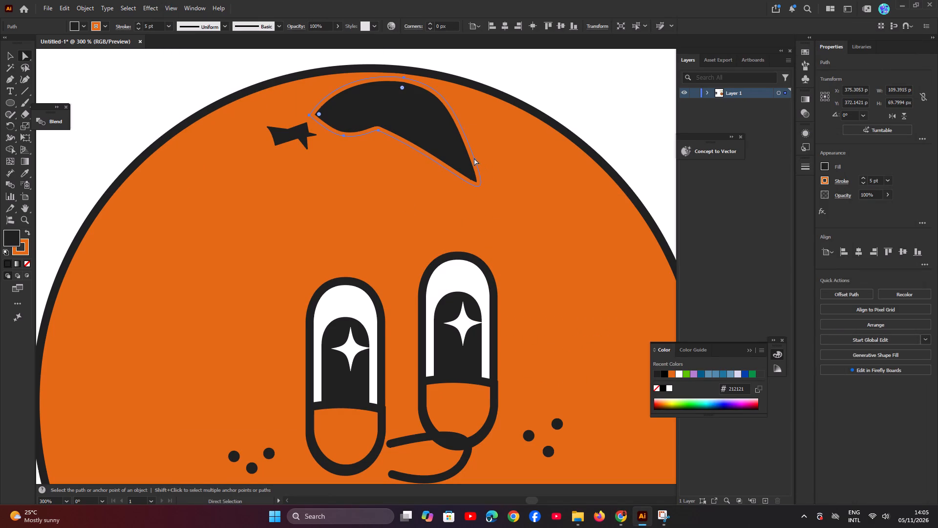
{"action": "left_click", "coordinate": [475, 159]}
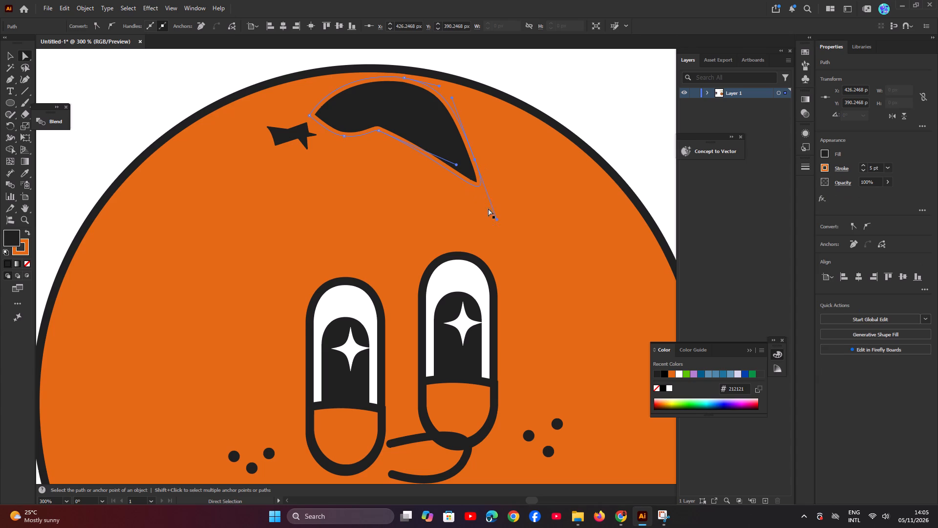
{"action": "left_click_drag", "start_coordinate": [456, 164], "coordinate": [451, 153]}
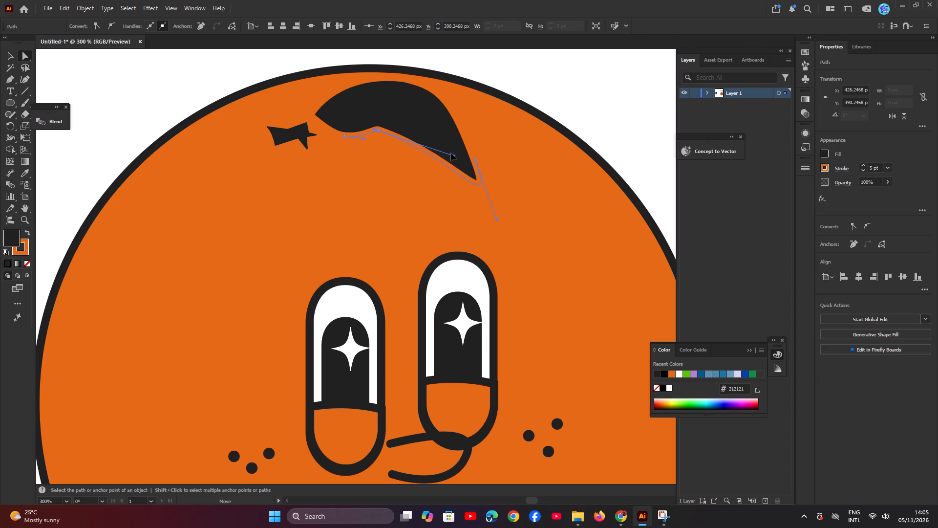
{"action": "left_click_drag", "start_coordinate": [451, 153], "coordinate": [441, 161]}
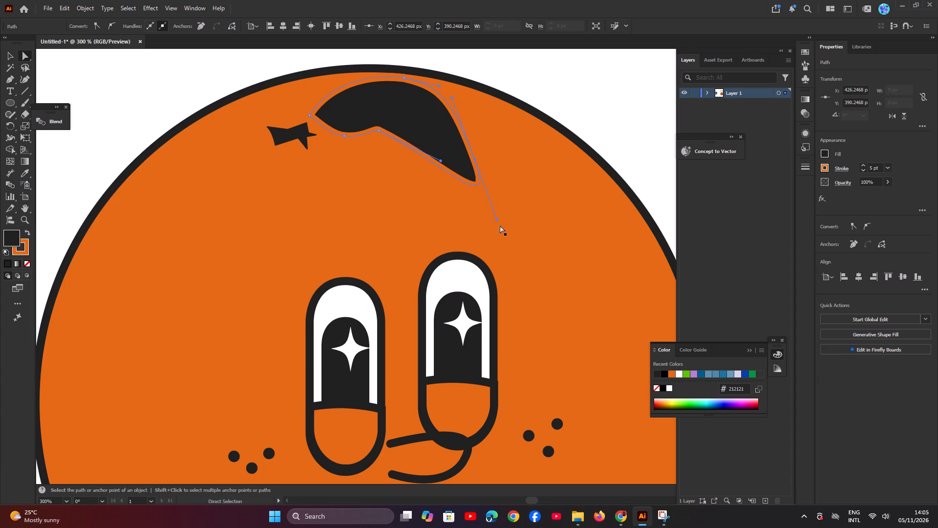
{"action": "left_click_drag", "start_coordinate": [497, 220], "coordinate": [496, 207]}
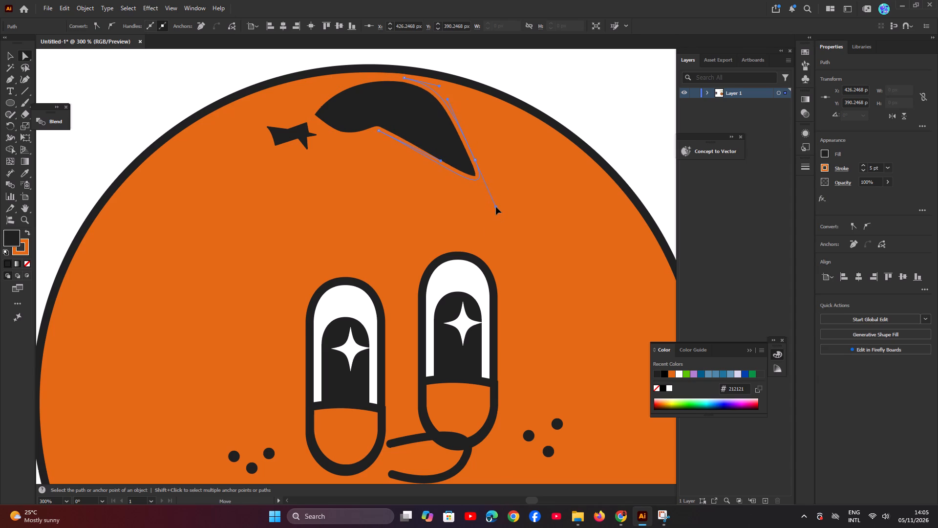
{"action": "left_click_drag", "start_coordinate": [496, 207], "coordinate": [478, 202]}
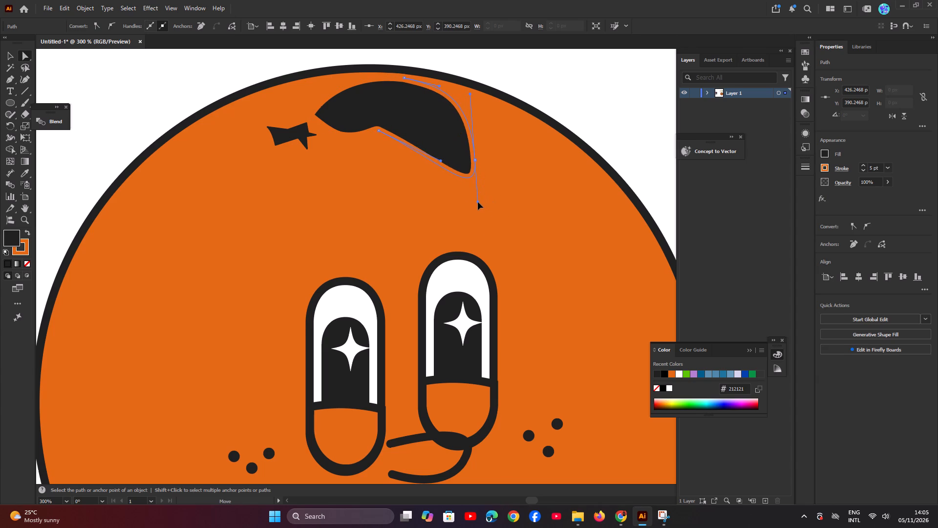
{"action": "left_click_drag", "start_coordinate": [478, 202], "coordinate": [490, 220]}
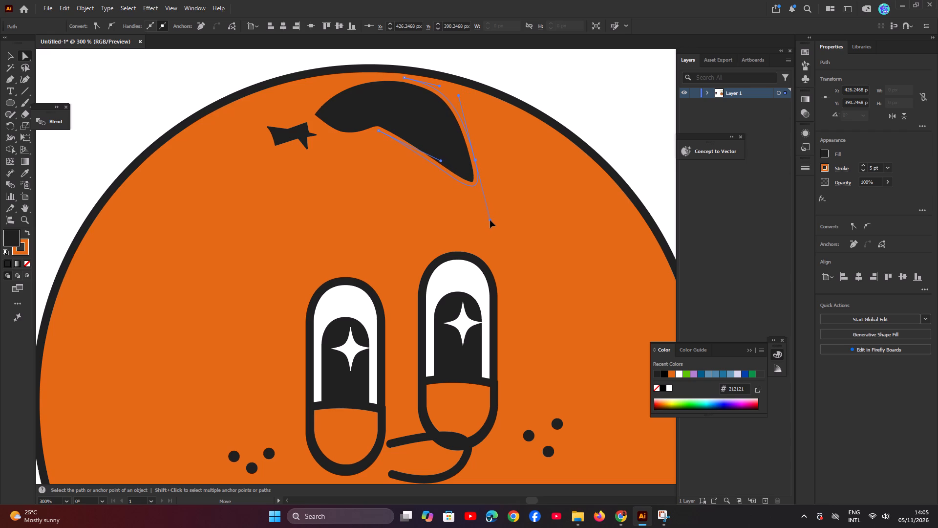
{"action": "left_click_drag", "start_coordinate": [490, 220], "coordinate": [488, 225]}
{"action": "left_click", "coordinate": [590, 119]}
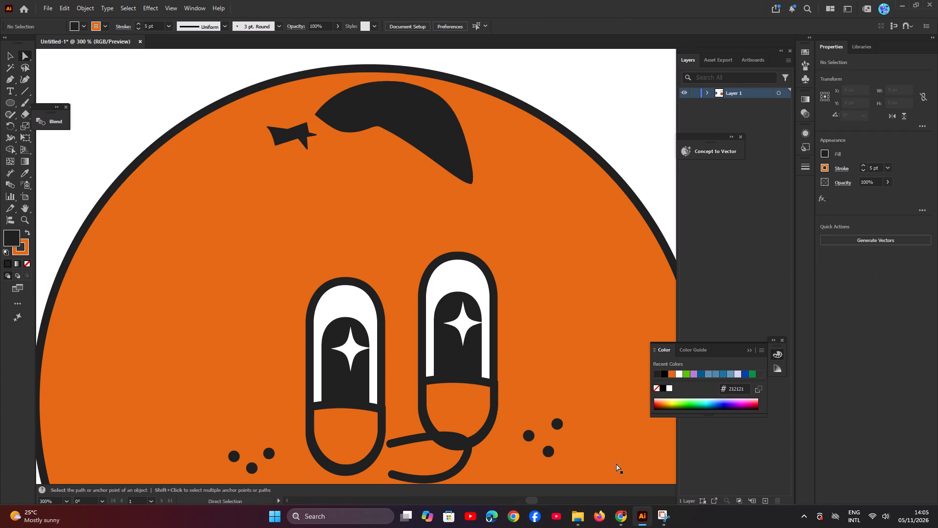
Play a short stretch of the tutorial in Chrome from 12:47, pause it and return to Illustrator.
{"action": "left_click", "coordinate": [620, 515]}
{"action": "left_click", "coordinate": [525, 268]}
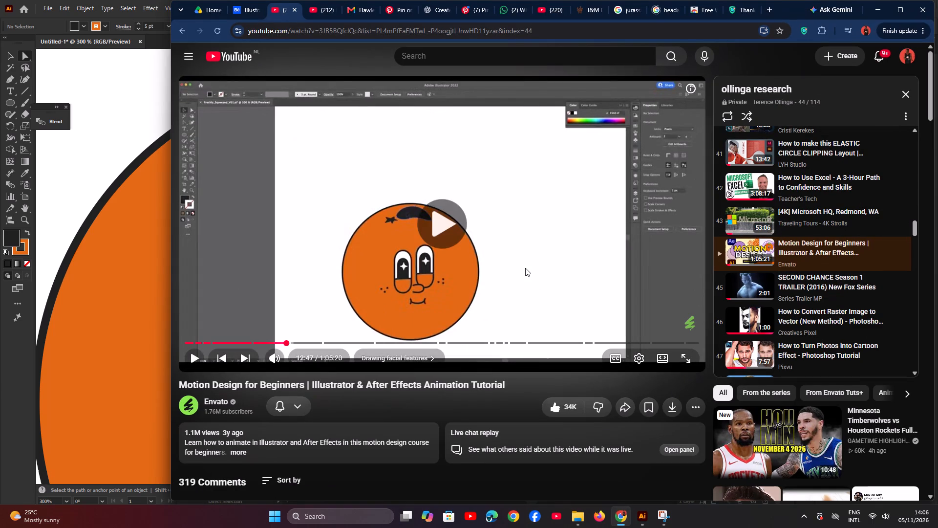
{"action": "left_click", "coordinate": [525, 256]}
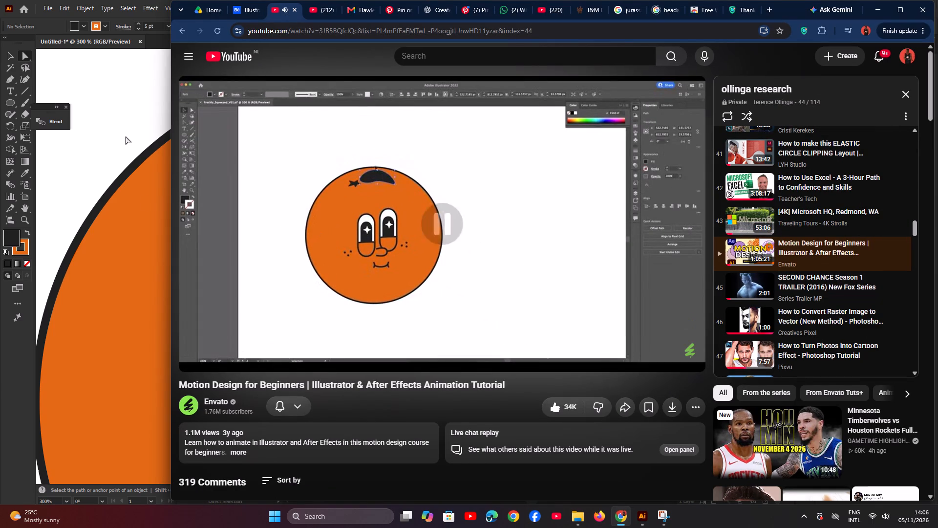
{"action": "left_click", "coordinate": [128, 127]}
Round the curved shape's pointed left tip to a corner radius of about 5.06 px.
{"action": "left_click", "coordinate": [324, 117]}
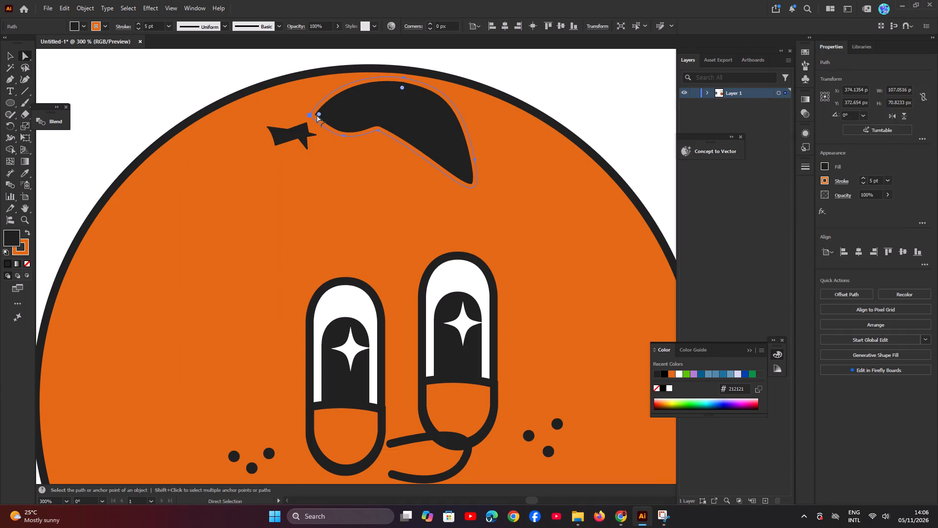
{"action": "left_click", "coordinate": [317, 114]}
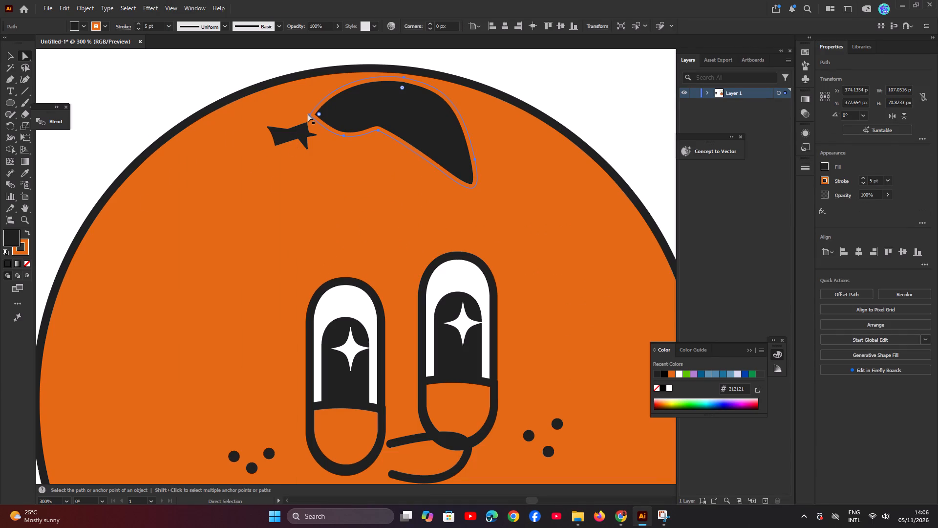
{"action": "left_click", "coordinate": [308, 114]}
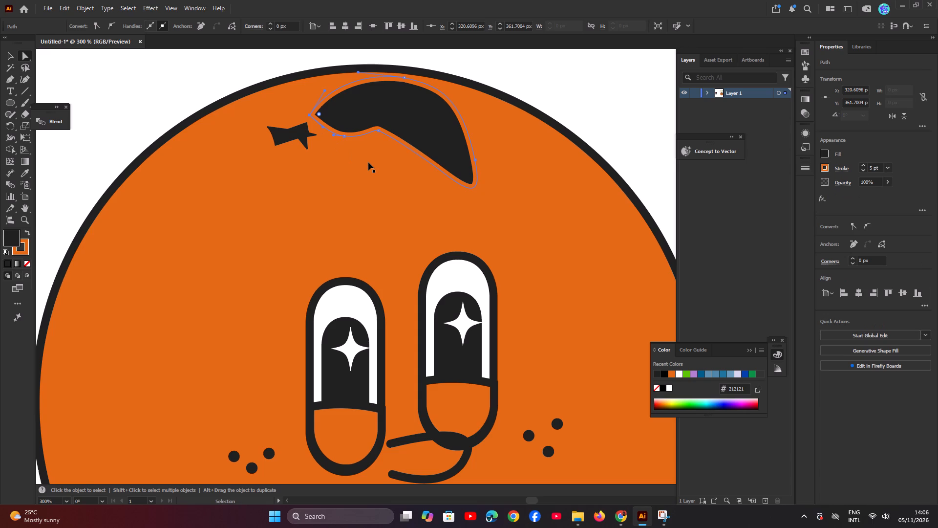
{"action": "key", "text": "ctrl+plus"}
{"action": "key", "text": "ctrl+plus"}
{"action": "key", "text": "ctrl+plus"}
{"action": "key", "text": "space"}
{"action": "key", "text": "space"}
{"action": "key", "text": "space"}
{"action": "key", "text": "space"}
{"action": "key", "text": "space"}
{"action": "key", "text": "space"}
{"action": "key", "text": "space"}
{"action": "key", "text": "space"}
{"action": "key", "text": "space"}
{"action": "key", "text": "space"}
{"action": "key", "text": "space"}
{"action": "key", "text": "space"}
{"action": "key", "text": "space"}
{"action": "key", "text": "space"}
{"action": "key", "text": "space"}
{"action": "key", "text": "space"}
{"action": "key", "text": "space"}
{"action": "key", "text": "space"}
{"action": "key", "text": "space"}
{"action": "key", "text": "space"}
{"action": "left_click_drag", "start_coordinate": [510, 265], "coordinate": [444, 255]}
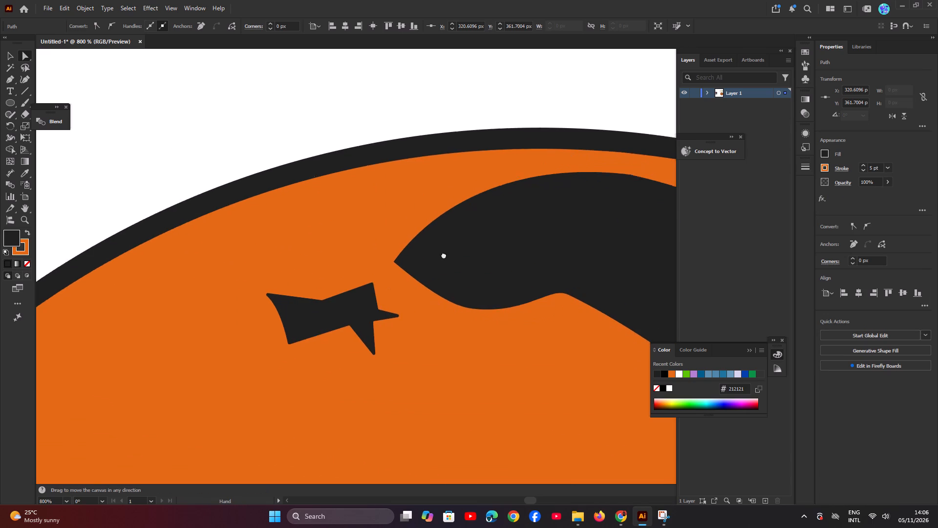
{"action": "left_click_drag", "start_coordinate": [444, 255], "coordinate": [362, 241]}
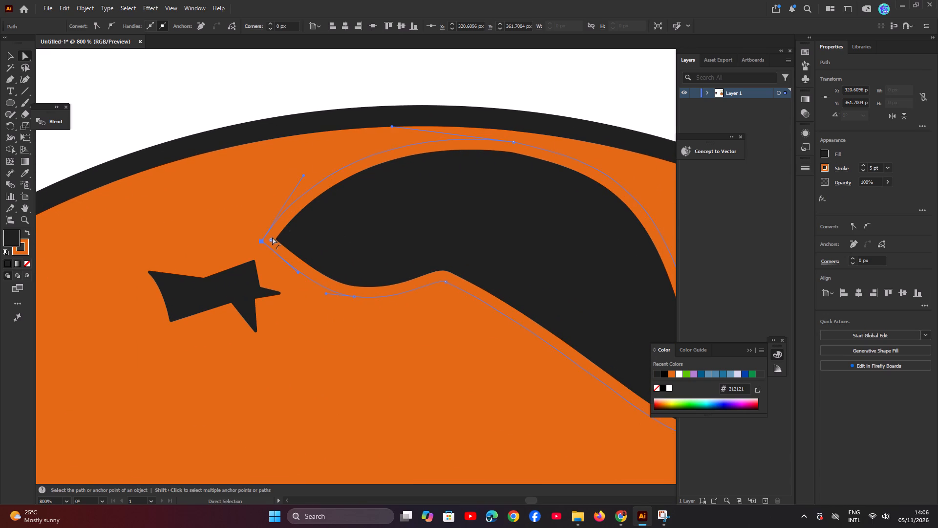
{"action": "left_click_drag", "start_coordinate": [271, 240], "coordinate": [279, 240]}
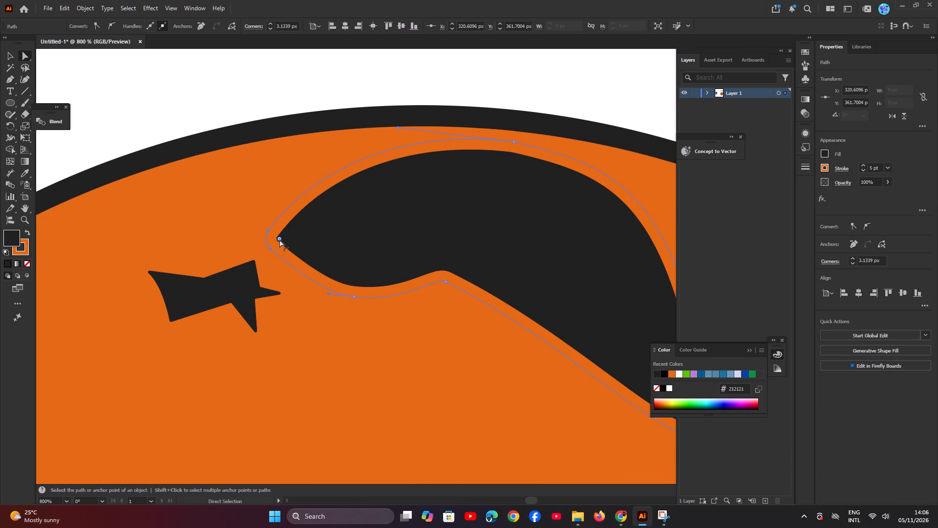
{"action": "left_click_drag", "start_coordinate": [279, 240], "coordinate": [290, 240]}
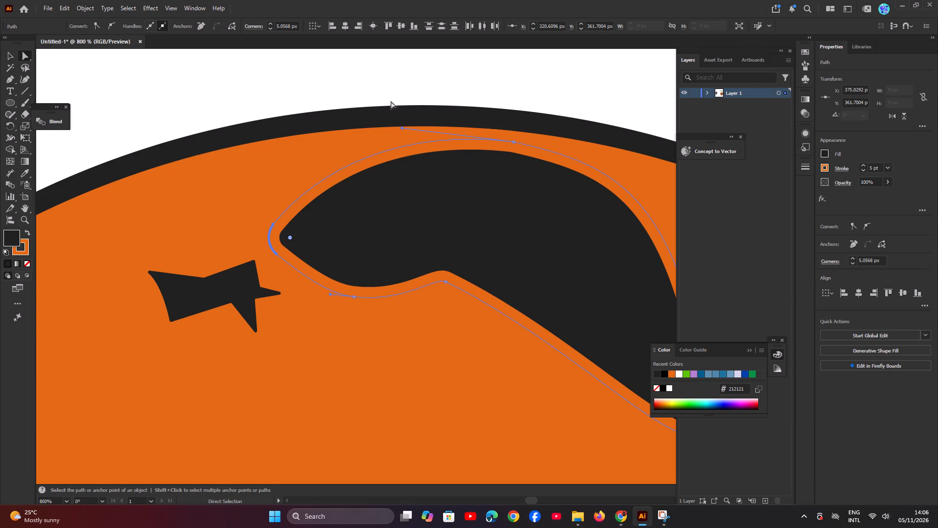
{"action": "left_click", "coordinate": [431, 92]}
Compare the rounded tip on the whole face with the paused tutorial frame in Chrome, and return to Illustrator.
{"action": "key", "text": "ctrl+minus"}
{"action": "key", "text": "ctrl+minus"}
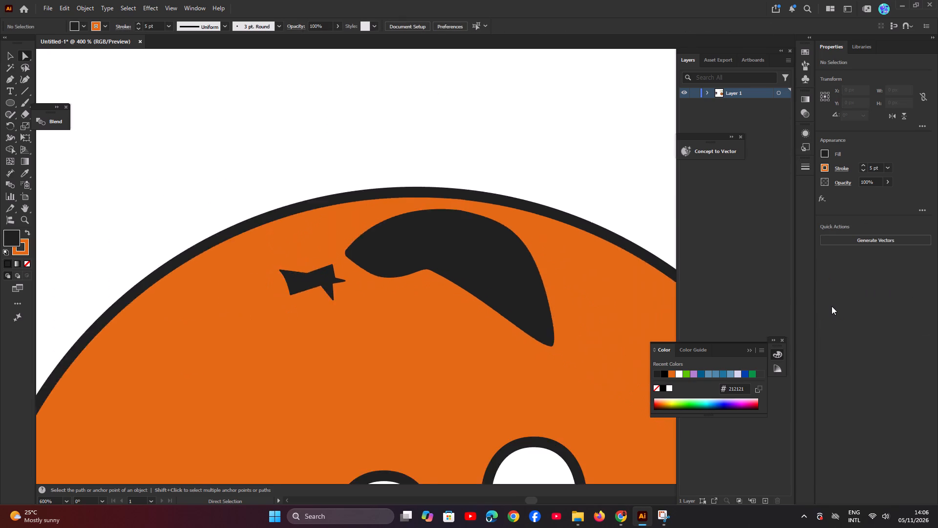
{"action": "key", "text": "ctrl+minus"}
{"action": "key", "text": "ctrl+minus"}
{"action": "key", "text": "space"}
{"action": "key", "text": "space"}
{"action": "key", "text": "space"}
{"action": "key", "text": "space"}
{"action": "key", "text": "space"}
{"action": "key", "text": "space"}
{"action": "key", "text": "space"}
{"action": "key", "text": "space"}
{"action": "key", "text": "space"}
{"action": "key", "text": "space"}
{"action": "key", "text": "space"}
{"action": "key", "text": "space"}
{"action": "key", "text": "space"}
{"action": "left_click_drag", "start_coordinate": [479, 424], "coordinate": [451, 322]}
{"action": "left_click", "coordinate": [622, 513]}
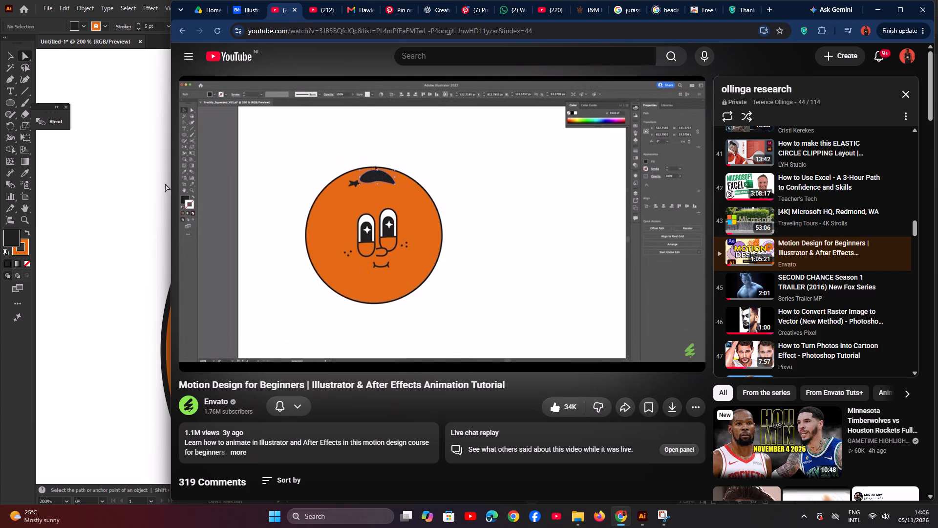
{"action": "left_click", "coordinate": [883, 7]}
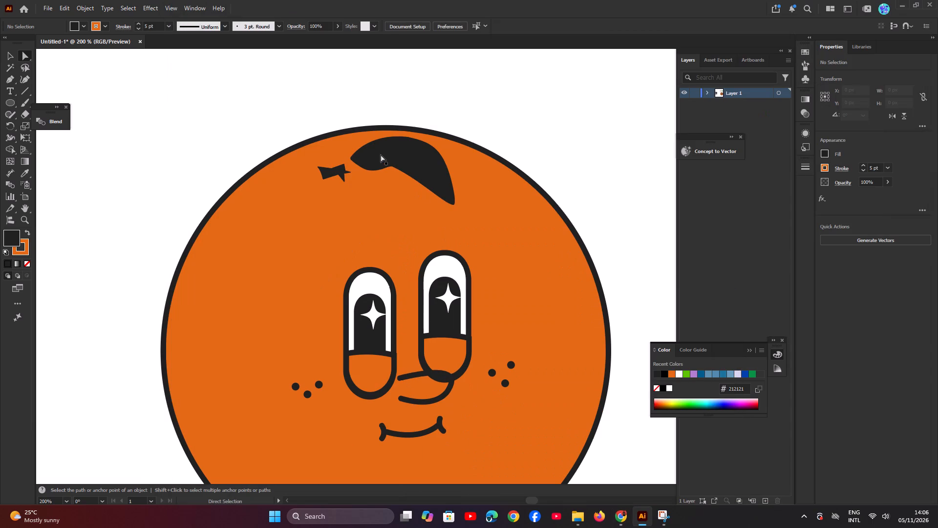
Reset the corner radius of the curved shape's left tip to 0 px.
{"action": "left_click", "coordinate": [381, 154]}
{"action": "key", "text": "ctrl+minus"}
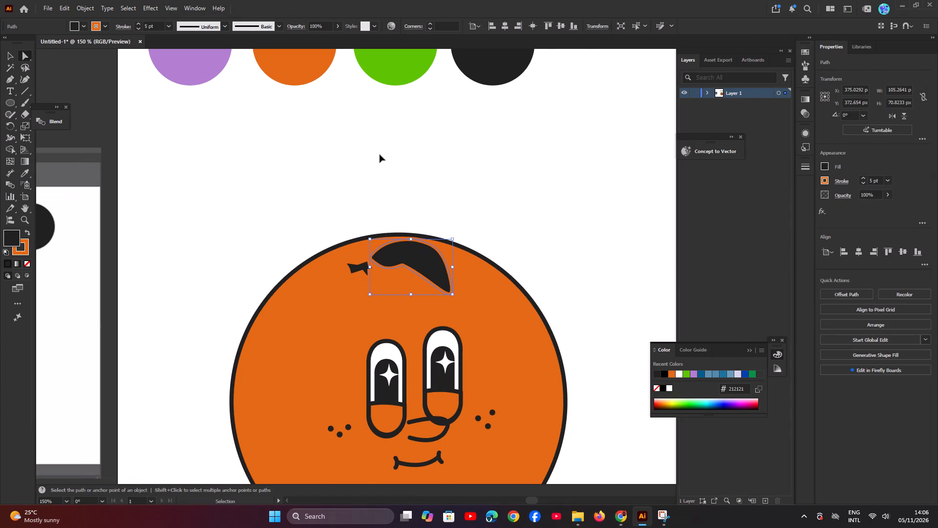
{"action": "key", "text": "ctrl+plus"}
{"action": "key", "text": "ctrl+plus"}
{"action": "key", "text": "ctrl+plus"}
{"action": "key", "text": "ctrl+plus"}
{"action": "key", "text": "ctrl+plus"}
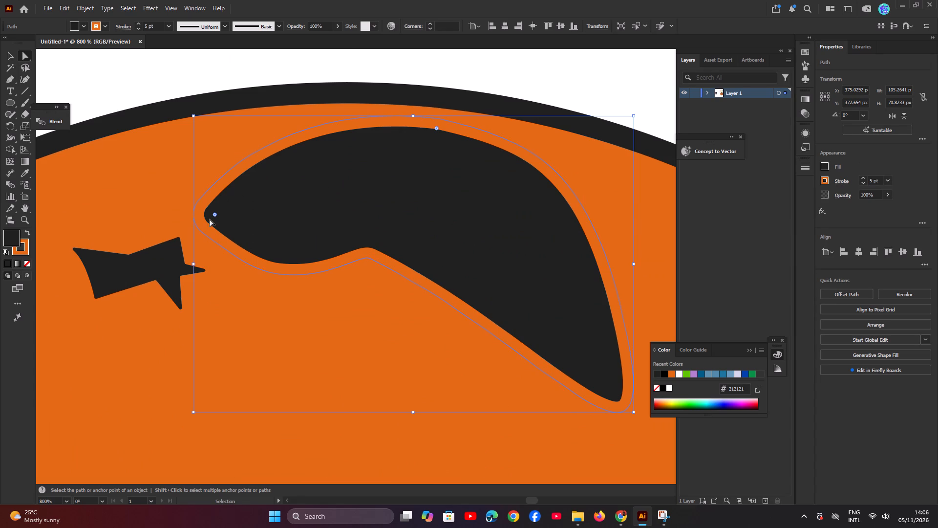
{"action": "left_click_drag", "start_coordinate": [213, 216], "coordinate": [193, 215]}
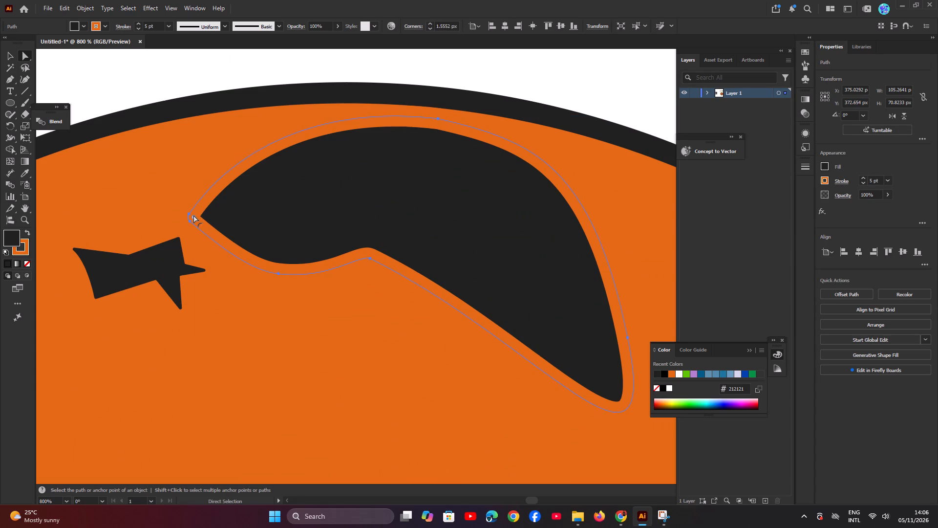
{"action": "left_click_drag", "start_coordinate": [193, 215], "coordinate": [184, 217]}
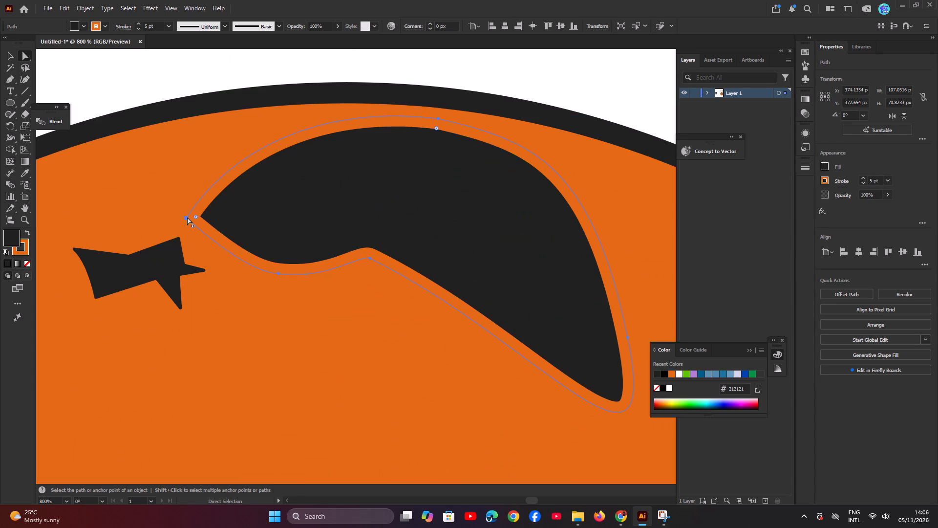
Move the left tip's anchor inward to about X 322.3, Y 361.1 px and pull both its handles near vertical for a smoothly rounded tip.
{"action": "left_click", "coordinate": [186, 217]}
{"action": "left_click_drag", "start_coordinate": [186, 217], "coordinate": [187, 217]}
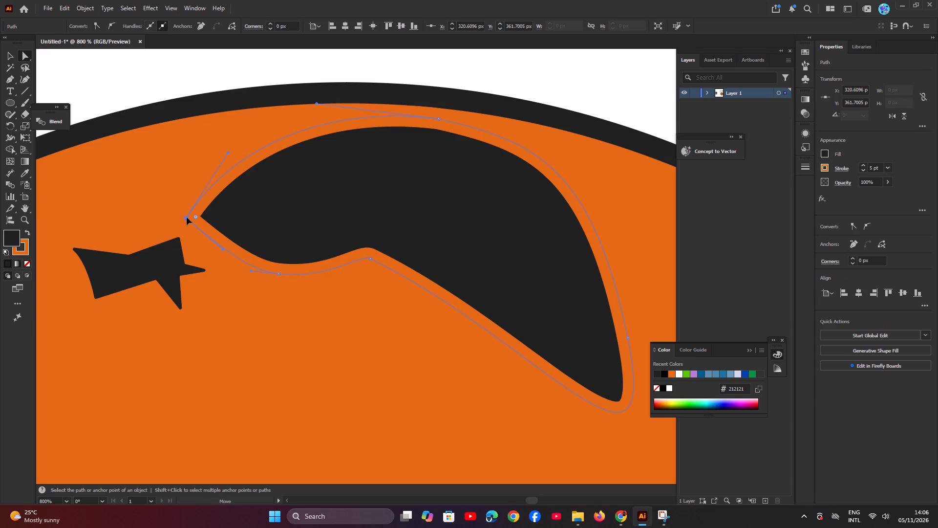
{"action": "left_click_drag", "start_coordinate": [187, 217], "coordinate": [193, 216]}
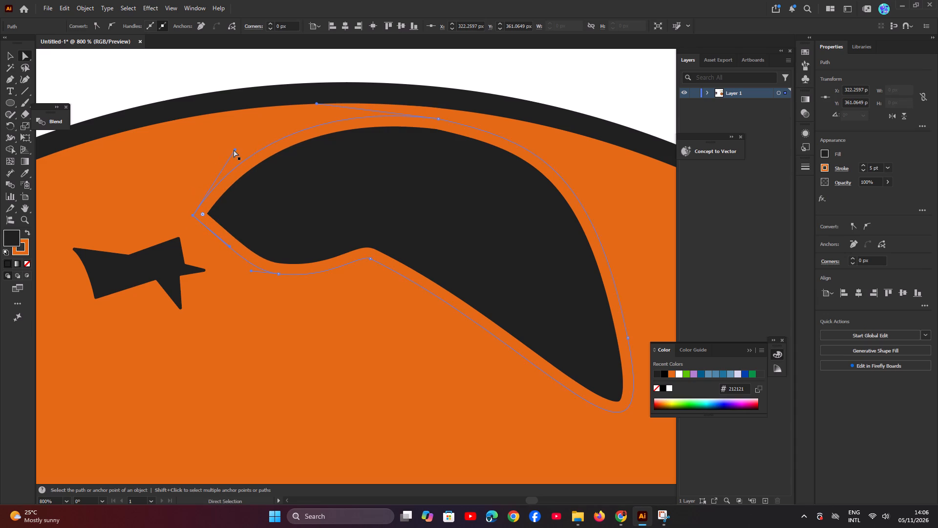
{"action": "left_click_drag", "start_coordinate": [235, 149], "coordinate": [212, 163]}
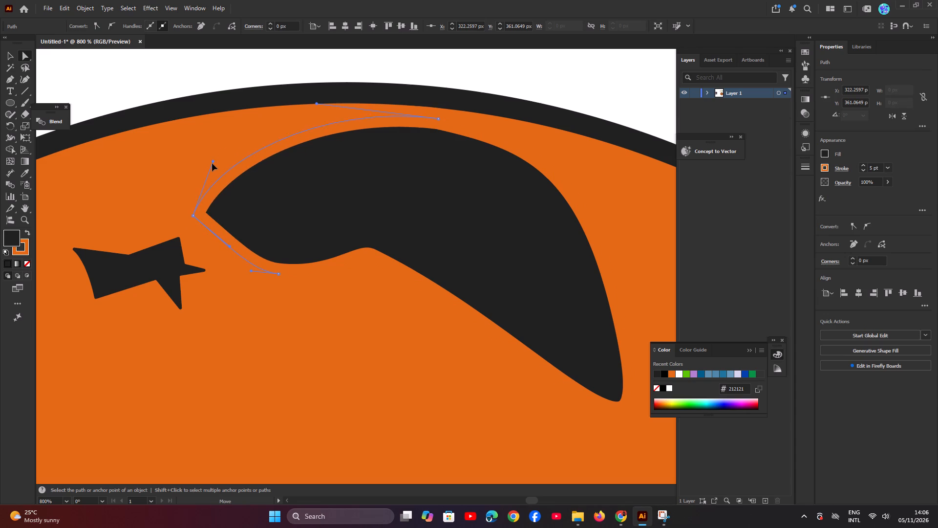
{"action": "left_click_drag", "start_coordinate": [212, 163], "coordinate": [205, 173]}
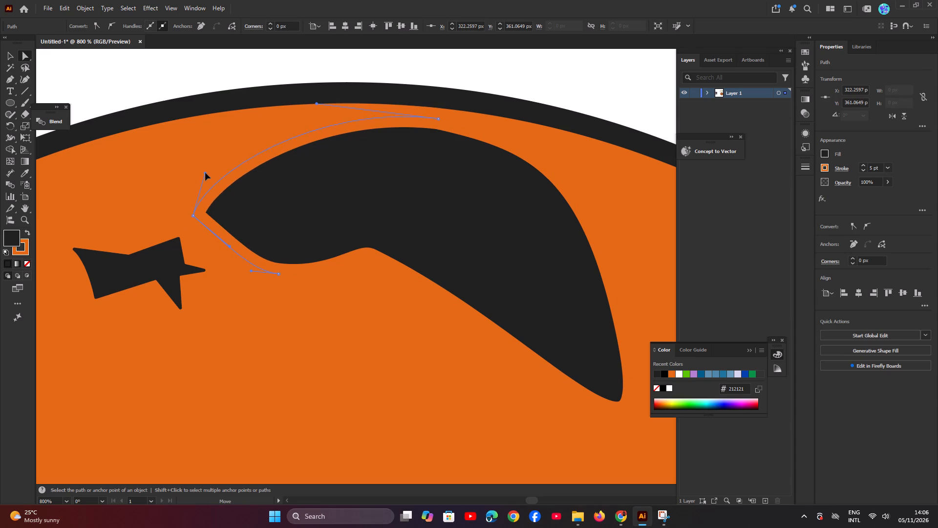
{"action": "left_click_drag", "start_coordinate": [205, 173], "coordinate": [200, 167]}
{"action": "left_click_drag", "start_coordinate": [228, 246], "coordinate": [222, 242]}
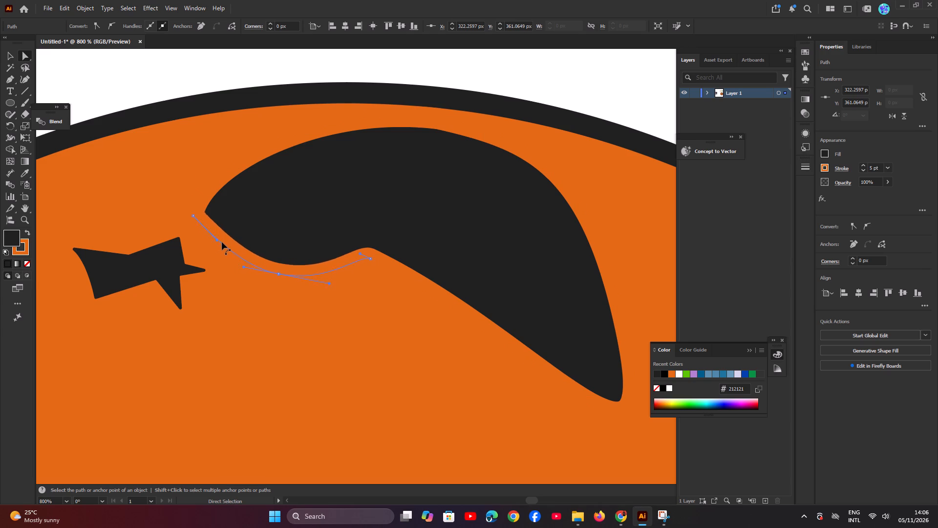
{"action": "left_click_drag", "start_coordinate": [222, 242], "coordinate": [200, 232]}
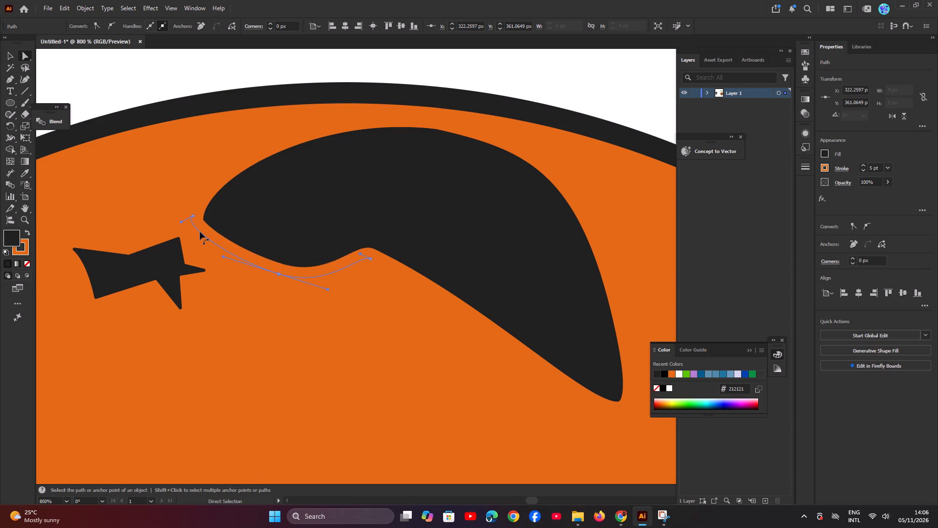
{"action": "left_click_drag", "start_coordinate": [200, 232], "coordinate": [204, 238]}
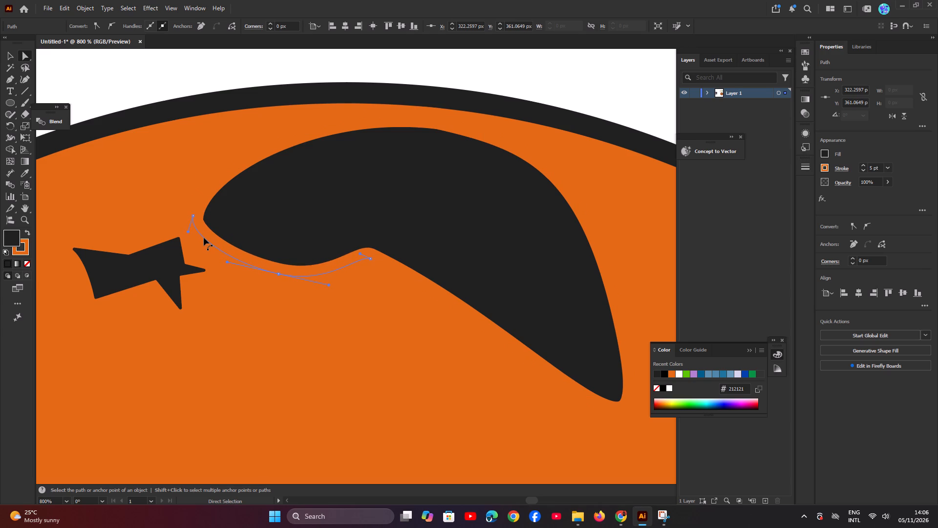
{"action": "left_click_drag", "start_coordinate": [204, 238], "coordinate": [205, 239]}
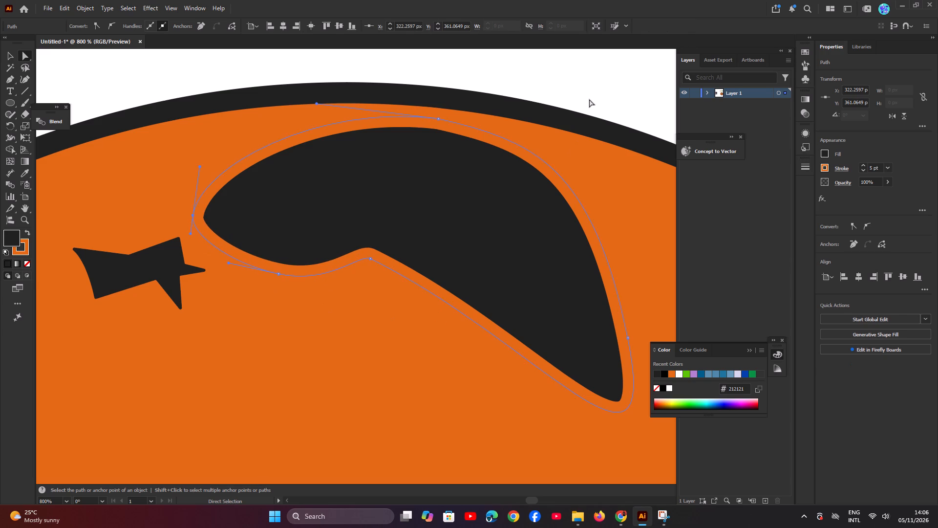
{"action": "left_click", "coordinate": [593, 96]}
View the top of the face, play the tutorial in Chrome to about 12:52, pause it, and return to Illustrator.
{"action": "key", "text": "ctrl+minus"}
{"action": "key", "text": "ctrl+minus"}
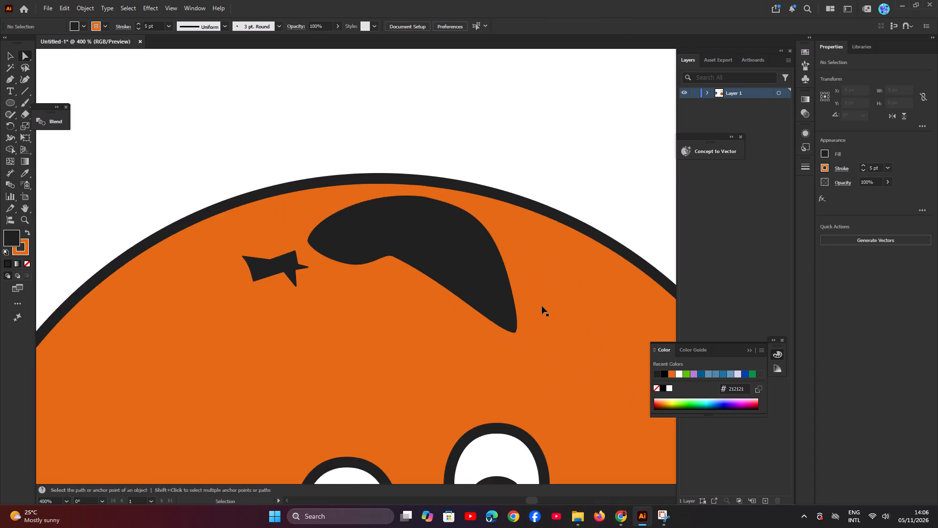
{"action": "key", "text": "ctrl+minus"}
{"action": "key", "text": "space"}
{"action": "key", "text": "space"}
{"action": "key", "text": "space"}
{"action": "key", "text": "space"}
{"action": "key", "text": "space"}
{"action": "key", "text": "space"}
{"action": "key", "text": "space"}
{"action": "key", "text": "space"}
{"action": "key", "text": "space"}
{"action": "key", "text": "space"}
{"action": "key", "text": "space"}
{"action": "key", "text": "space"}
{"action": "key", "text": "space"}
{"action": "key", "text": "space"}
{"action": "key", "text": "space"}
{"action": "key", "text": "space"}
{"action": "key", "text": "space"}
{"action": "key", "text": "space"}
{"action": "left_click_drag", "start_coordinate": [576, 399], "coordinate": [548, 322]}
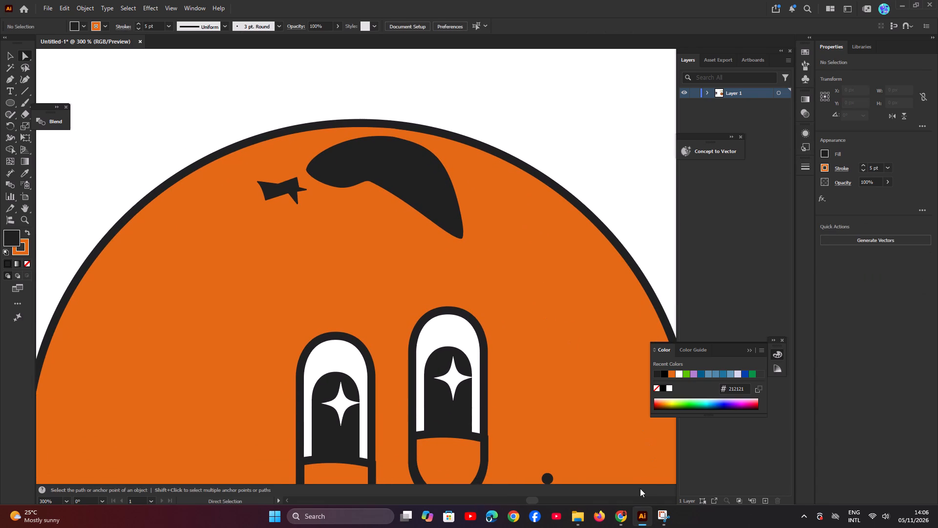
{"action": "left_click", "coordinate": [624, 513]}
{"action": "left_click", "coordinate": [584, 278]}
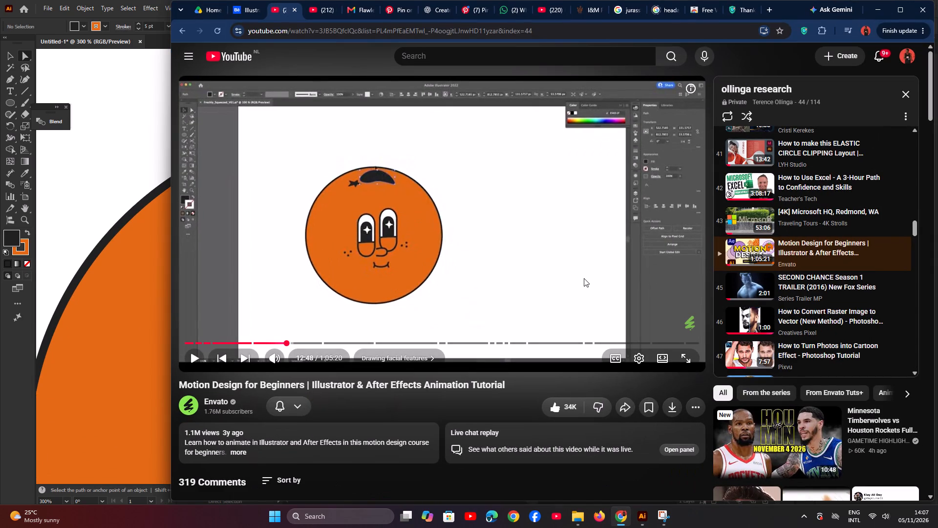
{"action": "left_click", "coordinate": [563, 250]}
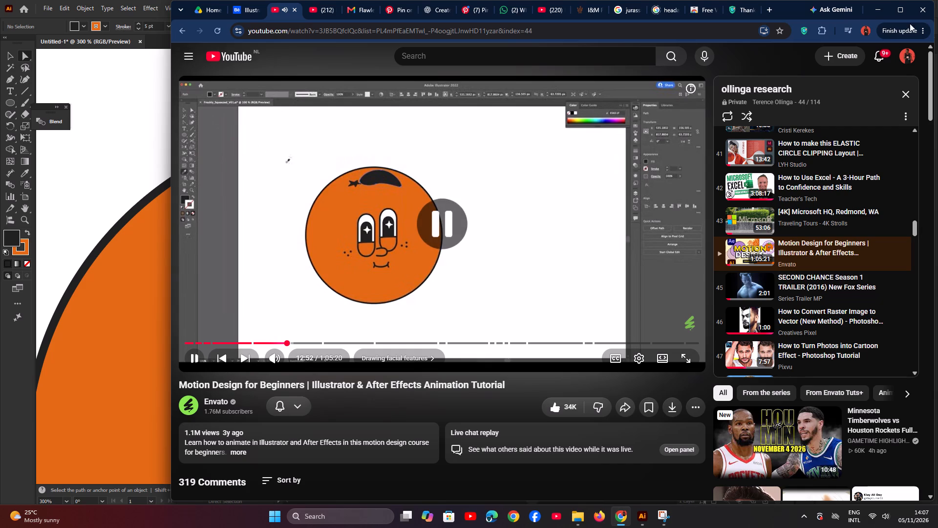
{"action": "left_click", "coordinate": [884, 11]}
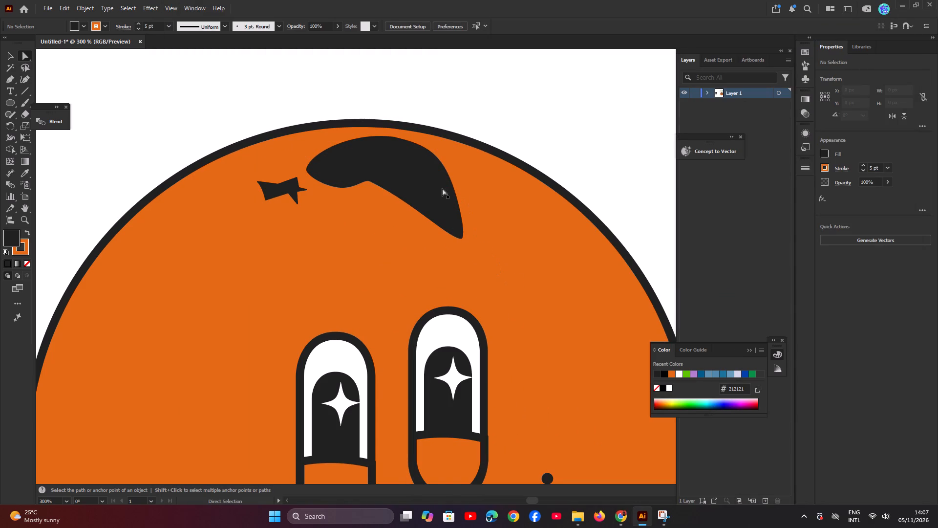
Rotate the dark curved shape slightly counterclockwise so its right end lifts toward the head's outline.
{"action": "key", "text": "ctrl+minus"}
{"action": "key", "text": "ctrl+minus"}
{"action": "key", "text": "ctrl+minus"}
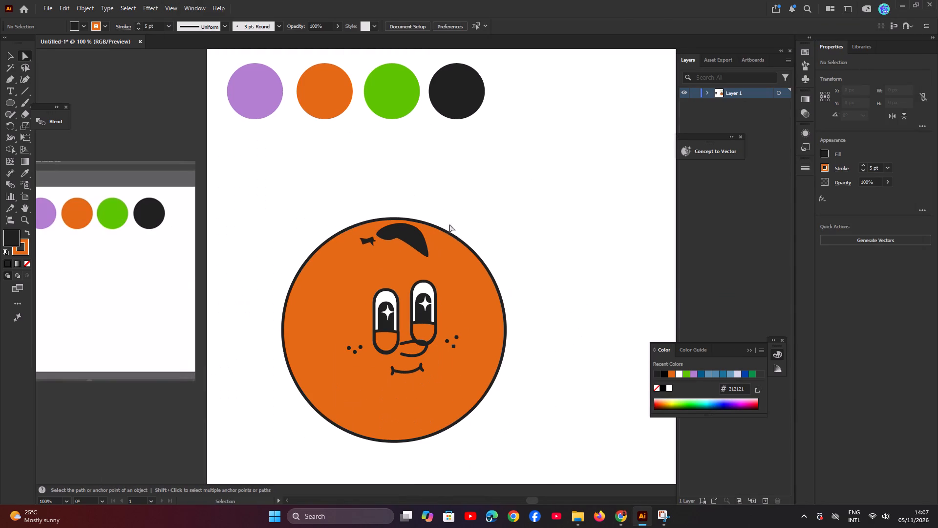
{"action": "left_click", "coordinate": [414, 235]}
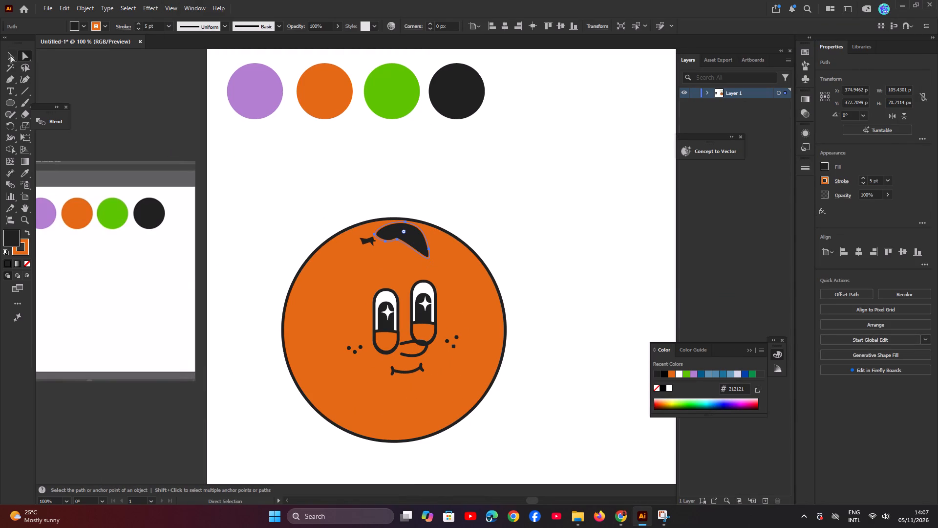
{"action": "left_click", "coordinate": [12, 53]}
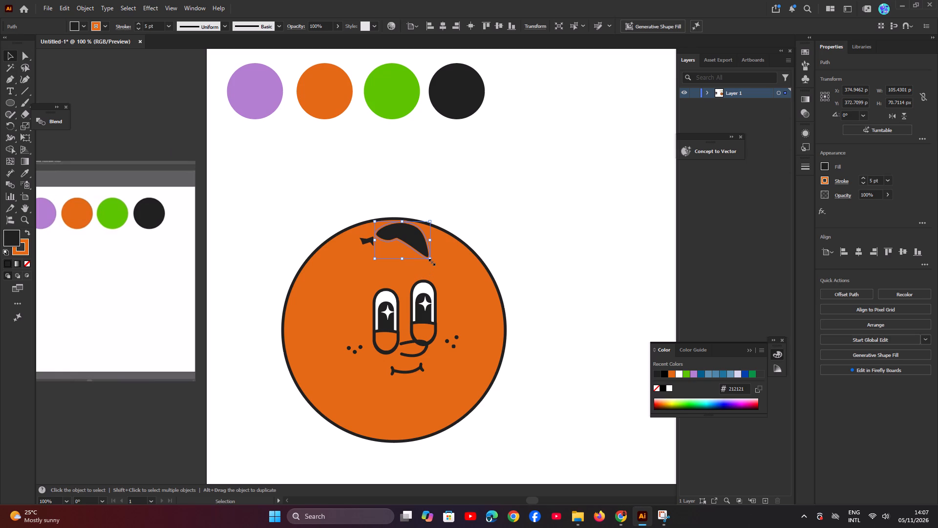
{"action": "left_click_drag", "start_coordinate": [430, 264], "coordinate": [434, 261]}
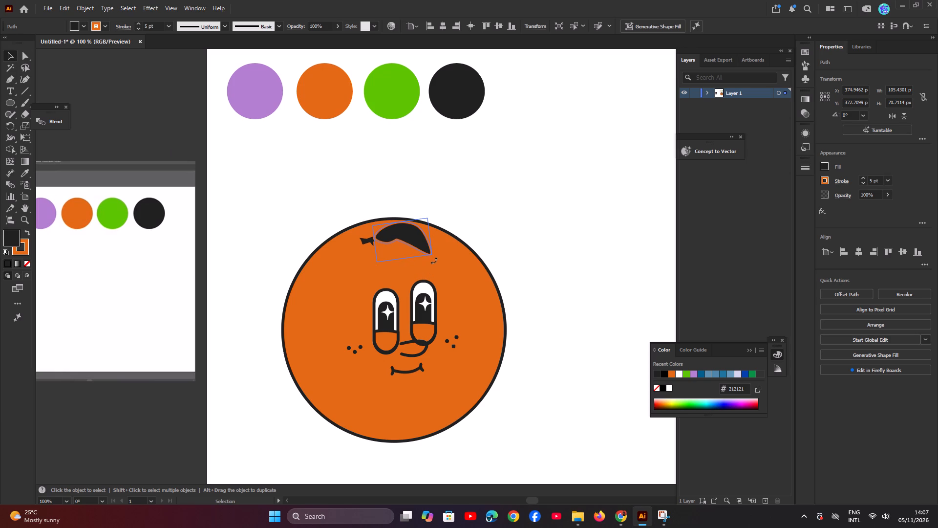
{"action": "left_click_drag", "start_coordinate": [434, 261], "coordinate": [435, 260]}
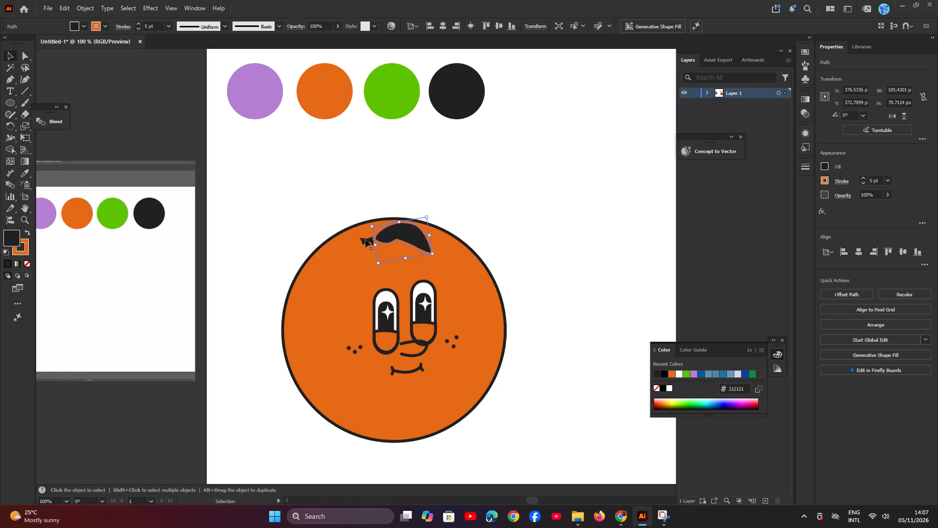
Move the small dark star slightly down and to the left, away from the curved shape.
{"action": "left_click", "coordinate": [365, 241]}
{"action": "left_click_drag", "start_coordinate": [365, 241], "coordinate": [364, 243]}
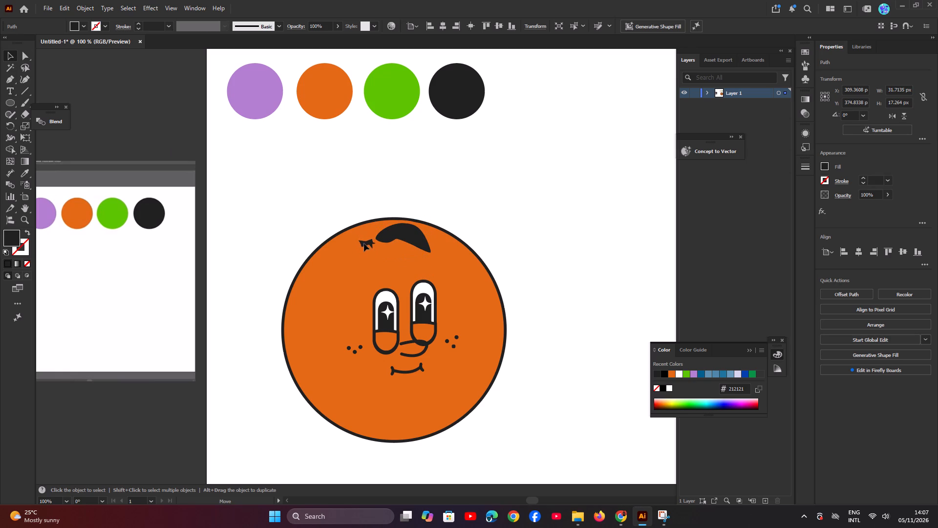
{"action": "left_click_drag", "start_coordinate": [364, 243], "coordinate": [362, 245]}
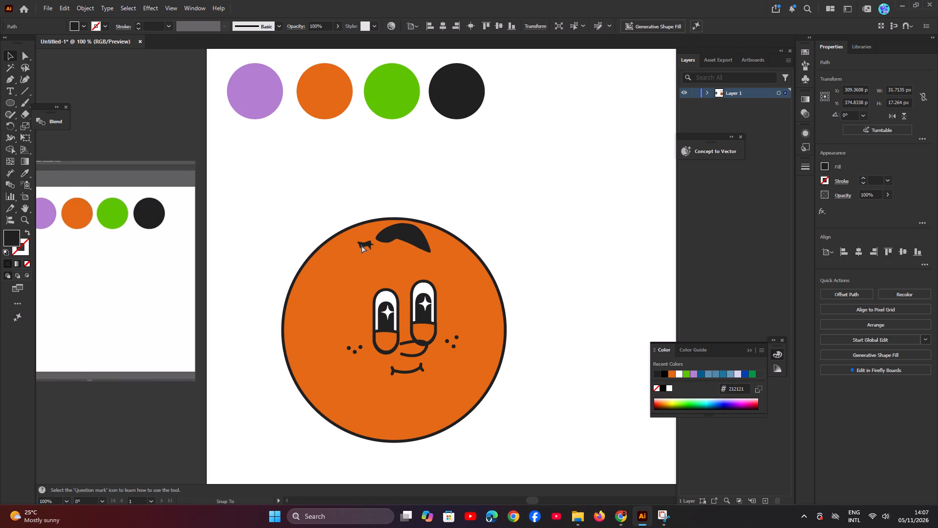
{"action": "left_click_drag", "start_coordinate": [362, 245], "coordinate": [361, 245]}
Rotate the curved shape further to about 13.8° and enlarge it proportionally to about 123.5 by 63.9 px.
{"action": "left_click", "coordinate": [412, 235]}
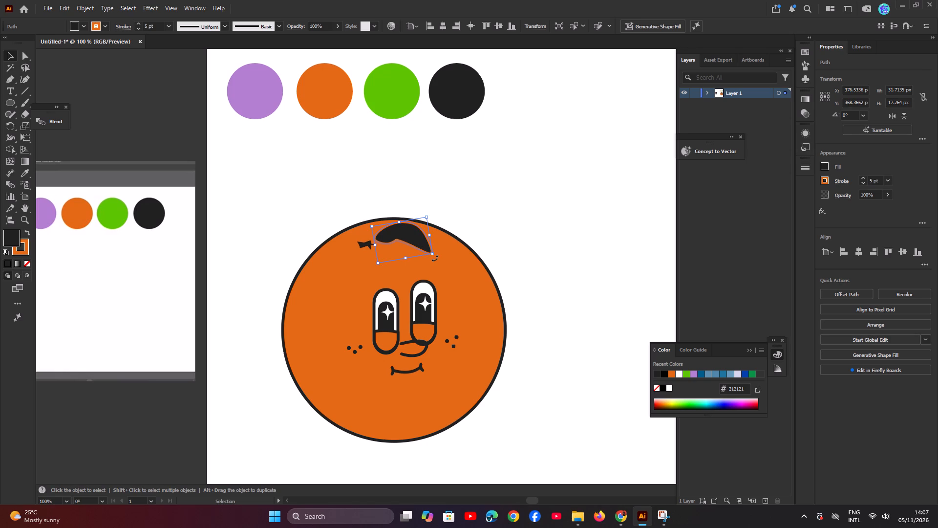
{"action": "left_click", "coordinate": [435, 258]}
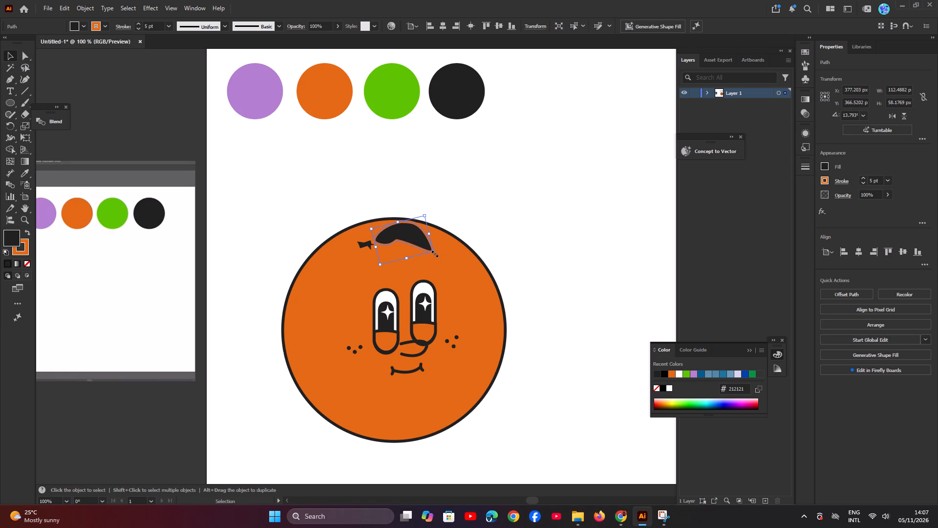
{"action": "left_click_drag", "start_coordinate": [433, 251], "coordinate": [438, 257], "text": "shift"}
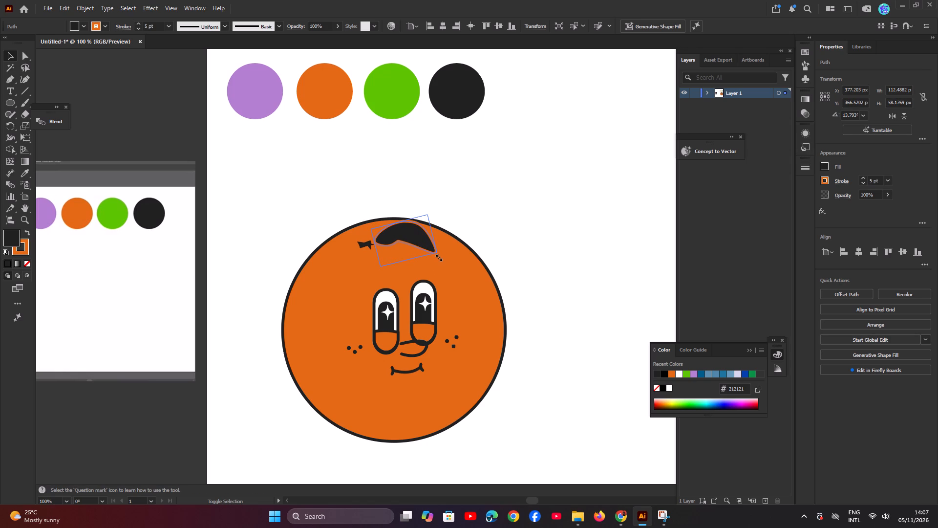
{"action": "left_click_drag", "start_coordinate": [438, 257], "coordinate": [441, 258], "text": "shift"}
{"action": "left_click", "coordinate": [538, 211]}
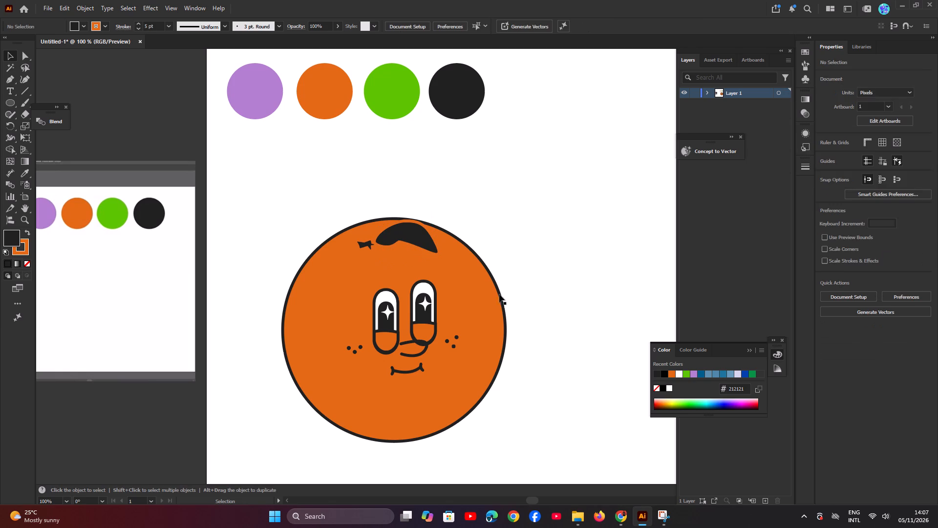
Move the curved shape to about X 378.6, Y 375.5 px and shift the small star further down and left.
{"action": "left_click", "coordinate": [411, 240]}
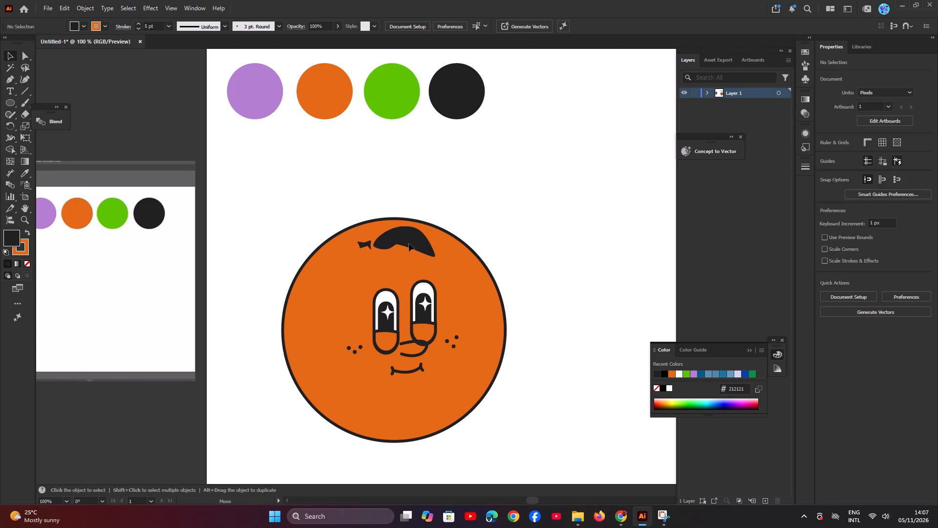
{"action": "left_click_drag", "start_coordinate": [364, 244], "coordinate": [360, 248]}
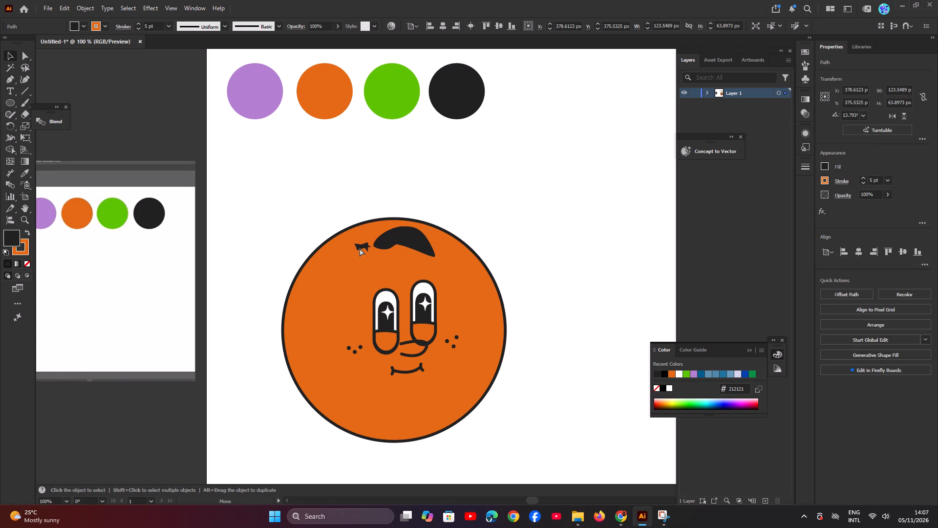
{"action": "left_click_drag", "start_coordinate": [360, 248], "coordinate": [360, 253]}
Select the curved shape, compare it with the paused tutorial frame in Chrome, and return to Illustrator.
{"action": "left_click", "coordinate": [403, 239]}
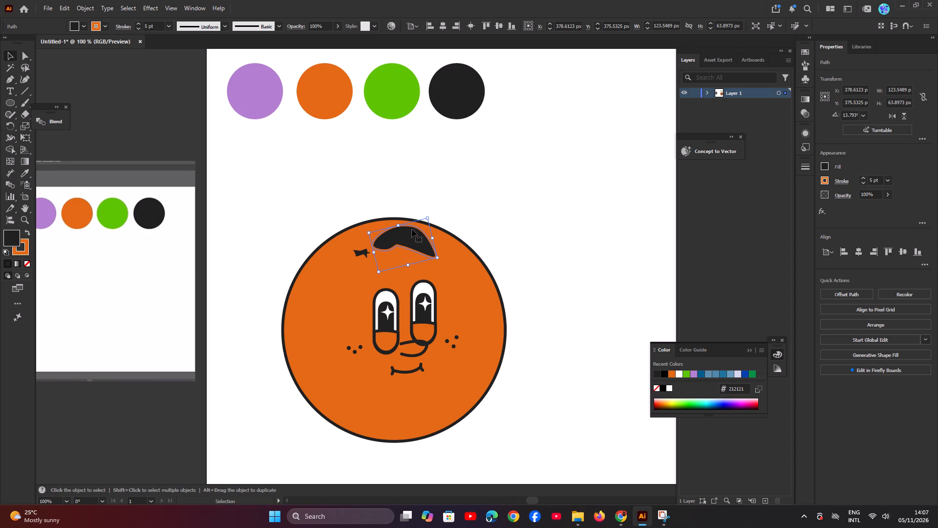
{"action": "left_click", "coordinate": [621, 516]}
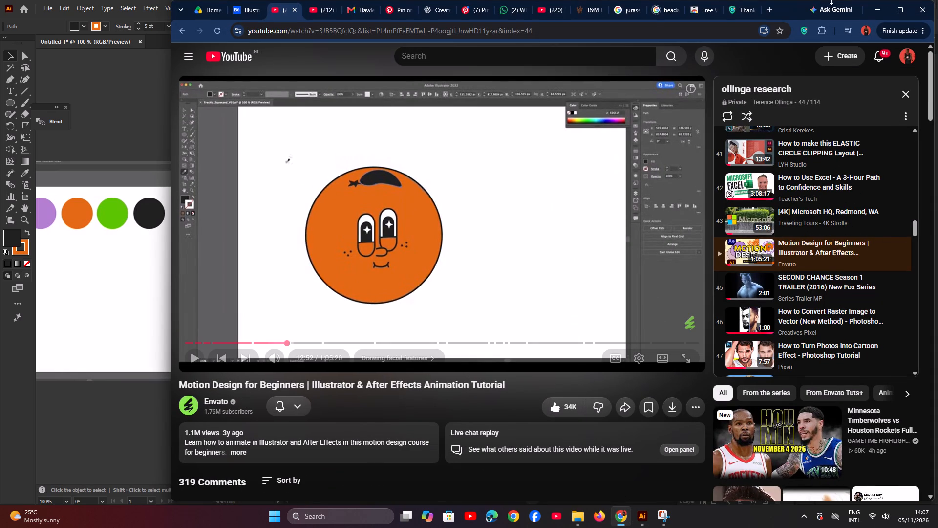
{"action": "left_click", "coordinate": [874, 7]}
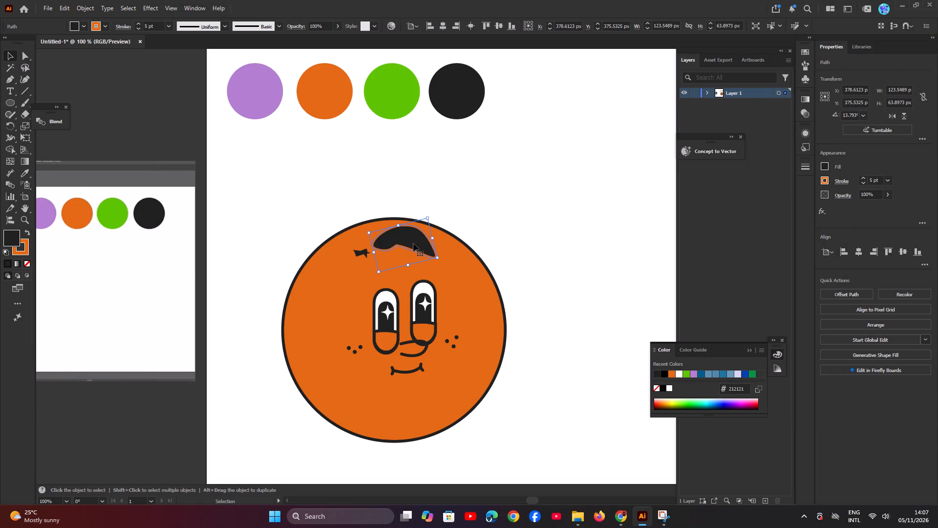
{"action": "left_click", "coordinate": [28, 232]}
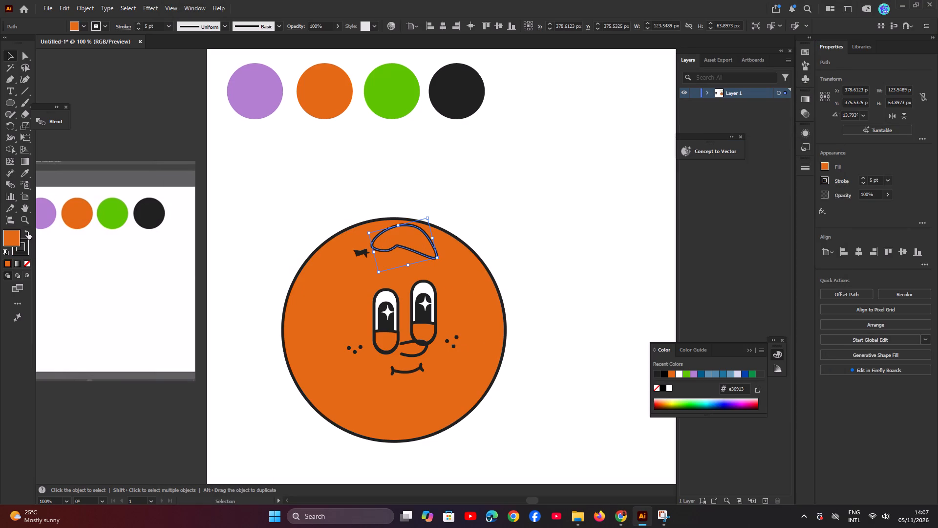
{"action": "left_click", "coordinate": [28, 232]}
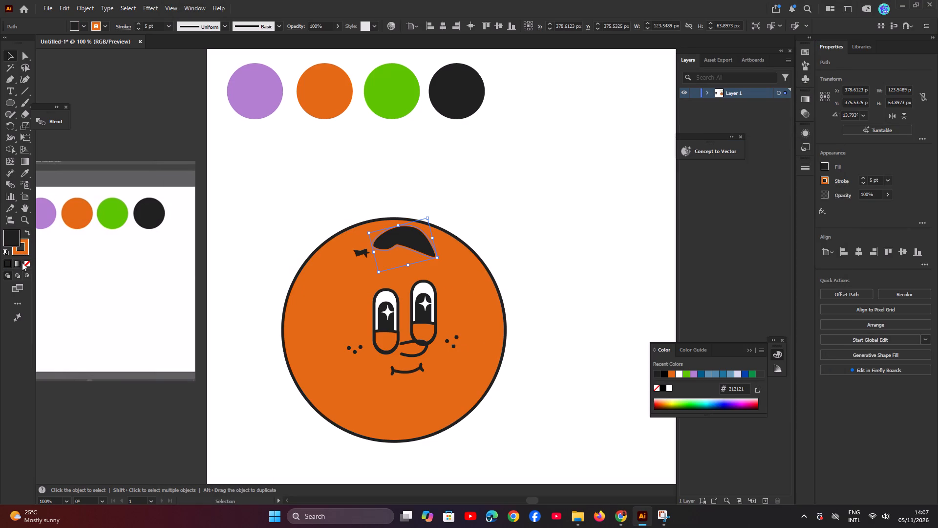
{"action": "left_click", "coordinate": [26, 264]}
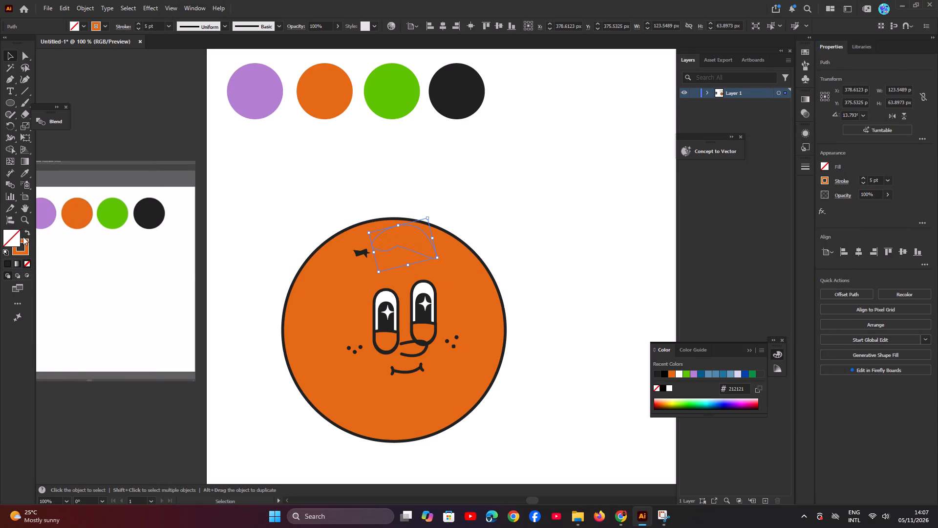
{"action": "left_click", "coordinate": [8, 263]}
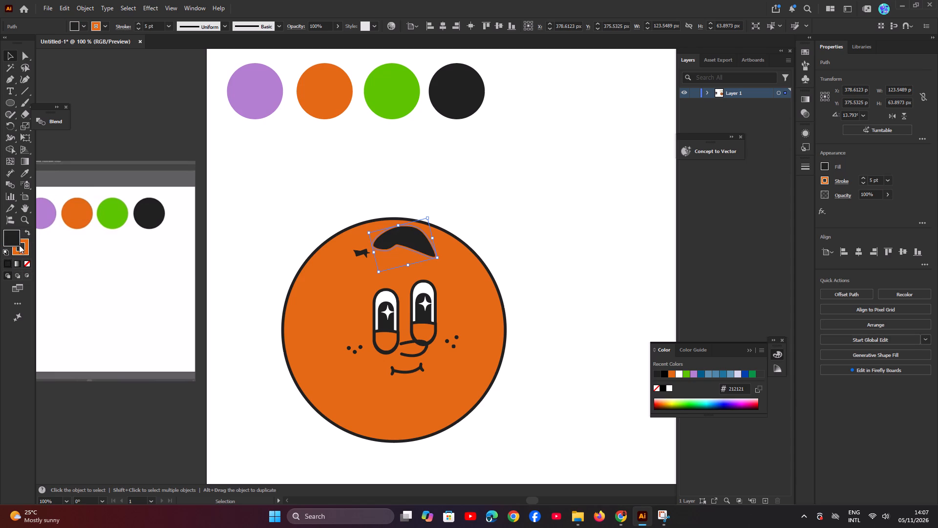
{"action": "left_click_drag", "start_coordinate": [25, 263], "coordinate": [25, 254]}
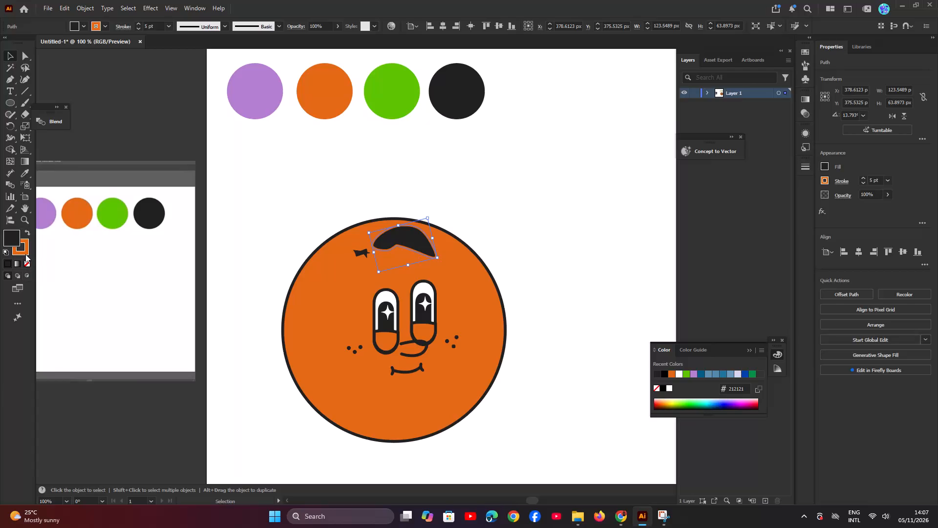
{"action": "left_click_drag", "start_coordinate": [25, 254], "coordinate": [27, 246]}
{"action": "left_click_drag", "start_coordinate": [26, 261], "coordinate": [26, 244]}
Set the curved shape's stroke to none, keeping its dark fill.
{"action": "left_click", "coordinate": [104, 25]}
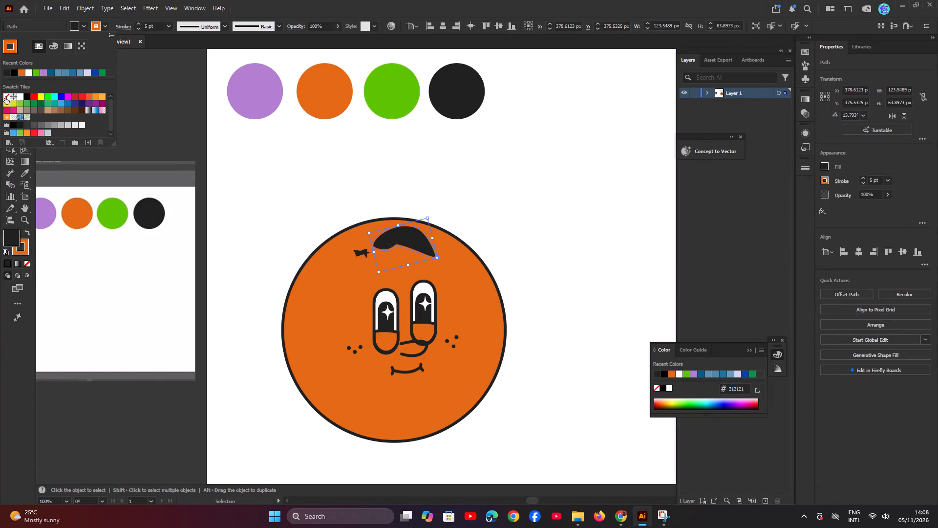
{"action": "left_click", "coordinate": [5, 97]}
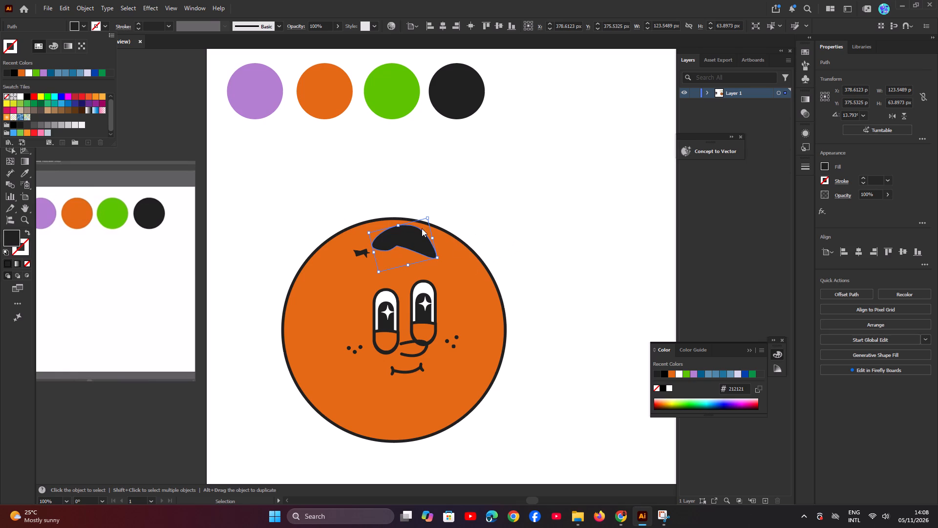
Move the curved shape up and left to about X 373.0, Y 371.8 px.
{"action": "left_click_drag", "start_coordinate": [404, 237], "coordinate": [404, 231]}
{"action": "left_click", "coordinate": [403, 235]}
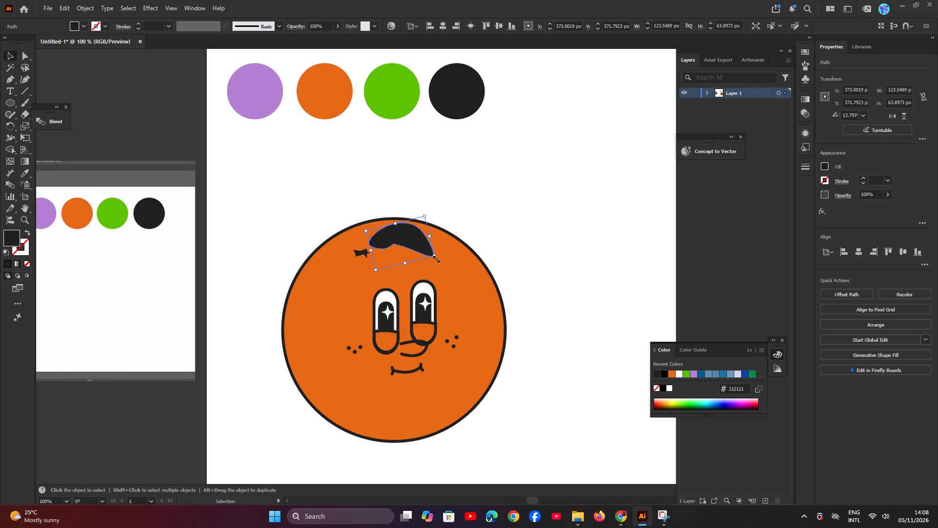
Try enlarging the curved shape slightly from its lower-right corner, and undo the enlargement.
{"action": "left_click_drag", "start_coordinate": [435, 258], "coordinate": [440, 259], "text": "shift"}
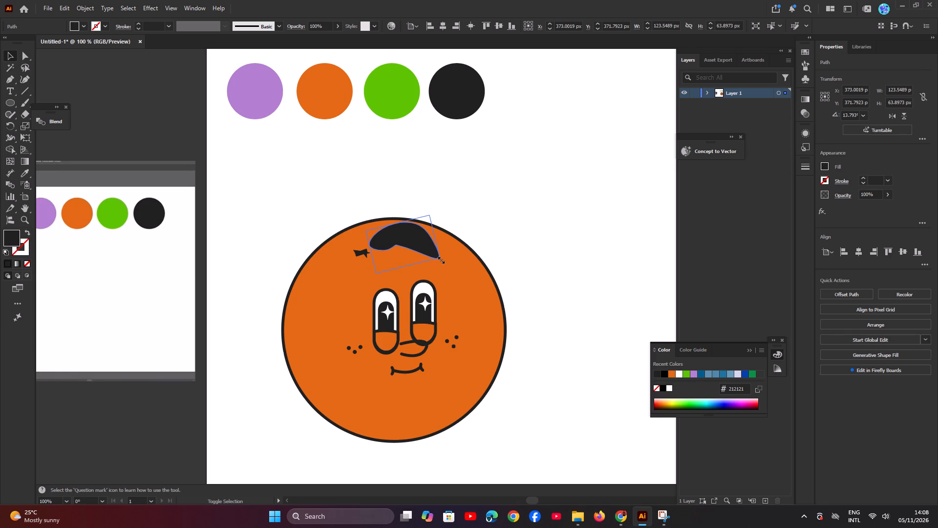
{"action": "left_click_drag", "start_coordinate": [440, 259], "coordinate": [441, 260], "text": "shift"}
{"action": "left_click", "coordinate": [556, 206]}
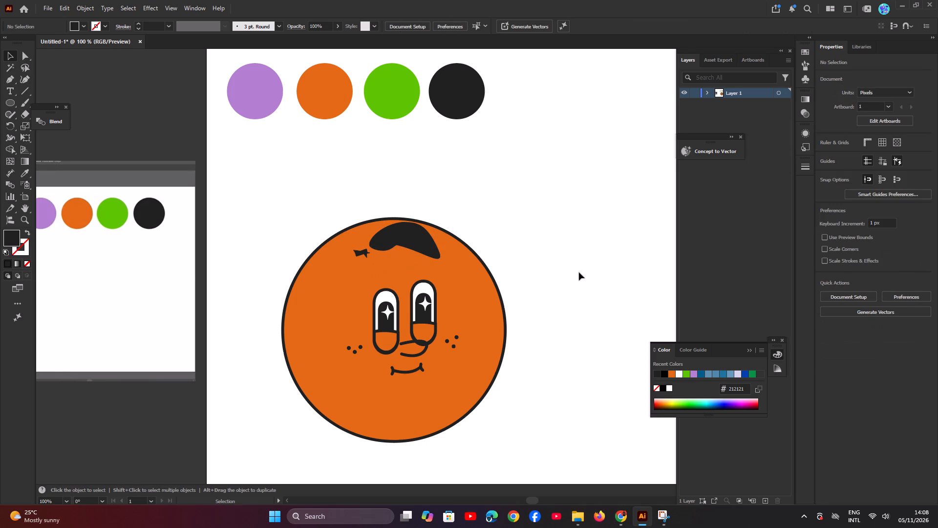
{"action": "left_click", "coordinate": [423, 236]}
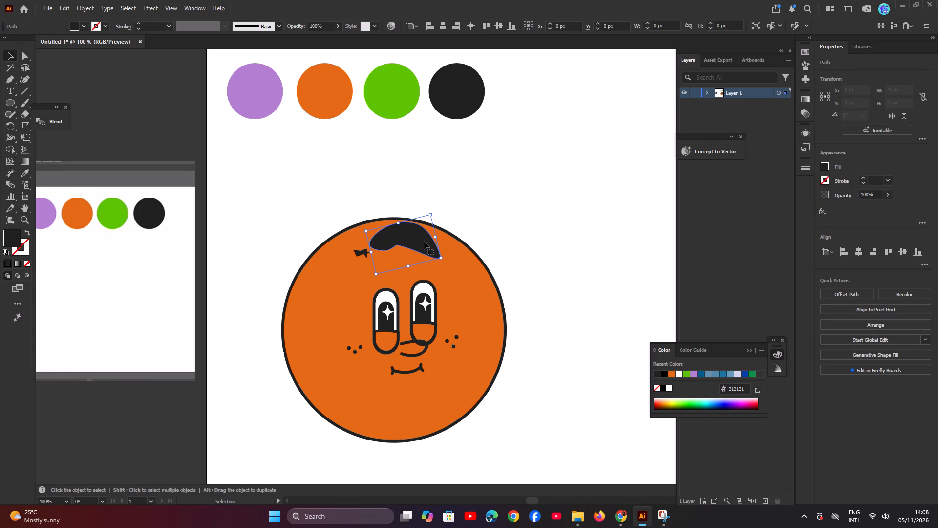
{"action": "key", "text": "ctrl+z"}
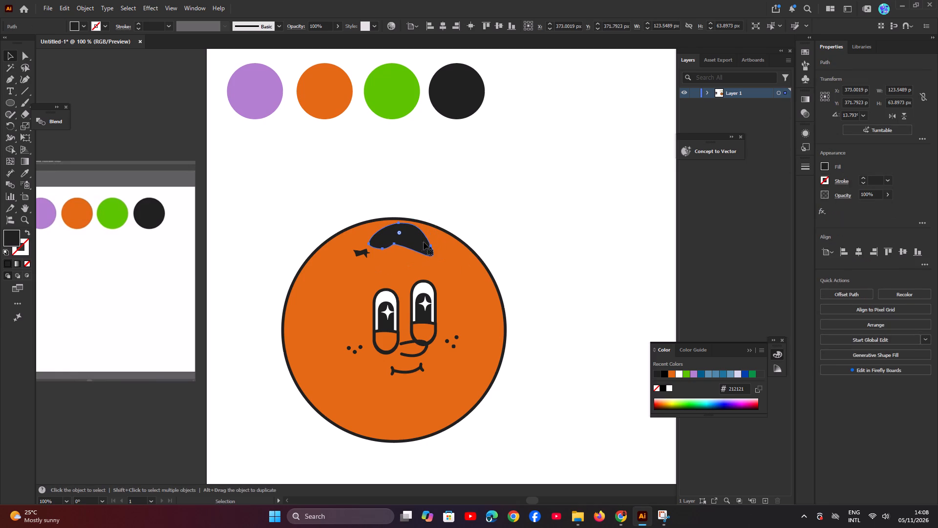
Compare the dark curved shape with the paused tutorial frame in Chrome, and delete the shape from the orange head in Illustrator.
{"action": "left_click", "coordinate": [588, 291]}
{"action": "key", "text": "space"}
{"action": "key", "text": "space"}
{"action": "key", "text": "space"}
{"action": "key", "text": "space"}
{"action": "key", "text": "space"}
{"action": "key", "text": "space"}
{"action": "key", "text": "space"}
{"action": "key", "text": "space"}
{"action": "key", "text": "space"}
{"action": "key", "text": "space"}
{"action": "key", "text": "space"}
{"action": "key", "text": "space"}
{"action": "key", "text": "space"}
{"action": "key", "text": "space"}
{"action": "key", "text": "space"}
{"action": "key", "text": "space"}
{"action": "key", "text": "space"}
{"action": "key", "text": "space"}
{"action": "key", "text": "space"}
{"action": "key", "text": "space"}
{"action": "left_click_drag", "start_coordinate": [468, 393], "coordinate": [536, 367]}
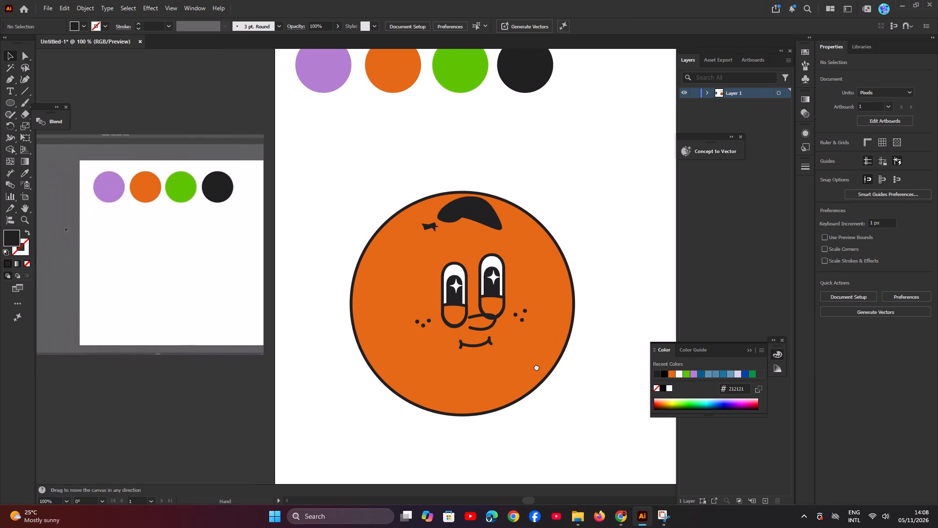
{"action": "left_click_drag", "start_coordinate": [536, 367], "coordinate": [646, 395]}
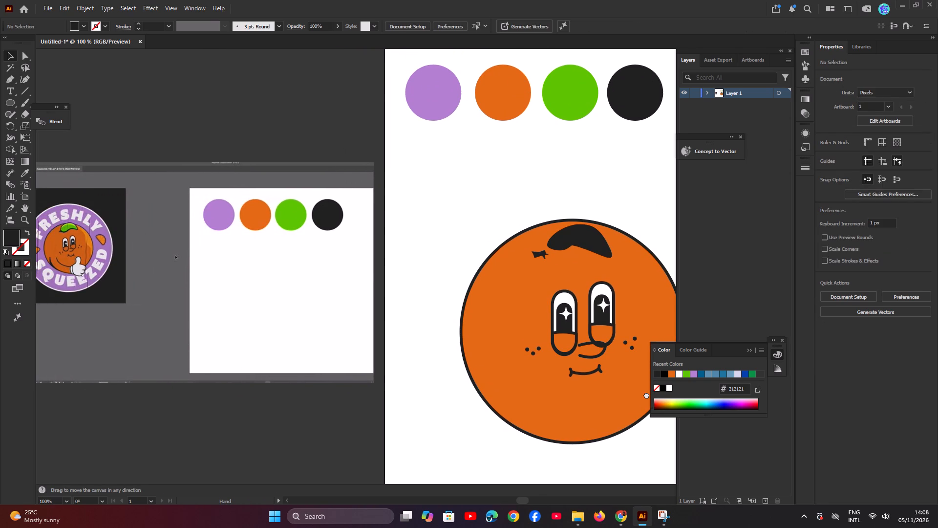
{"action": "left_click_drag", "start_coordinate": [646, 395], "coordinate": [661, 399]}
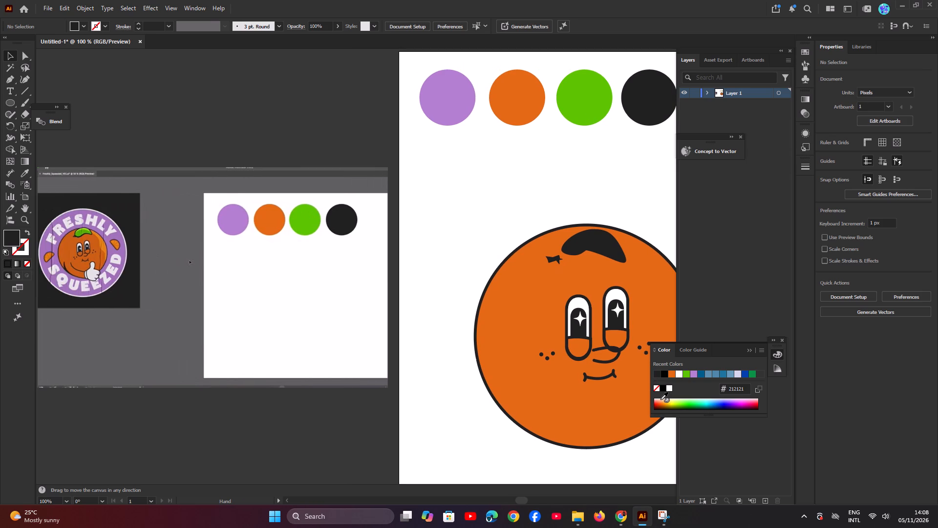
{"action": "left_click_drag", "start_coordinate": [661, 399], "coordinate": [633, 401]}
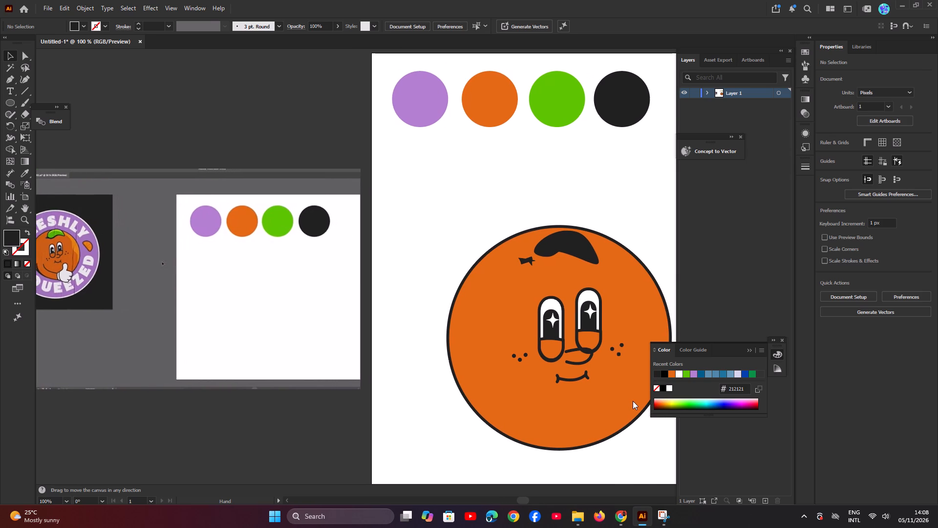
{"action": "left_click_drag", "start_coordinate": [633, 401], "coordinate": [630, 401]}
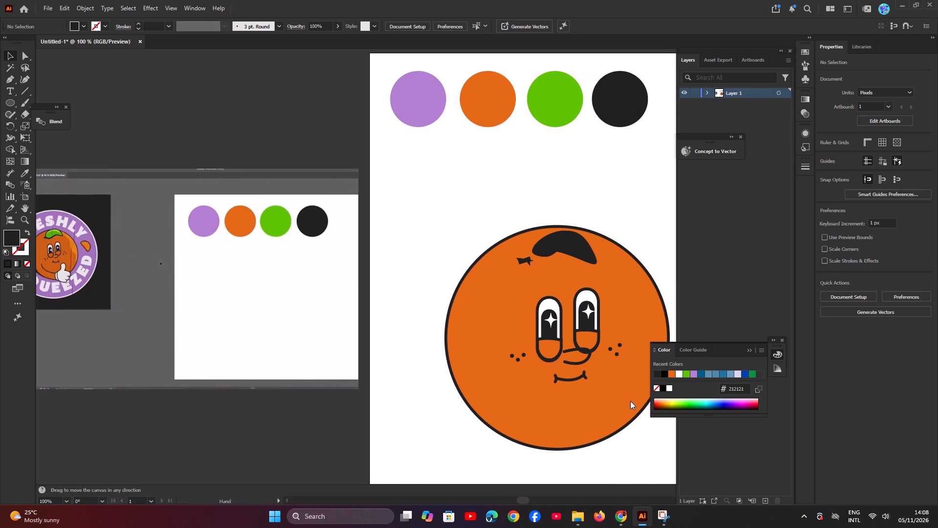
{"action": "left_click_drag", "start_coordinate": [630, 401], "coordinate": [628, 392]}
{"action": "left_click", "coordinate": [567, 232]}
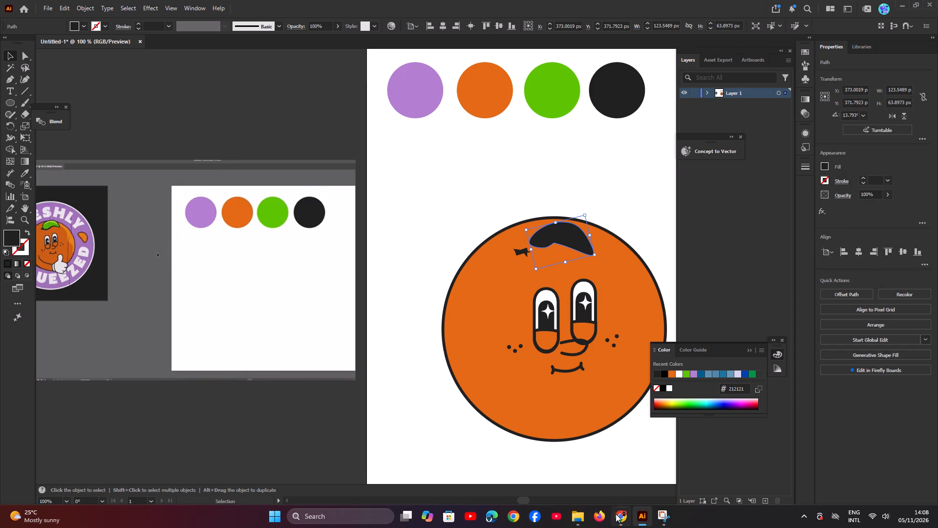
{"action": "left_click", "coordinate": [618, 513]}
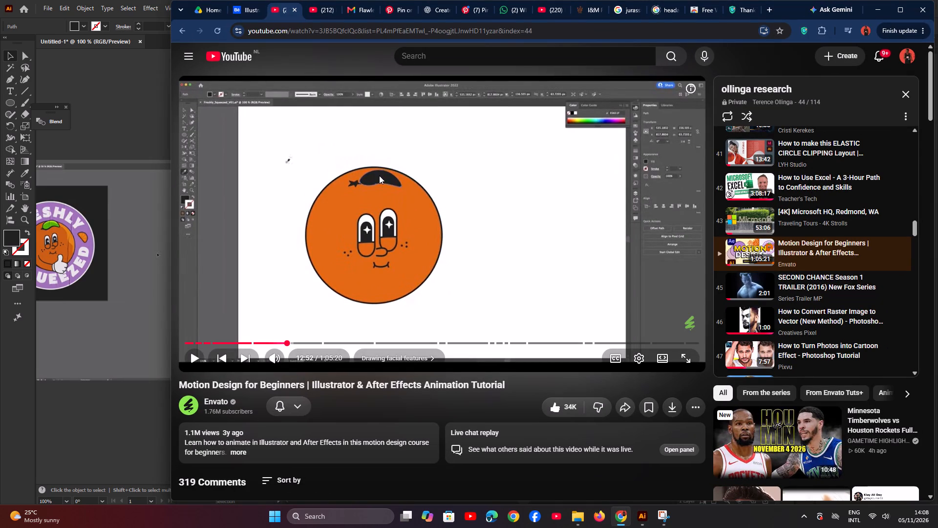
{"action": "left_click", "coordinate": [880, 10]}
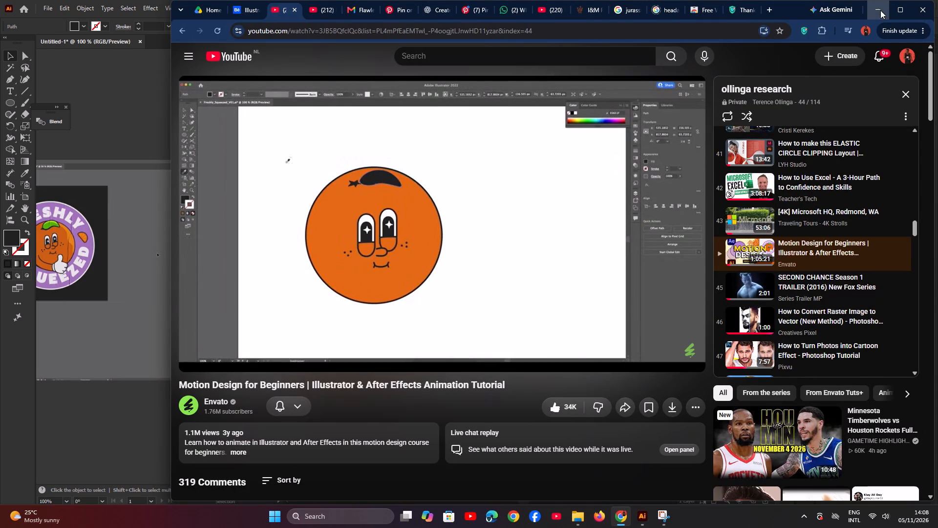
{"action": "key", "text": "BackSpace"}
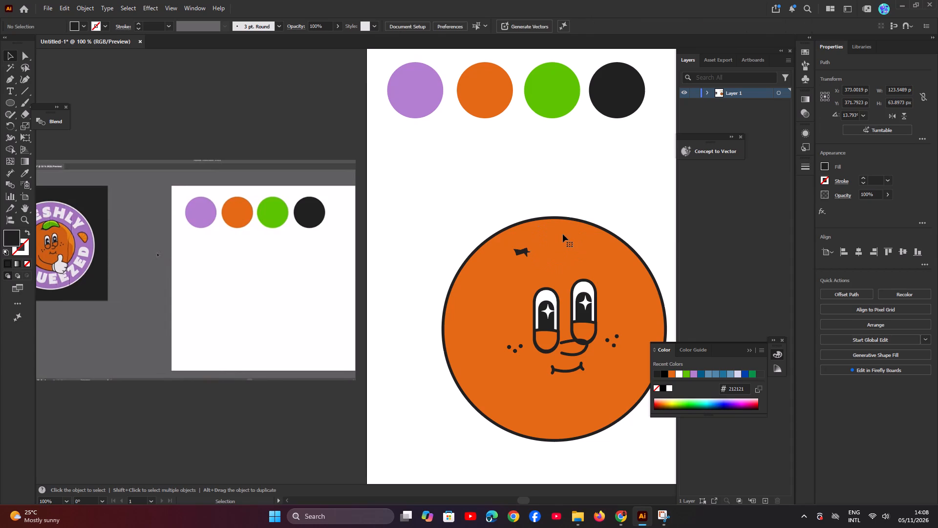
Move the linked reference screenshot onto the artboard, to about X 549.4, Y 300.9 px.
{"action": "left_click_drag", "start_coordinate": [105, 247], "coordinate": [532, 222]}
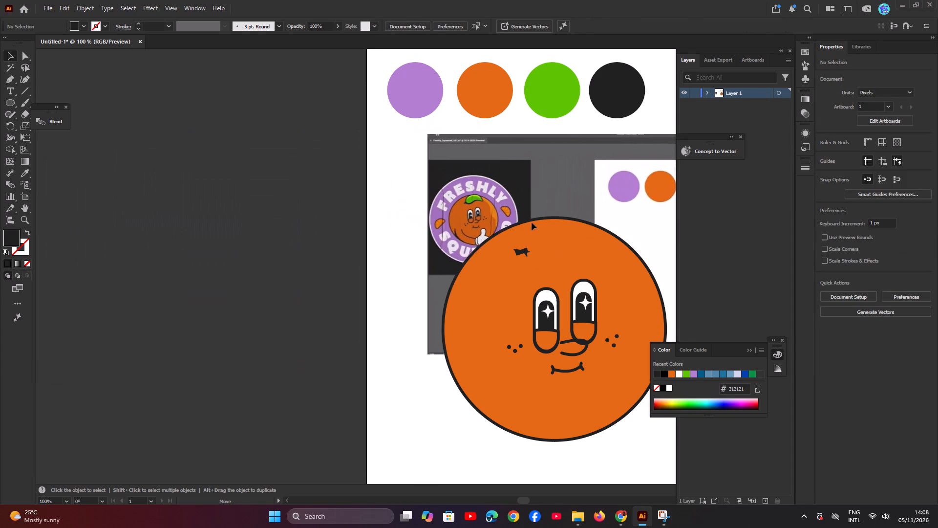
{"action": "left_click_drag", "start_coordinate": [532, 222], "coordinate": [578, 179]}
Start a Pen path at the inner bend of the reference logo's green leaf and curve it around the underside to the leaf's left end.
{"action": "left_click", "coordinate": [14, 79]}
{"action": "key", "text": "ctrl+plus"}
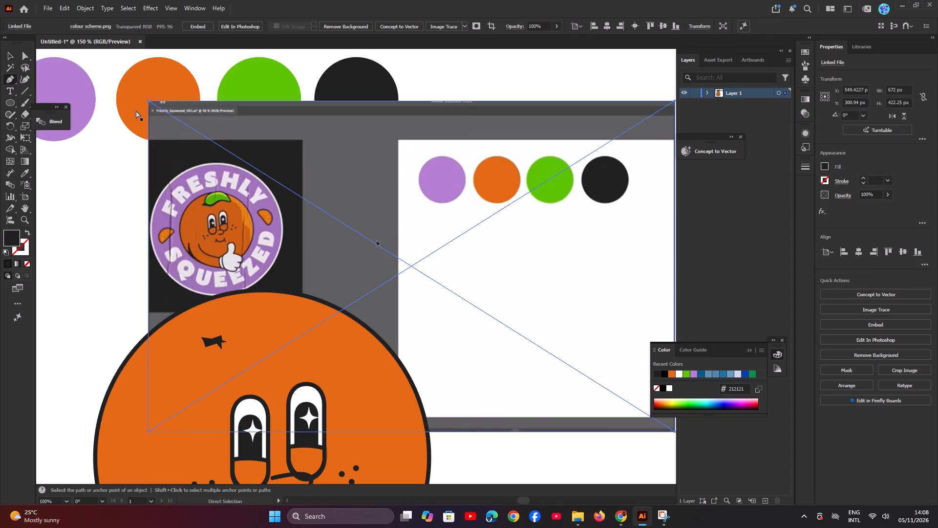
{"action": "key", "text": "ctrl+plus"}
{"action": "key", "text": "ctrl+plus"}
{"action": "key", "text": "space"}
{"action": "key", "text": "space"}
{"action": "key", "text": "space"}
{"action": "key", "text": "space"}
{"action": "key", "text": "space"}
{"action": "key", "text": "space"}
{"action": "key", "text": "space"}
{"action": "key", "text": "space"}
{"action": "key", "text": "space"}
{"action": "key", "text": "space"}
{"action": "key", "text": "space"}
{"action": "key", "text": "space"}
{"action": "key", "text": "space"}
{"action": "key", "text": "space"}
{"action": "key", "text": "space"}
{"action": "key", "text": "space"}
{"action": "key", "text": "space"}
{"action": "key", "text": "space"}
{"action": "key", "text": "space"}
{"action": "key", "text": "space"}
{"action": "left_click_drag", "start_coordinate": [85, 188], "coordinate": [328, 398]}
{"action": "left_click_drag", "start_coordinate": [275, 363], "coordinate": [300, 305]}
{"action": "key", "text": "ctrl+minus"}
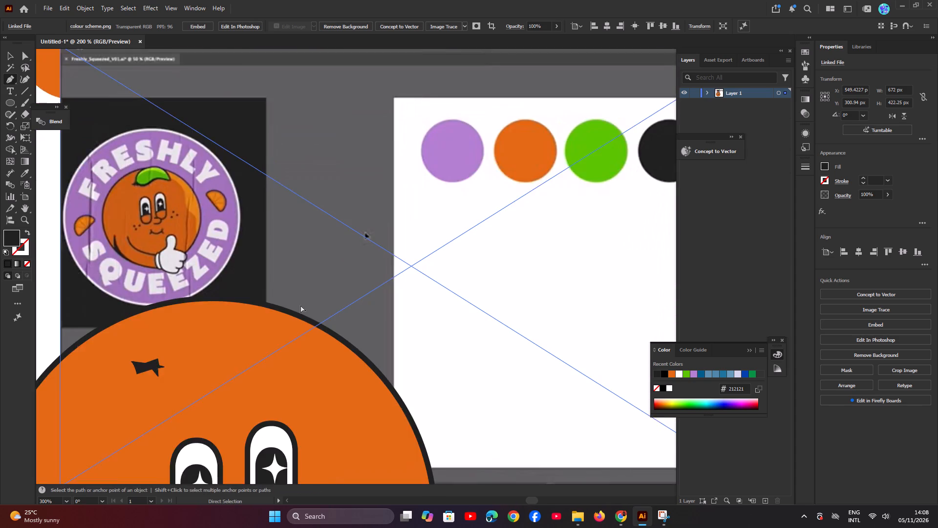
{"action": "key", "text": "ctrl+minus"}
{"action": "key", "text": "ctrl+plus"}
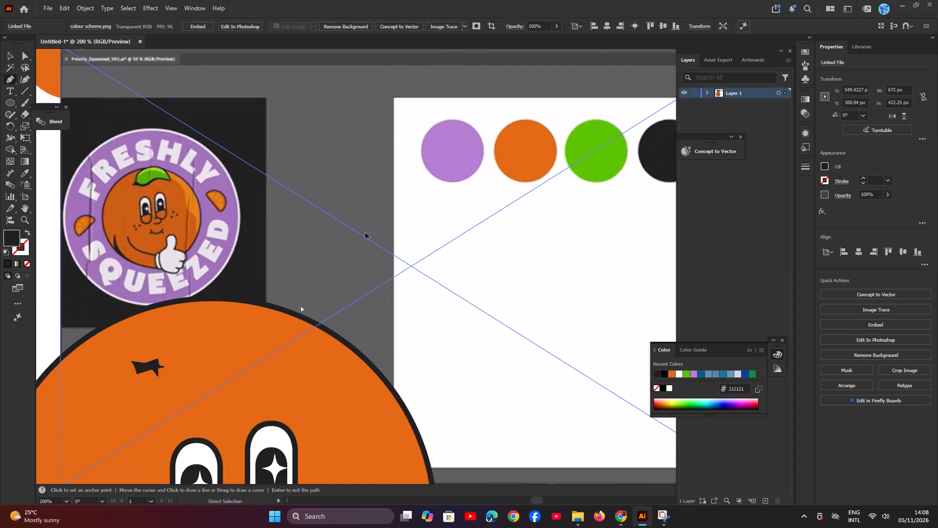
{"action": "key", "text": "ctrl+plus"}
{"action": "key", "text": "ctrl+plus"}
{"action": "key", "text": "ctrl+plus"}
{"action": "key", "text": "ctrl+plus"}
{"action": "key", "text": "space"}
{"action": "key", "text": "space"}
{"action": "key", "text": "space"}
{"action": "key", "text": "space"}
{"action": "key", "text": "space"}
{"action": "key", "text": "space"}
{"action": "key", "text": "space"}
{"action": "key", "text": "space"}
{"action": "key", "text": "space"}
{"action": "key", "text": "space"}
{"action": "key", "text": "space"}
{"action": "key", "text": "space"}
{"action": "key", "text": "space"}
{"action": "key", "text": "space"}
{"action": "key", "text": "space"}
{"action": "key", "text": "space"}
{"action": "key", "text": "space"}
{"action": "key", "text": "space"}
{"action": "key", "text": "space"}
{"action": "key", "text": "space"}
{"action": "left_click_drag", "start_coordinate": [167, 289], "coordinate": [457, 287]}
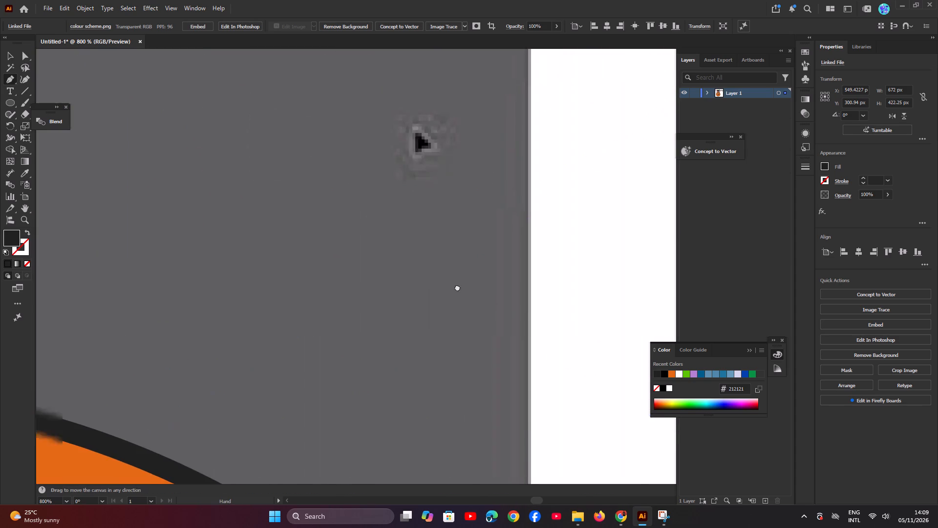
{"action": "left_click_drag", "start_coordinate": [457, 287], "coordinate": [467, 288]}
{"action": "left_click_drag", "start_coordinate": [102, 244], "coordinate": [371, 369]}
{"action": "left_click_drag", "start_coordinate": [83, 220], "coordinate": [362, 399]}
{"action": "left_click_drag", "start_coordinate": [161, 285], "coordinate": [224, 323]}
{"action": "left_click_drag", "start_coordinate": [286, 346], "coordinate": [269, 315]}
{"action": "left_click", "coordinate": [12, 82]}
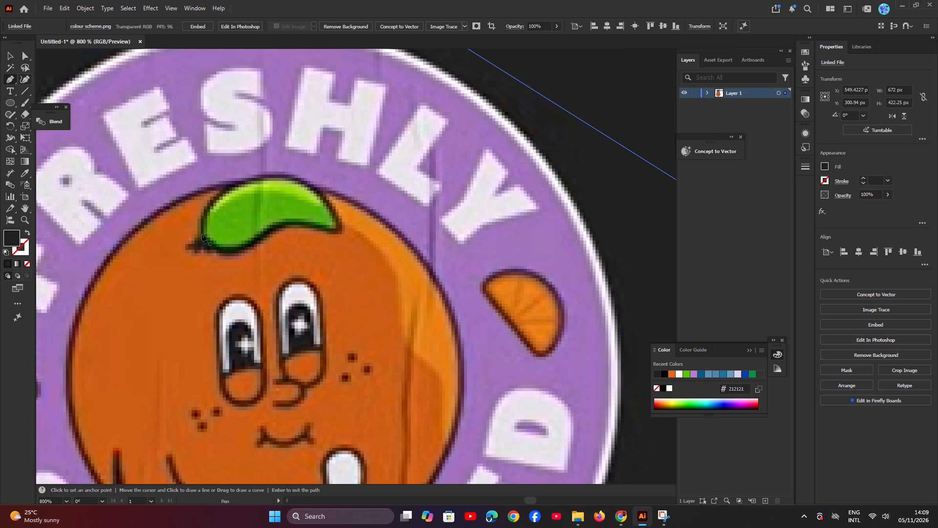
{"action": "left_click", "coordinate": [271, 227]}
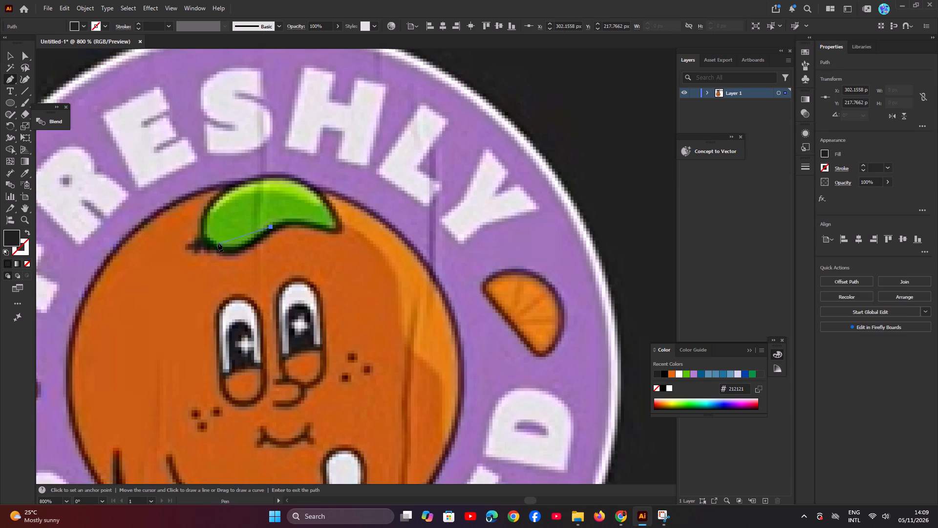
{"action": "left_click_drag", "start_coordinate": [204, 233], "coordinate": [160, 203]}
{"action": "left_click_drag", "start_coordinate": [160, 203], "coordinate": [179, 195]}
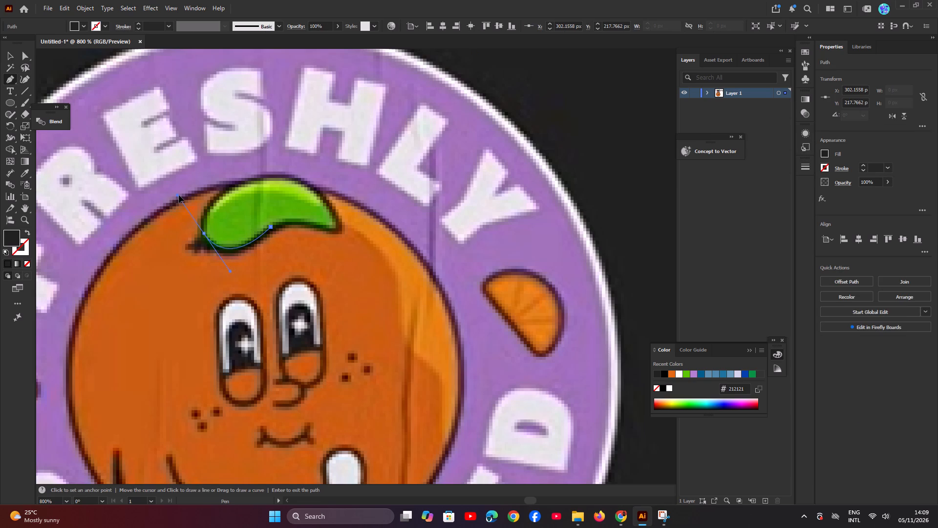
{"action": "left_click_drag", "start_coordinate": [179, 195], "coordinate": [185, 191]}
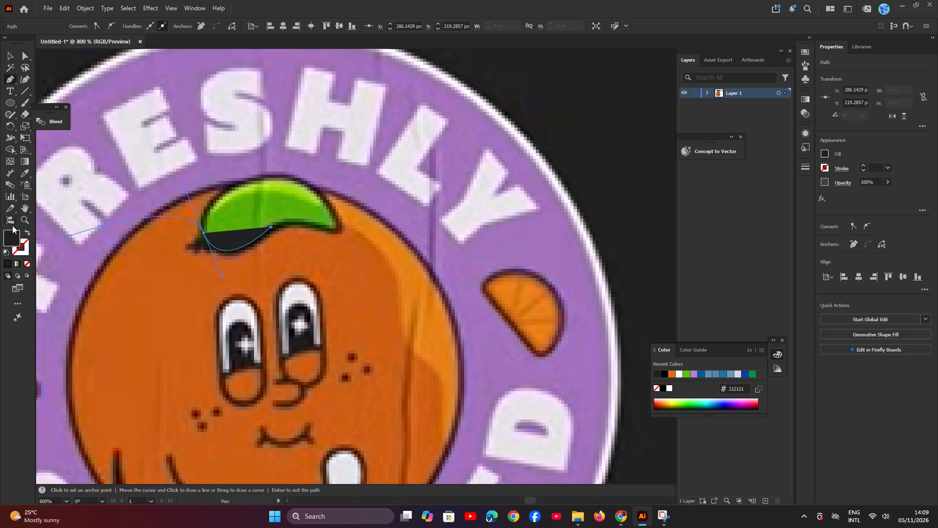
Swap the path's fill and stroke to give it no fill and a dark 1 pt stroke.
{"action": "left_click", "coordinate": [23, 232]}
{"action": "left_click", "coordinate": [27, 231]}
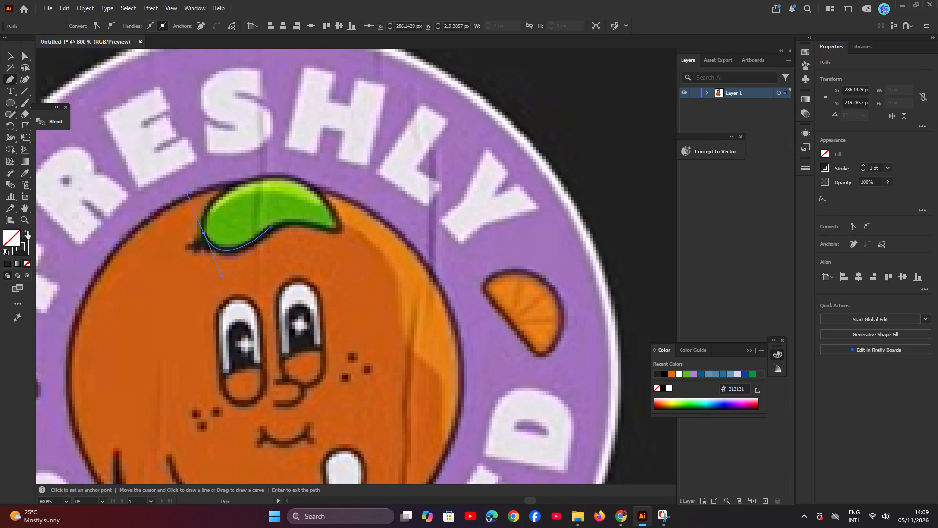
Continue the path from the leaf's left end over its top edge to the right tip, with corner anchors between the curves.
{"action": "left_click", "coordinate": [203, 233]}
{"action": "left_click_drag", "start_coordinate": [262, 176], "coordinate": [270, 182]}
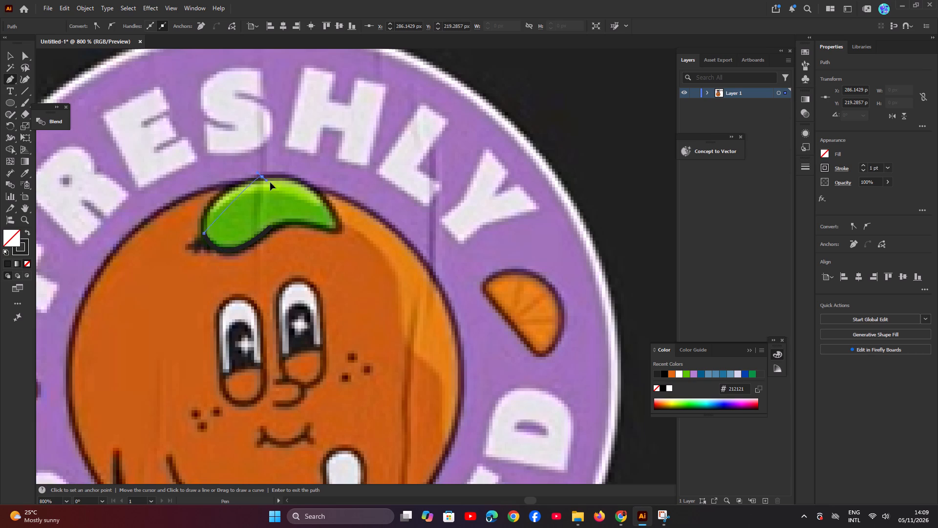
{"action": "left_click_drag", "start_coordinate": [270, 182], "coordinate": [350, 159]}
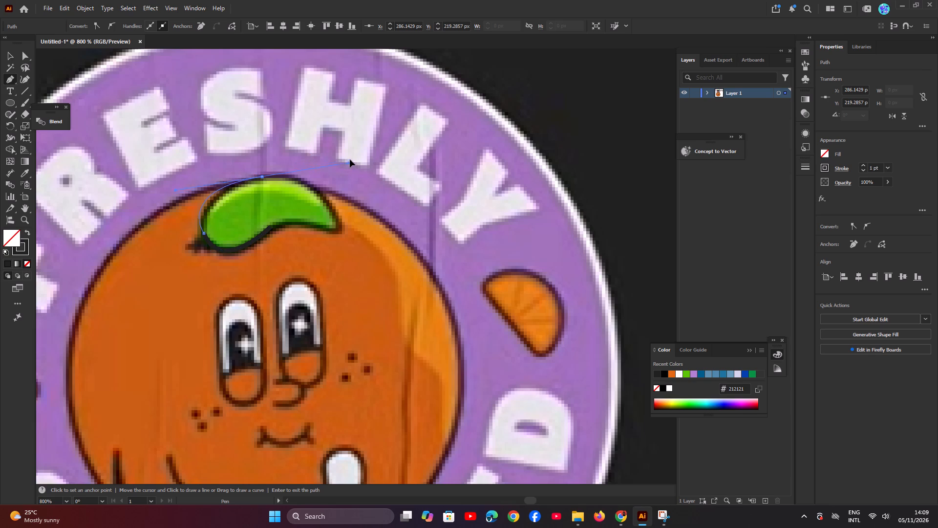
{"action": "left_click_drag", "start_coordinate": [350, 159], "coordinate": [328, 166]}
{"action": "left_click", "coordinate": [262, 176]}
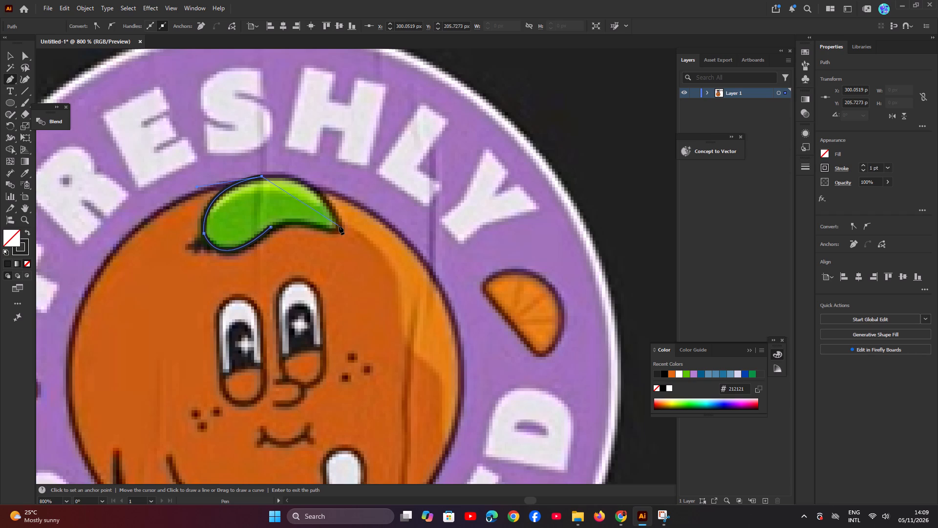
{"action": "left_click_drag", "start_coordinate": [340, 226], "coordinate": [350, 260]}
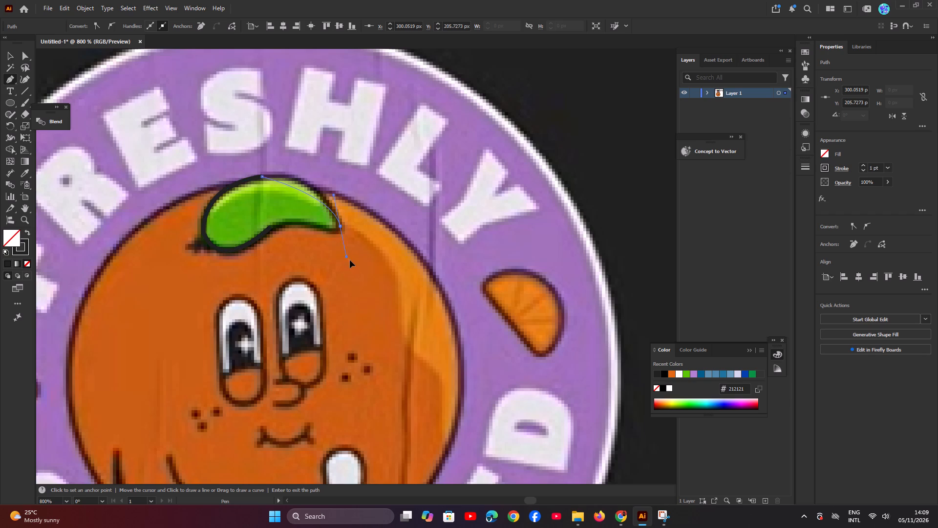
{"action": "left_click_drag", "start_coordinate": [350, 260], "coordinate": [362, 289]}
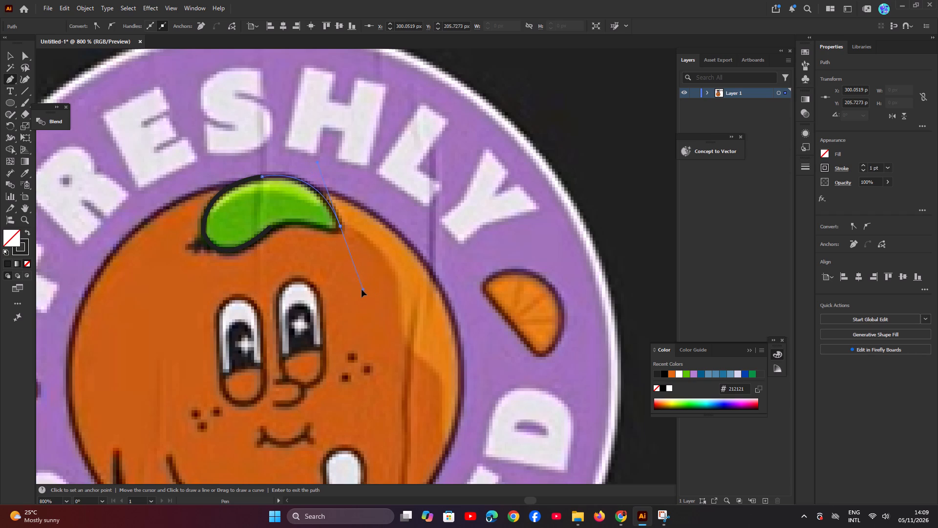
{"action": "left_click_drag", "start_coordinate": [362, 289], "coordinate": [359, 286]}
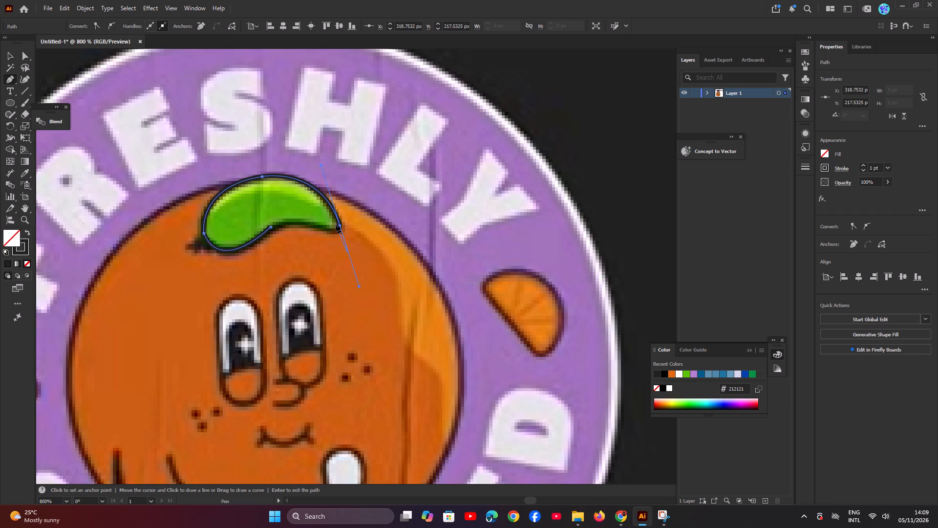
{"action": "left_click", "coordinate": [340, 226]}
Round the leaf's right tip with a short curve and close the path along the underside at the starting bend.
{"action": "left_click_drag", "start_coordinate": [326, 229], "coordinate": [312, 224]}
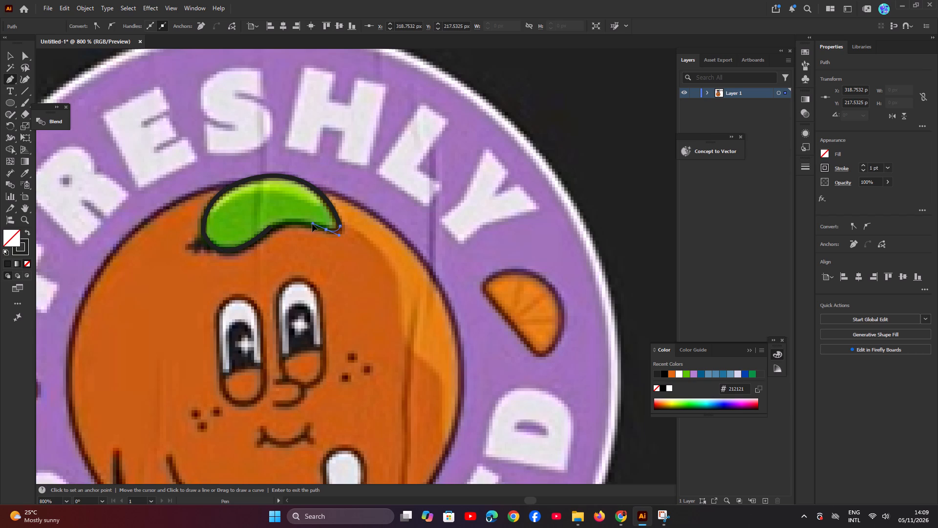
{"action": "left_click_drag", "start_coordinate": [312, 224], "coordinate": [311, 224]}
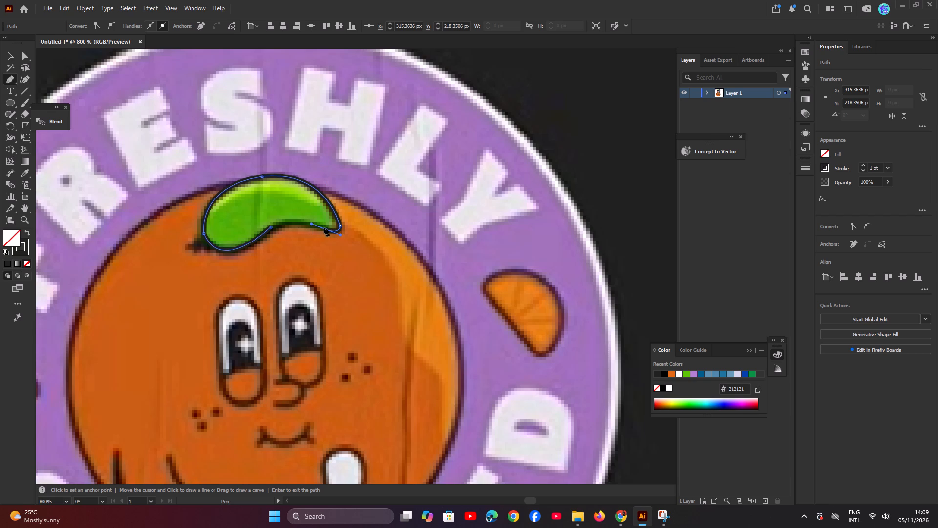
{"action": "left_click", "coordinate": [324, 230]}
{"action": "left_click_drag", "start_coordinate": [271, 227], "coordinate": [235, 226]}
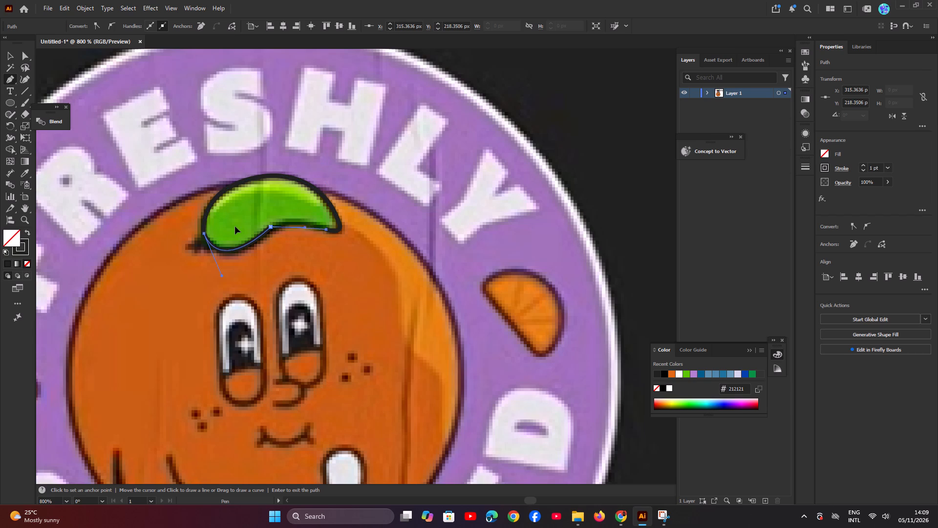
{"action": "left_click_drag", "start_coordinate": [235, 226], "coordinate": [237, 241]}
{"action": "left_click_drag", "start_coordinate": [237, 241], "coordinate": [249, 241]}
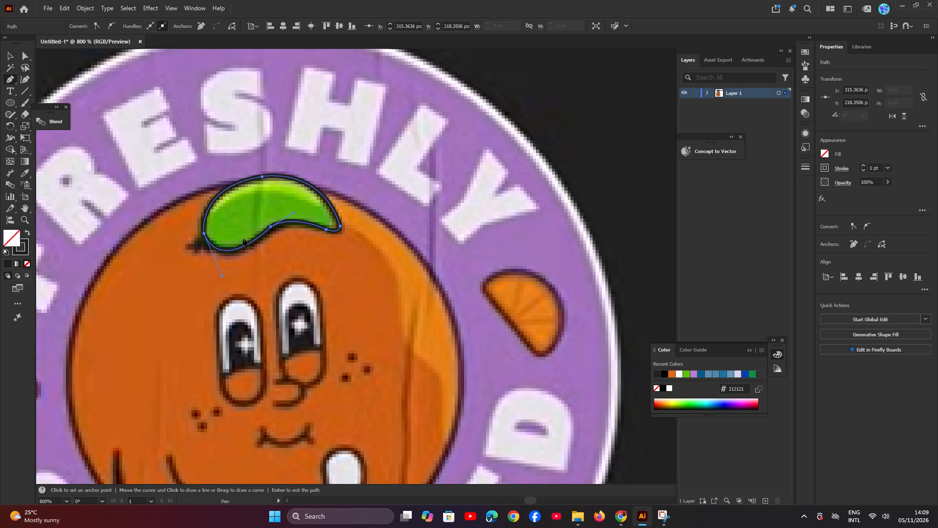
{"action": "left_click", "coordinate": [8, 53]}
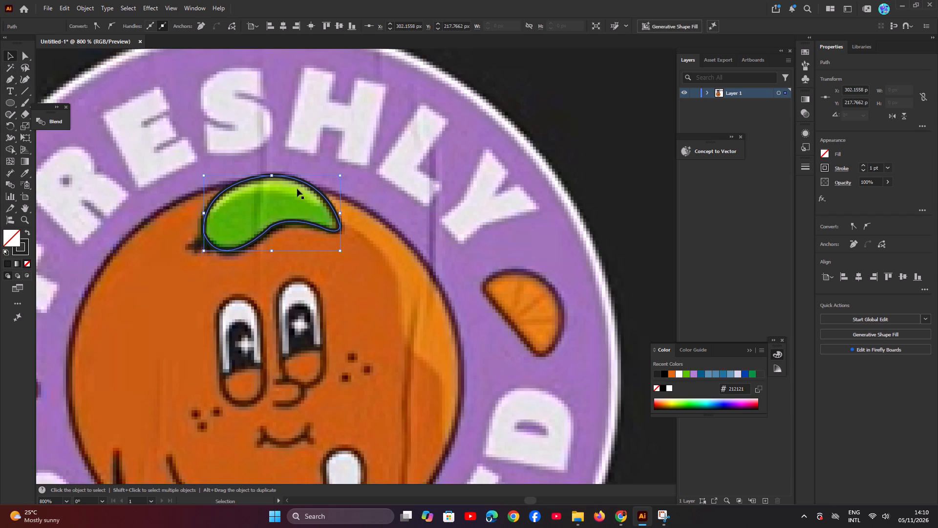
Move the linked reference image clear of the artboard to its left, away from the traced leaf and the orange character.
{"action": "left_click_drag", "start_coordinate": [290, 214], "coordinate": [320, 229]}
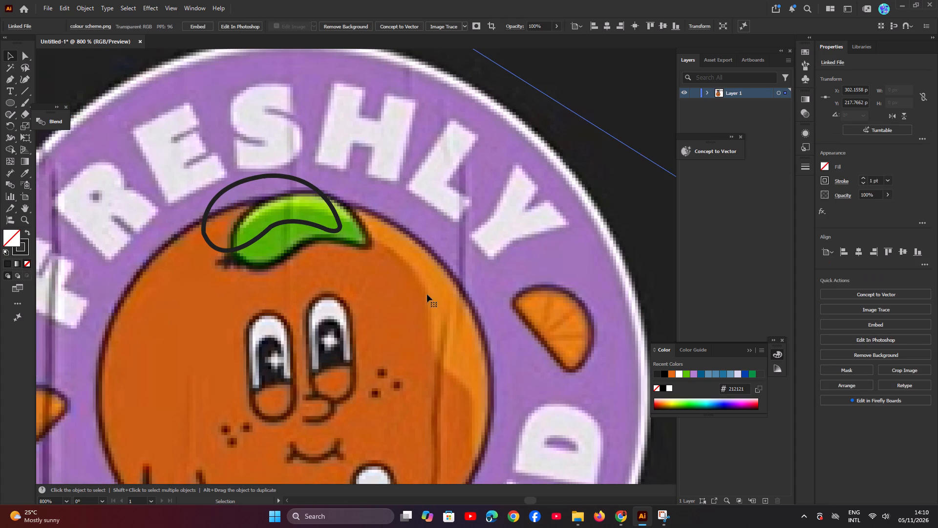
{"action": "left_click_drag", "start_coordinate": [496, 319], "coordinate": [228, 286]}
{"action": "left_click_drag", "start_coordinate": [531, 317], "coordinate": [413, 323]}
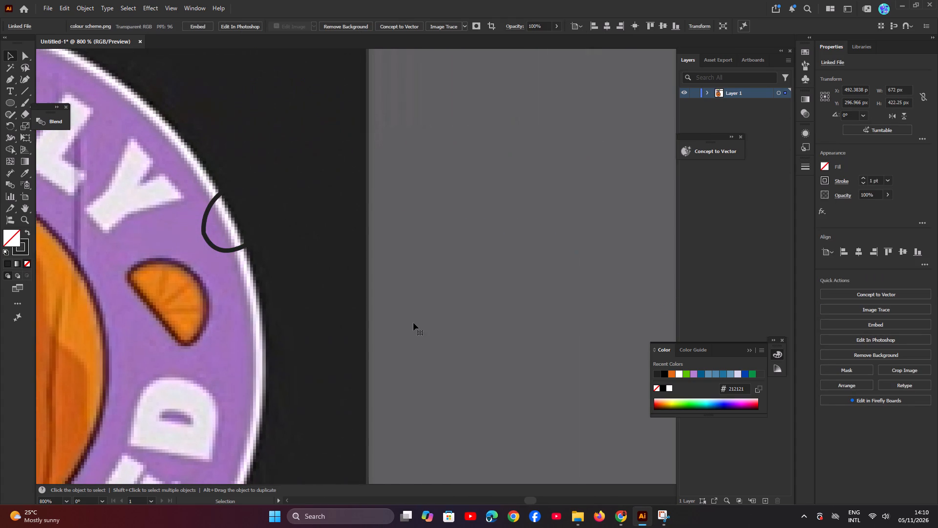
{"action": "left_click_drag", "start_coordinate": [413, 323], "coordinate": [414, 323]}
{"action": "key", "text": "ctrl+minus"}
{"action": "key", "text": "ctrl+minus"}
{"action": "key", "text": "ctrl+minus"}
{"action": "key", "text": "ctrl+minus"}
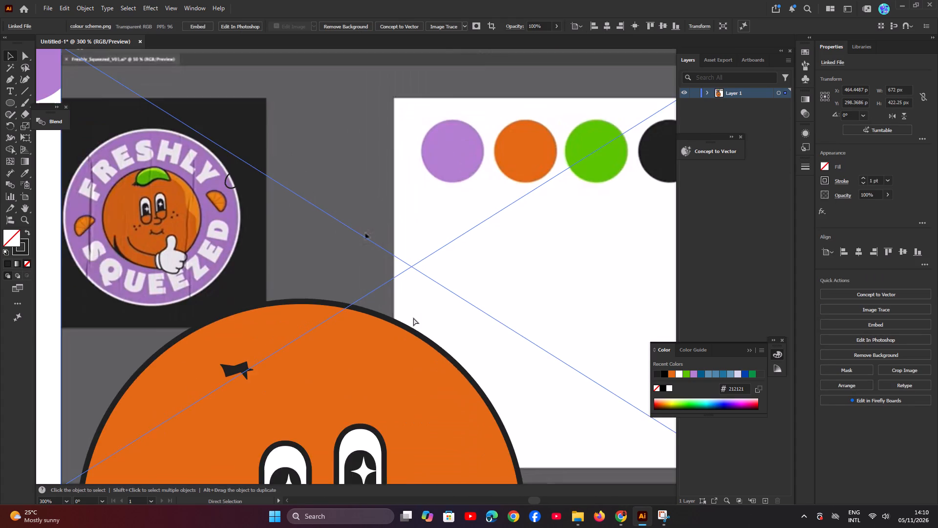
{"action": "key", "text": "ctrl+minus"}
{"action": "key", "text": "ctrl+minus"}
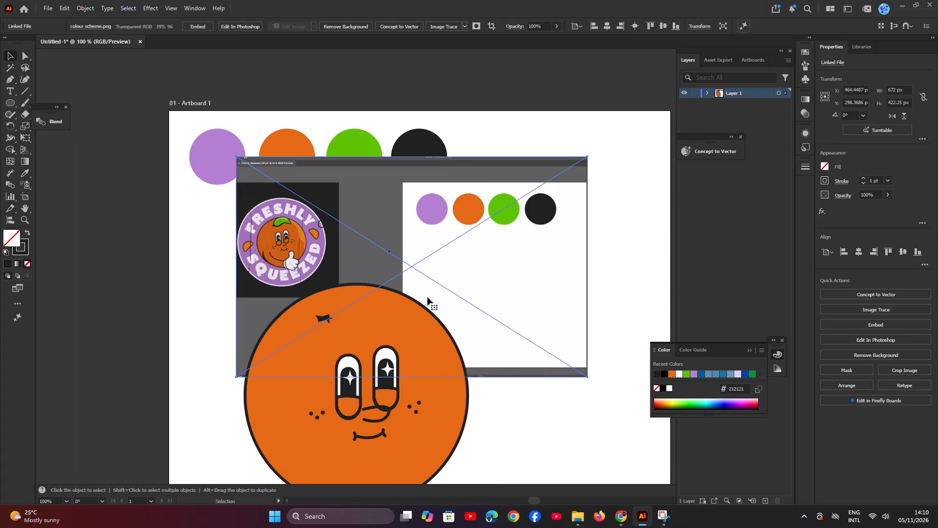
{"action": "left_click_drag", "start_coordinate": [506, 270], "coordinate": [61, 273]}
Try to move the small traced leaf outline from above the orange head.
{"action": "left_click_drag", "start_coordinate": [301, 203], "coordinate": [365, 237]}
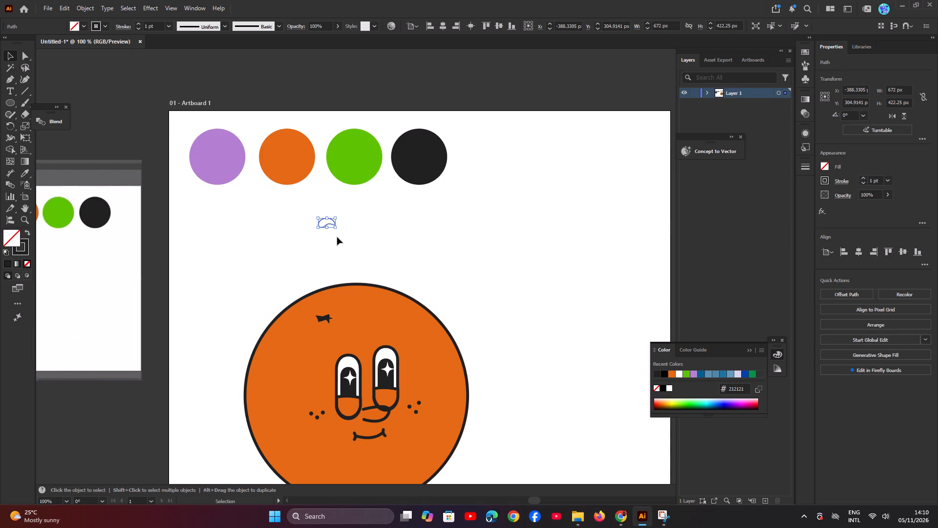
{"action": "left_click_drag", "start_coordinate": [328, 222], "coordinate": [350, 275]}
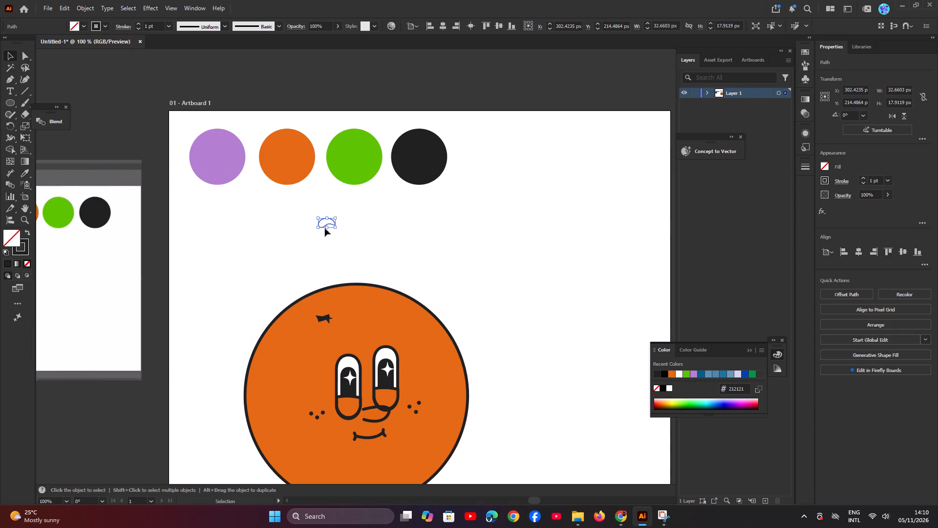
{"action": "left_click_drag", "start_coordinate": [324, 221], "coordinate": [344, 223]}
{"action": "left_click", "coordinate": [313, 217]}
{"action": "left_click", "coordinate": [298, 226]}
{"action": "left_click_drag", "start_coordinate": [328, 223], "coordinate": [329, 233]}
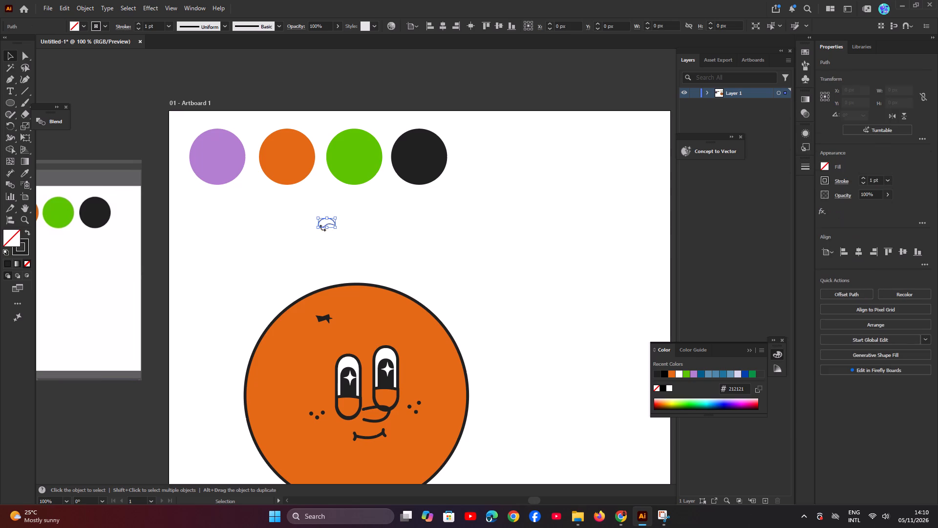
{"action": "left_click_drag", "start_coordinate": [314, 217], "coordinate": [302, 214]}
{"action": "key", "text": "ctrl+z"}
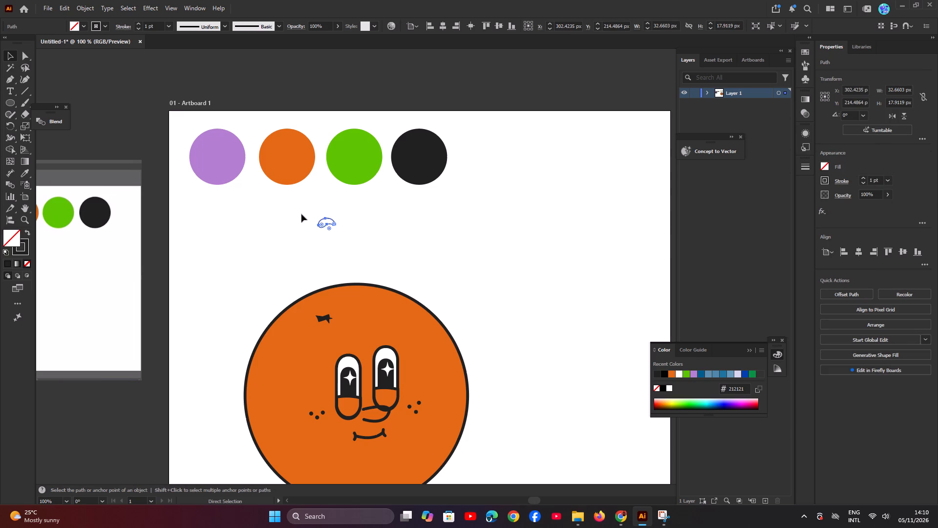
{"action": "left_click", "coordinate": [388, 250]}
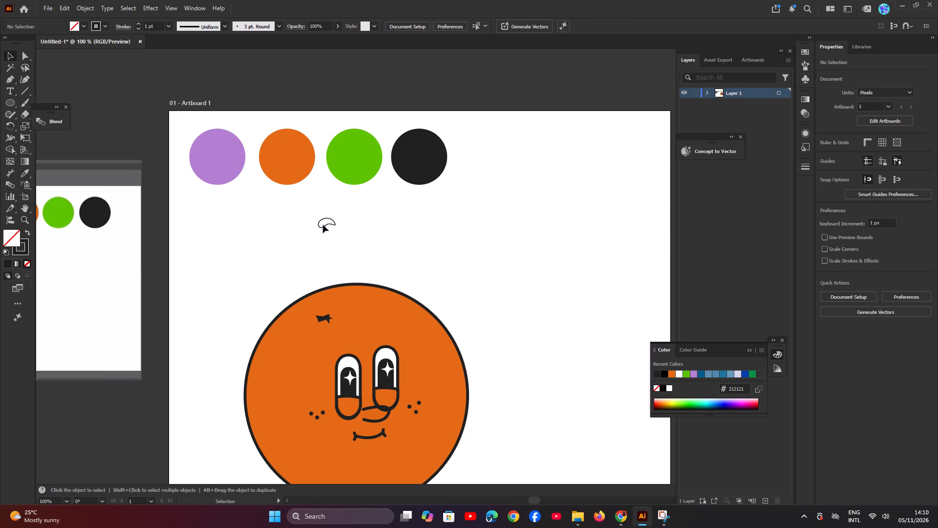
Move the traced leaf outline onto the orange head, just below its top edge.
{"action": "left_click_drag", "start_coordinate": [323, 226], "coordinate": [328, 240]}
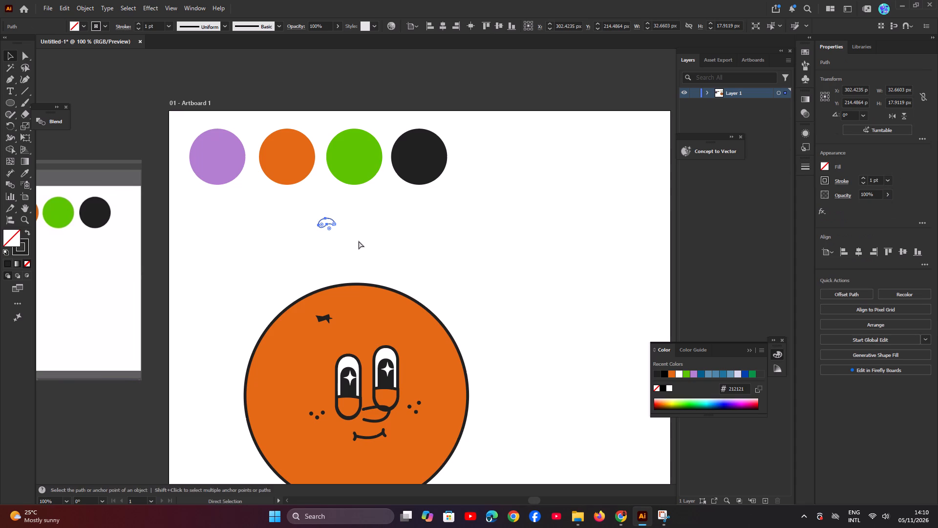
{"action": "key", "text": "ctrl+plus"}
{"action": "key", "text": "ctrl+plus"}
{"action": "key", "text": "space"}
{"action": "key", "text": "space"}
{"action": "key", "text": "space"}
{"action": "key", "text": "space"}
{"action": "key", "text": "space"}
{"action": "key", "text": "space"}
{"action": "key", "text": "space"}
{"action": "key", "text": "space"}
{"action": "key", "text": "space"}
{"action": "key", "text": "space"}
{"action": "key", "text": "space"}
{"action": "key", "text": "space"}
{"action": "key", "text": "space"}
{"action": "key", "text": "space"}
{"action": "key", "text": "space"}
{"action": "key", "text": "space"}
{"action": "key", "text": "space"}
{"action": "key", "text": "space"}
{"action": "key", "text": "space"}
{"action": "key", "text": "space"}
{"action": "left_click_drag", "start_coordinate": [530, 346], "coordinate": [519, 263]}
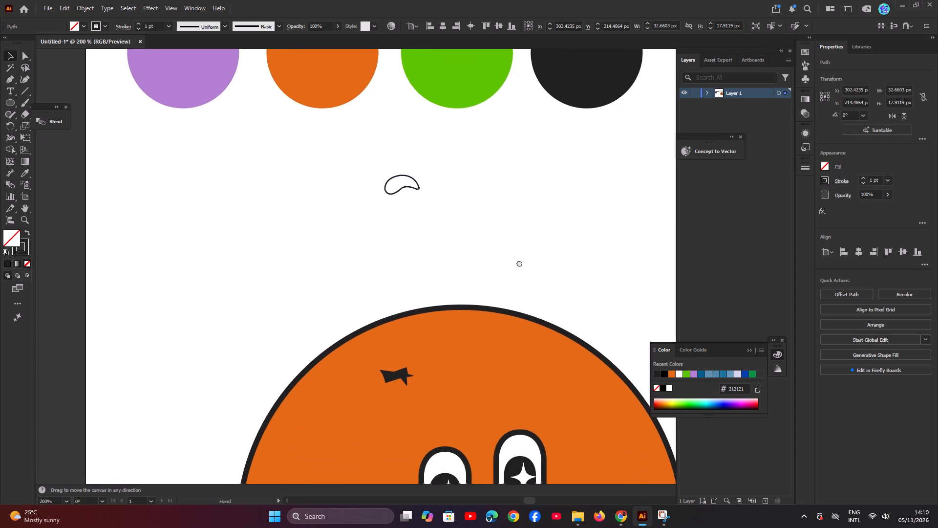
{"action": "left_click_drag", "start_coordinate": [519, 263], "coordinate": [510, 259]}
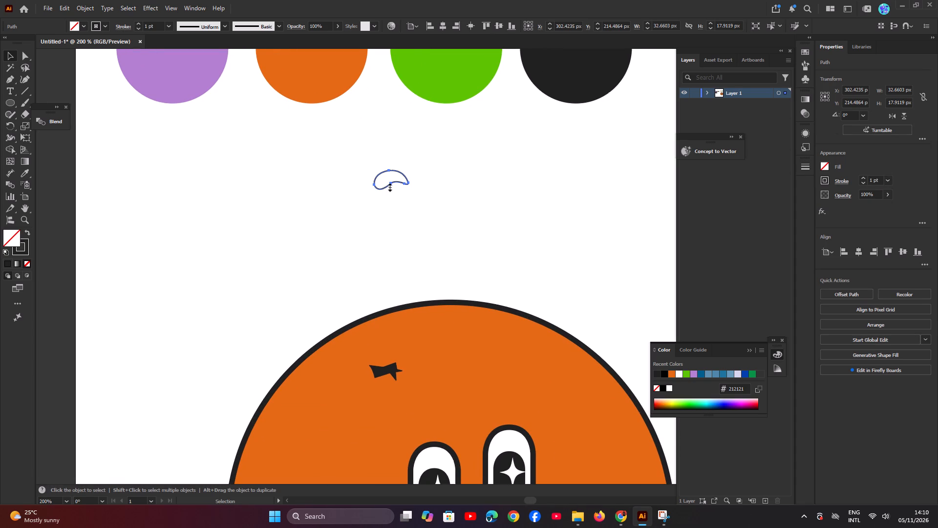
{"action": "left_click_drag", "start_coordinate": [391, 183], "coordinate": [451, 338]}
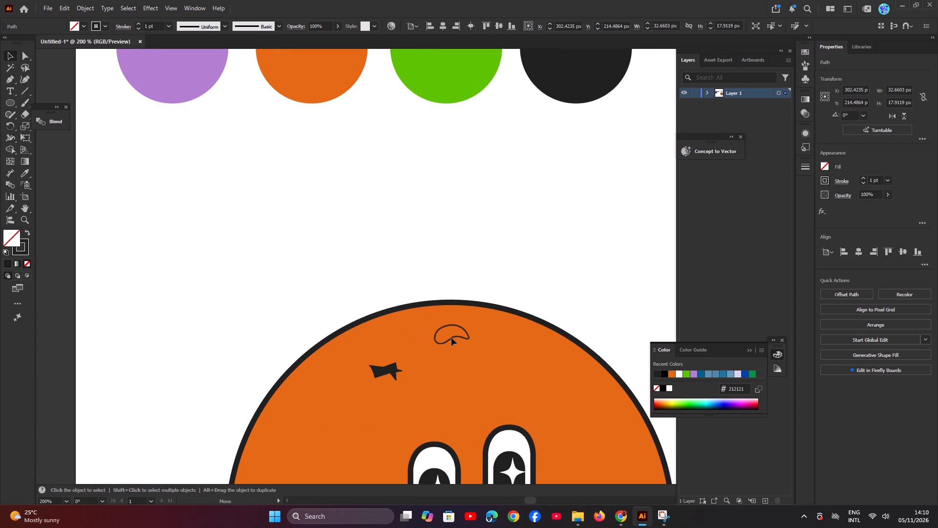
{"action": "left_click_drag", "start_coordinate": [451, 338], "coordinate": [451, 336]}
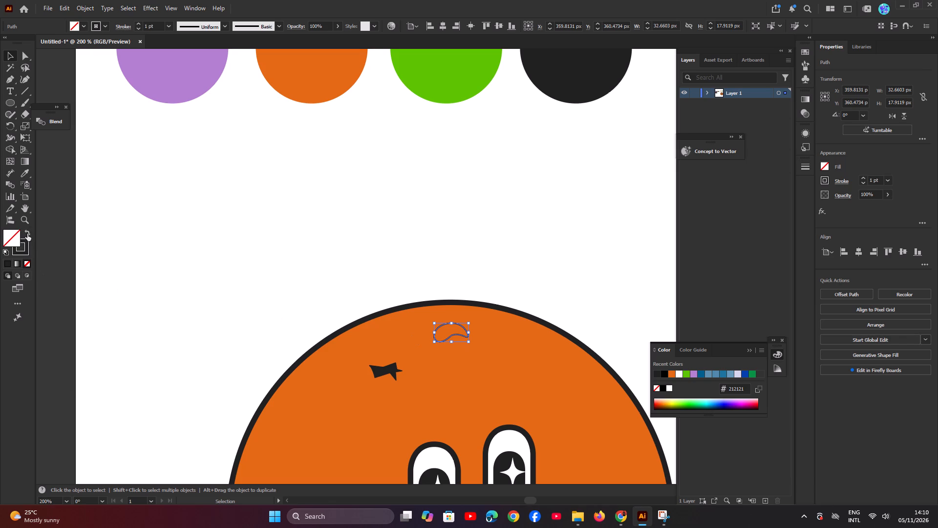
Swap the leaf's fill and stroke to give it a dark fill and no stroke.
{"action": "left_click", "coordinate": [28, 233]}
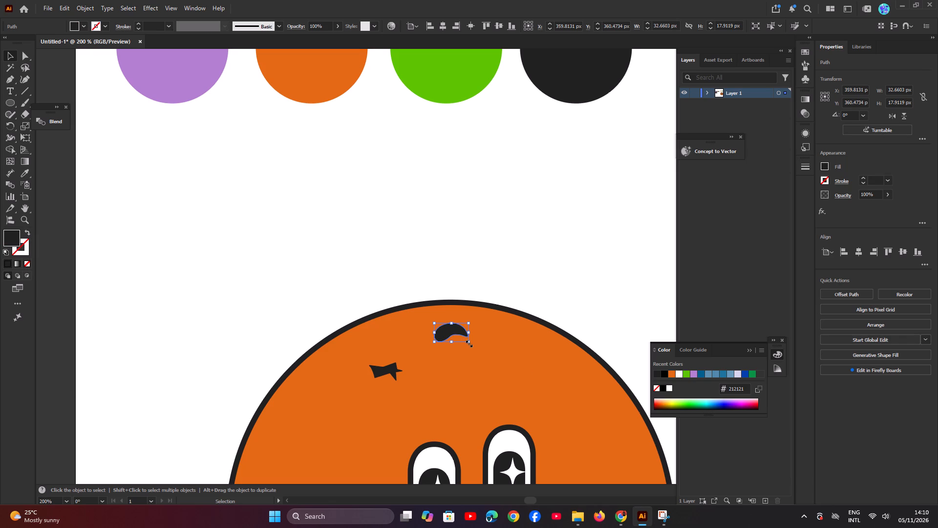
Enlarge the leaf to about 135 by 69 px, tilt it about 6° clockwise, and seat it beside the stem at the head's top.
{"action": "left_click_drag", "start_coordinate": [468, 343], "coordinate": [558, 435], "text": "shift"}
{"action": "left_click_drag", "start_coordinate": [476, 355], "coordinate": [440, 339]}
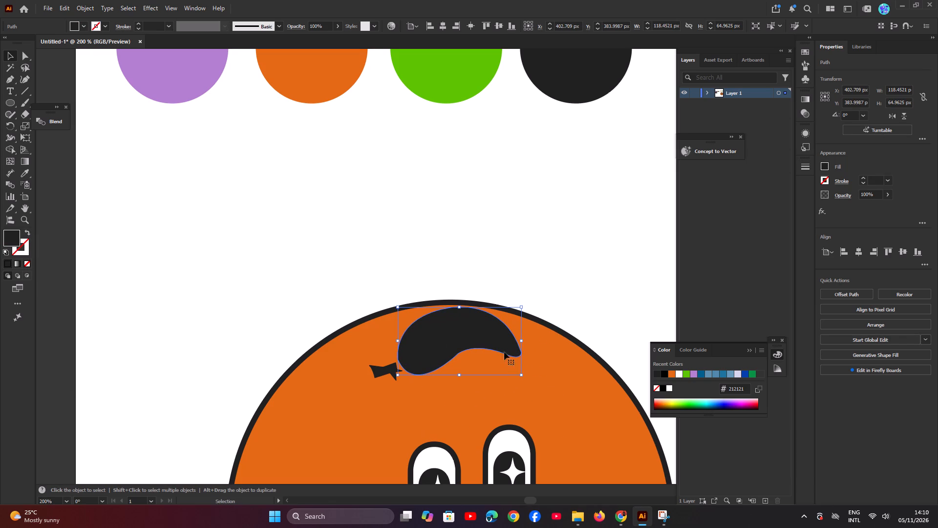
{"action": "left_click_drag", "start_coordinate": [526, 379], "coordinate": [519, 384]}
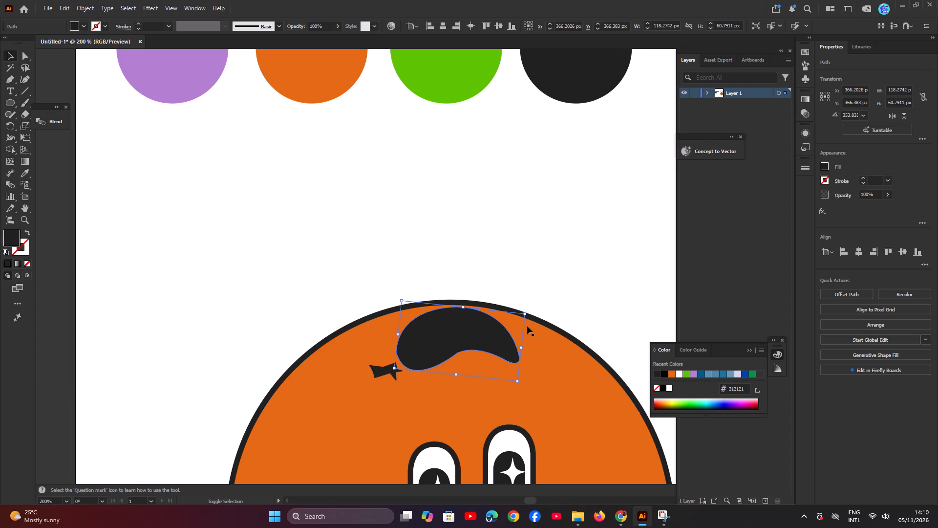
{"action": "left_click_drag", "start_coordinate": [526, 313], "coordinate": [544, 298], "text": "shift"}
{"action": "left_click_drag", "start_coordinate": [448, 320], "coordinate": [444, 329]}
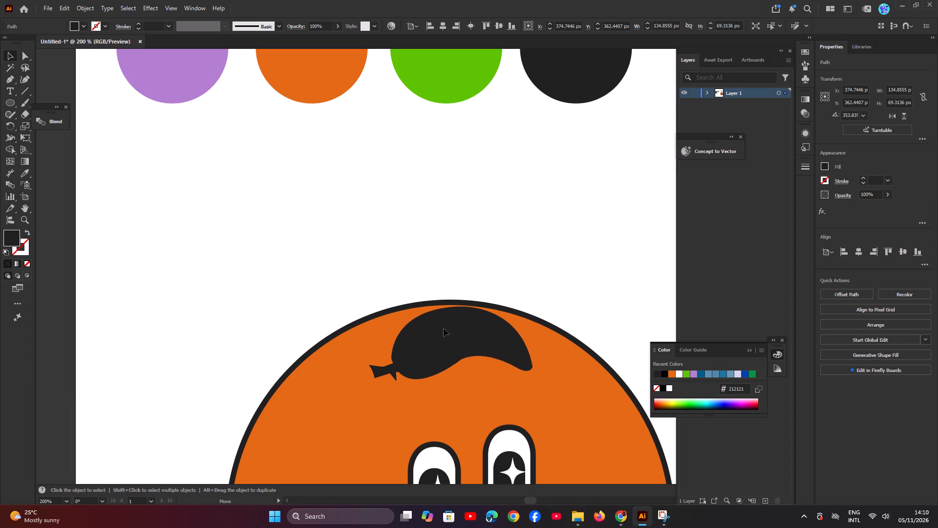
{"action": "left_click_drag", "start_coordinate": [444, 329], "coordinate": [443, 329]}
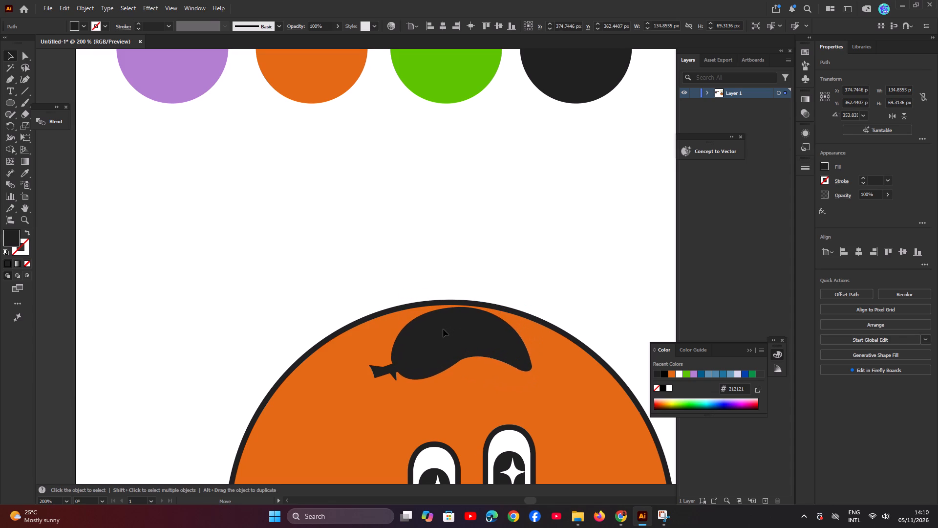
{"action": "left_click_drag", "start_coordinate": [443, 329], "coordinate": [439, 328]}
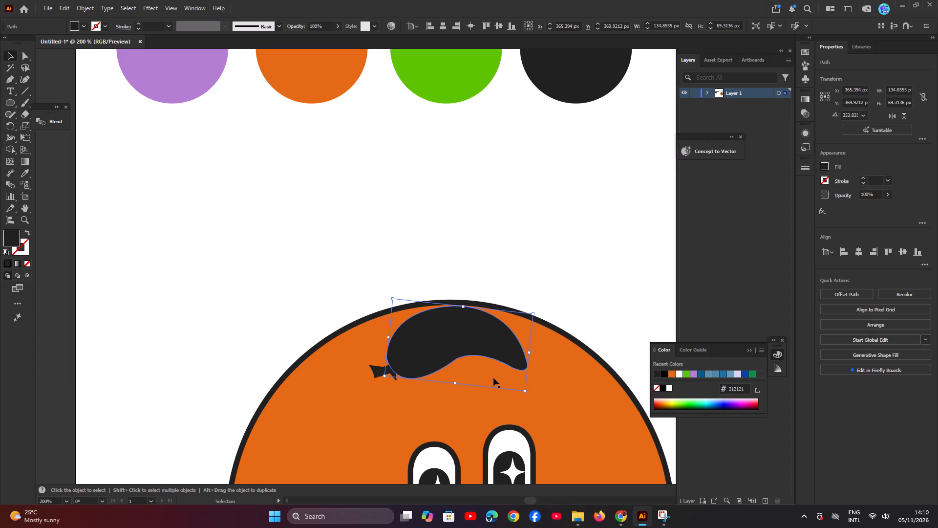
Examine the enlarged leaf's size and placement against the whole orange character.
{"action": "key", "text": "space"}
{"action": "key", "text": "space"}
{"action": "key", "text": "space"}
{"action": "key", "text": "space"}
{"action": "key", "text": "space"}
{"action": "key", "text": "space"}
{"action": "left_click_drag", "start_coordinate": [460, 399], "coordinate": [463, 261]}
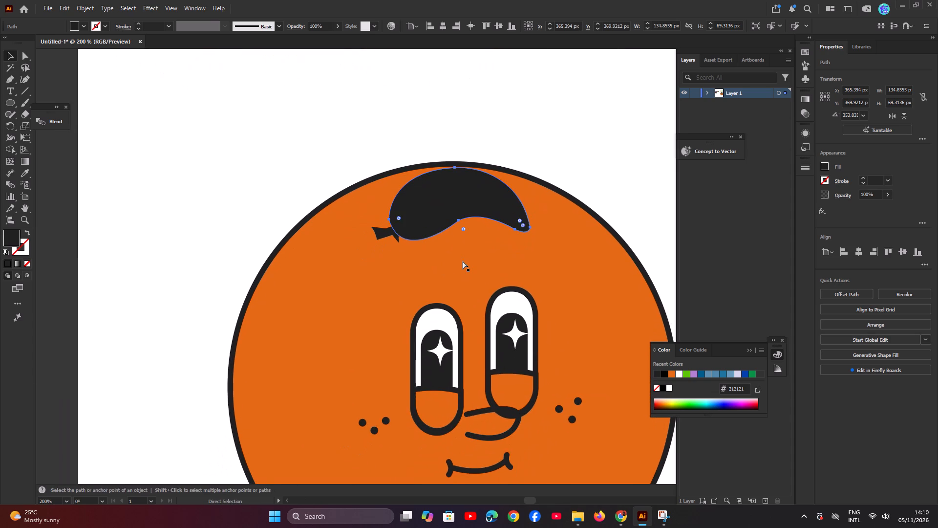
{"action": "key", "text": "ctrl+minus"}
{"action": "key", "text": "ctrl+minus"}
{"action": "key", "text": "ctrl+minus"}
{"action": "key", "text": "space"}
{"action": "key", "text": "space"}
{"action": "key", "text": "space"}
{"action": "key", "text": "space"}
{"action": "key", "text": "space"}
{"action": "key", "text": "space"}
{"action": "key", "text": "space"}
{"action": "key", "text": "space"}
{"action": "key", "text": "space"}
{"action": "key", "text": "space"}
{"action": "key", "text": "space"}
{"action": "key", "text": "space"}
{"action": "key", "text": "space"}
{"action": "key", "text": "space"}
{"action": "key", "text": "space"}
{"action": "key", "text": "space"}
{"action": "key", "text": "space"}
{"action": "key", "text": "space"}
{"action": "key", "text": "space"}
{"action": "key", "text": "space"}
{"action": "left_click_drag", "start_coordinate": [467, 365], "coordinate": [465, 365]}
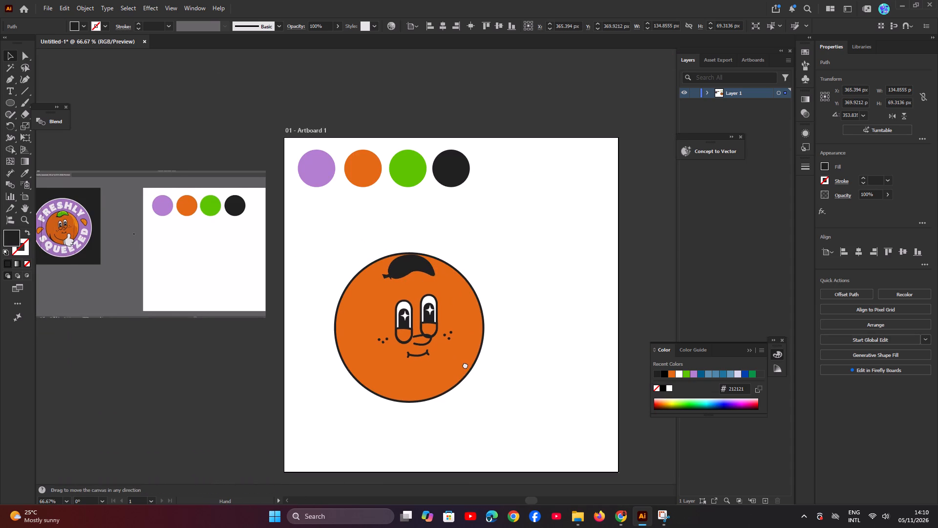
{"action": "left_click_drag", "start_coordinate": [465, 365], "coordinate": [454, 360]}
{"action": "left_click_drag", "start_coordinate": [427, 369], "coordinate": [435, 385]}
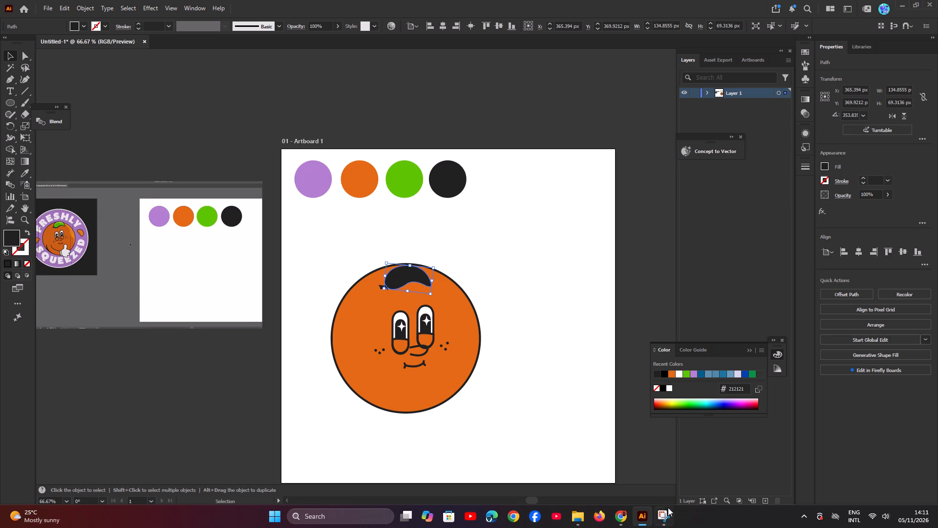
Switch to Chrome, play the Envato tutorial to see how the leaf is coloured, and return to Illustrator.
{"action": "left_click", "coordinate": [624, 512]}
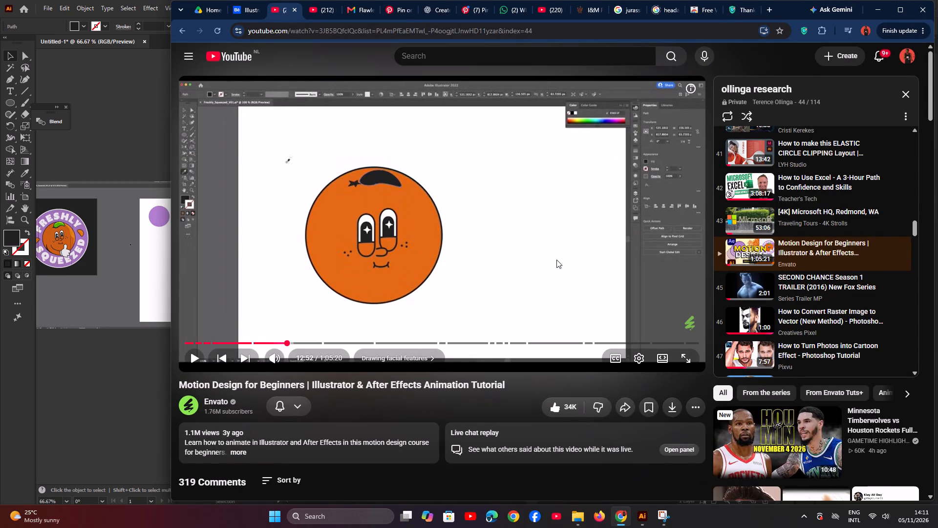
{"action": "left_click", "coordinate": [556, 260]}
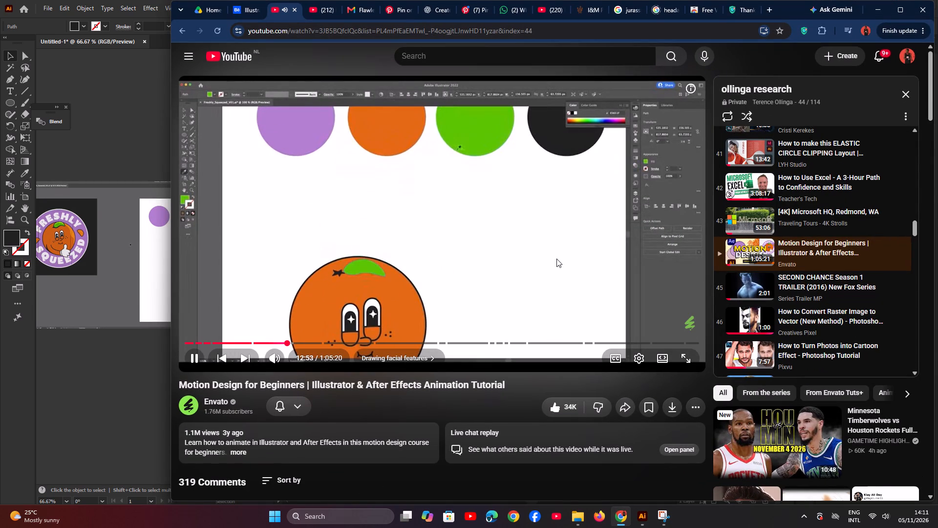
{"action": "left_click", "coordinate": [531, 270]}
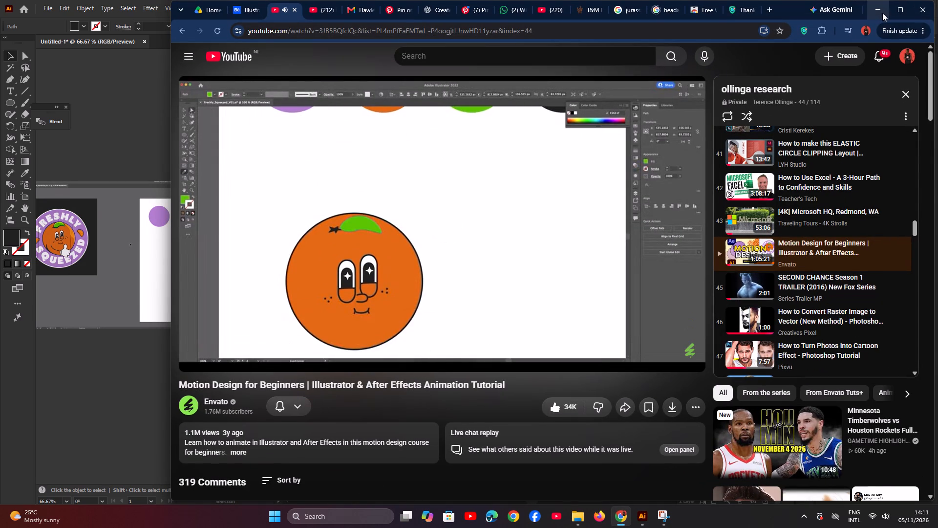
{"action": "left_click", "coordinate": [882, 13]}
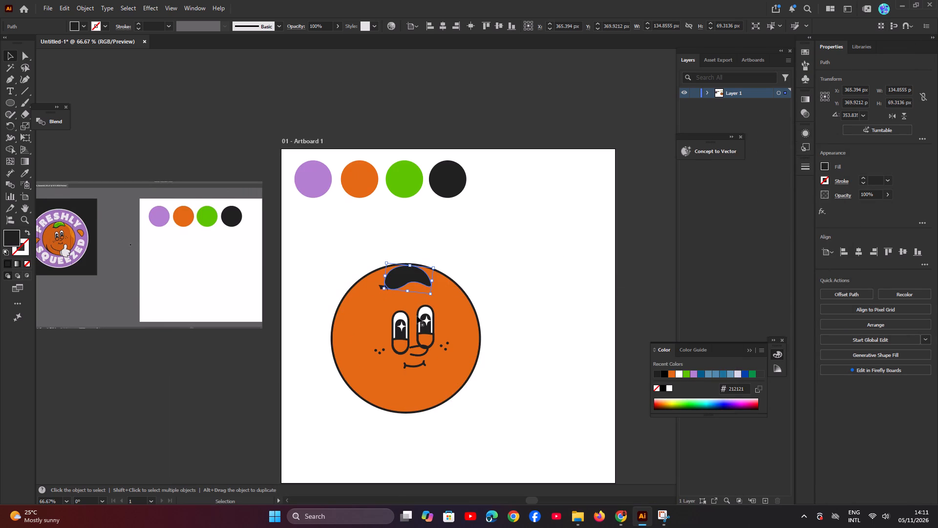
Nudge the small dark stem shape slightly down and to the left at the leaf's left end.
{"action": "key", "text": "ctrl+plus"}
{"action": "key", "text": "ctrl+plus"}
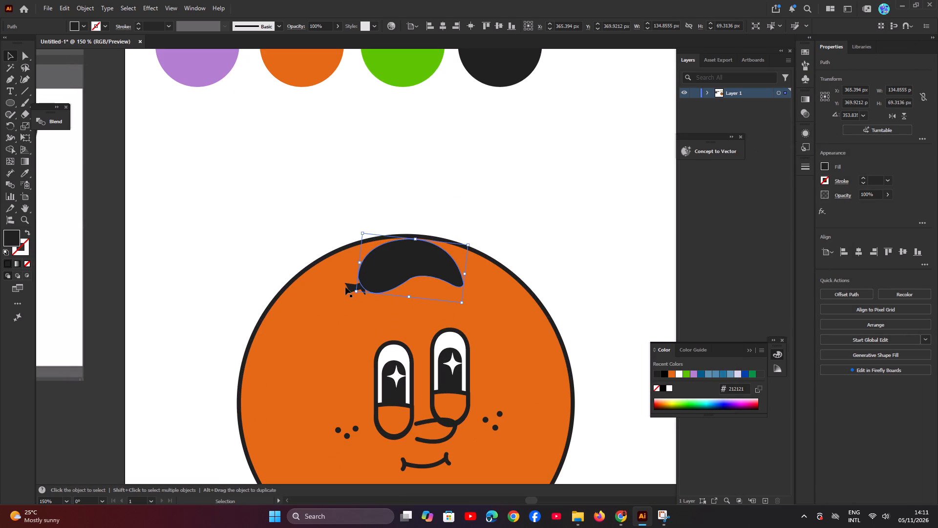
{"action": "left_click", "coordinate": [348, 286]}
{"action": "left_click_drag", "start_coordinate": [352, 286], "coordinate": [349, 290]}
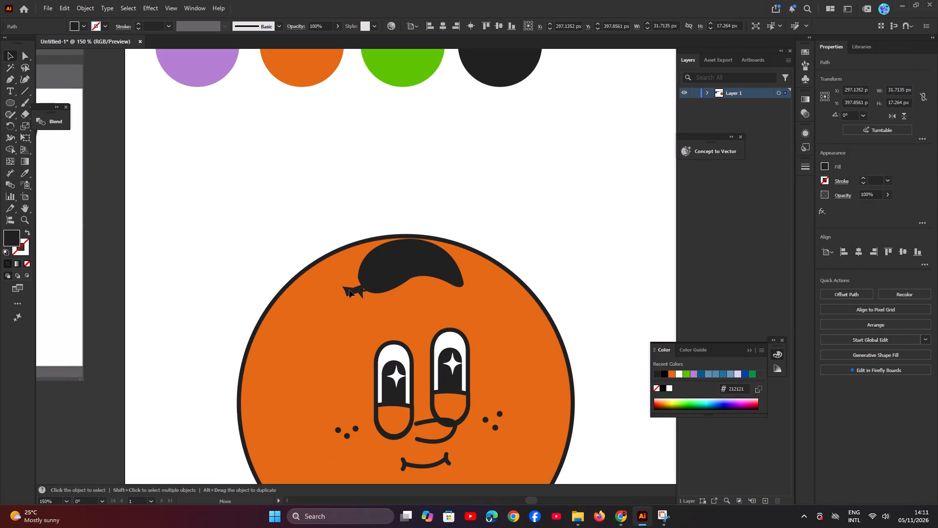
{"action": "left_click_drag", "start_coordinate": [349, 290], "coordinate": [348, 291]}
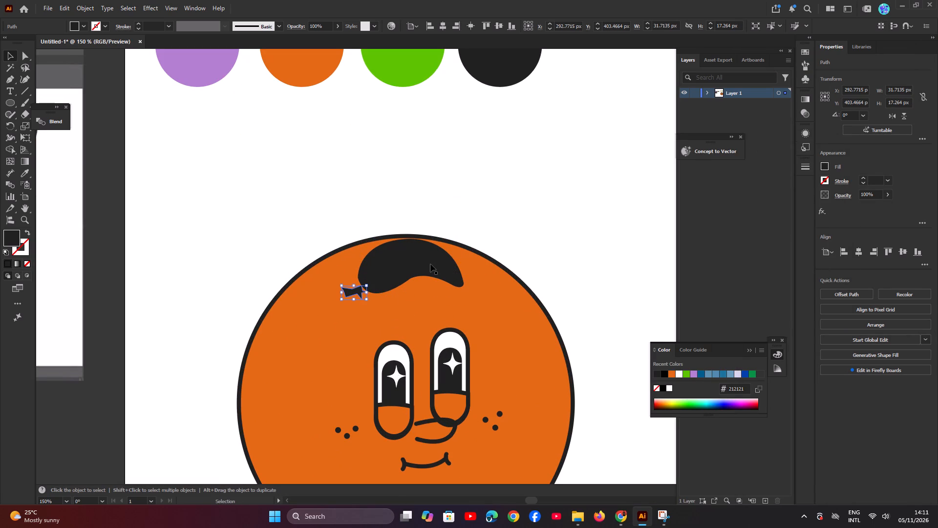
Fill the leaf with the green palette circle's colour, 5cc400, using the Eyedropper, and deselect it.
{"action": "left_click", "coordinate": [427, 261]}
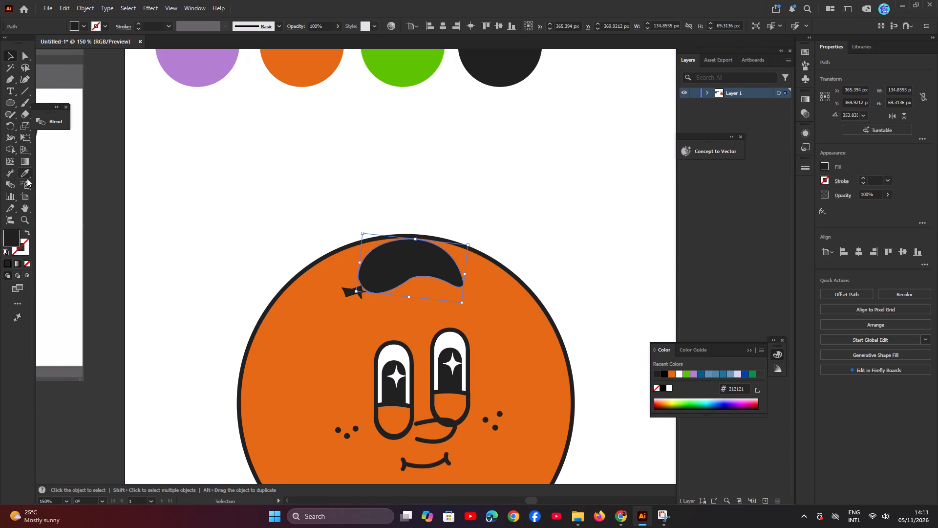
{"action": "left_click", "coordinate": [24, 176]}
{"action": "left_click", "coordinate": [407, 66]}
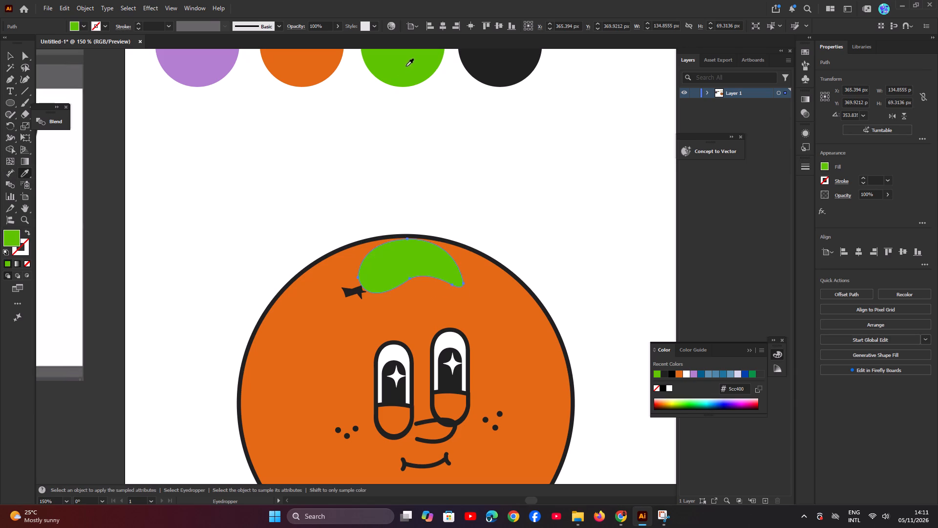
{"action": "left_click", "coordinate": [10, 56]}
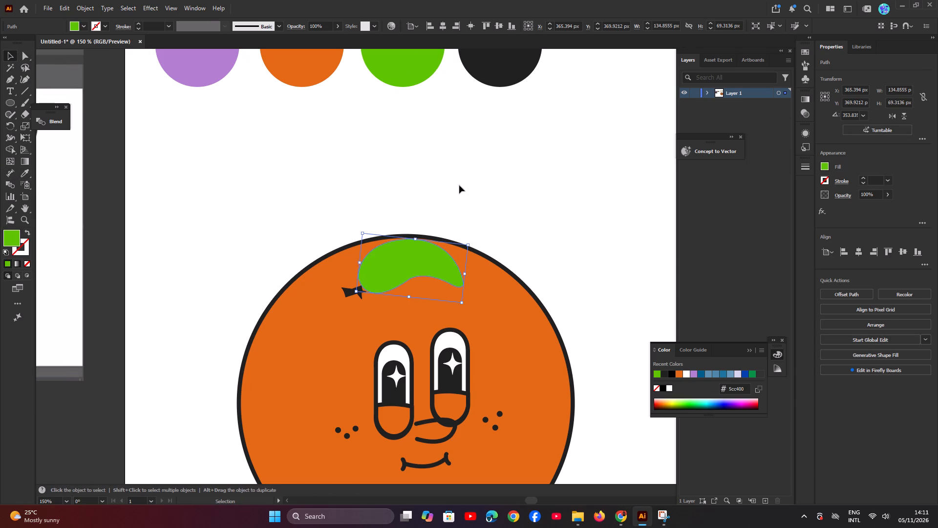
{"action": "left_click", "coordinate": [464, 187]}
Examine the green leaf and stem against the whole orange head.
{"action": "key", "text": "space"}
{"action": "key", "text": "space"}
{"action": "key", "text": "space"}
{"action": "key", "text": "space"}
{"action": "key", "text": "space"}
{"action": "key", "text": "space"}
{"action": "key", "text": "space"}
{"action": "key", "text": "space"}
{"action": "key", "text": "space"}
{"action": "key", "text": "space"}
{"action": "key", "text": "space"}
{"action": "key", "text": "space"}
{"action": "key", "text": "space"}
{"action": "key", "text": "space"}
{"action": "key", "text": "space"}
{"action": "key", "text": "space"}
{"action": "key", "text": "space"}
{"action": "key", "text": "space"}
{"action": "key", "text": "space"}
{"action": "key", "text": "space"}
{"action": "left_click_drag", "start_coordinate": [484, 421], "coordinate": [490, 317]}
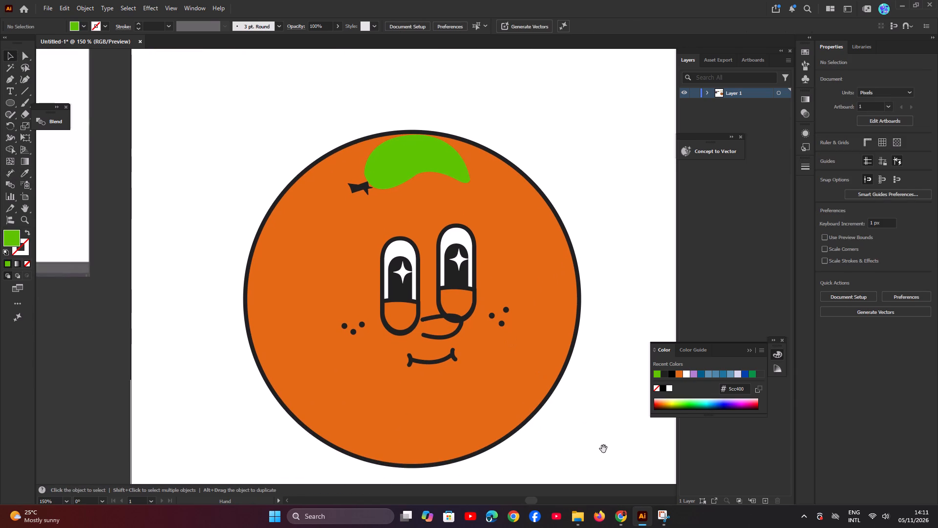
Switch to Chrome, play the Envato tutorial to see how the leaf's outline colour is set, and return to Illustrator.
{"action": "left_click", "coordinate": [618, 512]}
{"action": "left_click", "coordinate": [480, 202]}
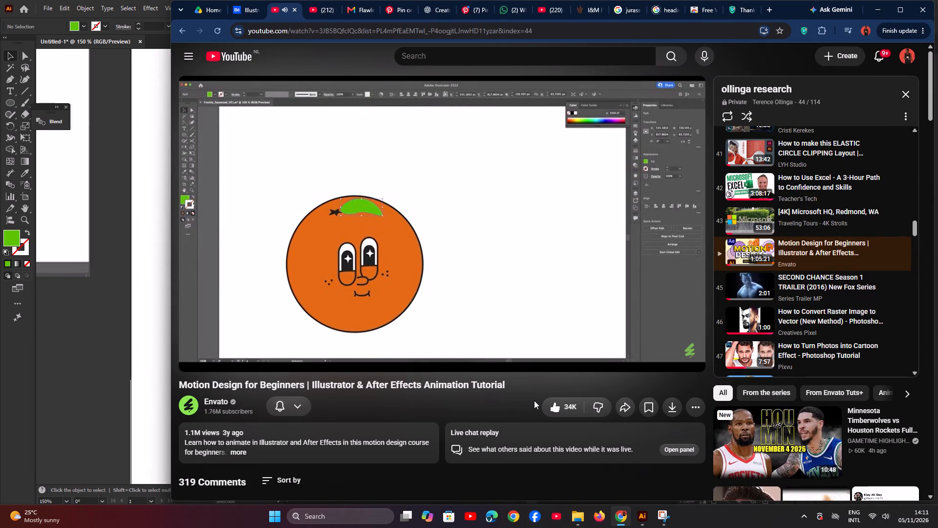
{"action": "left_click", "coordinate": [561, 278]}
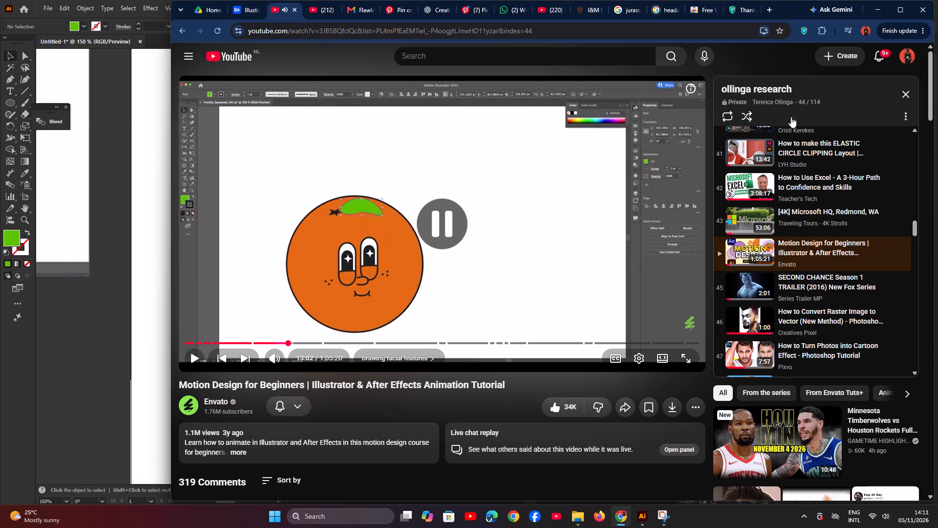
{"action": "left_click", "coordinate": [883, 12]}
Give the green leaf a dark stroke in colour 212121 and deselect it.
{"action": "left_click", "coordinate": [439, 158]}
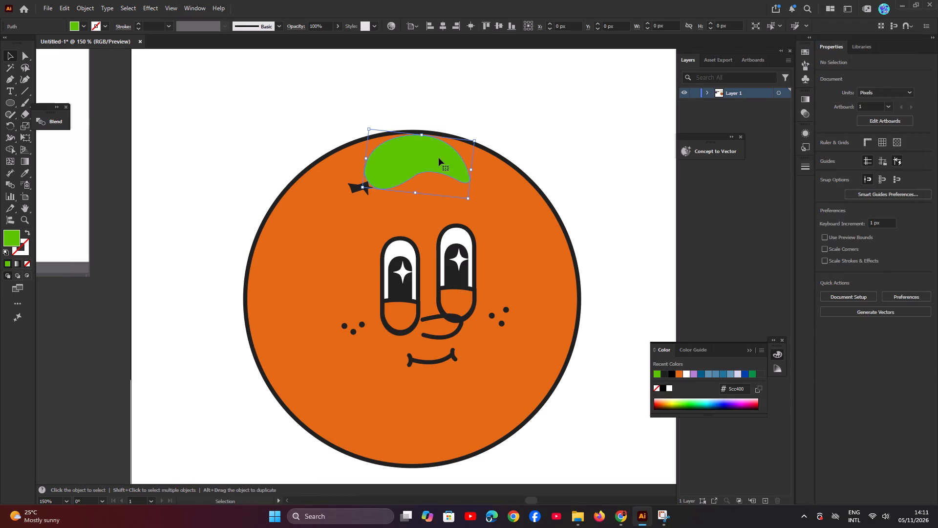
{"action": "double_click", "coordinate": [26, 246]}
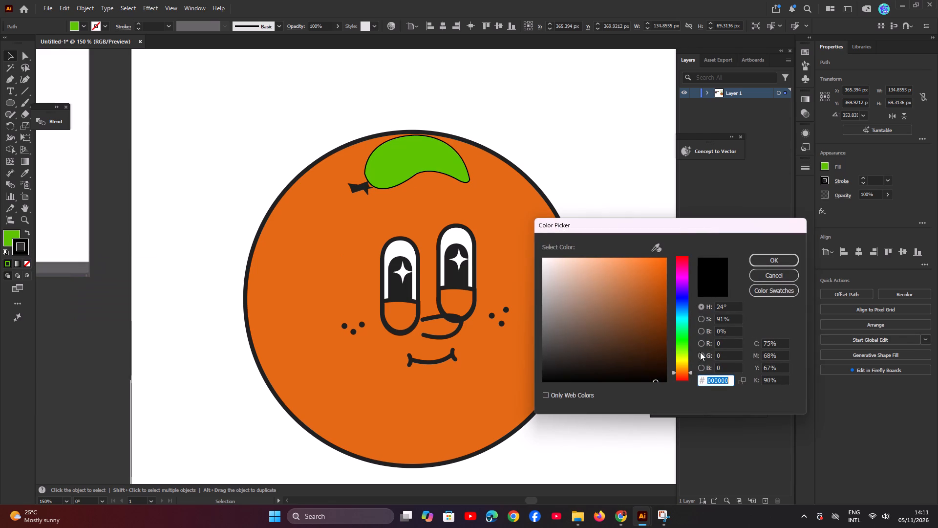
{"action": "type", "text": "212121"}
{"action": "left_click", "coordinate": [768, 262]}
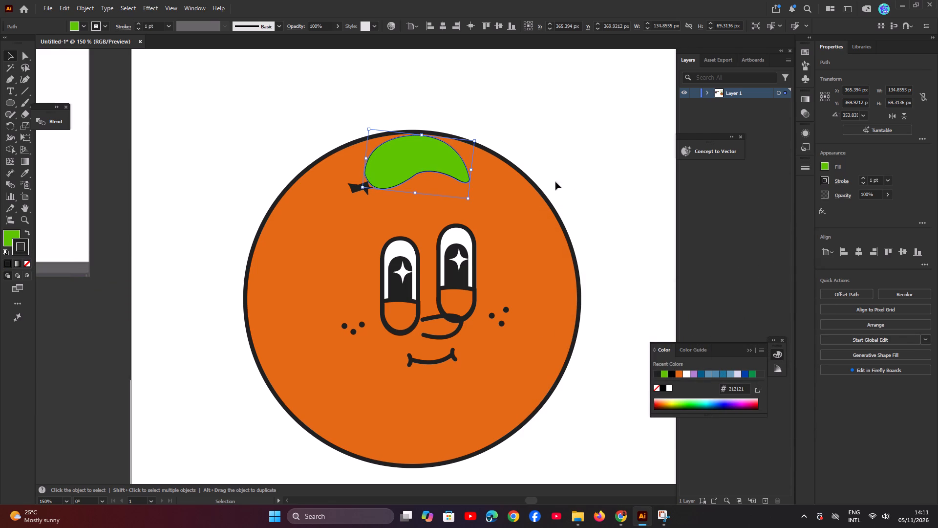
{"action": "left_click", "coordinate": [10, 232]}
{"action": "left_click", "coordinate": [304, 130]}
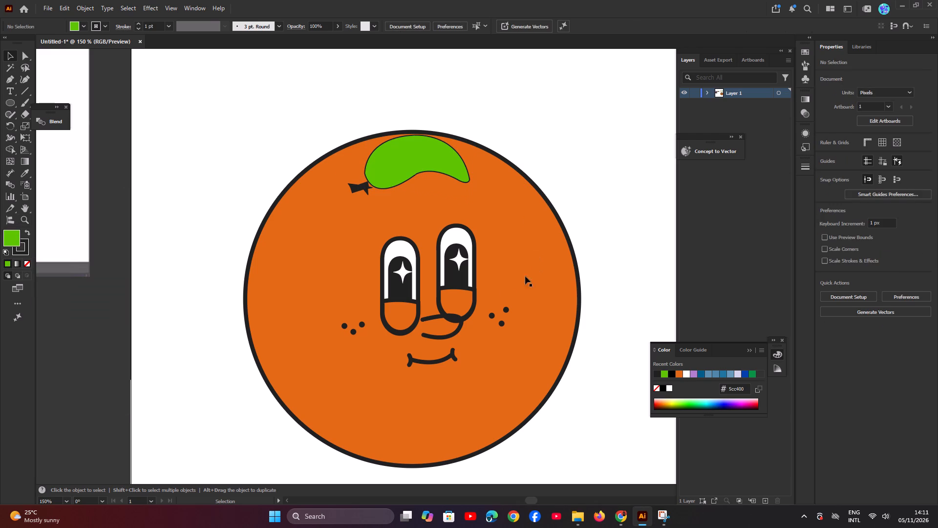
Switch to Chrome, play the next seconds of the tutorial's leaf adjustments, and return to Illustrator.
{"action": "left_click", "coordinate": [626, 515]}
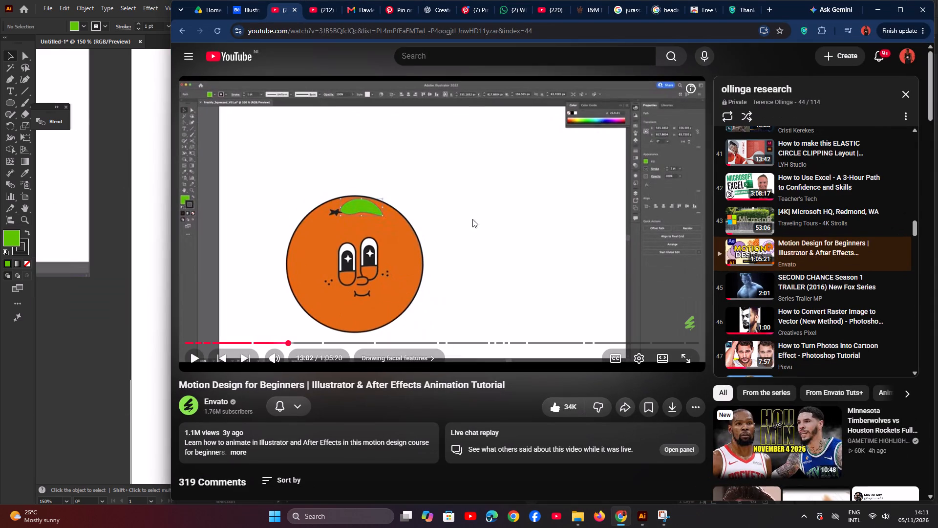
{"action": "left_click", "coordinate": [474, 232]}
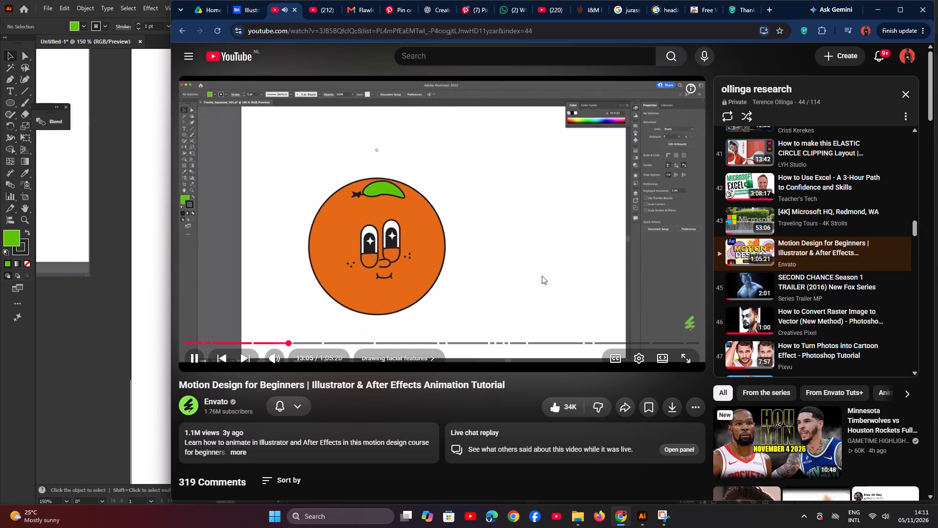
{"action": "left_click", "coordinate": [540, 278]}
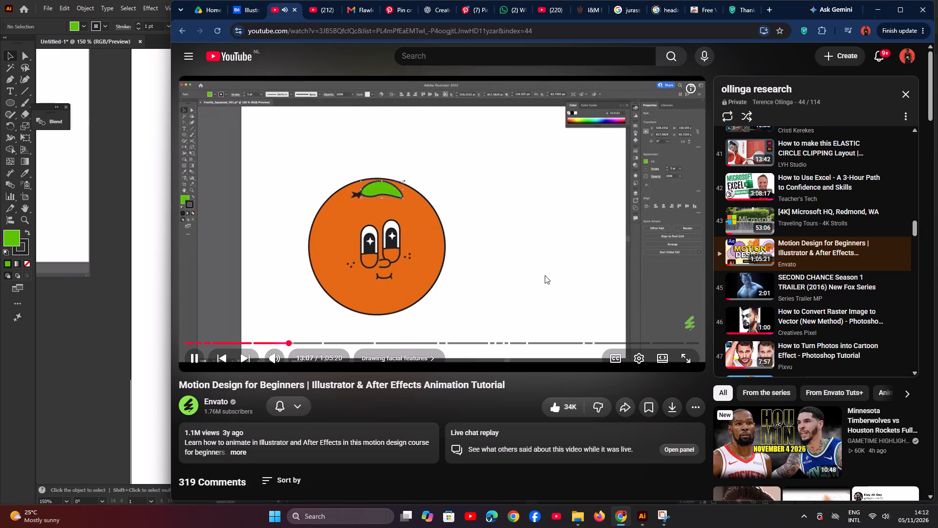
{"action": "left_click", "coordinate": [873, 10]}
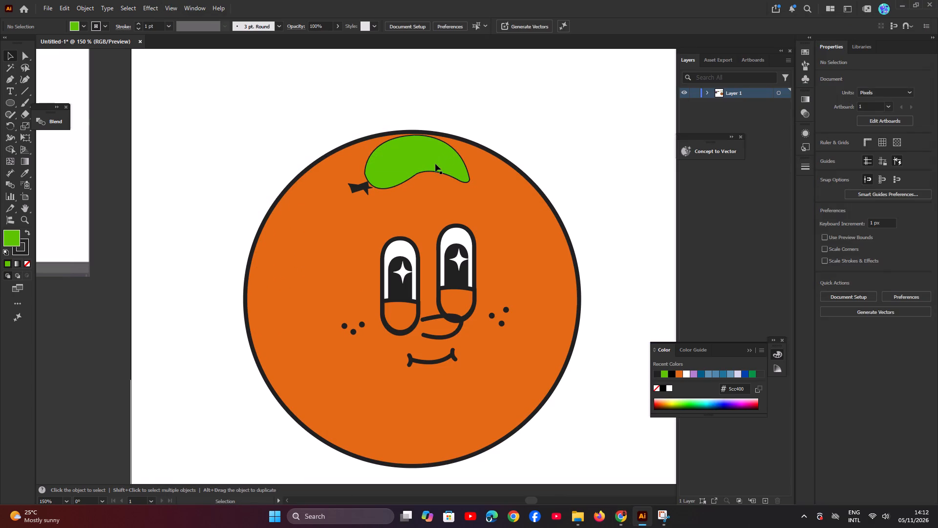
Increase the leaf's stroke weight to 5 pt and deselect it.
{"action": "left_click", "coordinate": [435, 166]}
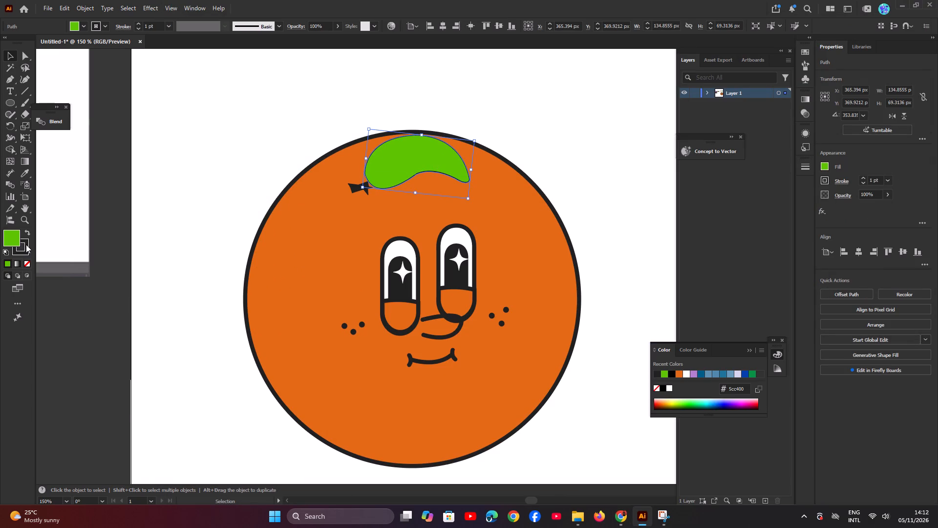
{"action": "left_click", "coordinate": [26, 244]}
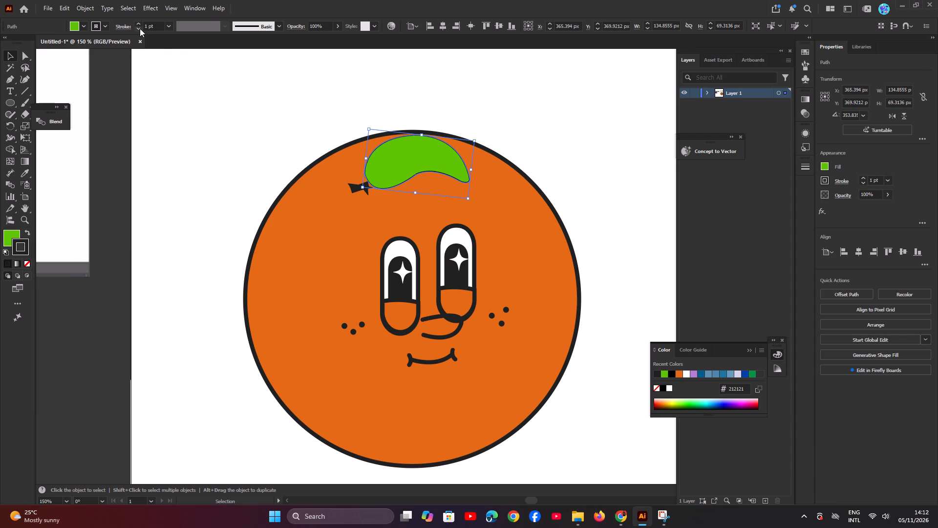
{"action": "left_click", "coordinate": [140, 28]}
{"action": "triple_click", "coordinate": [140, 25]}
{"action": "double_click", "coordinate": [140, 25]}
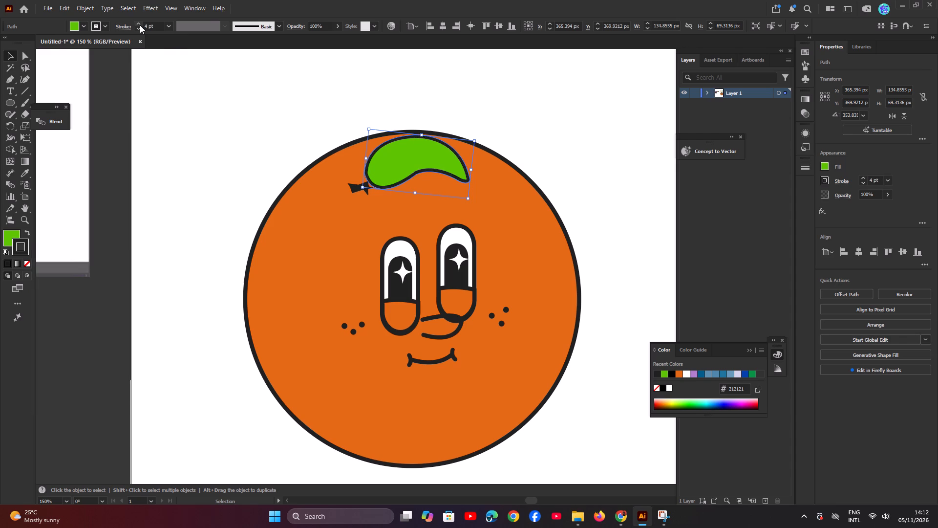
{"action": "left_click", "coordinate": [566, 118]}
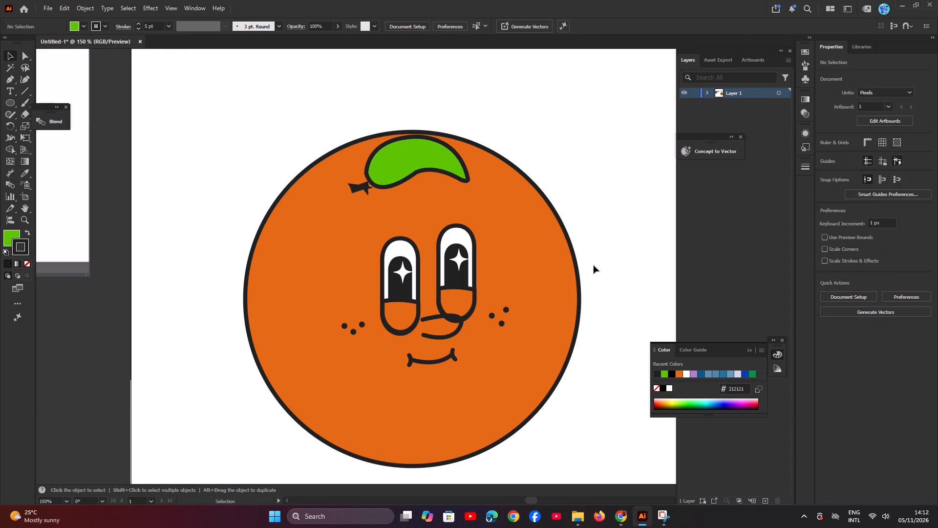
Switch to Chrome, play the tutorial to compare the finished leaf's size and position, and return to Illustrator.
{"action": "left_click", "coordinate": [617, 513]}
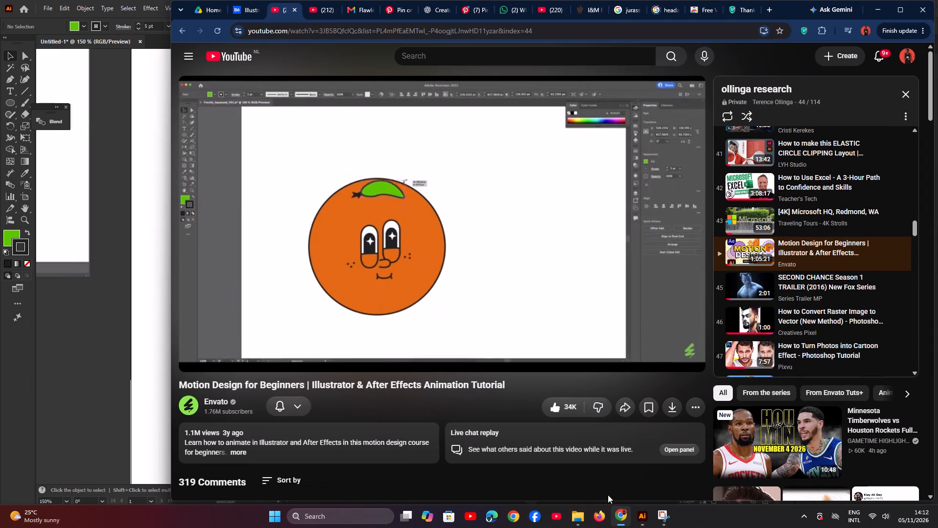
{"action": "left_click", "coordinate": [526, 211]}
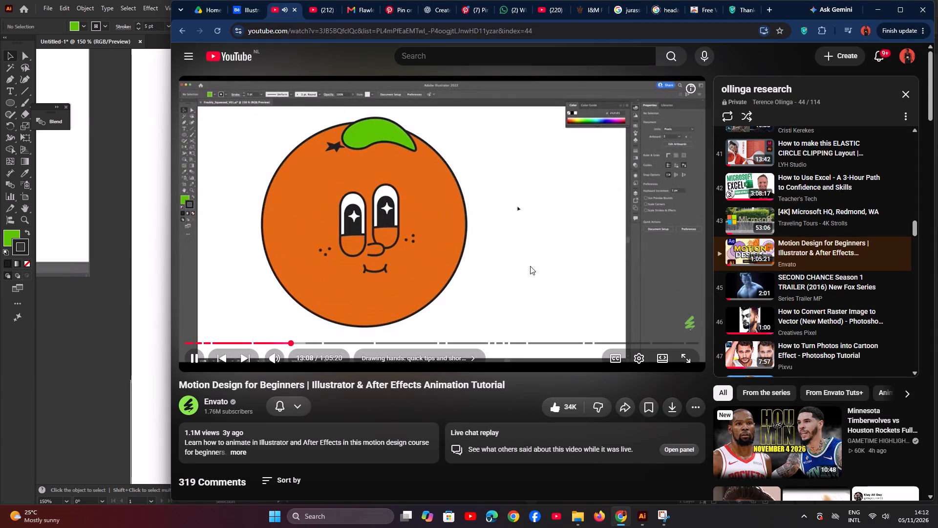
{"action": "left_click", "coordinate": [505, 274]}
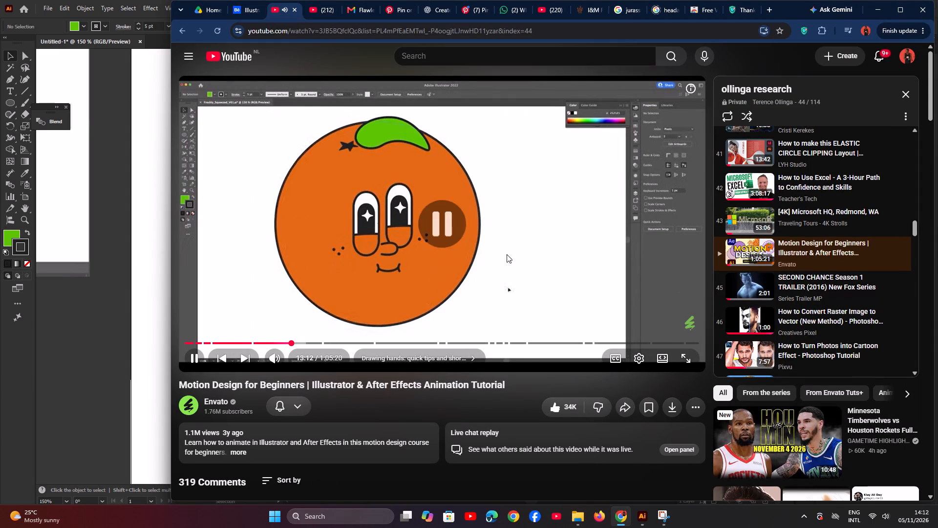
{"action": "left_click", "coordinate": [873, 6]}
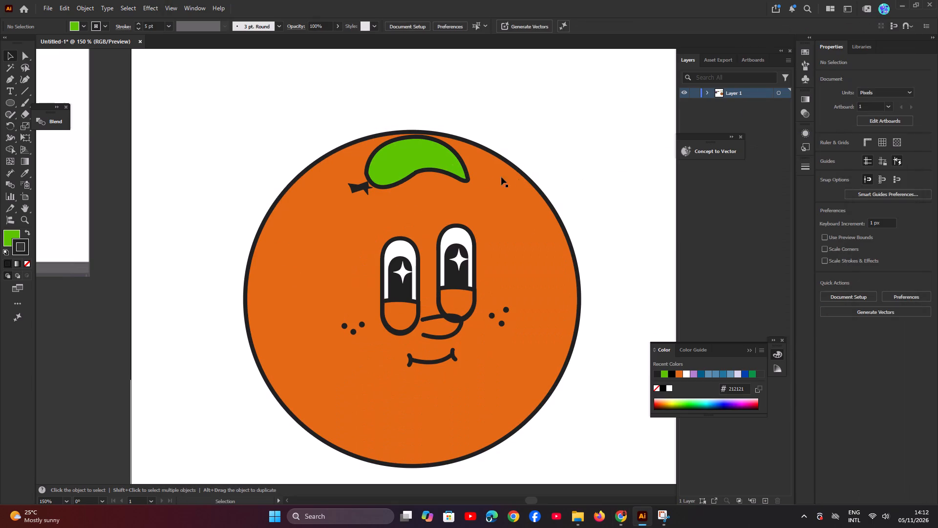
Scale the leaf up proportionally towards its upper right so it extends past the top of the head's outline, and deselect it.
{"action": "left_click", "coordinate": [447, 150]}
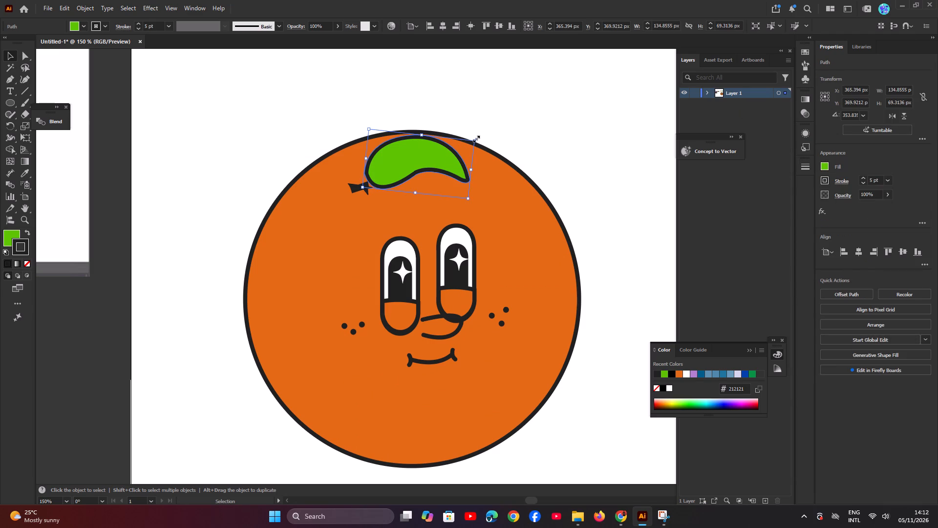
{"action": "left_click_drag", "start_coordinate": [475, 138], "coordinate": [492, 121], "text": "shift"}
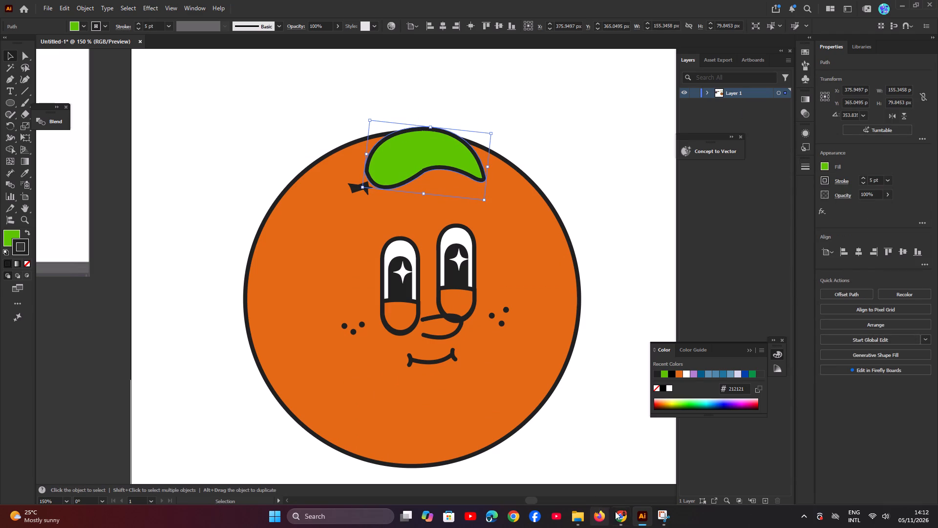
{"action": "left_click", "coordinate": [619, 513]}
{"action": "left_click", "coordinate": [619, 513]}
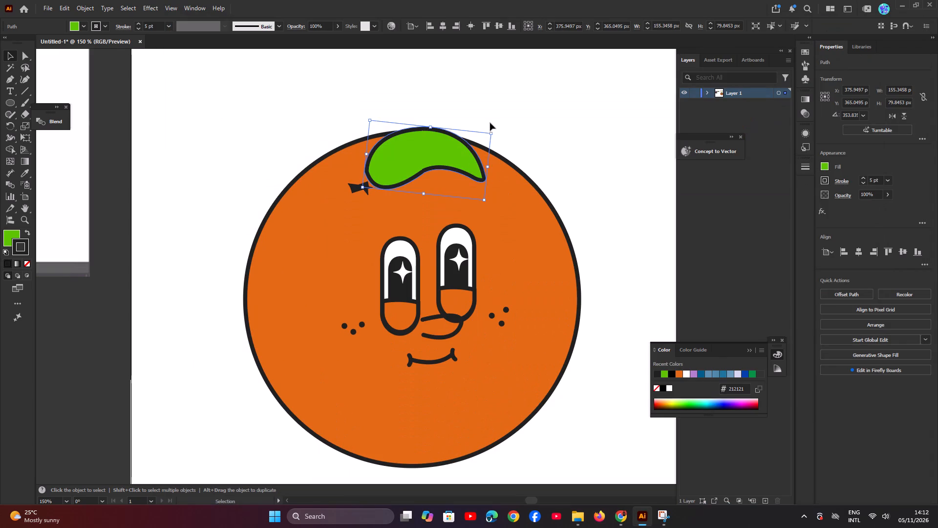
{"action": "left_click_drag", "start_coordinate": [490, 131], "coordinate": [497, 126], "text": "shift"}
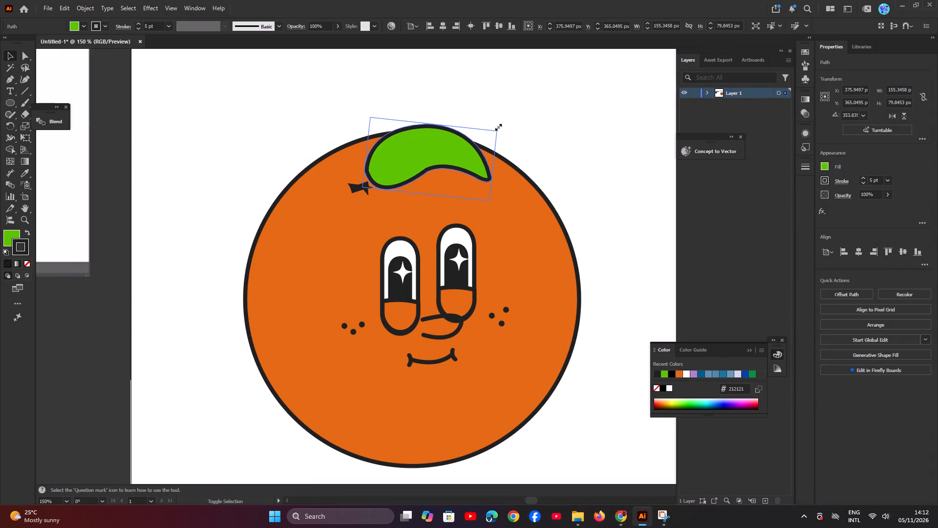
{"action": "left_click_drag", "start_coordinate": [497, 126], "coordinate": [498, 125], "text": "shift"}
{"action": "left_click", "coordinate": [591, 179]}
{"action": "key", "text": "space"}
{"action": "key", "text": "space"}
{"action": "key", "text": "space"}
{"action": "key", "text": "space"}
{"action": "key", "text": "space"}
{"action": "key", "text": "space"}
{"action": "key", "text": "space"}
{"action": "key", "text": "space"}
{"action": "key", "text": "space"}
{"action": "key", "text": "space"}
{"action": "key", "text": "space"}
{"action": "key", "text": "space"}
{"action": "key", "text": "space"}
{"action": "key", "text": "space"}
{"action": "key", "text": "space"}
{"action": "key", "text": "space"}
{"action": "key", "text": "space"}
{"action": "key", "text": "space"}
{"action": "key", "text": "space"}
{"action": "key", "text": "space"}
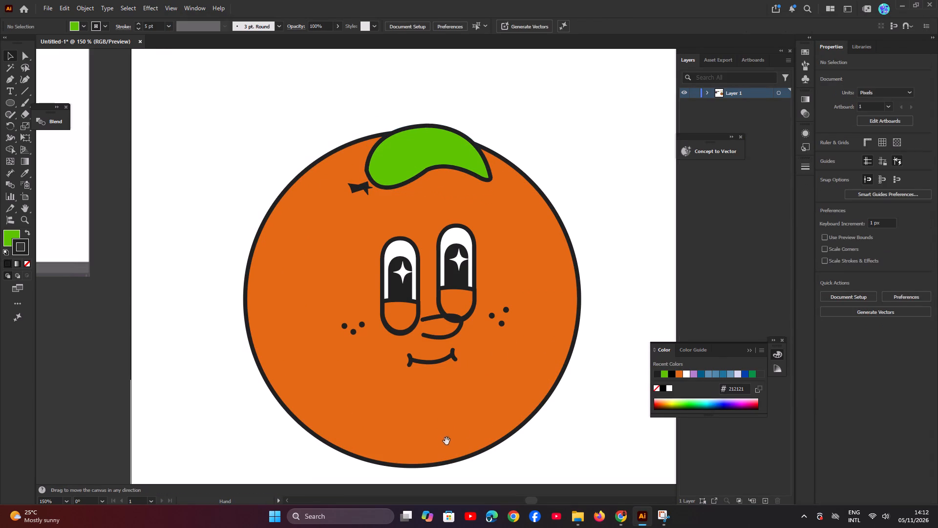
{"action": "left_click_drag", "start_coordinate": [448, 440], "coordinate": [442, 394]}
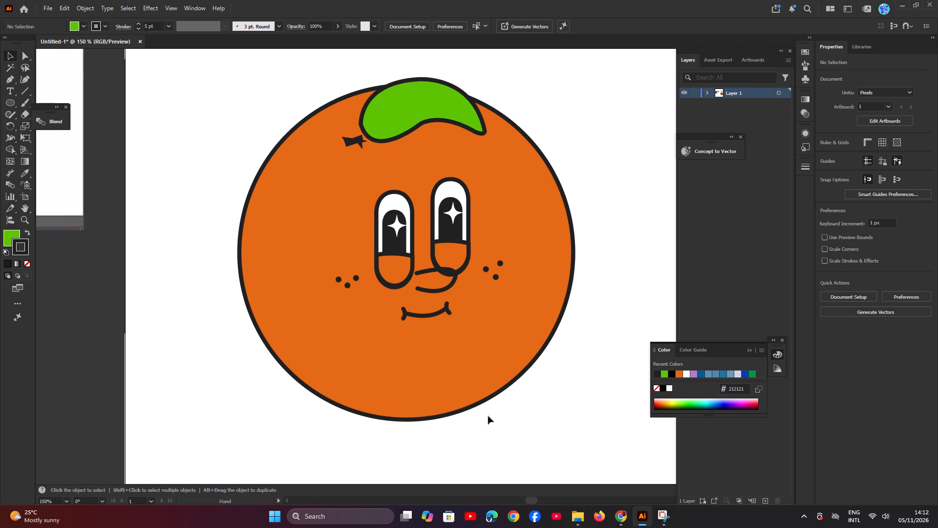
Switch to Chrome and watch the tutorial's section on drawing hands, following how the pointing-hand reference is traced.
{"action": "left_click", "coordinate": [619, 523]}
{"action": "key", "text": "space"}
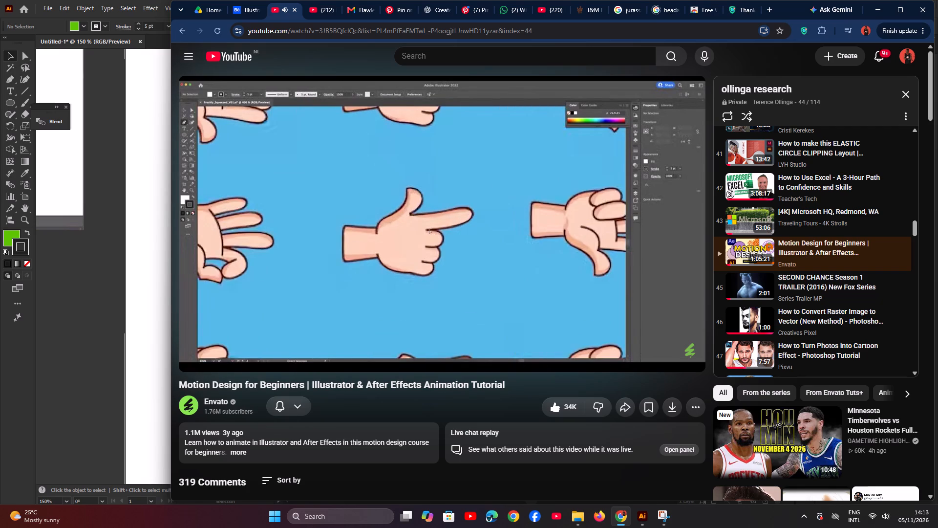
{"action": "left_click", "coordinate": [434, 269]}
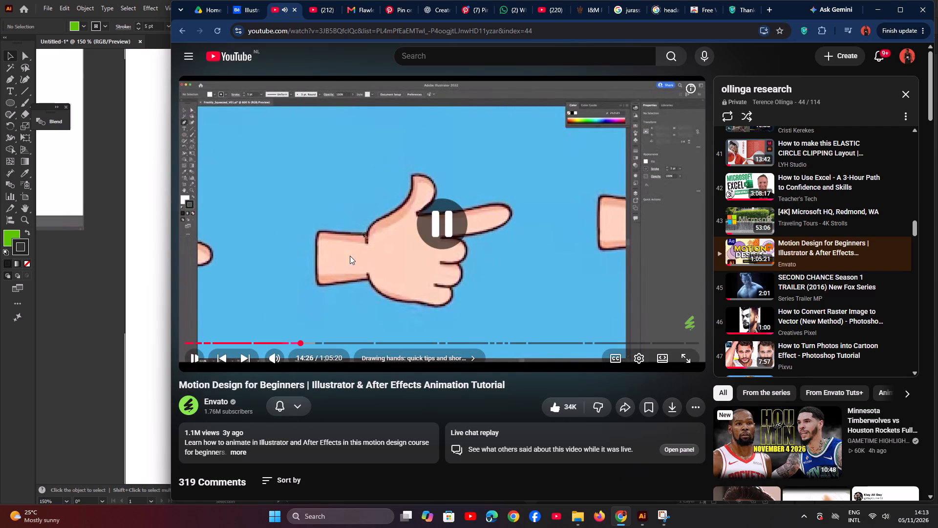
{"action": "left_click", "coordinate": [431, 250]}
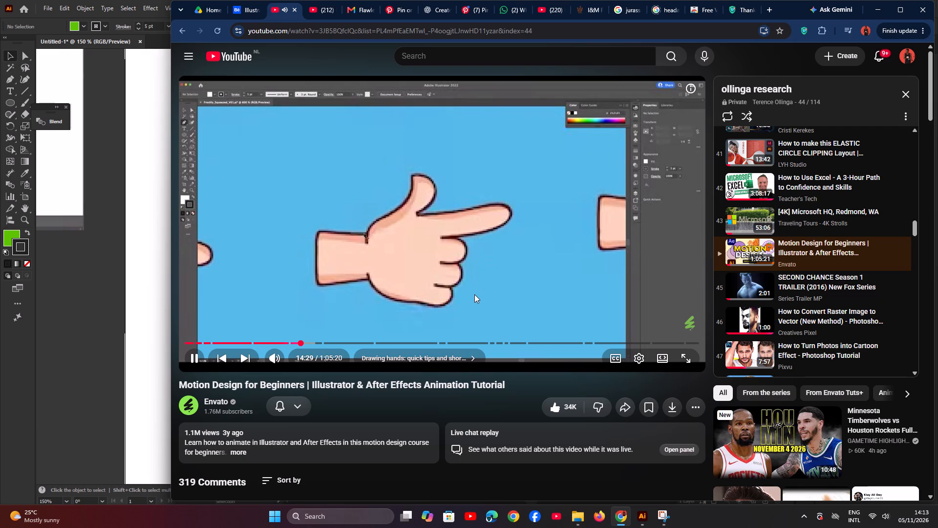
{"action": "key", "text": "Right"}
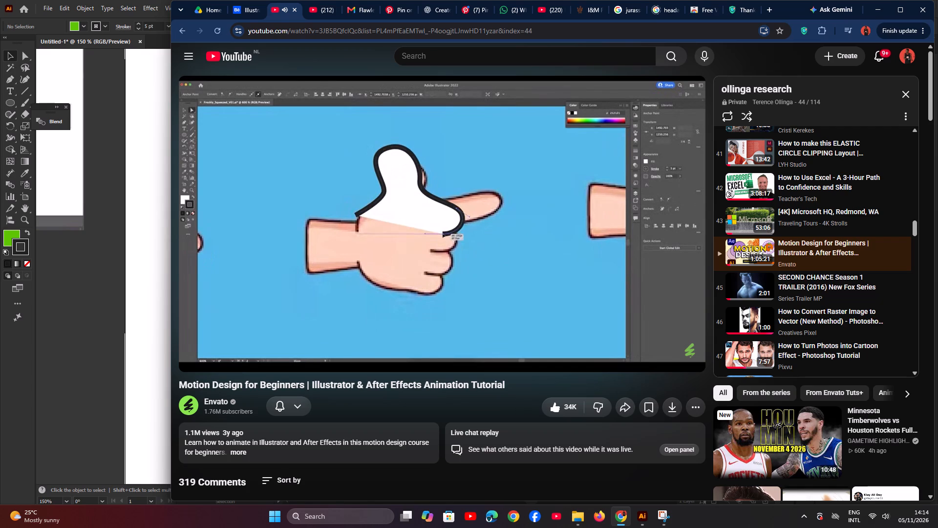
Pause the tutorial, return to Illustrator and examine the gloved thumbs-up hand up close on the Freshly Squeezed reference badge.
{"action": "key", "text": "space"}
{"action": "left_click", "coordinate": [130, 228]}
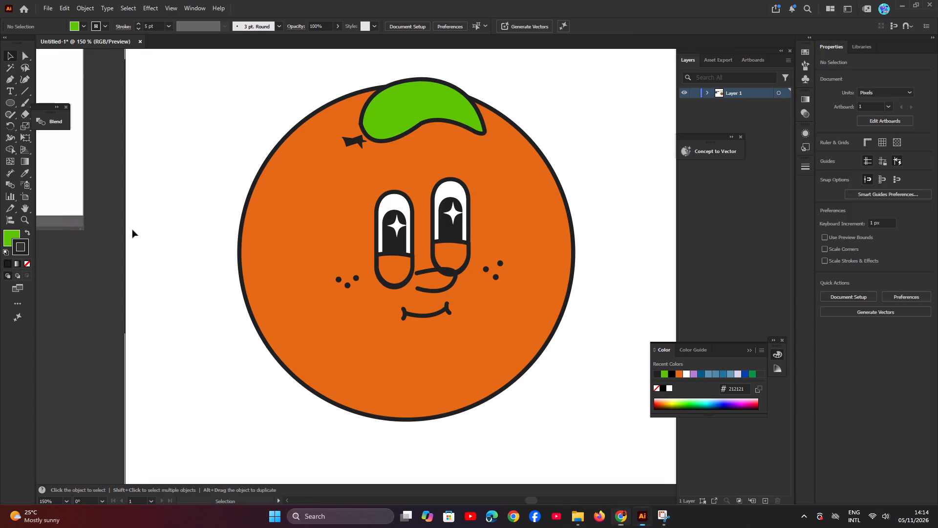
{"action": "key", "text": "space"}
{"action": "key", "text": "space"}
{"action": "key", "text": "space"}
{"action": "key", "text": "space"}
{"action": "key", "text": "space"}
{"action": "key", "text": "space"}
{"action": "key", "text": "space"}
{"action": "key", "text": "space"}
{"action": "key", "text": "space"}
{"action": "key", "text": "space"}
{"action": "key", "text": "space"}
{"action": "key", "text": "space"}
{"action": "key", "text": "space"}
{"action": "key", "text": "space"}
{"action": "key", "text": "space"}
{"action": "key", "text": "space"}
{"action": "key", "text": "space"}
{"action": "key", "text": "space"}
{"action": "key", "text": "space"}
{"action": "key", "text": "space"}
{"action": "left_click_drag", "start_coordinate": [280, 302], "coordinate": [431, 293]}
{"action": "left_click_drag", "start_coordinate": [184, 244], "coordinate": [490, 350]}
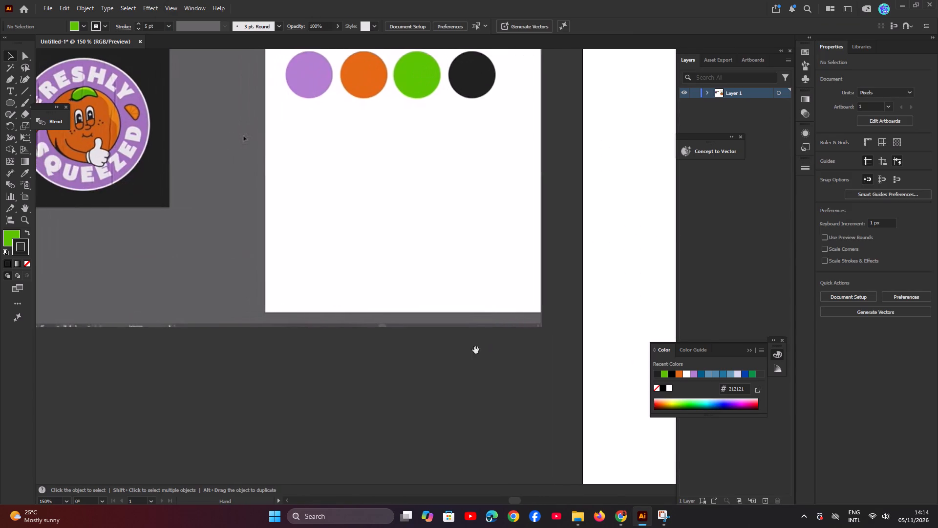
{"action": "left_click_drag", "start_coordinate": [209, 269], "coordinate": [316, 337]}
{"action": "key", "text": "ctrl+plus"}
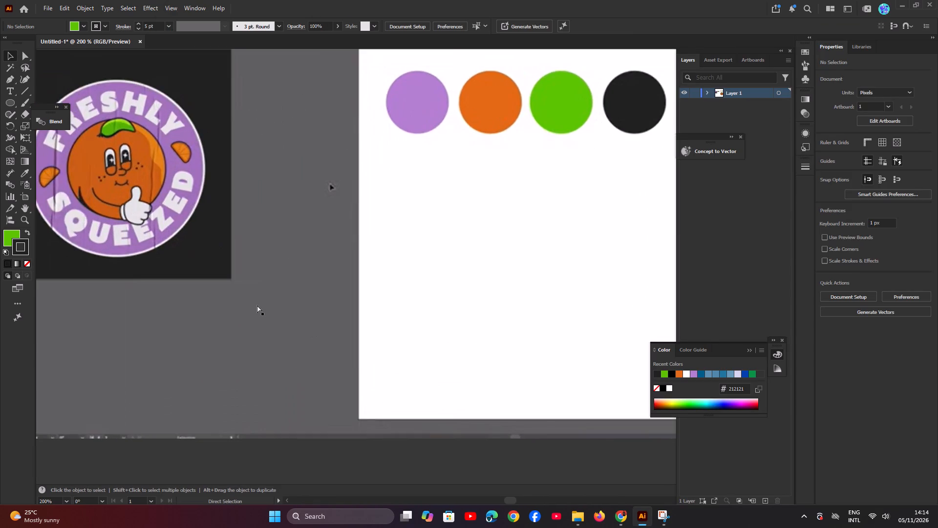
{"action": "key", "text": "ctrl+plus"}
{"action": "key", "text": "ctrl+plus"}
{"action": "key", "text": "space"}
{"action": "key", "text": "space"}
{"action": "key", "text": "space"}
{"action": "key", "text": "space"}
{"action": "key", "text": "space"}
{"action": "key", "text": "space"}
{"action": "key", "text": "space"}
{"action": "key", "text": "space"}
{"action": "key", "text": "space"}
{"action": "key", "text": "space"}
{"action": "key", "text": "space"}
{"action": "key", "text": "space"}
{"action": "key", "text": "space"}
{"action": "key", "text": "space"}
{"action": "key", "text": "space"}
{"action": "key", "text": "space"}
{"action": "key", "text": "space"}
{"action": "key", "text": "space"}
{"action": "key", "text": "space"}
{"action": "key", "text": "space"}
{"action": "left_click_drag", "start_coordinate": [236, 260], "coordinate": [592, 363]}
{"action": "left_click_drag", "start_coordinate": [159, 352], "coordinate": [246, 347]}
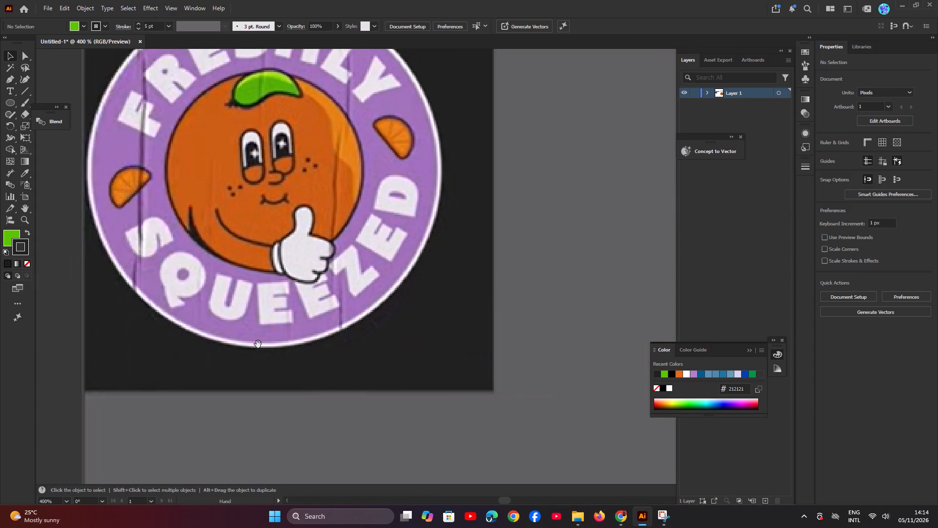
{"action": "left_click_drag", "start_coordinate": [436, 371], "coordinate": [299, 345]}
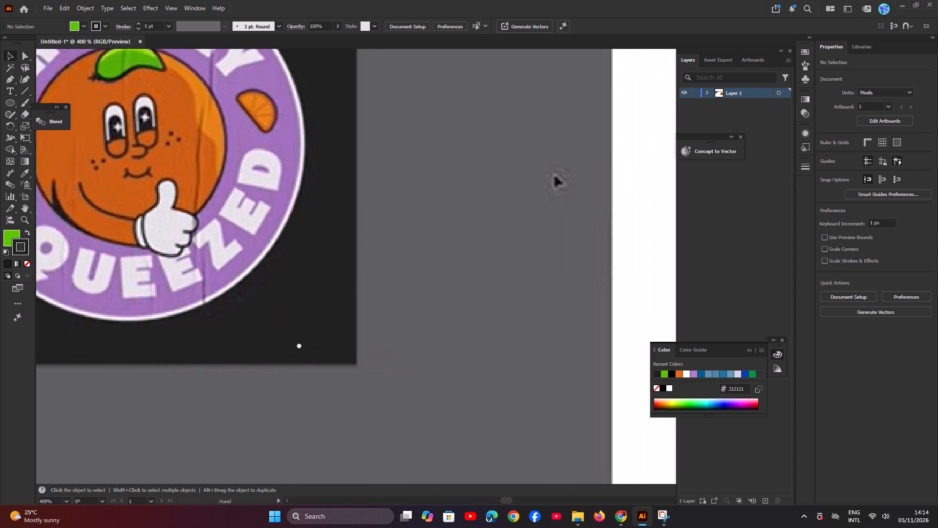
{"action": "left_click_drag", "start_coordinate": [299, 345], "coordinate": [298, 345]}
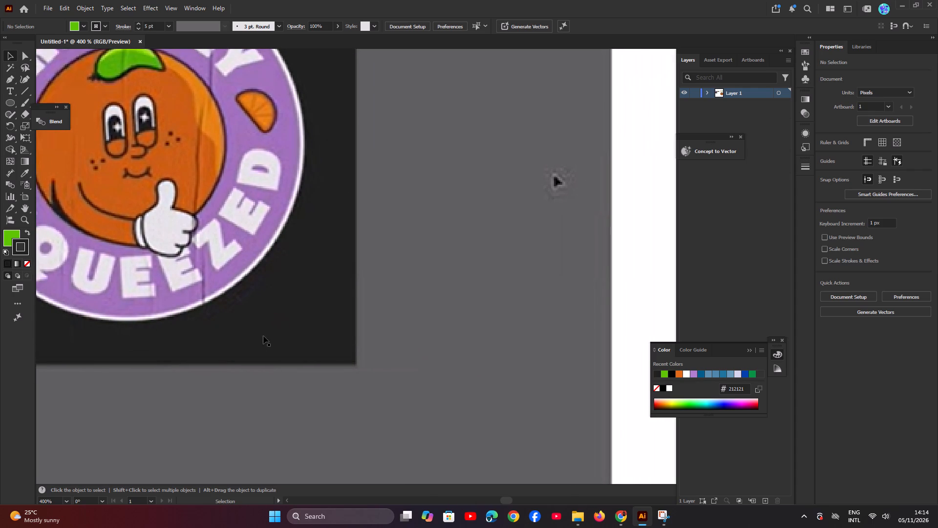
{"action": "key", "text": "ctrl+plus"}
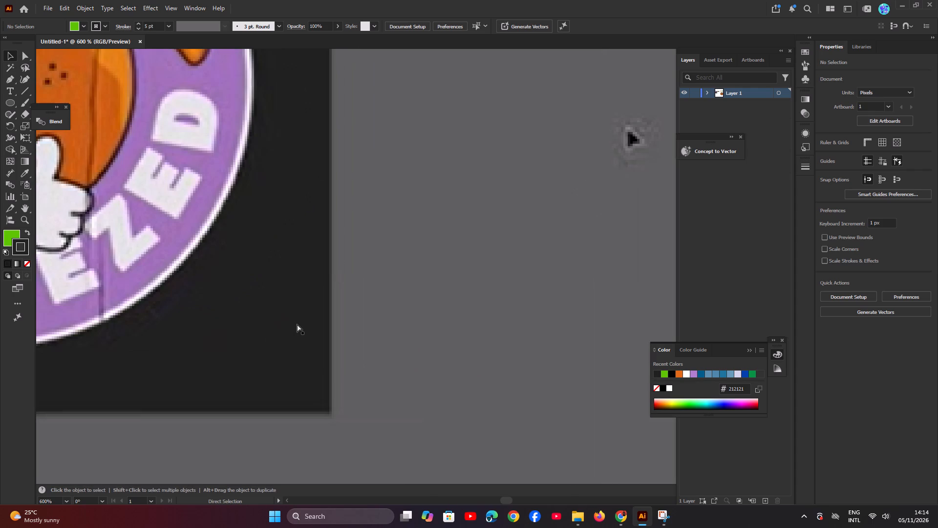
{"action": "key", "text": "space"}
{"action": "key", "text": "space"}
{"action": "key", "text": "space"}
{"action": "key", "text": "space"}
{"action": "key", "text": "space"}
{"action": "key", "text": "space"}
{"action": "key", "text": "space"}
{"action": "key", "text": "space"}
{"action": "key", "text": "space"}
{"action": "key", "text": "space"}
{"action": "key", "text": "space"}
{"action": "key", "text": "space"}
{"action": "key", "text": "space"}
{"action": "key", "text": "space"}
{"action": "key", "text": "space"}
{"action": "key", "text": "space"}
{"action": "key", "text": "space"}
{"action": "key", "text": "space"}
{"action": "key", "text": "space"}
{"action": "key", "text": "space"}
{"action": "left_click_drag", "start_coordinate": [281, 342], "coordinate": [347, 343]}
{"action": "left_click_drag", "start_coordinate": [214, 345], "coordinate": [369, 343]}
{"action": "left_click_drag", "start_coordinate": [308, 322], "coordinate": [349, 361]}
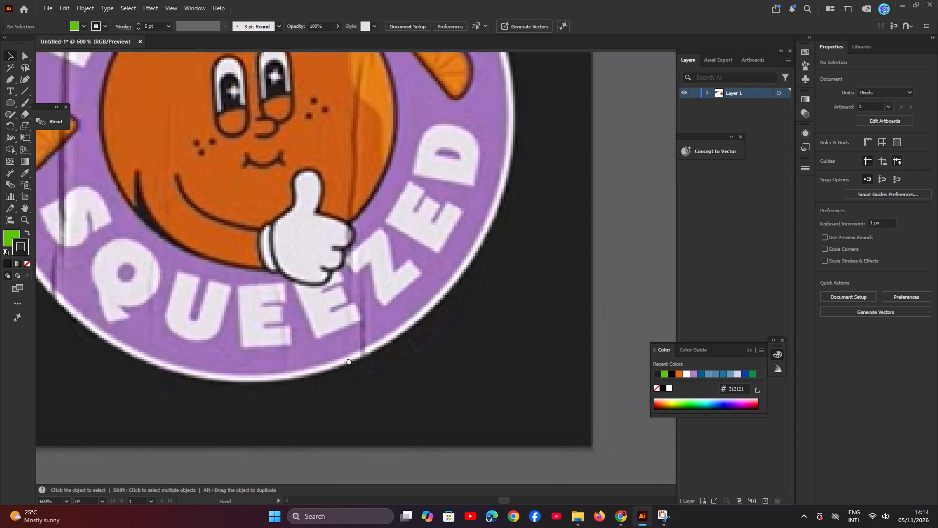
{"action": "left_click_drag", "start_coordinate": [349, 361], "coordinate": [349, 361]}
{"action": "left_click_drag", "start_coordinate": [326, 330], "coordinate": [311, 356]}
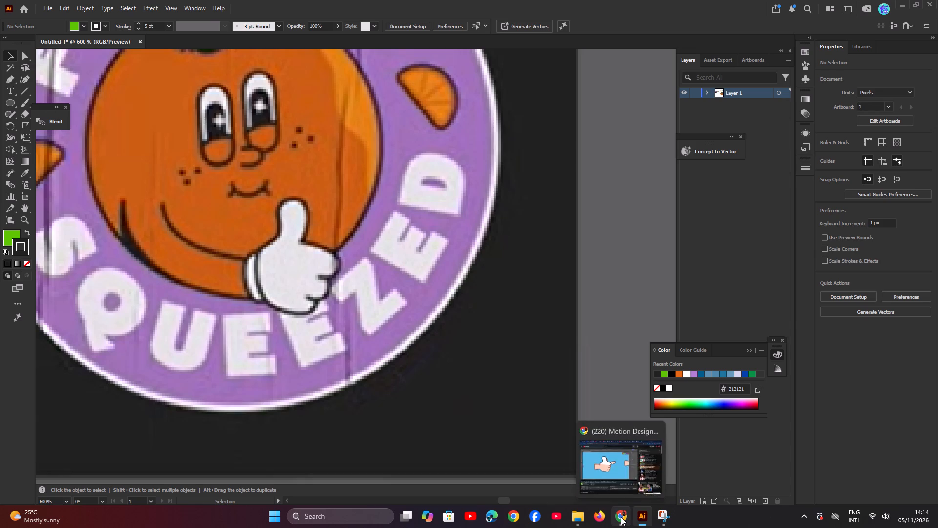
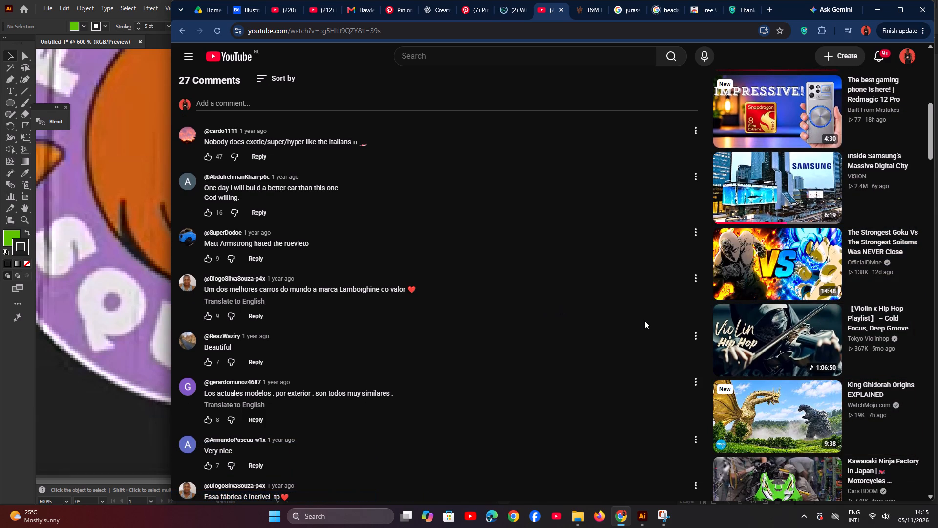
Add the suggested video "Inside Ferrari's Most Advanced Factory" from FRAME to the YouTube queue.
{"action": "scroll", "coordinate": [629, 332], "scroll_direction": "up", "scroll_amount": 3}
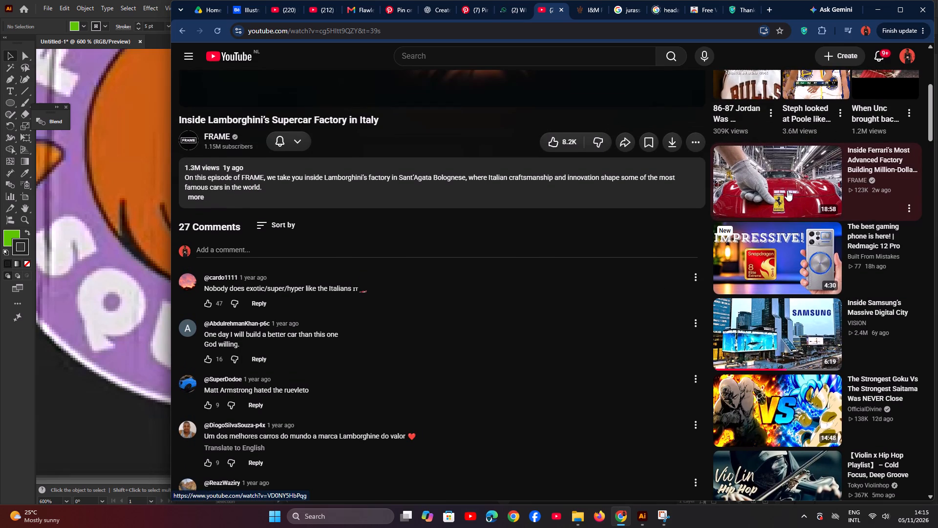
{"action": "left_click", "coordinate": [905, 209]}
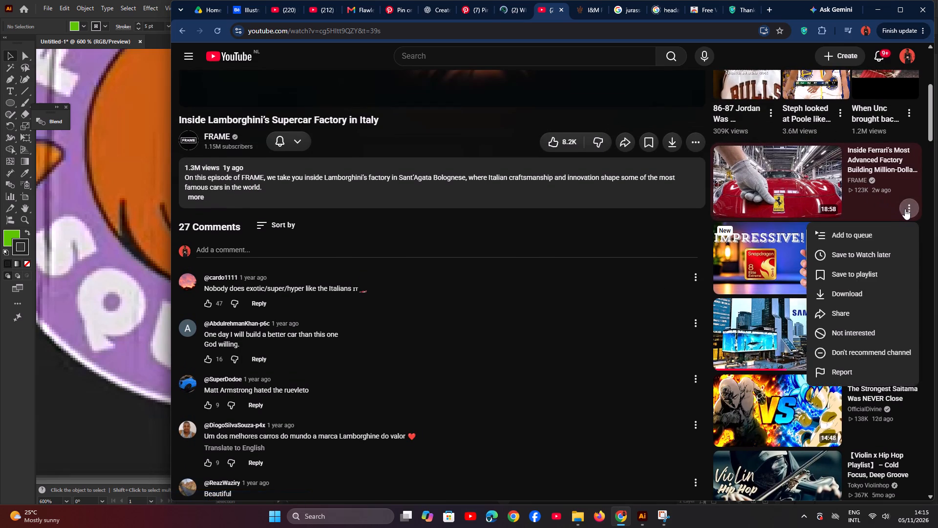
{"action": "left_click", "coordinate": [870, 231]}
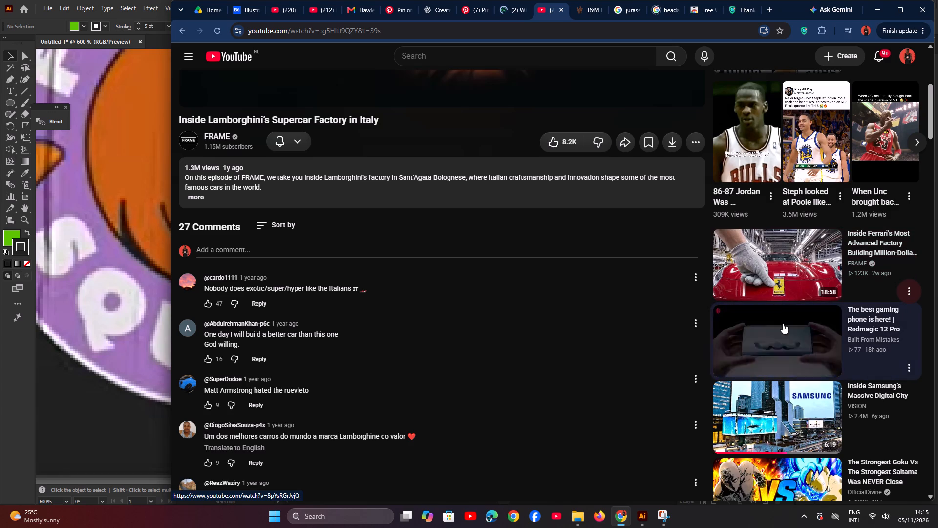
Add the suggested video "Inside Samsung's Massive Digital City" from VISION to the YouTube queue.
{"action": "scroll", "coordinate": [783, 323], "scroll_direction": "down", "scroll_amount": 2}
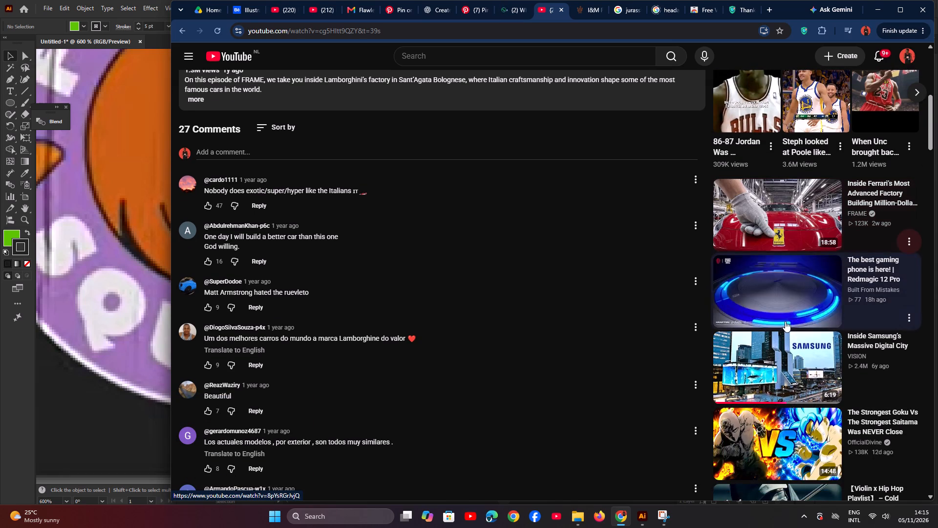
{"action": "scroll", "coordinate": [790, 307], "scroll_direction": "down", "scroll_amount": 2}
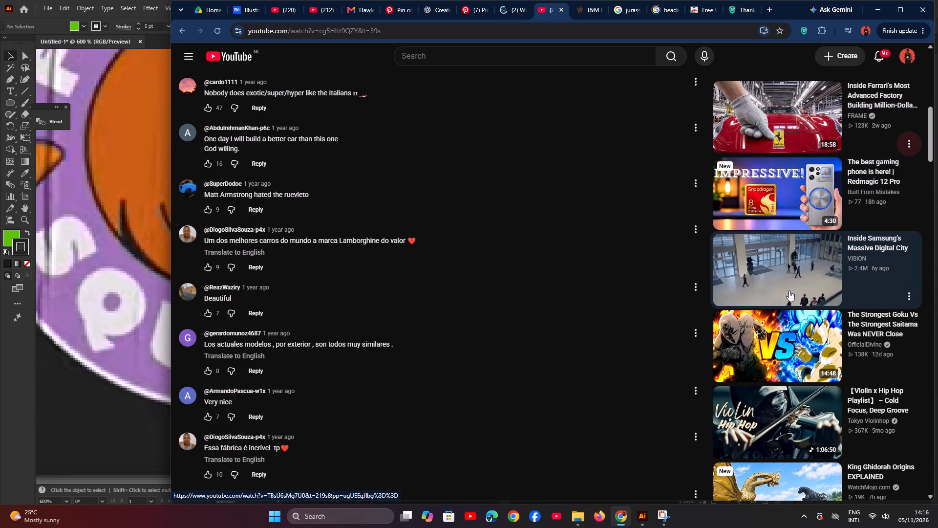
{"action": "scroll", "coordinate": [788, 290], "scroll_direction": "down", "scroll_amount": 1}
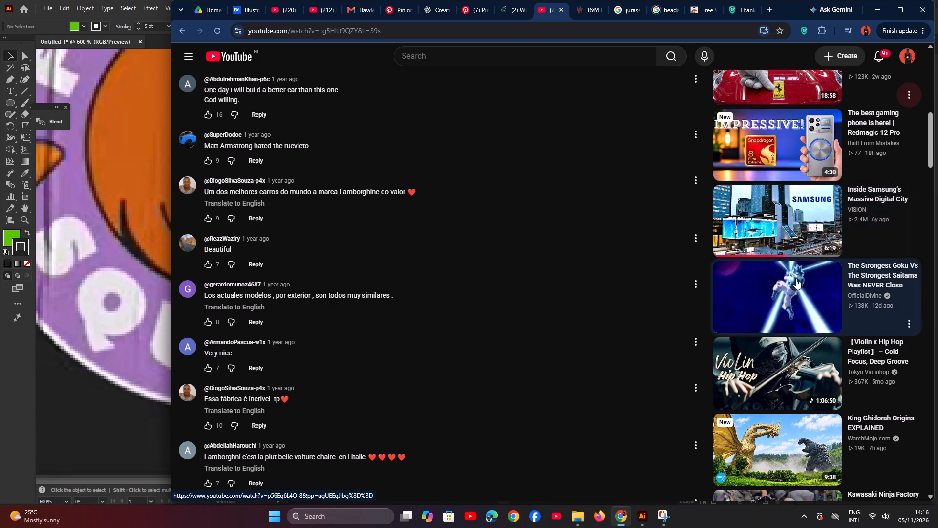
{"action": "left_click", "coordinate": [907, 245]}
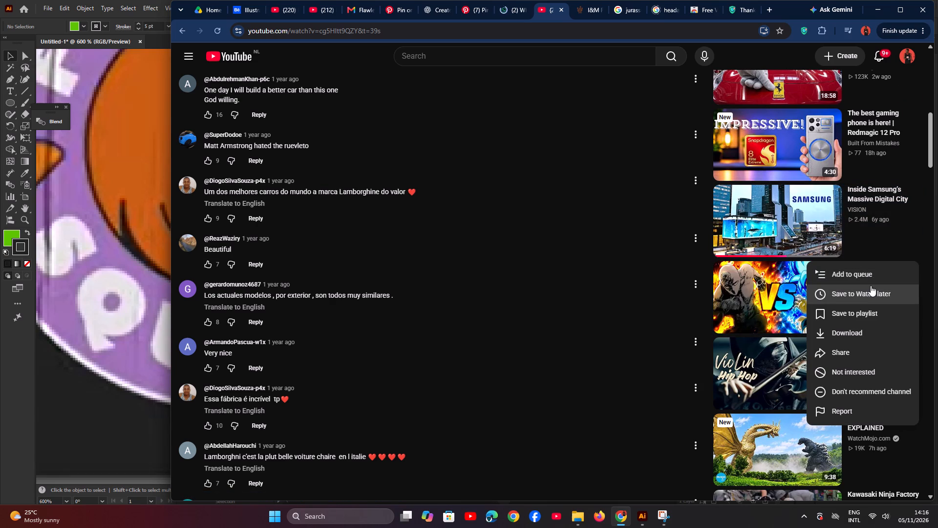
{"action": "left_click", "coordinate": [865, 268]}
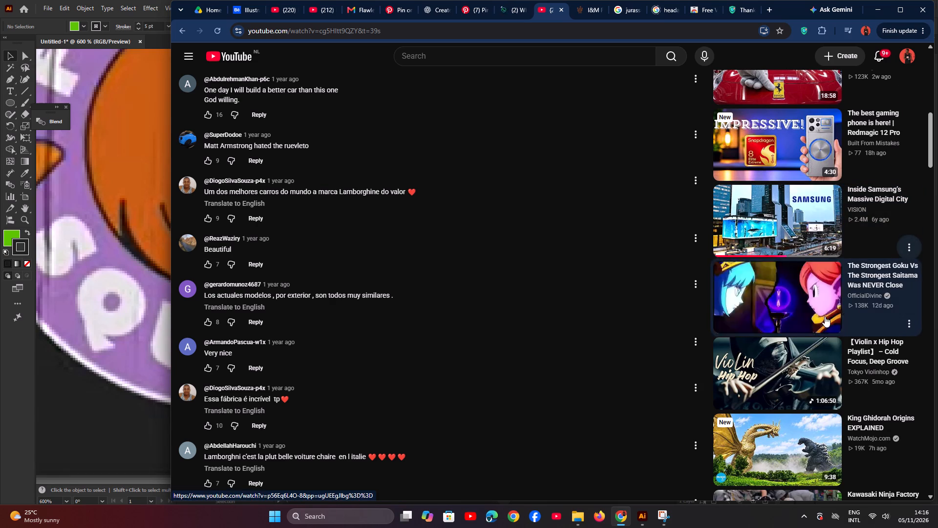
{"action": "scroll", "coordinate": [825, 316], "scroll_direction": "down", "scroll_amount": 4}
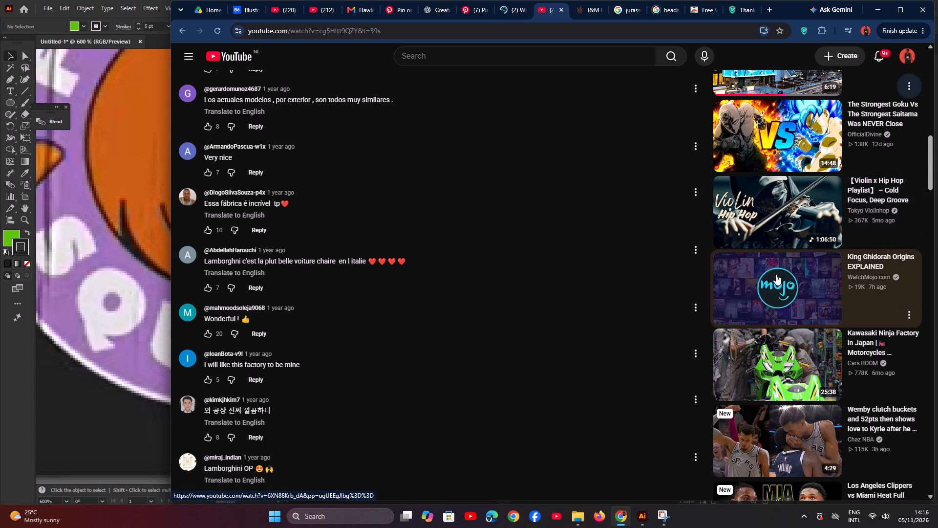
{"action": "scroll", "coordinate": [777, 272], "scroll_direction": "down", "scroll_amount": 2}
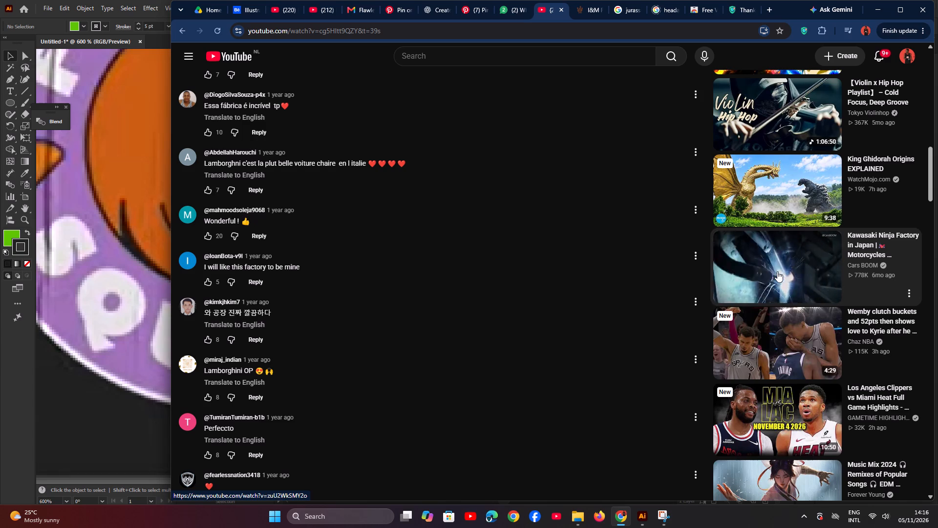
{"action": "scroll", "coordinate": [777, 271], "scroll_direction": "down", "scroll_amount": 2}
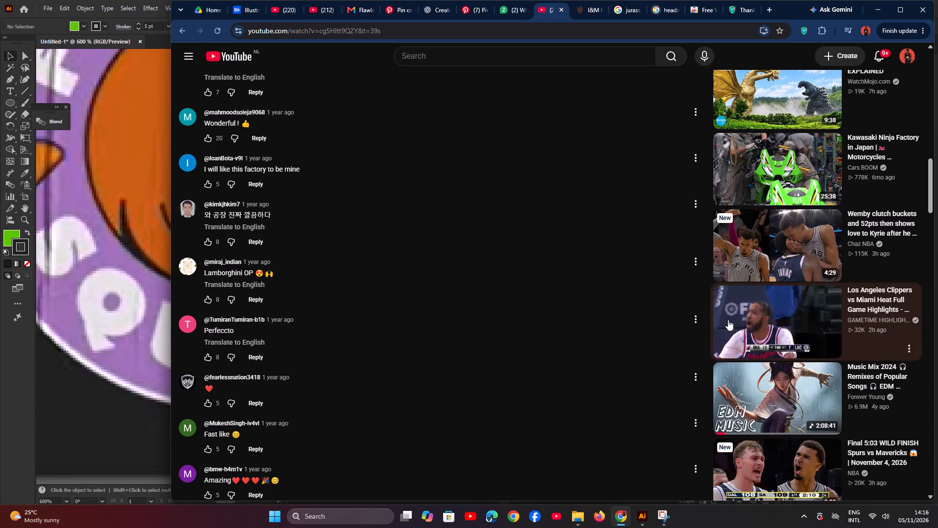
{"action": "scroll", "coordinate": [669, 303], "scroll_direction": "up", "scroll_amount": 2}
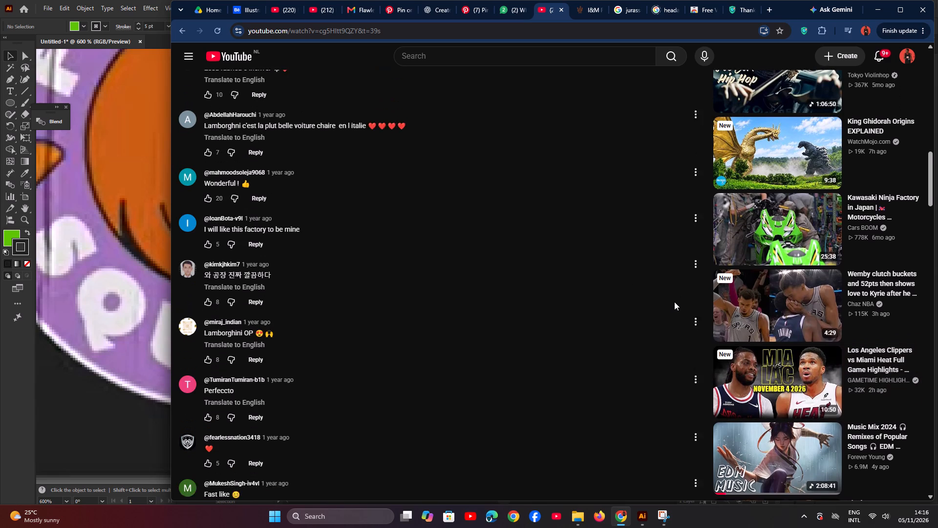
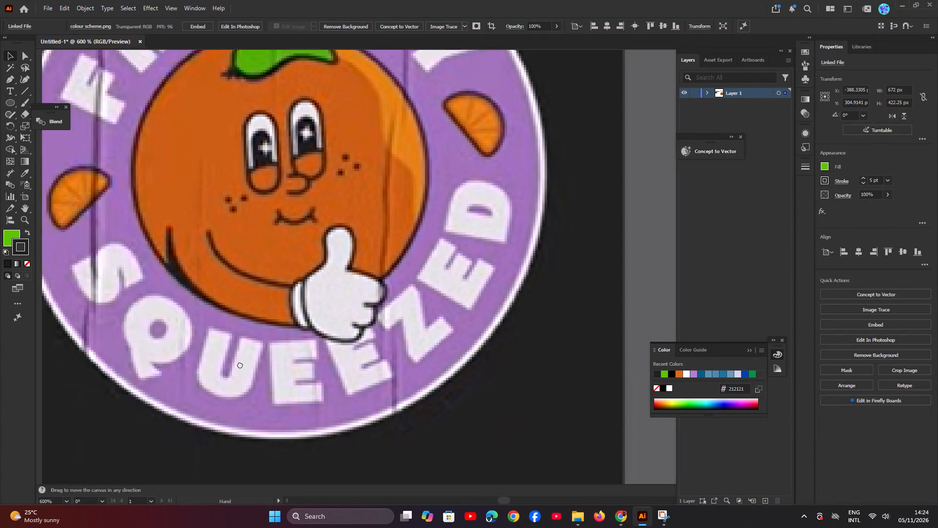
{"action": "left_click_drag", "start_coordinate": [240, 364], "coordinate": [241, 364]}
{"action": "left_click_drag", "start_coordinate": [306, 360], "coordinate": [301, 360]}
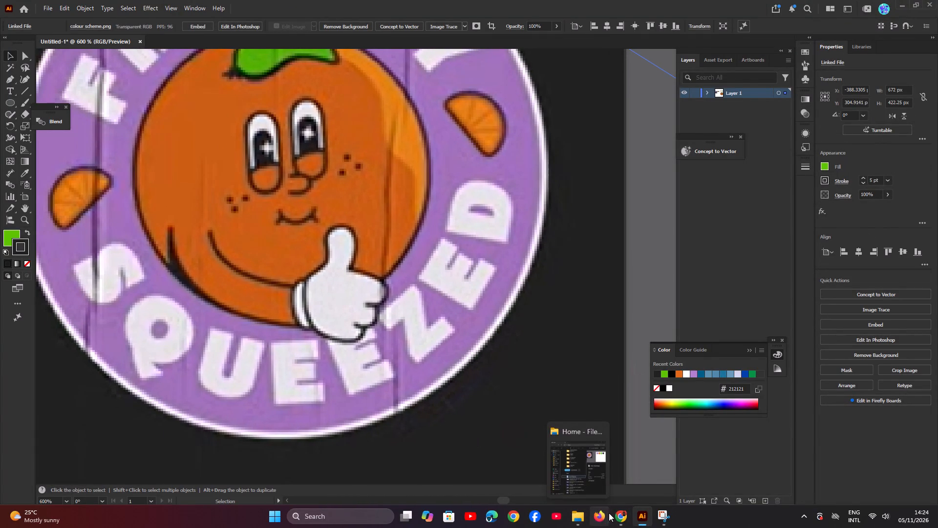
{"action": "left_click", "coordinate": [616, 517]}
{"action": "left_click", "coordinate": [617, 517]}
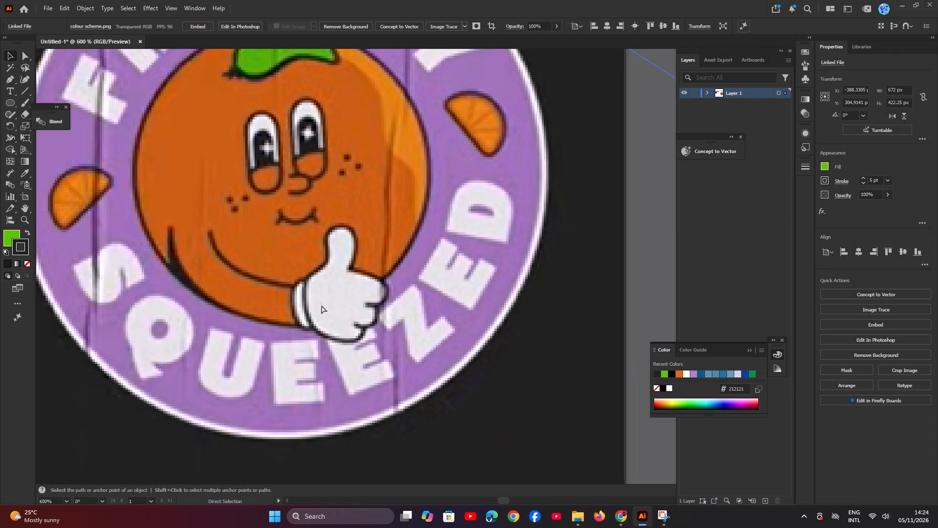
Examine the thumbs-up gloved hand on the Freshly Squeezed badge in the reference image up close.
{"action": "key", "text": "ctrl+plus"}
{"action": "key", "text": "ctrl+plus"}
{"action": "key", "text": "ctrl+minus"}
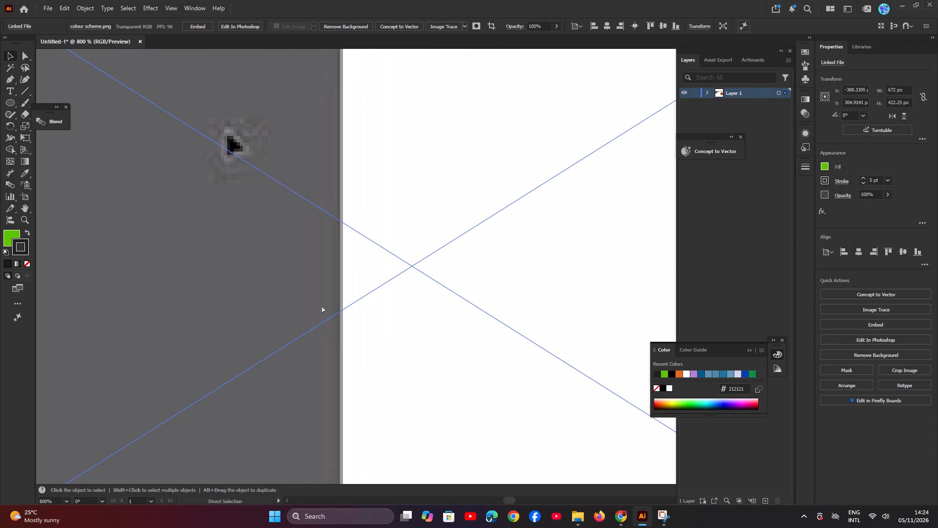
{"action": "key", "text": "ctrl+minus"}
{"action": "key", "text": "ctrl+minus"}
{"action": "key", "text": "ctrl+minus"}
{"action": "key", "text": "ctrl+minus"}
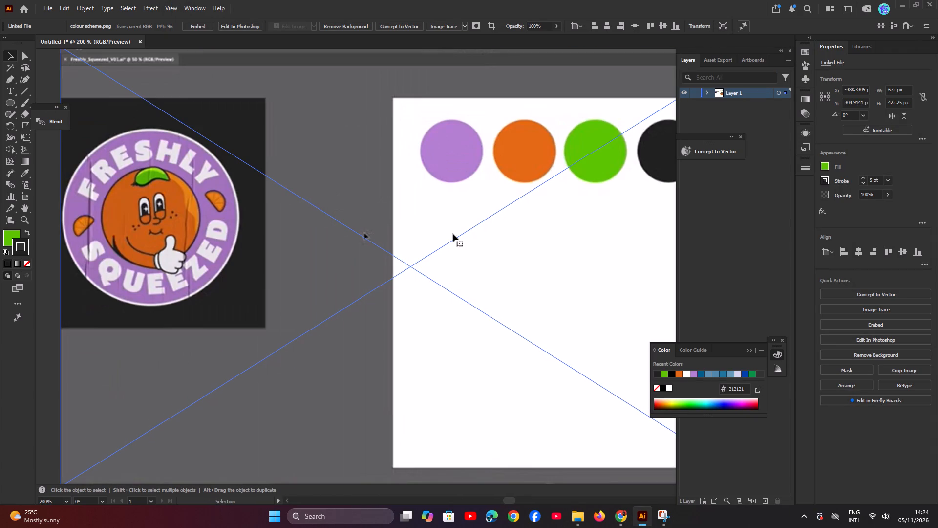
{"action": "key", "text": "space"}
{"action": "key", "text": "space"}
{"action": "key", "text": "space"}
{"action": "key", "text": "space"}
{"action": "key", "text": "space"}
{"action": "key", "text": "space"}
{"action": "key", "text": "space"}
{"action": "key", "text": "space"}
{"action": "key", "text": "space"}
{"action": "key", "text": "space"}
{"action": "key", "text": "space"}
{"action": "key", "text": "space"}
{"action": "key", "text": "space"}
{"action": "key", "text": "space"}
{"action": "key", "text": "space"}
{"action": "key", "text": "space"}
{"action": "key", "text": "space"}
{"action": "key", "text": "space"}
{"action": "key", "text": "space"}
{"action": "key", "text": "space"}
{"action": "left_click_drag", "start_coordinate": [216, 240], "coordinate": [400, 264]}
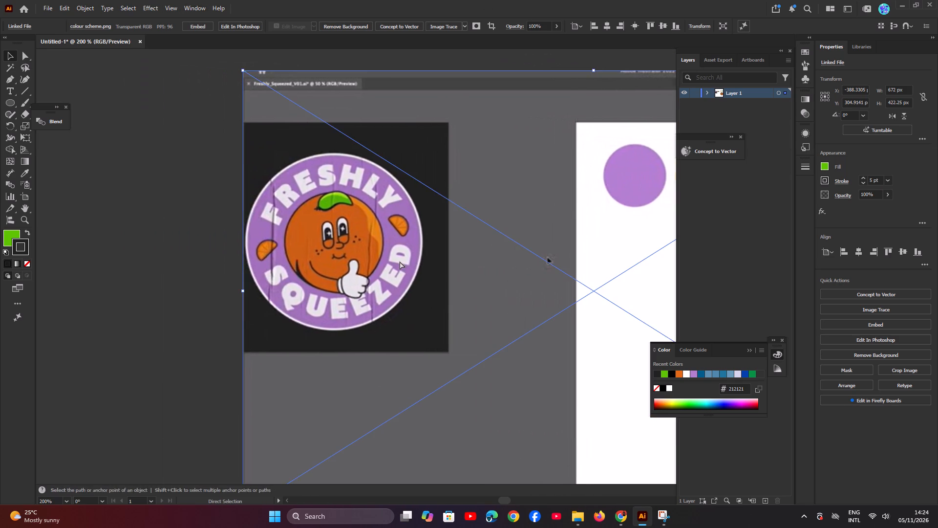
{"action": "key", "text": "ctrl+minus"}
{"action": "key", "text": "ctrl+minus"}
{"action": "key", "text": "ctrl+minus"}
{"action": "key", "text": "ctrl+minus"}
{"action": "key", "text": "ctrl+plus"}
{"action": "key", "text": "ctrl+plus"}
{"action": "key", "text": "ctrl+plus"}
{"action": "key", "text": "ctrl+plus"}
{"action": "key", "text": "ctrl+plus"}
{"action": "key", "text": "ctrl+plus"}
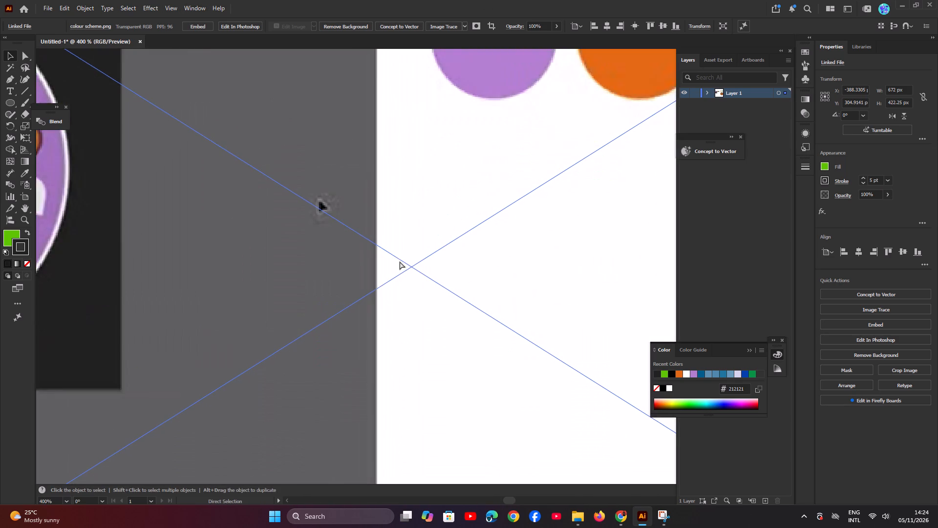
{"action": "key", "text": "ctrl+plus"}
{"action": "key", "text": "space"}
{"action": "key", "text": "space"}
{"action": "key", "text": "space"}
{"action": "key", "text": "space"}
{"action": "key", "text": "space"}
{"action": "key", "text": "space"}
{"action": "key", "text": "space"}
{"action": "key", "text": "space"}
{"action": "key", "text": "space"}
{"action": "key", "text": "space"}
{"action": "key", "text": "space"}
{"action": "key", "text": "space"}
{"action": "key", "text": "space"}
{"action": "key", "text": "space"}
{"action": "key", "text": "space"}
{"action": "key", "text": "space"}
{"action": "key", "text": "space"}
{"action": "key", "text": "space"}
{"action": "key", "text": "space"}
{"action": "key", "text": "space"}
{"action": "left_click_drag", "start_coordinate": [289, 285], "coordinate": [397, 310]}
{"action": "left_click_drag", "start_coordinate": [344, 311], "coordinate": [424, 311]}
{"action": "left_click_drag", "start_coordinate": [377, 313], "coordinate": [415, 314]}
{"action": "left_click_drag", "start_coordinate": [383, 324], "coordinate": [416, 316]}
{"action": "left_click_drag", "start_coordinate": [362, 322], "coordinate": [466, 321]}
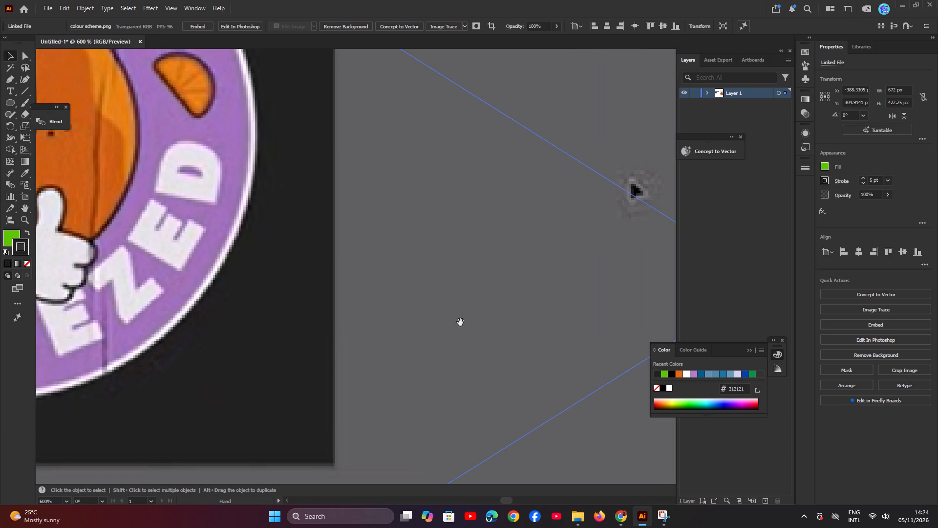
{"action": "key", "text": "ctrl+plus"}
{"action": "key", "text": "space"}
{"action": "key", "text": "space"}
{"action": "key", "text": "space"}
{"action": "key", "text": "space"}
{"action": "key", "text": "space"}
{"action": "key", "text": "space"}
{"action": "key", "text": "space"}
{"action": "key", "text": "space"}
{"action": "key", "text": "space"}
{"action": "key", "text": "space"}
{"action": "key", "text": "space"}
{"action": "key", "text": "space"}
{"action": "key", "text": "space"}
{"action": "key", "text": "space"}
{"action": "key", "text": "space"}
{"action": "key", "text": "space"}
{"action": "key", "text": "space"}
{"action": "key", "text": "space"}
{"action": "key", "text": "space"}
{"action": "key", "text": "space"}
{"action": "left_click_drag", "start_coordinate": [347, 324], "coordinate": [471, 308]}
{"action": "left_click_drag", "start_coordinate": [337, 316], "coordinate": [353, 312]}
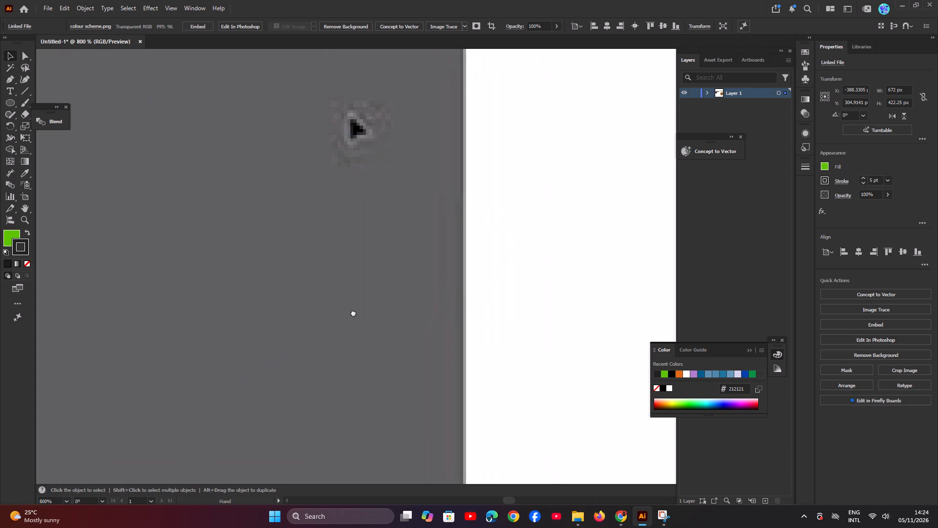
{"action": "left_click_drag", "start_coordinate": [353, 312], "coordinate": [464, 303]}
{"action": "left_click_drag", "start_coordinate": [353, 317], "coordinate": [439, 314]}
{"action": "left_click_drag", "start_coordinate": [353, 320], "coordinate": [486, 315]}
{"action": "left_click_drag", "start_coordinate": [325, 307], "coordinate": [445, 312]}
{"action": "left_click_drag", "start_coordinate": [277, 307], "coordinate": [462, 308]}
{"action": "left_click_drag", "start_coordinate": [209, 294], "coordinate": [311, 289]}
{"action": "left_click_drag", "start_coordinate": [341, 250], "coordinate": [353, 303]}
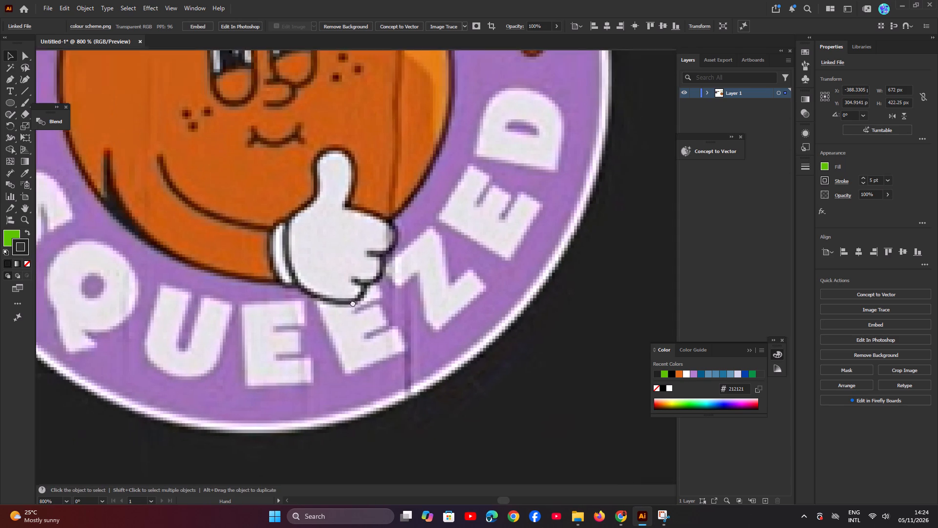
{"action": "left_click_drag", "start_coordinate": [353, 303], "coordinate": [360, 307]}
{"action": "key", "text": "ctrl+plus"}
{"action": "key", "text": "space"}
{"action": "key", "text": "space"}
{"action": "key", "text": "space"}
{"action": "key", "text": "space"}
{"action": "key", "text": "space"}
{"action": "key", "text": "space"}
{"action": "key", "text": "space"}
{"action": "key", "text": "space"}
{"action": "key", "text": "space"}
{"action": "key", "text": "space"}
{"action": "key", "text": "space"}
{"action": "key", "text": "space"}
{"action": "key", "text": "space"}
{"action": "key", "text": "space"}
{"action": "key", "text": "space"}
{"action": "key", "text": "space"}
{"action": "key", "text": "space"}
{"action": "key", "text": "space"}
{"action": "key", "text": "space"}
{"action": "key", "text": "space"}
{"action": "left_click_drag", "start_coordinate": [290, 305], "coordinate": [388, 314]}
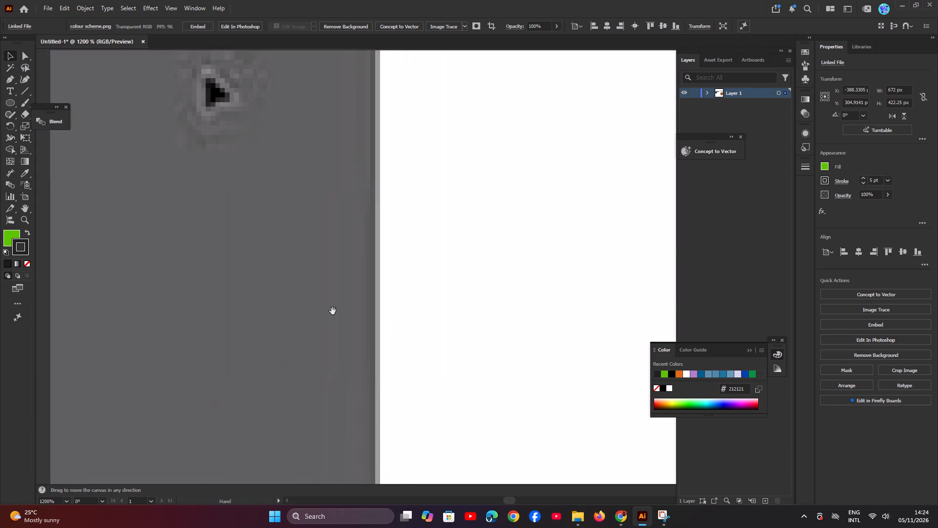
{"action": "left_click_drag", "start_coordinate": [199, 274], "coordinate": [320, 272]}
{"action": "left_click_drag", "start_coordinate": [253, 272], "coordinate": [361, 278]}
{"action": "left_click_drag", "start_coordinate": [211, 287], "coordinate": [364, 291]}
{"action": "left_click_drag", "start_coordinate": [260, 297], "coordinate": [456, 279]}
{"action": "left_click_drag", "start_coordinate": [317, 283], "coordinate": [448, 262]}
{"action": "left_click_drag", "start_coordinate": [398, 278], "coordinate": [462, 266]}
{"action": "left_click_drag", "start_coordinate": [258, 285], "coordinate": [473, 288]}
{"action": "left_click_drag", "start_coordinate": [307, 265], "coordinate": [387, 259]}
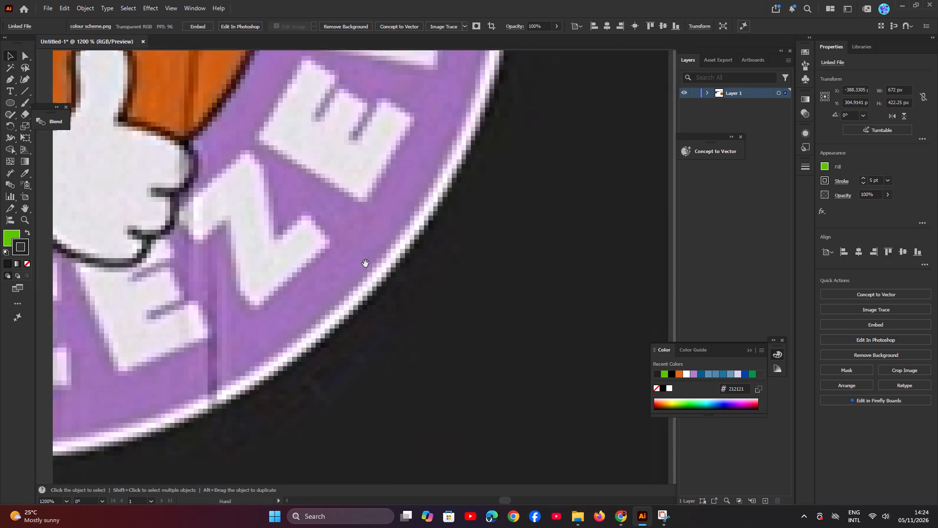
{"action": "left_click_drag", "start_coordinate": [267, 253], "coordinate": [491, 272]}
{"action": "left_click_drag", "start_coordinate": [292, 223], "coordinate": [443, 247]}
{"action": "left_click_drag", "start_coordinate": [357, 232], "coordinate": [415, 252]}
{"action": "left_click_drag", "start_coordinate": [395, 302], "coordinate": [269, 349]}
{"action": "left_click_drag", "start_coordinate": [435, 320], "coordinate": [419, 324]}
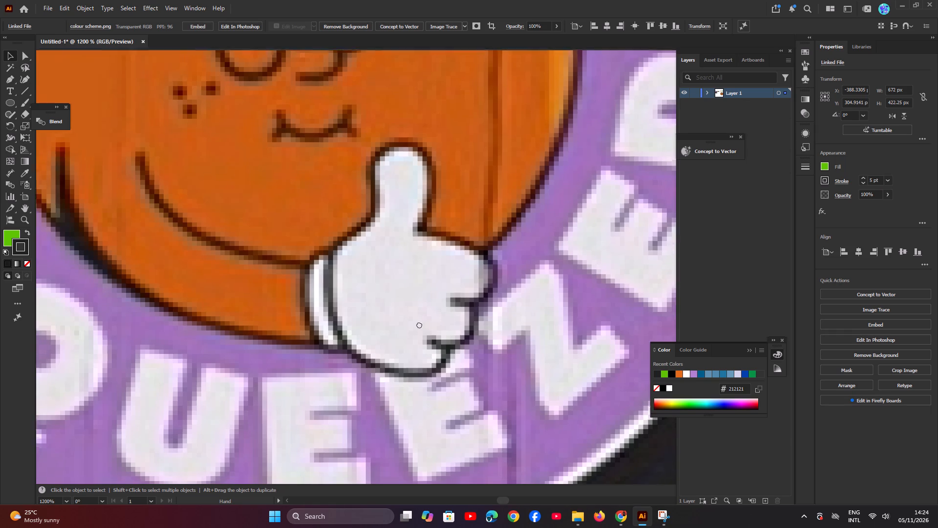
{"action": "left_click_drag", "start_coordinate": [419, 324], "coordinate": [352, 325]}
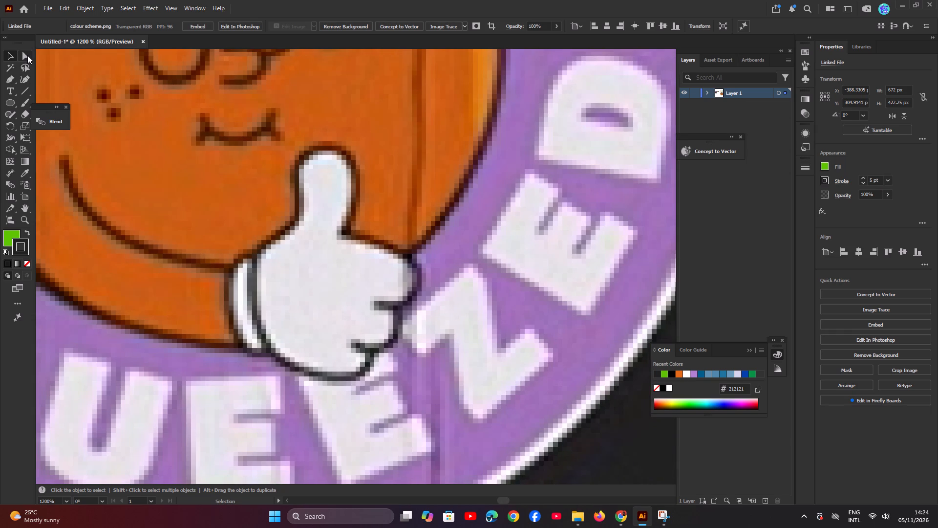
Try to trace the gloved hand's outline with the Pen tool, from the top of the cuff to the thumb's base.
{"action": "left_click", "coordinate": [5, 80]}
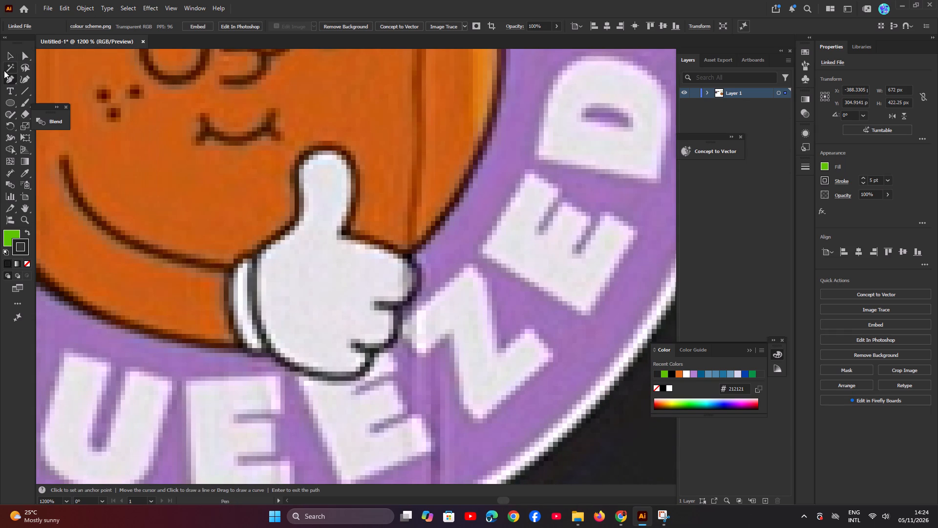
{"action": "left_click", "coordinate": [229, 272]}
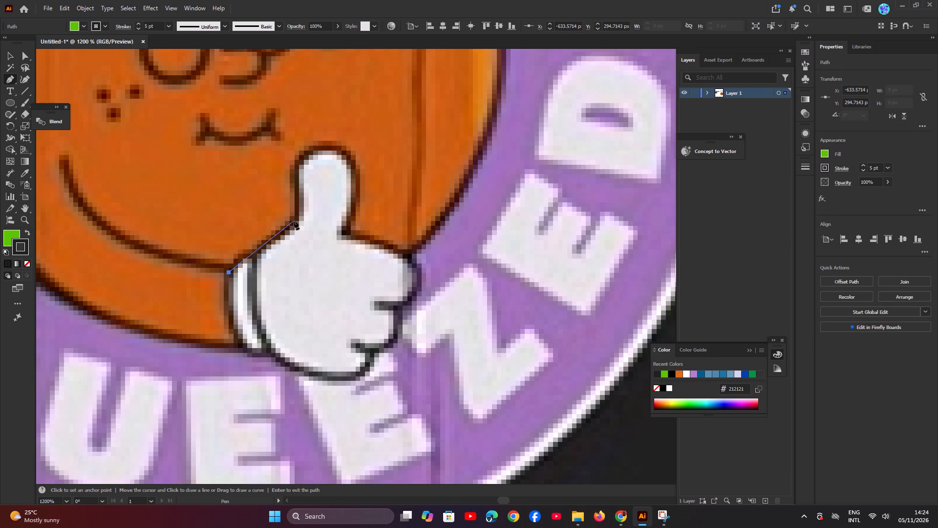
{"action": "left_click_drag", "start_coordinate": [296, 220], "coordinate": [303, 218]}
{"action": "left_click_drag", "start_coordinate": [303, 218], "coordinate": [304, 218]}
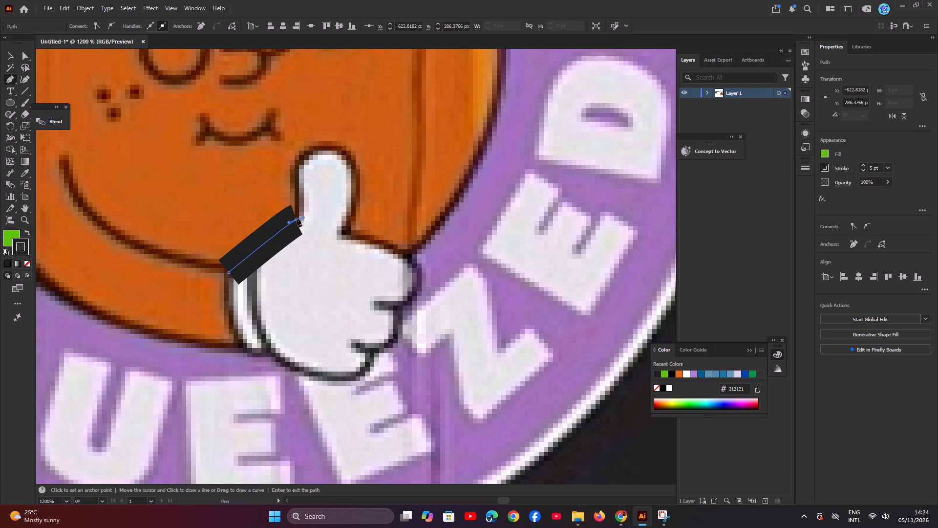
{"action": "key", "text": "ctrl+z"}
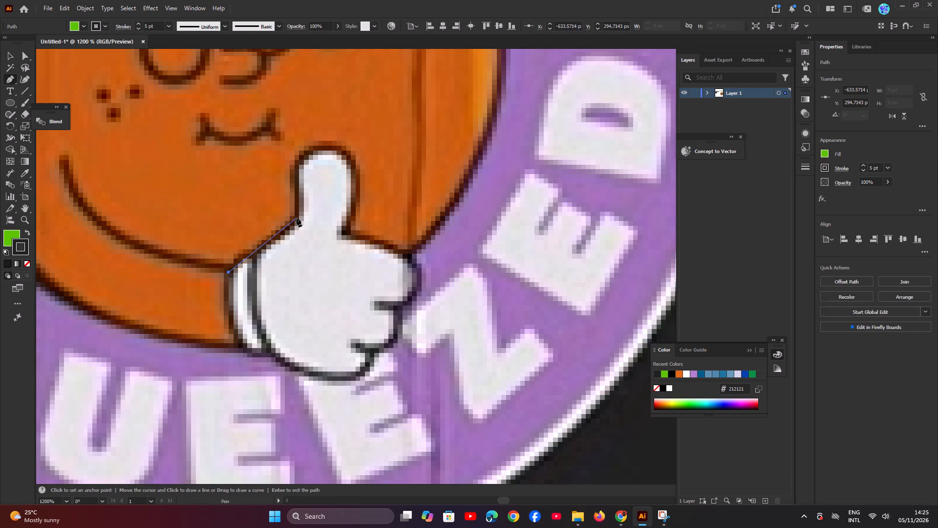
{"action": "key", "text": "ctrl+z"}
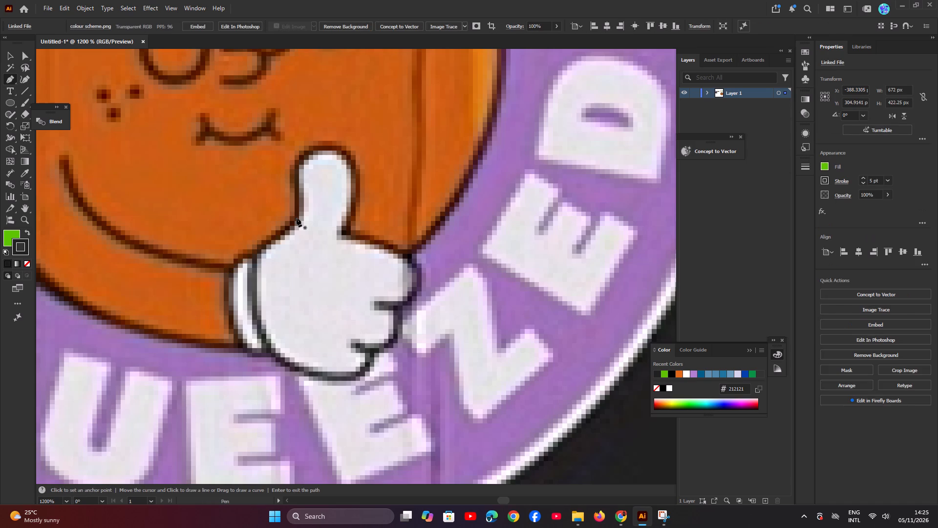
Scale the colour scheme reference image up proportionally to about 2706 × 1701 px.
{"action": "left_click", "coordinate": [9, 59]}
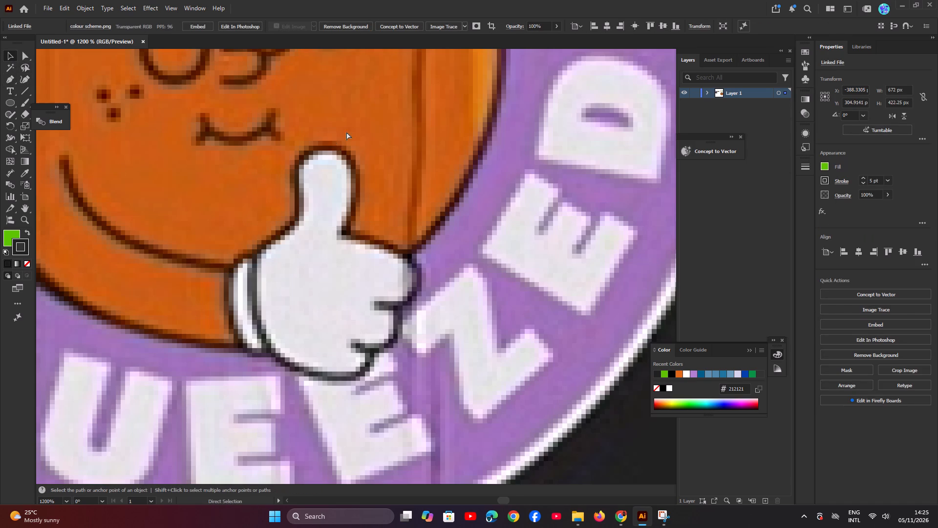
{"action": "key", "text": "ctrl+minus"}
{"action": "key", "text": "ctrl+minus"}
{"action": "key", "text": "ctrl+minus"}
{"action": "key", "text": "ctrl+minus"}
{"action": "key", "text": "ctrl+minus"}
{"action": "key", "text": "ctrl+minus"}
{"action": "key", "text": "ctrl+minus"}
{"action": "key", "text": "ctrl+minus"}
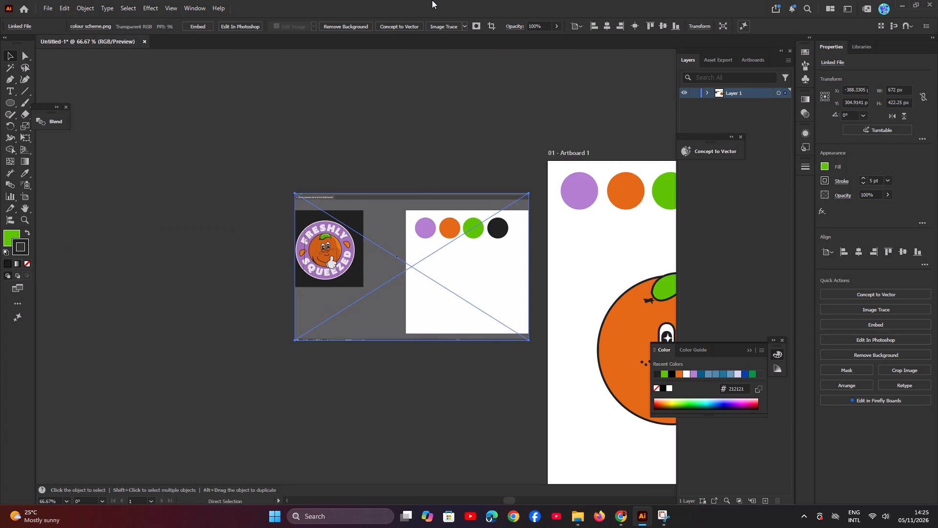
{"action": "left_click_drag", "start_coordinate": [411, 340], "coordinate": [408, 363], "text": "shift"}
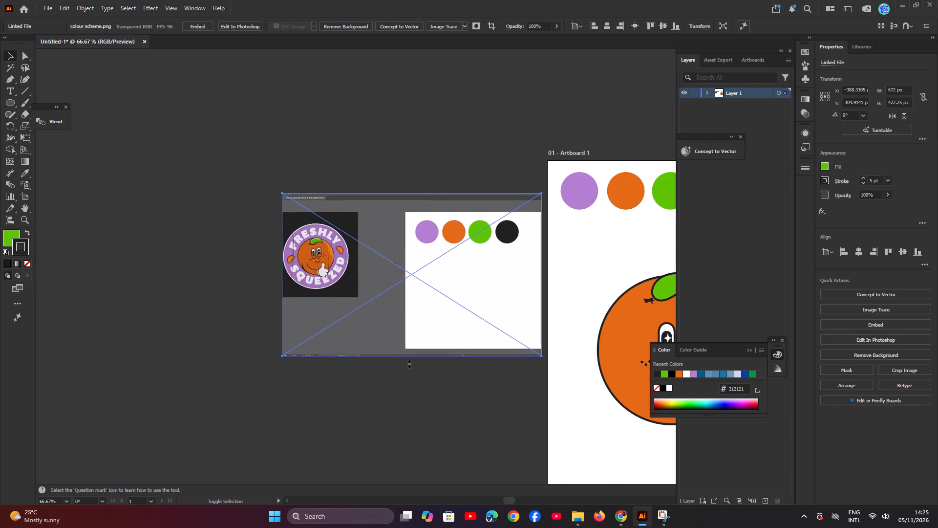
{"action": "left_click_drag", "start_coordinate": [408, 363], "coordinate": [393, 449], "text": "shift"}
{"action": "key", "text": "space"}
{"action": "key", "text": "space"}
{"action": "left_click_drag", "start_coordinate": [401, 357], "coordinate": [369, 177]}
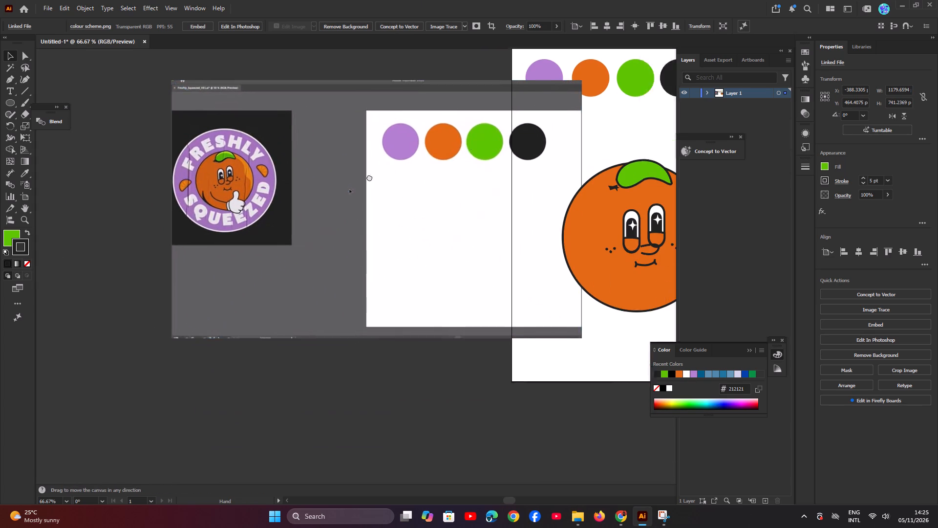
{"action": "left_click_drag", "start_coordinate": [369, 177], "coordinate": [365, 136]}
{"action": "left_click_drag", "start_coordinate": [377, 232], "coordinate": [385, 267], "text": "shift"}
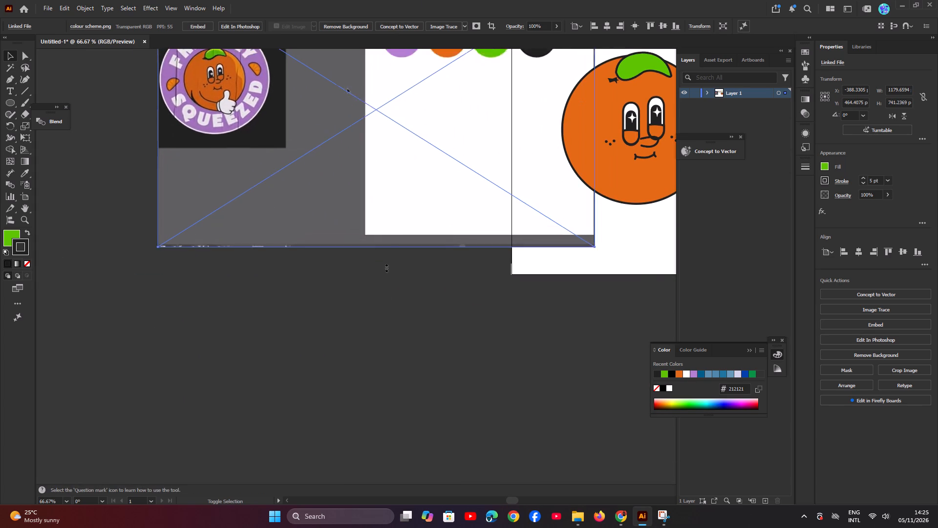
{"action": "left_click_drag", "start_coordinate": [385, 267], "coordinate": [427, 491], "text": "shift"}
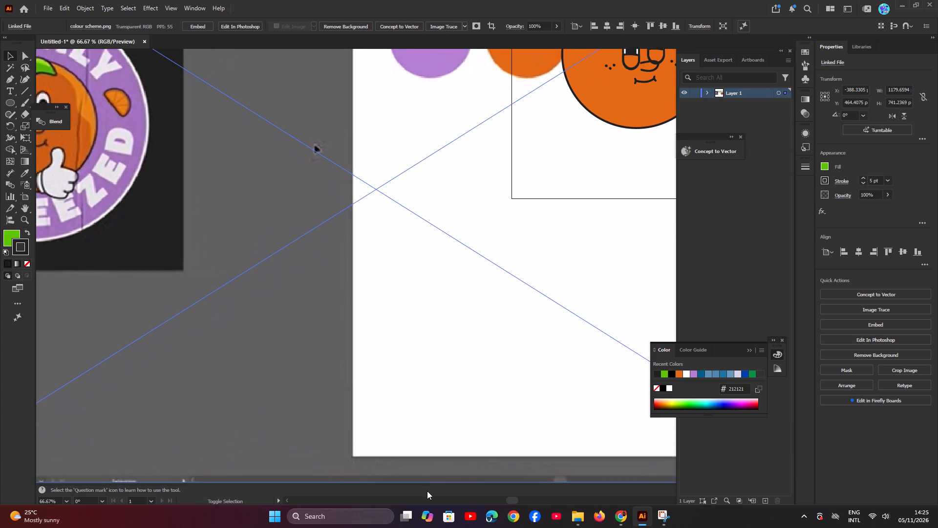
{"action": "left_click_drag", "start_coordinate": [427, 491], "coordinate": [428, 480], "text": "shift"}
Start tracing the reference's gloved hand with the Pen tool, from the top of the cuff up the thumb's outer side.
{"action": "key", "text": "space"}
{"action": "key", "text": "space"}
{"action": "key", "text": "space"}
{"action": "key", "text": "space"}
{"action": "key", "text": "space"}
{"action": "key", "text": "space"}
{"action": "key", "text": "space"}
{"action": "key", "text": "space"}
{"action": "key", "text": "space"}
{"action": "key", "text": "space"}
{"action": "key", "text": "space"}
{"action": "key", "text": "space"}
{"action": "key", "text": "space"}
{"action": "key", "text": "space"}
{"action": "key", "text": "space"}
{"action": "key", "text": "space"}
{"action": "key", "text": "space"}
{"action": "key", "text": "space"}
{"action": "key", "text": "space"}
{"action": "key", "text": "space"}
{"action": "left_click_drag", "start_coordinate": [137, 250], "coordinate": [438, 415]}
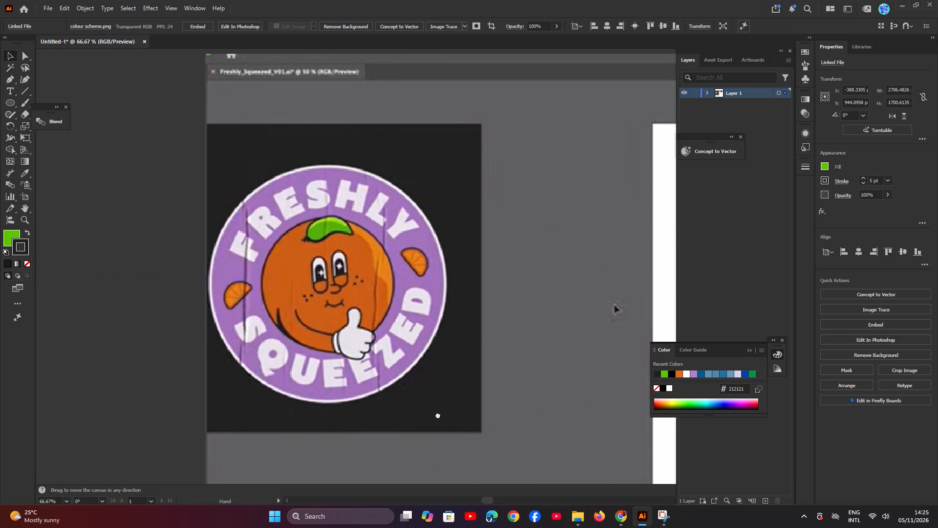
{"action": "left_click_drag", "start_coordinate": [438, 415], "coordinate": [167, 371]}
{"action": "left_click_drag", "start_coordinate": [0, 285], "coordinate": [224, 321]}
{"action": "left_click_drag", "start_coordinate": [175, 286], "coordinate": [328, 299]}
{"action": "left_click_drag", "start_coordinate": [231, 292], "coordinate": [391, 292]}
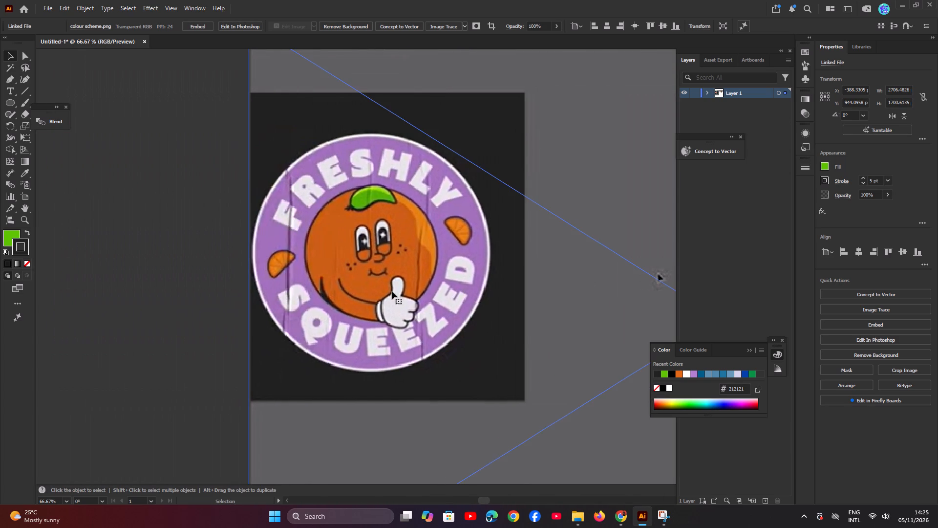
{"action": "key", "text": "ctrl+plus"}
{"action": "key", "text": "ctrl+plus"}
{"action": "key", "text": "space"}
{"action": "key", "text": "space"}
{"action": "key", "text": "space"}
{"action": "key", "text": "space"}
{"action": "key", "text": "space"}
{"action": "key", "text": "space"}
{"action": "key", "text": "space"}
{"action": "key", "text": "space"}
{"action": "key", "text": "space"}
{"action": "key", "text": "space"}
{"action": "key", "text": "space"}
{"action": "key", "text": "space"}
{"action": "key", "text": "space"}
{"action": "key", "text": "space"}
{"action": "key", "text": "space"}
{"action": "key", "text": "space"}
{"action": "key", "text": "space"}
{"action": "key", "text": "space"}
{"action": "key", "text": "space"}
{"action": "key", "text": "space"}
{"action": "left_click_drag", "start_coordinate": [290, 298], "coordinate": [739, 300]}
{"action": "left_click_drag", "start_coordinate": [357, 243], "coordinate": [651, 307]}
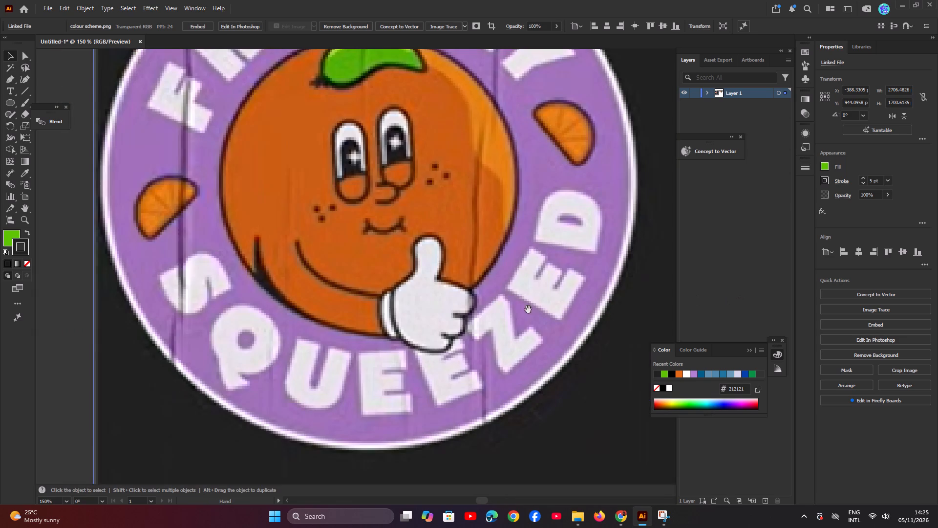
{"action": "left_click_drag", "start_coordinate": [435, 367], "coordinate": [371, 366]}
{"action": "key", "text": "ctrl+plus"}
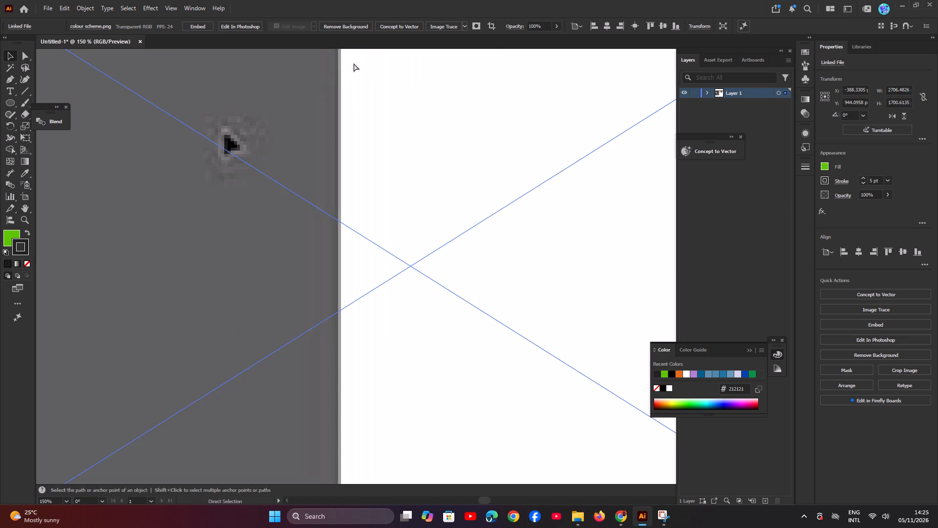
{"action": "key", "text": "space"}
{"action": "key", "text": "space"}
{"action": "key", "text": "space"}
{"action": "key", "text": "space"}
{"action": "key", "text": "space"}
{"action": "key", "text": "space"}
{"action": "key", "text": "space"}
{"action": "key", "text": "space"}
{"action": "key", "text": "space"}
{"action": "key", "text": "space"}
{"action": "key", "text": "space"}
{"action": "key", "text": "space"}
{"action": "key", "text": "space"}
{"action": "key", "text": "space"}
{"action": "key", "text": "space"}
{"action": "key", "text": "space"}
{"action": "key", "text": "space"}
{"action": "key", "text": "space"}
{"action": "key", "text": "space"}
{"action": "key", "text": "space"}
{"action": "left_click_drag", "start_coordinate": [191, 217], "coordinate": [576, 283]}
{"action": "left_click_drag", "start_coordinate": [250, 238], "coordinate": [546, 244]}
{"action": "left_click_drag", "start_coordinate": [443, 251], "coordinate": [604, 287]}
{"action": "left_click_drag", "start_coordinate": [380, 330], "coordinate": [399, 267]}
{"action": "left_click_drag", "start_coordinate": [176, 344], "coordinate": [203, 352]}
{"action": "left_click_drag", "start_coordinate": [285, 350], "coordinate": [280, 378]}
{"action": "left_click_drag", "start_coordinate": [318, 423], "coordinate": [322, 420]}
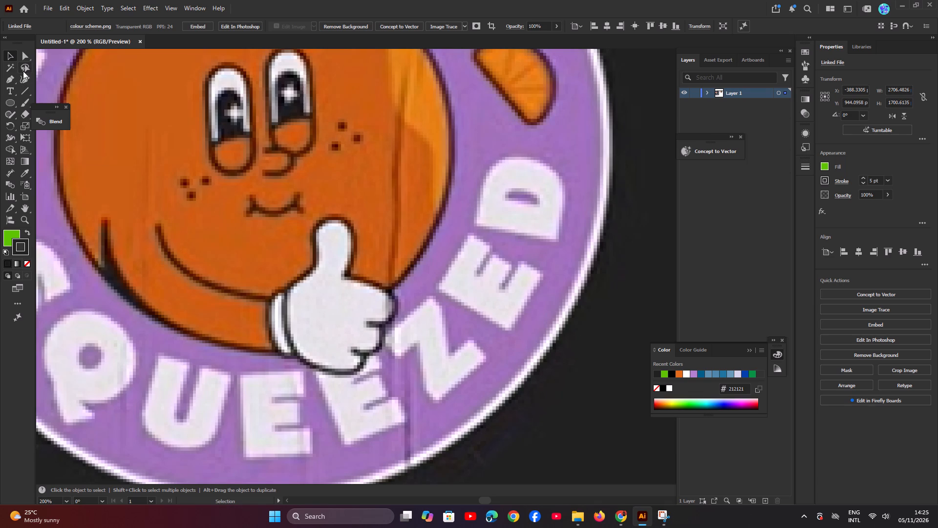
{"action": "left_click", "coordinate": [9, 81]}
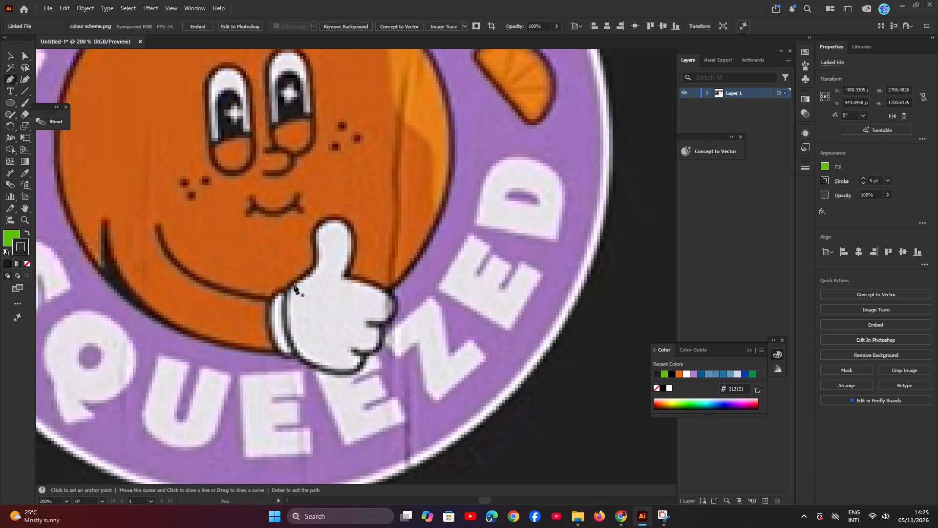
{"action": "left_click", "coordinate": [271, 300]}
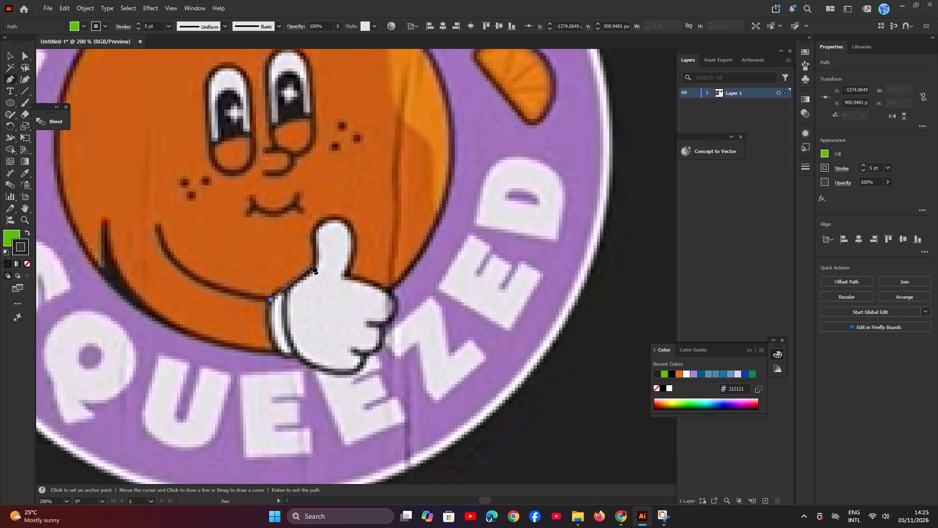
{"action": "left_click_drag", "start_coordinate": [314, 265], "coordinate": [320, 262]}
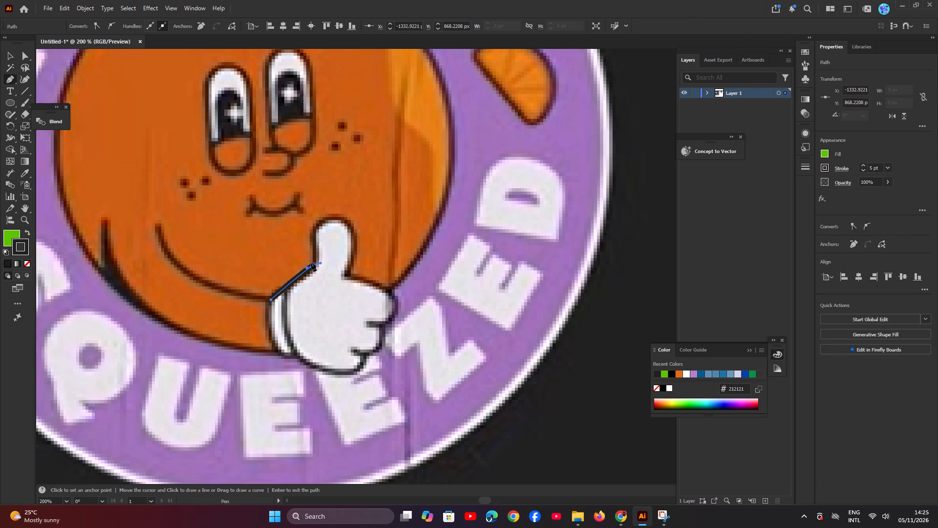
{"action": "left_click", "coordinate": [313, 265]}
{"action": "left_click_drag", "start_coordinate": [310, 235], "coordinate": [308, 231]}
{"action": "left_click_drag", "start_coordinate": [308, 231], "coordinate": [305, 225]}
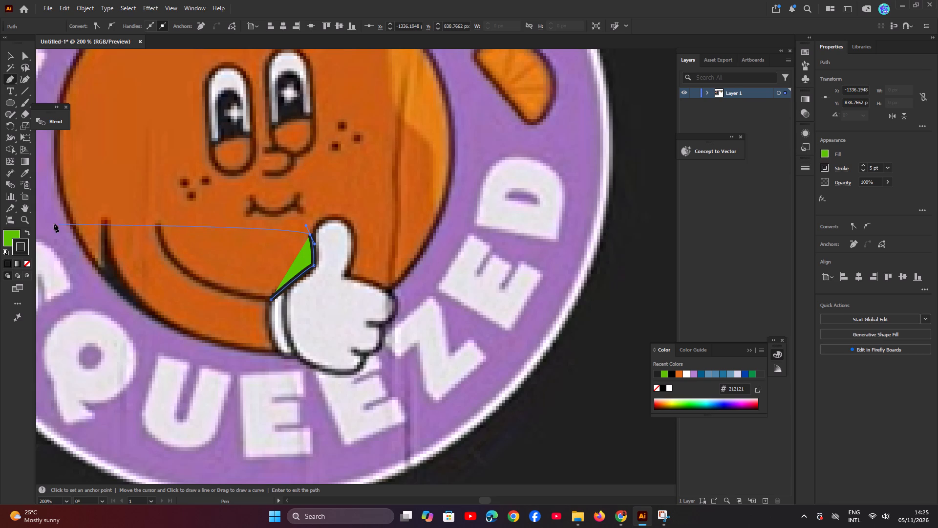
Give the hand path no fill and a green #5cc400 stroke.
{"action": "left_click", "coordinate": [27, 231]}
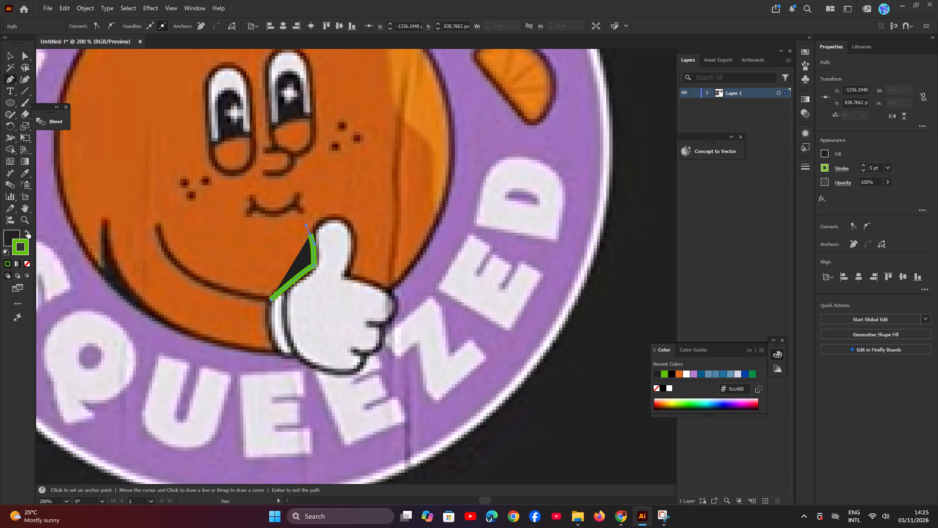
{"action": "left_click", "coordinate": [27, 231]}
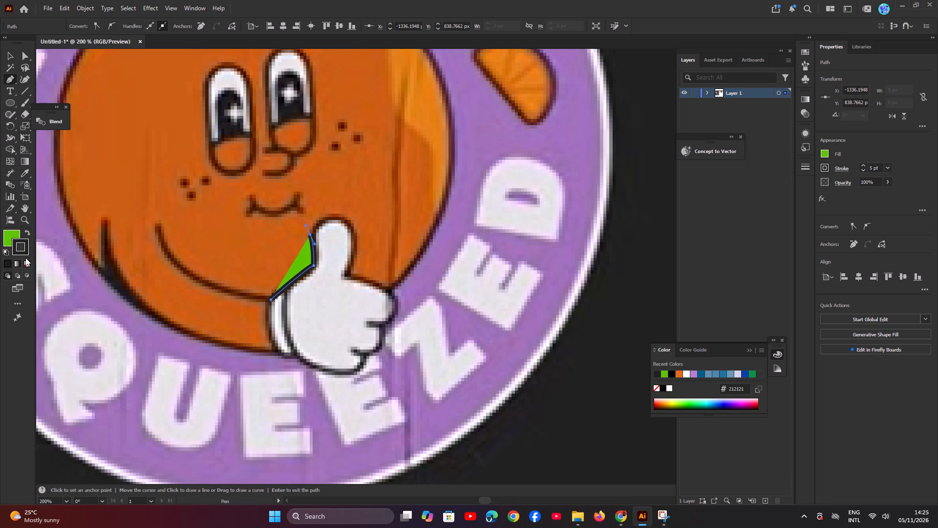
{"action": "left_click", "coordinate": [25, 266]}
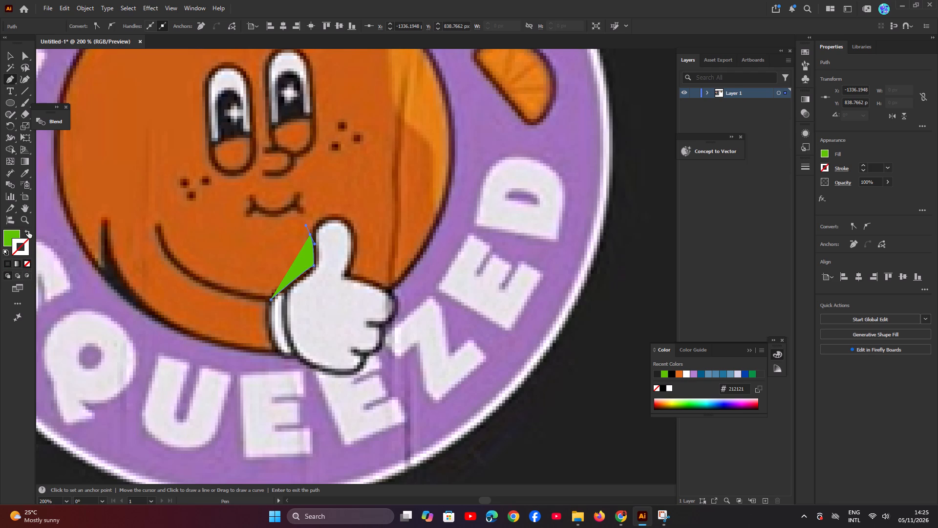
{"action": "left_click", "coordinate": [27, 230]}
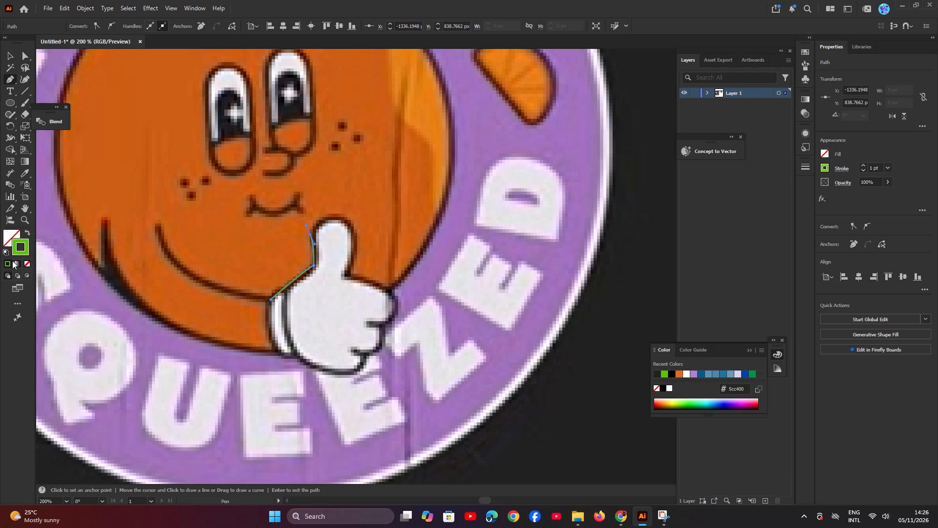
Continue the hand path in a curve over the thumb's tip and down its inner side to the base, ending at a corner.
{"action": "left_click", "coordinate": [310, 234]}
{"action": "left_click_drag", "start_coordinate": [351, 231], "coordinate": [352, 237]}
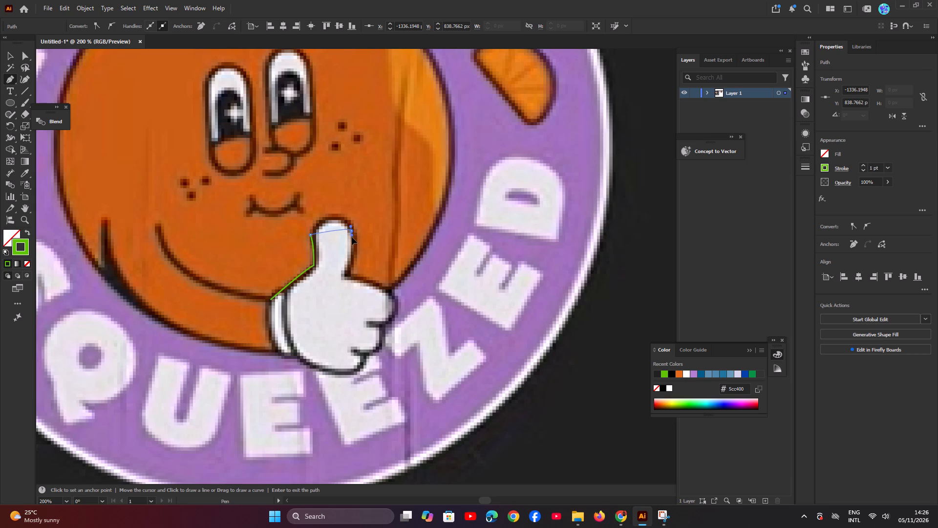
{"action": "left_click_drag", "start_coordinate": [352, 237], "coordinate": [374, 262]}
{"action": "left_click_drag", "start_coordinate": [374, 262], "coordinate": [371, 268]}
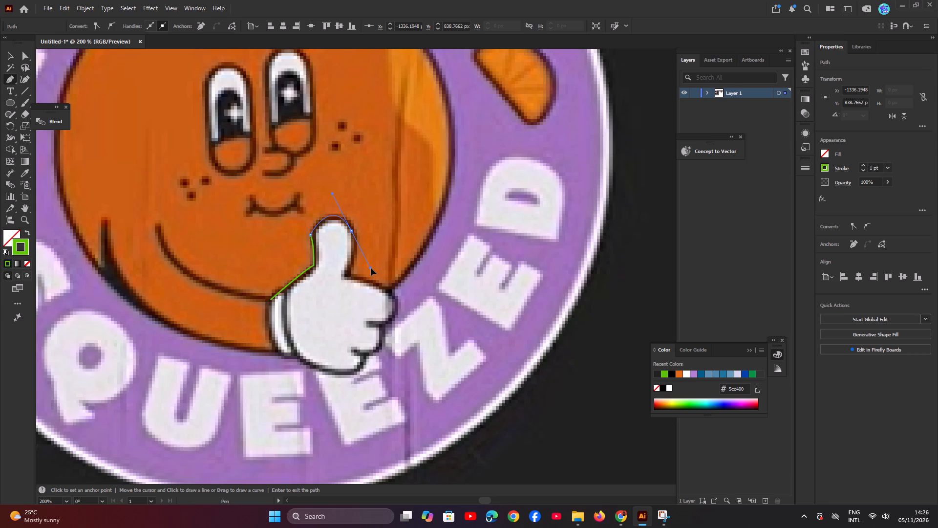
{"action": "left_click_drag", "start_coordinate": [371, 268], "coordinate": [383, 253]}
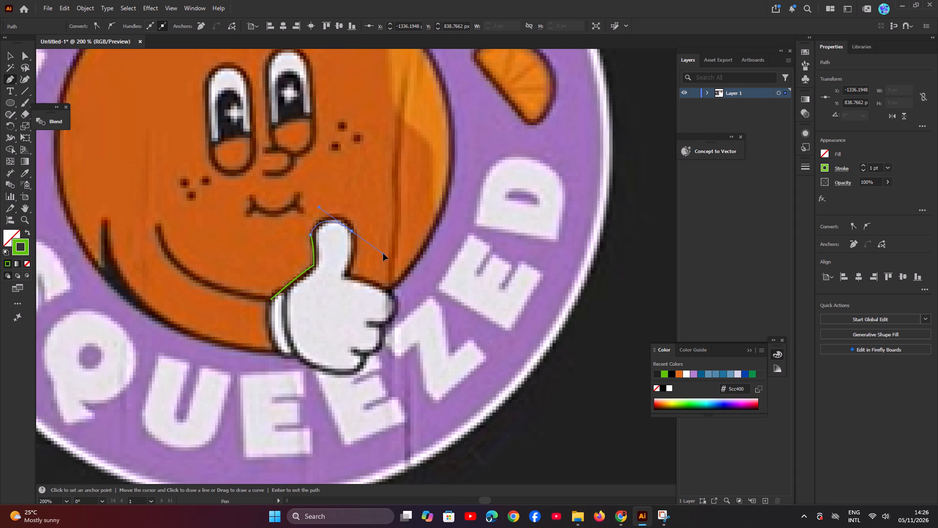
{"action": "left_click_drag", "start_coordinate": [383, 253], "coordinate": [377, 268]}
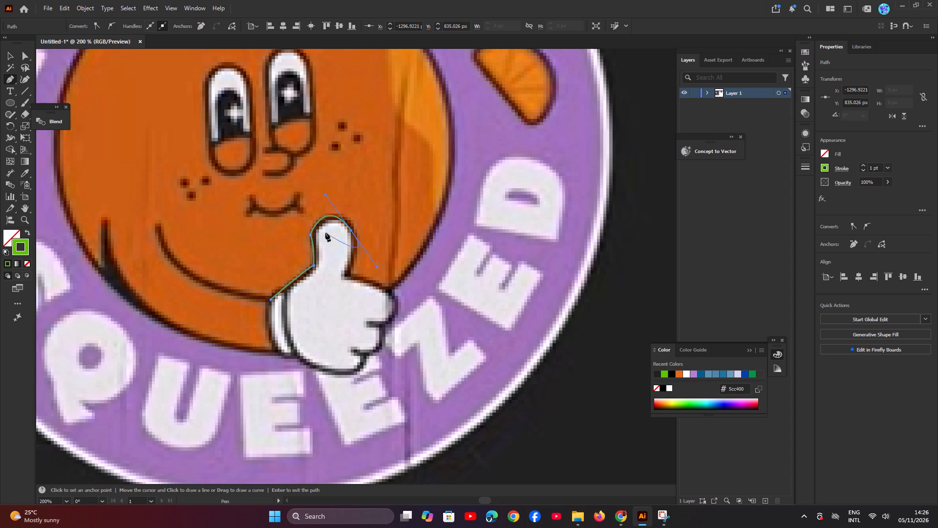
{"action": "left_click", "coordinate": [351, 231]}
{"action": "left_click_drag", "start_coordinate": [343, 275], "coordinate": [332, 288]}
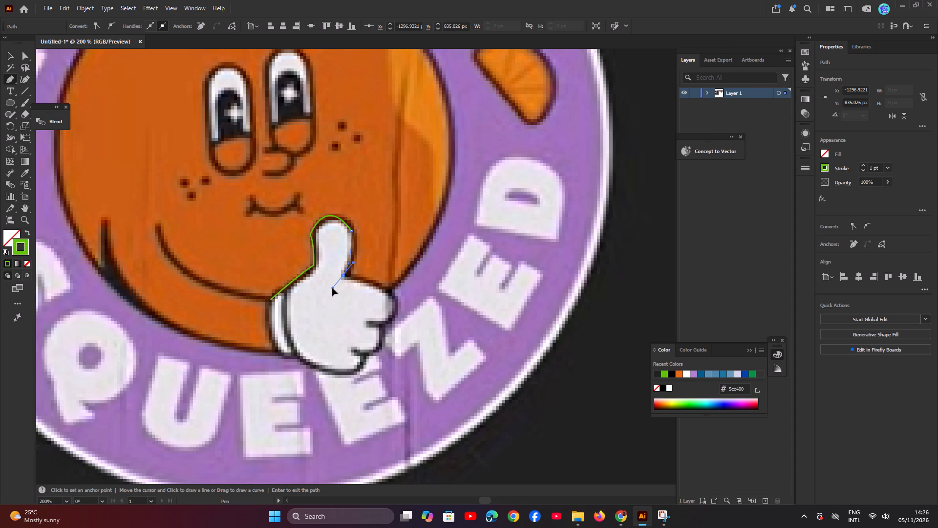
{"action": "left_click_drag", "start_coordinate": [332, 288], "coordinate": [331, 293]}
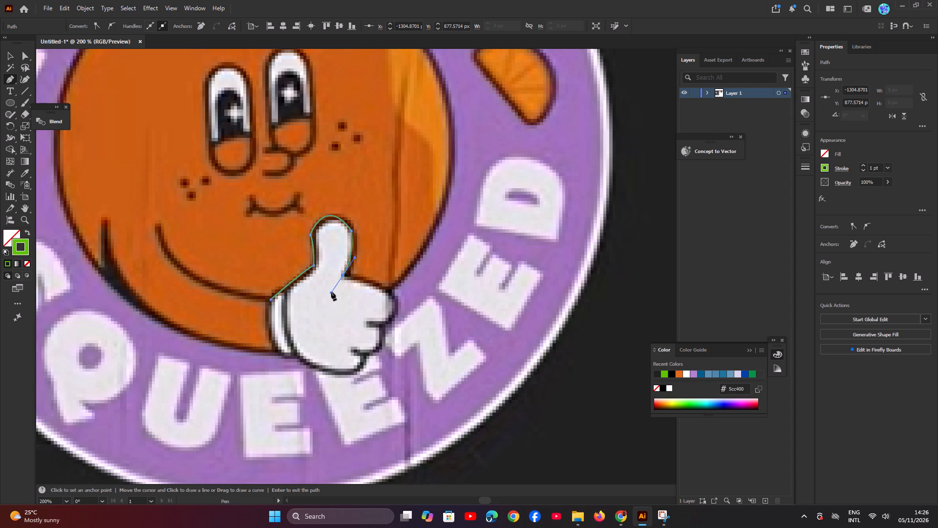
{"action": "left_click", "coordinate": [343, 275]}
Continue the hand path in a curve around the uppermost folded finger to the crease beneath it, ending at a corner.
{"action": "left_click_drag", "start_coordinate": [368, 322], "coordinate": [332, 339]}
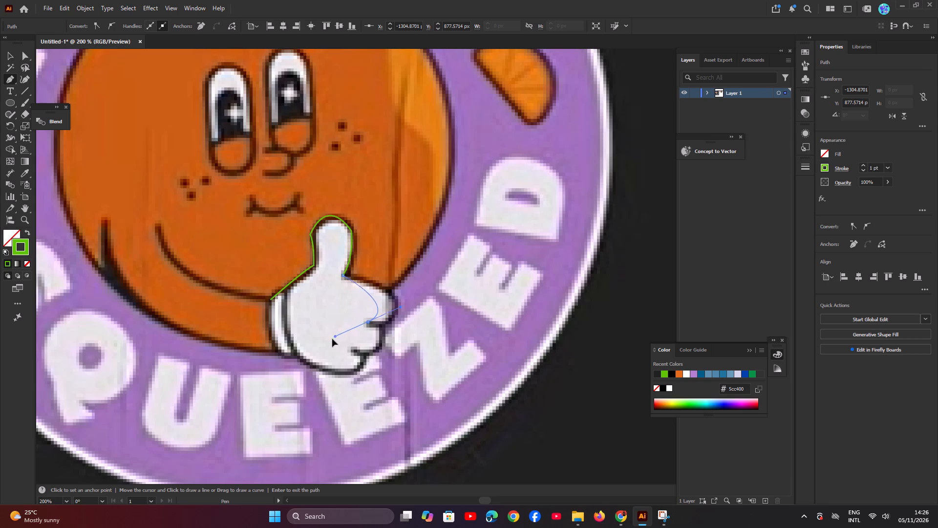
{"action": "left_click_drag", "start_coordinate": [332, 339], "coordinate": [287, 331]}
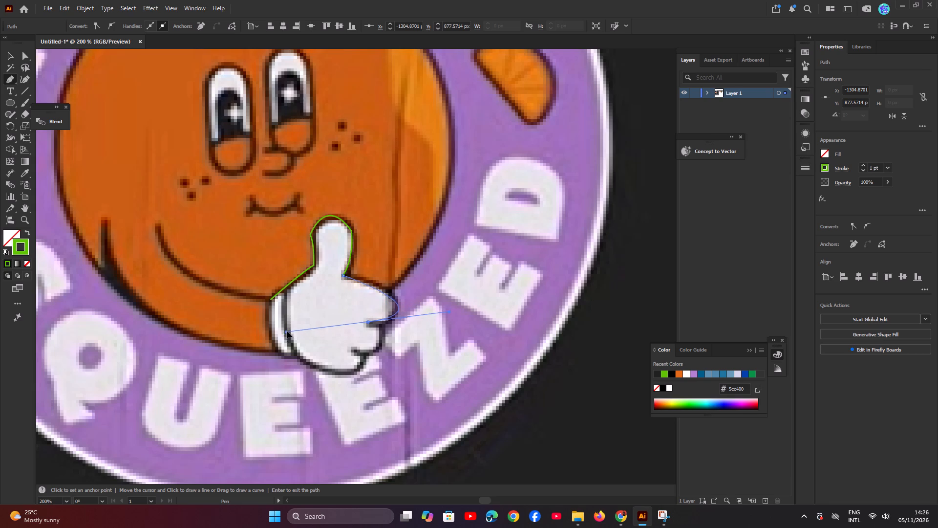
{"action": "left_click_drag", "start_coordinate": [287, 331], "coordinate": [280, 335]}
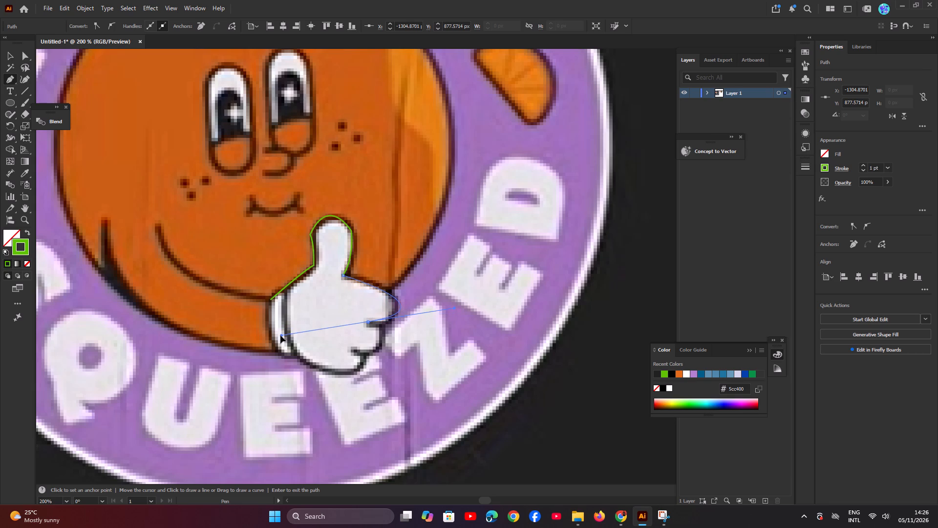
{"action": "left_click_drag", "start_coordinate": [280, 335], "coordinate": [281, 338]}
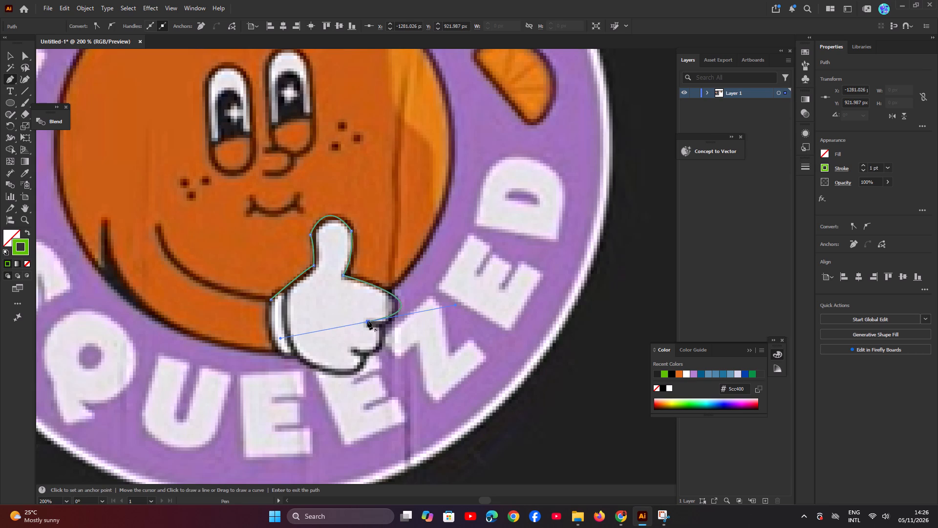
{"action": "left_click", "coordinate": [367, 321]}
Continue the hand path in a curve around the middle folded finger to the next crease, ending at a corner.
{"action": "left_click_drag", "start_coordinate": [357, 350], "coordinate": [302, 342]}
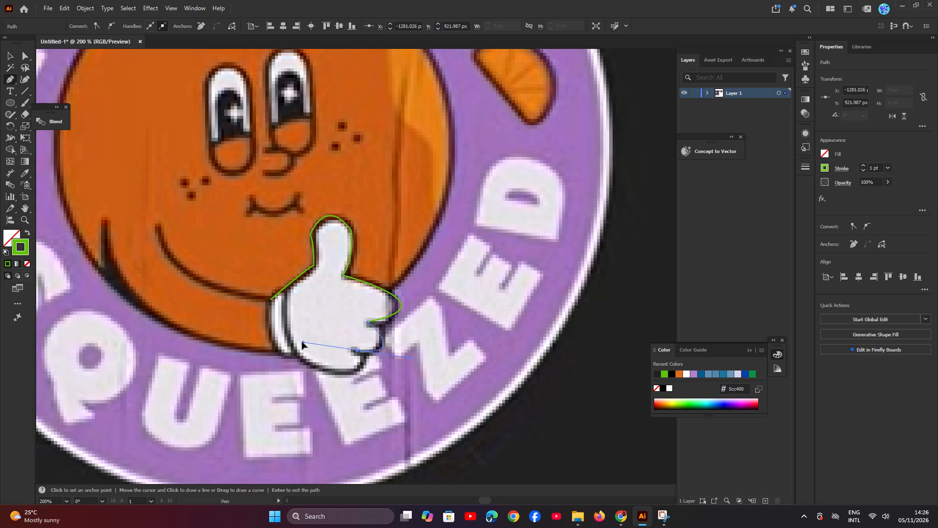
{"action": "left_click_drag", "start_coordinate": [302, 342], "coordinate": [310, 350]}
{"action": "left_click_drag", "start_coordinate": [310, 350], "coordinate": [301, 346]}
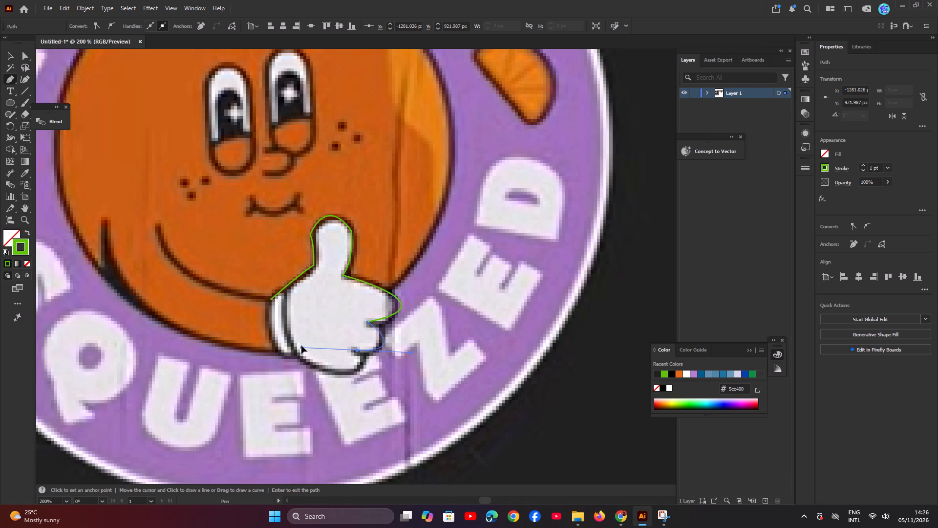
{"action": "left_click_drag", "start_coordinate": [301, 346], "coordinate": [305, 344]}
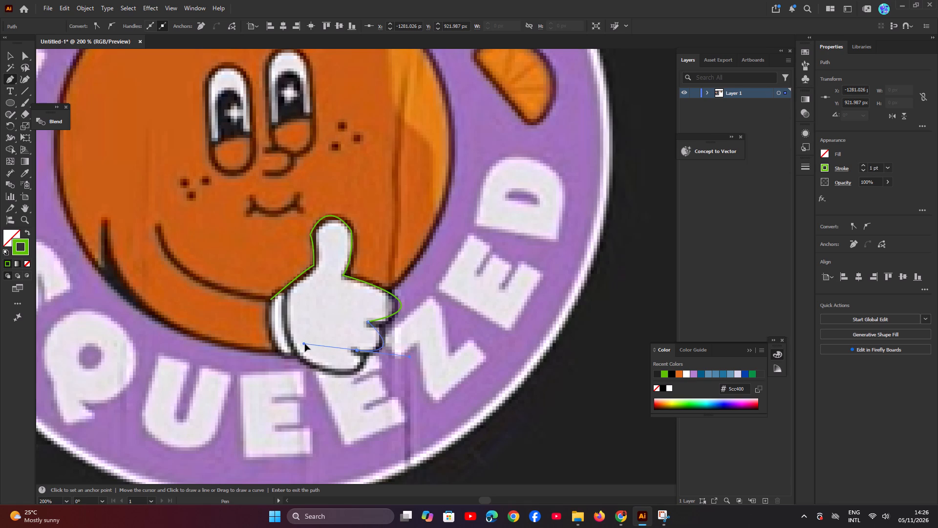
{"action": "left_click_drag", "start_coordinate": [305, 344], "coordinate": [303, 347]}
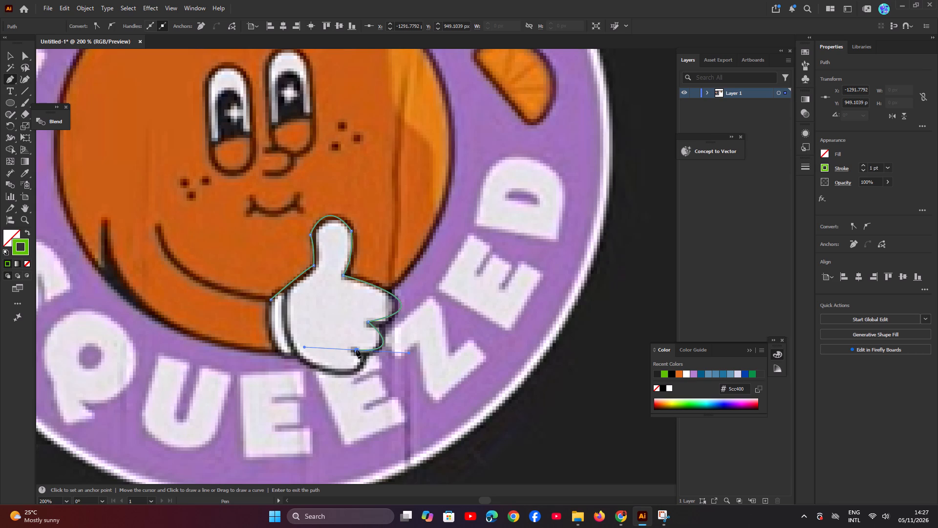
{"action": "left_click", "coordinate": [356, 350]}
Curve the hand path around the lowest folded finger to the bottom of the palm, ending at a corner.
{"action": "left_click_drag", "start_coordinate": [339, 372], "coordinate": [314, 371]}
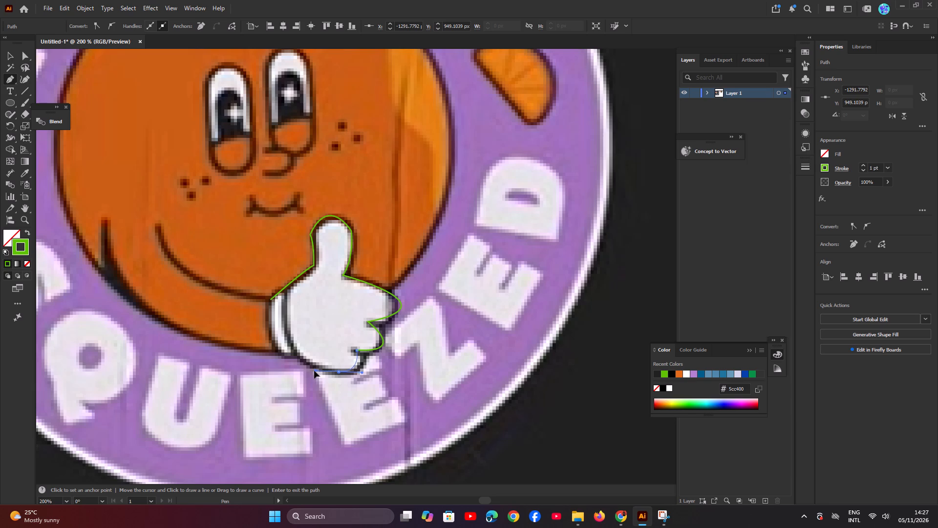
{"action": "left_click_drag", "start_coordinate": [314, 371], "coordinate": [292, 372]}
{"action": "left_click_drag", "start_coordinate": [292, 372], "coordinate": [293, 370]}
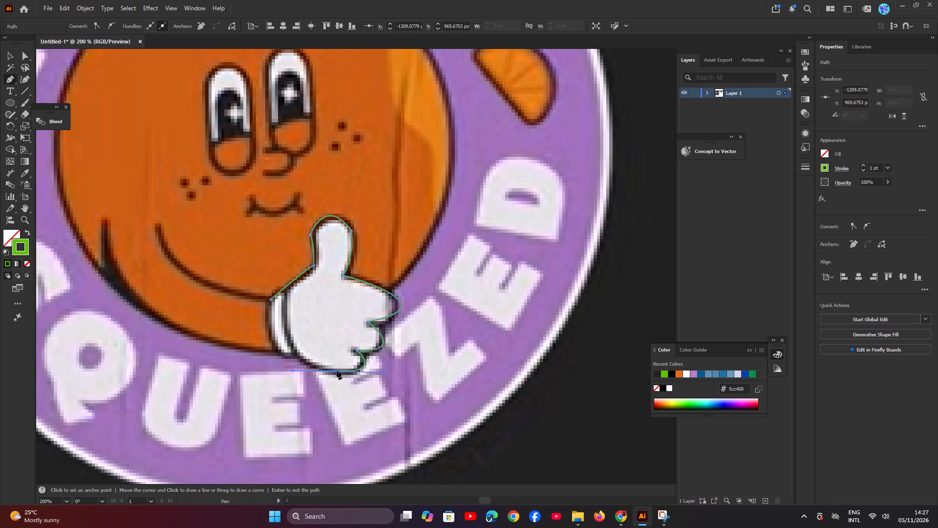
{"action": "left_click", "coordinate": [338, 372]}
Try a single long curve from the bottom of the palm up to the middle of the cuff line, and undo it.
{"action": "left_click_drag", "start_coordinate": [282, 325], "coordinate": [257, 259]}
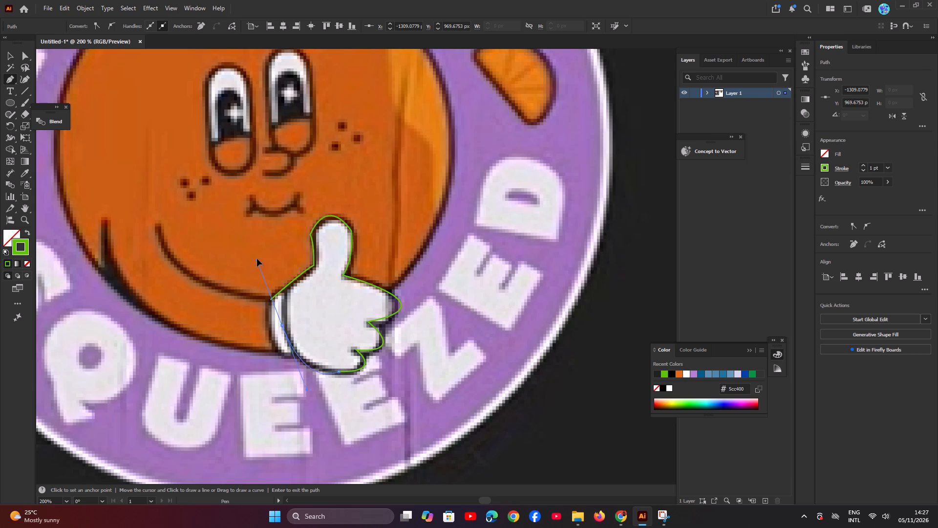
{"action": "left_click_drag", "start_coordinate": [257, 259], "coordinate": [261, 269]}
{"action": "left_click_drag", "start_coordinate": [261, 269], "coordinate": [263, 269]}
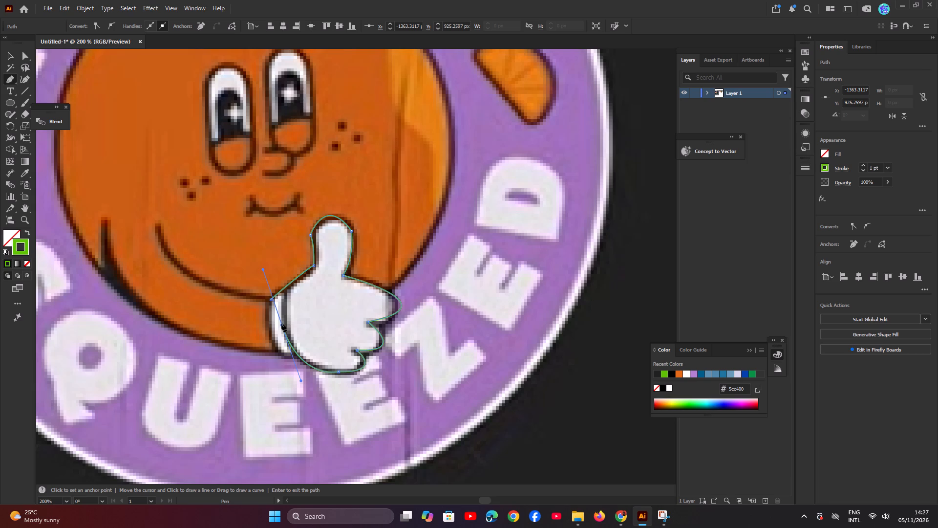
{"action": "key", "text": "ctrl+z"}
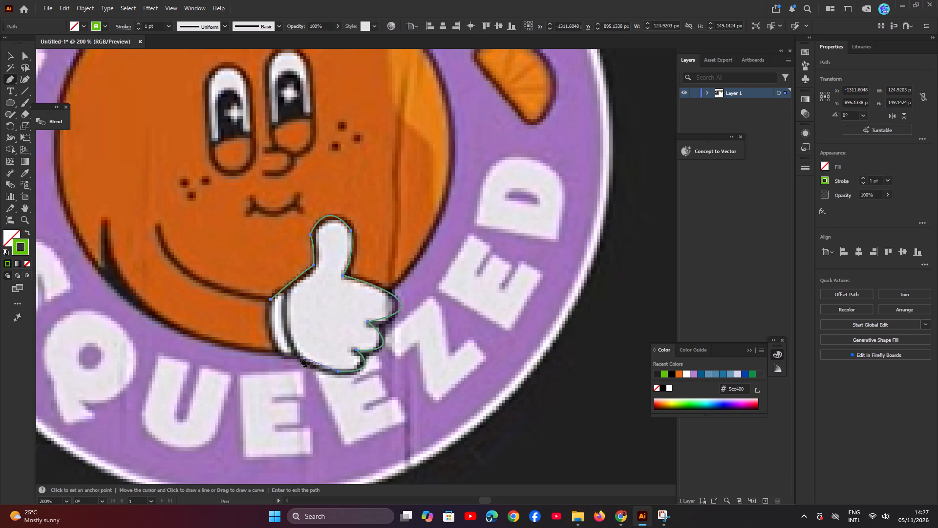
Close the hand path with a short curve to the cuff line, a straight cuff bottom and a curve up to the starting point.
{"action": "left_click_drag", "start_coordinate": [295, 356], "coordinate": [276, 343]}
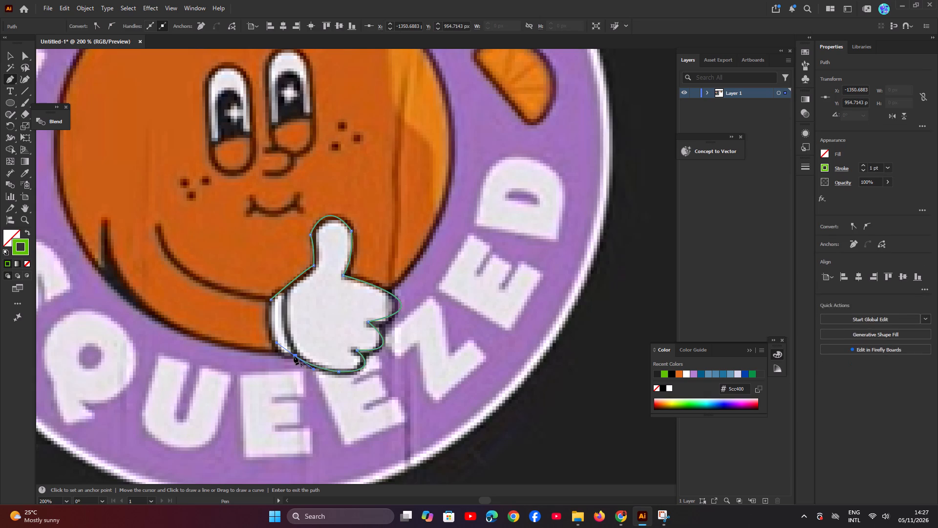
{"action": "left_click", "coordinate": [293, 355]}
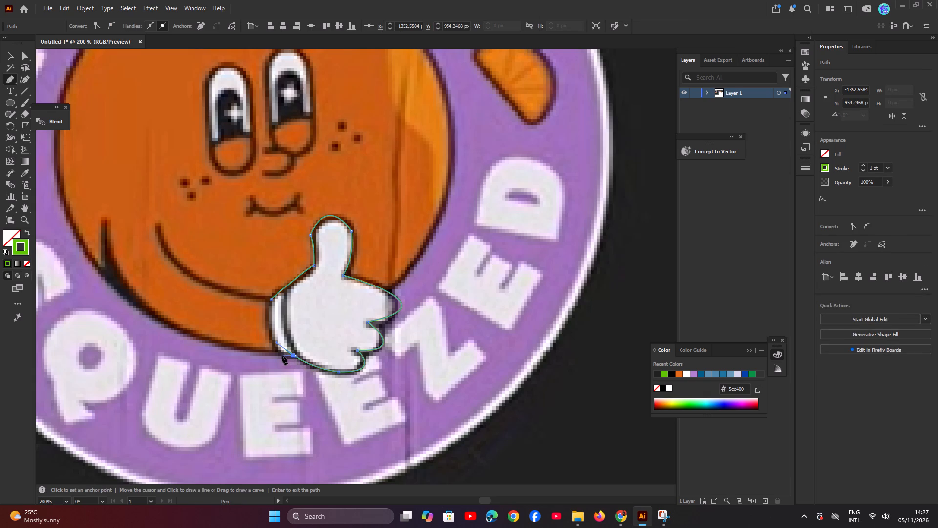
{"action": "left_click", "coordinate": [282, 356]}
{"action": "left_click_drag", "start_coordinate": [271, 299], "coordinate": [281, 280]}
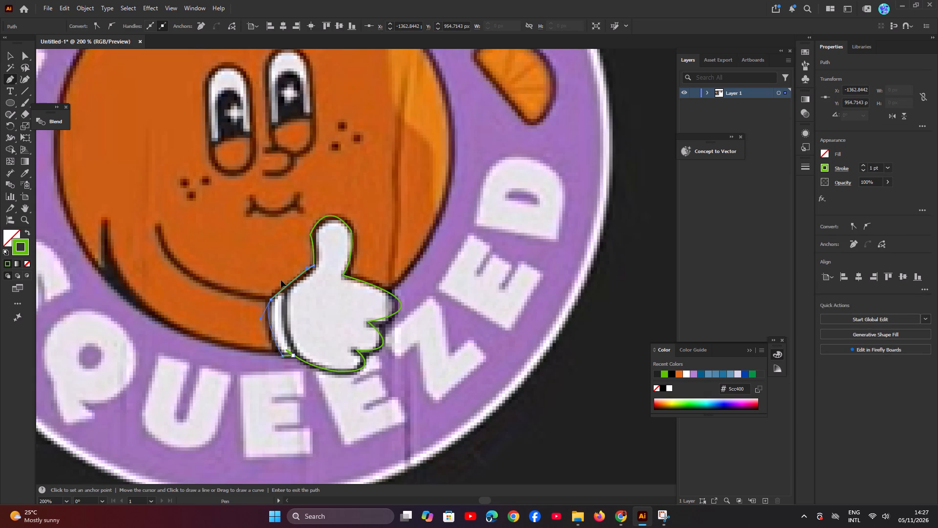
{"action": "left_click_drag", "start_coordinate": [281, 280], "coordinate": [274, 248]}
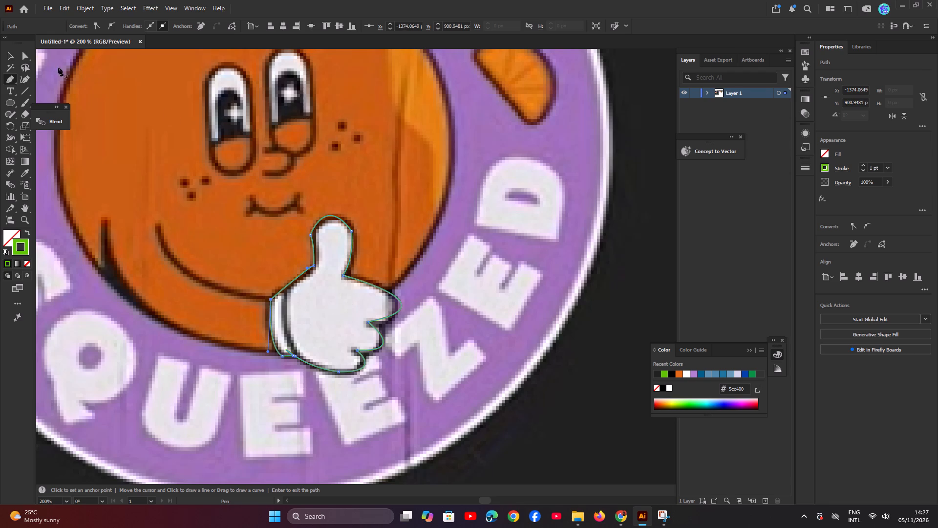
Examine the closed hand outline up close against the reference.
{"action": "left_click", "coordinate": [27, 57]}
{"action": "key", "text": "ctrl+plus"}
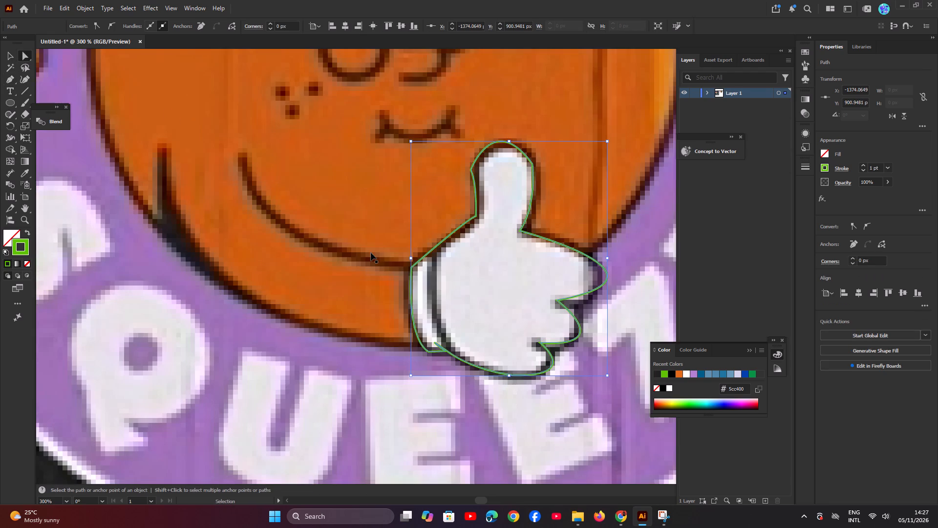
{"action": "key", "text": "ctrl+plus"}
{"action": "key", "text": "space"}
{"action": "key", "text": "space"}
{"action": "key", "text": "space"}
{"action": "key", "text": "space"}
{"action": "key", "text": "space"}
{"action": "key", "text": "space"}
{"action": "key", "text": "space"}
{"action": "key", "text": "space"}
{"action": "key", "text": "space"}
{"action": "key", "text": "space"}
{"action": "key", "text": "space"}
{"action": "key", "text": "space"}
{"action": "key", "text": "space"}
{"action": "key", "text": "space"}
{"action": "key", "text": "space"}
{"action": "key", "text": "space"}
{"action": "key", "text": "space"}
{"action": "key", "text": "space"}
{"action": "key", "text": "space"}
{"action": "key", "text": "space"}
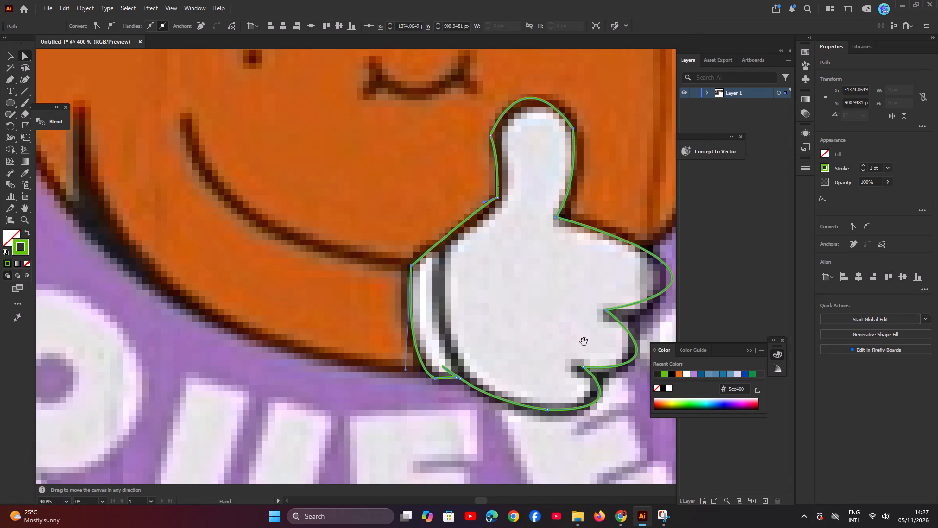
{"action": "left_click_drag", "start_coordinate": [584, 337], "coordinate": [480, 332]}
Switch to Chrome and watch how the Envato tutorial draws the glove and its cuff, and return to Illustrator.
{"action": "left_click", "coordinate": [623, 520]}
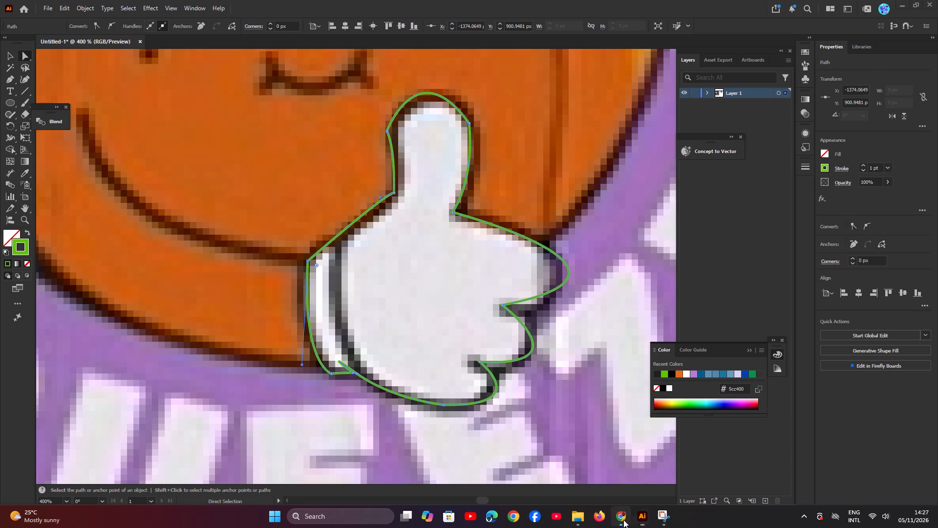
{"action": "left_click", "coordinate": [483, 234]}
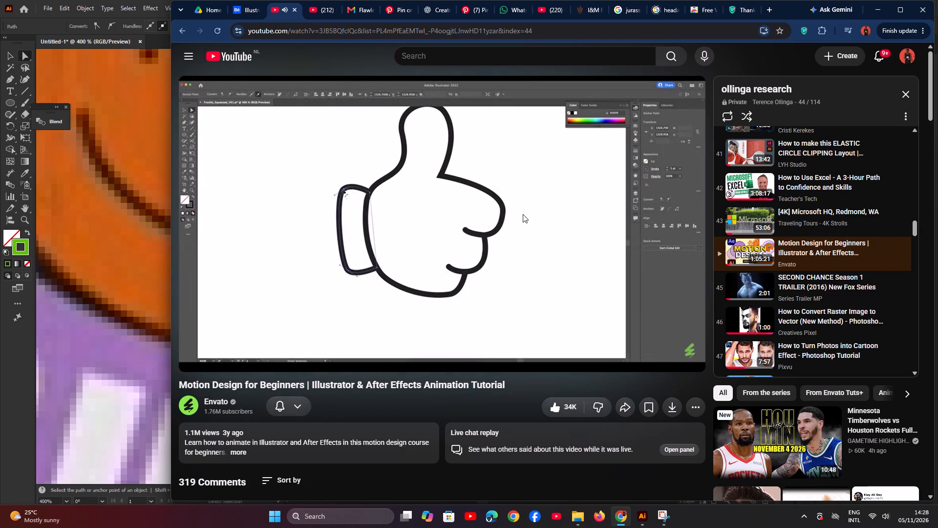
{"action": "left_click", "coordinate": [448, 211]}
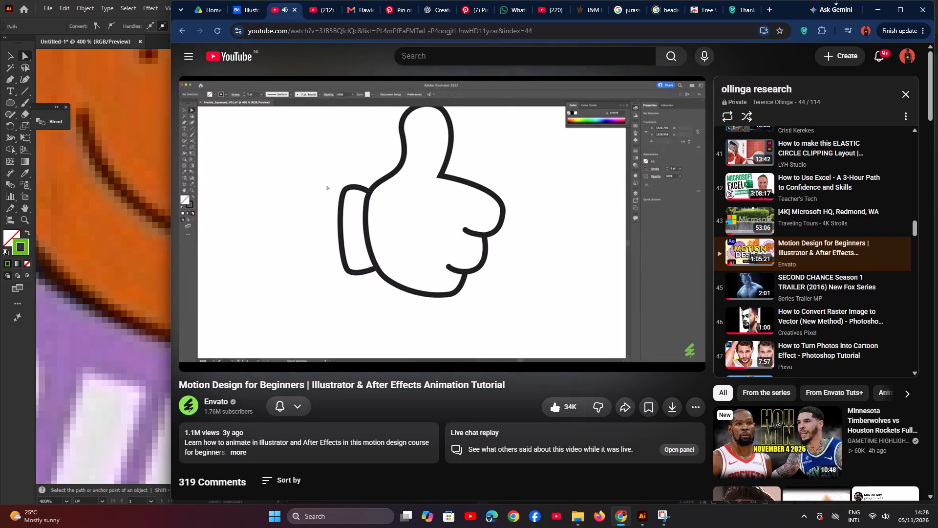
{"action": "left_click", "coordinate": [875, 15]}
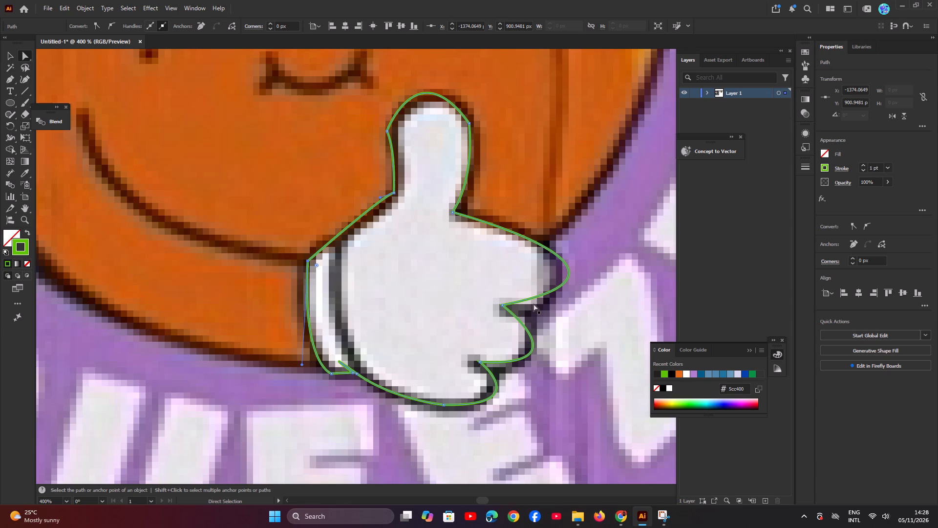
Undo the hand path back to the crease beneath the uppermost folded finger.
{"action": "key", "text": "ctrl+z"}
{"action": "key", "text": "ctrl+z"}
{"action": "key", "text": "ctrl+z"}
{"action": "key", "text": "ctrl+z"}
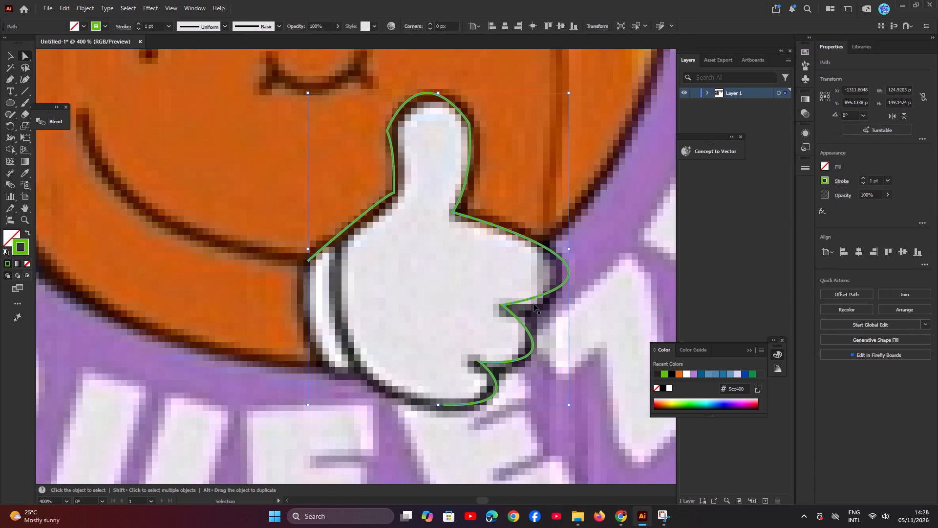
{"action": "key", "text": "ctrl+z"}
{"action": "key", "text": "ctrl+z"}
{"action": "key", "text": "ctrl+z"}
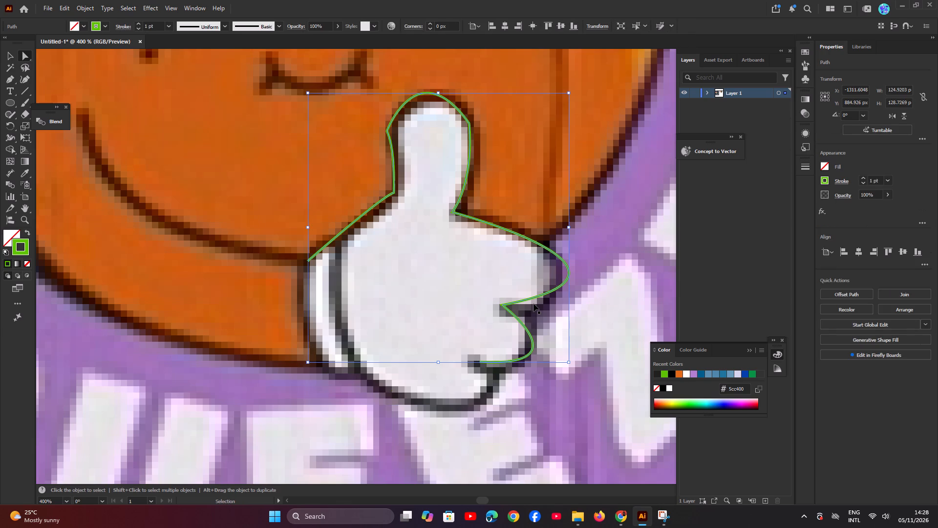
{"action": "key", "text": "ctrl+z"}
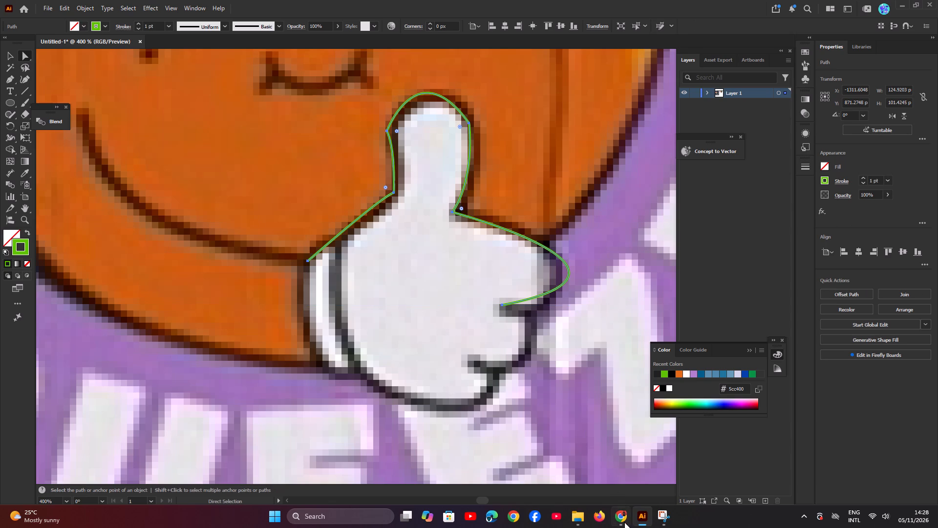
Switch to Chrome, rewind the tutorial to the hand tracing and pause it at about 15:04.
{"action": "left_click", "coordinate": [626, 523]}
{"action": "left_click", "coordinate": [525, 248]}
{"action": "key", "text": "Left"}
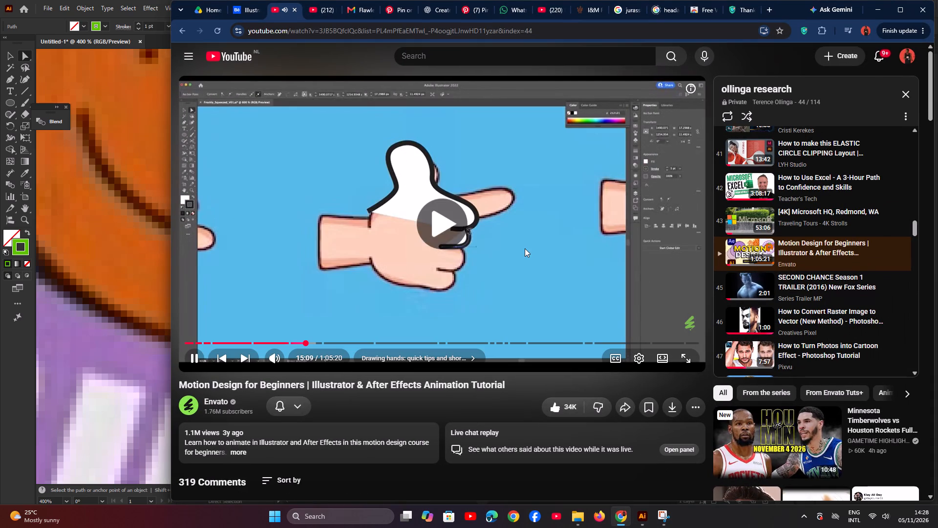
{"action": "key", "text": "Left"}
{"action": "key", "text": "Left"}
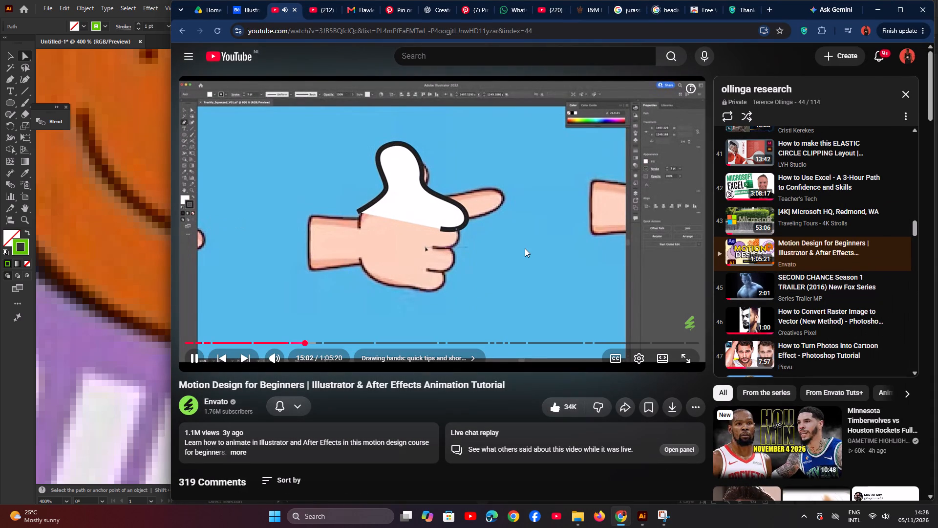
{"action": "key", "text": "space"}
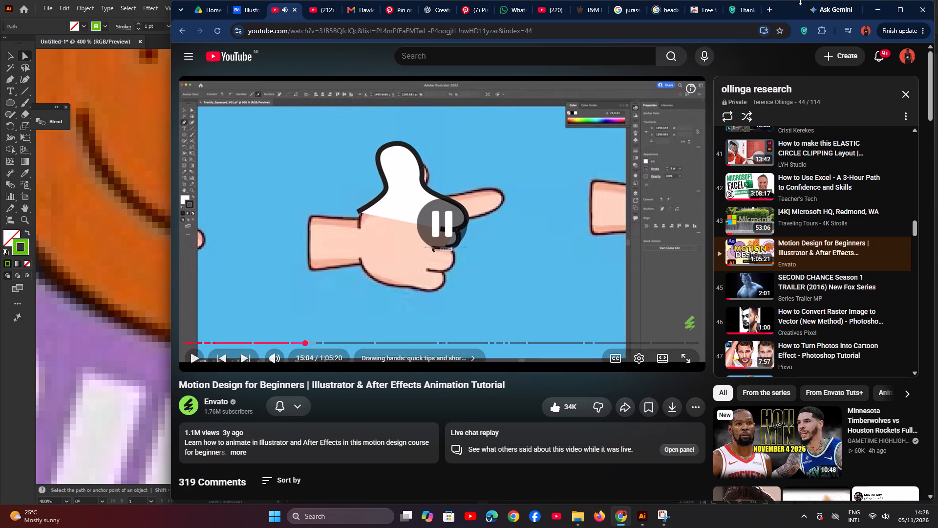
Switch from the paused tutorial back to the hand tracing in Illustrator.
{"action": "left_click", "coordinate": [875, 6]}
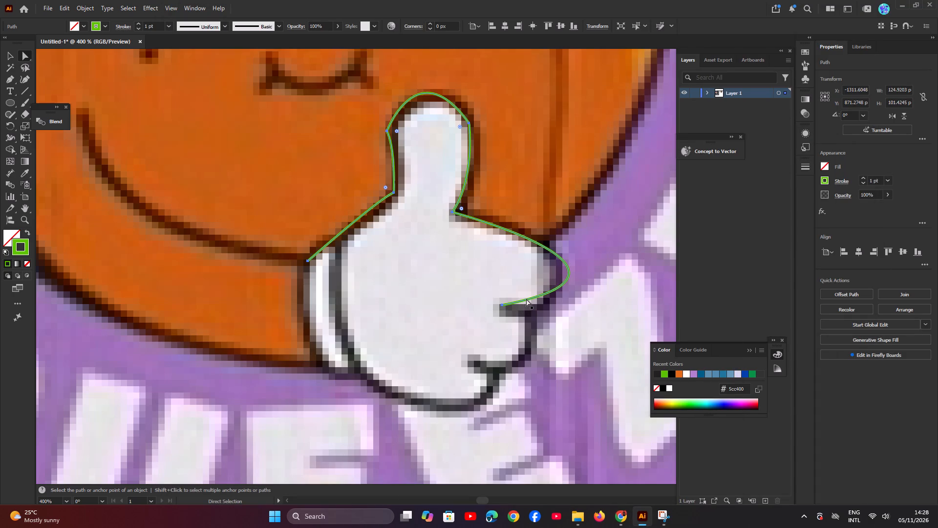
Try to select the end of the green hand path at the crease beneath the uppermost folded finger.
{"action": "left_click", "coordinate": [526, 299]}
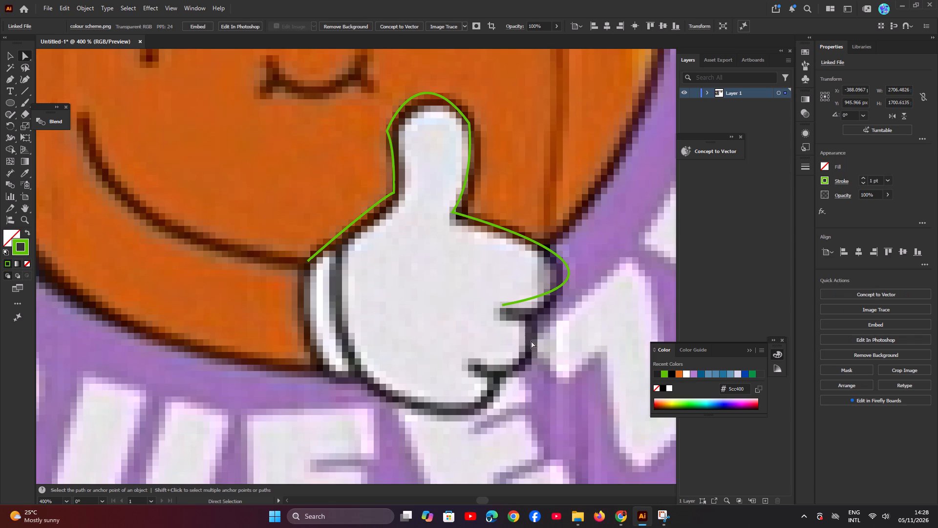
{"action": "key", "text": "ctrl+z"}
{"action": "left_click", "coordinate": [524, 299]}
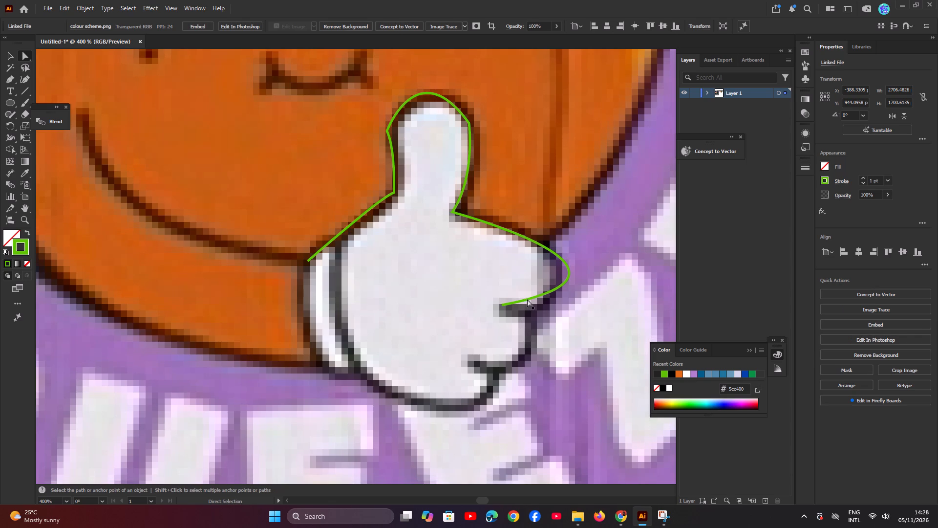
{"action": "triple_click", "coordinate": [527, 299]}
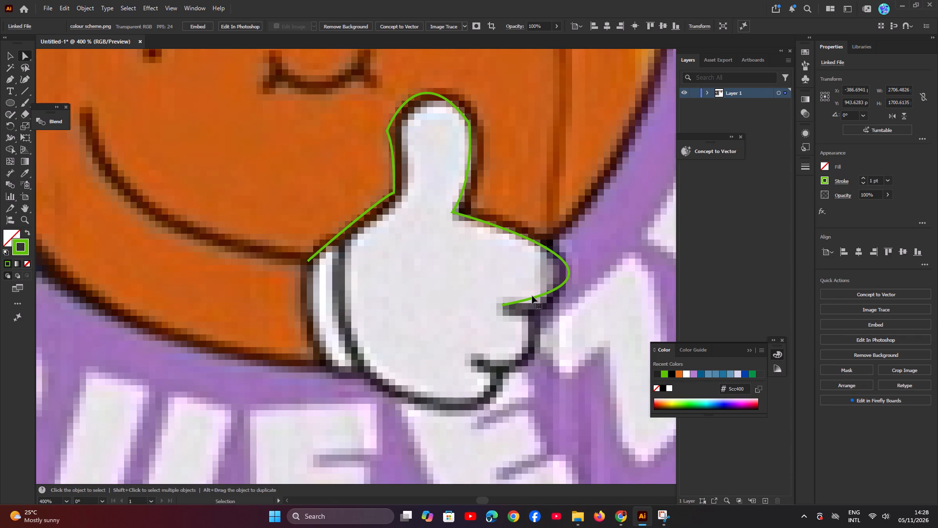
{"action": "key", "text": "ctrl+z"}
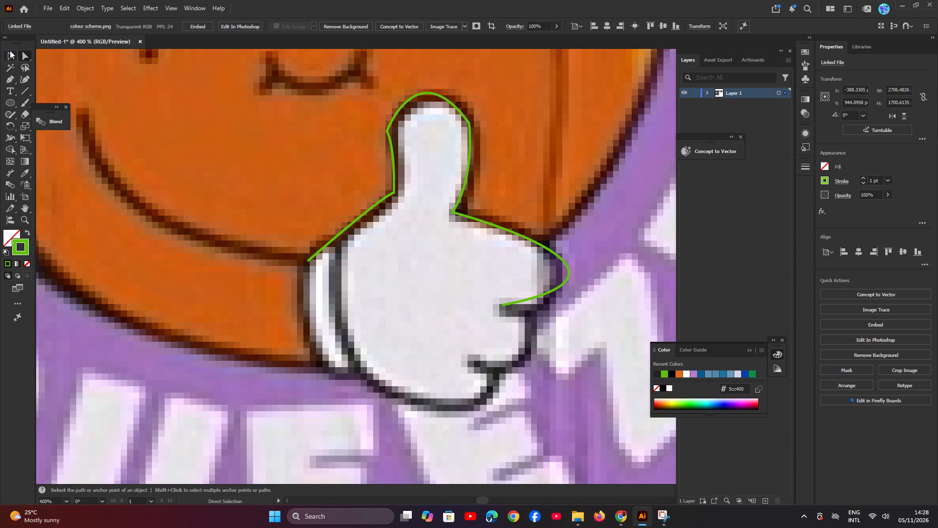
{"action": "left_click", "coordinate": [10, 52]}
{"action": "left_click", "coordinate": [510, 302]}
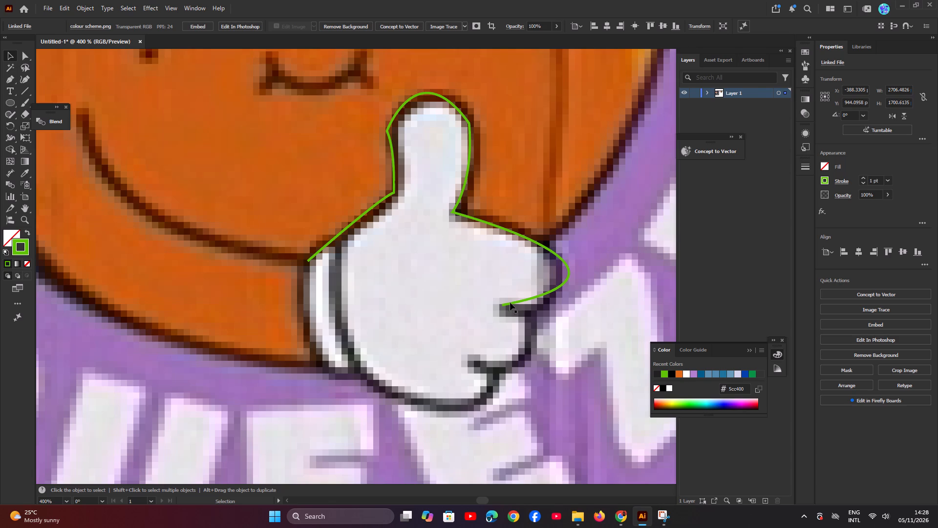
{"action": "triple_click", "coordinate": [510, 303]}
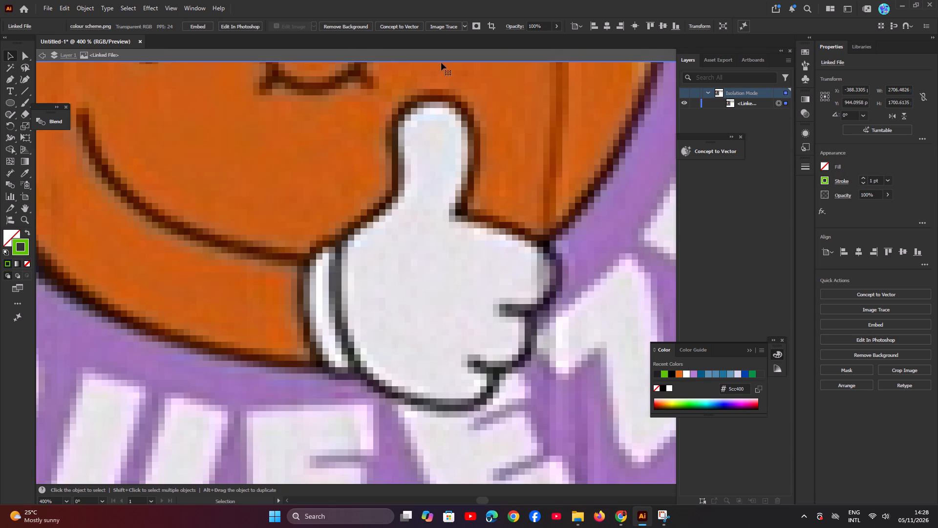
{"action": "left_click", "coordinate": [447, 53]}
Select the green hand path and expose its anchor points for direct editing.
{"action": "left_click", "coordinate": [517, 233]}
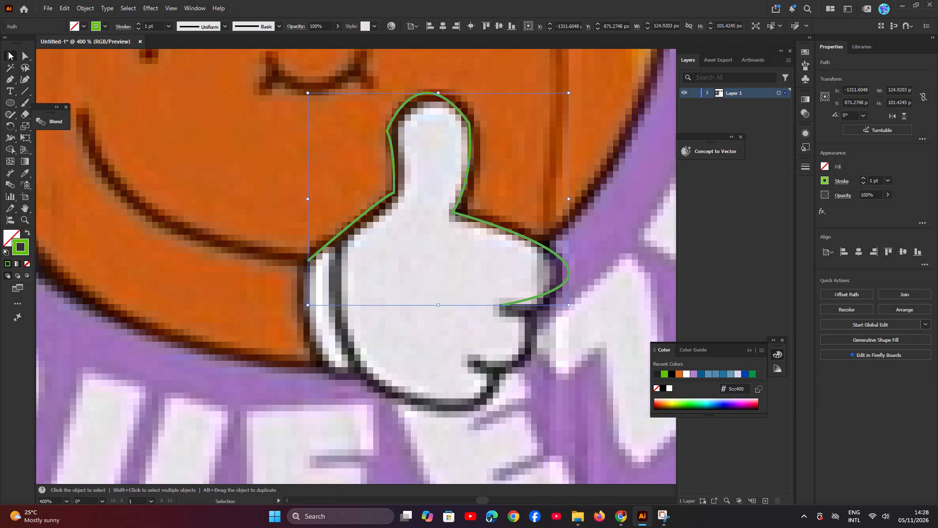
{"action": "left_click", "coordinate": [25, 56]}
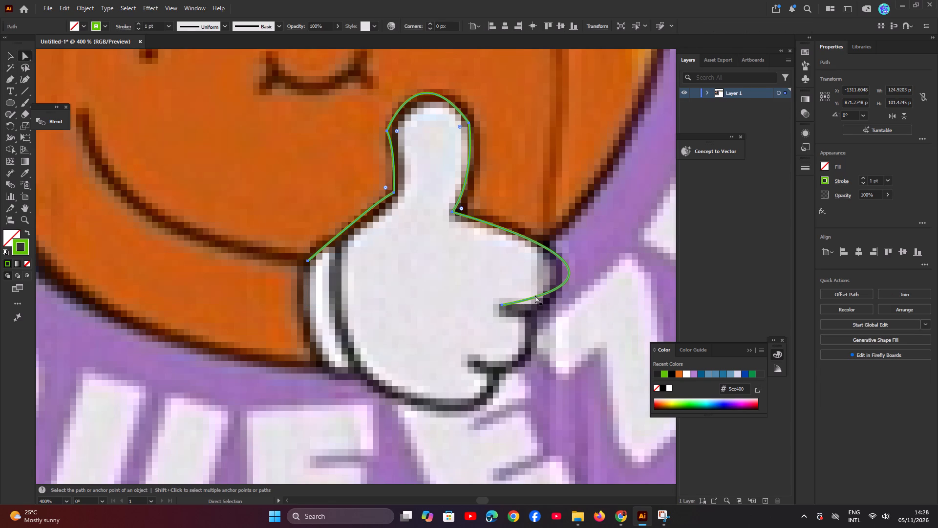
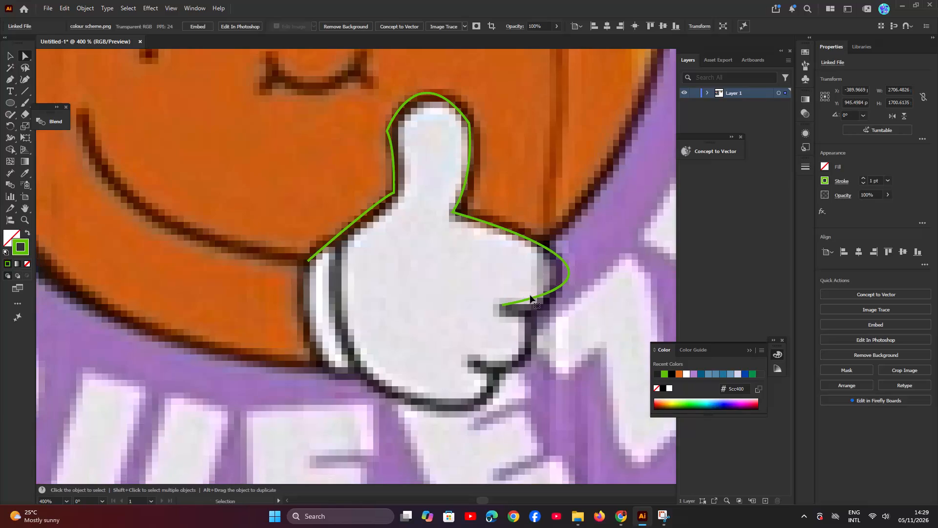
Adjust the direction handle at the green hand path's end anchor to reshape the curve around the uppermost folded finger.
{"action": "left_click", "coordinate": [529, 298]}
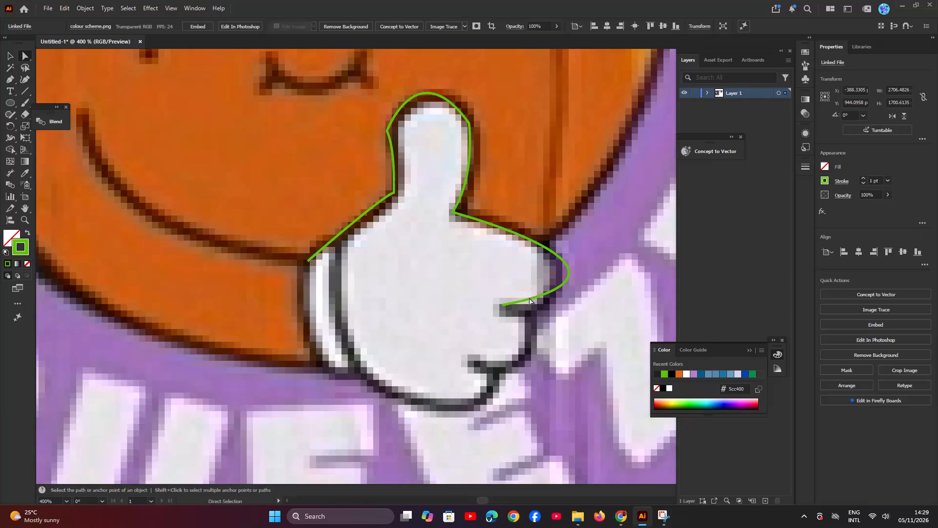
{"action": "left_click", "coordinate": [530, 299]}
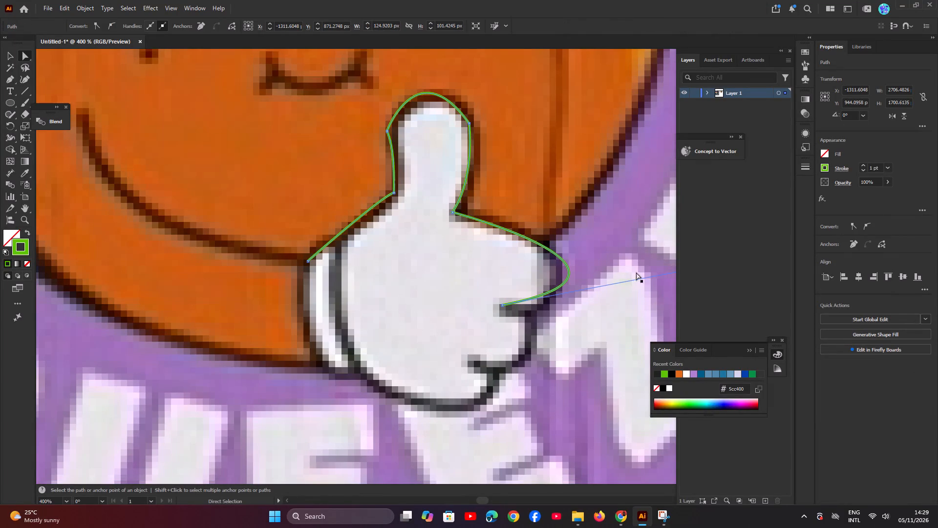
{"action": "left_click", "coordinate": [503, 305]}
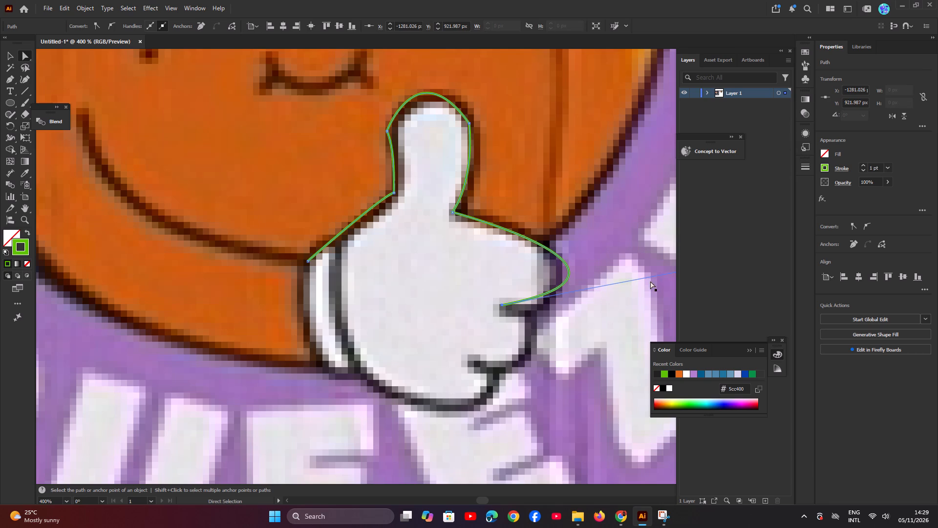
{"action": "key", "text": "space"}
{"action": "key", "text": "space"}
{"action": "key", "text": "space"}
{"action": "key", "text": "space"}
{"action": "key", "text": "space"}
{"action": "key", "text": "space"}
{"action": "key", "text": "space"}
{"action": "key", "text": "space"}
{"action": "key", "text": "space"}
{"action": "key", "text": "space"}
{"action": "key", "text": "space"}
{"action": "key", "text": "space"}
{"action": "key", "text": "space"}
{"action": "key", "text": "space"}
{"action": "key", "text": "space"}
{"action": "key", "text": "space"}
{"action": "left_click_drag", "start_coordinate": [622, 314], "coordinate": [495, 305]}
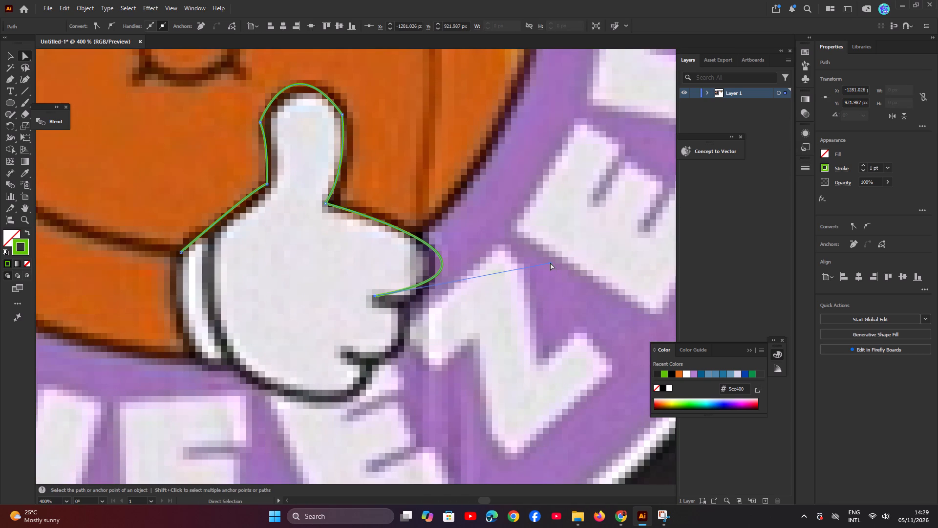
{"action": "left_click_drag", "start_coordinate": [550, 263], "coordinate": [548, 278]}
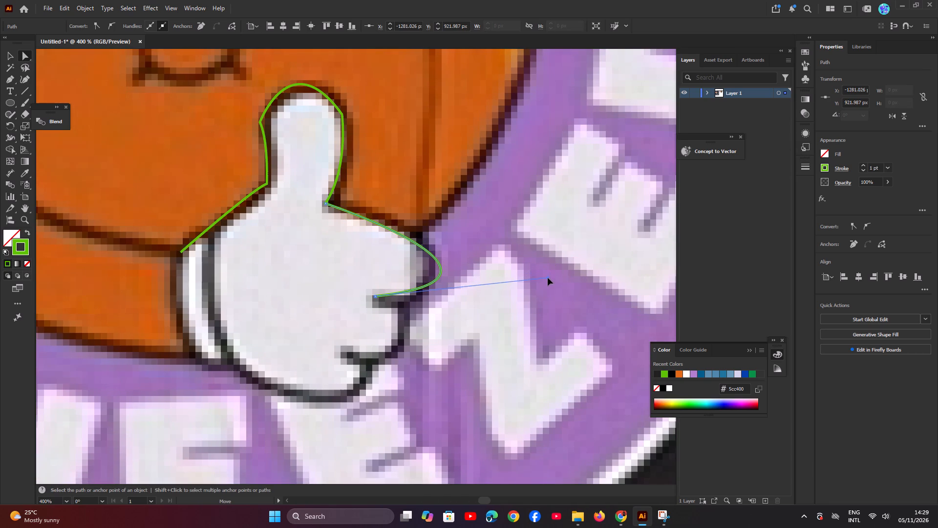
{"action": "left_click_drag", "start_coordinate": [548, 278], "coordinate": [548, 282]}
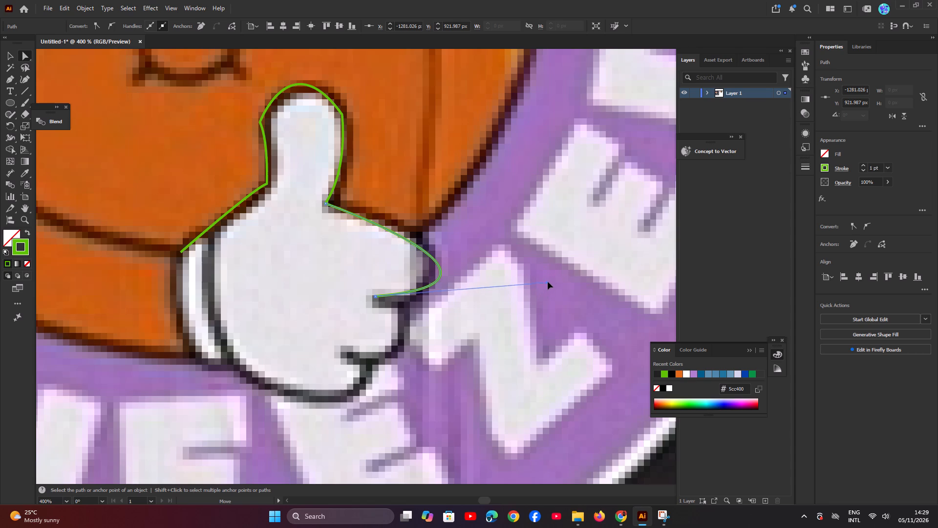
{"action": "left_click_drag", "start_coordinate": [548, 282], "coordinate": [544, 280]}
Trace the second folded finger with the Pen tool as a separate curved path, from the upper crease to the lower crease.
{"action": "key", "text": "space"}
{"action": "key", "text": "space"}
{"action": "key", "text": "space"}
{"action": "key", "text": "space"}
{"action": "key", "text": "space"}
{"action": "key", "text": "space"}
{"action": "key", "text": "space"}
{"action": "key", "text": "space"}
{"action": "key", "text": "space"}
{"action": "key", "text": "space"}
{"action": "key", "text": "space"}
{"action": "key", "text": "space"}
{"action": "key", "text": "space"}
{"action": "key", "text": "space"}
{"action": "key", "text": "space"}
{"action": "key", "text": "space"}
{"action": "key", "text": "space"}
{"action": "key", "text": "space"}
{"action": "key", "text": "space"}
{"action": "left_click_drag", "start_coordinate": [379, 355], "coordinate": [401, 344]}
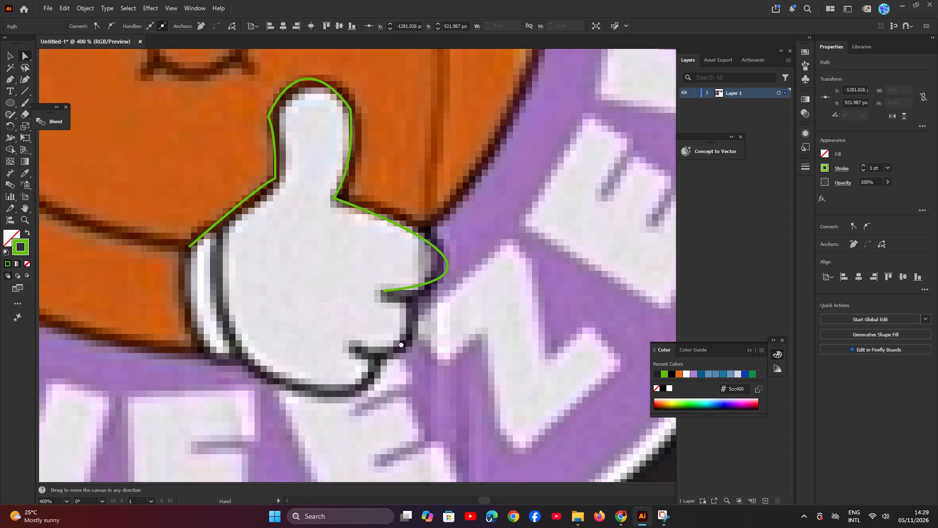
{"action": "left_click_drag", "start_coordinate": [401, 344], "coordinate": [447, 300]}
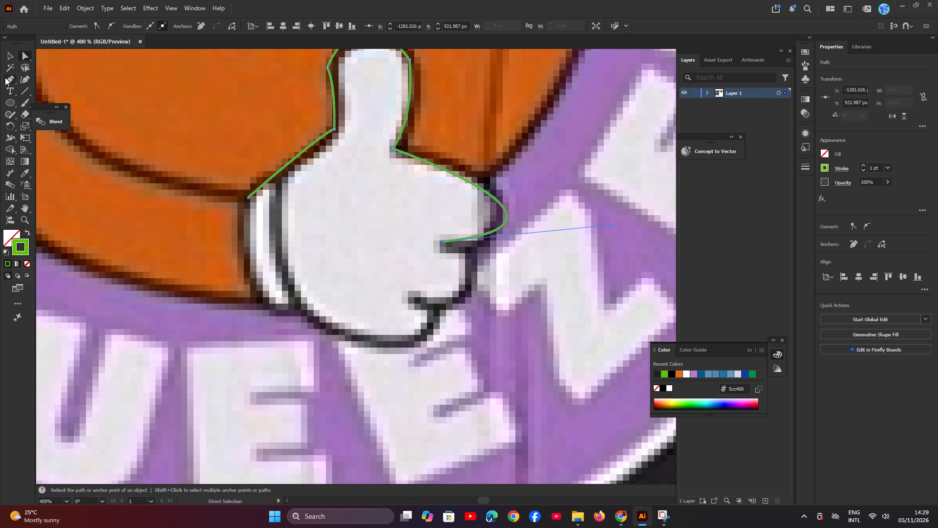
{"action": "left_click", "coordinate": [6, 77]}
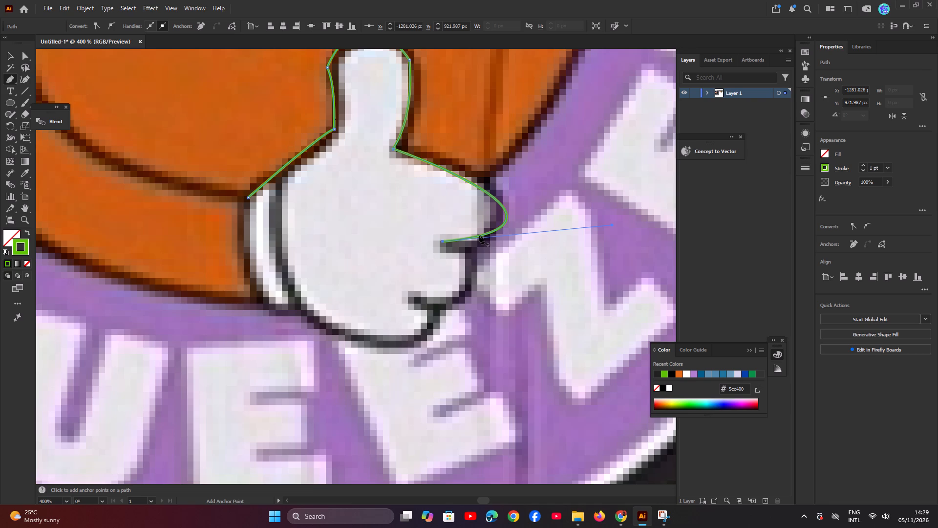
{"action": "left_click", "coordinate": [10, 52]}
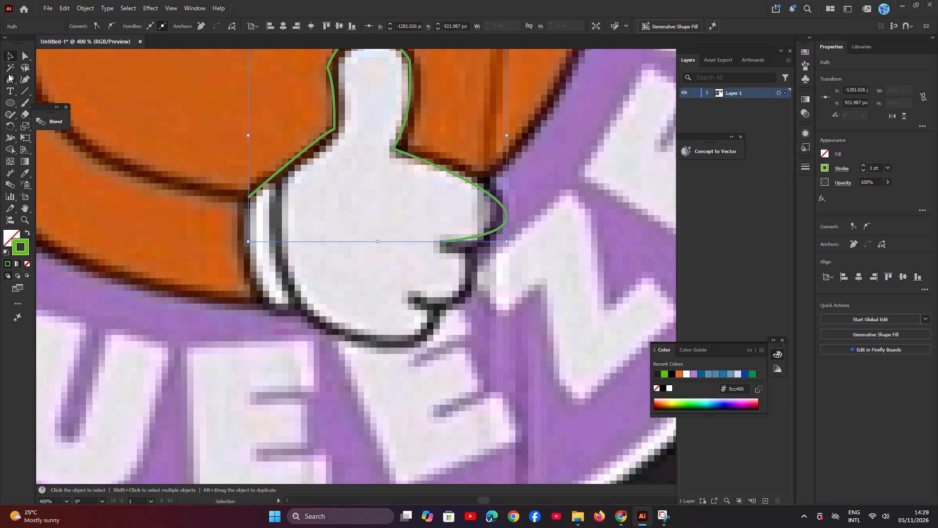
{"action": "left_click", "coordinate": [84, 104]}
{"action": "left_click", "coordinate": [14, 77]}
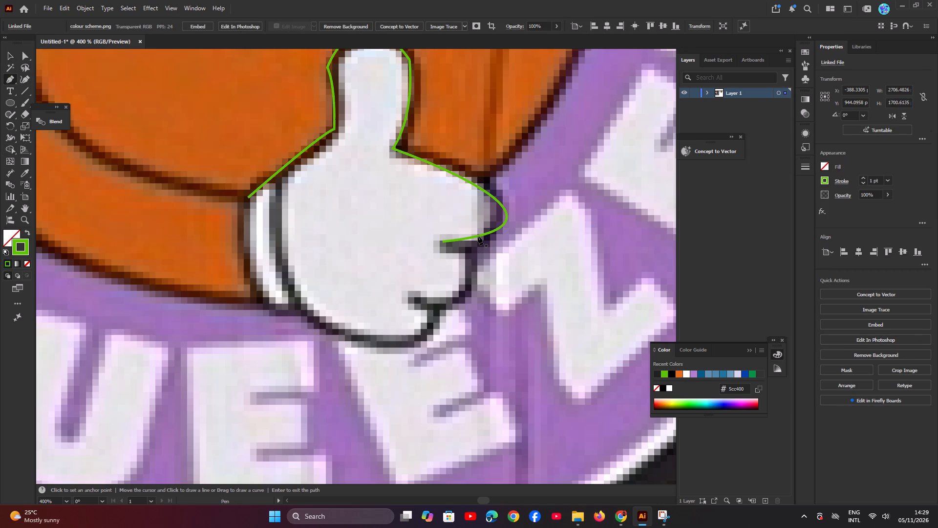
{"action": "left_click", "coordinate": [478, 236]}
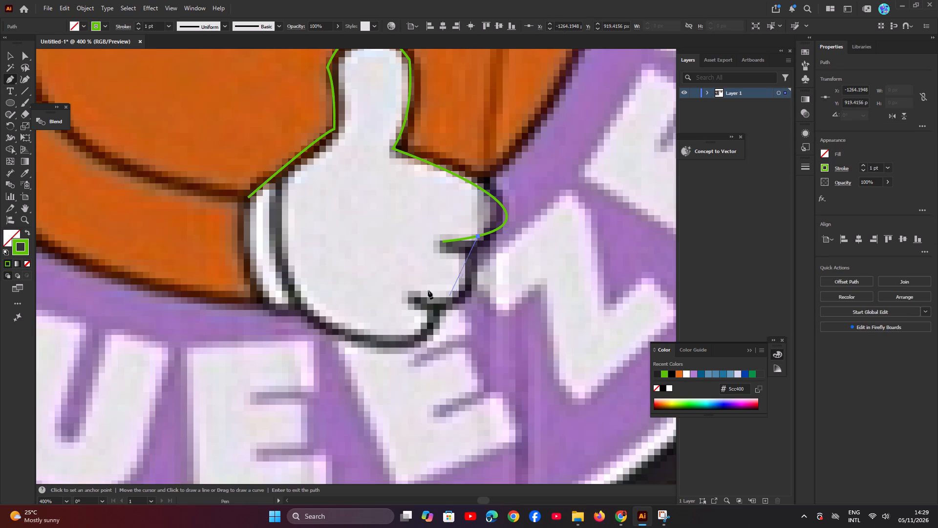
{"action": "left_click_drag", "start_coordinate": [414, 294], "coordinate": [387, 268]}
{"action": "left_click_drag", "start_coordinate": [387, 268], "coordinate": [341, 242]}
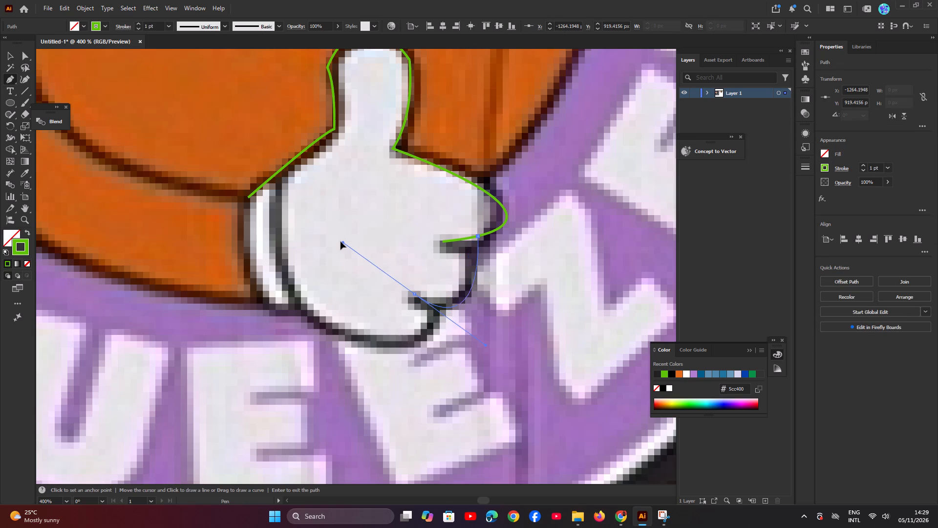
{"action": "left_click_drag", "start_coordinate": [341, 242], "coordinate": [335, 241]}
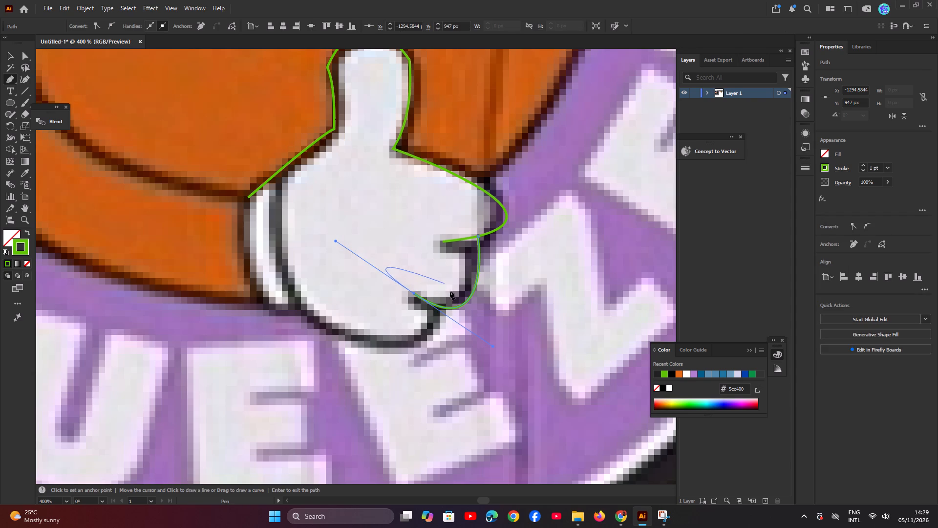
{"action": "key", "text": "Escape"}
{"action": "key", "text": "v"}
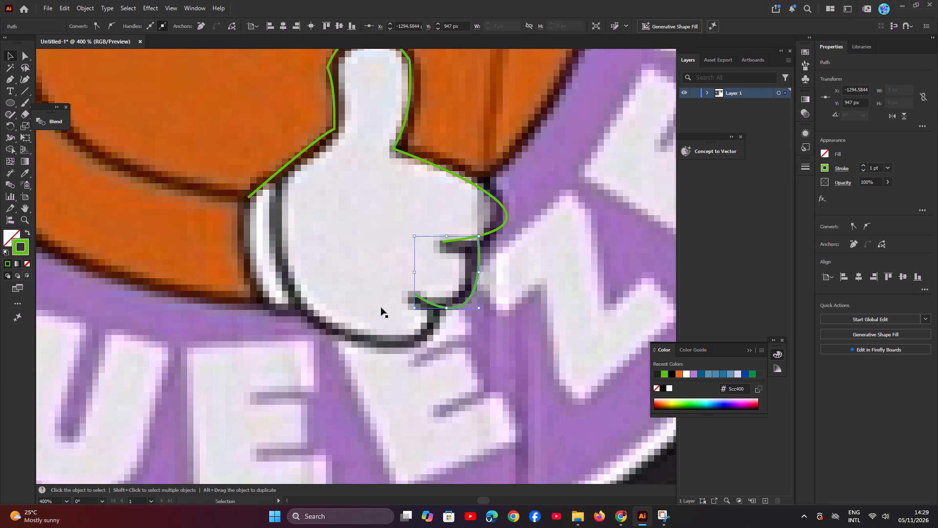
Start a new Pen path on the underside of the second folded finger, where the lowest finger begins.
{"action": "left_click", "coordinate": [378, 304]}
{"action": "key", "text": "p"}
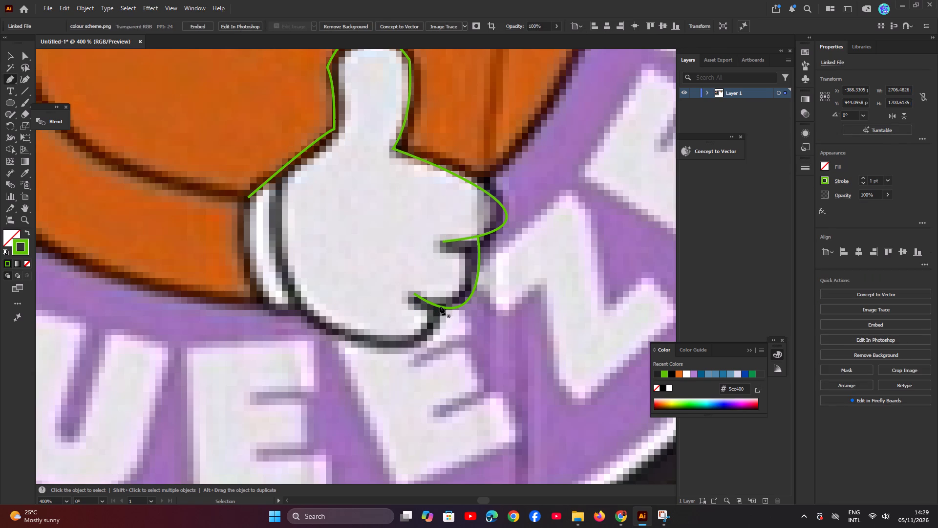
{"action": "left_click", "coordinate": [440, 307]}
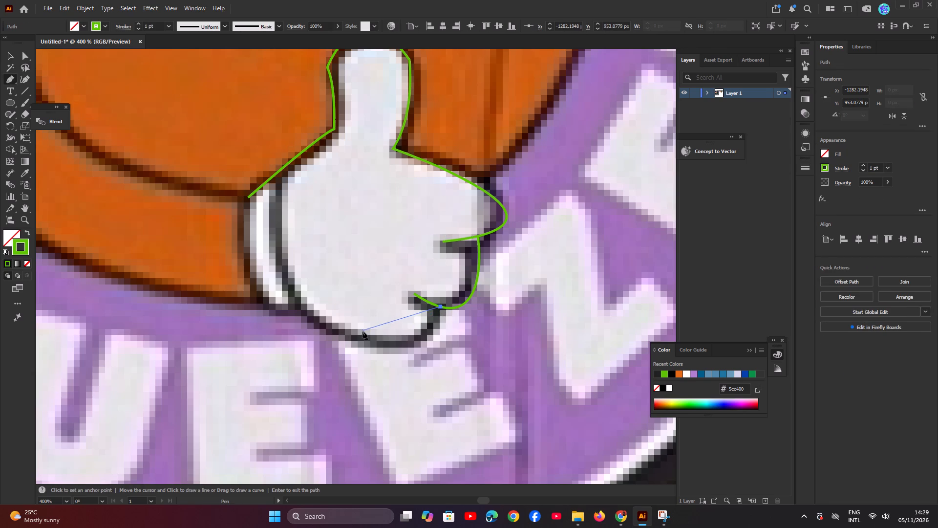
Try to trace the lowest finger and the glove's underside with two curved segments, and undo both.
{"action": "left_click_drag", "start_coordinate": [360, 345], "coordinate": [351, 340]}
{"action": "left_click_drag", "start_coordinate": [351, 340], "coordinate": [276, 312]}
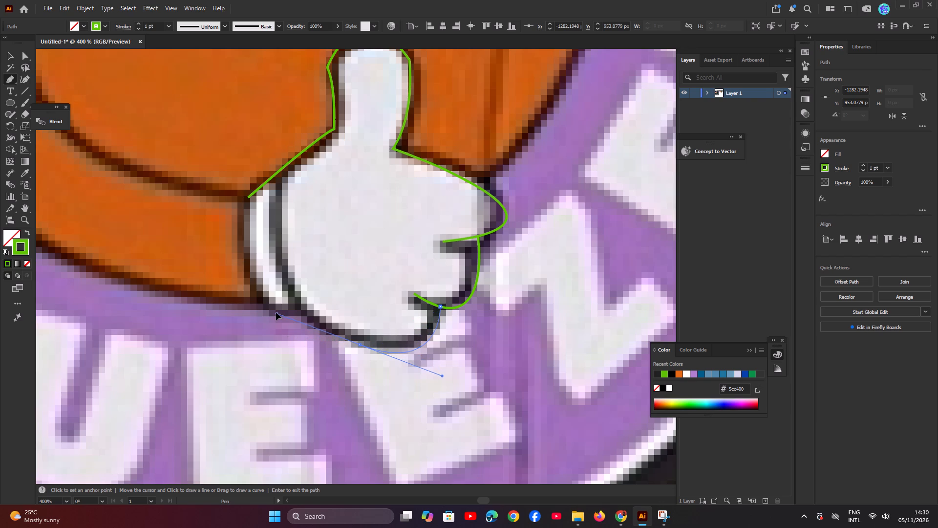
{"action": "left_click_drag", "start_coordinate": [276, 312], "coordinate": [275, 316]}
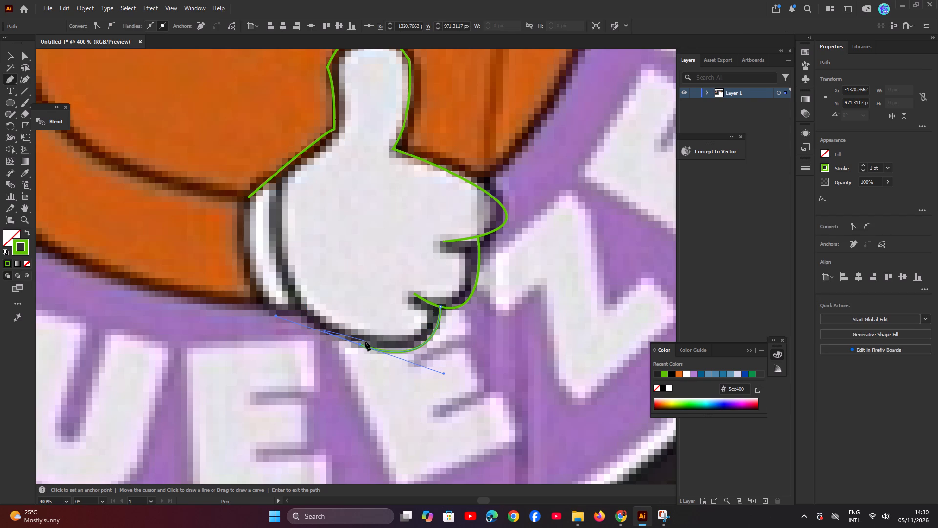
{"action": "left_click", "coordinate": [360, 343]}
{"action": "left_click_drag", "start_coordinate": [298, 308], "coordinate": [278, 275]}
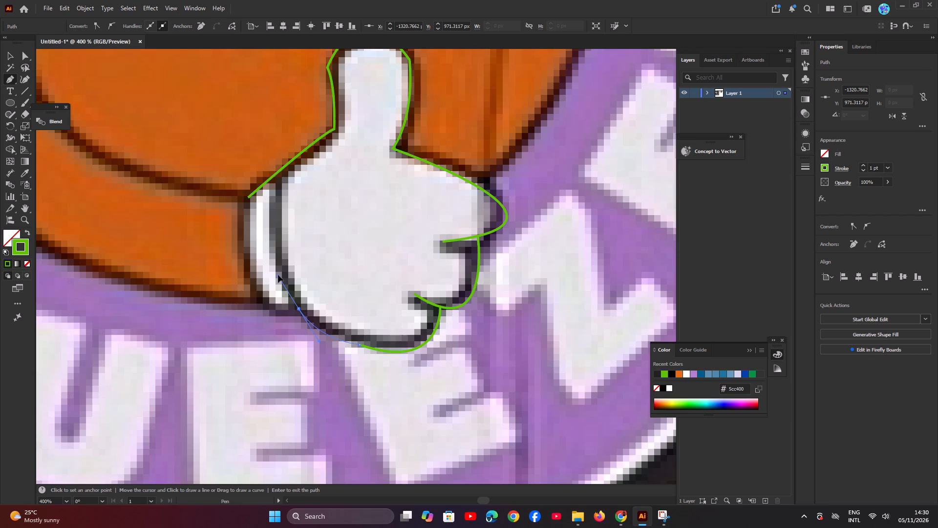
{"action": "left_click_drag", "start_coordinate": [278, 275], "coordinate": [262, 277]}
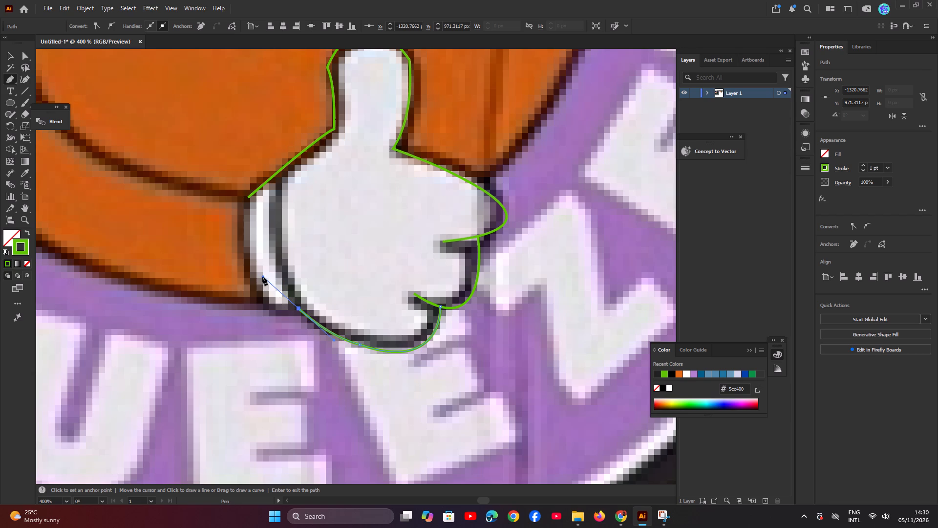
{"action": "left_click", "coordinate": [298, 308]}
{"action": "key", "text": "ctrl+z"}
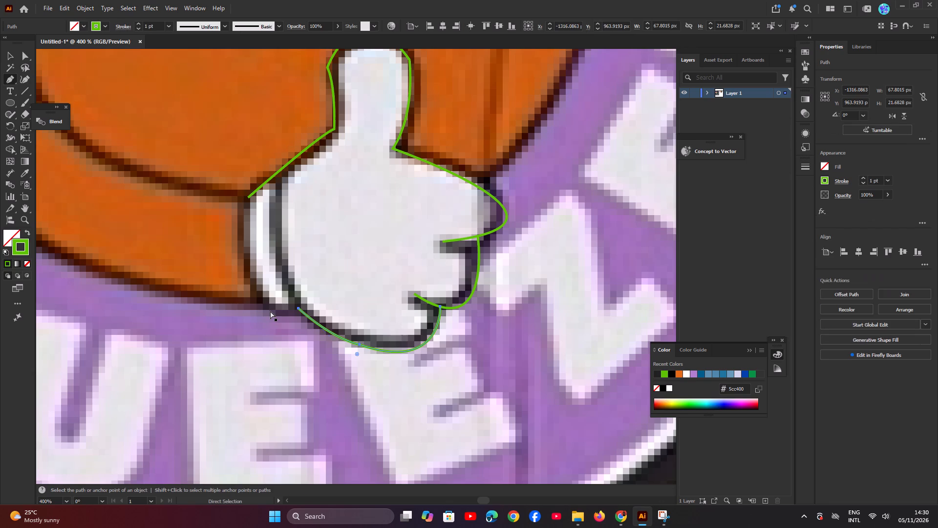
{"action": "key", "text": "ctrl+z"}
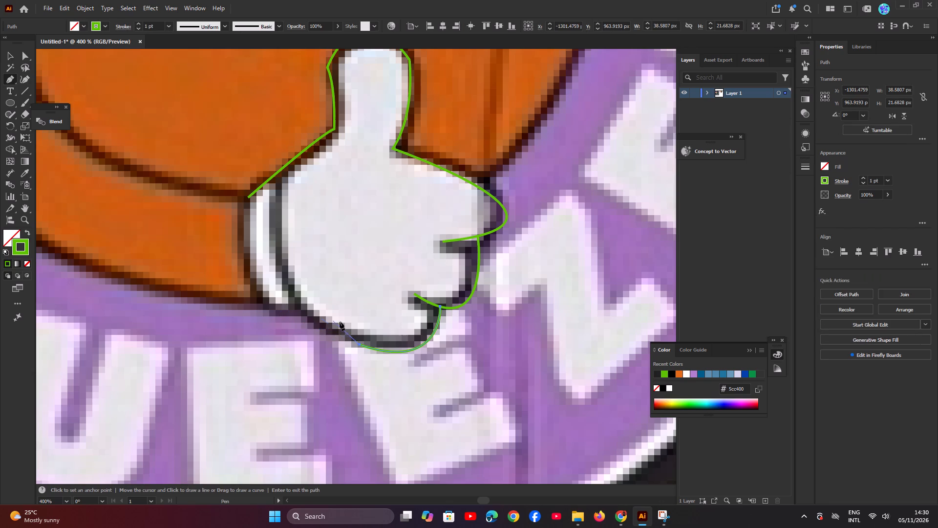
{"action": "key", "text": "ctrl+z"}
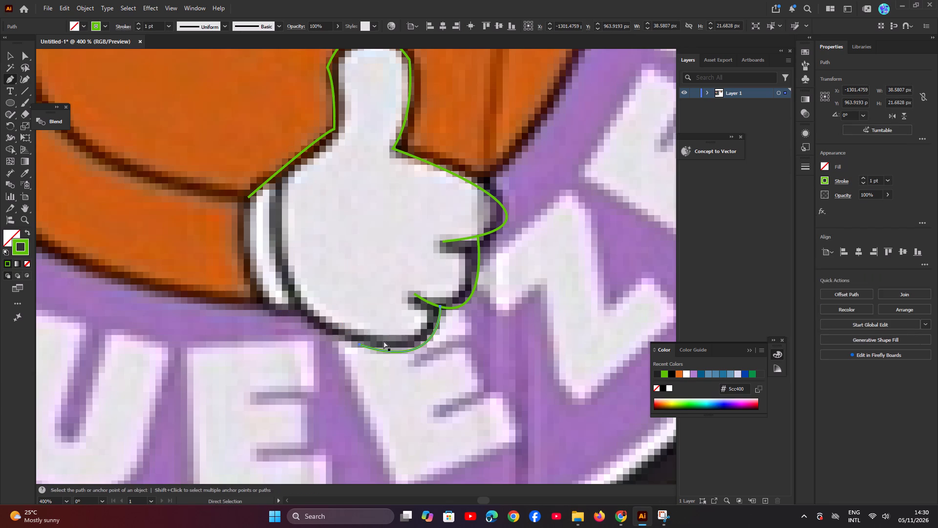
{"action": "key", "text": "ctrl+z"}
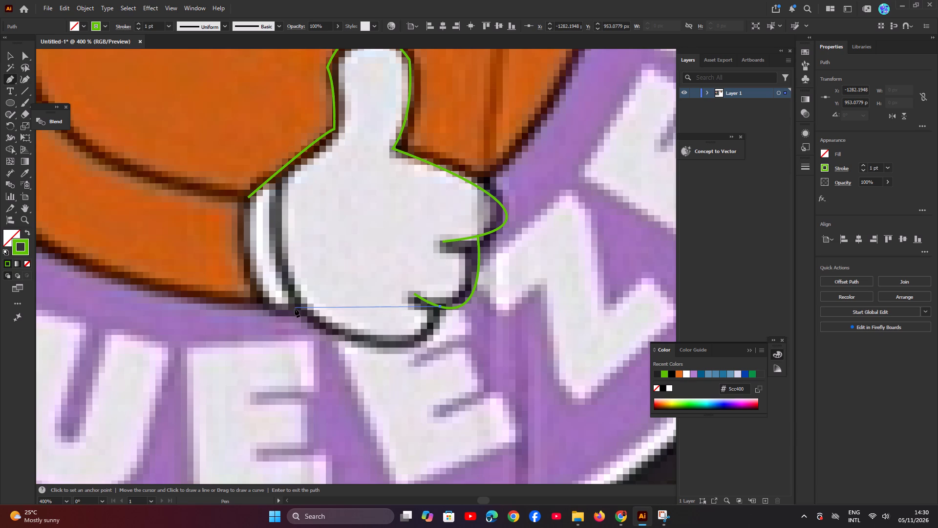
Trace the lowest finger and the glove's underside with a single curve to the base of the cuff line, ending in a corner point.
{"action": "left_click_drag", "start_coordinate": [294, 309], "coordinate": [198, 258]}
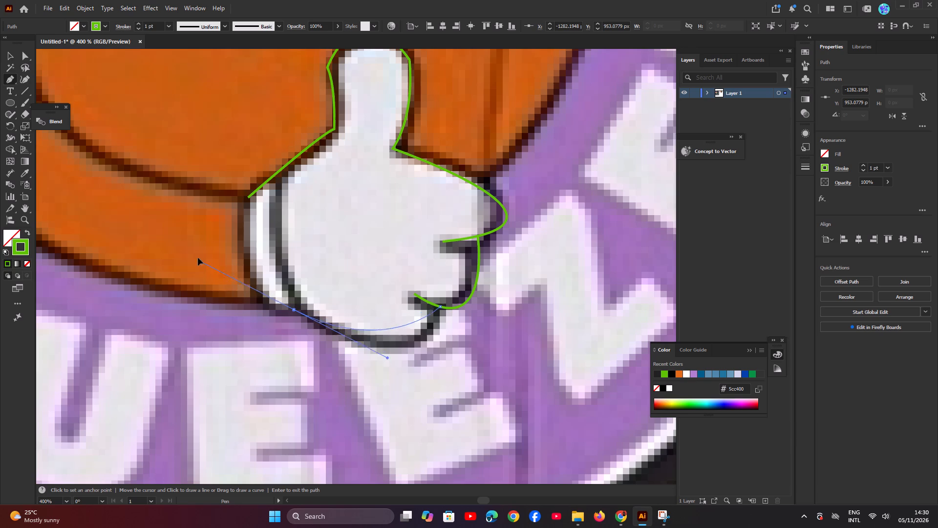
{"action": "left_click_drag", "start_coordinate": [198, 258], "coordinate": [145, 225]}
{"action": "left_click", "coordinate": [294, 309]}
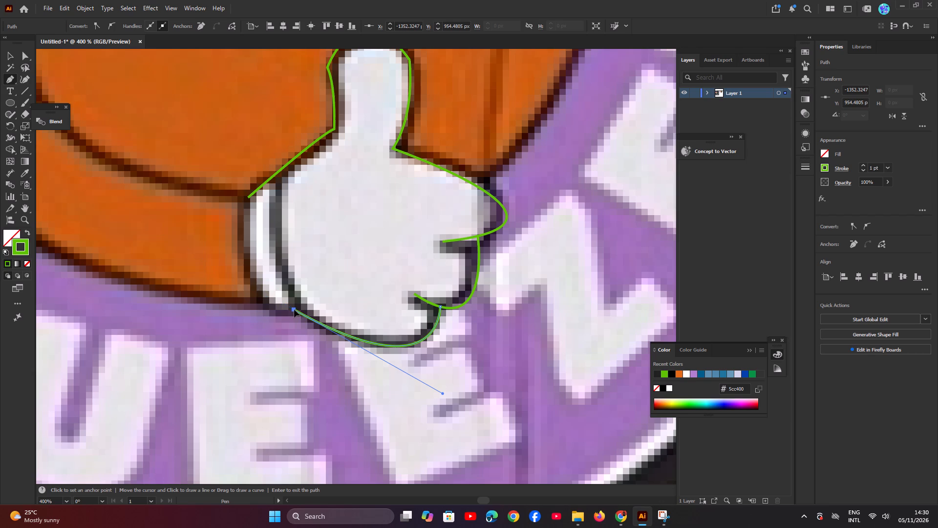
Outline the cuff with a short straight lower edge and a curved outer edge up to the hand path's wrist end.
{"action": "left_click", "coordinate": [272, 311]}
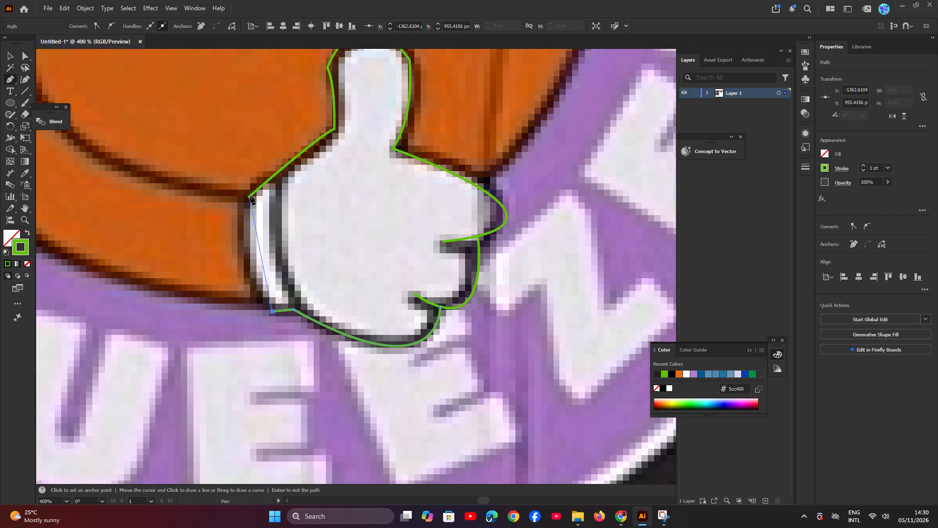
{"action": "left_click_drag", "start_coordinate": [249, 196], "coordinate": [256, 185]}
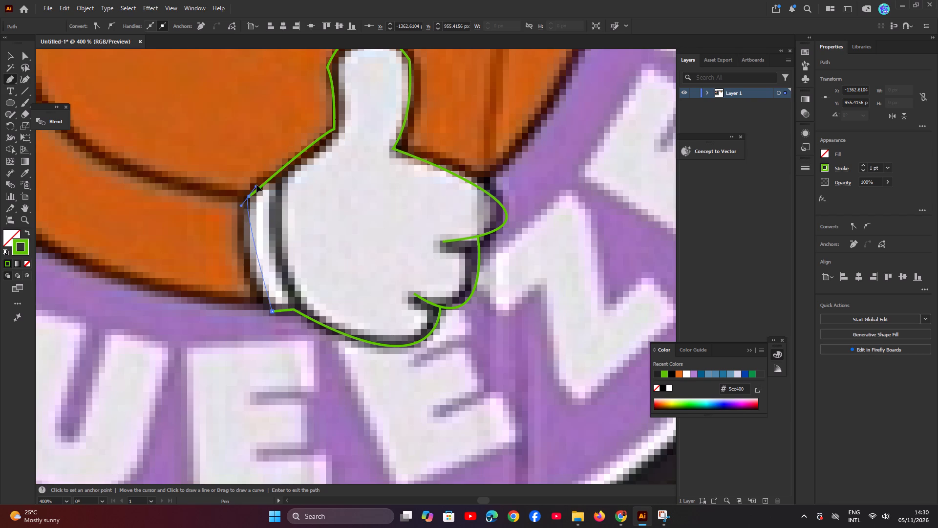
{"action": "left_click_drag", "start_coordinate": [256, 185], "coordinate": [262, 110]}
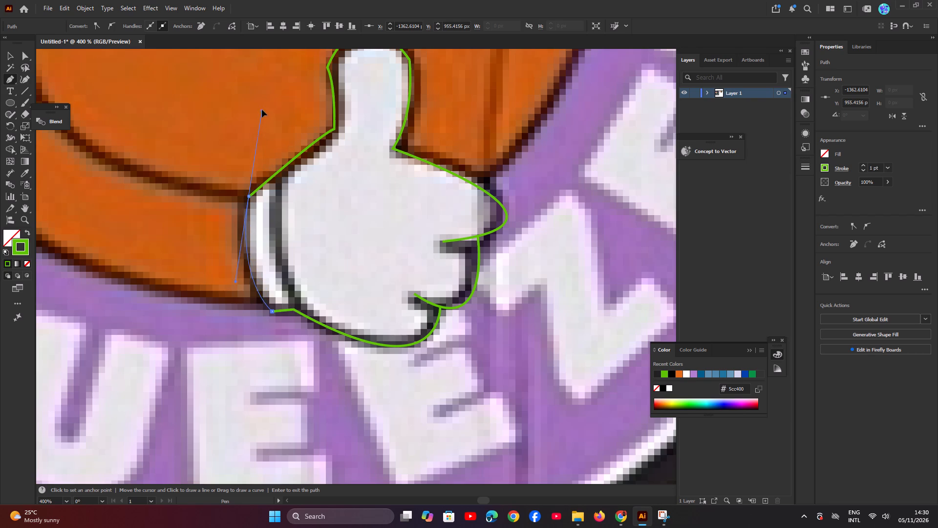
{"action": "left_click_drag", "start_coordinate": [262, 110], "coordinate": [262, 100]}
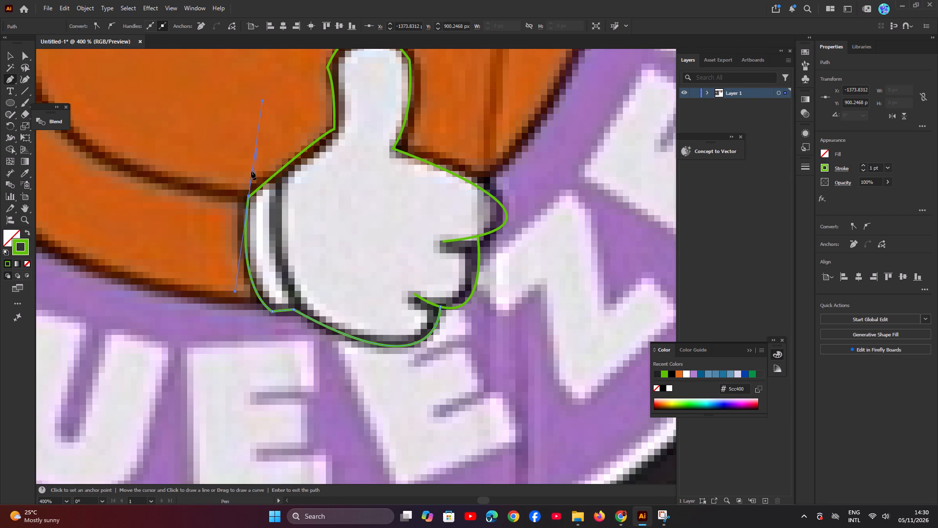
End the cuff path at the hand outline's wrist end.
{"action": "key", "text": "Escape"}
Nudge the anchor on the cuff side of the thumb tip slightly inward and adjust its lower handle to fit the thumb's edge.
{"action": "key", "text": "space"}
{"action": "key", "text": "space"}
{"action": "key", "text": "space"}
{"action": "key", "text": "space"}
{"action": "key", "text": "space"}
{"action": "key", "text": "space"}
{"action": "key", "text": "space"}
{"action": "key", "text": "space"}
{"action": "key", "text": "space"}
{"action": "key", "text": "space"}
{"action": "key", "text": "space"}
{"action": "key", "text": "space"}
{"action": "key", "text": "space"}
{"action": "key", "text": "space"}
{"action": "key", "text": "space"}
{"action": "key", "text": "space"}
{"action": "key", "text": "space"}
{"action": "key", "text": "space"}
{"action": "key", "text": "space"}
{"action": "key", "text": "space"}
{"action": "left_click_drag", "start_coordinate": [316, 258], "coordinate": [329, 309]}
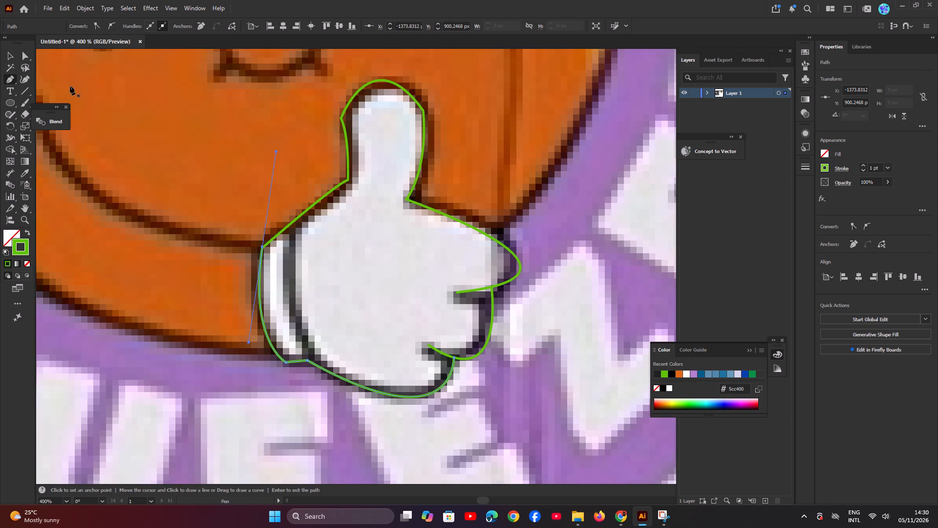
{"action": "left_click", "coordinate": [26, 58]}
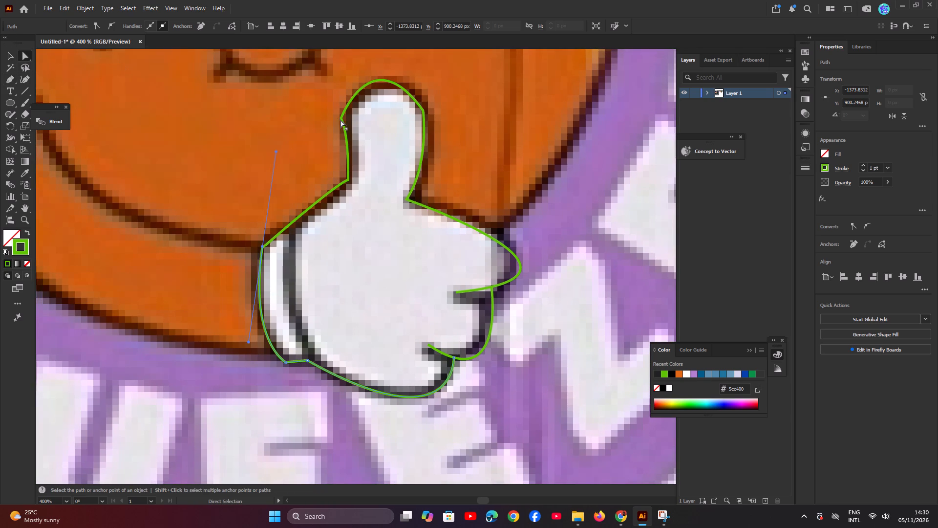
{"action": "left_click", "coordinate": [342, 120]}
{"action": "left_click", "coordinate": [342, 118]}
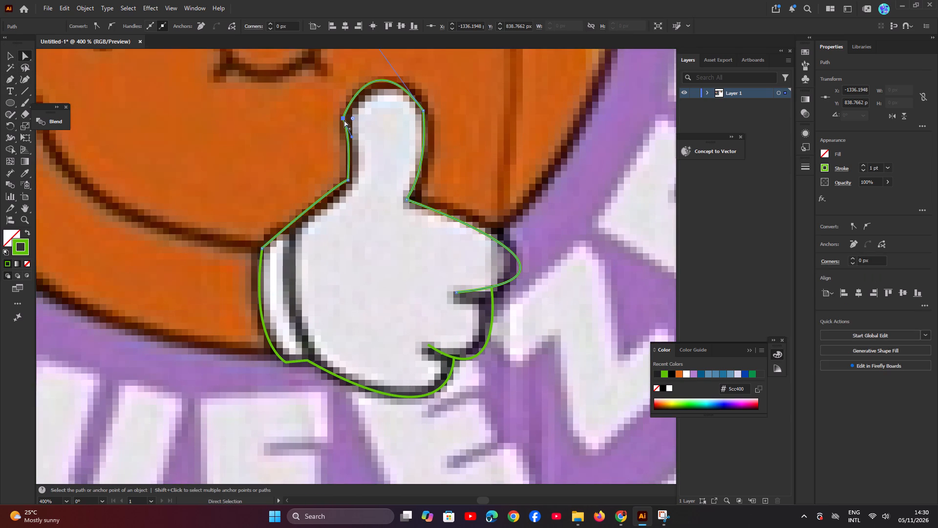
{"action": "left_click", "coordinate": [342, 118]}
{"action": "left_click_drag", "start_coordinate": [351, 136], "coordinate": [347, 139]}
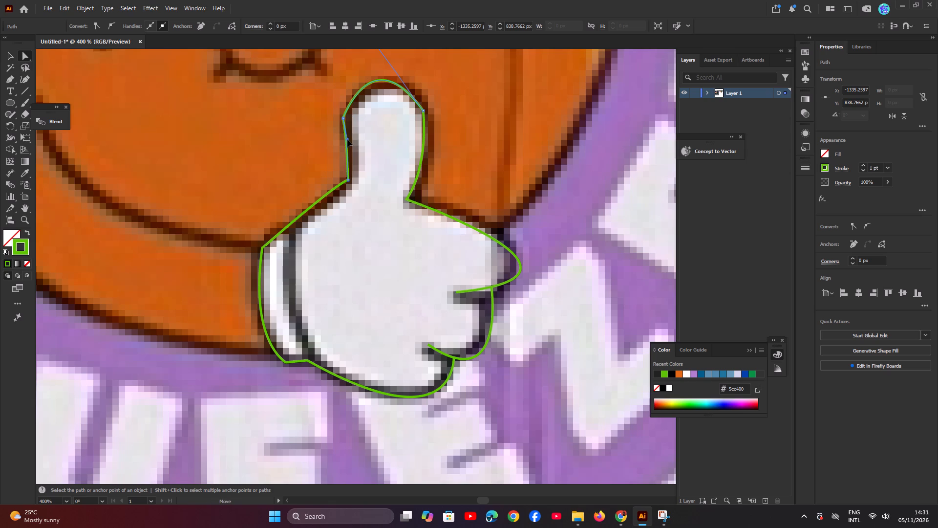
{"action": "left_click_drag", "start_coordinate": [347, 139], "coordinate": [359, 138]}
{"action": "left_click_drag", "start_coordinate": [359, 138], "coordinate": [359, 137]}
Round the two corners of the thumb tip, to about 20 px on the cuff side and 27 px on the finger side.
{"action": "left_click_drag", "start_coordinate": [352, 117], "coordinate": [367, 116]}
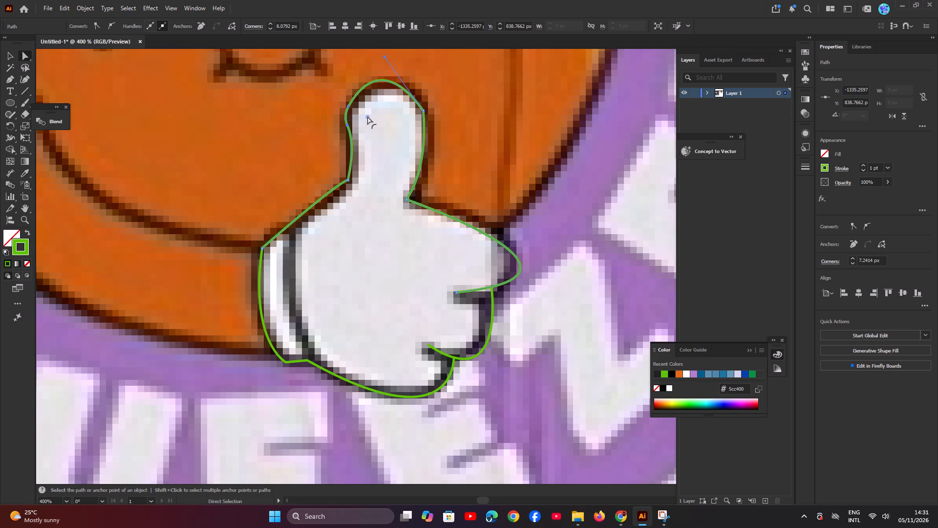
{"action": "left_click_drag", "start_coordinate": [367, 116], "coordinate": [375, 114]}
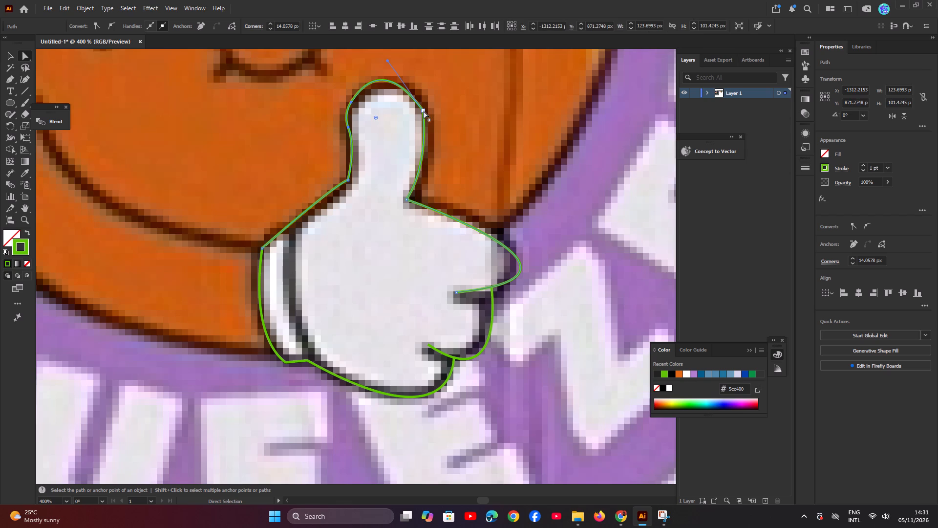
{"action": "left_click", "coordinate": [424, 111]}
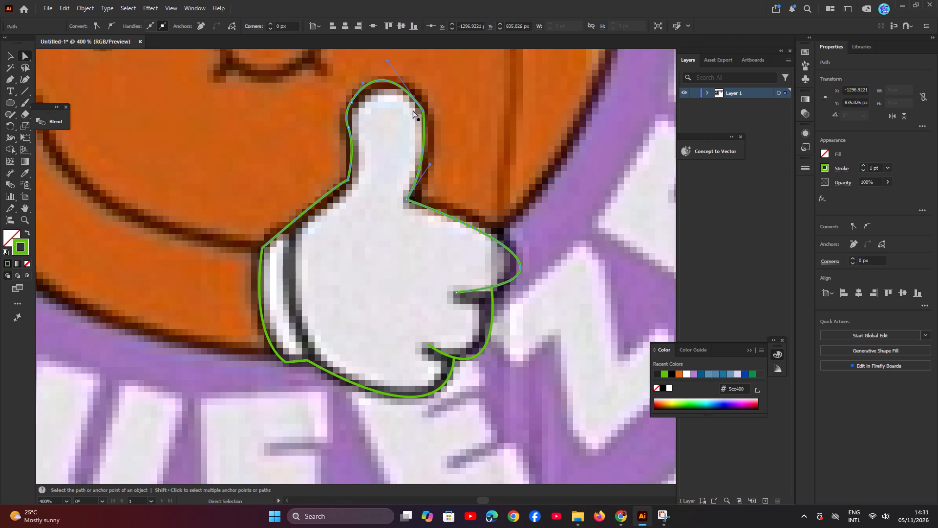
{"action": "left_click_drag", "start_coordinate": [413, 113], "coordinate": [390, 123]}
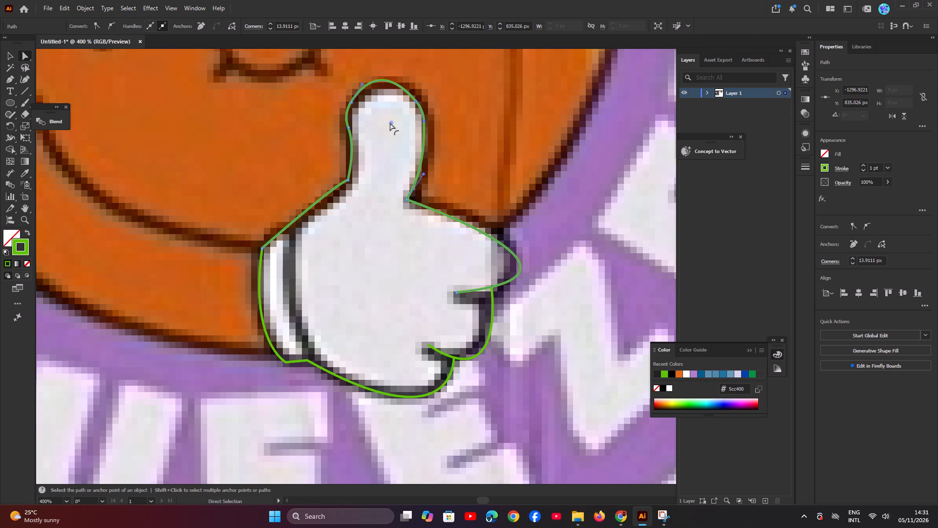
{"action": "left_click_drag", "start_coordinate": [390, 123], "coordinate": [365, 126]}
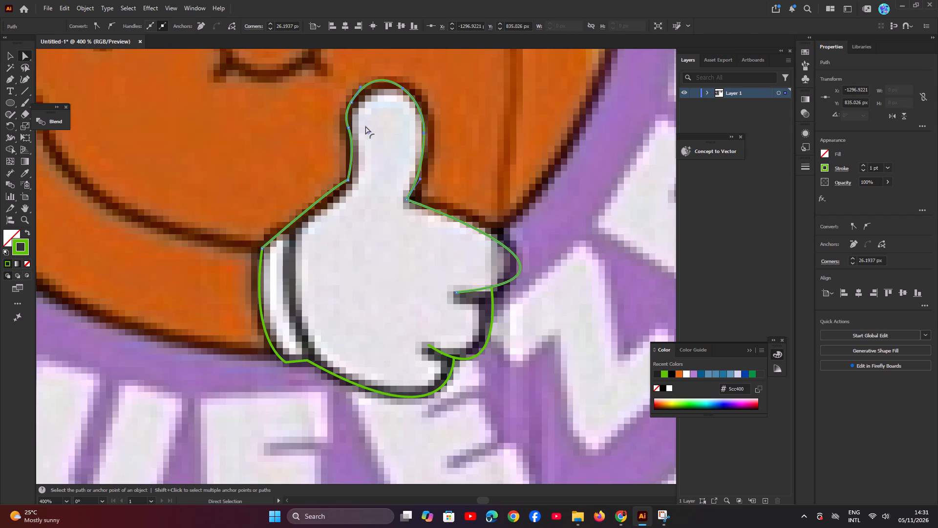
{"action": "left_click_drag", "start_coordinate": [365, 126], "coordinate": [362, 126]}
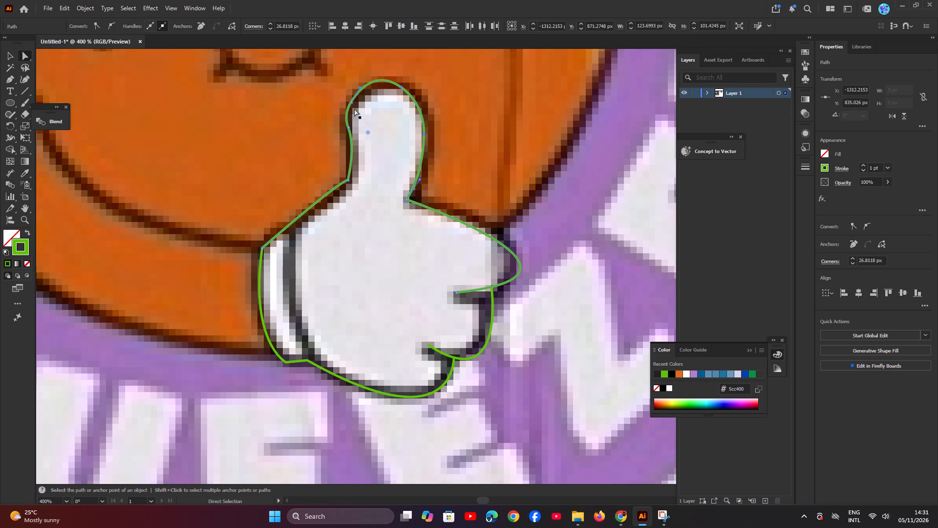
{"action": "left_click", "coordinate": [347, 127]}
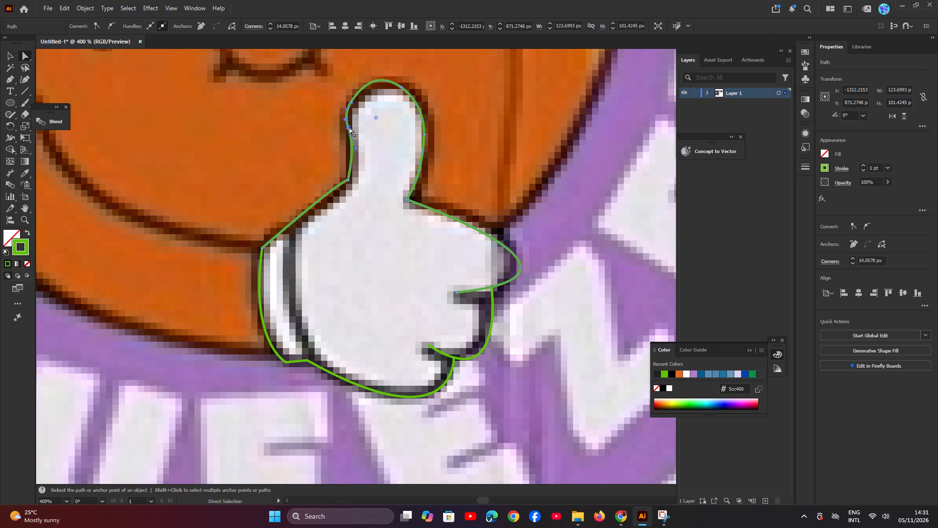
{"action": "left_click_drag", "start_coordinate": [375, 118], "coordinate": [391, 126]}
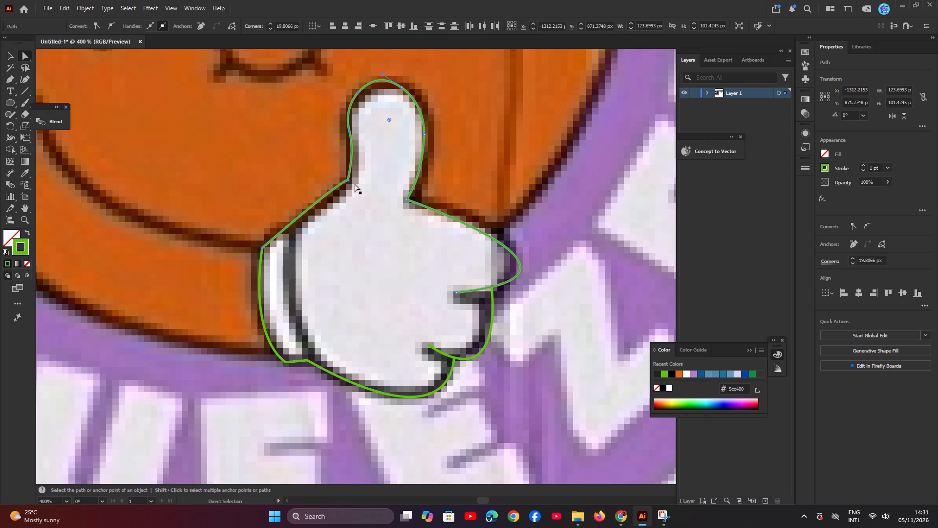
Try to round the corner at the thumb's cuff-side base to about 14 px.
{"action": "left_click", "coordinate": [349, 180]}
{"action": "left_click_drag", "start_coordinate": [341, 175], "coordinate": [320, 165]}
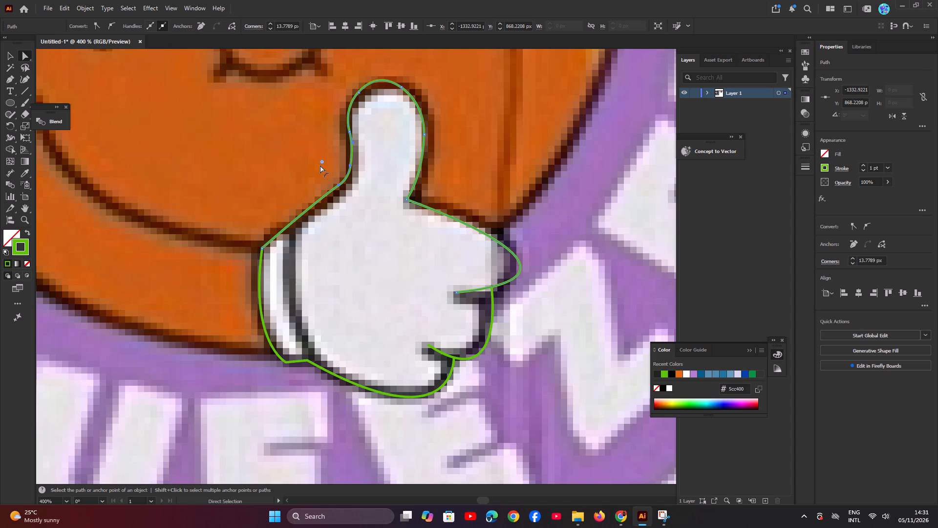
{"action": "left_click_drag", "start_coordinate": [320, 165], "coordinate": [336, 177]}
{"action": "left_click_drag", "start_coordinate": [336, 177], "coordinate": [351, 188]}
Nudge the cuff-side anchor at the thumb's base inward and adjust its handle so the wrist edge follows the glove.
{"action": "left_click", "coordinate": [348, 180]}
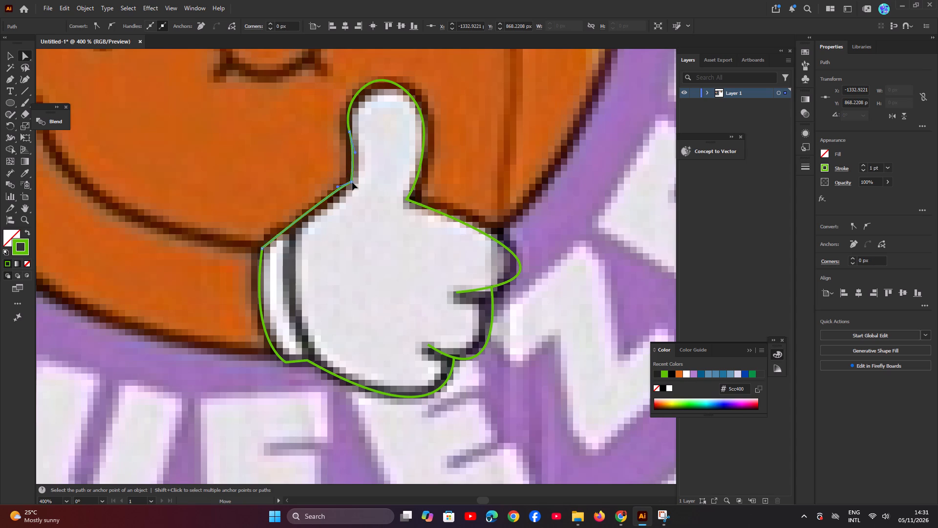
{"action": "left_click_drag", "start_coordinate": [339, 189], "coordinate": [316, 197]}
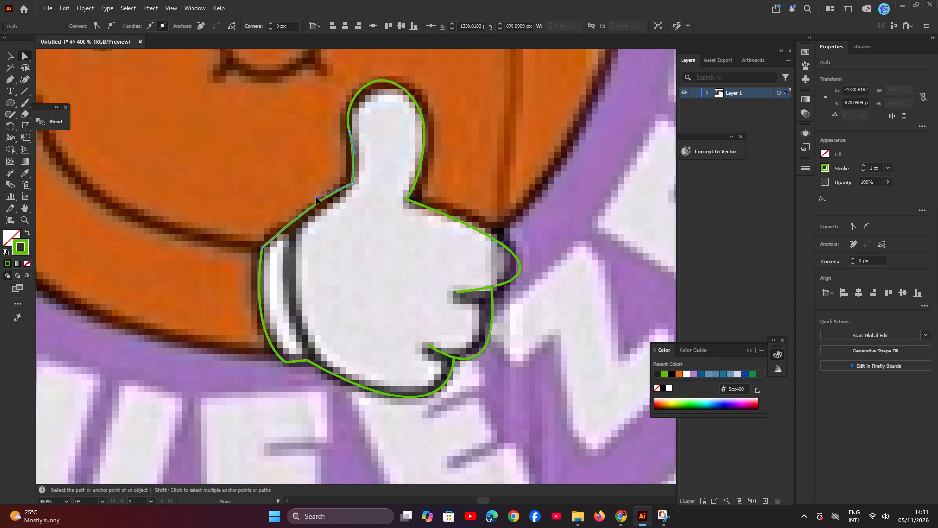
{"action": "left_click_drag", "start_coordinate": [316, 197], "coordinate": [311, 206]}
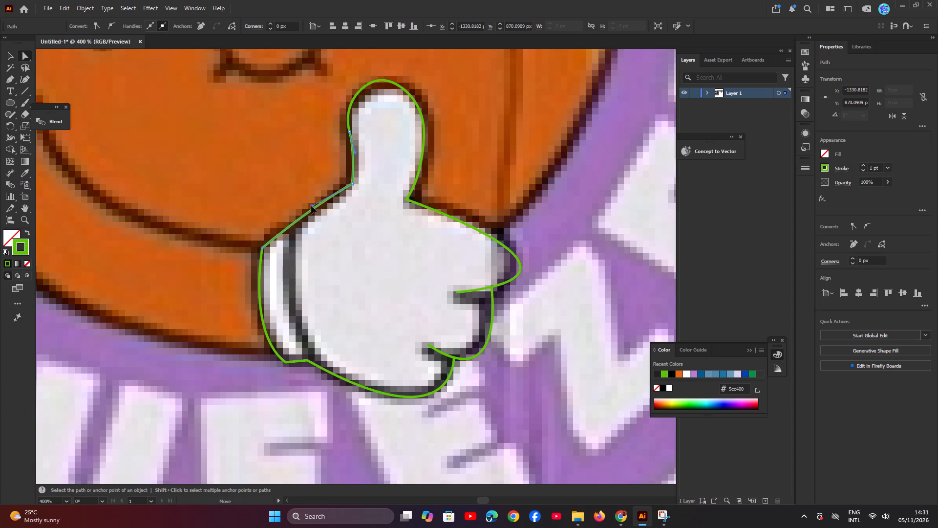
{"action": "left_click_drag", "start_coordinate": [311, 206], "coordinate": [312, 206]}
{"action": "left_click", "coordinate": [313, 206]}
{"action": "left_click", "coordinate": [352, 184]}
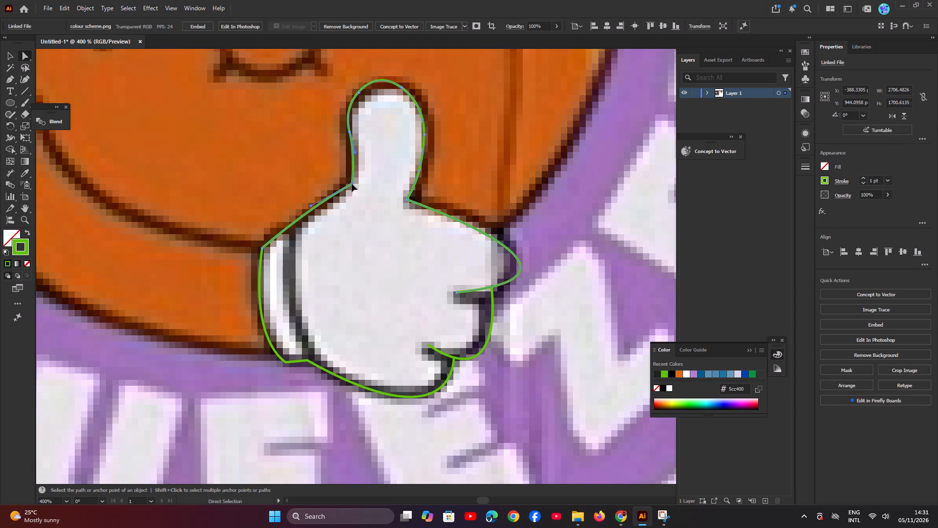
{"action": "left_click_drag", "start_coordinate": [311, 206], "coordinate": [314, 204]}
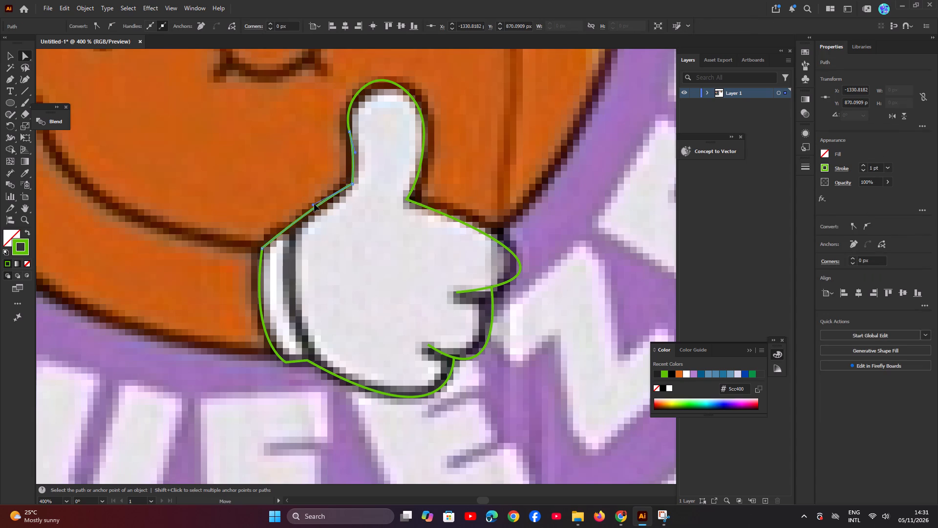
{"action": "left_click_drag", "start_coordinate": [314, 204], "coordinate": [334, 193]}
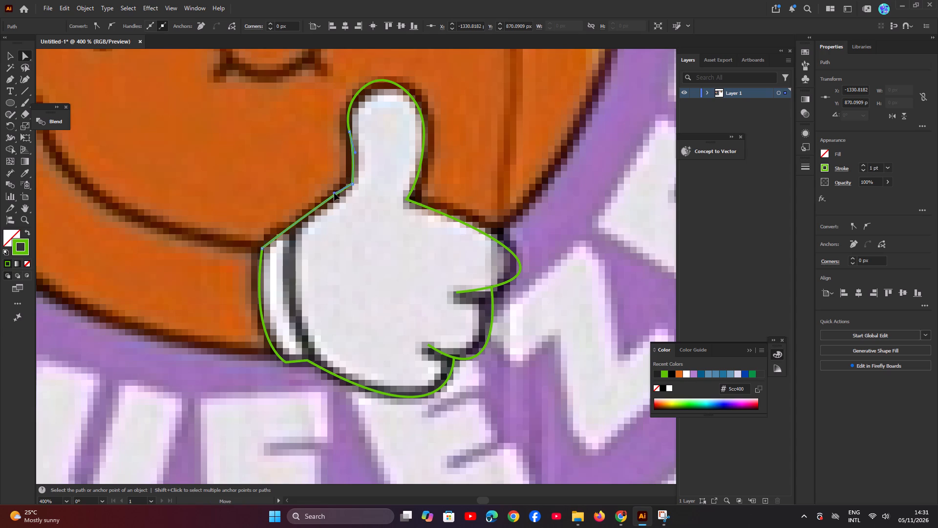
{"action": "left_click_drag", "start_coordinate": [334, 193], "coordinate": [323, 197]}
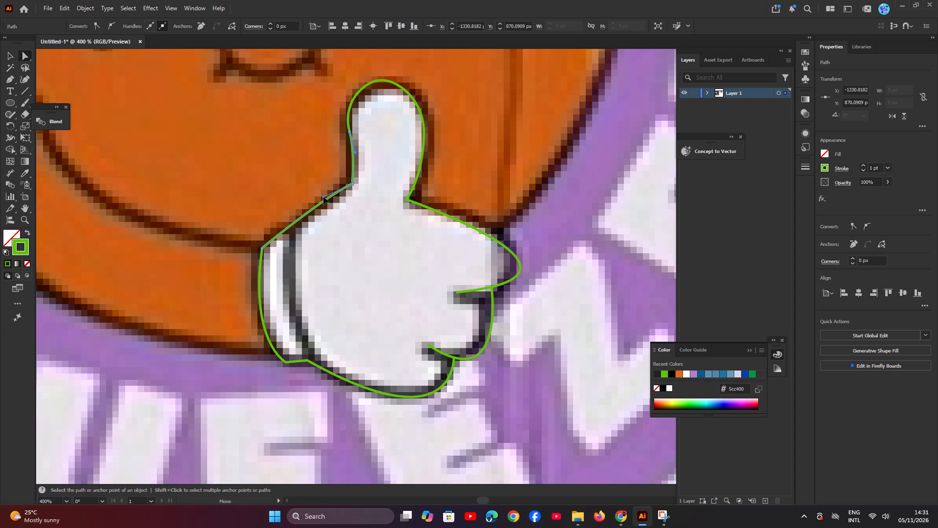
{"action": "left_click_drag", "start_coordinate": [323, 197], "coordinate": [319, 206]}
Round the corner at the thumb's cuff-side base to about 8 px and nudge it onto the glove's outline.
{"action": "left_click", "coordinate": [352, 184]}
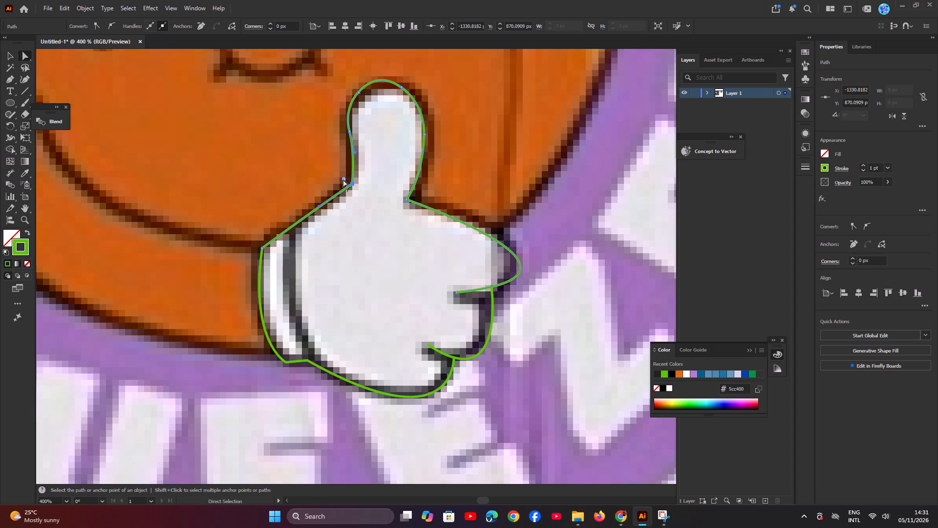
{"action": "left_click_drag", "start_coordinate": [343, 179], "coordinate": [333, 181]}
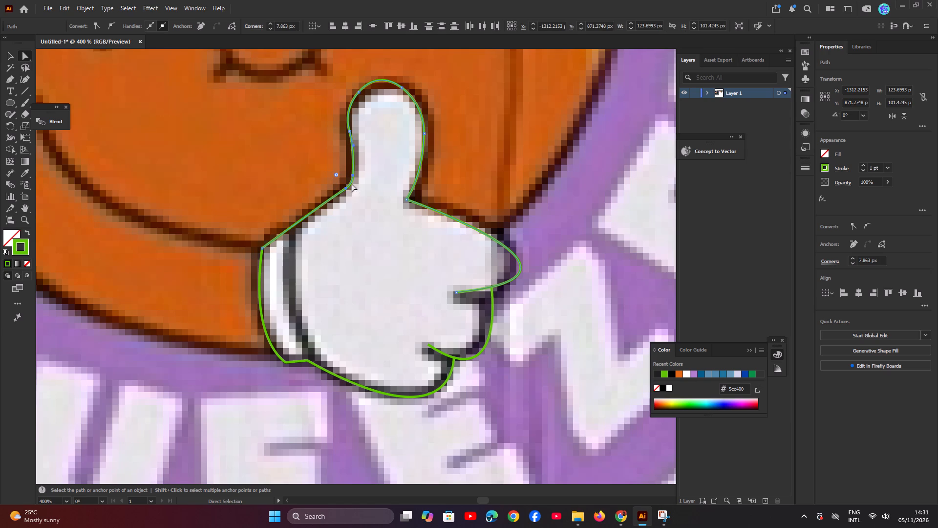
{"action": "left_click", "coordinate": [352, 182]}
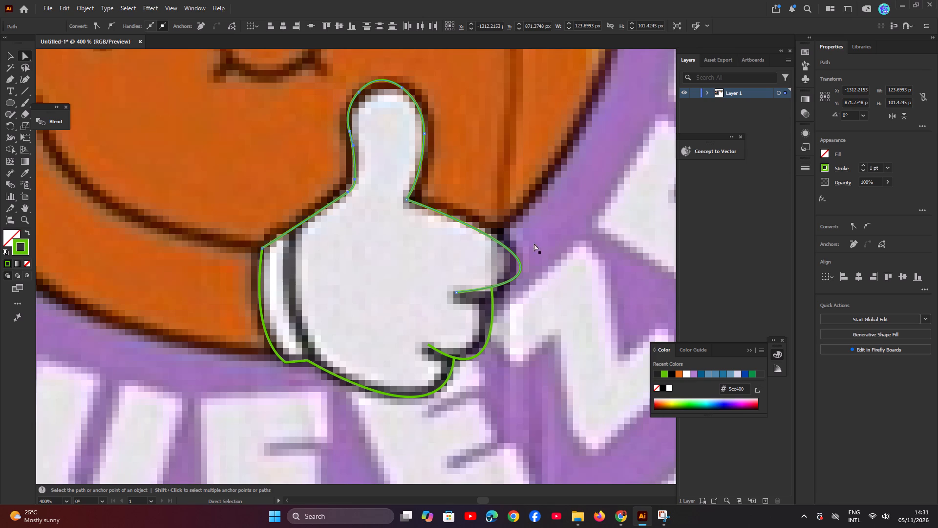
Shorten the end handle of the hand path so the uppermost folded finger's curve sits closer to the glove.
{"action": "left_click", "coordinate": [507, 248]}
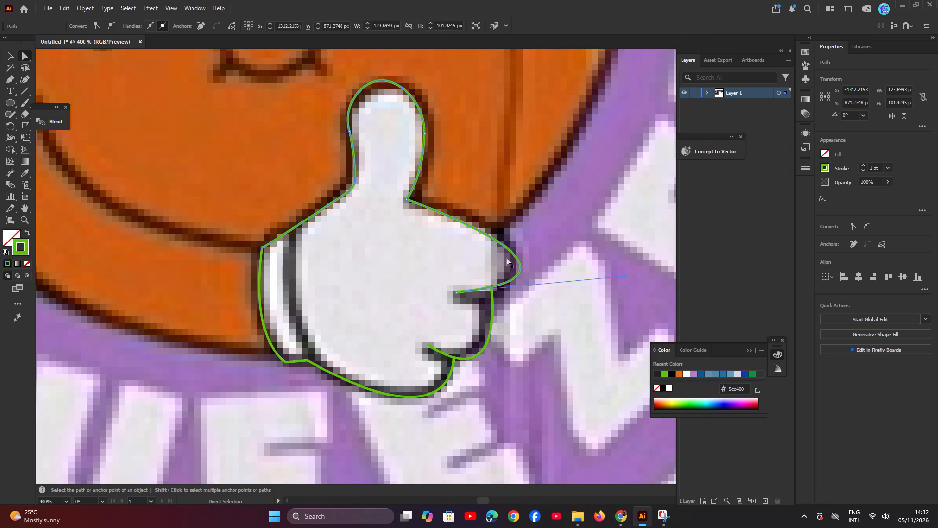
{"action": "left_click", "coordinate": [457, 292]}
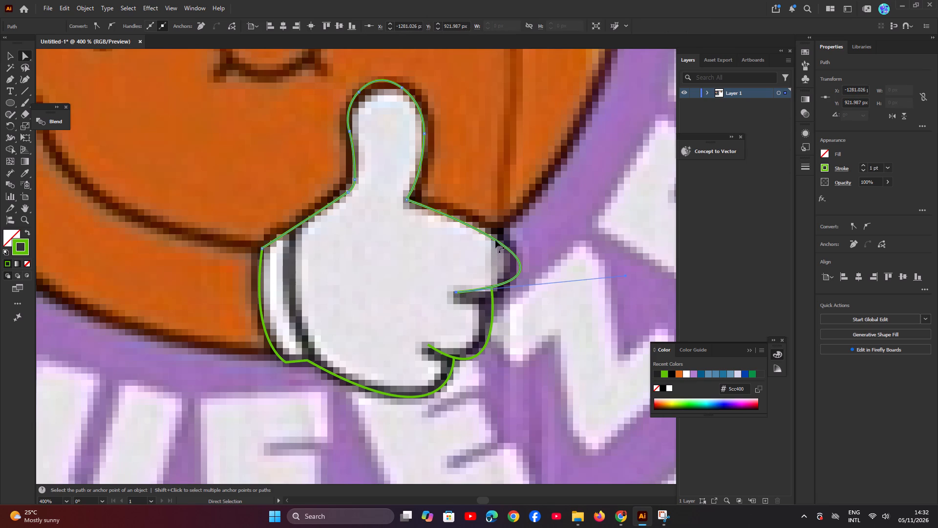
{"action": "left_click", "coordinate": [495, 240]}
{"action": "left_click", "coordinate": [495, 240]}
{"action": "left_click_drag", "start_coordinate": [495, 239], "coordinate": [496, 244]}
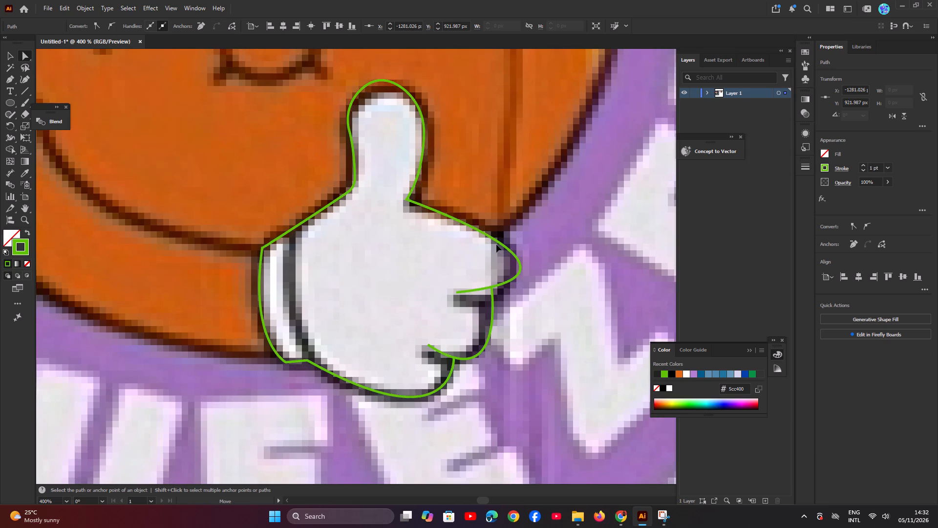
{"action": "left_click_drag", "start_coordinate": [496, 244], "coordinate": [497, 245]}
{"action": "left_click", "coordinate": [496, 240]}
{"action": "left_click", "coordinate": [496, 240]}
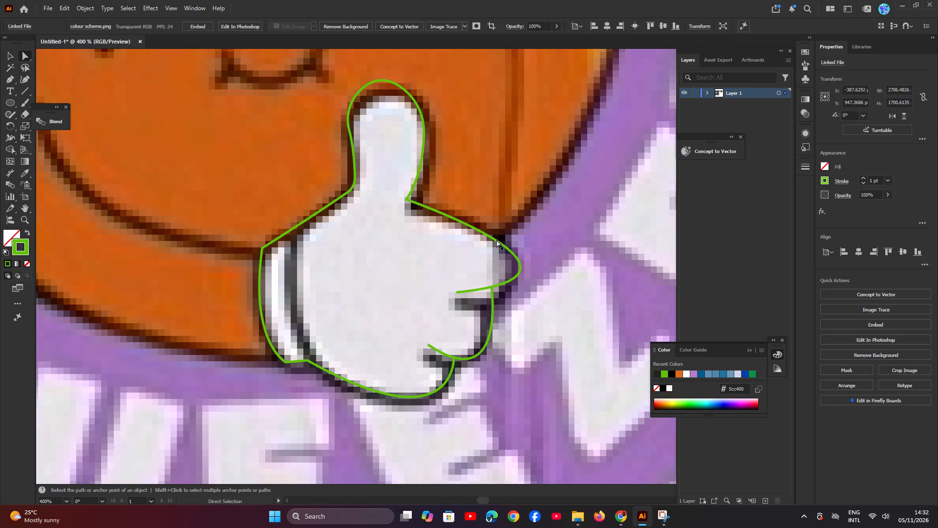
{"action": "left_click", "coordinate": [496, 240]}
{"action": "left_click", "coordinate": [513, 254]}
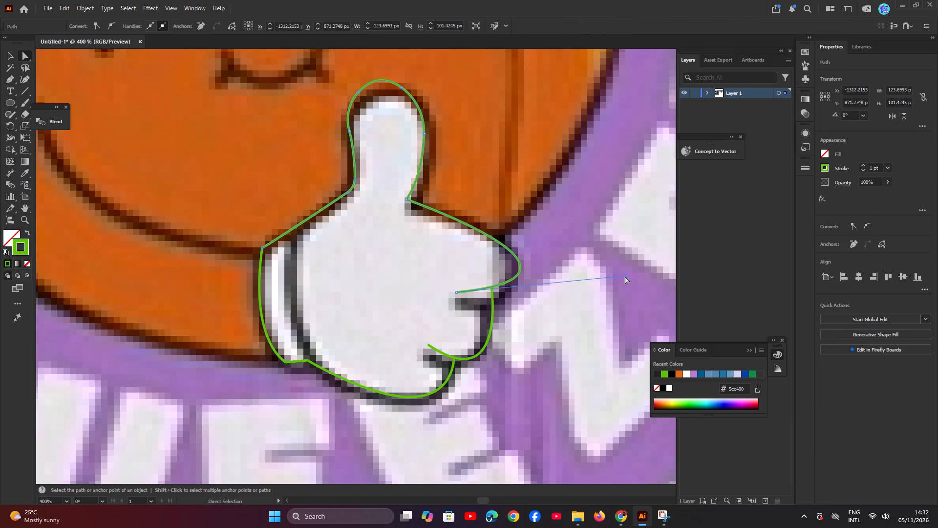
{"action": "left_click_drag", "start_coordinate": [626, 276], "coordinate": [602, 263]}
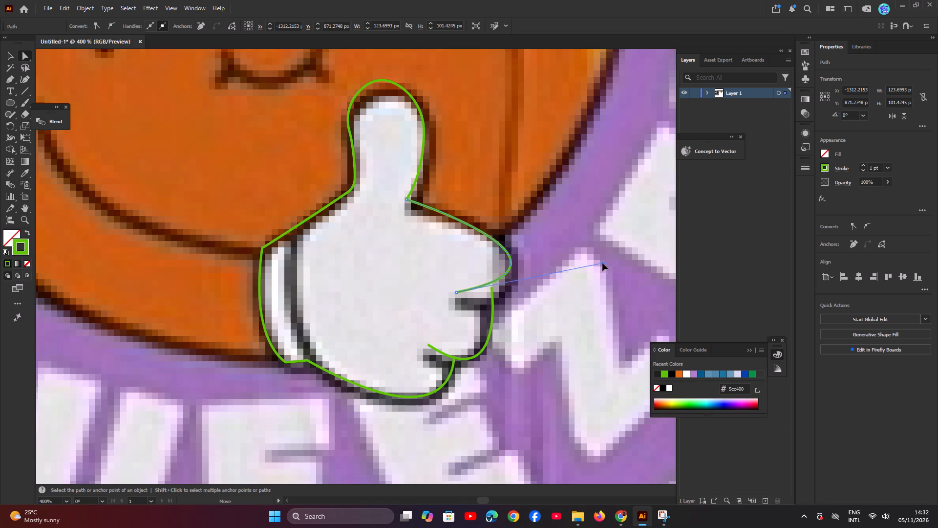
{"action": "left_click_drag", "start_coordinate": [602, 263], "coordinate": [609, 279]}
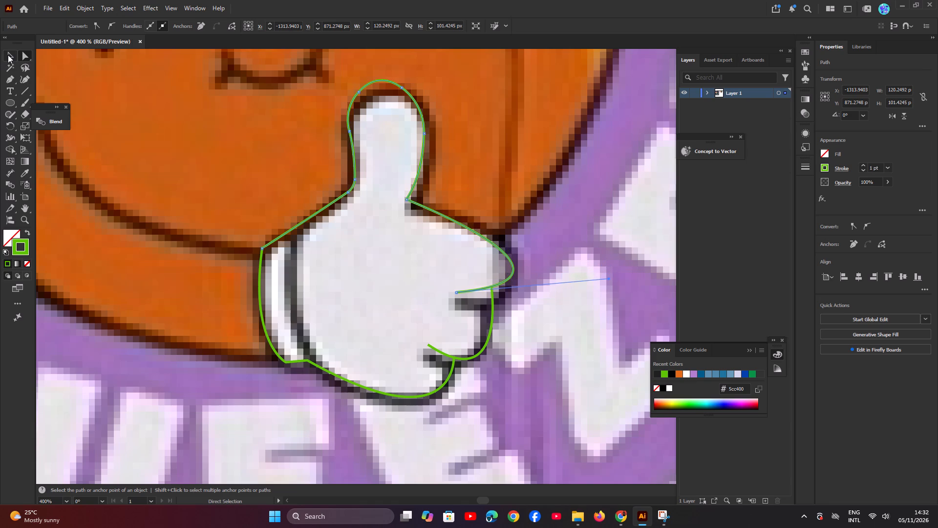
Shrink the reference image to about 460 by 289 px and place it just outside the artboard beside the orange character.
{"action": "left_click", "coordinate": [8, 55]}
{"action": "left_click", "coordinate": [160, 109]}
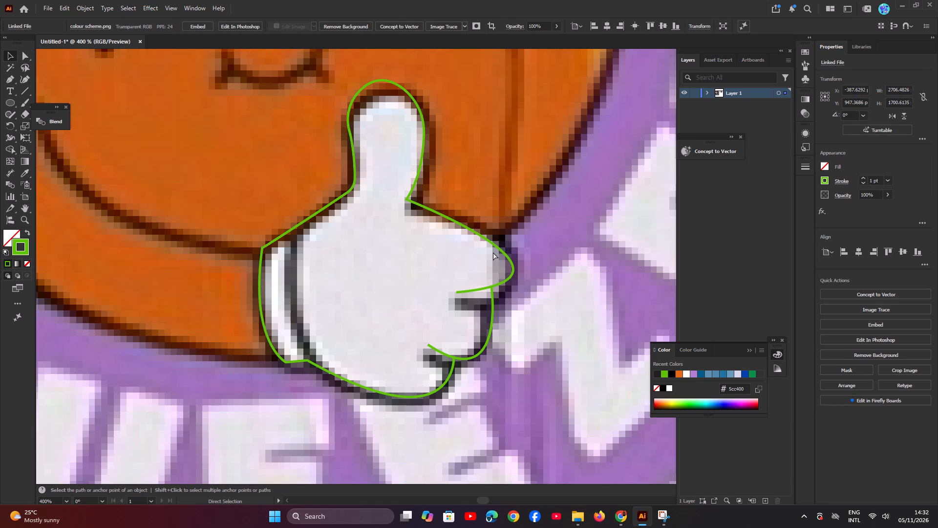
{"action": "key", "text": "ctrl+minus"}
{"action": "key", "text": "ctrl+minus"}
{"action": "key", "text": "ctrl+minus"}
{"action": "key", "text": "ctrl+minus"}
{"action": "key", "text": "ctrl+minus"}
{"action": "key", "text": "ctrl+minus"}
{"action": "key", "text": "ctrl+minus"}
{"action": "key", "text": "ctrl+minus"}
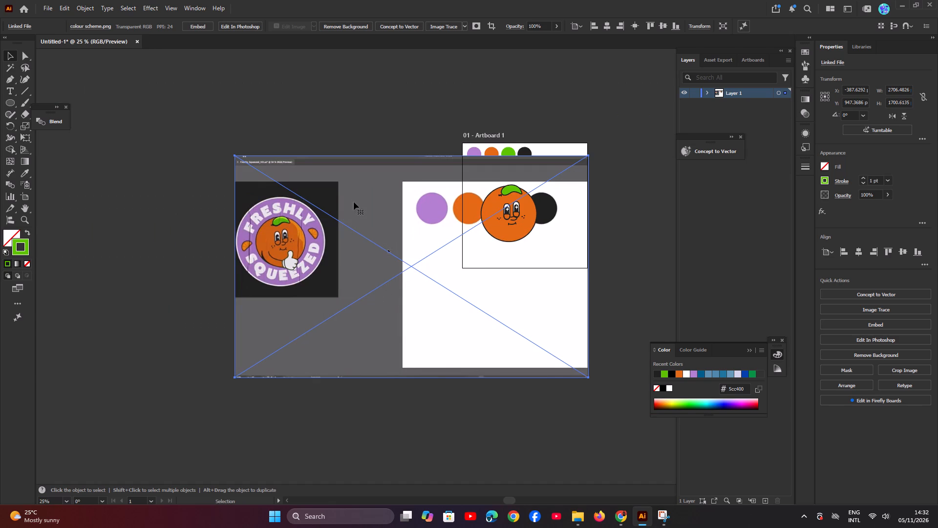
{"action": "left_click_drag", "start_coordinate": [590, 155], "coordinate": [340, 321], "text": "shift"}
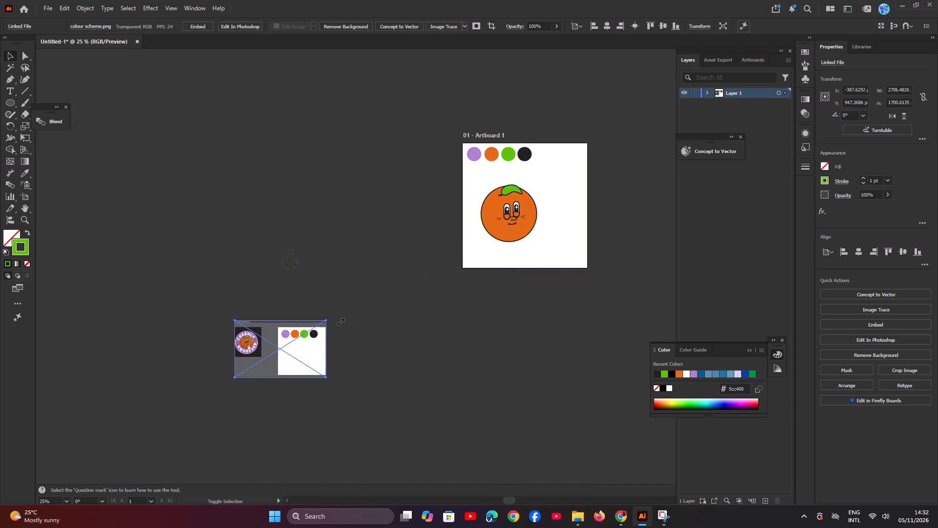
{"action": "left_click_drag", "start_coordinate": [340, 321], "coordinate": [300, 340], "text": "shift"}
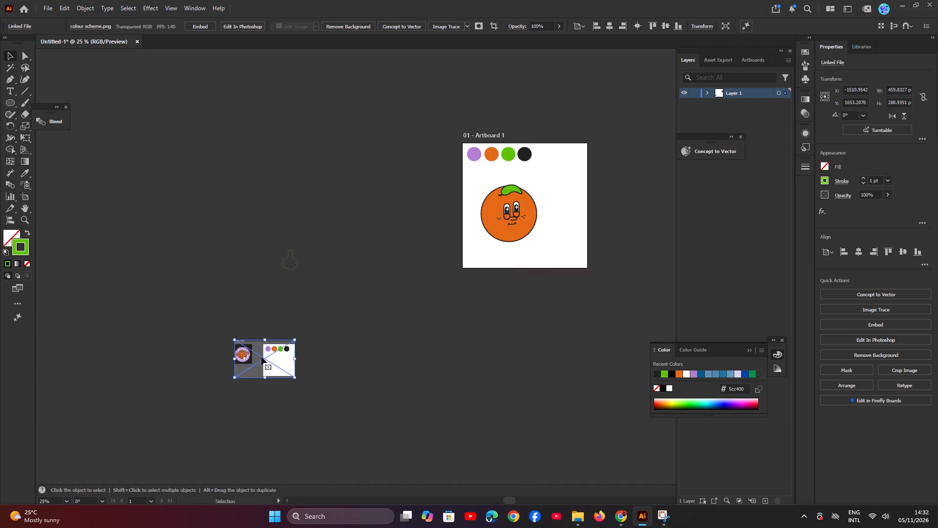
{"action": "left_click_drag", "start_coordinate": [259, 358], "coordinate": [392, 199]}
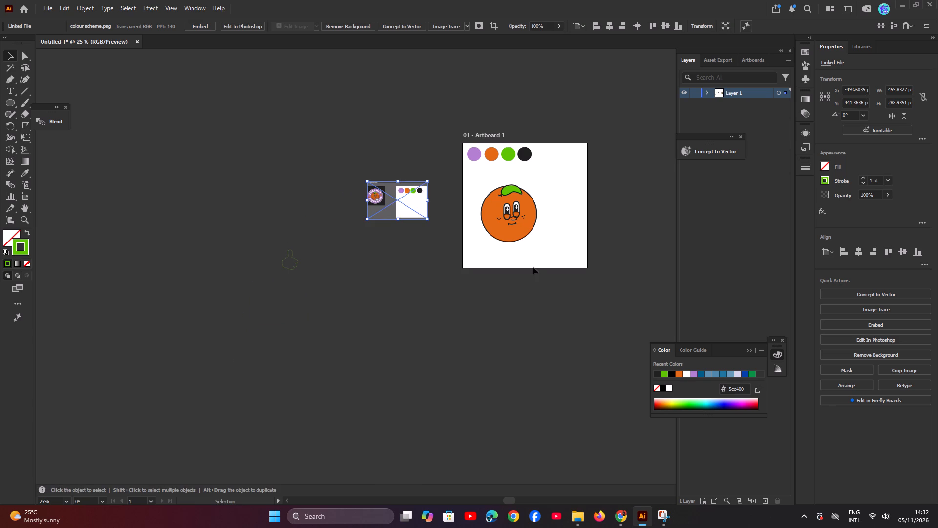
Select all paths of the traced hand and move them onto the artboard, below the orange character.
{"action": "left_click_drag", "start_coordinate": [232, 237], "coordinate": [310, 295]}
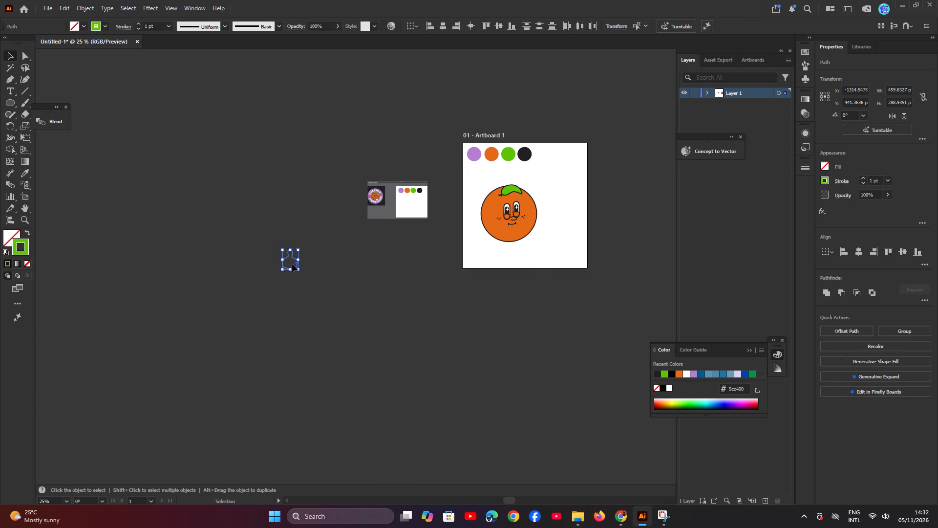
{"action": "left_click_drag", "start_coordinate": [292, 264], "coordinate": [397, 267]}
{"action": "left_click_drag", "start_coordinate": [265, 240], "coordinate": [333, 298]}
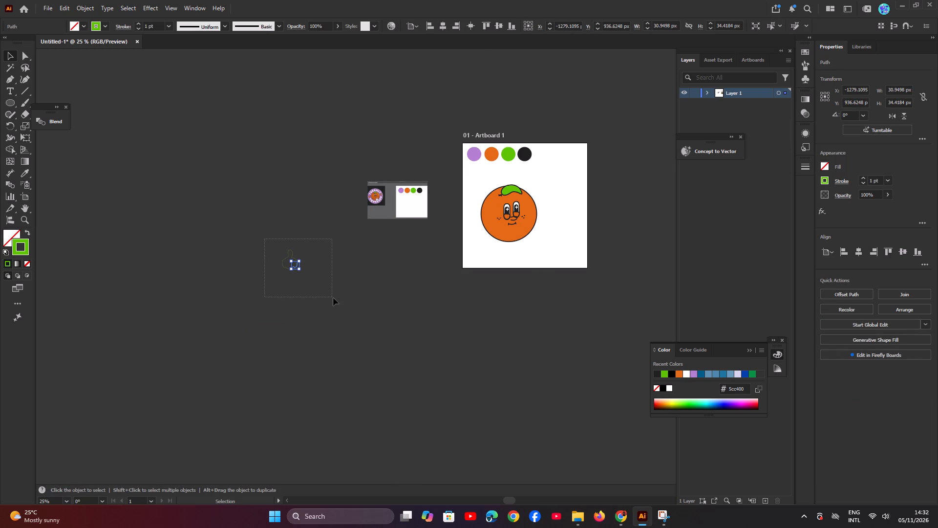
{"action": "left_click_drag", "start_coordinate": [333, 298], "coordinate": [332, 298]}
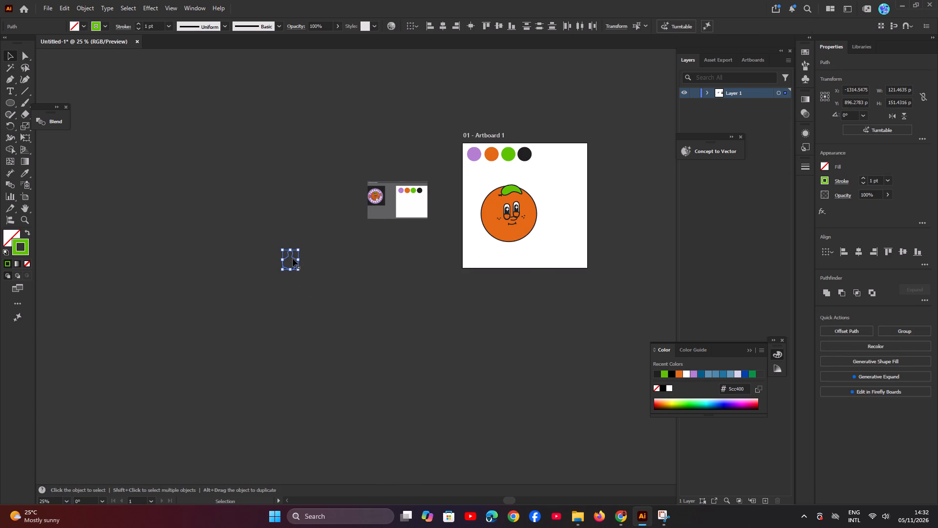
{"action": "left_click_drag", "start_coordinate": [293, 259], "coordinate": [481, 250]}
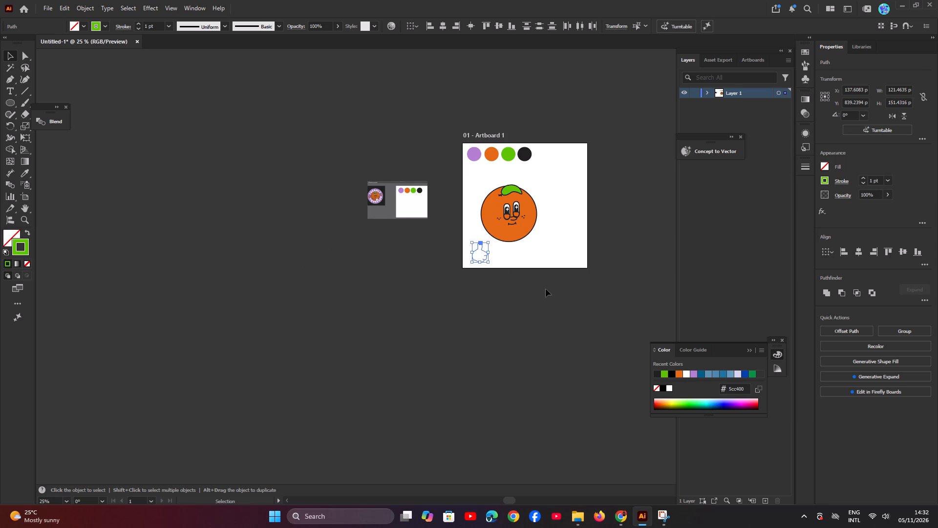
Move the hand outline closer under the orange, to about X 229, Y 814 px.
{"action": "key", "text": "ctrl+plus"}
{"action": "key", "text": "ctrl+plus"}
{"action": "key", "text": "ctrl+plus"}
{"action": "key", "text": "ctrl+plus"}
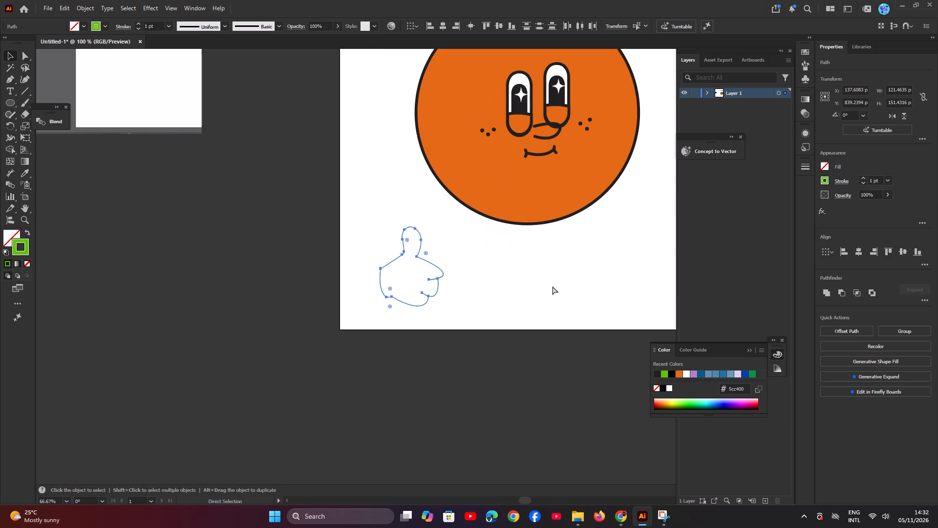
{"action": "key", "text": "space"}
{"action": "key", "text": "space"}
{"action": "key", "text": "space"}
{"action": "key", "text": "space"}
{"action": "key", "text": "space"}
{"action": "key", "text": "space"}
{"action": "key", "text": "space"}
{"action": "key", "text": "space"}
{"action": "key", "text": "space"}
{"action": "key", "text": "space"}
{"action": "key", "text": "space"}
{"action": "key", "text": "space"}
{"action": "key", "text": "space"}
{"action": "key", "text": "space"}
{"action": "key", "text": "space"}
{"action": "key", "text": "space"}
{"action": "key", "text": "space"}
{"action": "key", "text": "space"}
{"action": "key", "text": "space"}
{"action": "key", "text": "space"}
{"action": "left_click_drag", "start_coordinate": [547, 305], "coordinate": [419, 343]}
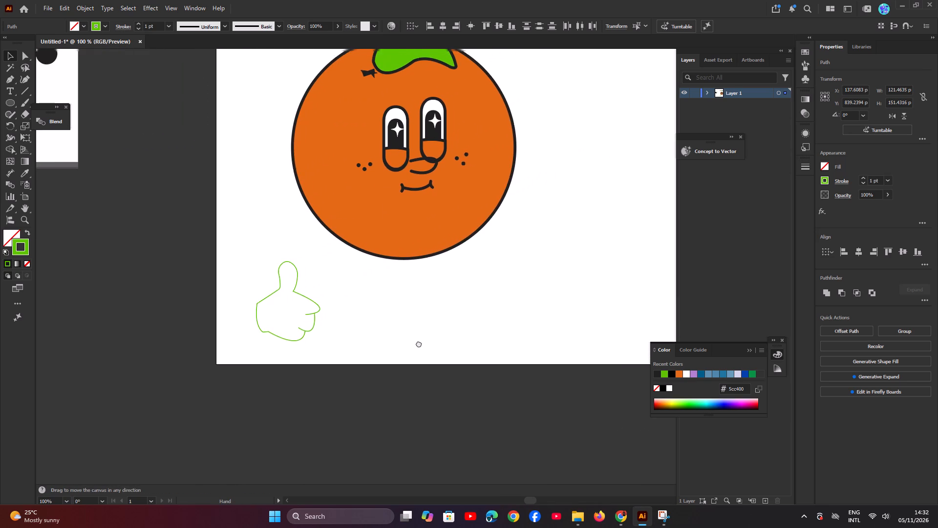
{"action": "left_click_drag", "start_coordinate": [419, 343], "coordinate": [417, 347]}
{"action": "left_click_drag", "start_coordinate": [212, 225], "coordinate": [455, 315]}
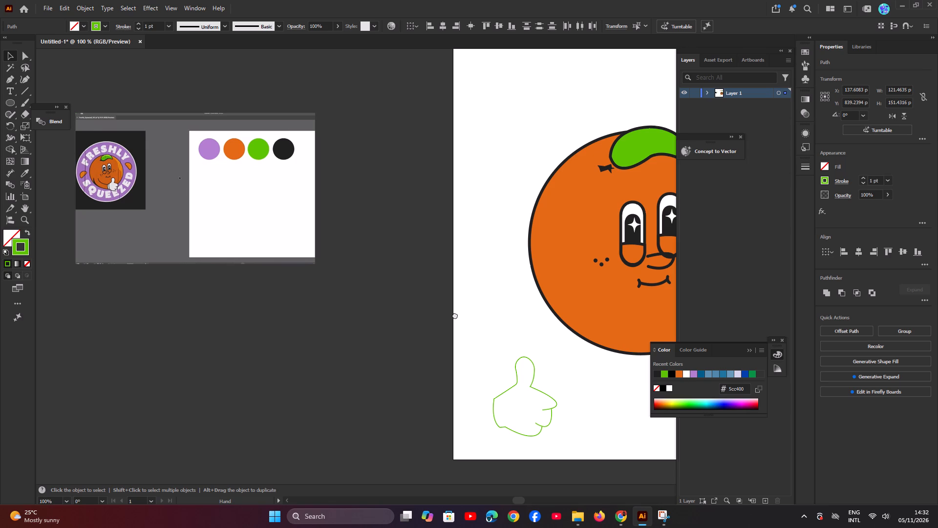
{"action": "left_click_drag", "start_coordinate": [455, 315], "coordinate": [467, 249]}
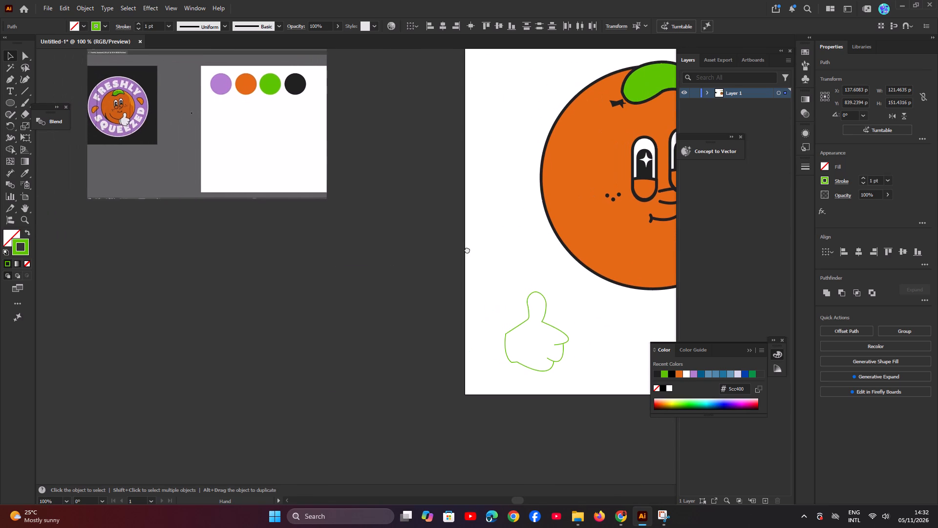
{"action": "left_click_drag", "start_coordinate": [467, 249], "coordinate": [215, 269]}
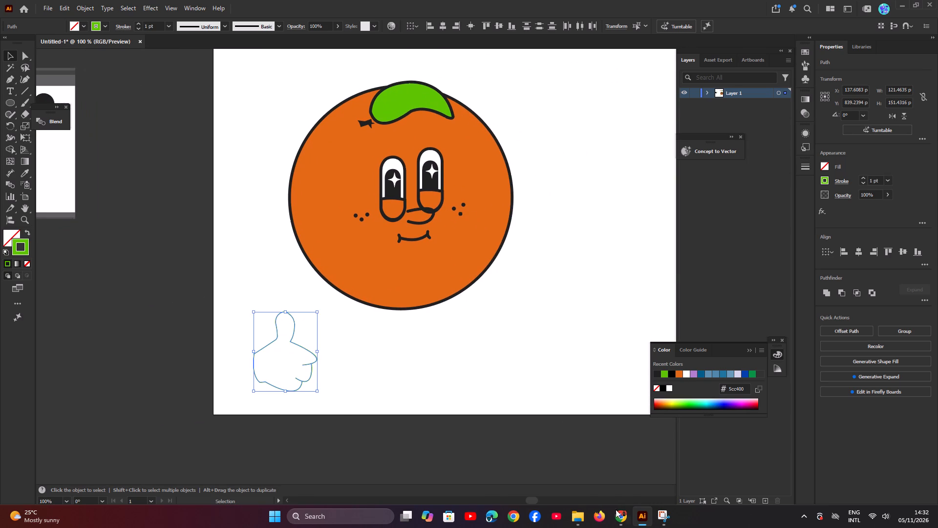
{"action": "left_click_drag", "start_coordinate": [306, 366], "coordinate": [351, 354]}
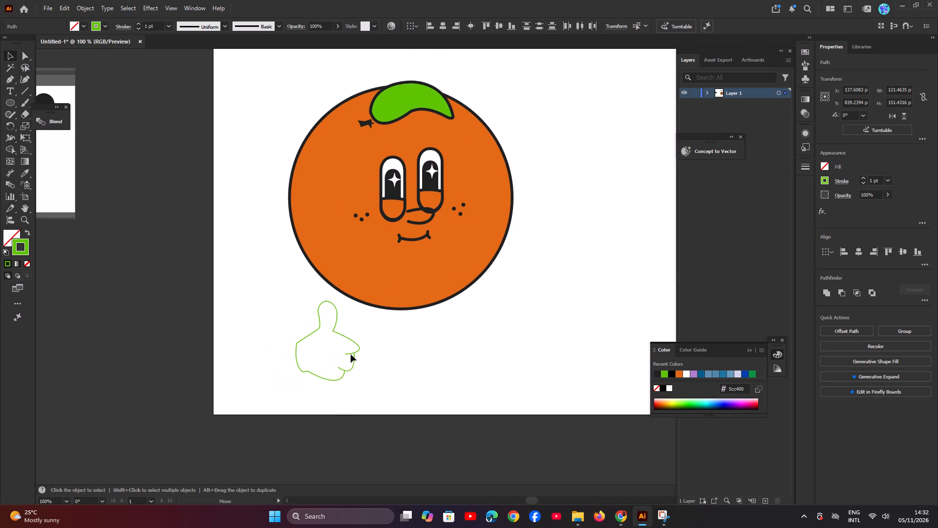
{"action": "left_click_drag", "start_coordinate": [351, 354], "coordinate": [354, 352]}
Switch to the Envato tutorial in Chrome, watch the glove's cuff being drawn, and return to Illustrator.
{"action": "left_click", "coordinate": [624, 519]}
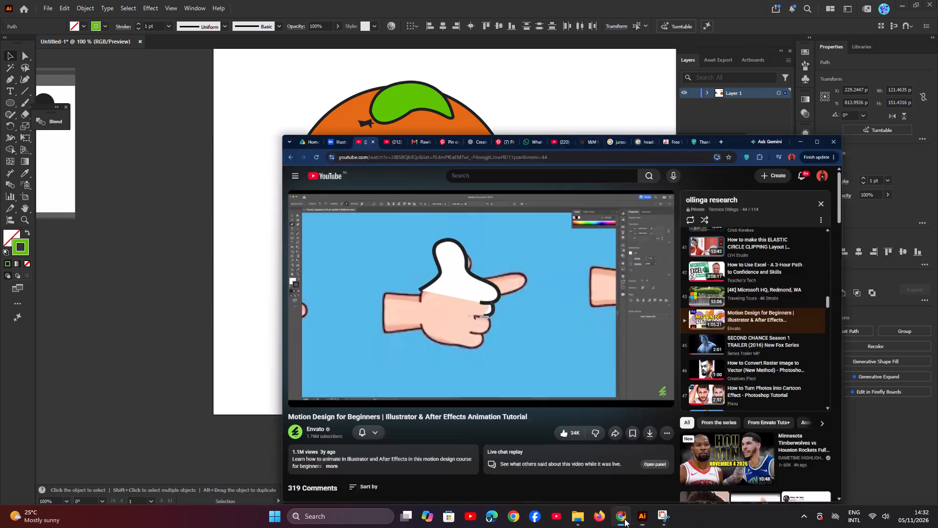
{"action": "left_click", "coordinate": [527, 268]}
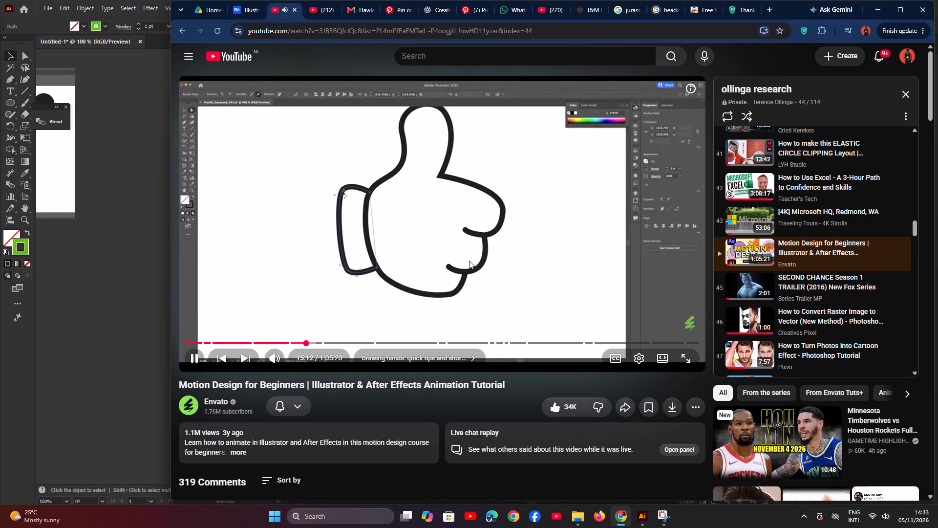
{"action": "left_click", "coordinate": [441, 240]}
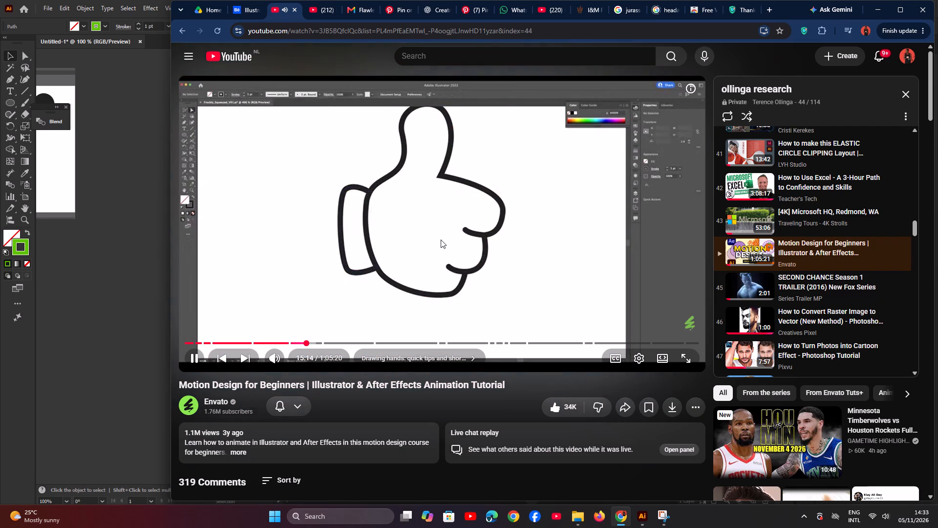
{"action": "left_click", "coordinate": [882, 6]}
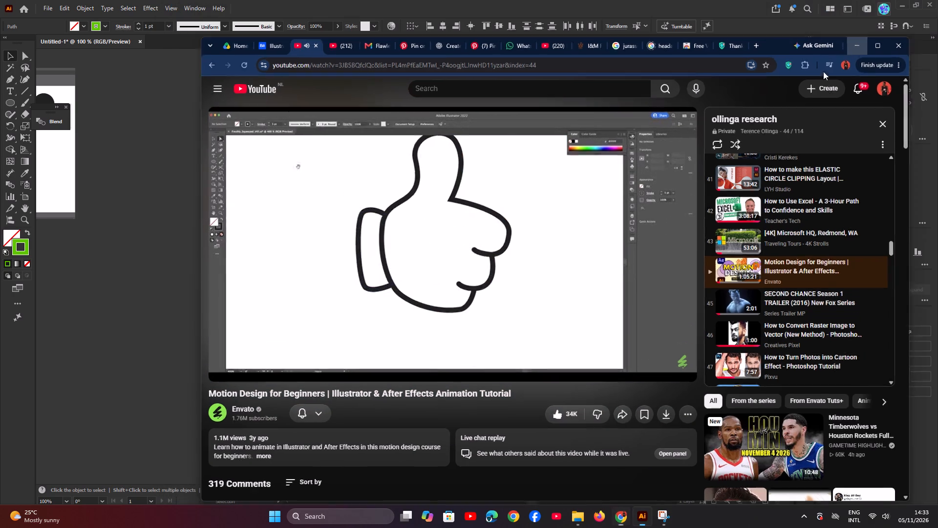
Select both paths of the hand outline, without the orange body, and group them.
{"action": "key", "text": "space"}
{"action": "key", "text": "space"}
{"action": "key", "text": "space"}
{"action": "key", "text": "space"}
{"action": "key", "text": "space"}
{"action": "key", "text": "space"}
{"action": "key", "text": "space"}
{"action": "key", "text": "space"}
{"action": "key", "text": "space"}
{"action": "key", "text": "space"}
{"action": "key", "text": "space"}
{"action": "key", "text": "space"}
{"action": "key", "text": "space"}
{"action": "key", "text": "space"}
{"action": "key", "text": "space"}
{"action": "key", "text": "space"}
{"action": "key", "text": "space"}
{"action": "key", "text": "space"}
{"action": "left_click_drag", "start_coordinate": [395, 362], "coordinate": [393, 387]}
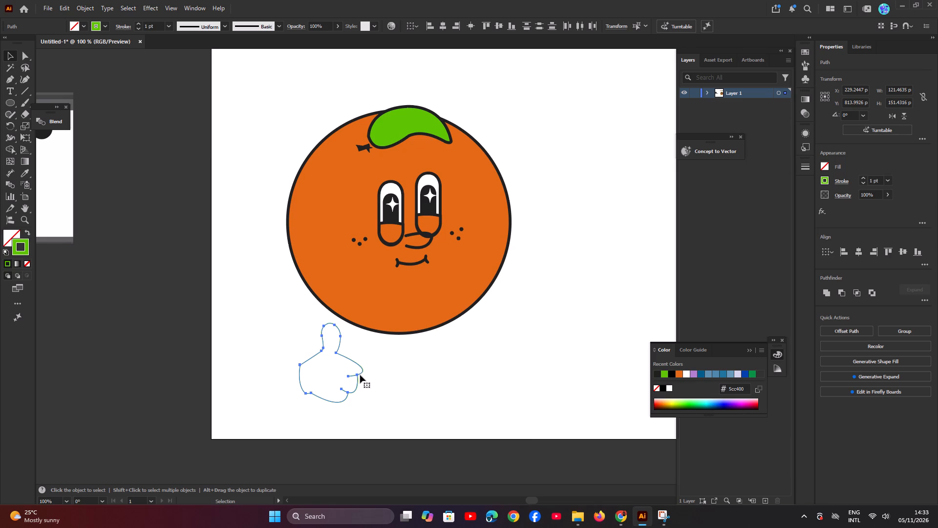
{"action": "left_click_drag", "start_coordinate": [356, 377], "coordinate": [389, 365]}
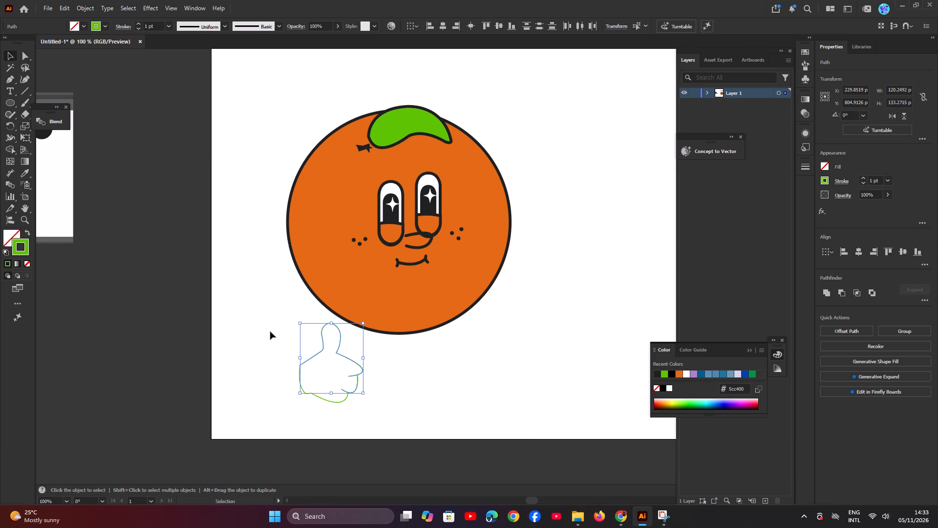
{"action": "left_click_drag", "start_coordinate": [270, 331], "coordinate": [375, 414]}
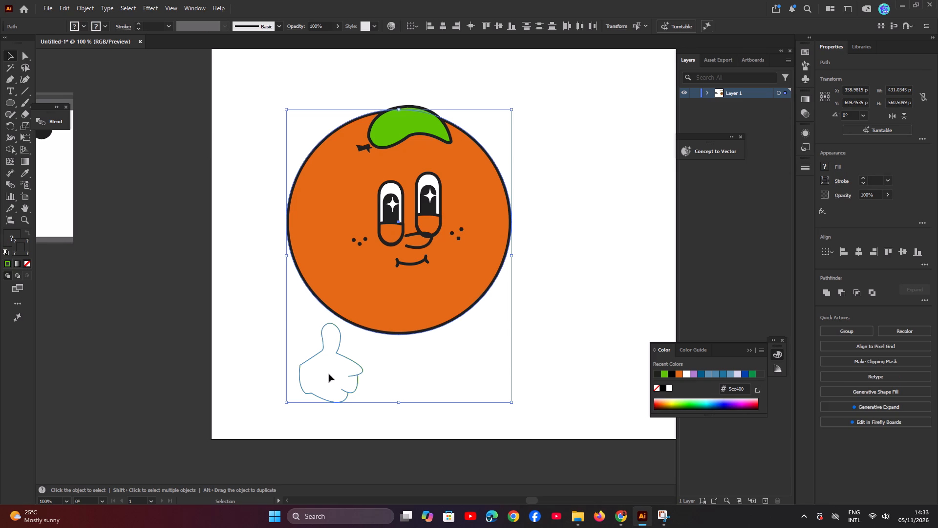
{"action": "left_click", "coordinate": [264, 308]}
{"action": "left_click_drag", "start_coordinate": [275, 301], "coordinate": [323, 348]}
{"action": "left_click_drag", "start_coordinate": [241, 325], "coordinate": [353, 396]}
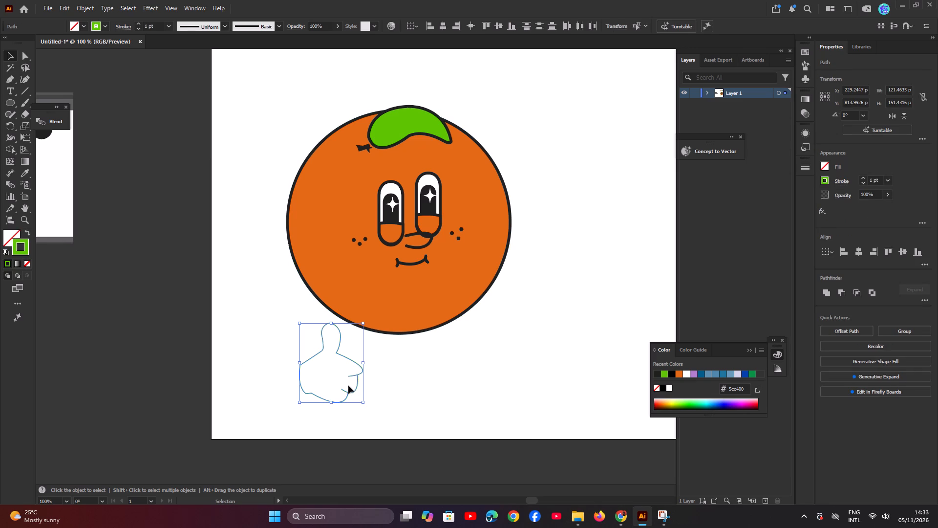
{"action": "left_click_drag", "start_coordinate": [352, 375], "coordinate": [389, 390]}
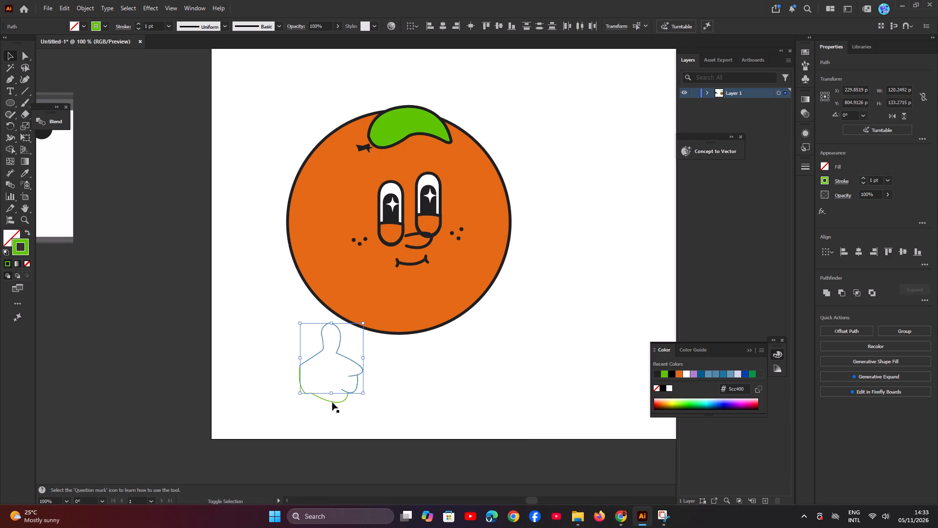
{"action": "left_click", "coordinate": [332, 402], "text": "shift"}
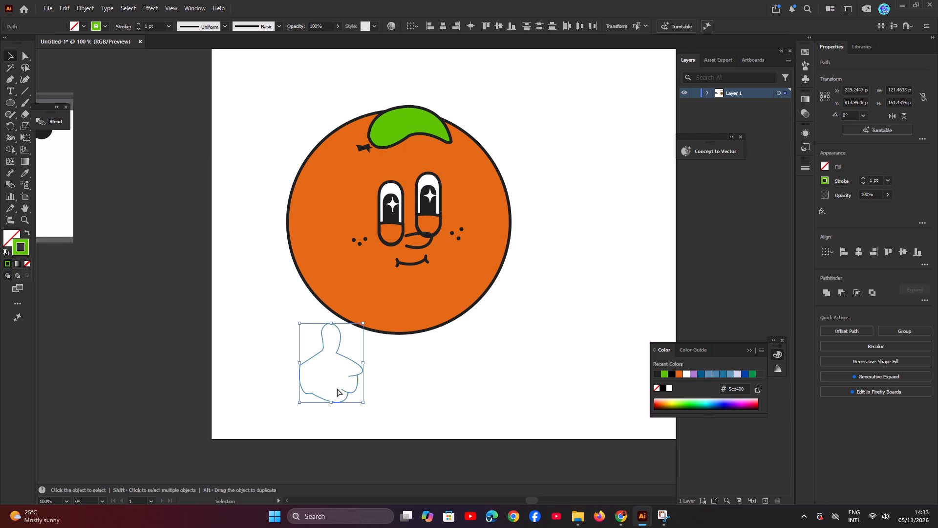
{"action": "key", "text": "ctrl+g"}
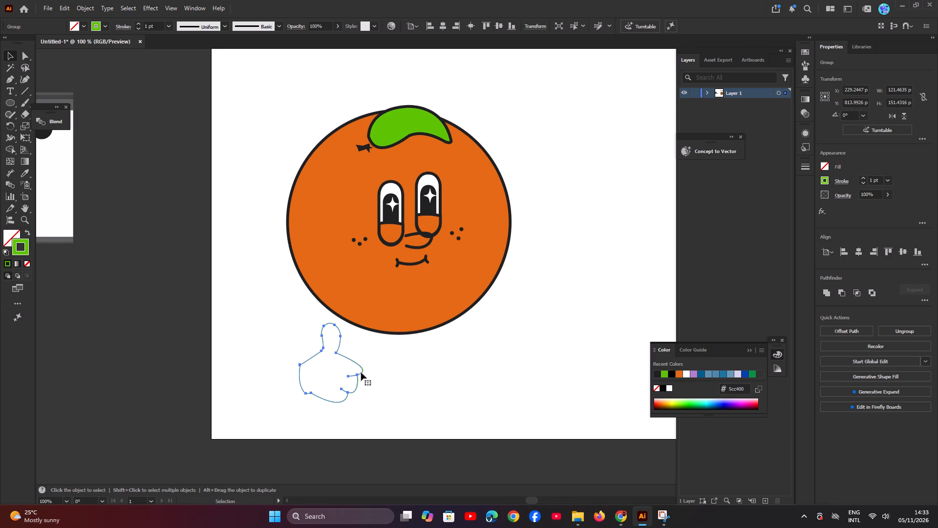
Move the grouped hand clear of the orange's lower edge, to about X 156, Y 778 px.
{"action": "left_click_drag", "start_coordinate": [361, 373], "coordinate": [323, 353]}
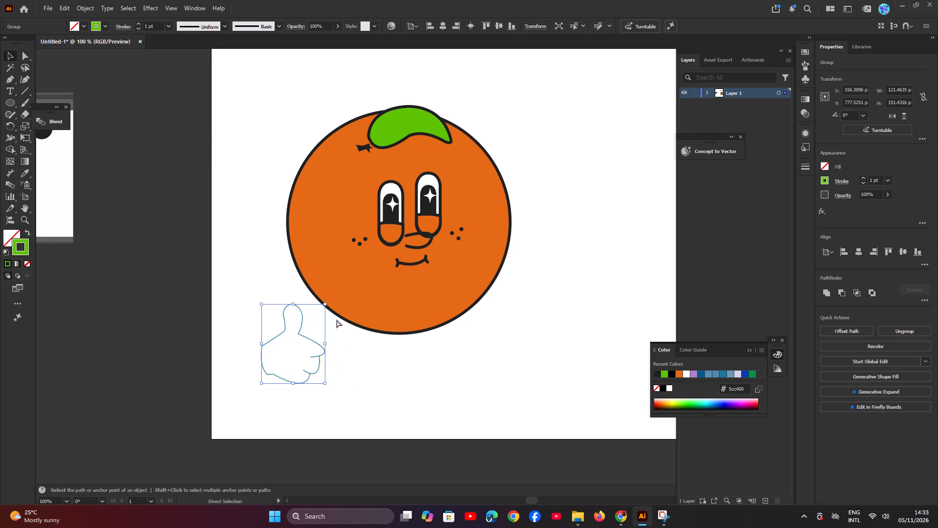
Examine the grouped hand outline up close at 400% zoom.
{"action": "key", "text": "ctrl+plus"}
{"action": "key", "text": "ctrl+plus"}
{"action": "key", "text": "ctrl+plus"}
{"action": "key", "text": "ctrl+plus"}
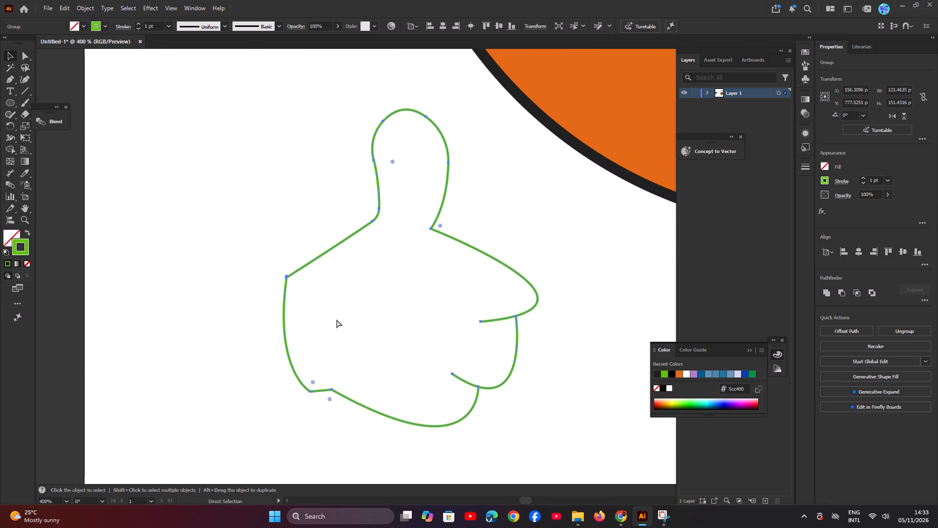
{"action": "key", "text": "space"}
{"action": "key", "text": "space"}
{"action": "key", "text": "space"}
{"action": "key", "text": "space"}
{"action": "key", "text": "space"}
{"action": "key", "text": "space"}
{"action": "key", "text": "space"}
{"action": "key", "text": "space"}
{"action": "key", "text": "space"}
{"action": "key", "text": "space"}
{"action": "key", "text": "space"}
{"action": "key", "text": "space"}
{"action": "key", "text": "space"}
{"action": "key", "text": "space"}
{"action": "key", "text": "space"}
{"action": "key", "text": "space"}
{"action": "key", "text": "space"}
{"action": "key", "text": "space"}
{"action": "key", "text": "space"}
{"action": "key", "text": "space"}
{"action": "left_click_drag", "start_coordinate": [524, 335], "coordinate": [477, 329]}
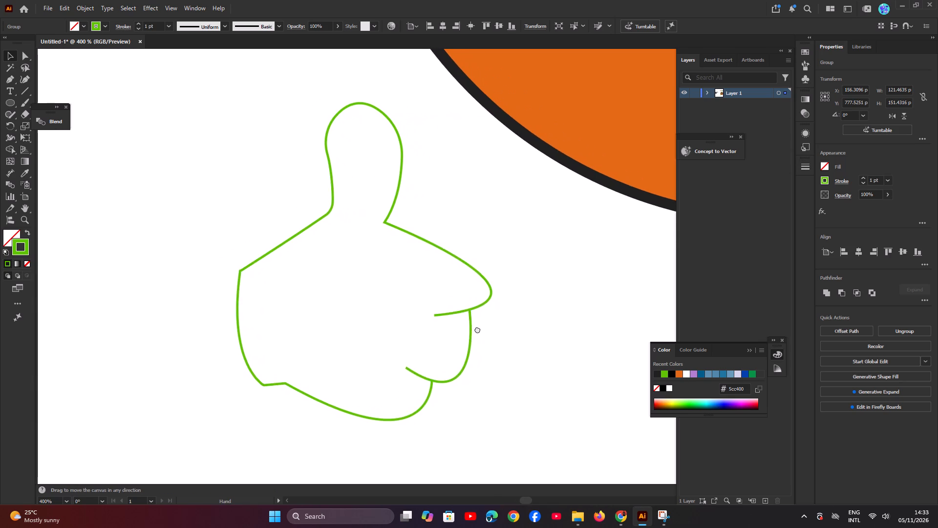
{"action": "left_click_drag", "start_coordinate": [477, 329], "coordinate": [463, 332]}
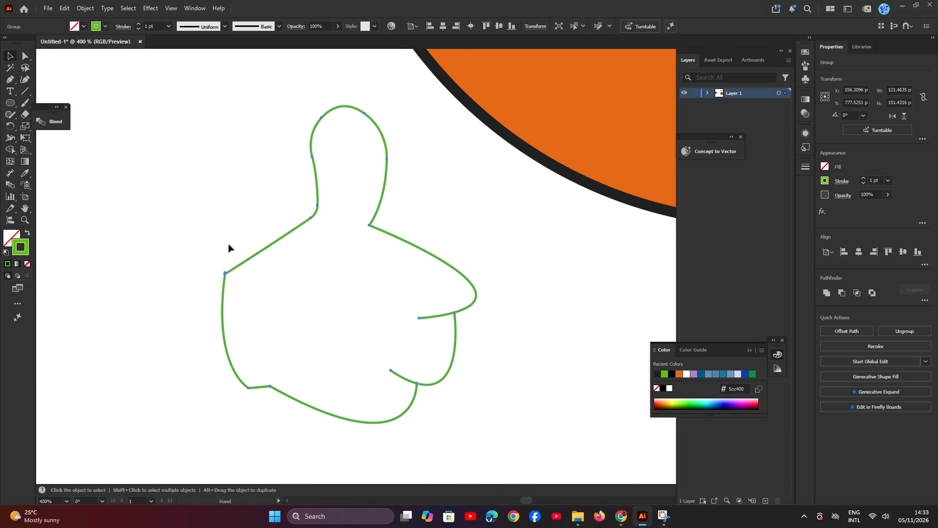
Switch to the Envato tutorial in Chrome and capture a new snapshot of the canvas showing the thumbs-up glove with its cuff.
{"action": "left_click", "coordinate": [618, 518]}
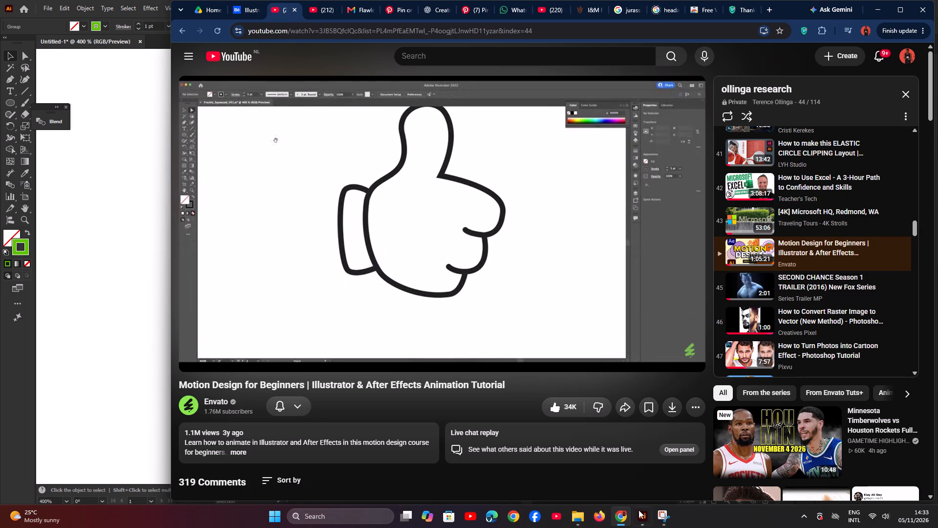
{"action": "left_click", "coordinate": [661, 515]}
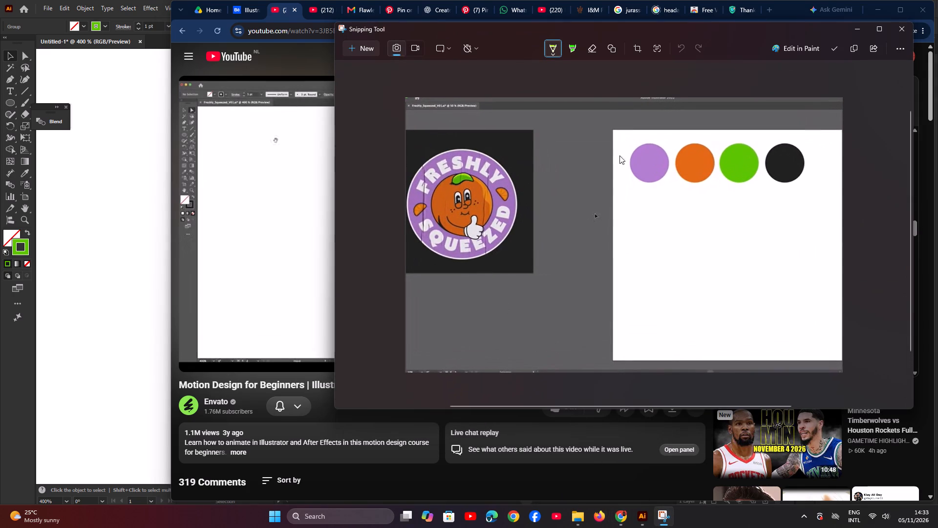
{"action": "left_click", "coordinate": [366, 49]}
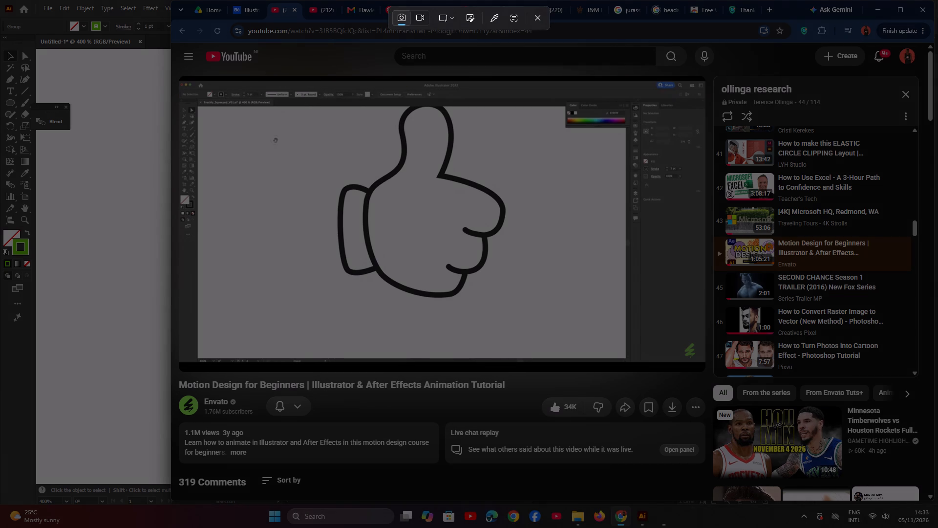
{"action": "left_click_drag", "start_coordinate": [200, 107], "coordinate": [393, 179]}
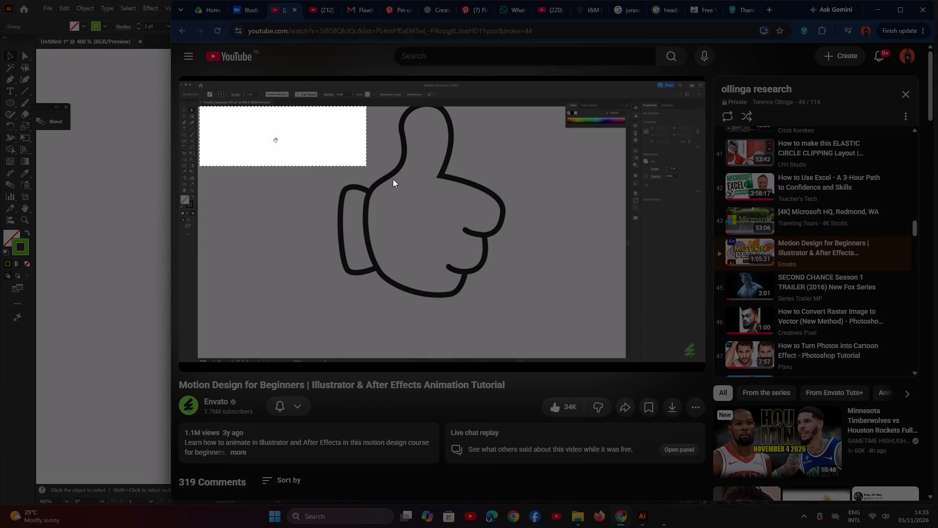
{"action": "left_click_drag", "start_coordinate": [393, 179], "coordinate": [614, 355]}
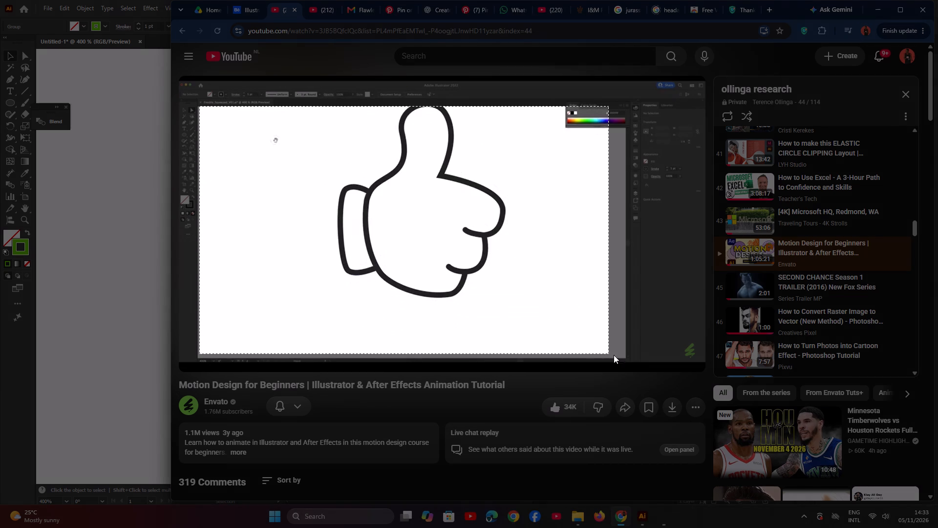
{"action": "left_click_drag", "start_coordinate": [614, 355], "coordinate": [625, 358]}
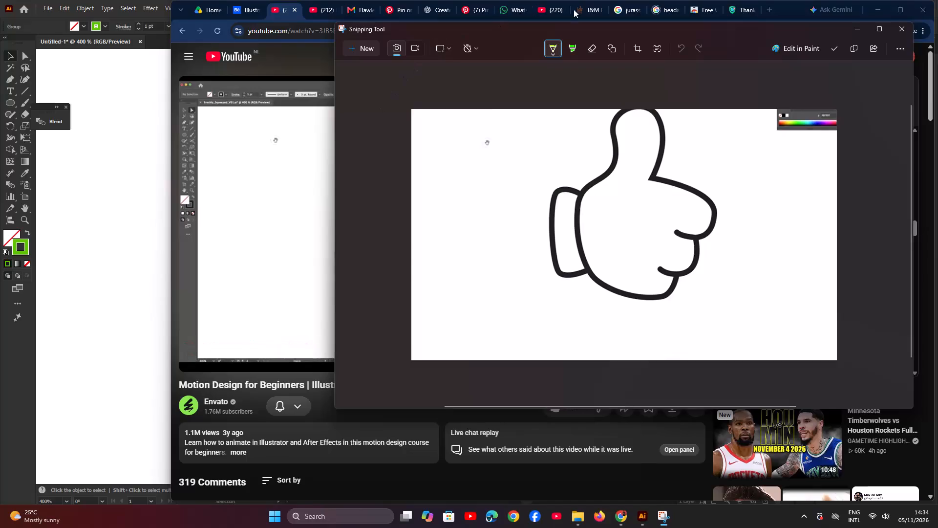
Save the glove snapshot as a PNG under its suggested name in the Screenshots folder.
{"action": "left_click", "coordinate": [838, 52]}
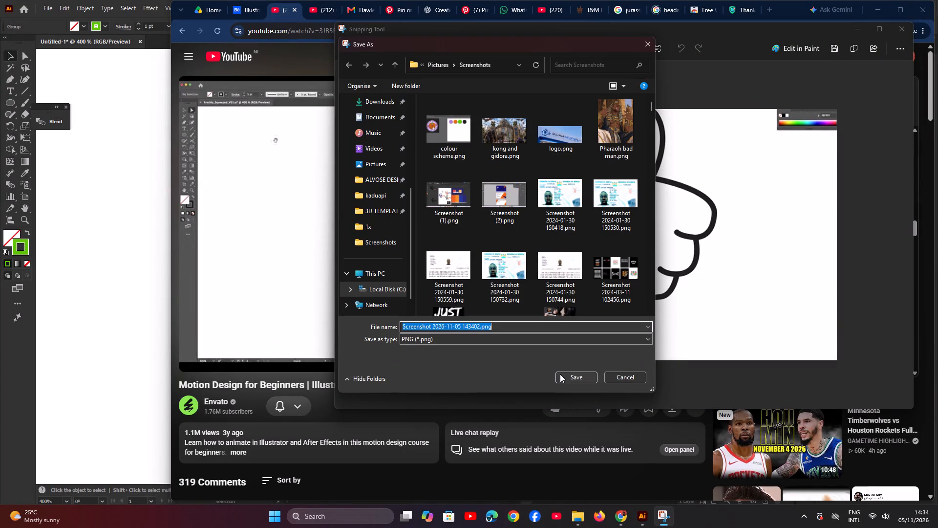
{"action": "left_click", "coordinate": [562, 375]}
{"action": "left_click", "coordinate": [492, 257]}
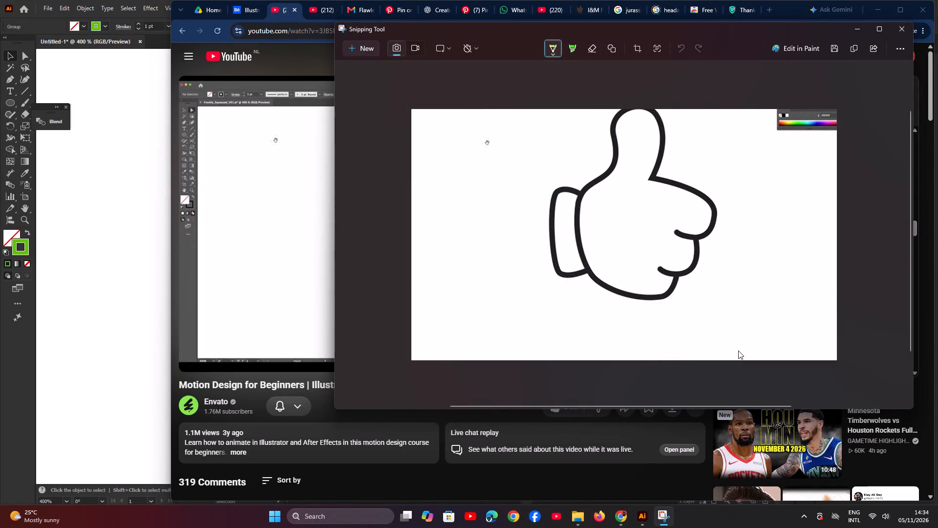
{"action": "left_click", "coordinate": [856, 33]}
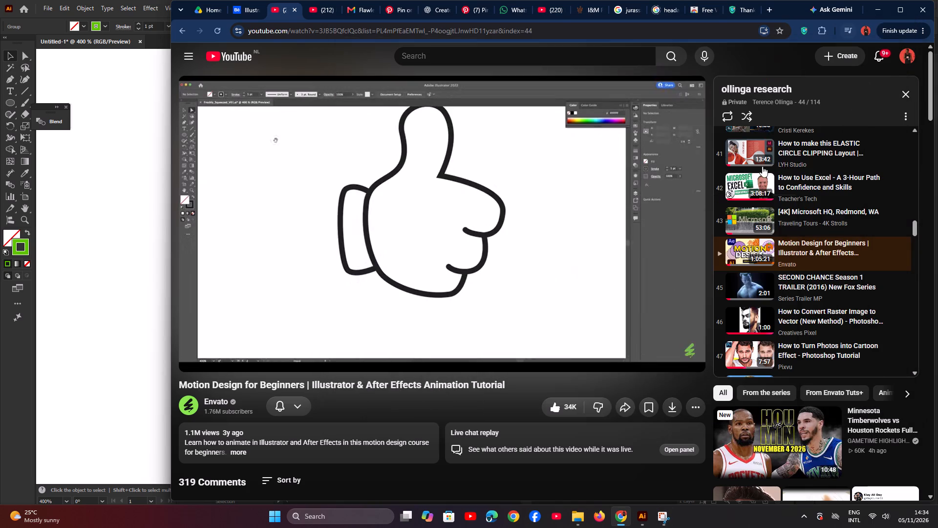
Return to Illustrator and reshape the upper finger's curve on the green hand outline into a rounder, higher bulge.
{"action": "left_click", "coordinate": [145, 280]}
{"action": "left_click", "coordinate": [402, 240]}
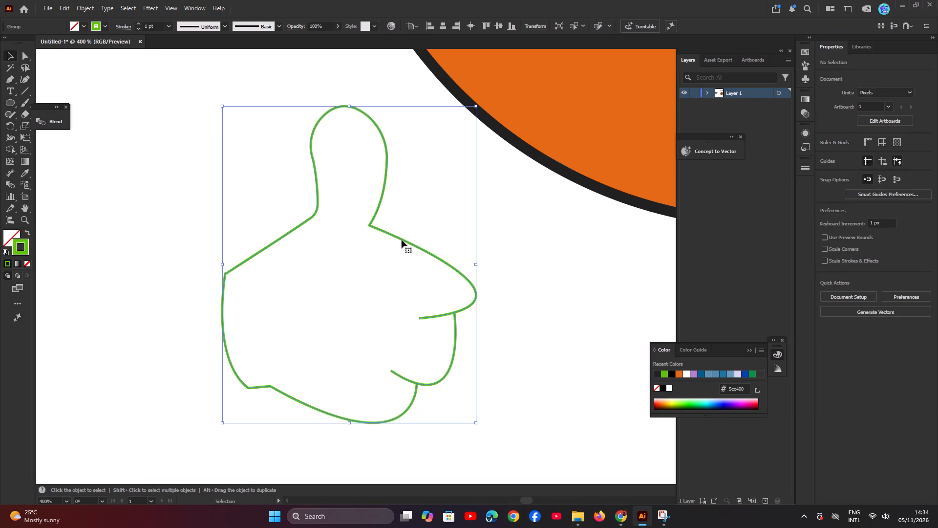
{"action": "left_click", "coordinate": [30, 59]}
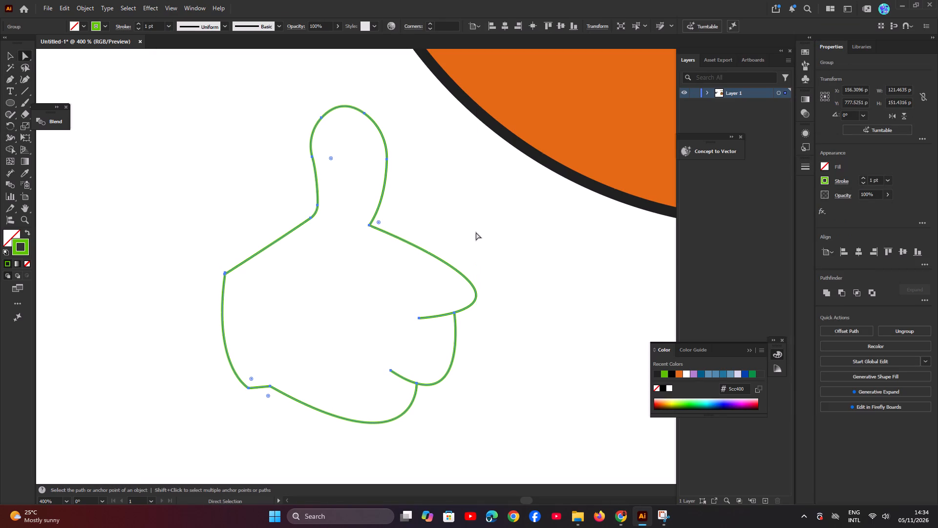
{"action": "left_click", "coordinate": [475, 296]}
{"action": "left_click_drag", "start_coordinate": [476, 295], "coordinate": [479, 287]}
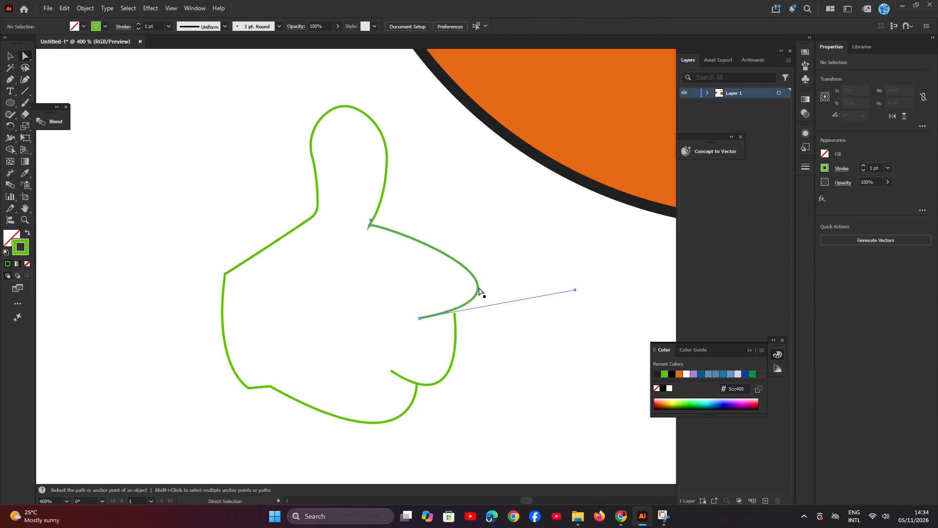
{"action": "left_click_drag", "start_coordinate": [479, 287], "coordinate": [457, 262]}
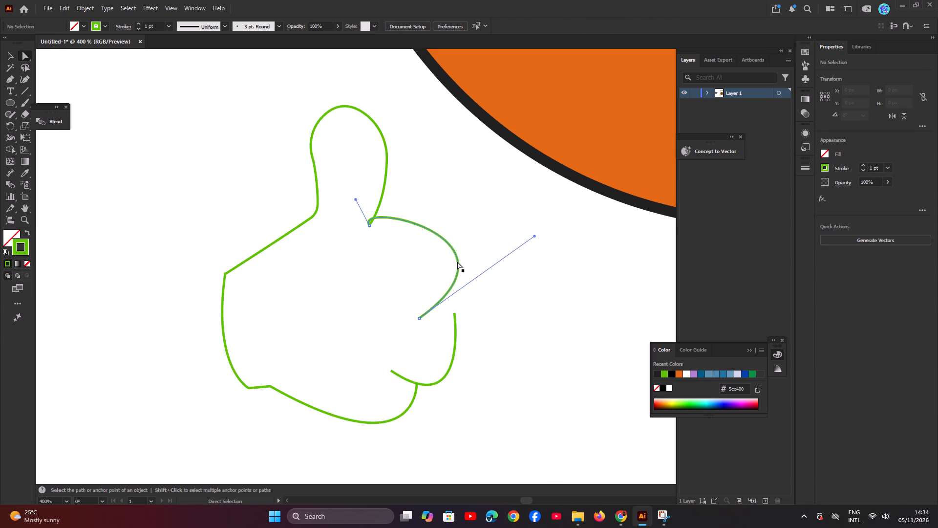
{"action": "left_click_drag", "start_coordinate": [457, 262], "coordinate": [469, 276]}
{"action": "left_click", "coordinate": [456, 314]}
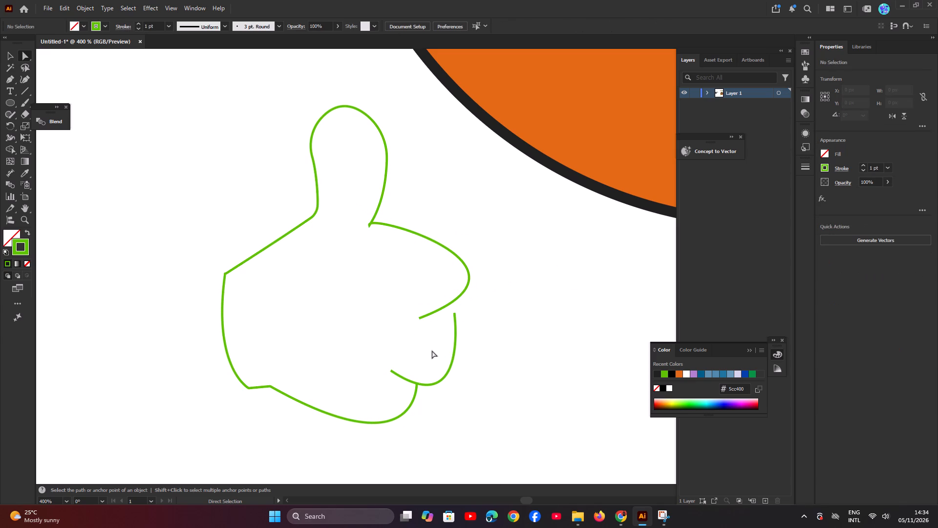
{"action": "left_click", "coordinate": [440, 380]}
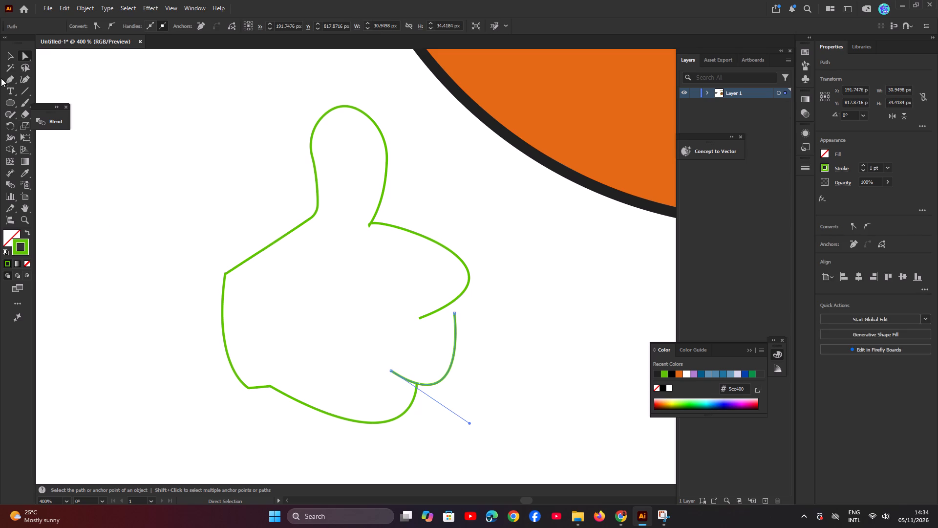
Delete the whole grouped green hand outline below the orange.
{"action": "left_click", "coordinate": [6, 55]}
{"action": "left_click", "coordinate": [265, 244]}
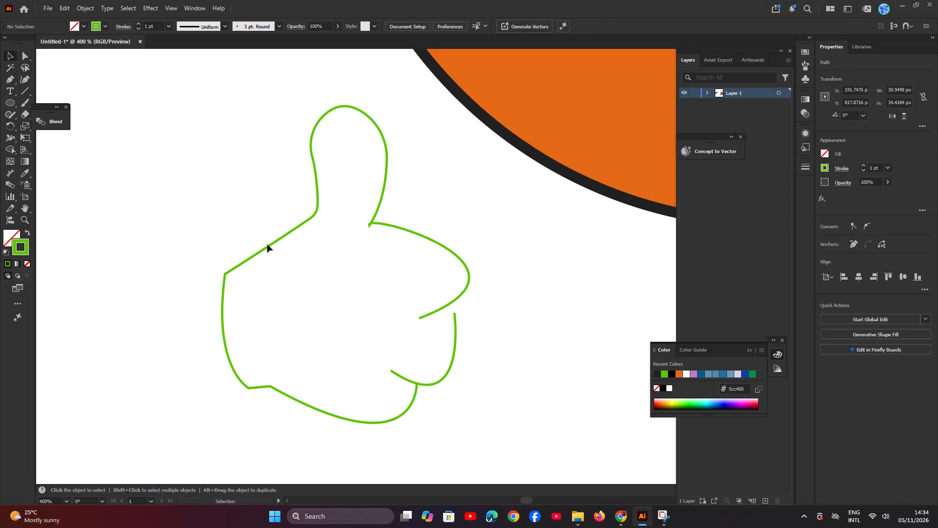
{"action": "left_click", "coordinate": [269, 247]}
{"action": "key", "text": "BackSpace"}
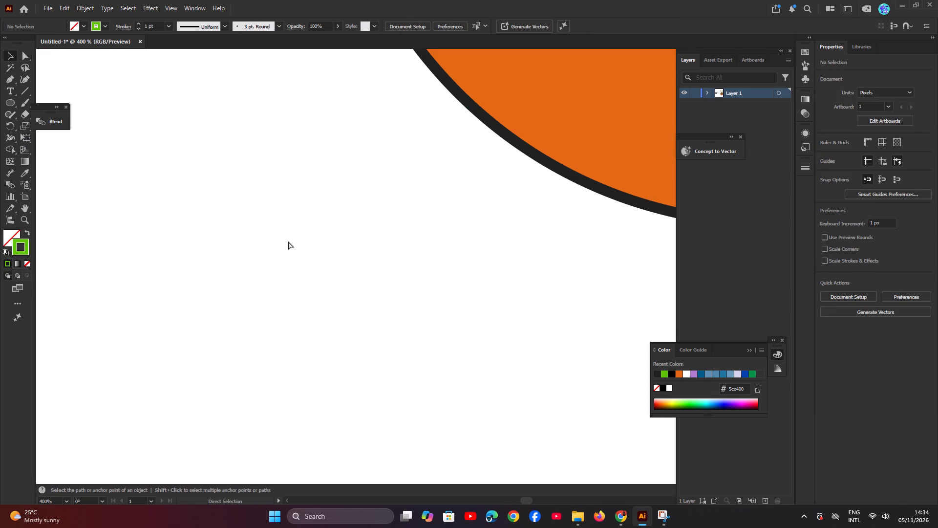
Start placing an image and look through the Screenshots folder for the saved glove snapshot.
{"action": "key", "text": "ctrl+minus"}
{"action": "key", "text": "ctrl+minus"}
{"action": "key", "text": "ctrl+minus"}
{"action": "key", "text": "ctrl+minus"}
{"action": "key", "text": "ctrl+minus"}
{"action": "key", "text": "space"}
{"action": "key", "text": "space"}
{"action": "key", "text": "space"}
{"action": "key", "text": "space"}
{"action": "key", "text": "space"}
{"action": "key", "text": "space"}
{"action": "key", "text": "space"}
{"action": "key", "text": "space"}
{"action": "key", "text": "space"}
{"action": "key", "text": "space"}
{"action": "key", "text": "space"}
{"action": "key", "text": "space"}
{"action": "key", "text": "space"}
{"action": "key", "text": "space"}
{"action": "key", "text": "space"}
{"action": "key", "text": "space"}
{"action": "key", "text": "space"}
{"action": "key", "text": "space"}
{"action": "key", "text": "space"}
{"action": "key", "text": "space"}
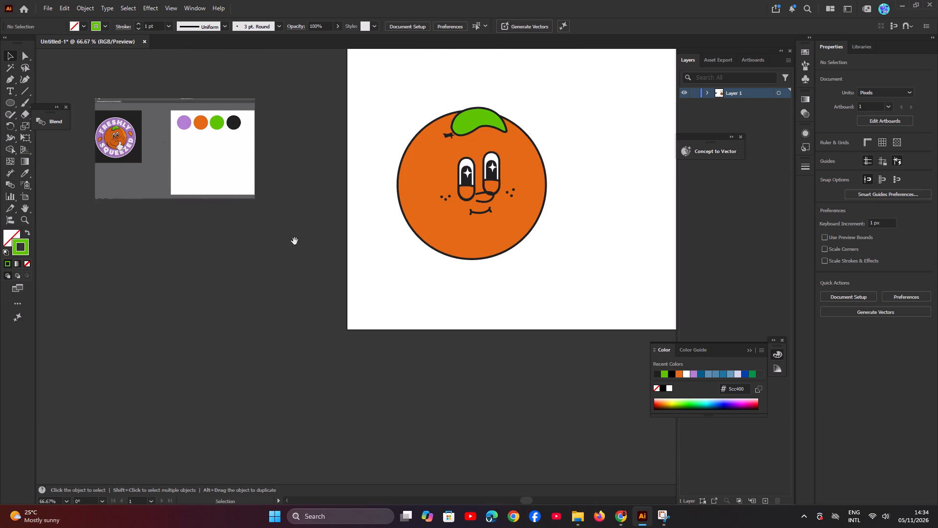
{"action": "left_click_drag", "start_coordinate": [282, 293], "coordinate": [341, 349]}
{"action": "left_click_drag", "start_coordinate": [341, 344], "coordinate": [255, 290]}
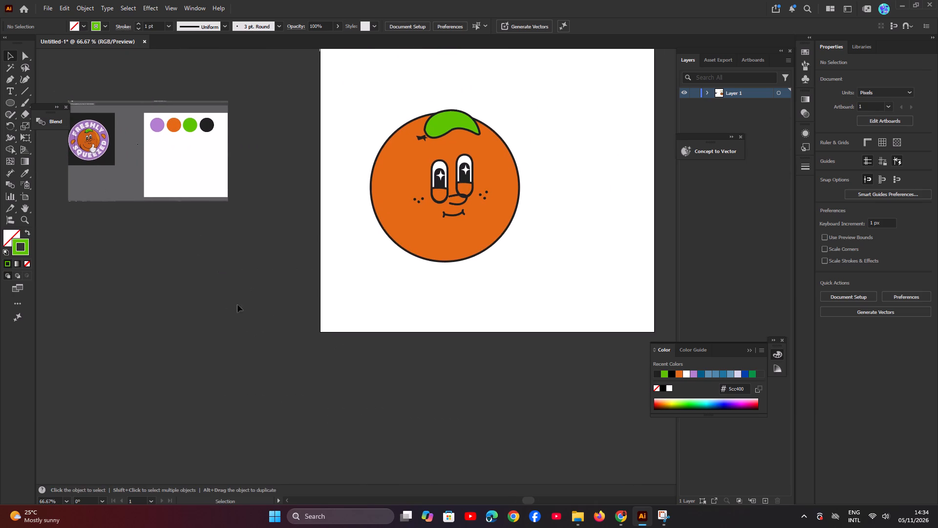
{"action": "left_click", "coordinate": [44, 7]}
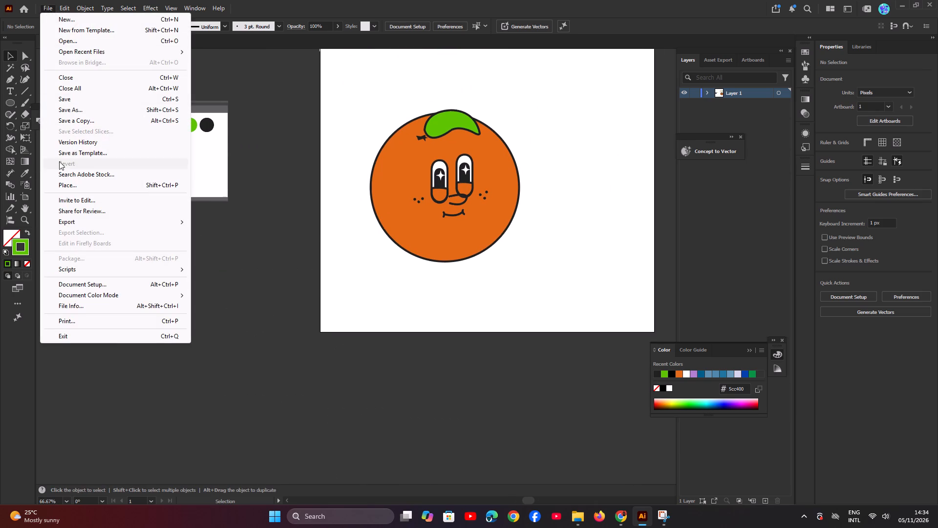
{"action": "left_click", "coordinate": [77, 183]}
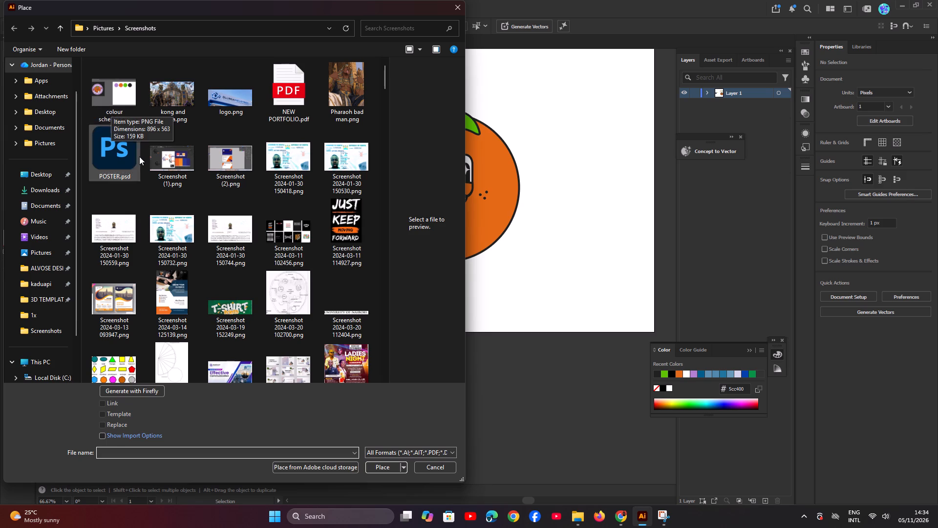
{"action": "scroll", "coordinate": [159, 204], "scroll_direction": "up", "scroll_amount": 1}
{"action": "scroll", "coordinate": [122, 263], "scroll_direction": "down", "scroll_amount": 4}
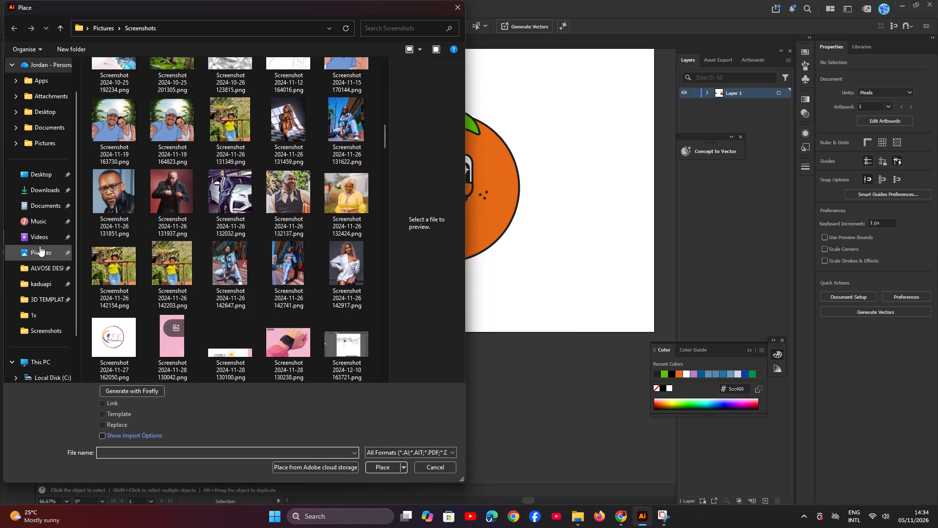
{"action": "scroll", "coordinate": [37, 251], "scroll_direction": "down", "scroll_amount": 3}
{"action": "left_click", "coordinate": [41, 282]}
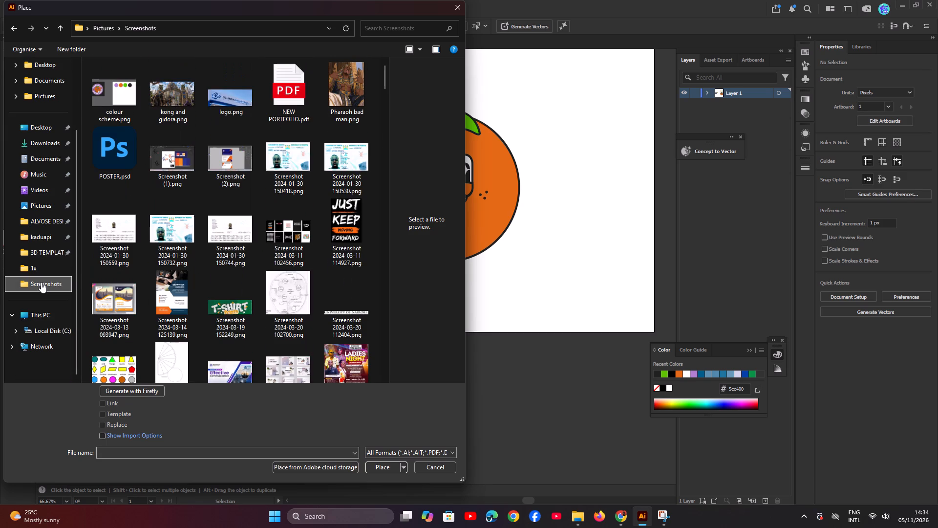
{"action": "scroll", "coordinate": [153, 184], "scroll_direction": "up", "scroll_amount": 3}
{"action": "scroll", "coordinate": [153, 184], "scroll_direction": "down", "scroll_amount": 5}
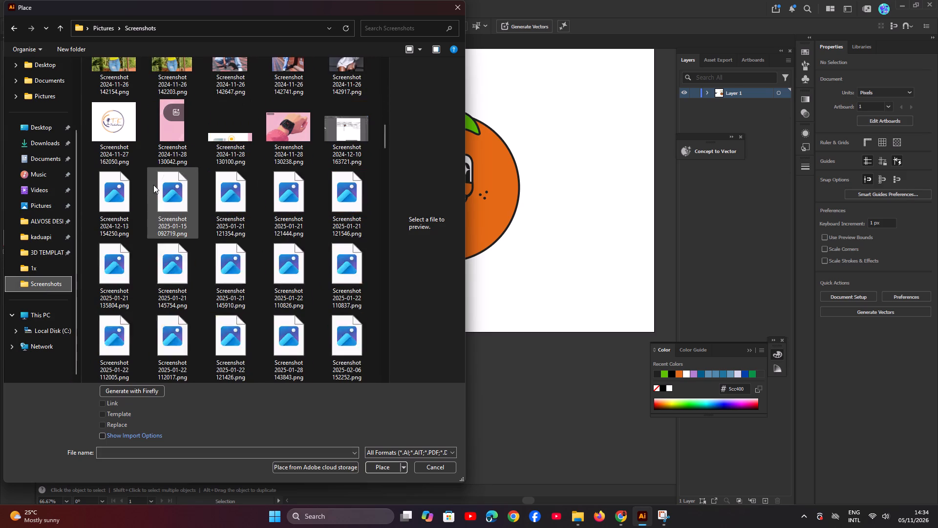
{"action": "scroll", "coordinate": [158, 181], "scroll_direction": "down", "scroll_amount": 2}
{"action": "scroll", "coordinate": [158, 181], "scroll_direction": "up", "scroll_amount": 1}
{"action": "scroll", "coordinate": [158, 181], "scroll_direction": "down", "scroll_amount": 4}
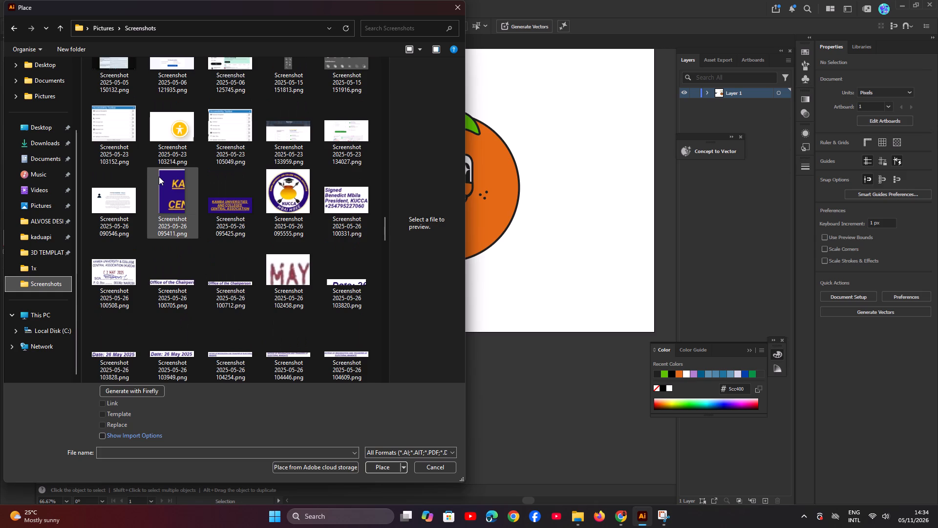
{"action": "scroll", "coordinate": [159, 176], "scroll_direction": "up", "scroll_amount": 6}
{"action": "scroll", "coordinate": [153, 166], "scroll_direction": "down", "scroll_amount": 1}
{"action": "scroll", "coordinate": [153, 166], "scroll_direction": "up", "scroll_amount": 1}
{"action": "scroll", "coordinate": [153, 166], "scroll_direction": "down", "scroll_amount": 1}
{"action": "scroll", "coordinate": [153, 166], "scroll_direction": "up", "scroll_amount": 4}
{"action": "scroll", "coordinate": [153, 166], "scroll_direction": "down", "scroll_amount": 1}
{"action": "scroll", "coordinate": [153, 166], "scroll_direction": "up", "scroll_amount": 3}
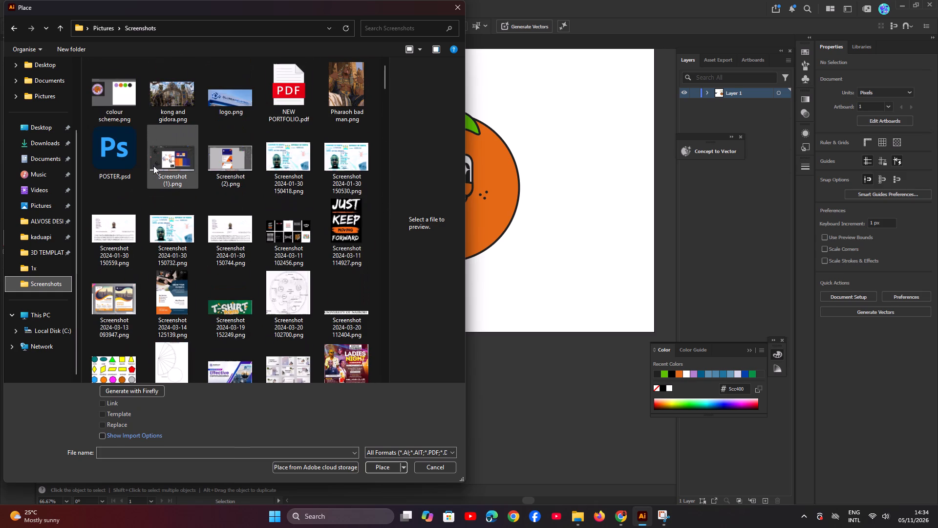
{"action": "scroll", "coordinate": [153, 166], "scroll_direction": "up", "scroll_amount": 10}
Switch to Snipping Tool and save the glove snapshot in the Screenshots folder as mkono.
{"action": "left_click", "coordinate": [667, 515]}
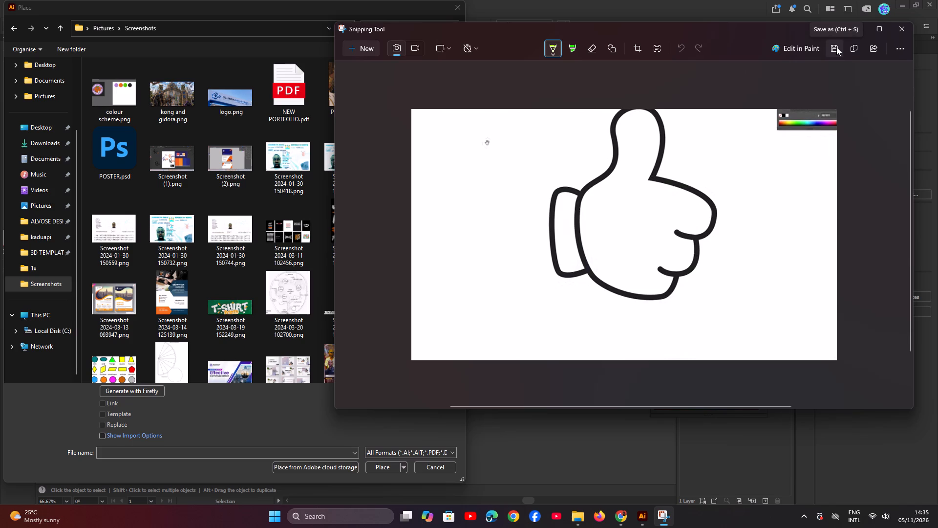
{"action": "left_click", "coordinate": [836, 47]}
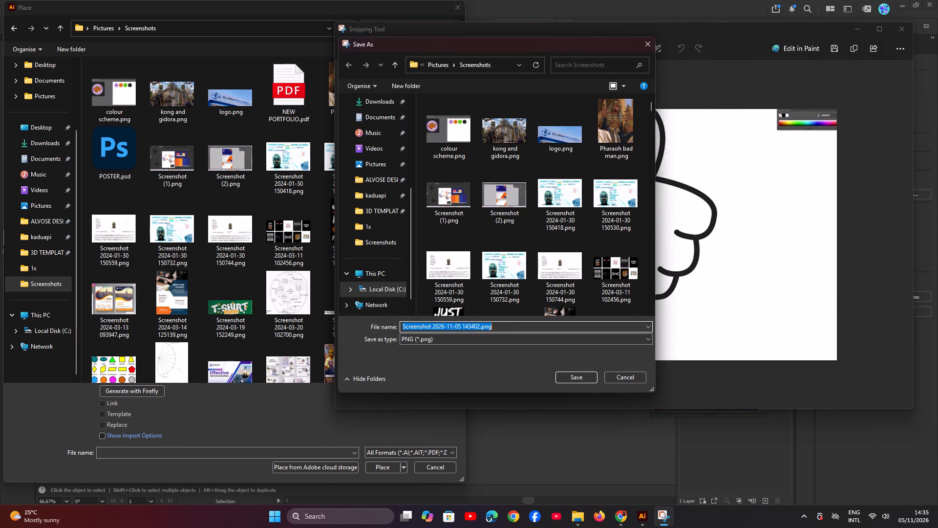
{"action": "key", "text": "BackSpace"}
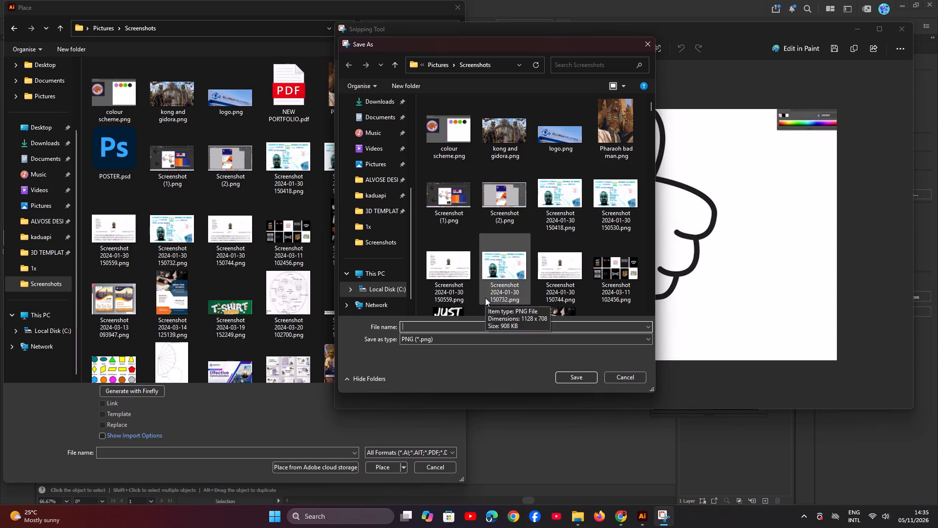
{"action": "type", "text": "mkono"}
{"action": "key", "text": "Return"}
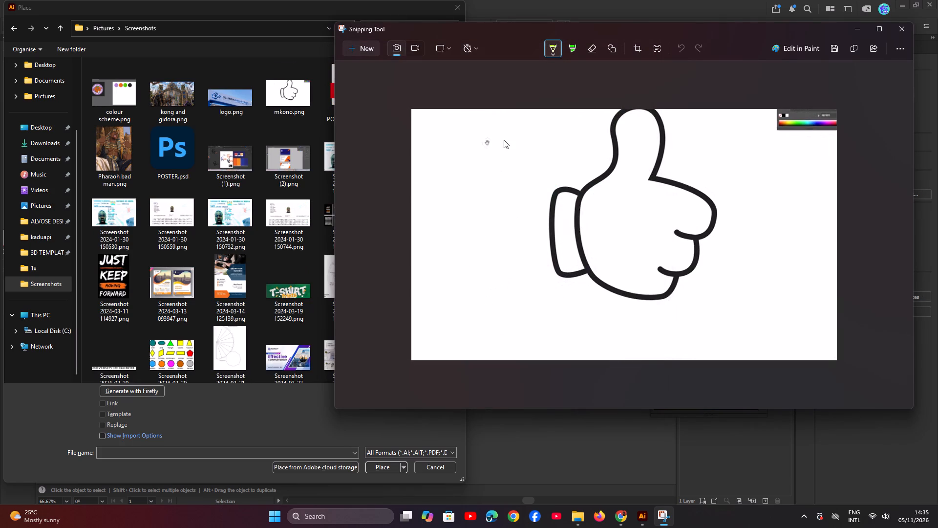
Place mkono.png as a linked image left of the artboard, below the colour scheme reference, about 533 px wide and 315 px high.
{"action": "left_click", "coordinate": [302, 103]}
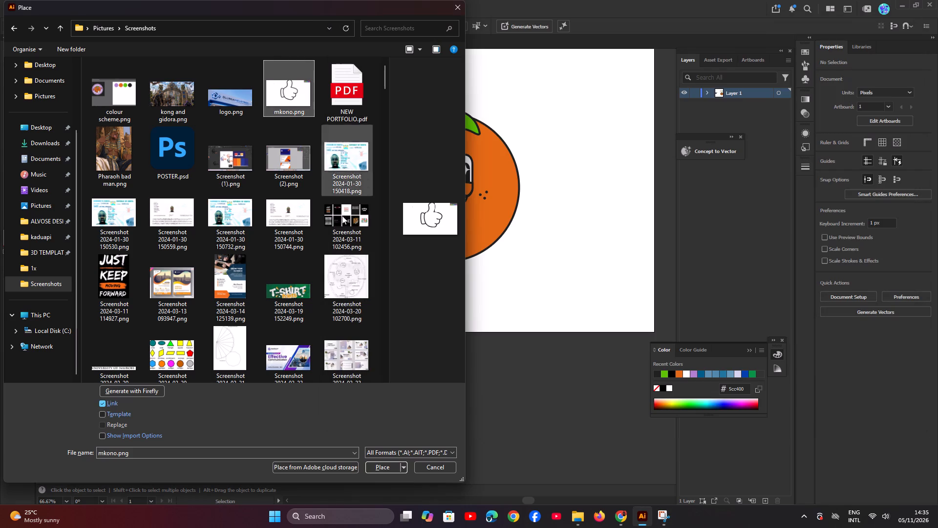
{"action": "left_click", "coordinate": [387, 465]}
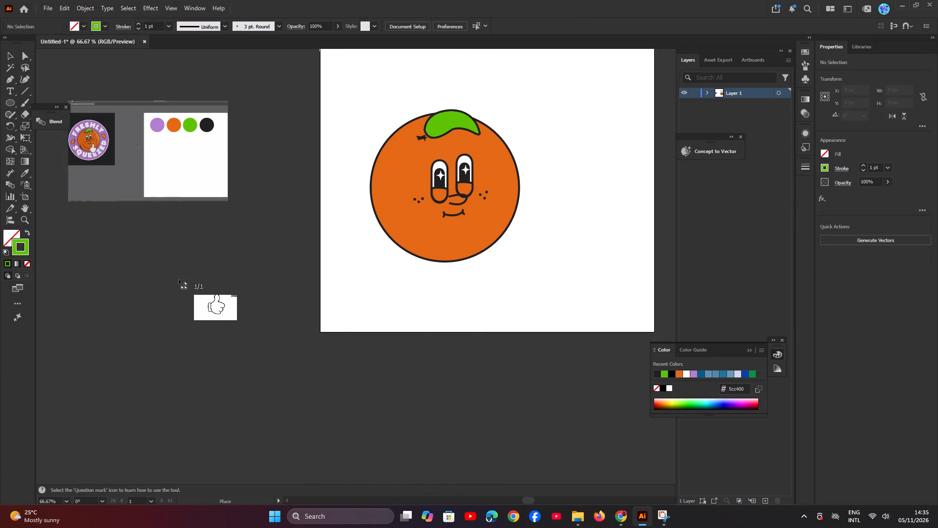
{"action": "left_click_drag", "start_coordinate": [131, 262], "coordinate": [306, 467]}
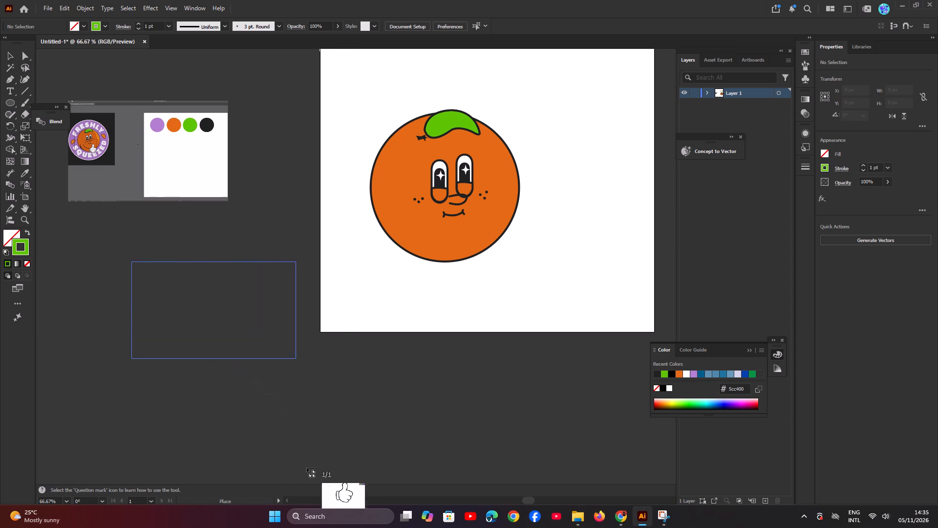
{"action": "left_click_drag", "start_coordinate": [306, 467], "coordinate": [317, 480]}
{"action": "key", "text": "space"}
{"action": "key", "text": "space"}
{"action": "key", "text": "space"}
{"action": "key", "text": "space"}
{"action": "key", "text": "space"}
{"action": "key", "text": "space"}
{"action": "key", "text": "space"}
{"action": "key", "text": "space"}
{"action": "key", "text": "space"}
{"action": "key", "text": "space"}
{"action": "key", "text": "space"}
{"action": "key", "text": "space"}
{"action": "key", "text": "space"}
{"action": "key", "text": "space"}
{"action": "key", "text": "space"}
{"action": "key", "text": "space"}
{"action": "key", "text": "space"}
{"action": "key", "text": "space"}
{"action": "key", "text": "space"}
{"action": "key", "text": "space"}
{"action": "left_click_drag", "start_coordinate": [263, 326], "coordinate": [241, 325]}
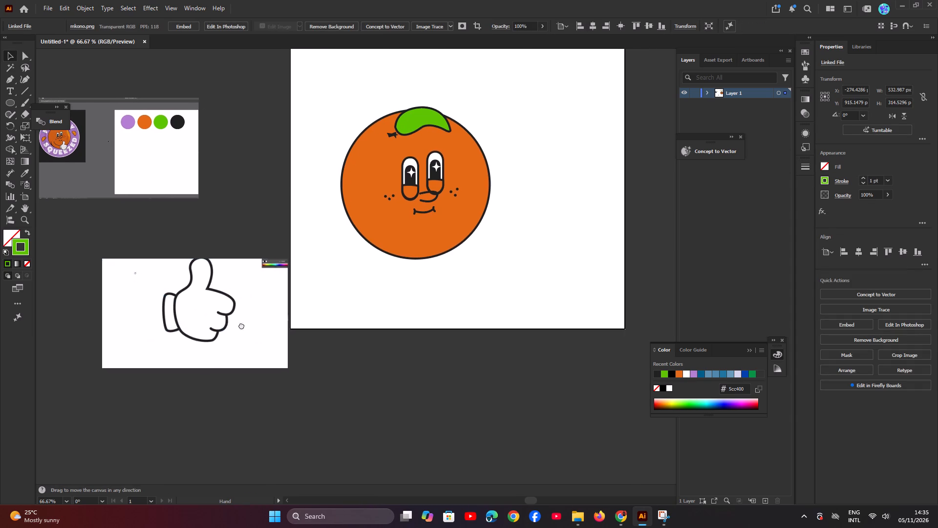
Lock the linked thumbs-up glove image in Layer 1 for tracing.
{"action": "left_click_drag", "start_coordinate": [241, 325], "coordinate": [413, 353]}
{"action": "key", "text": "ctrl+plus"}
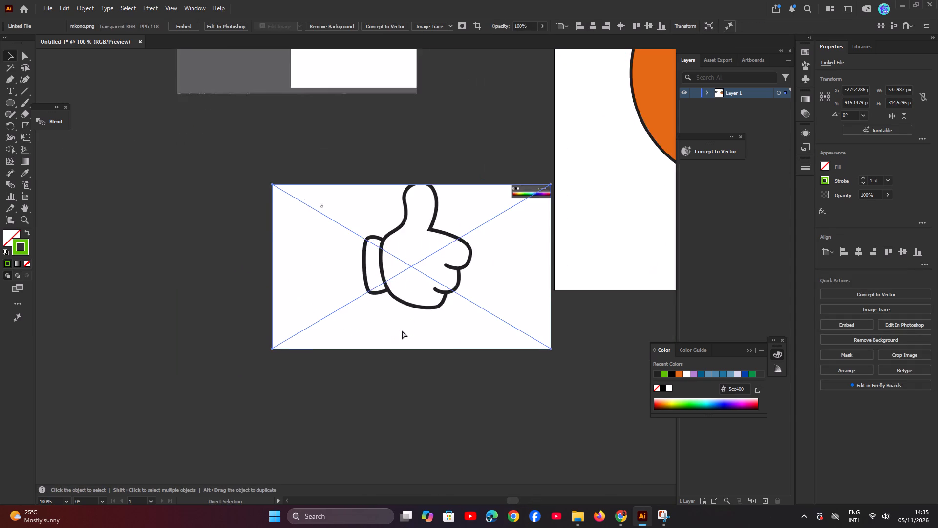
{"action": "key", "text": "ctrl+plus"}
{"action": "key", "text": "ctrl+plus"}
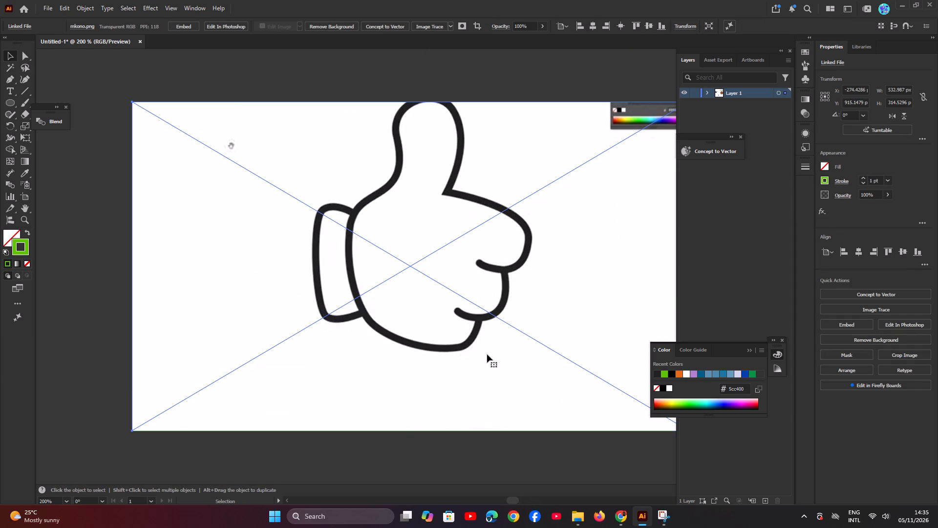
{"action": "key", "text": "space"}
{"action": "key", "text": "space"}
{"action": "key", "text": "space"}
{"action": "key", "text": "space"}
{"action": "key", "text": "space"}
{"action": "key", "text": "space"}
{"action": "key", "text": "space"}
{"action": "key", "text": "space"}
{"action": "key", "text": "space"}
{"action": "key", "text": "space"}
{"action": "key", "text": "space"}
{"action": "key", "text": "space"}
{"action": "key", "text": "space"}
{"action": "key", "text": "space"}
{"action": "key", "text": "space"}
{"action": "key", "text": "space"}
{"action": "key", "text": "space"}
{"action": "key", "text": "space"}
{"action": "key", "text": "space"}
{"action": "key", "text": "space"}
{"action": "left_click_drag", "start_coordinate": [505, 314], "coordinate": [441, 297]}
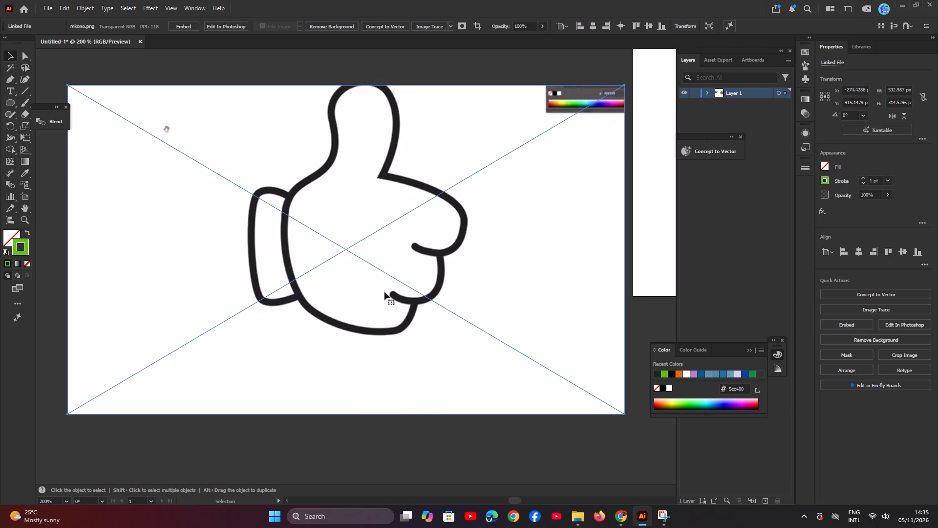
{"action": "left_click", "coordinate": [320, 73]}
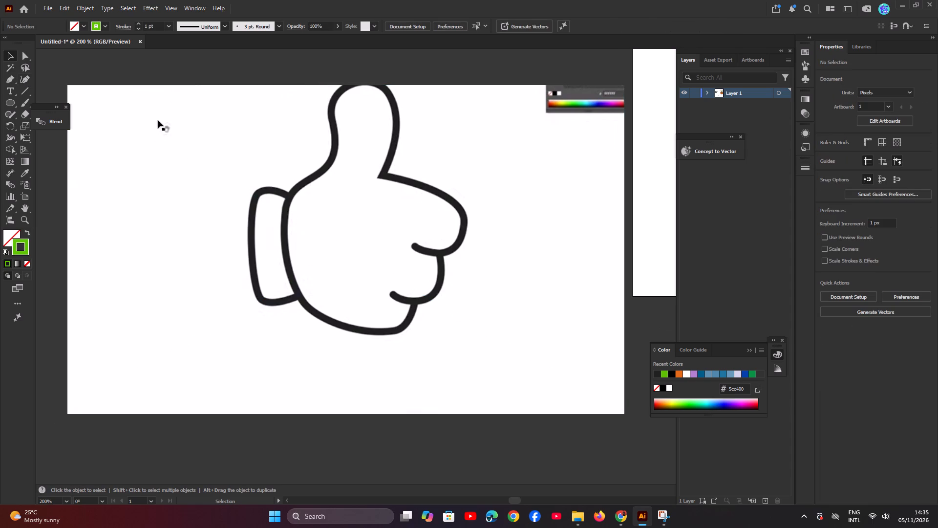
{"action": "left_click", "coordinate": [259, 144]}
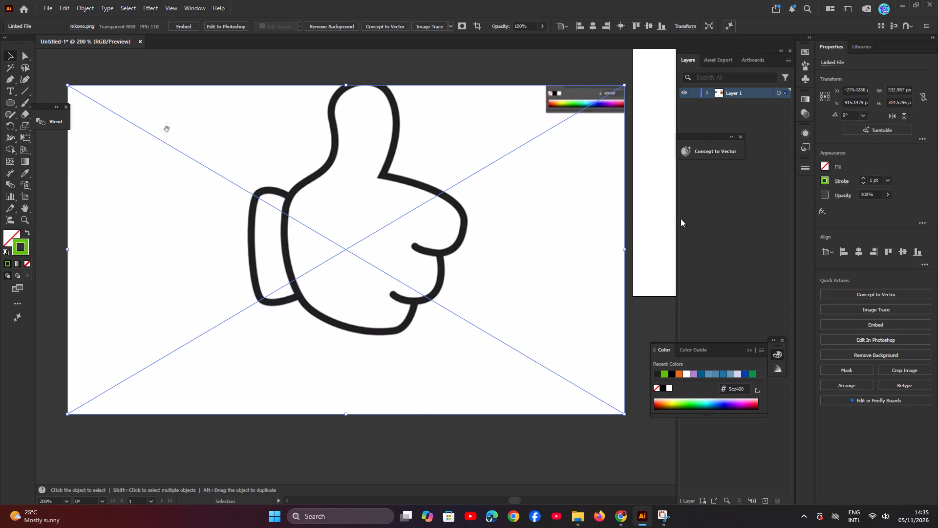
{"action": "left_click", "coordinate": [707, 94]}
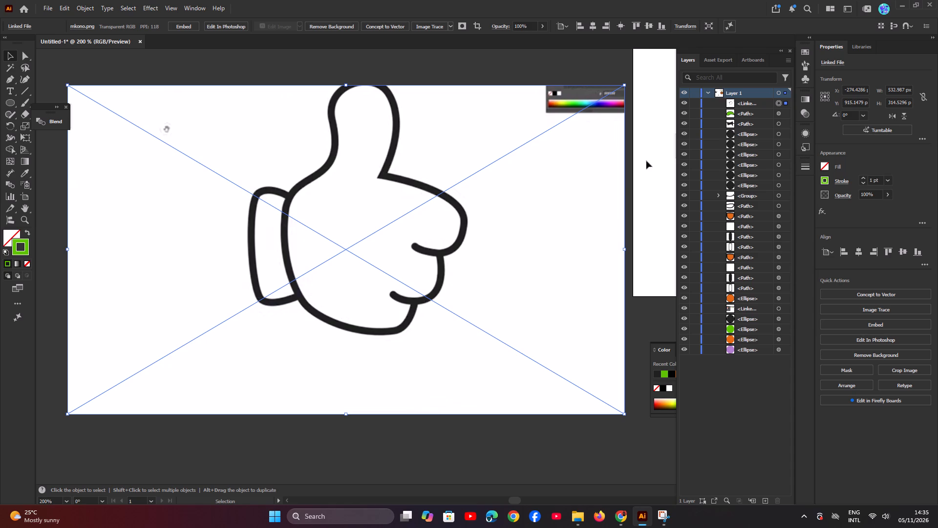
{"action": "left_click", "coordinate": [695, 103]}
{"action": "left_click", "coordinate": [409, 182]}
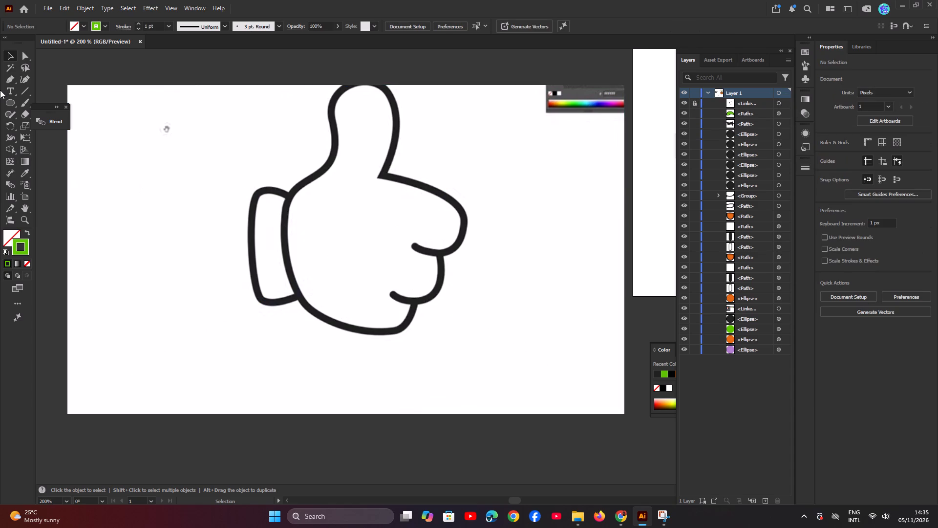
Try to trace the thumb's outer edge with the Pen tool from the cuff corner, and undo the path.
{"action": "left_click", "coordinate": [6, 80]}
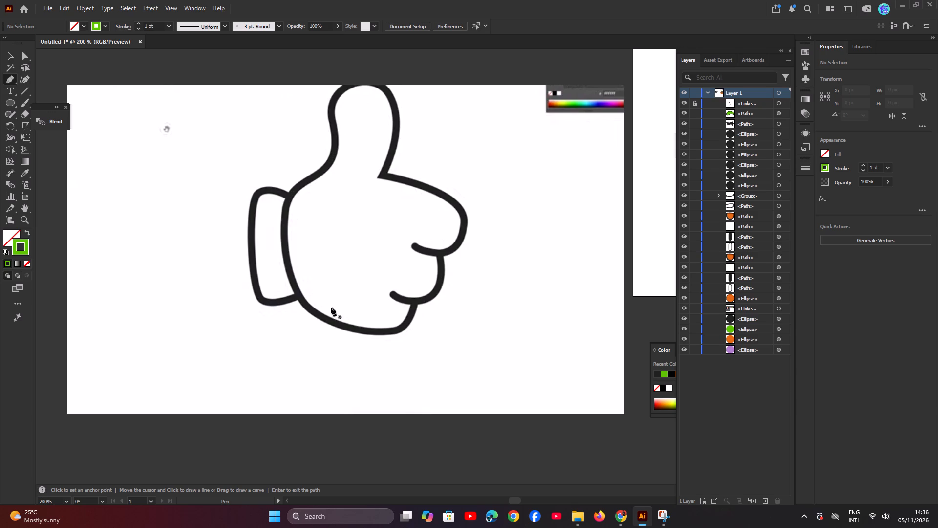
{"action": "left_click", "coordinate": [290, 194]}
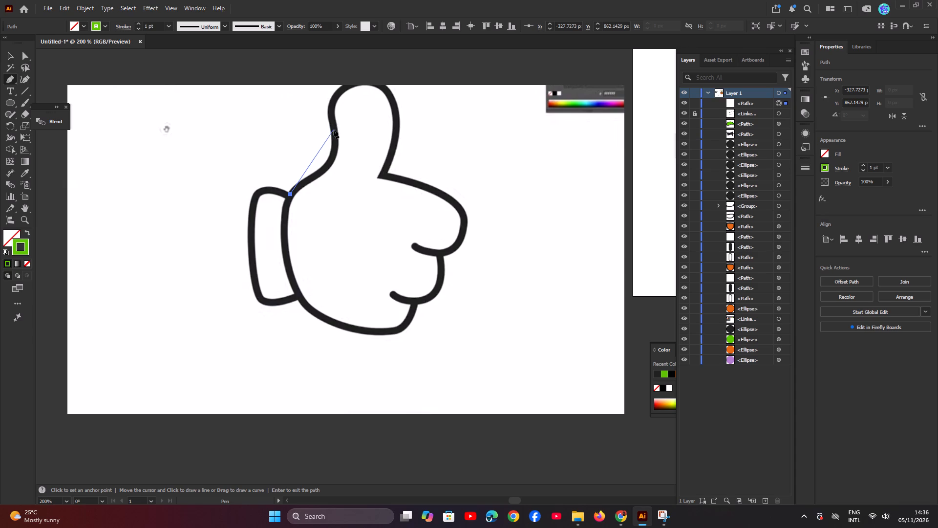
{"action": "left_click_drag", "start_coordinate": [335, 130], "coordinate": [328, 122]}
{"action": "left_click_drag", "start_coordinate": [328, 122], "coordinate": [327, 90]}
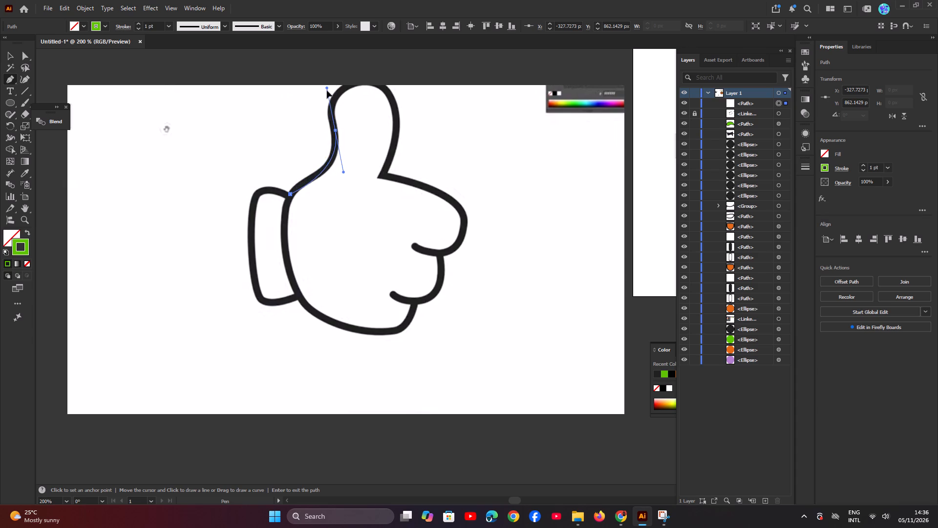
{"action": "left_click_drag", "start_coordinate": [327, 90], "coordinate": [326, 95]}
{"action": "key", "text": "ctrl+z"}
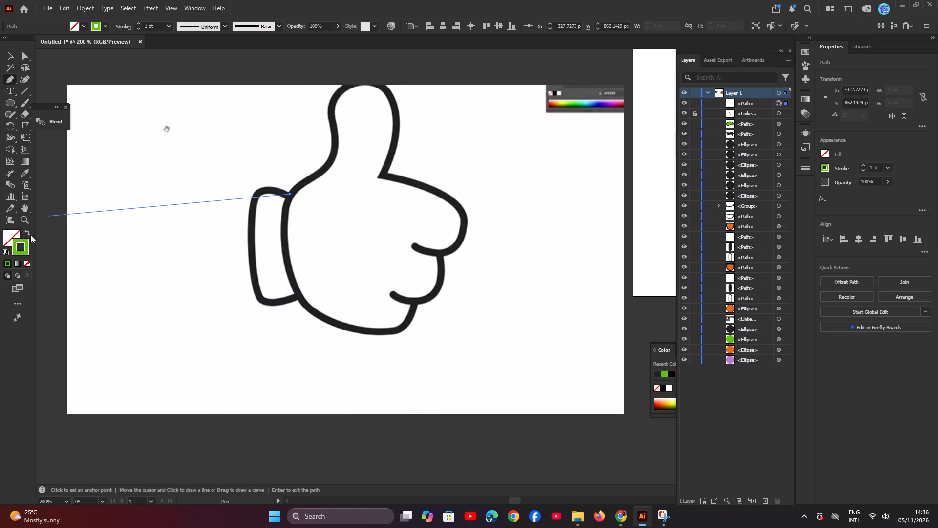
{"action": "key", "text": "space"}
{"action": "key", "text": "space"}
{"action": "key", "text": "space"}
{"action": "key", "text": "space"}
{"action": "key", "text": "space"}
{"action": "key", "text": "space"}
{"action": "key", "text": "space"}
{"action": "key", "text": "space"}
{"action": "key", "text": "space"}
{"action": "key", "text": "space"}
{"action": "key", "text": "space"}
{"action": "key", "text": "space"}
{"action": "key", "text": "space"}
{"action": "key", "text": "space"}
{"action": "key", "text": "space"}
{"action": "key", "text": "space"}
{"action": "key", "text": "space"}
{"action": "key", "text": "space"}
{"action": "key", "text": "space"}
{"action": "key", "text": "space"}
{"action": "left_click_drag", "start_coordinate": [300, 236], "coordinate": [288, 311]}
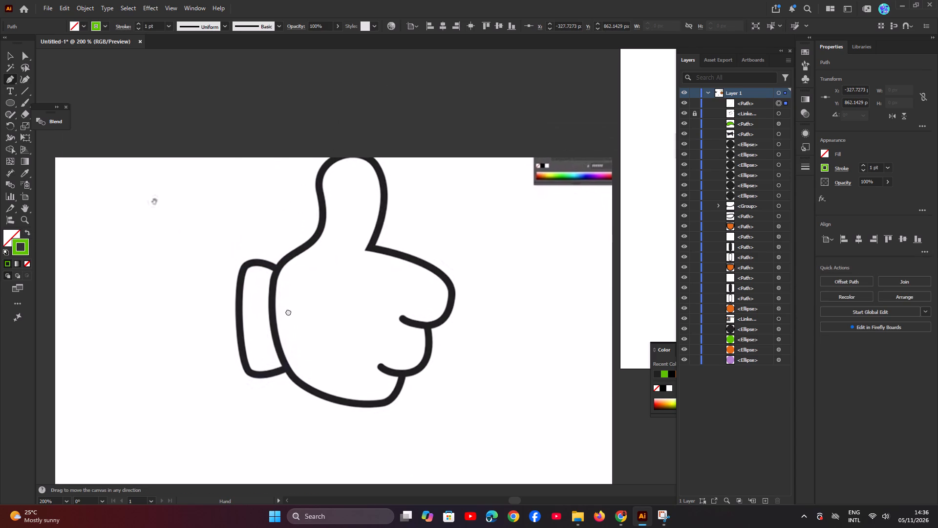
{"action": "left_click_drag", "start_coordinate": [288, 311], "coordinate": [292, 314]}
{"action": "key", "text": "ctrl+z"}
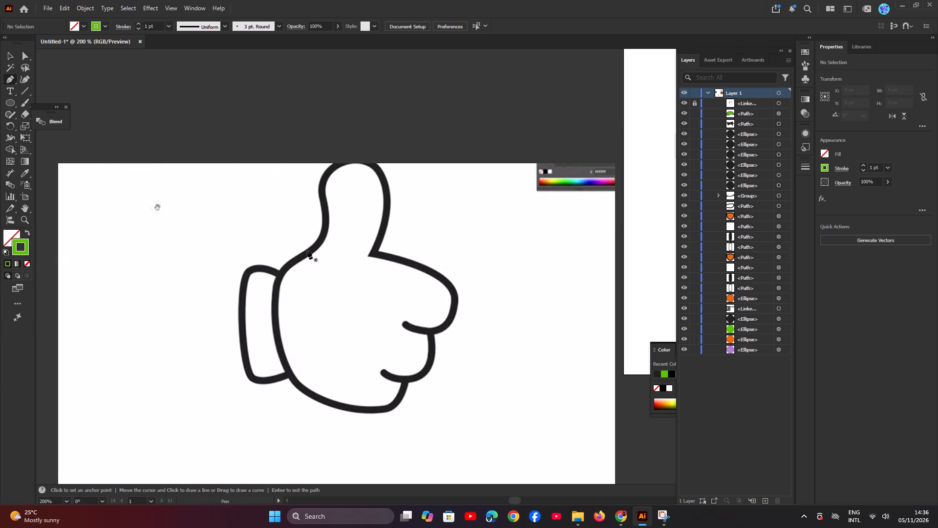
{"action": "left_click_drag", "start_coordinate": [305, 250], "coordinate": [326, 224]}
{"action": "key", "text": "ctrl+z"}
Start a Pen path at the base of the thumb and curve it up the thumb's cuff-side edge, ending on a corner anchor.
{"action": "left_click", "coordinate": [309, 248]}
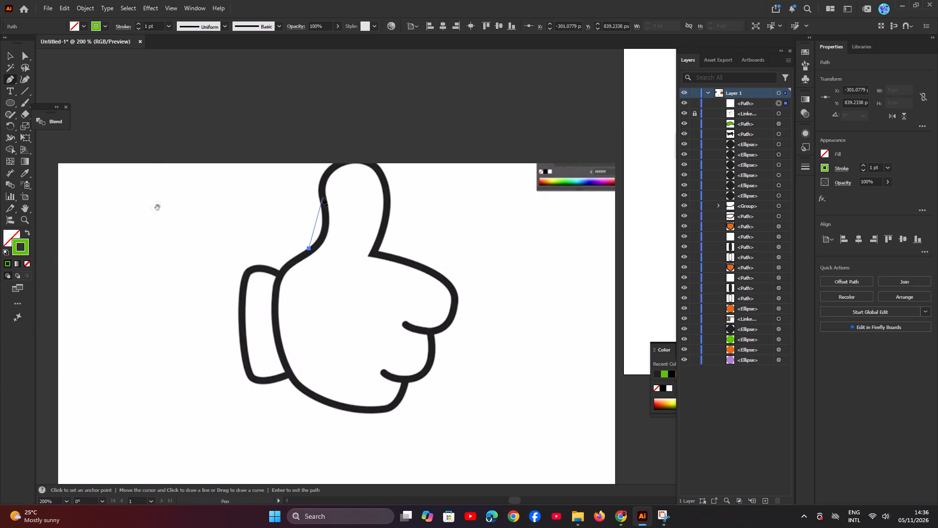
{"action": "left_click_drag", "start_coordinate": [322, 198], "coordinate": [310, 158]}
{"action": "left_click_drag", "start_coordinate": [310, 158], "coordinate": [316, 153]}
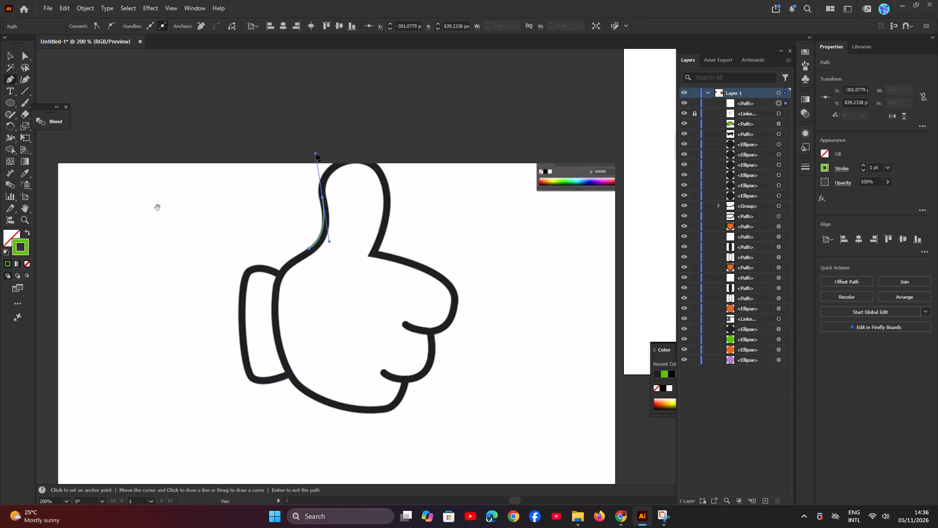
{"action": "left_click", "coordinate": [321, 197]}
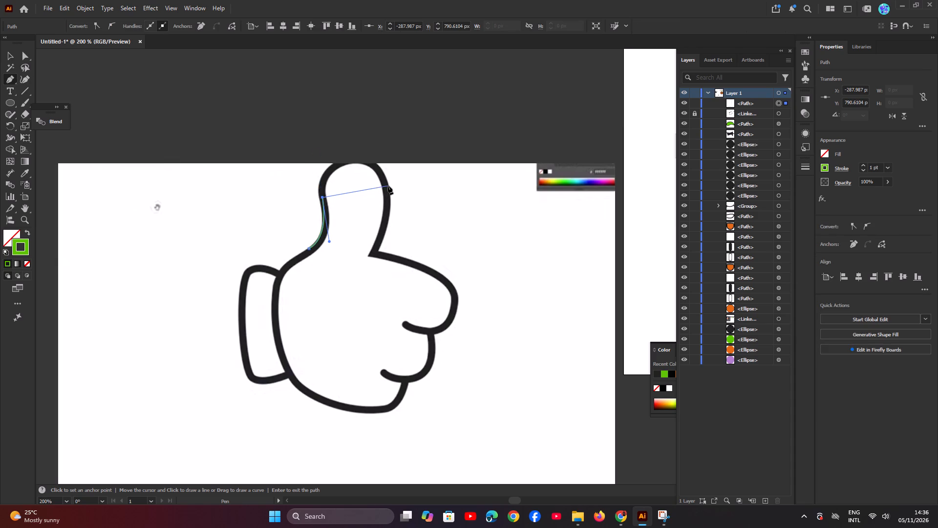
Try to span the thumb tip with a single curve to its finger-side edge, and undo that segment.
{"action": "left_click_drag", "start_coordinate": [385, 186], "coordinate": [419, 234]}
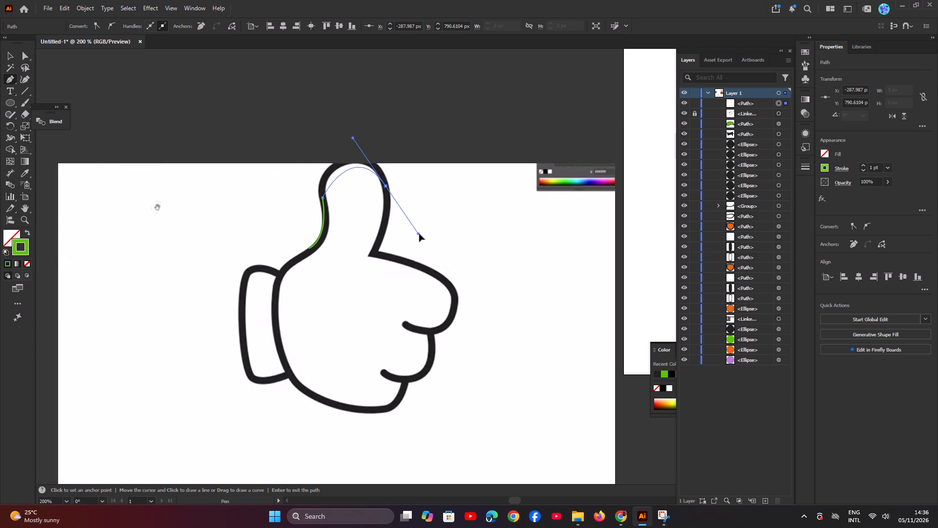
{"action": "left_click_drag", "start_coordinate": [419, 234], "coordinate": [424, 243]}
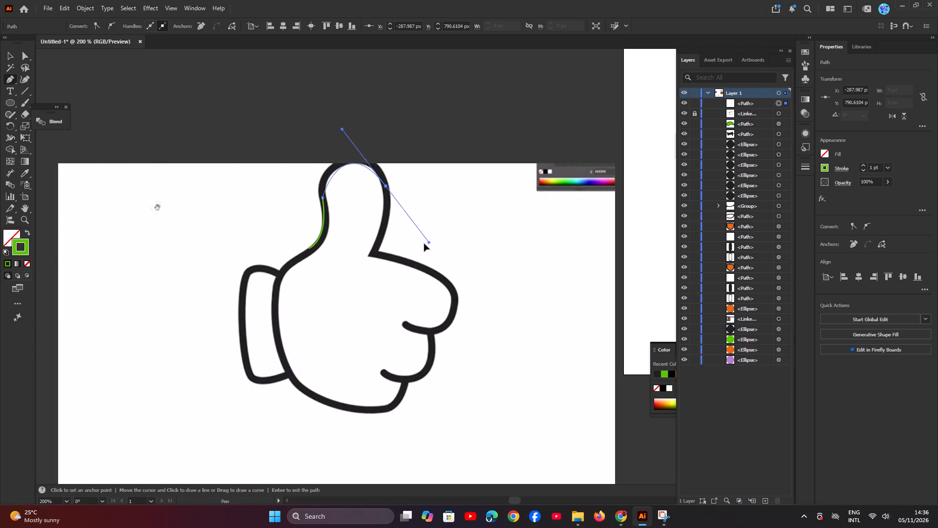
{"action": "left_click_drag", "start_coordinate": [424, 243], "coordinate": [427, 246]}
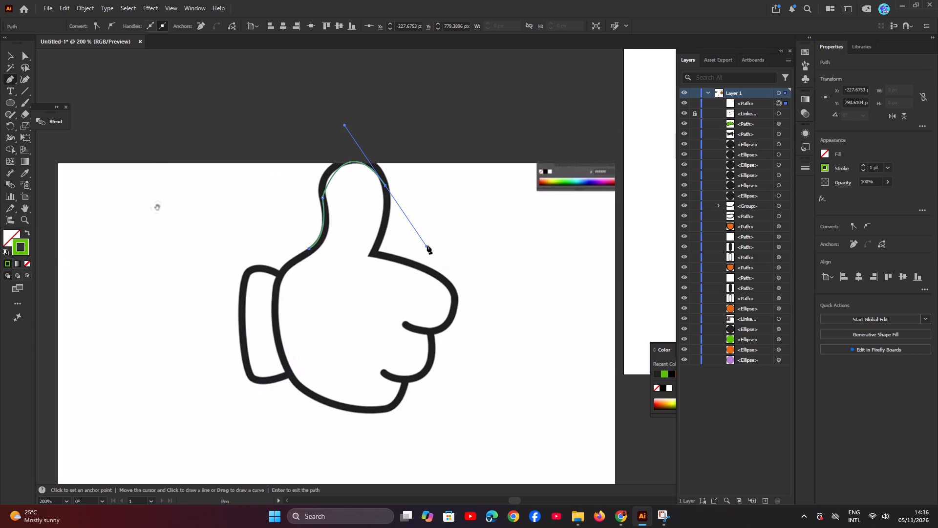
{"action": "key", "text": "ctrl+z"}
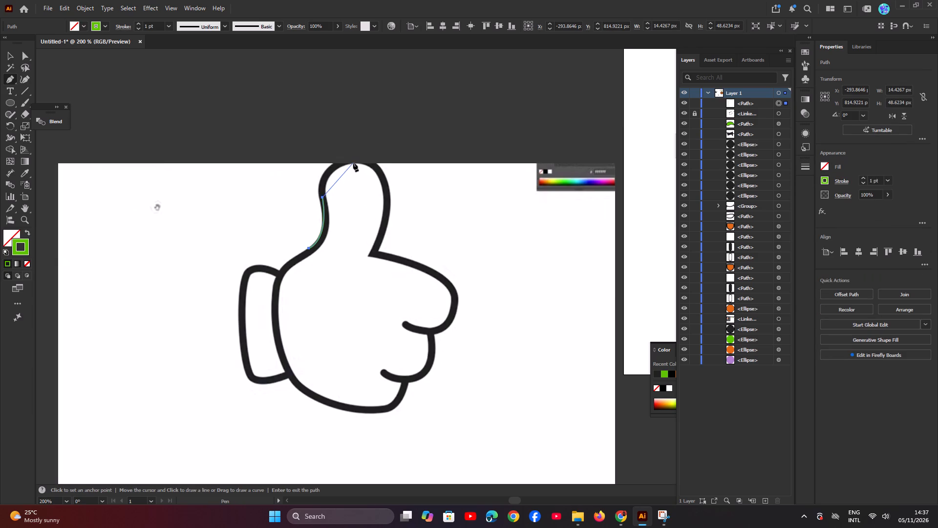
Trace over the thumb tip and down its finger-side edge to the notch above the first finger, removing each anchor's outgoing handle.
{"action": "left_click_drag", "start_coordinate": [353, 163], "coordinate": [405, 160]}
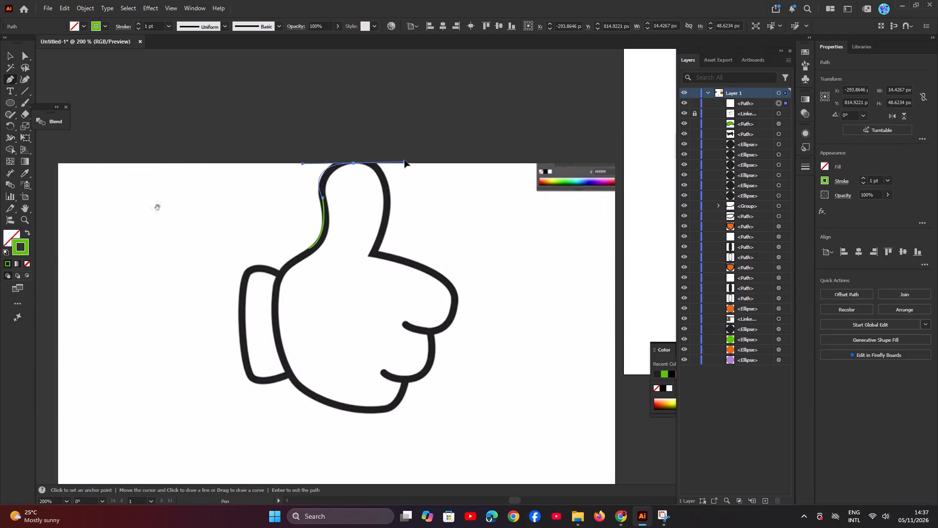
{"action": "left_click_drag", "start_coordinate": [405, 160], "coordinate": [385, 165]}
{"action": "left_click", "coordinate": [354, 163]}
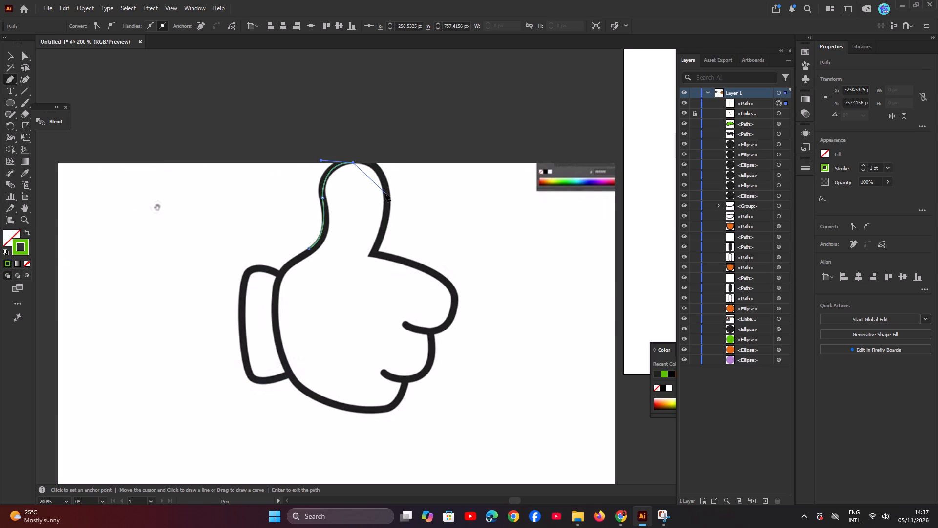
{"action": "left_click_drag", "start_coordinate": [385, 193], "coordinate": [378, 225]}
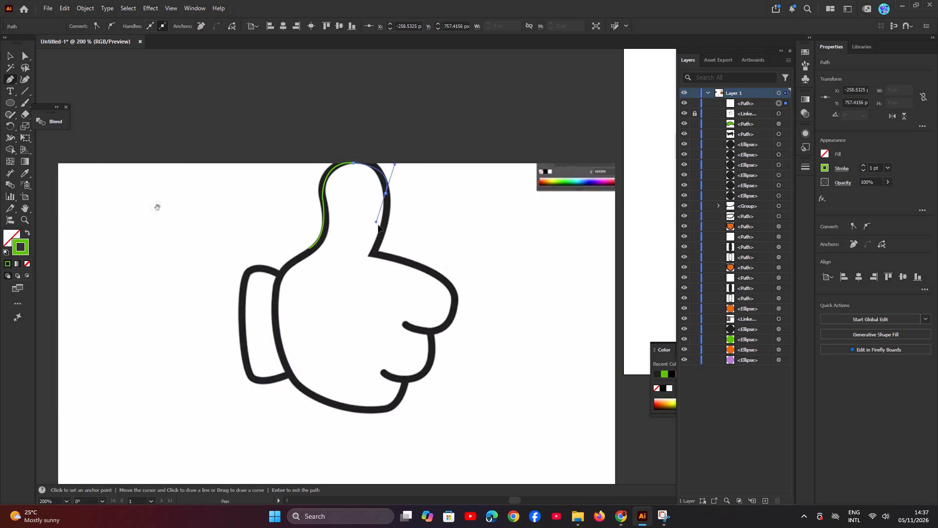
{"action": "left_click_drag", "start_coordinate": [378, 225], "coordinate": [383, 230]}
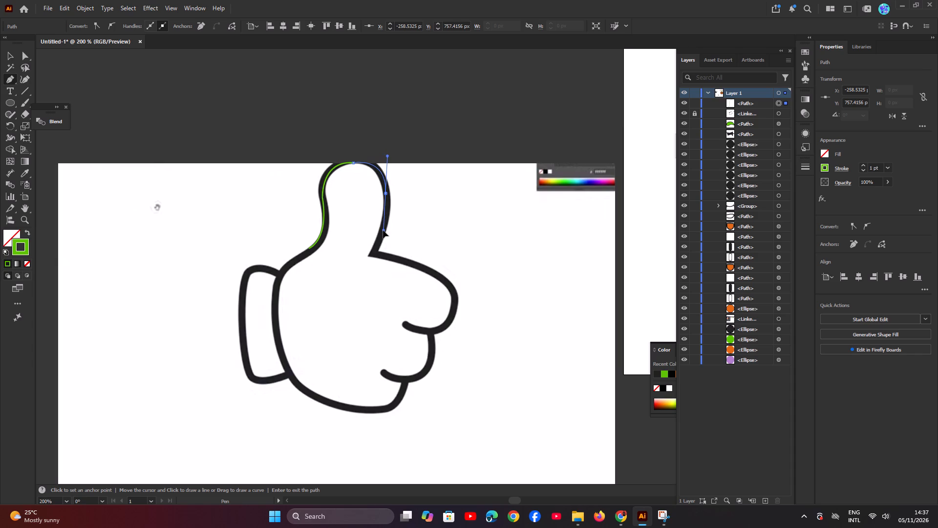
{"action": "left_click_drag", "start_coordinate": [383, 230], "coordinate": [384, 227]}
{"action": "left_click_drag", "start_coordinate": [384, 227], "coordinate": [384, 228]}
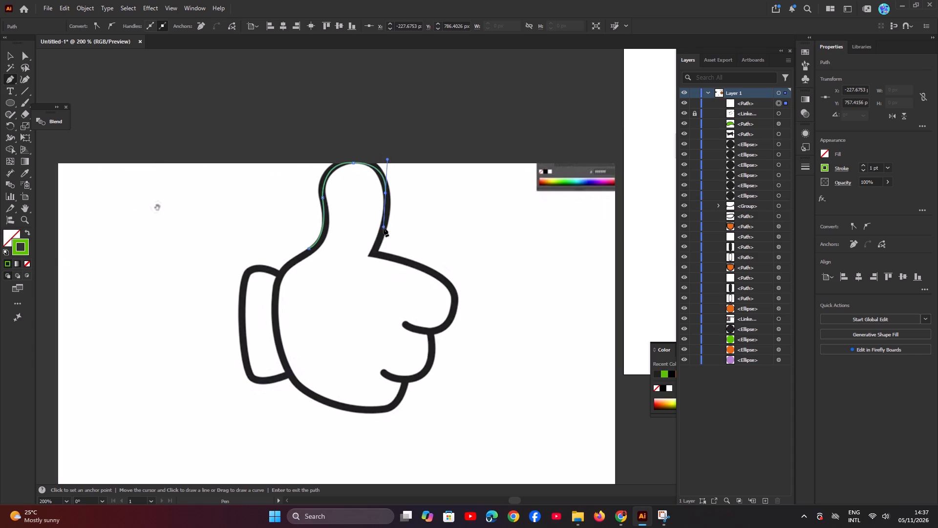
{"action": "left_click", "coordinate": [384, 193]}
{"action": "left_click_drag", "start_coordinate": [372, 252], "coordinate": [354, 272]}
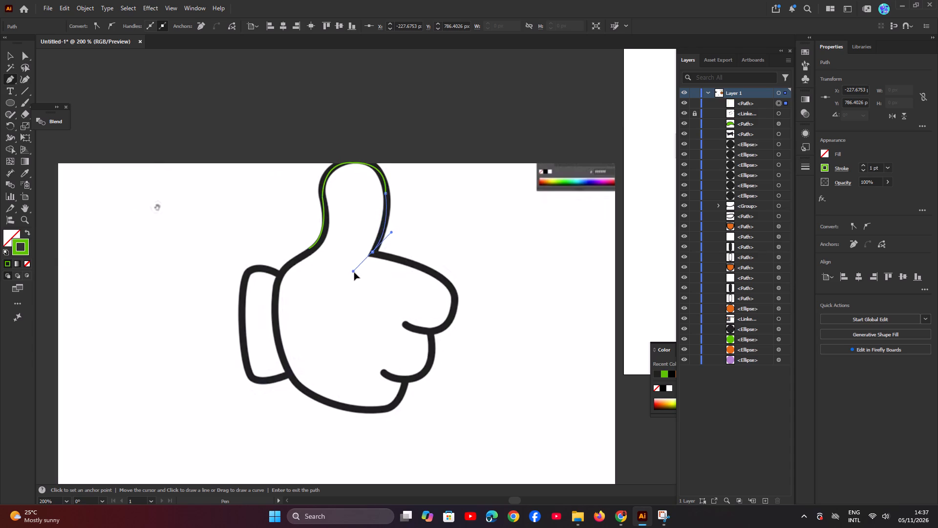
{"action": "left_click_drag", "start_coordinate": [354, 272], "coordinate": [358, 279]}
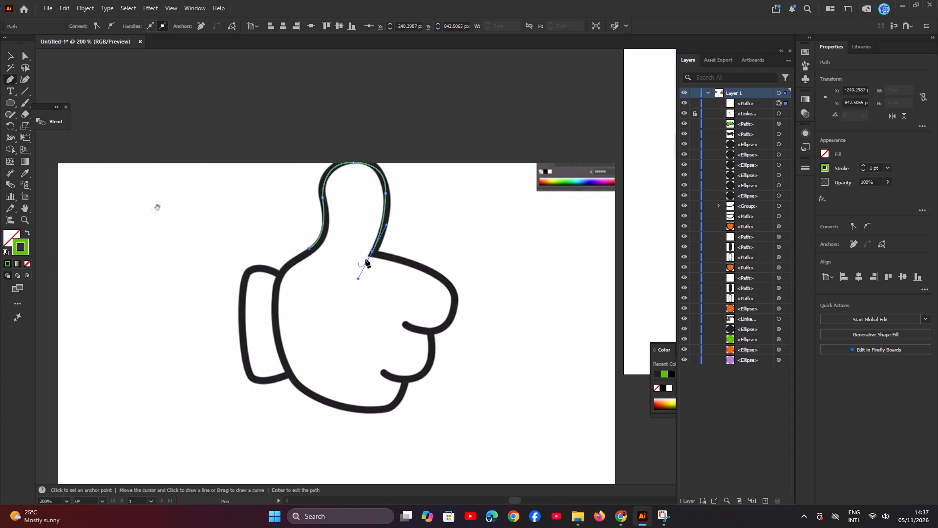
{"action": "left_click", "coordinate": [371, 253]}
Curve the path around the first finger to the notch above the second finger, removing the new anchor's outgoing handle.
{"action": "left_click_drag", "start_coordinate": [431, 330], "coordinate": [412, 377]}
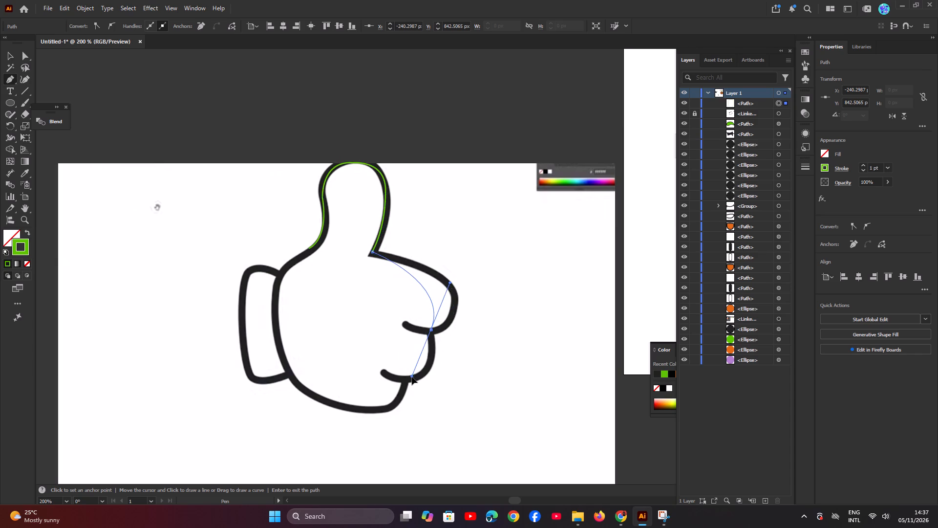
{"action": "left_click_drag", "start_coordinate": [412, 377], "coordinate": [339, 380]}
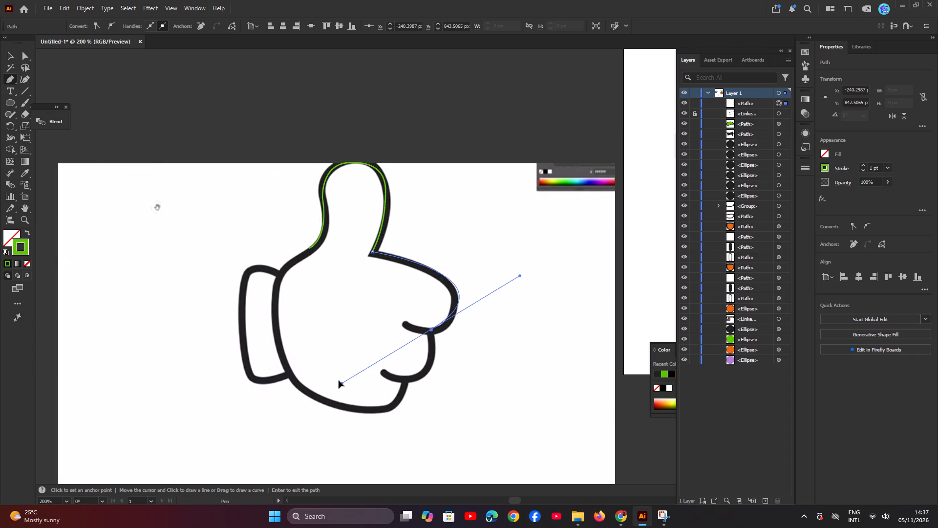
{"action": "left_click_drag", "start_coordinate": [339, 380], "coordinate": [356, 377]}
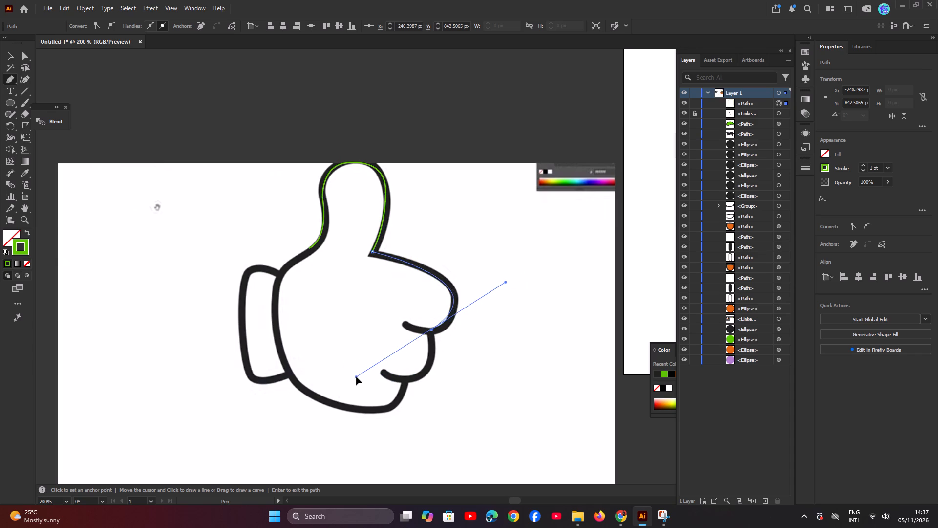
{"action": "left_click_drag", "start_coordinate": [356, 377], "coordinate": [354, 377]}
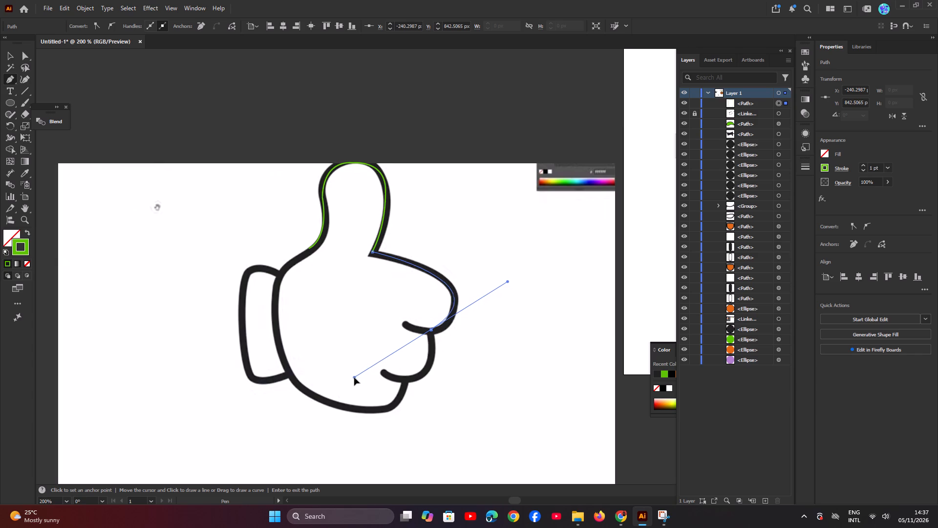
{"action": "left_click_drag", "start_coordinate": [354, 377], "coordinate": [353, 376]}
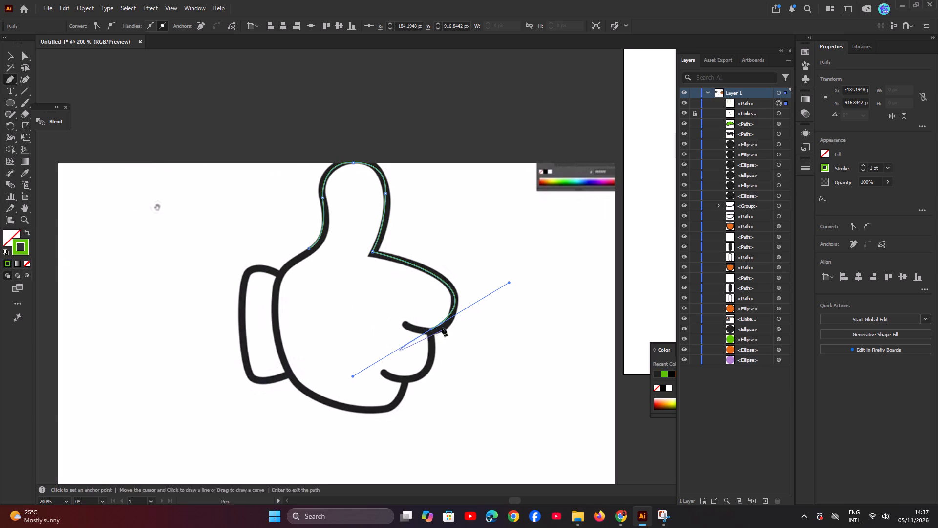
{"action": "left_click", "coordinate": [430, 329]}
Extend the path along the short crease under the first finger to its inner end and finish the path there.
{"action": "left_click_drag", "start_coordinate": [404, 324], "coordinate": [384, 314]}
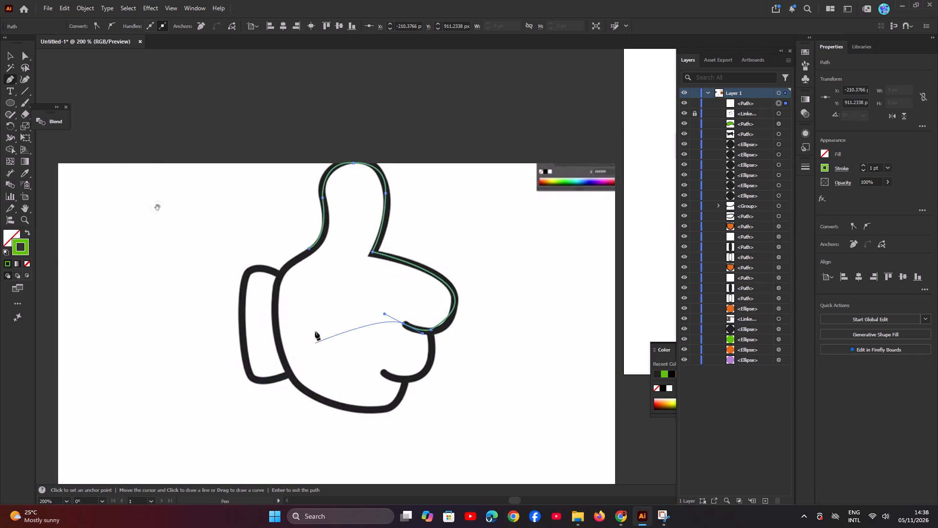
{"action": "key", "text": "Escape"}
{"action": "key", "text": "v"}
{"action": "left_click", "coordinate": [487, 280]}
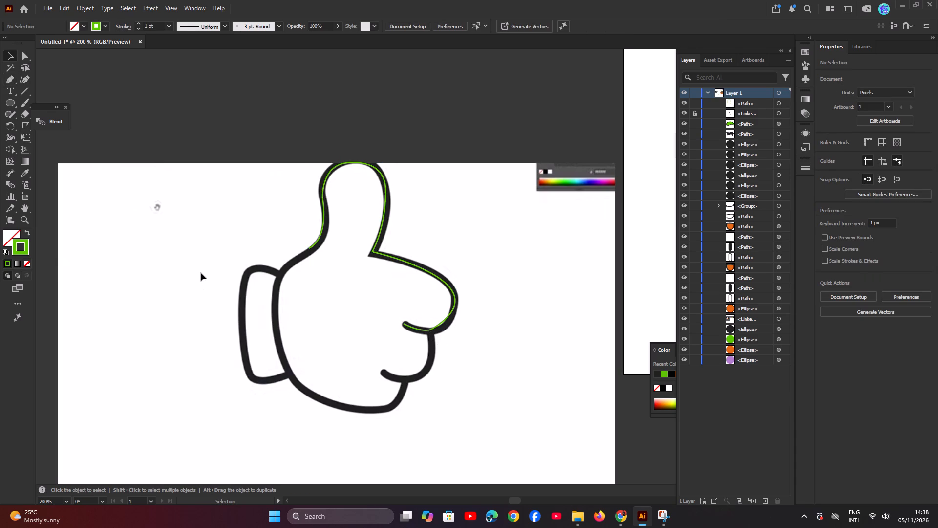
Trace the second finger with a separate Pen path, from the notch under the first finger to the inner end of the lower crease.
{"action": "key", "text": "p"}
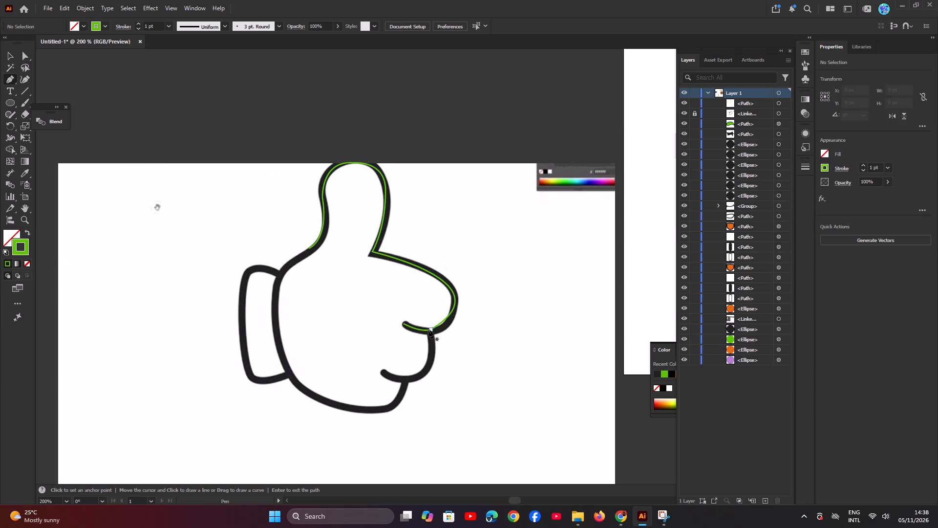
{"action": "left_click", "coordinate": [428, 330]}
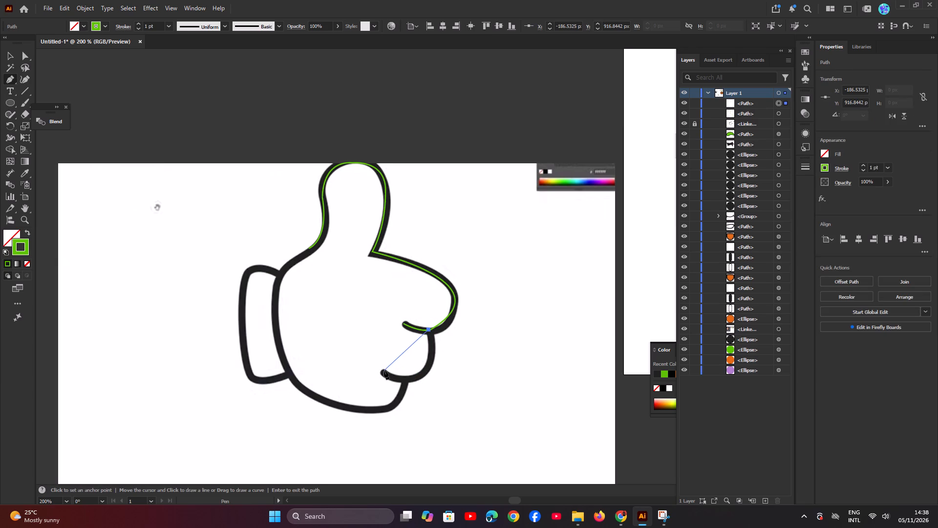
{"action": "left_click_drag", "start_coordinate": [384, 371], "coordinate": [326, 347]}
{"action": "left_click_drag", "start_coordinate": [326, 347], "coordinate": [315, 349]}
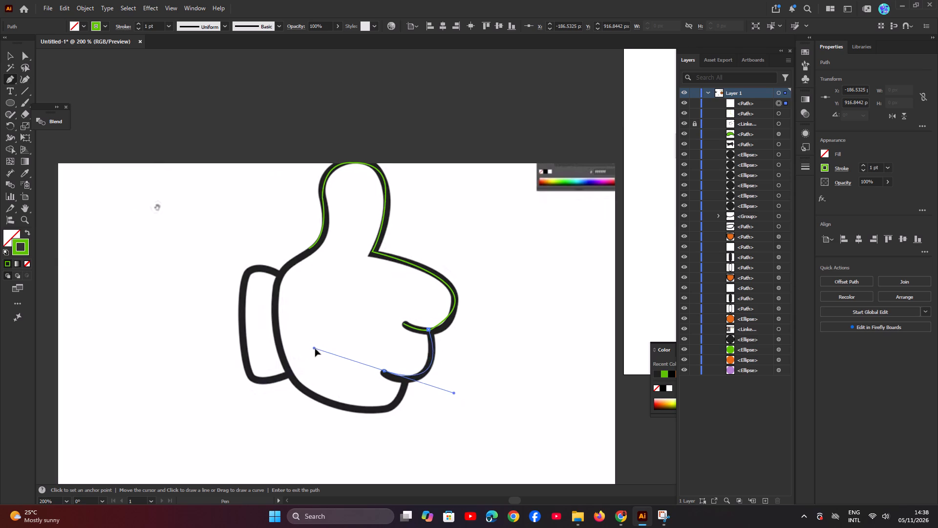
{"action": "left_click_drag", "start_coordinate": [315, 349], "coordinate": [324, 343]}
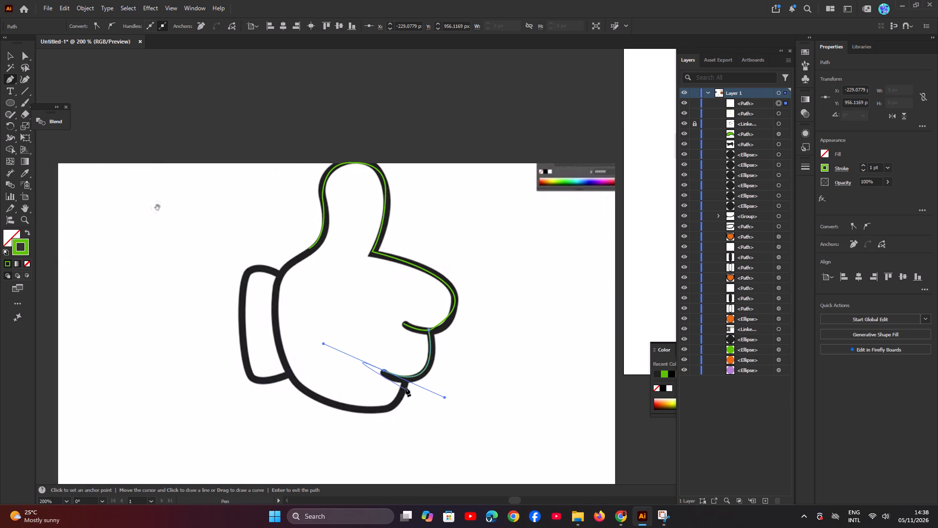
{"action": "key", "text": "Escape"}
{"action": "key", "text": "v"}
{"action": "left_click", "coordinate": [335, 329]}
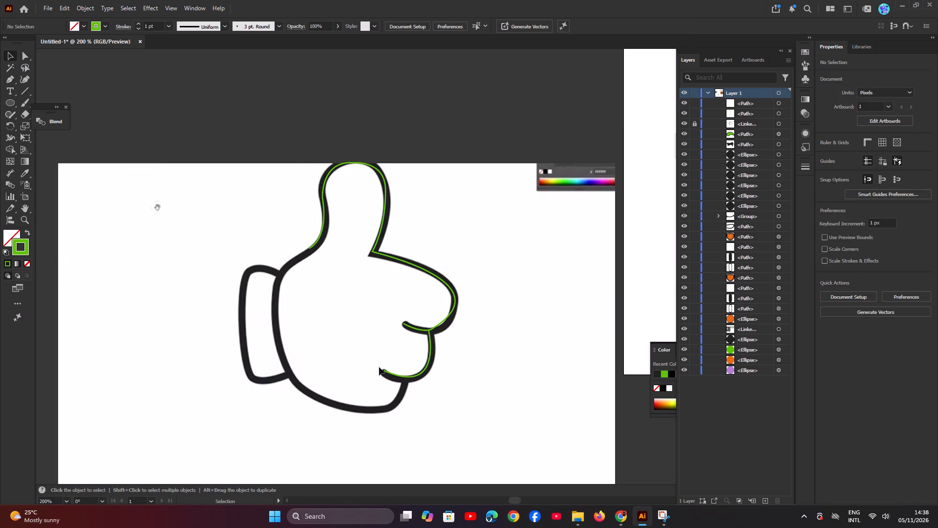
Start a new Pen path on the lower crease, where the palm's bottom outline meets the second finger.
{"action": "key", "text": "p"}
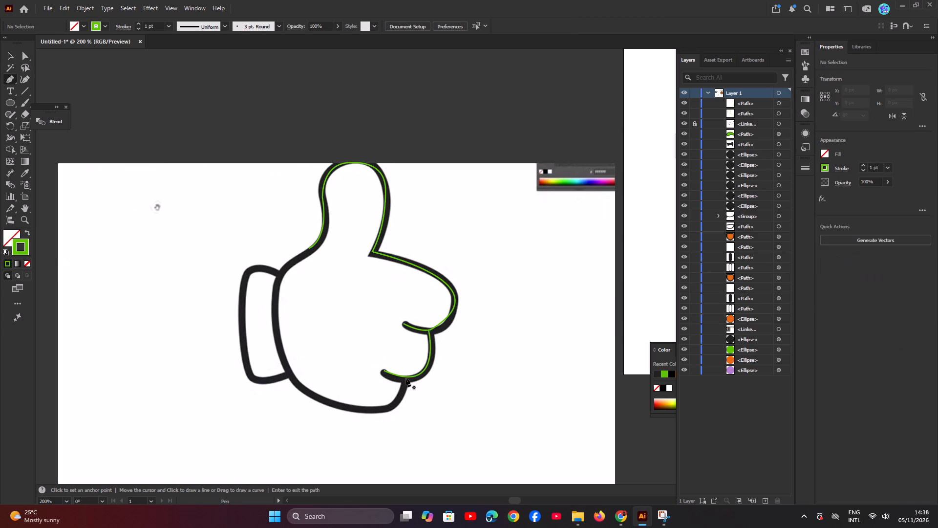
{"action": "left_click", "coordinate": [405, 376]}
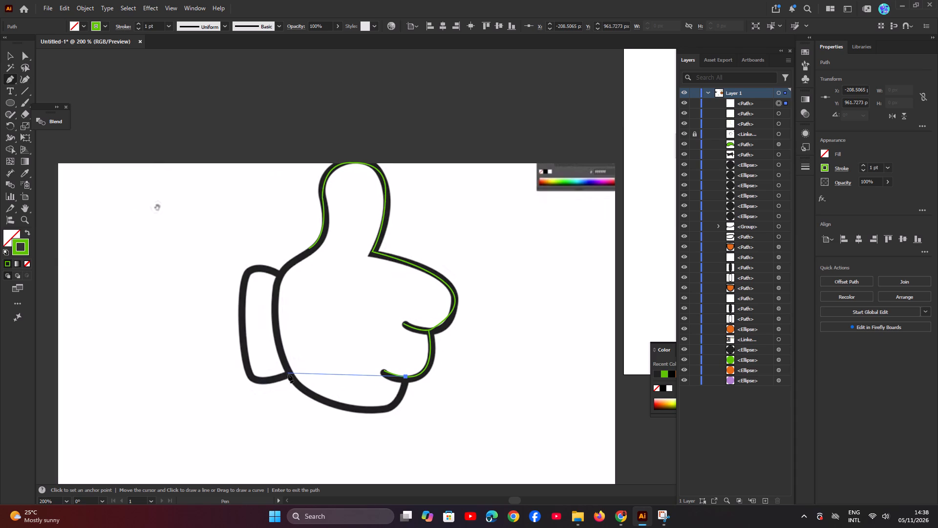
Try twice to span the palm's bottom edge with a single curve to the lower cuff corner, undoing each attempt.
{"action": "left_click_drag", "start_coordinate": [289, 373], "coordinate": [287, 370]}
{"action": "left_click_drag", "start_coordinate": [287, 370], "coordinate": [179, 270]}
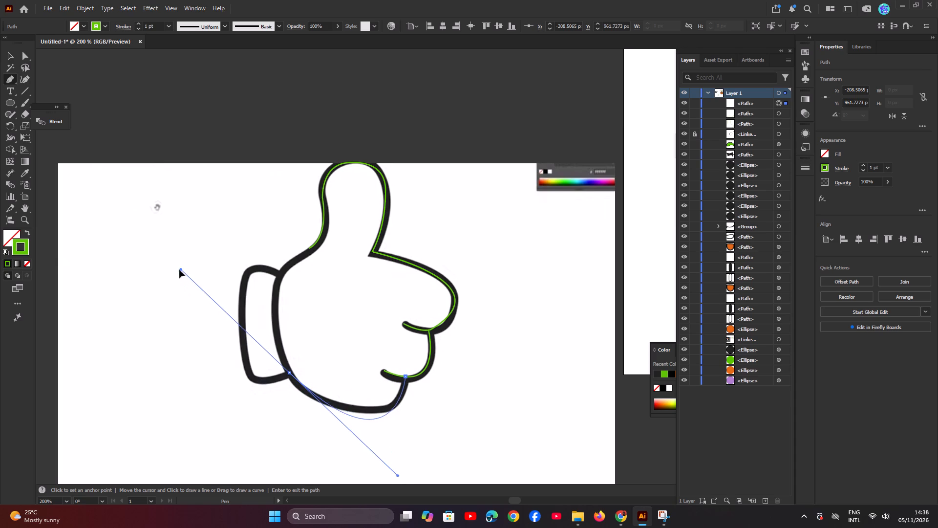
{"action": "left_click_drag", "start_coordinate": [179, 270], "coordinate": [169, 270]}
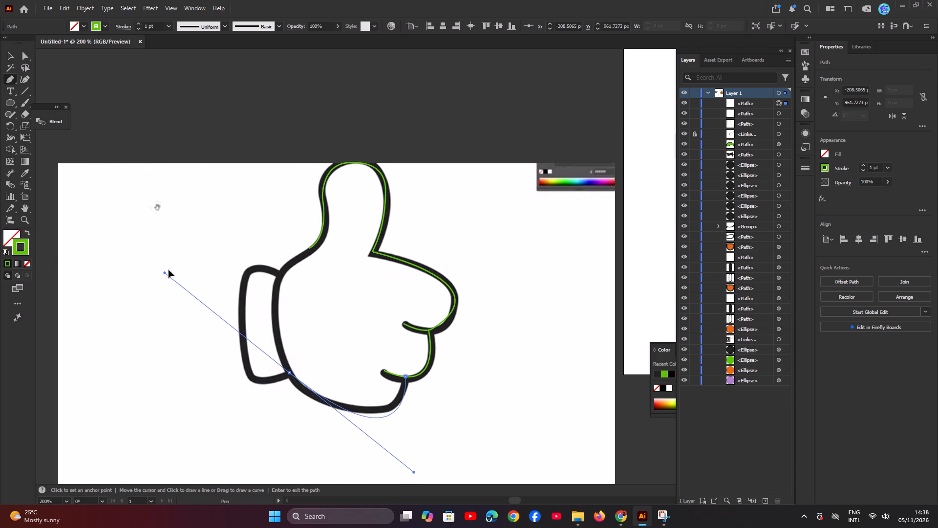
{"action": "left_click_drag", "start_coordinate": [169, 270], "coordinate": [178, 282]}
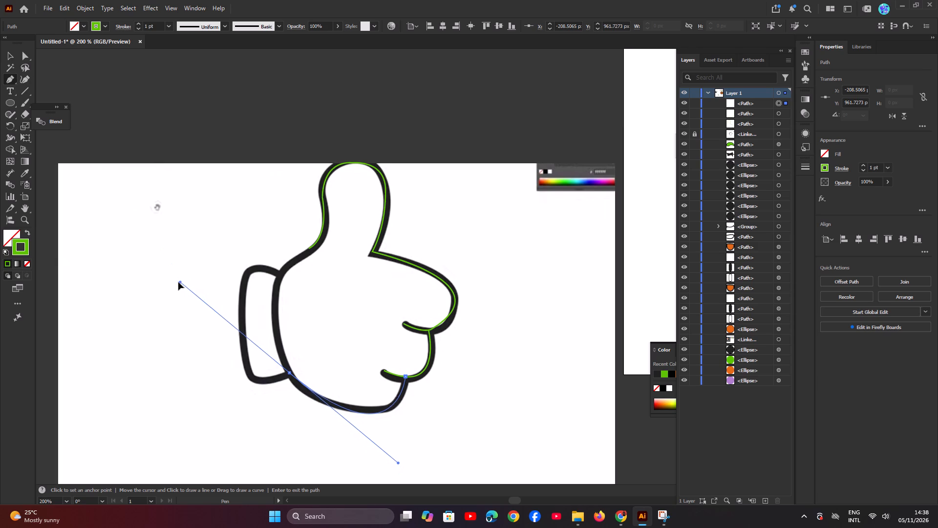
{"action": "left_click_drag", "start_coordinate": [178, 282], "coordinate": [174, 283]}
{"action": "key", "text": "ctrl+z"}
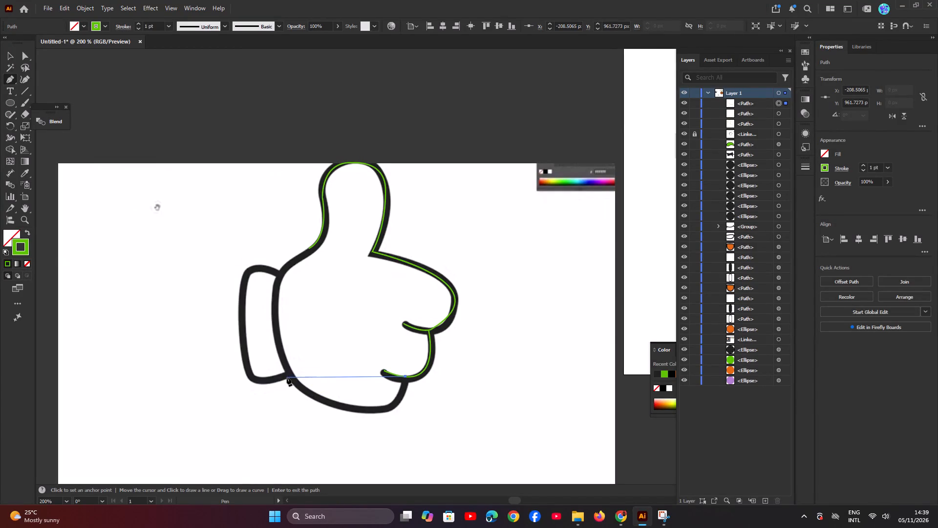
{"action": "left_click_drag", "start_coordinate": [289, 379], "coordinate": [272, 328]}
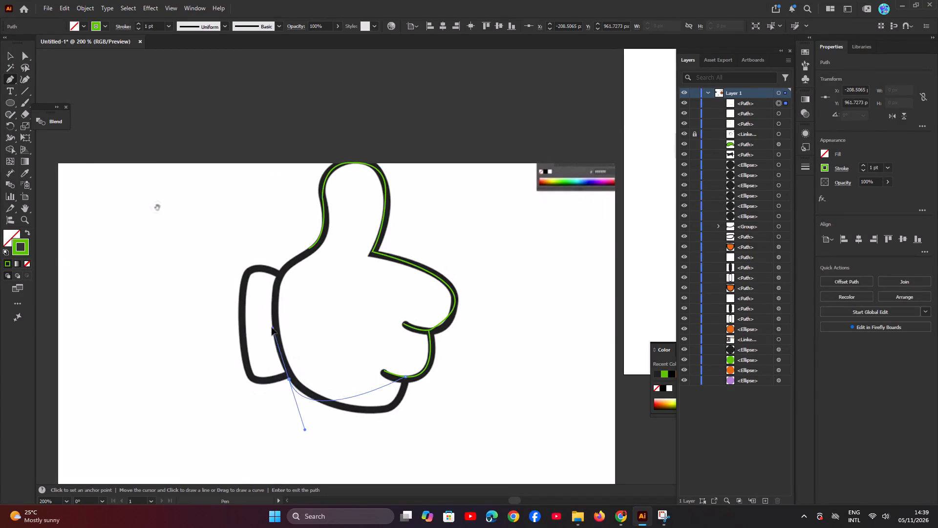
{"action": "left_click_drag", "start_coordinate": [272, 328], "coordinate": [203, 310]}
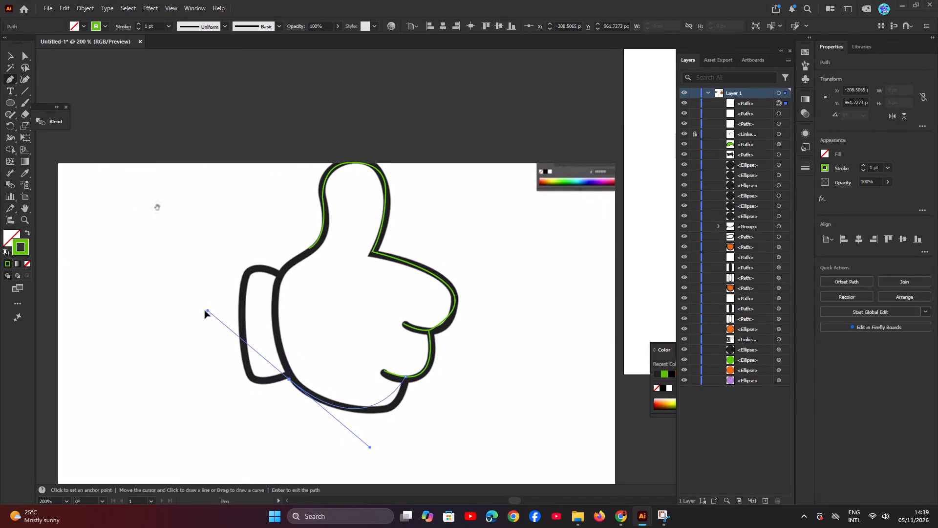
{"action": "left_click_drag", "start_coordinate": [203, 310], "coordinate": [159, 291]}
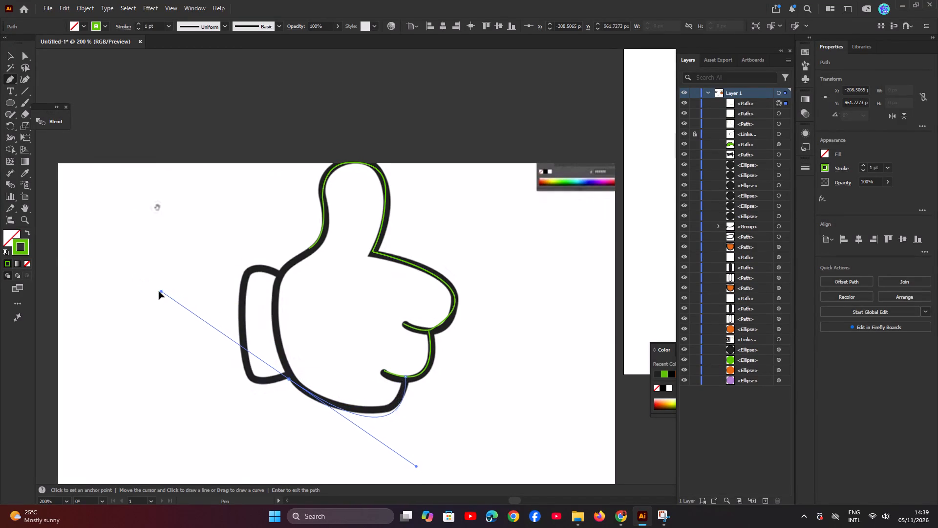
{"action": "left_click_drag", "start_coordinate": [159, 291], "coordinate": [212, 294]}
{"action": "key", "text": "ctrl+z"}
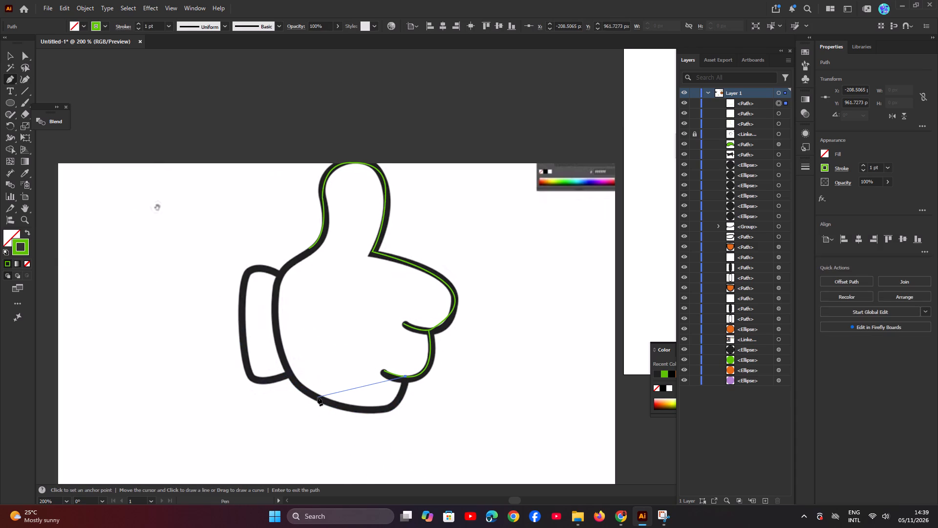
Trace the palm's bottom edge and partway up its cuff-side edge with two curves, removing each anchor's outgoing handle.
{"action": "left_click_drag", "start_coordinate": [317, 397], "coordinate": [241, 359]}
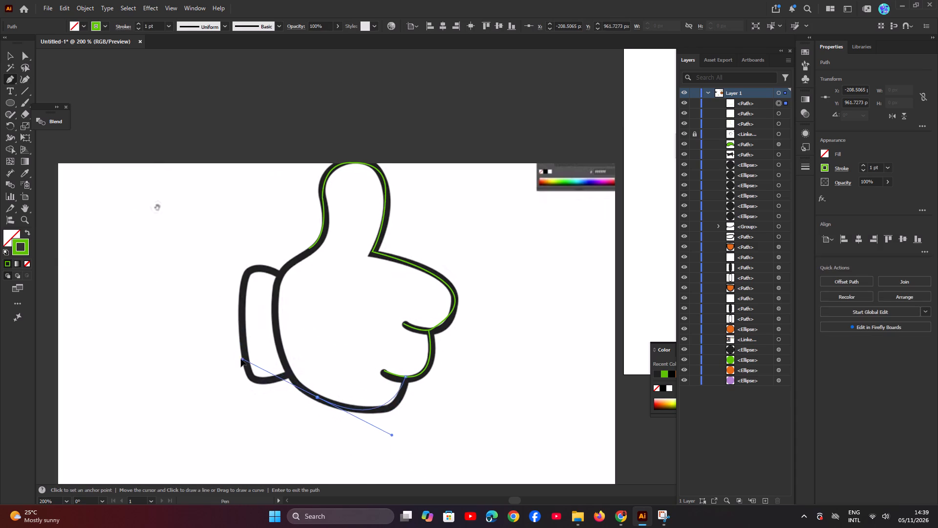
{"action": "left_click_drag", "start_coordinate": [241, 359], "coordinate": [223, 353]}
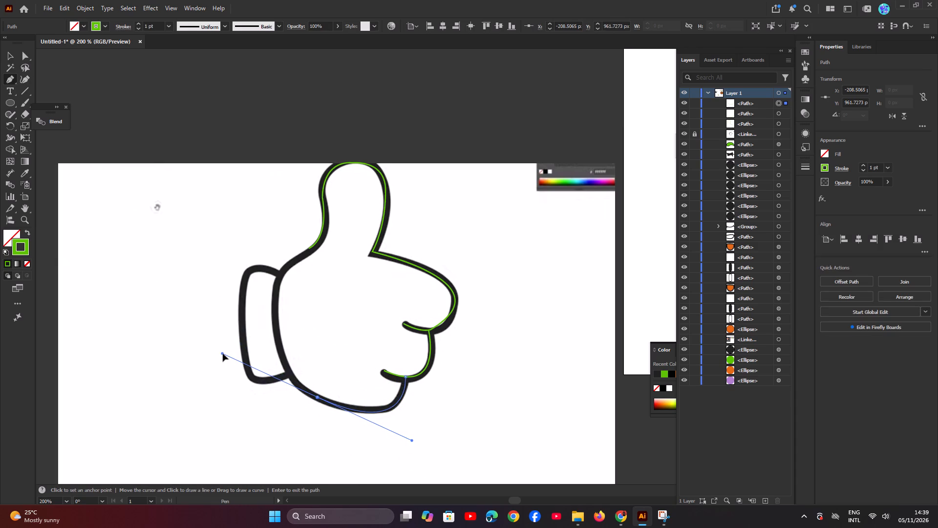
{"action": "left_click_drag", "start_coordinate": [223, 353], "coordinate": [224, 353]}
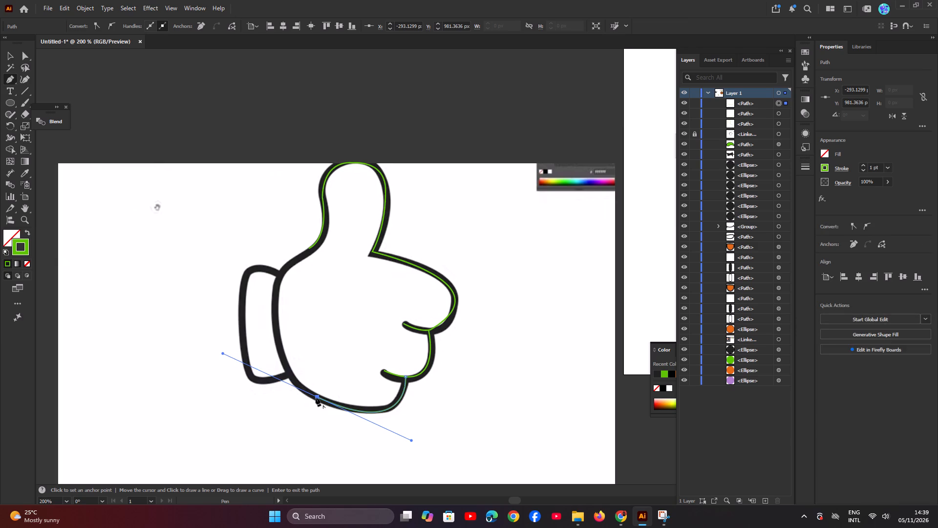
{"action": "left_click", "coordinate": [316, 397]}
{"action": "left_click_drag", "start_coordinate": [277, 332], "coordinate": [263, 266]}
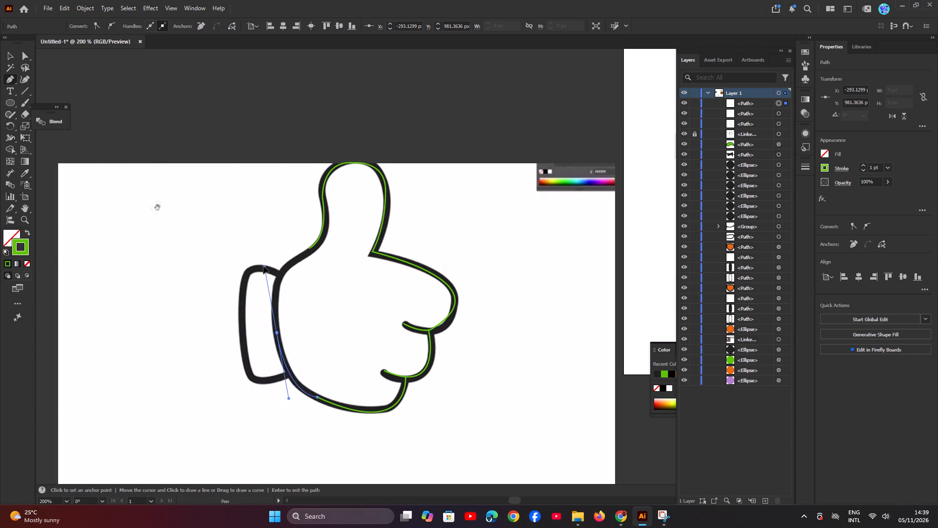
{"action": "left_click_drag", "start_coordinate": [263, 266], "coordinate": [275, 282]}
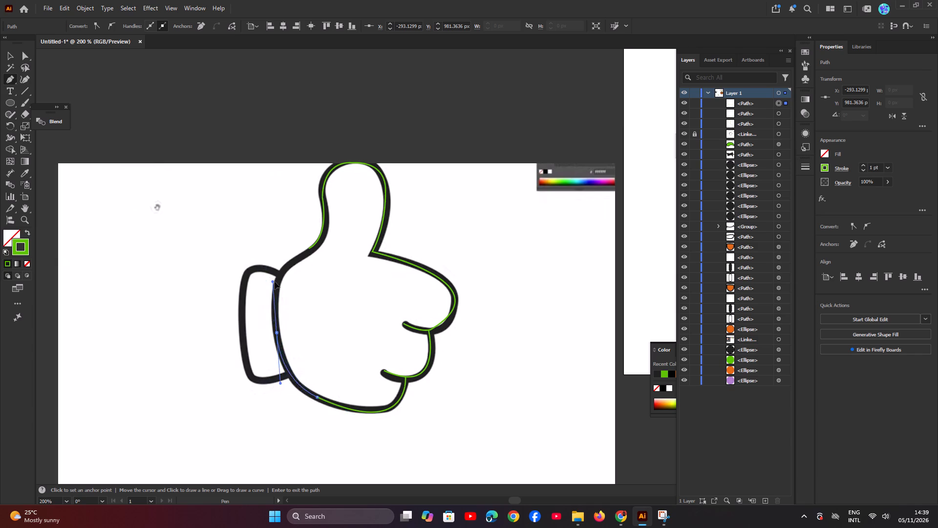
{"action": "left_click_drag", "start_coordinate": [275, 282], "coordinate": [273, 284]}
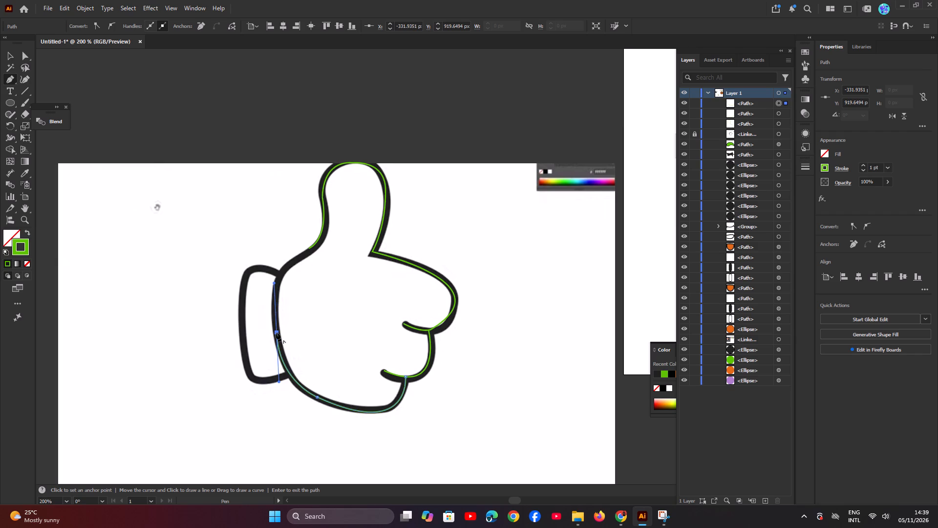
{"action": "left_click", "coordinate": [275, 332]}
Close the glove's main outline with a curve from the palm's cuff-side edge to the base of the thumb.
{"action": "left_click_drag", "start_coordinate": [309, 250], "coordinate": [327, 251]}
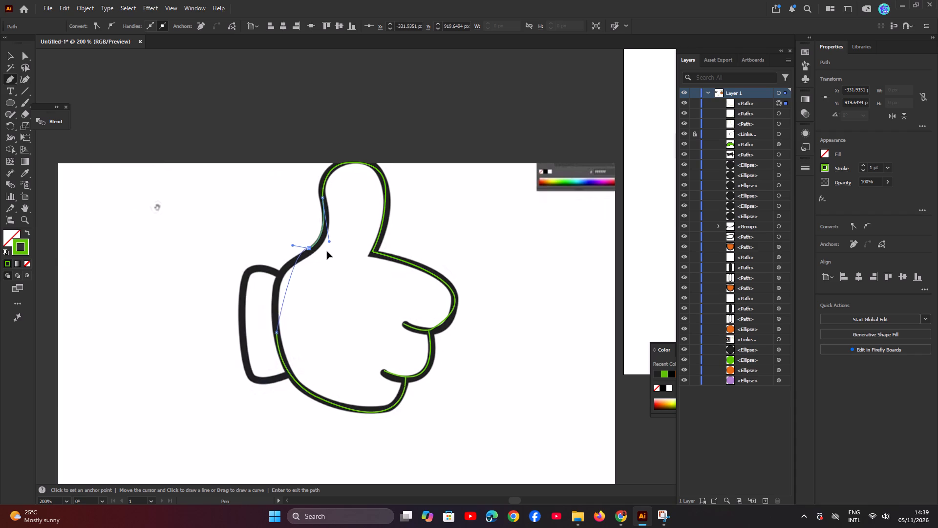
{"action": "left_click_drag", "start_coordinate": [327, 251], "coordinate": [351, 230]}
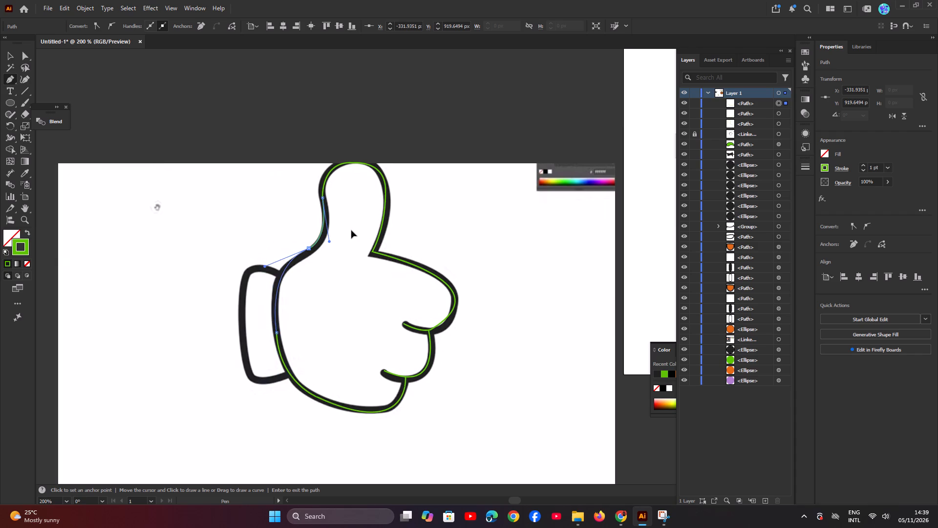
{"action": "left_click_drag", "start_coordinate": [351, 230], "coordinate": [349, 233]}
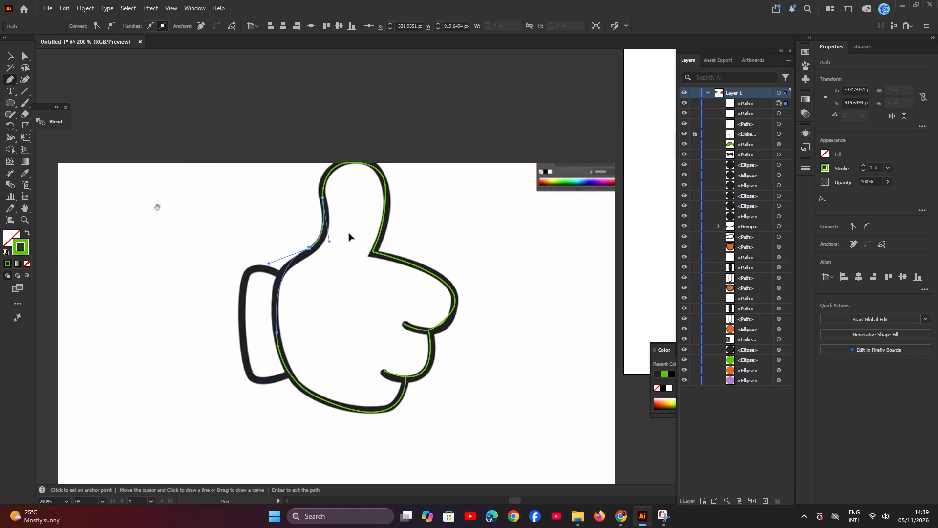
{"action": "left_click_drag", "start_coordinate": [349, 233], "coordinate": [353, 237]}
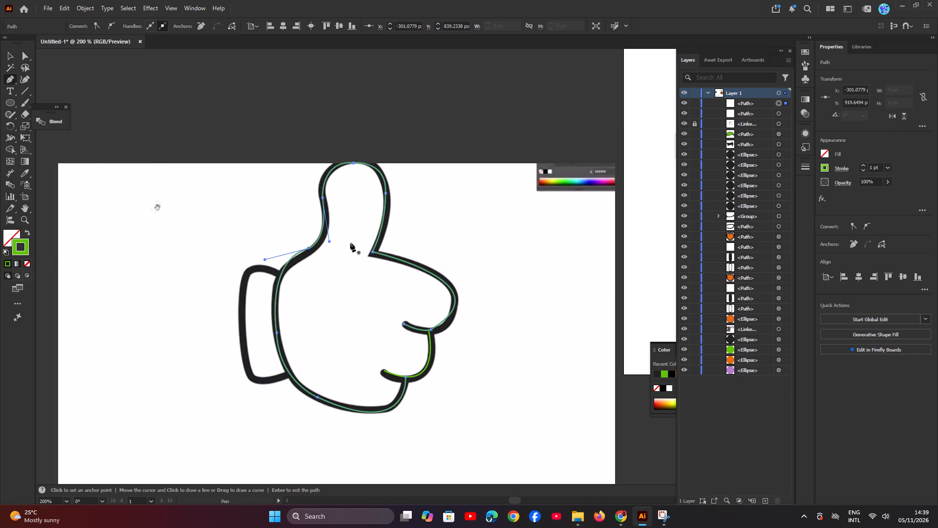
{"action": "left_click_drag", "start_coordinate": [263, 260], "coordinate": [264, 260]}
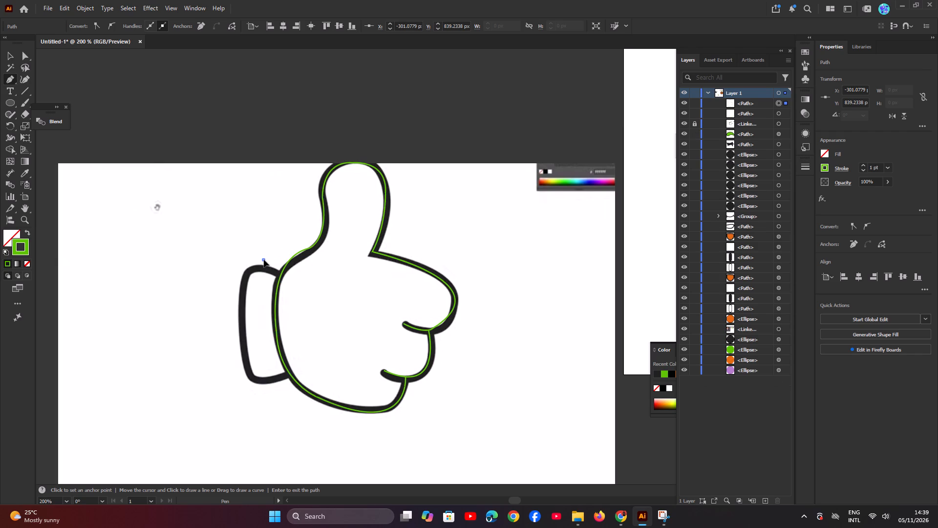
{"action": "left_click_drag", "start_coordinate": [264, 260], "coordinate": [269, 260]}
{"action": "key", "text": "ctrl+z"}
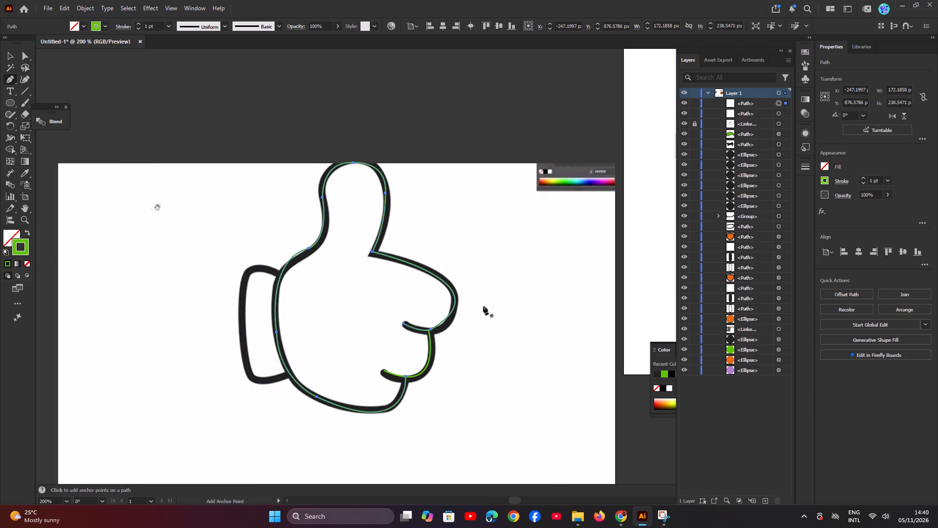
Trace the cuff's top edge and outer side with a new Pen path from its upper junction with the palm, removing each curve anchor's outgoing handle.
{"action": "key", "text": "v"}
{"action": "left_click", "coordinate": [254, 244]}
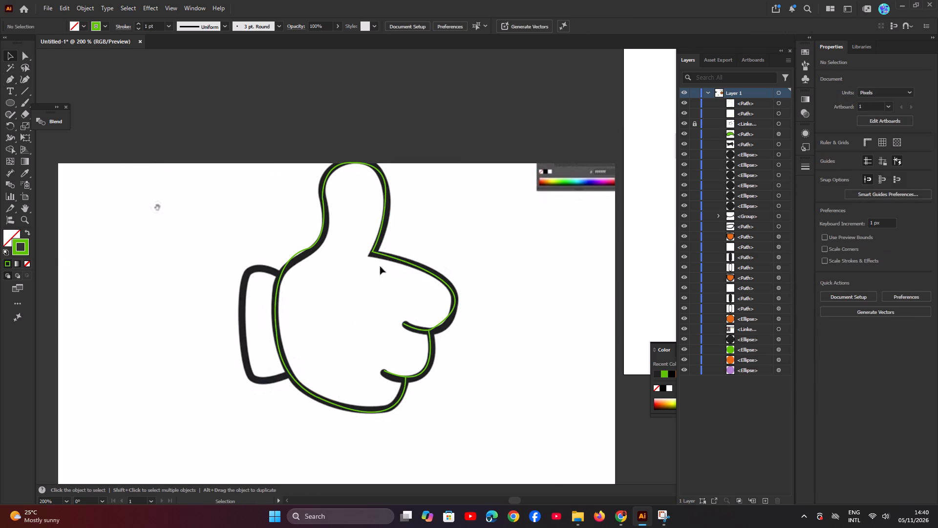
{"action": "left_click", "coordinate": [11, 82]}
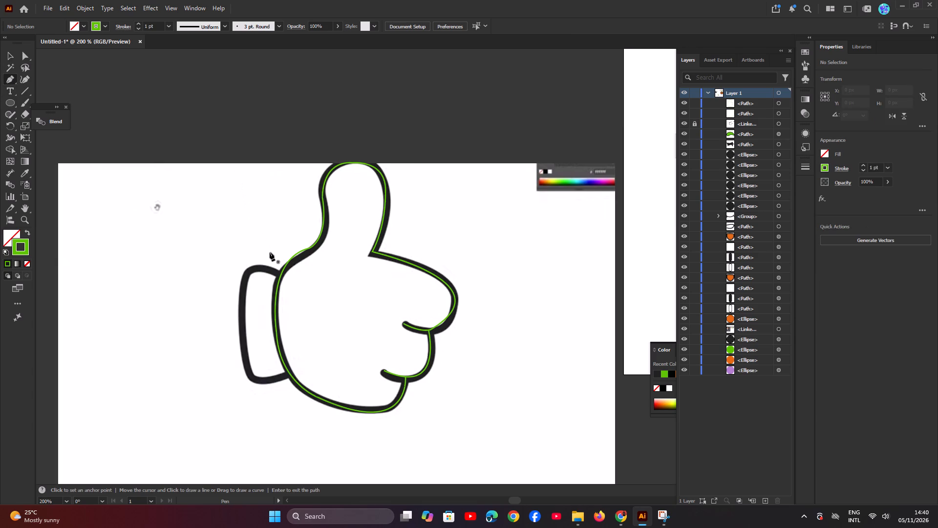
{"action": "left_click", "coordinate": [280, 275]}
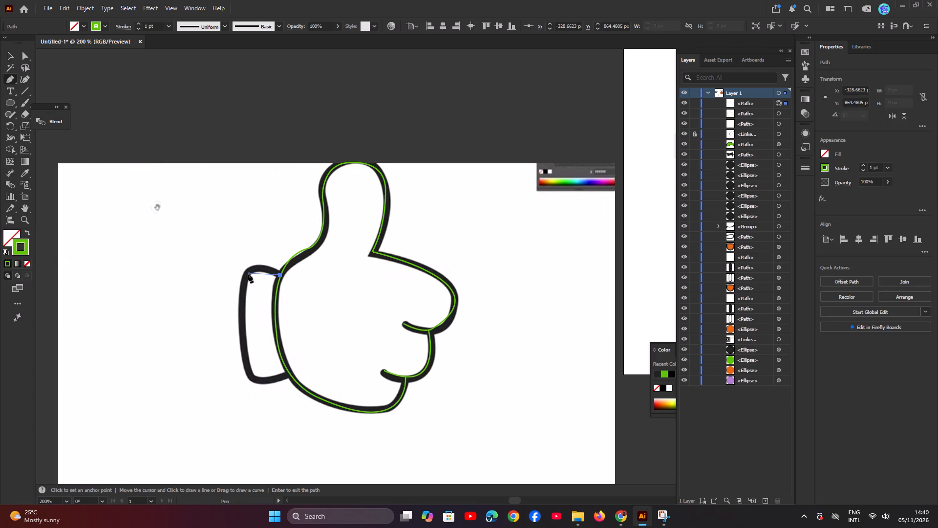
{"action": "left_click_drag", "start_coordinate": [245, 282], "coordinate": [244, 298]}
{"action": "left_click_drag", "start_coordinate": [244, 298], "coordinate": [247, 314]}
{"action": "left_click_drag", "start_coordinate": [247, 314], "coordinate": [246, 313]}
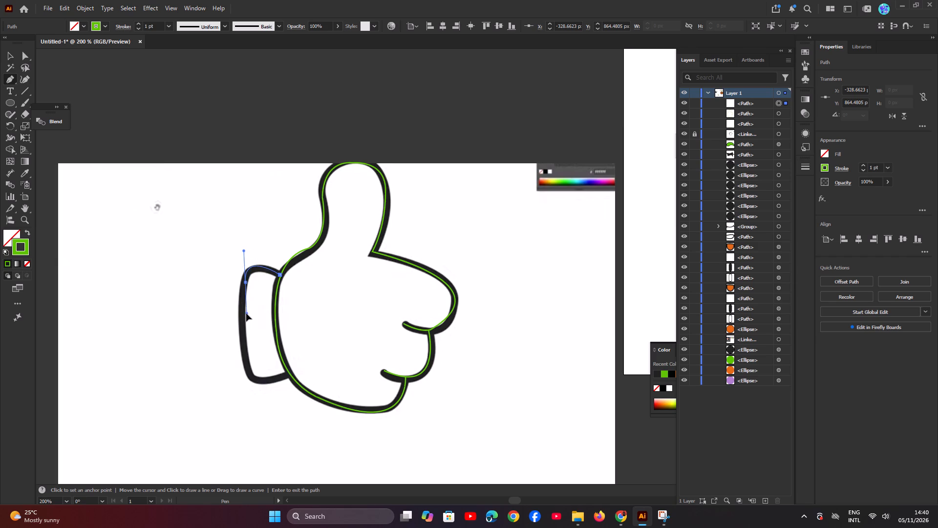
{"action": "left_click_drag", "start_coordinate": [246, 313], "coordinate": [242, 310]}
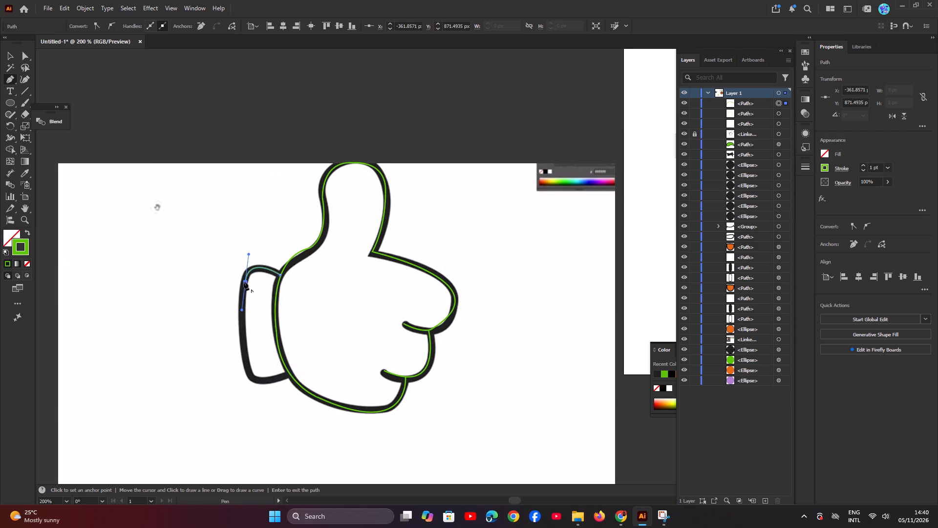
{"action": "left_click", "coordinate": [244, 282]}
{"action": "left_click_drag", "start_coordinate": [246, 360], "coordinate": [251, 367]}
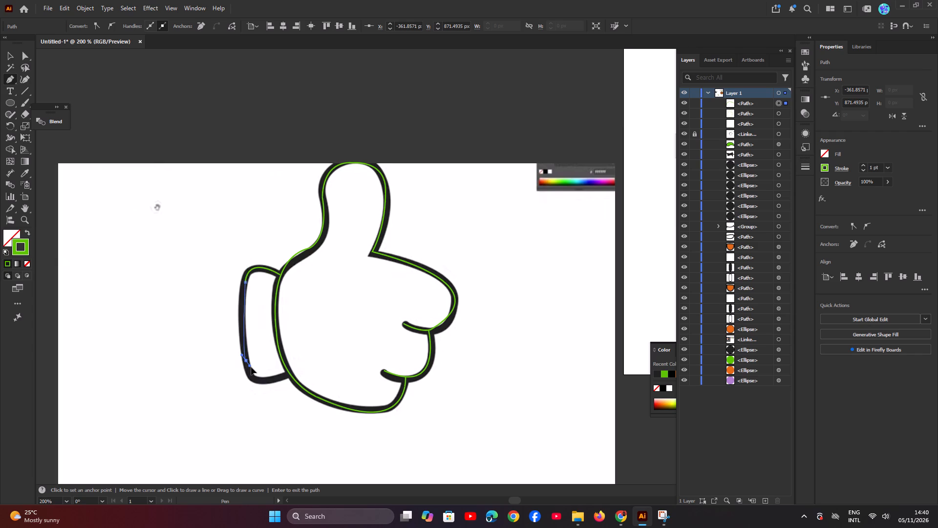
{"action": "left_click_drag", "start_coordinate": [251, 367], "coordinate": [254, 377]}
{"action": "left_click_drag", "start_coordinate": [254, 377], "coordinate": [252, 380]}
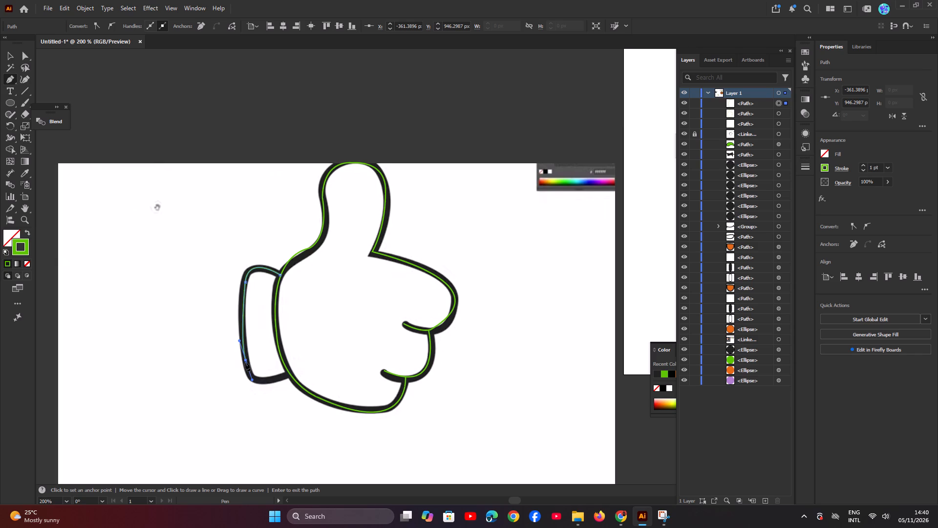
{"action": "left_click", "coordinate": [245, 360]}
Trace the cuff's bottom edge with a curve to its lower junction with the palm, and end the path open.
{"action": "left_click_drag", "start_coordinate": [289, 374], "coordinate": [303, 356]}
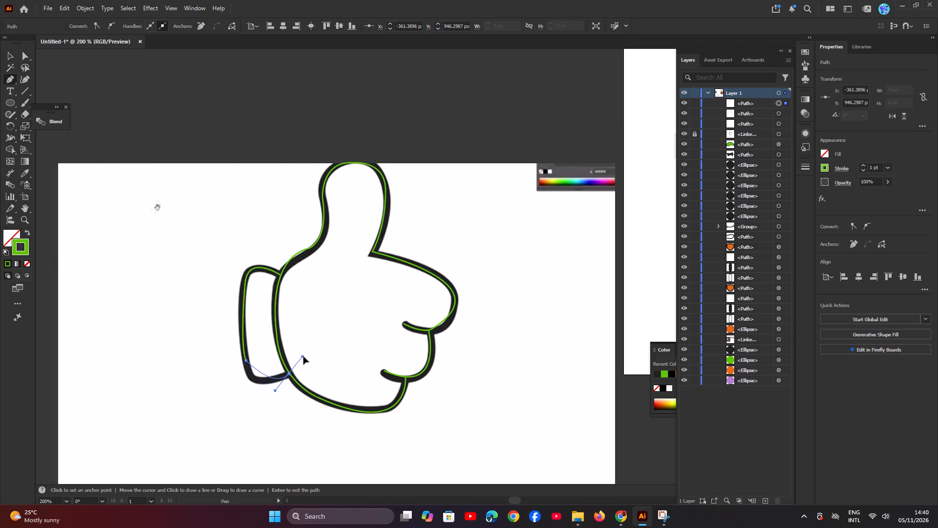
{"action": "left_click_drag", "start_coordinate": [303, 356], "coordinate": [331, 359]}
{"action": "left_click_drag", "start_coordinate": [331, 359], "coordinate": [329, 367]}
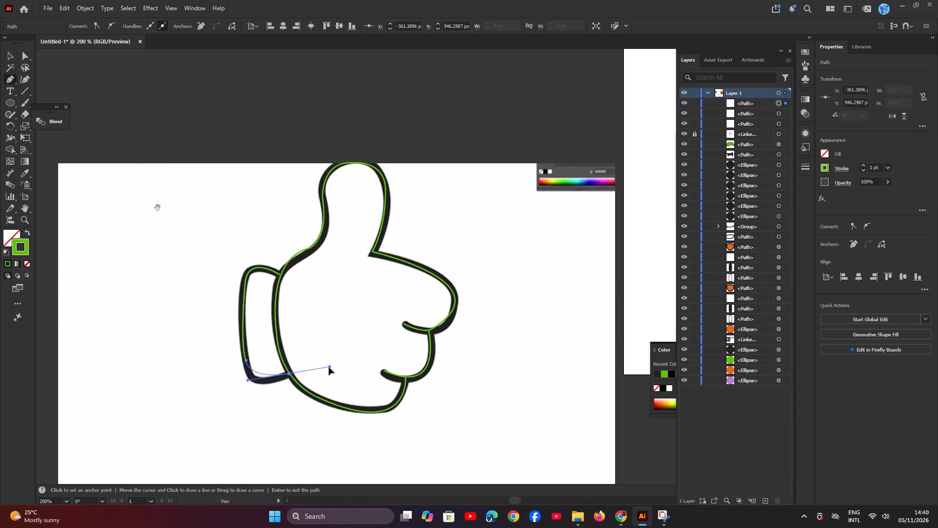
{"action": "left_click_drag", "start_coordinate": [329, 367], "coordinate": [331, 353]}
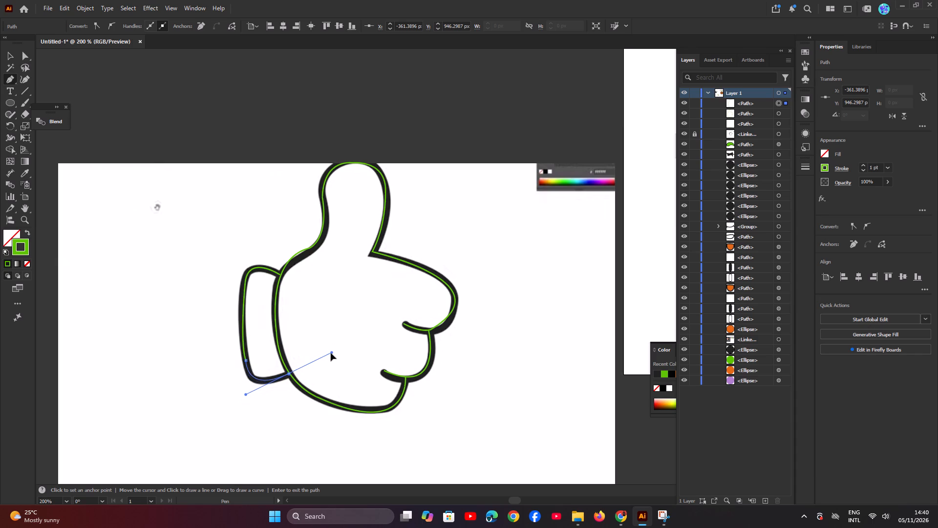
{"action": "left_click_drag", "start_coordinate": [331, 353], "coordinate": [327, 354]}
{"action": "left_click_drag", "start_coordinate": [327, 354], "coordinate": [331, 353]}
{"action": "left_click_drag", "start_coordinate": [331, 353], "coordinate": [333, 353]}
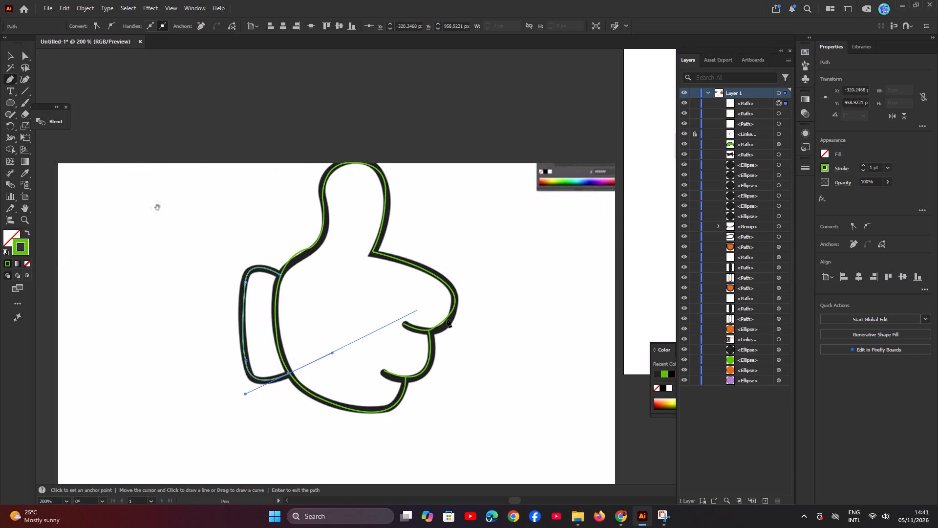
{"action": "key", "text": "Escape"}
Select all the traced green glove paths and group them.
{"action": "left_click", "coordinate": [15, 55]}
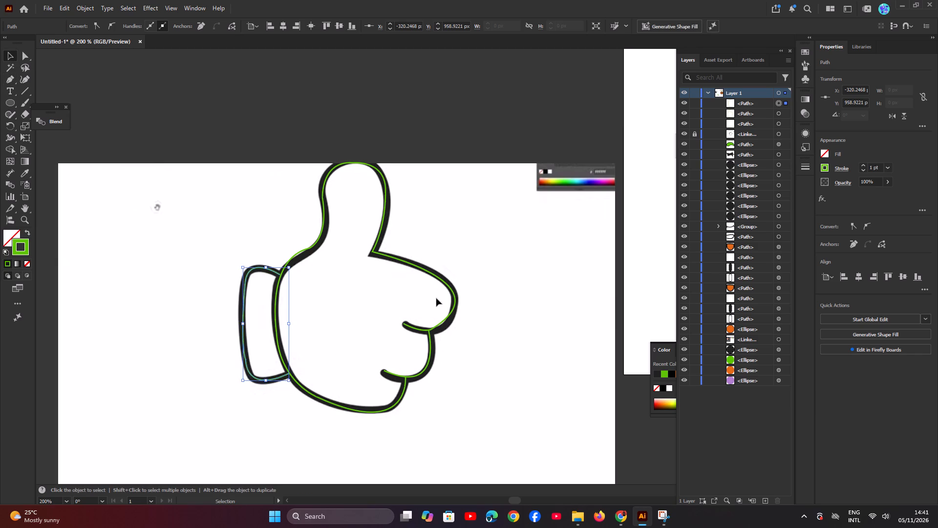
{"action": "left_click_drag", "start_coordinate": [149, 147], "coordinate": [483, 453]}
{"action": "left_click_drag", "start_coordinate": [483, 453], "coordinate": [496, 448]}
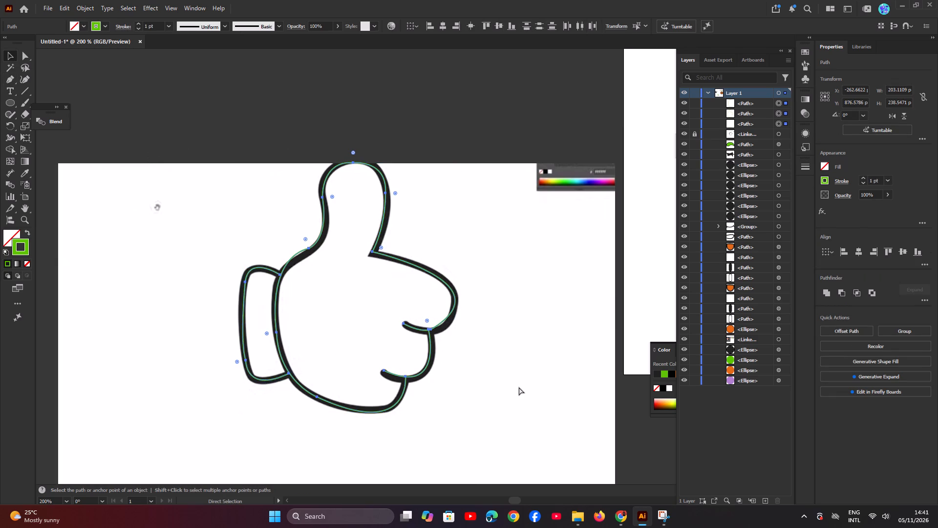
{"action": "key", "text": "ctrl+g"}
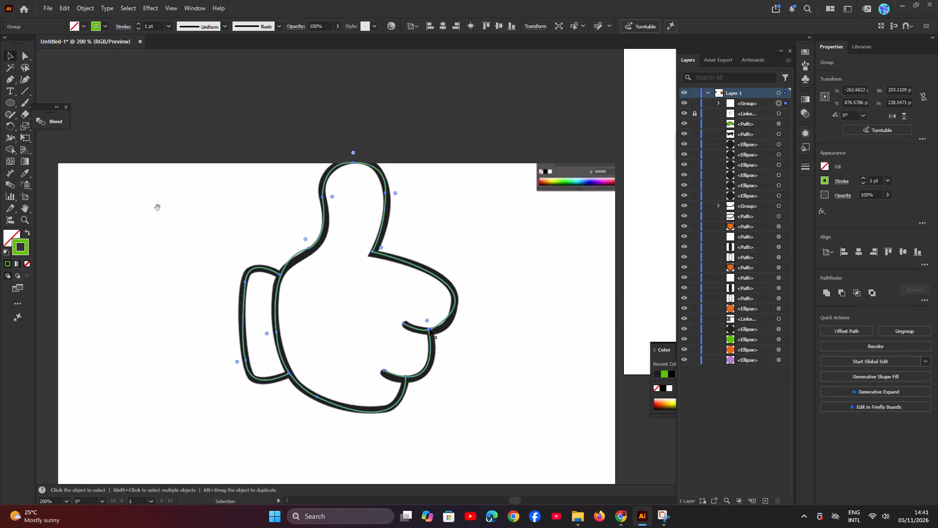
Move the glove group off the reference image onto the character's artboard, beside the lower edge of the orange body.
{"action": "left_click_drag", "start_coordinate": [427, 330], "coordinate": [449, 198]}
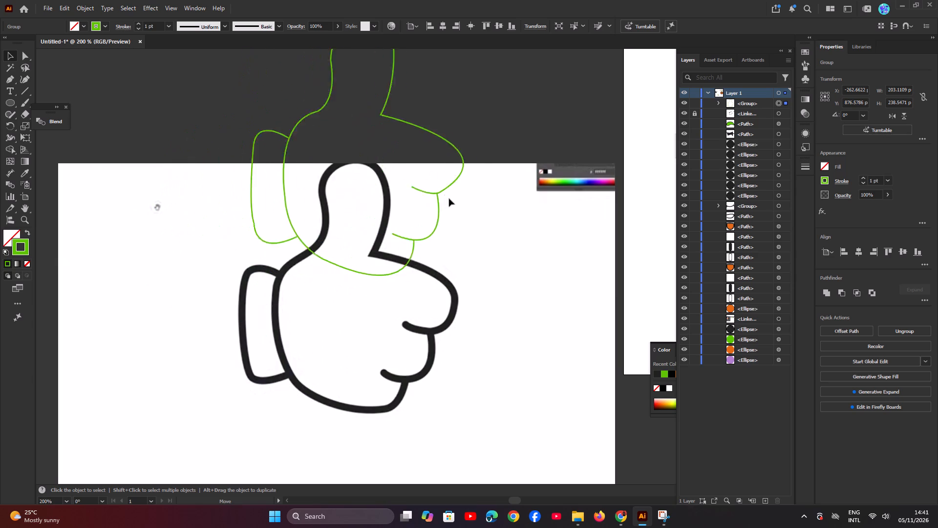
{"action": "left_click_drag", "start_coordinate": [449, 198], "coordinate": [540, 335]}
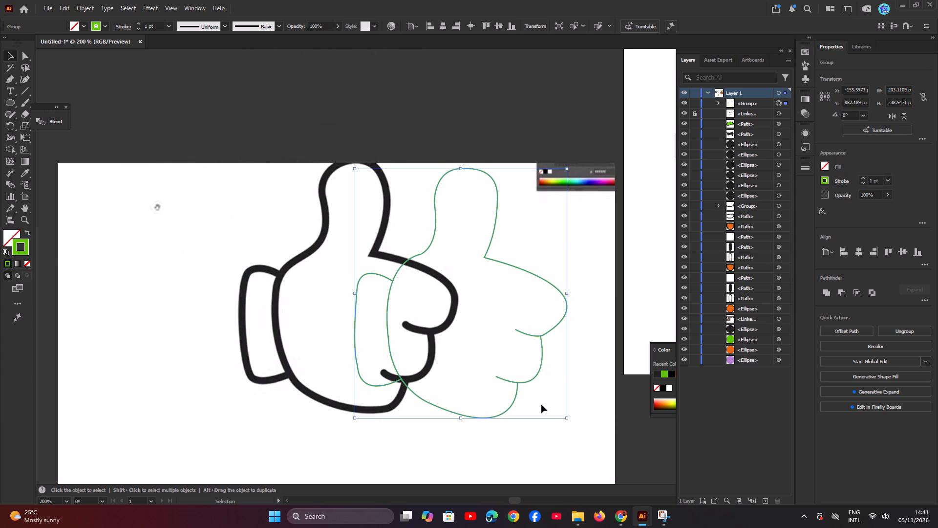
{"action": "key", "text": "space"}
{"action": "key", "text": "space"}
{"action": "key", "text": "space"}
{"action": "key", "text": "space"}
{"action": "key", "text": "space"}
{"action": "key", "text": "space"}
{"action": "key", "text": "space"}
{"action": "key", "text": "space"}
{"action": "key", "text": "space"}
{"action": "key", "text": "space"}
{"action": "key", "text": "space"}
{"action": "key", "text": "space"}
{"action": "key", "text": "space"}
{"action": "key", "text": "space"}
{"action": "key", "text": "space"}
{"action": "key", "text": "space"}
{"action": "key", "text": "space"}
{"action": "key", "text": "space"}
{"action": "key", "text": "space"}
{"action": "key", "text": "space"}
{"action": "left_click_drag", "start_coordinate": [519, 368], "coordinate": [245, 375]}
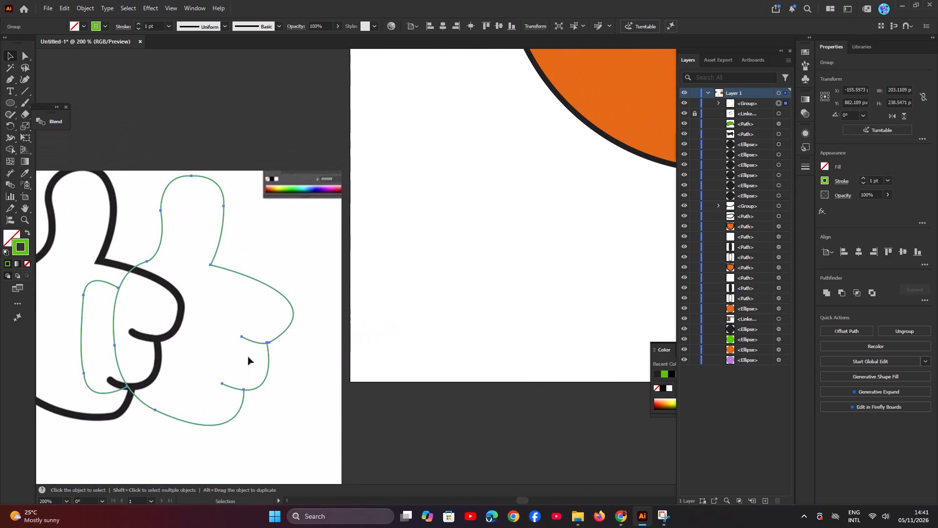
{"action": "left_click_drag", "start_coordinate": [259, 342], "coordinate": [579, 272]}
{"action": "key", "text": "space"}
{"action": "key", "text": "space"}
{"action": "key", "text": "space"}
{"action": "key", "text": "space"}
{"action": "key", "text": "space"}
{"action": "key", "text": "space"}
{"action": "key", "text": "space"}
{"action": "key", "text": "space"}
{"action": "key", "text": "space"}
{"action": "key", "text": "space"}
{"action": "key", "text": "space"}
{"action": "key", "text": "space"}
{"action": "key", "text": "space"}
{"action": "key", "text": "space"}
{"action": "key", "text": "space"}
{"action": "key", "text": "space"}
{"action": "key", "text": "space"}
{"action": "key", "text": "space"}
{"action": "key", "text": "space"}
{"action": "left_click_drag", "start_coordinate": [542, 268], "coordinate": [507, 295]}
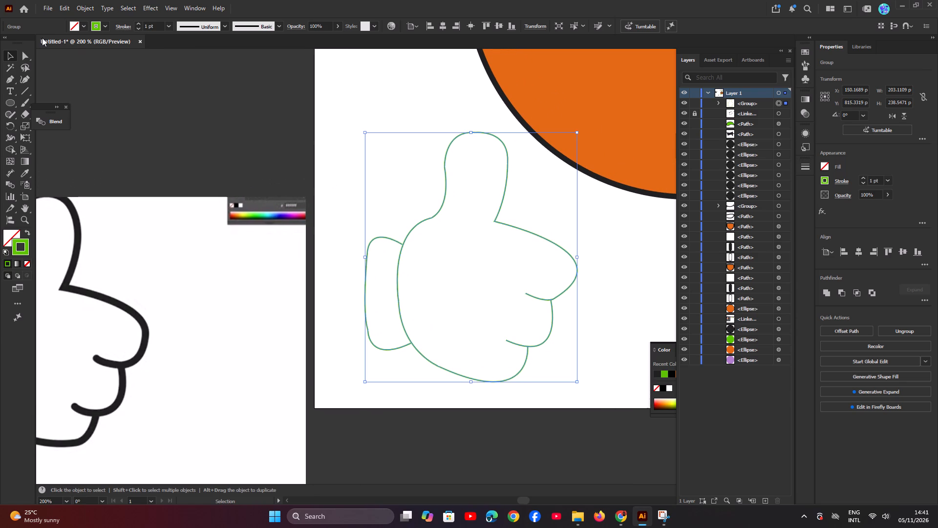
Move the top end anchor of the glove's cuff onto the palm outline so the two lines meet.
{"action": "left_click", "coordinate": [24, 52]}
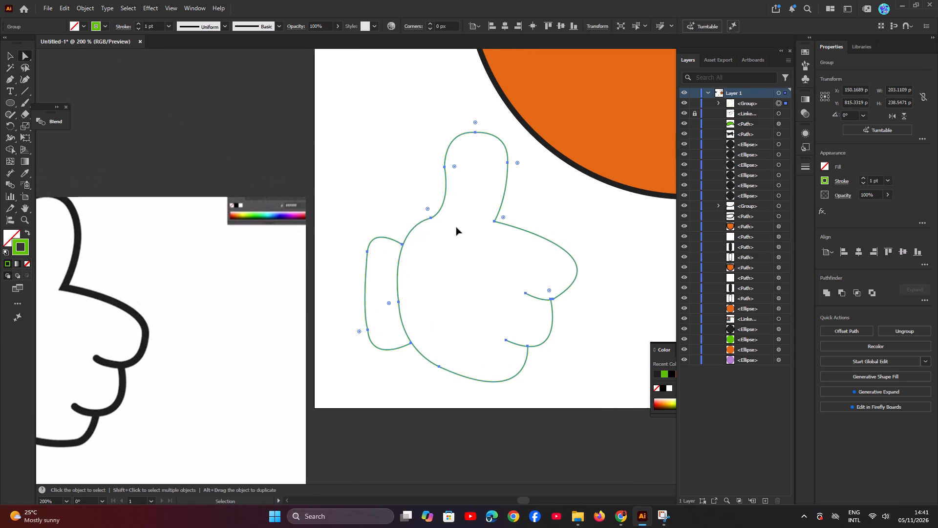
{"action": "key", "text": "ctrl+plus"}
{"action": "key", "text": "ctrl+plus"}
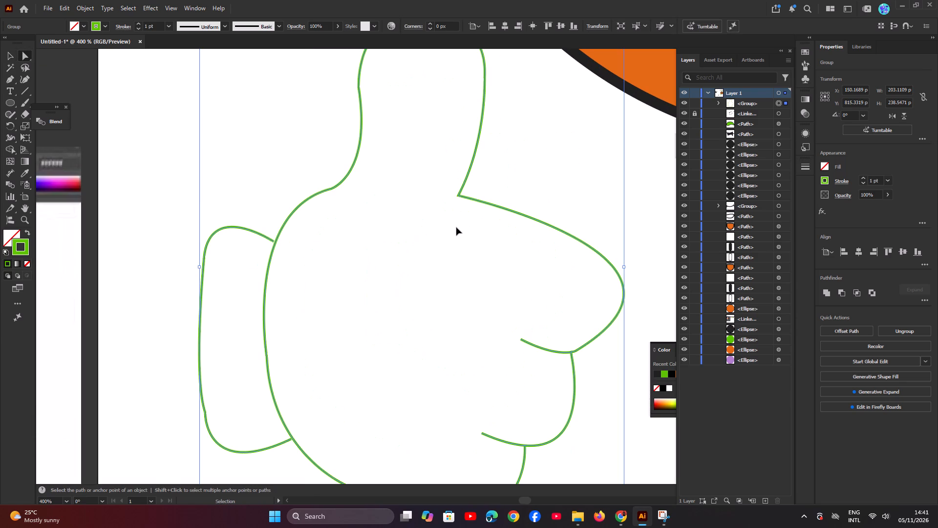
{"action": "double_click", "coordinate": [273, 241]}
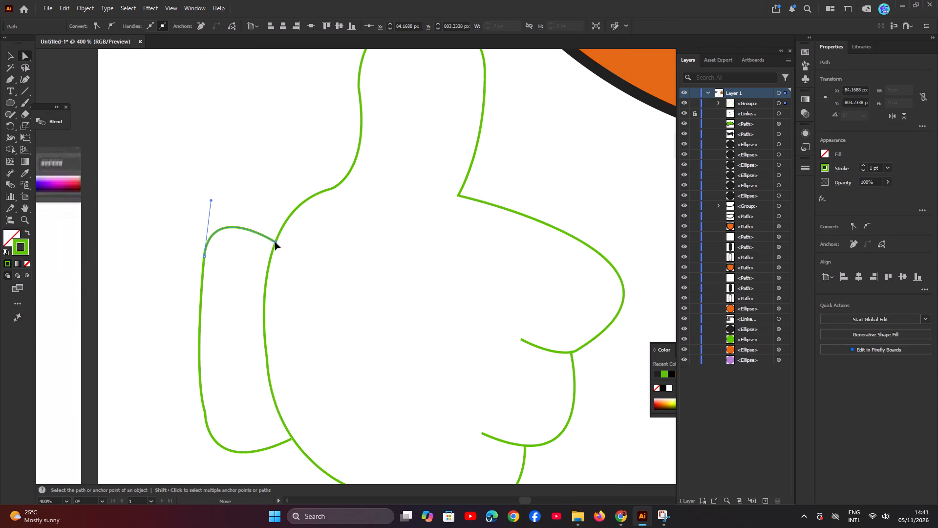
{"action": "left_click", "coordinate": [298, 260]}
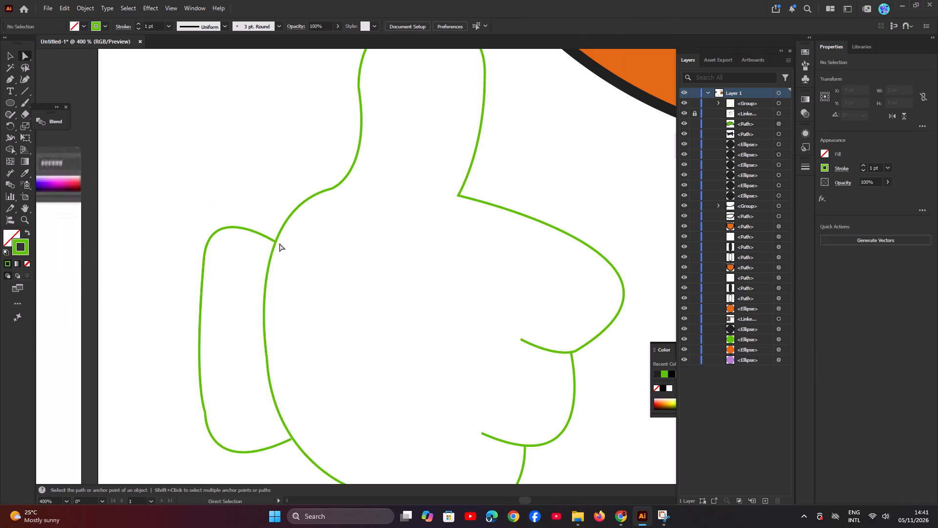
{"action": "left_click", "coordinate": [274, 239]}
{"action": "left_click", "coordinate": [272, 239]}
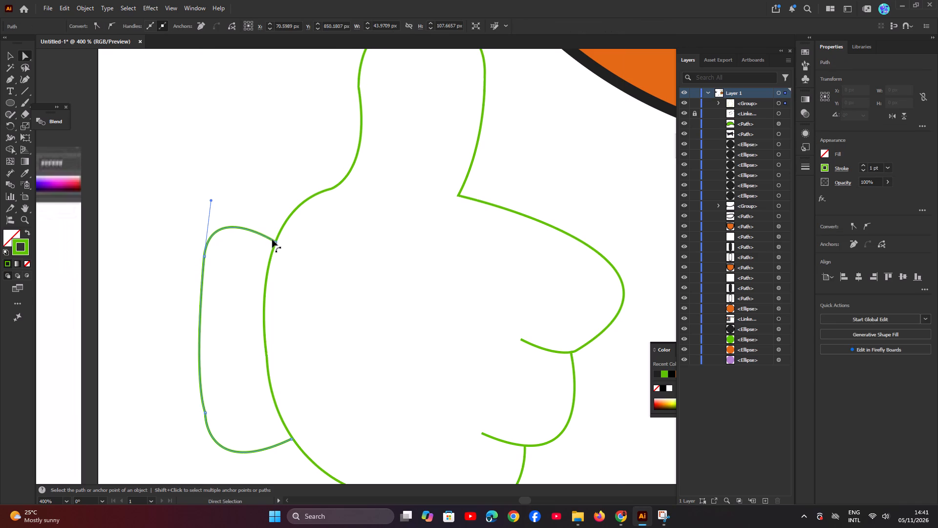
{"action": "left_click", "coordinate": [276, 242]}
{"action": "key", "text": "ctrl+plus"}
{"action": "key", "text": "ctrl+plus"}
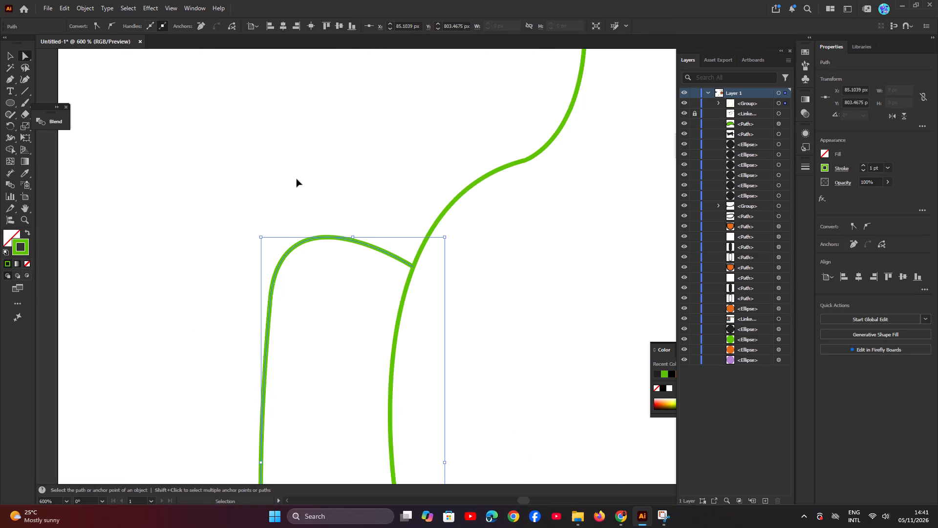
{"action": "key", "text": "ctrl+plus"}
{"action": "key", "text": "ctrl+plus"}
{"action": "key", "text": "ctrl+plus"}
{"action": "key", "text": "ctrl+plus"}
{"action": "key", "text": "ctrl+plus"}
Select the palm outline's lower end anchor and inspect its joint with the middle finger curve up close.
{"action": "key", "text": "ctrl+minus"}
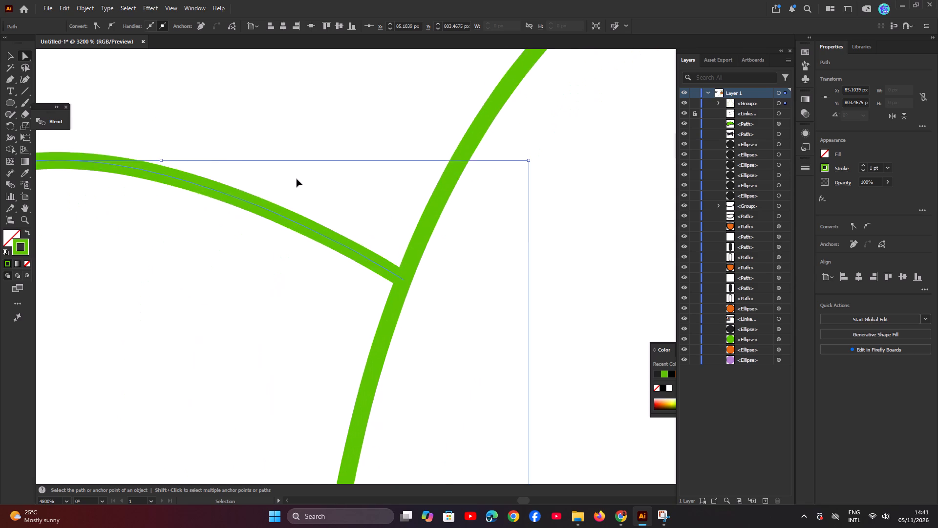
{"action": "key", "text": "ctrl+minus"}
{"action": "key", "text": "ctrl+minus"}
{"action": "key", "text": "ctrl+minus"}
{"action": "key", "text": "ctrl+minus"}
{"action": "key", "text": "ctrl+minus"}
{"action": "key", "text": "ctrl+minus"}
{"action": "key", "text": "ctrl+minus"}
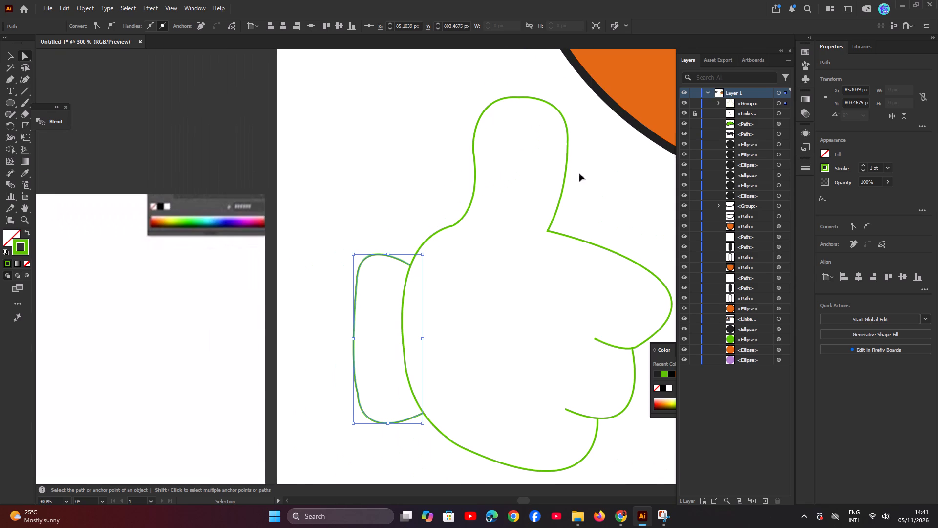
{"action": "key", "text": "space"}
{"action": "key", "text": "space"}
{"action": "key", "text": "space"}
{"action": "key", "text": "space"}
{"action": "key", "text": "space"}
{"action": "left_click_drag", "start_coordinate": [573, 351], "coordinate": [523, 322]}
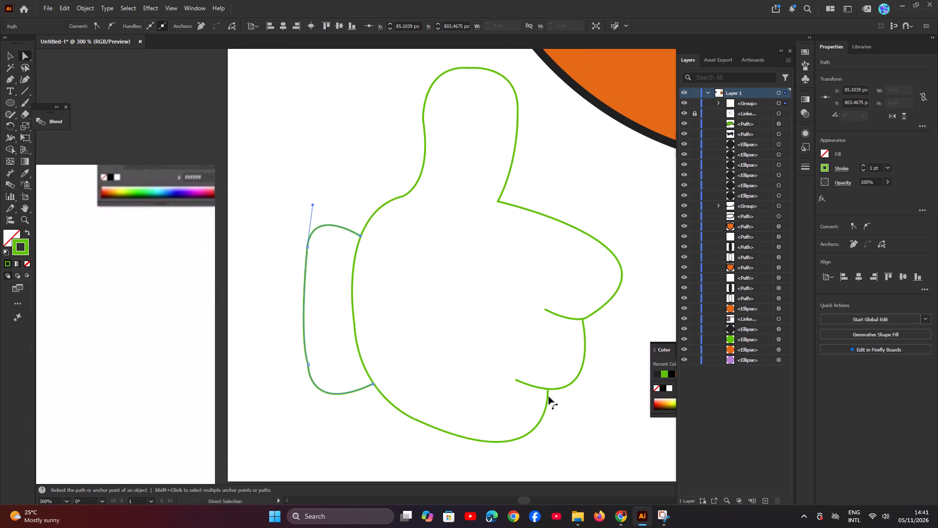
{"action": "left_click", "coordinate": [549, 396]}
{"action": "left_click", "coordinate": [549, 389]}
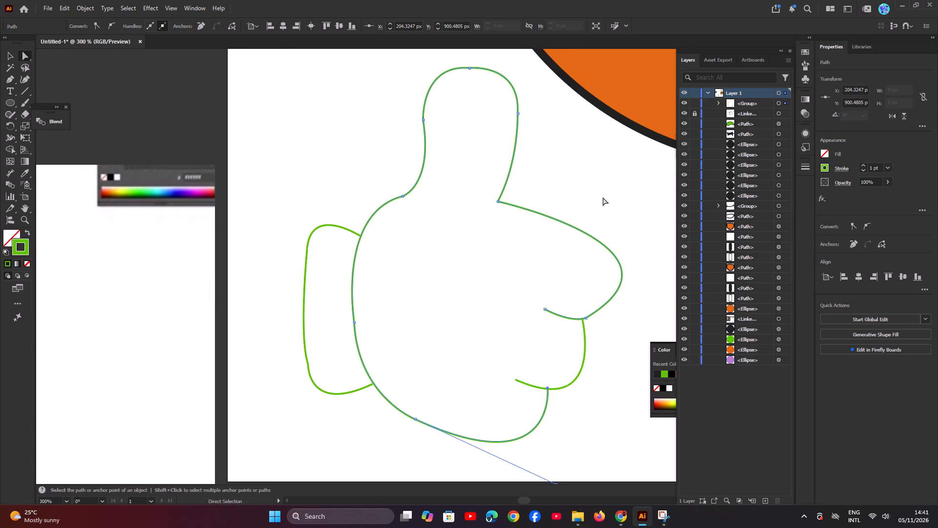
{"action": "key", "text": "ctrl+plus"}
{"action": "key", "text": "ctrl+plus"}
{"action": "key", "text": "ctrl+plus"}
{"action": "key", "text": "ctrl+plus"}
{"action": "key", "text": "ctrl+plus"}
{"action": "key", "text": "ctrl+plus"}
{"action": "key", "text": "ctrl+plus"}
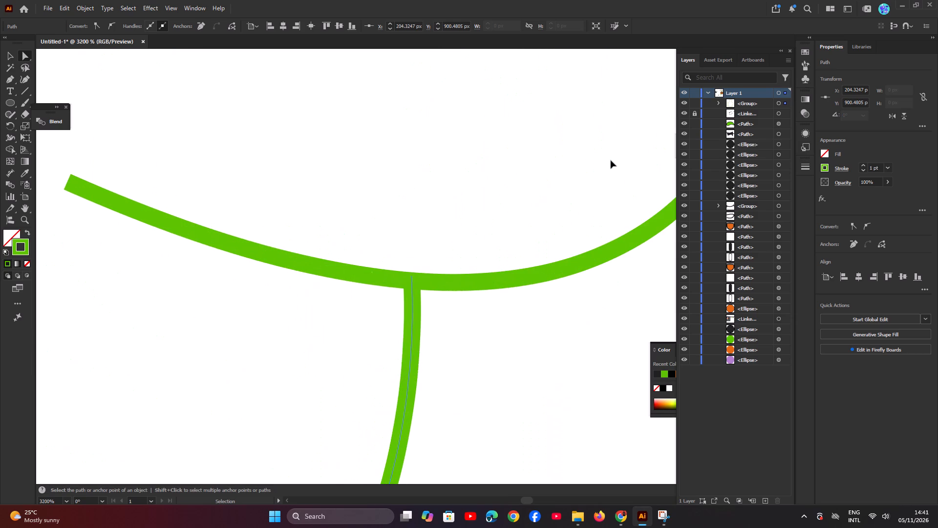
Nudge the upper end anchor of the middle finger path so it sits on the outline beneath the index finger.
{"action": "key", "text": "ctrl+minus"}
{"action": "key", "text": "ctrl+minus"}
{"action": "key", "text": "ctrl+minus"}
{"action": "key", "text": "ctrl+minus"}
{"action": "key", "text": "ctrl+minus"}
{"action": "key", "text": "ctrl+minus"}
{"action": "key", "text": "space"}
{"action": "key", "text": "space"}
{"action": "key", "text": "space"}
{"action": "key", "text": "space"}
{"action": "key", "text": "space"}
{"action": "key", "text": "space"}
{"action": "key", "text": "space"}
{"action": "key", "text": "space"}
{"action": "key", "text": "space"}
{"action": "key", "text": "space"}
{"action": "key", "text": "space"}
{"action": "key", "text": "space"}
{"action": "key", "text": "space"}
{"action": "key", "text": "space"}
{"action": "key", "text": "space"}
{"action": "key", "text": "space"}
{"action": "key", "text": "space"}
{"action": "key", "text": "space"}
{"action": "key", "text": "space"}
{"action": "key", "text": "space"}
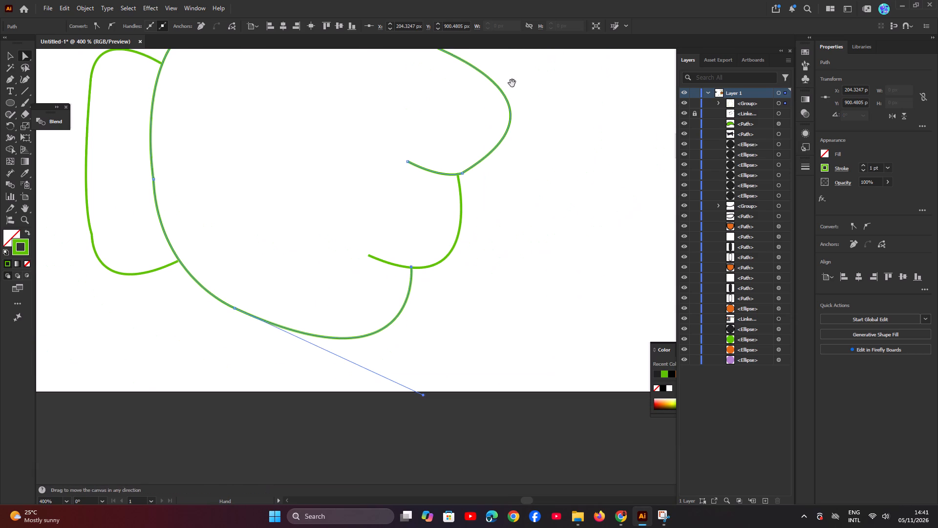
{"action": "left_click_drag", "start_coordinate": [430, 207], "coordinate": [421, 288]}
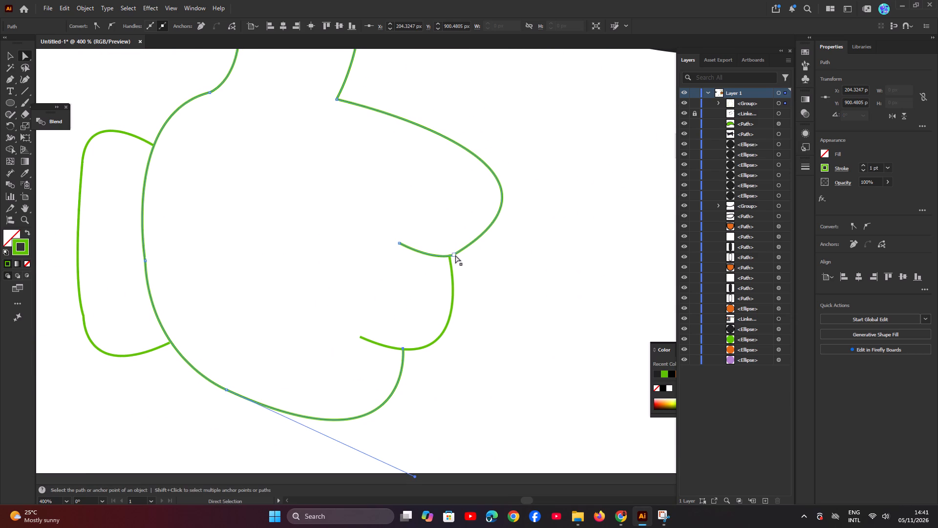
{"action": "left_click", "coordinate": [455, 255]}
{"action": "key", "text": "ctrl+plus"}
{"action": "key", "text": "ctrl+plus"}
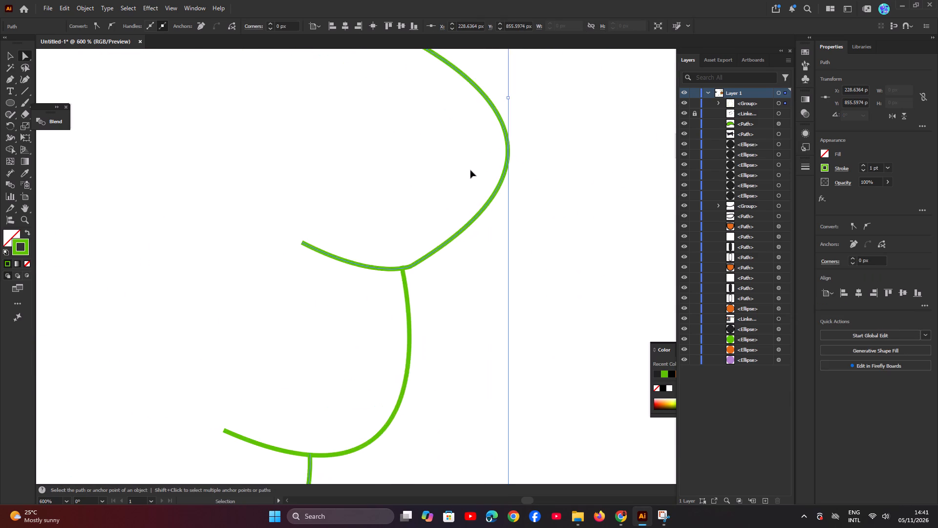
{"action": "key", "text": "ctrl+plus"}
{"action": "key", "text": "ctrl+plus"}
{"action": "key", "text": "ctrl+plus"}
{"action": "key", "text": "ctrl+plus"}
{"action": "left_click", "coordinate": [382, 304]}
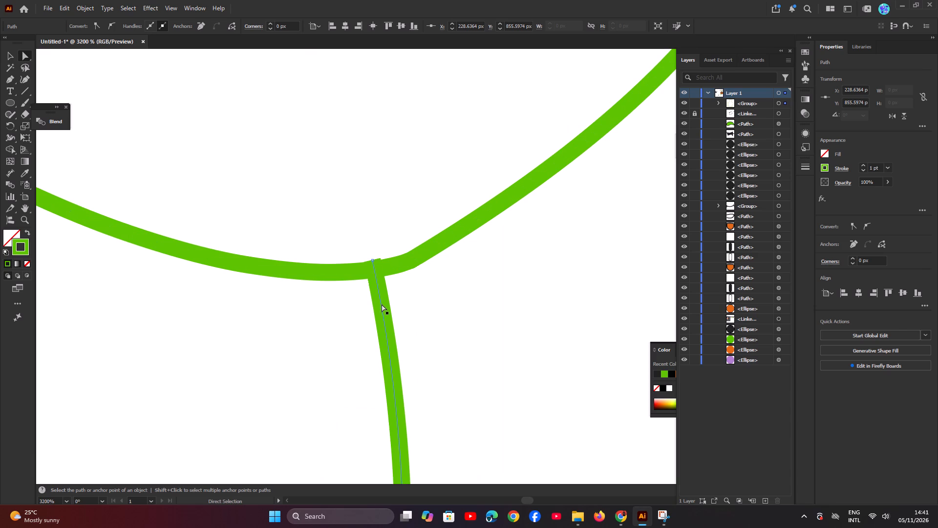
{"action": "left_click", "coordinate": [372, 261]}
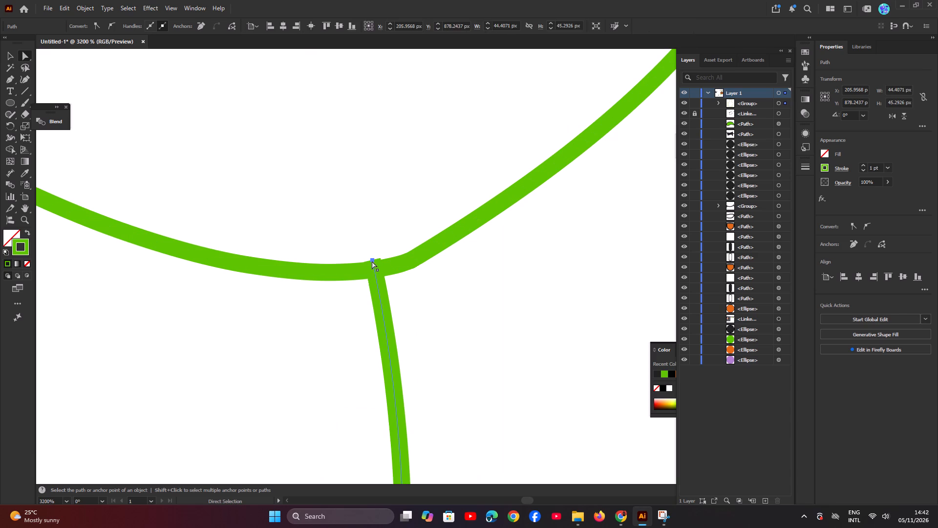
{"action": "left_click", "coordinate": [372, 261]}
{"action": "left_click", "coordinate": [424, 325]}
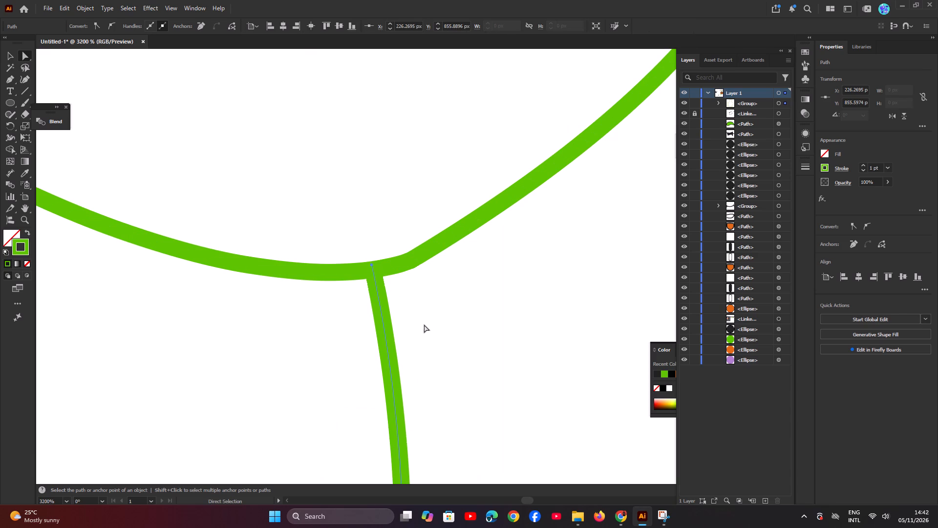
Select the middle finger path and examine its inner end and its joint with the palm outline below.
{"action": "key", "text": "ctrl+minus"}
{"action": "key", "text": "ctrl+minus"}
{"action": "key", "text": "ctrl+minus"}
{"action": "key", "text": "ctrl+minus"}
{"action": "key", "text": "ctrl+minus"}
{"action": "key", "text": "ctrl+minus"}
{"action": "key", "text": "ctrl+minus"}
{"action": "key", "text": "ctrl+minus"}
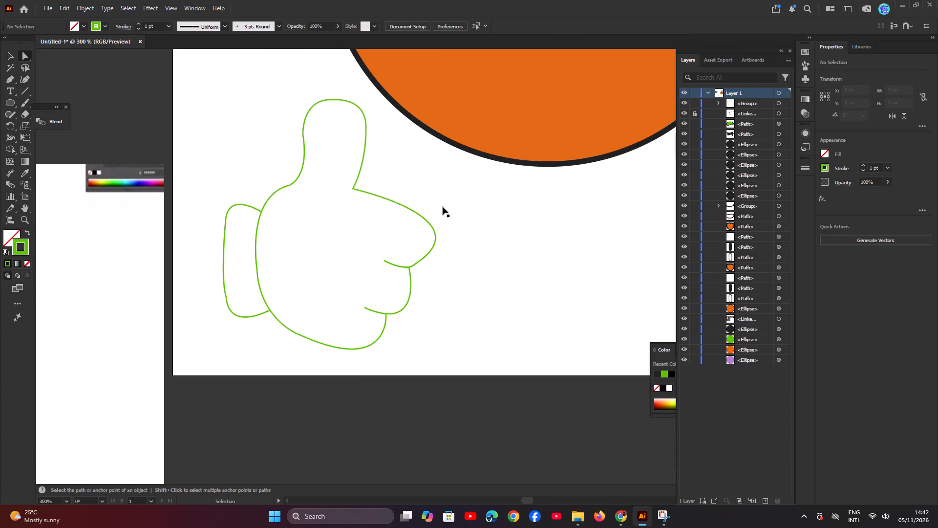
{"action": "key", "text": "ctrl+plus"}
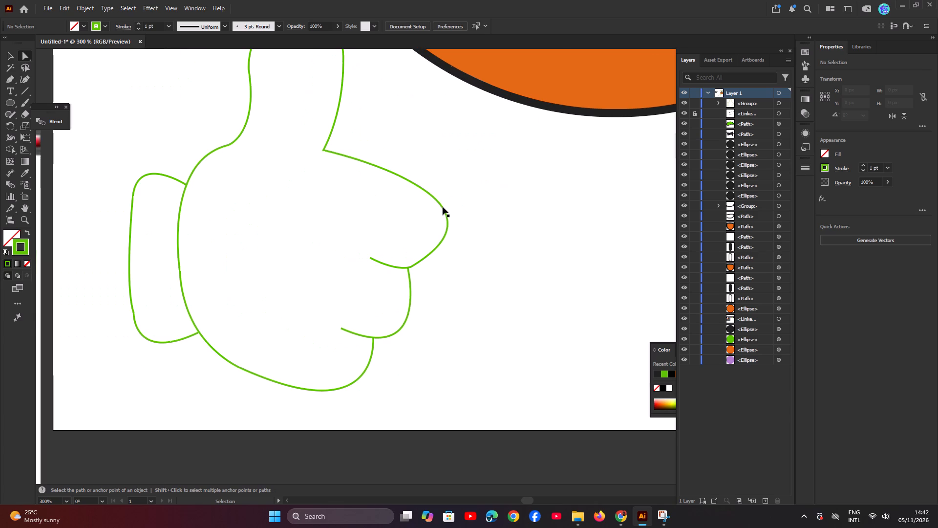
{"action": "key", "text": "ctrl+plus"}
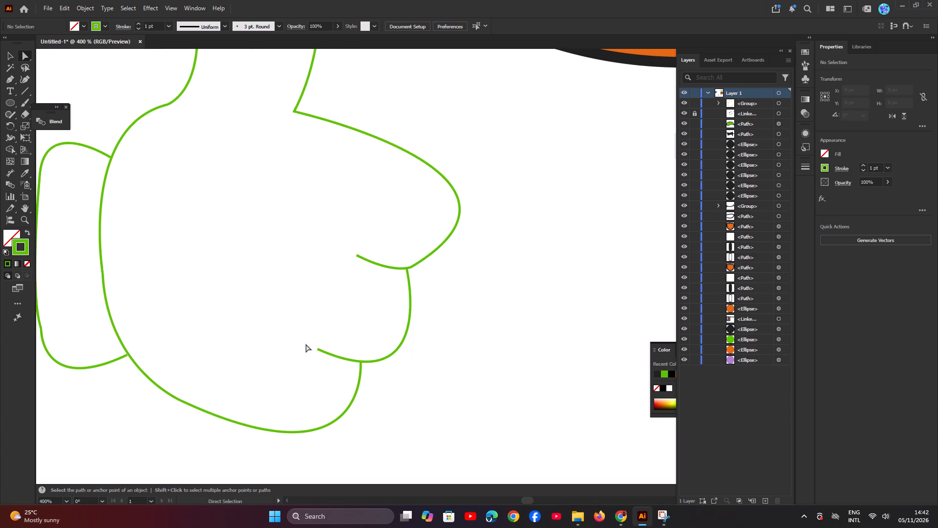
{"action": "left_click", "coordinate": [320, 351]}
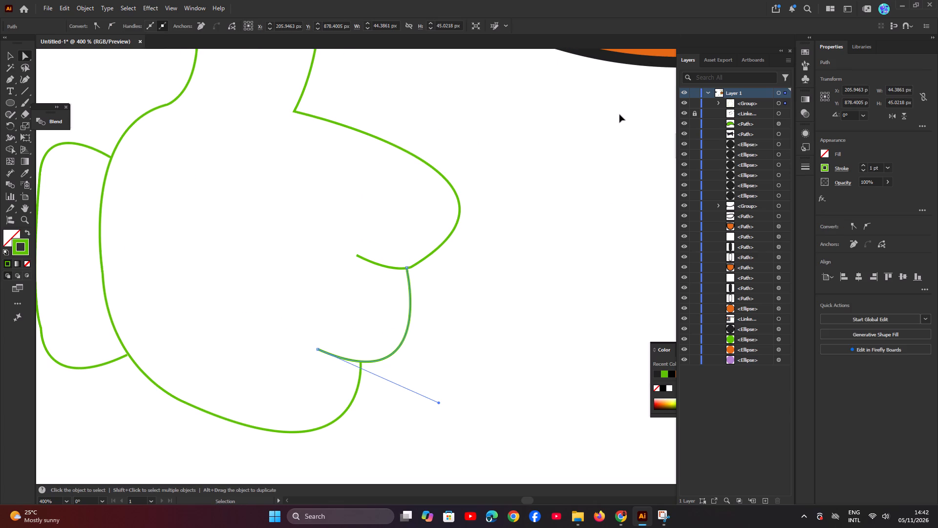
{"action": "key", "text": "ctrl+plus"}
{"action": "key", "text": "ctrl+plus"}
{"action": "key", "text": "ctrl+plus"}
{"action": "key", "text": "ctrl+plus"}
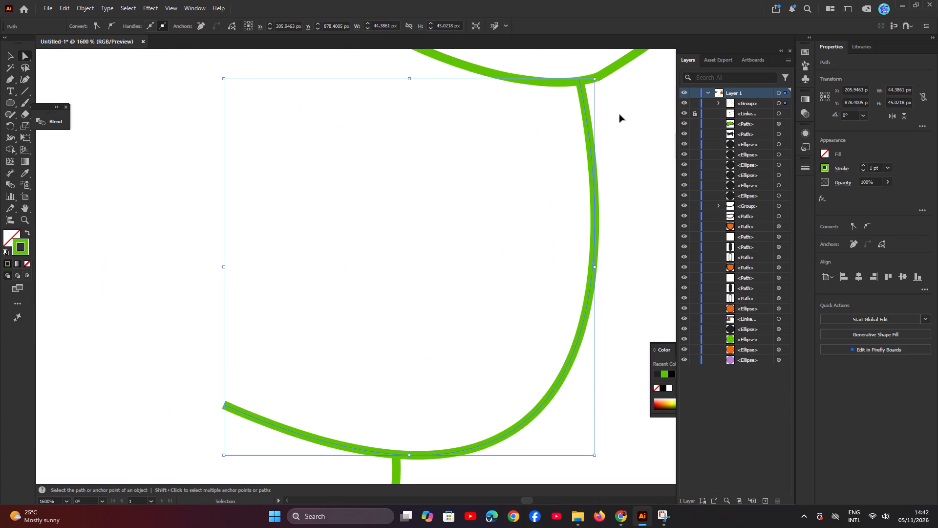
{"action": "key", "text": "space"}
{"action": "key", "text": "space"}
{"action": "key", "text": "space"}
{"action": "key", "text": "space"}
{"action": "key", "text": "space"}
{"action": "key", "text": "space"}
{"action": "key", "text": "space"}
{"action": "key", "text": "space"}
{"action": "key", "text": "space"}
{"action": "key", "text": "space"}
{"action": "key", "text": "space"}
{"action": "key", "text": "space"}
{"action": "key", "text": "space"}
{"action": "key", "text": "space"}
{"action": "key", "text": "space"}
{"action": "key", "text": "space"}
{"action": "key", "text": "space"}
{"action": "key", "text": "space"}
{"action": "key", "text": "space"}
{"action": "key", "text": "space"}
{"action": "left_click_drag", "start_coordinate": [478, 257], "coordinate": [496, 147]}
{"action": "left_click_drag", "start_coordinate": [464, 201], "coordinate": [425, 227]}
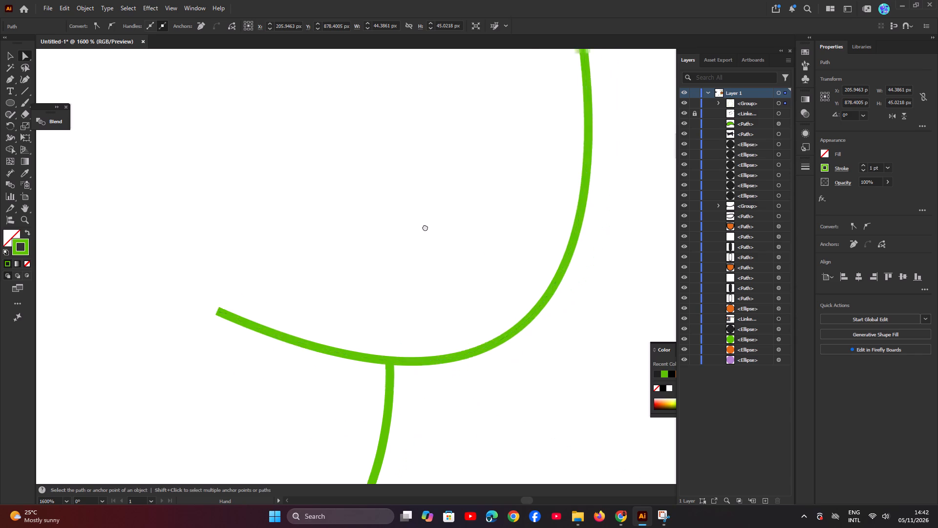
{"action": "left_click_drag", "start_coordinate": [425, 227], "coordinate": [354, 274]}
{"action": "left_click_drag", "start_coordinate": [317, 305], "coordinate": [408, 131]}
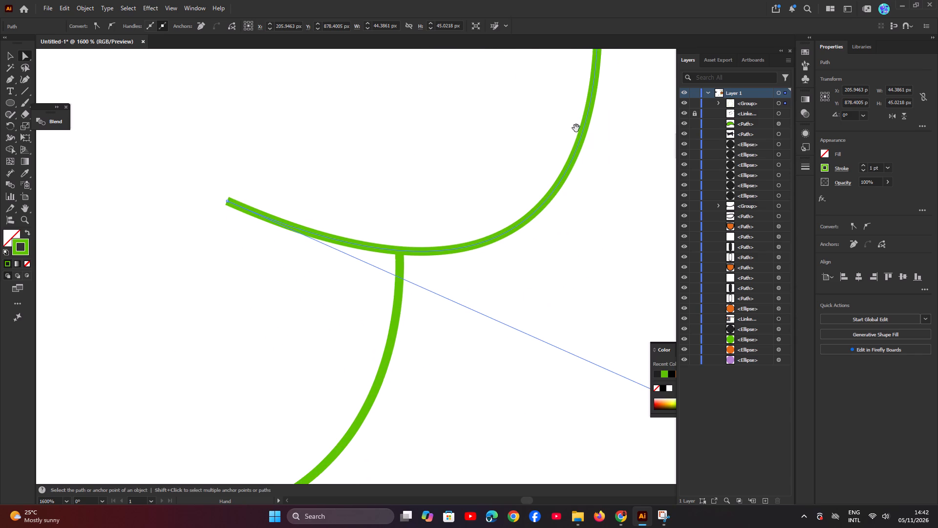
{"action": "left_click_drag", "start_coordinate": [439, 265], "coordinate": [448, 226]}
{"action": "left_click_drag", "start_coordinate": [278, 228], "coordinate": [320, 249]}
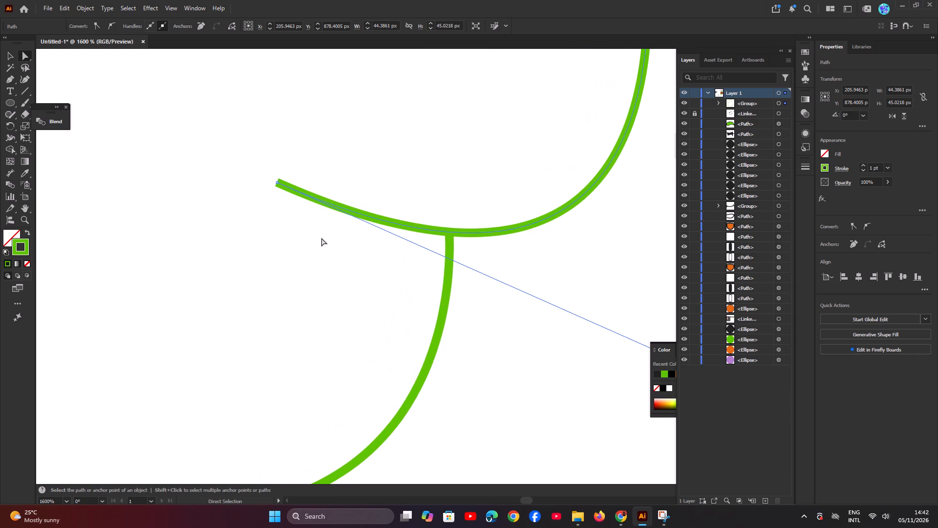
Move the cuff's bottom end anchor onto the palm outline so the two lines meet.
{"action": "key", "text": "ctrl+minus"}
{"action": "key", "text": "ctrl+minus"}
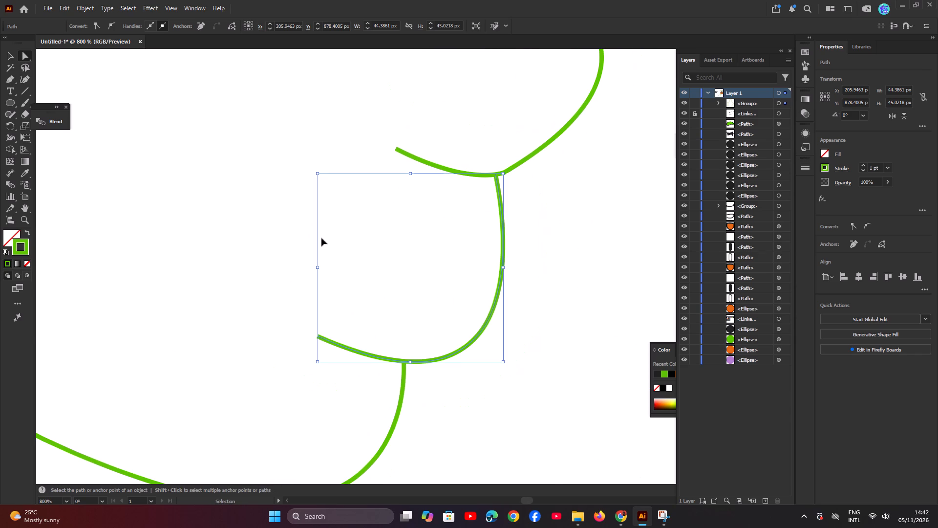
{"action": "key", "text": "ctrl+minus"}
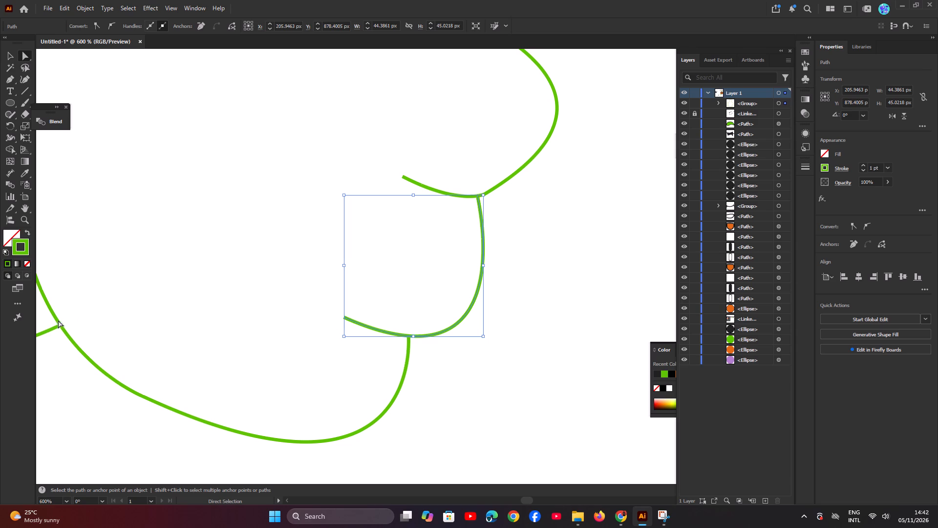
{"action": "left_click", "coordinate": [53, 327]}
{"action": "left_click", "coordinate": [53, 327]}
{"action": "left_click", "coordinate": [55, 327]}
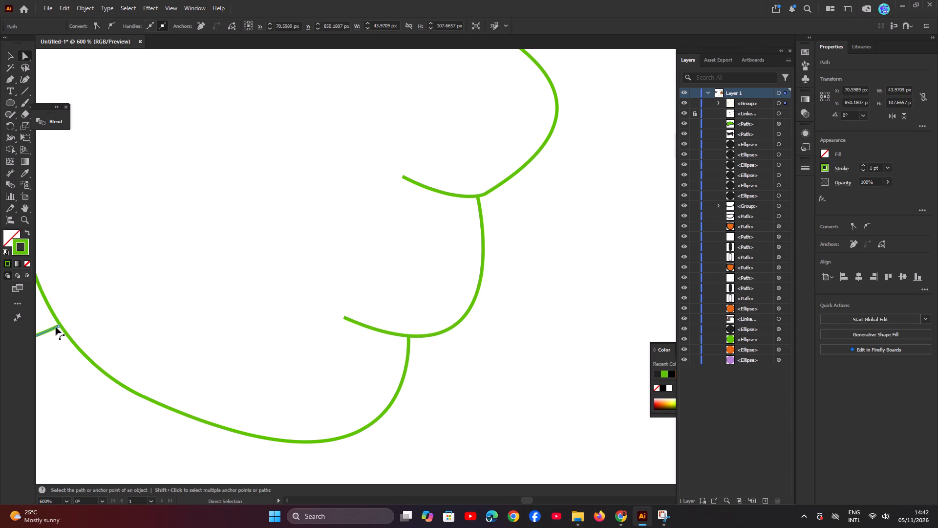
{"action": "key", "text": "ctrl+plus"}
{"action": "key", "text": "ctrl+plus"}
{"action": "key", "text": "ctrl+plus"}
{"action": "key", "text": "ctrl+plus"}
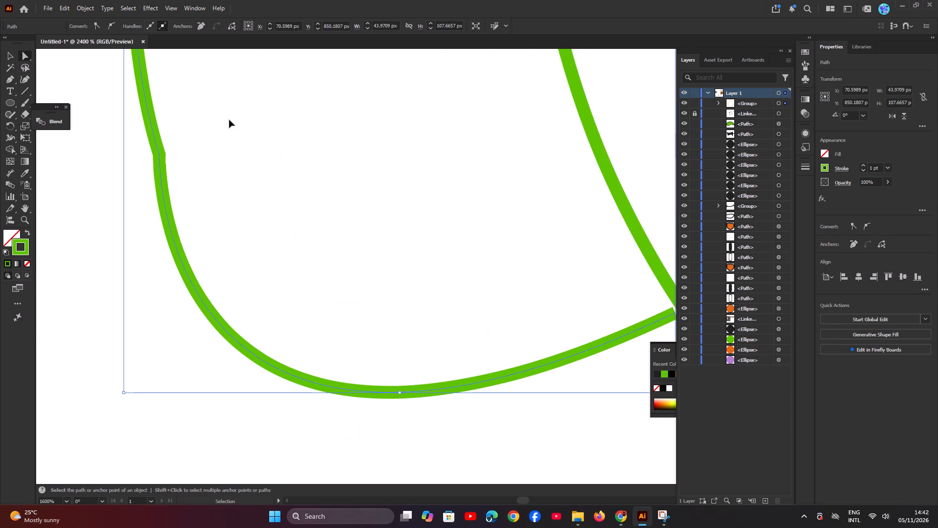
{"action": "key", "text": "space"}
{"action": "key", "text": "space"}
{"action": "key", "text": "space"}
{"action": "key", "text": "space"}
{"action": "key", "text": "space"}
{"action": "key", "text": "space"}
{"action": "key", "text": "space"}
{"action": "key", "text": "space"}
{"action": "key", "text": "space"}
{"action": "key", "text": "space"}
{"action": "key", "text": "space"}
{"action": "left_click_drag", "start_coordinate": [539, 305], "coordinate": [342, 292]}
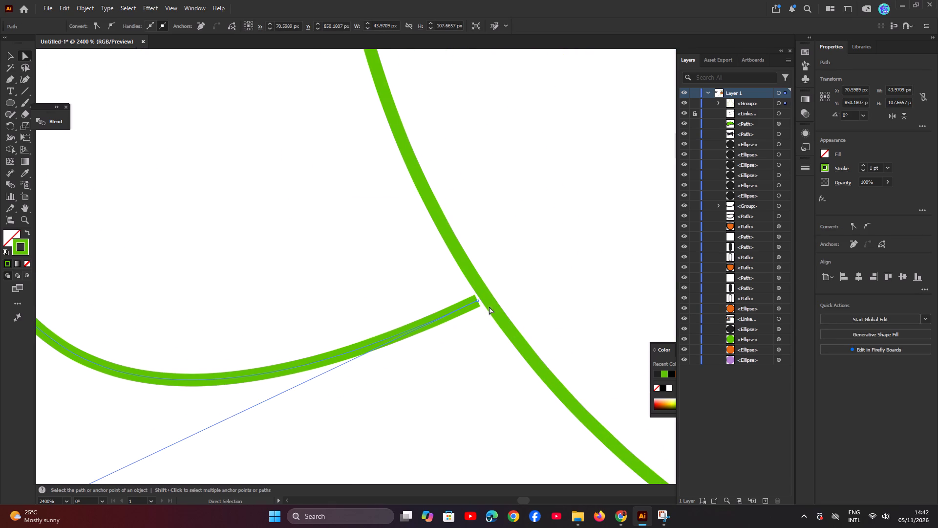
{"action": "left_click", "coordinate": [477, 299]}
{"action": "left_click_drag", "start_coordinate": [477, 299], "coordinate": [484, 298]}
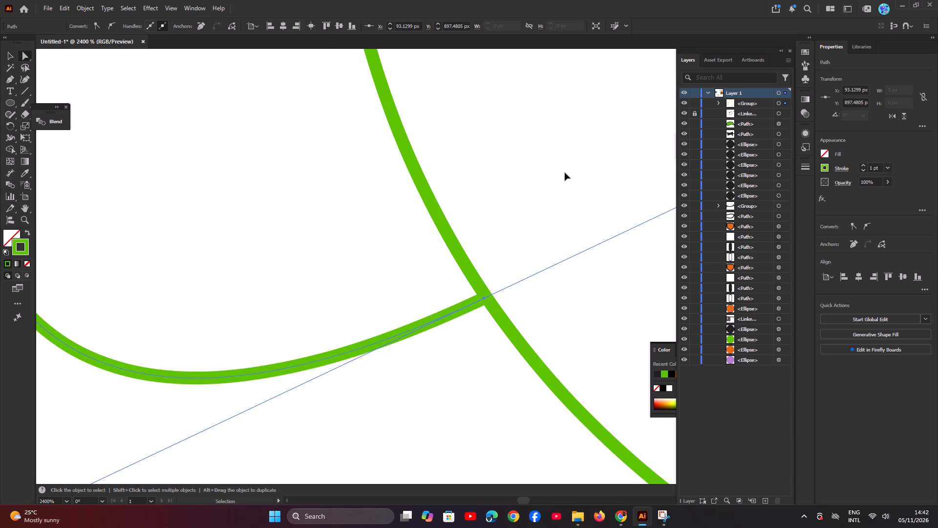
{"action": "key", "text": "ctrl+minus"}
{"action": "key", "text": "ctrl+minus"}
{"action": "key", "text": "ctrl+minus"}
{"action": "key", "text": "ctrl+minus"}
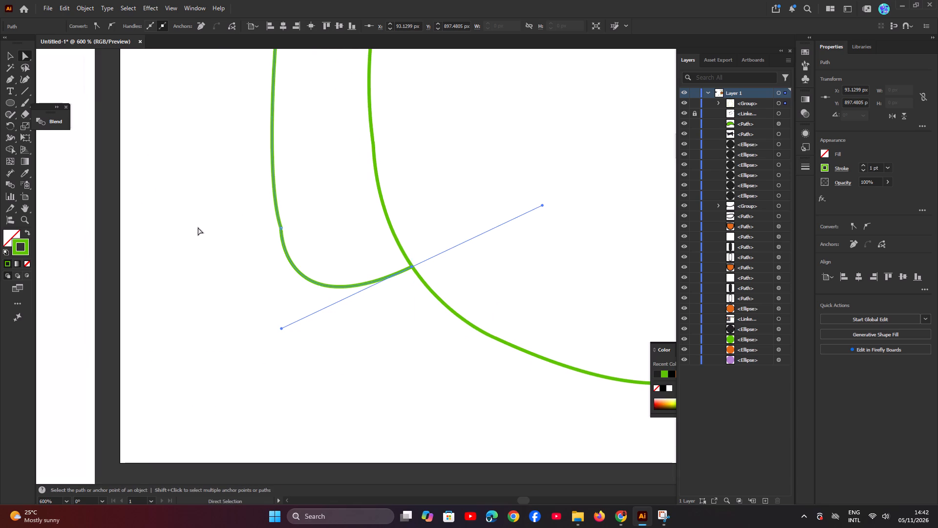
Adjust the upper direction handle of the cuff's lower outer anchor to smooth the kink in the cuff's outer edge.
{"action": "key", "text": "space"}
{"action": "key", "text": "space"}
{"action": "key", "text": "space"}
{"action": "key", "text": "space"}
{"action": "key", "text": "space"}
{"action": "key", "text": "space"}
{"action": "key", "text": "space"}
{"action": "key", "text": "space"}
{"action": "key", "text": "space"}
{"action": "key", "text": "space"}
{"action": "key", "text": "space"}
{"action": "key", "text": "space"}
{"action": "key", "text": "space"}
{"action": "key", "text": "space"}
{"action": "key", "text": "space"}
{"action": "key", "text": "space"}
{"action": "key", "text": "space"}
{"action": "key", "text": "space"}
{"action": "key", "text": "space"}
{"action": "key", "text": "space"}
{"action": "left_click_drag", "start_coordinate": [313, 218], "coordinate": [245, 280]}
{"action": "left_click_drag", "start_coordinate": [291, 152], "coordinate": [223, 259]}
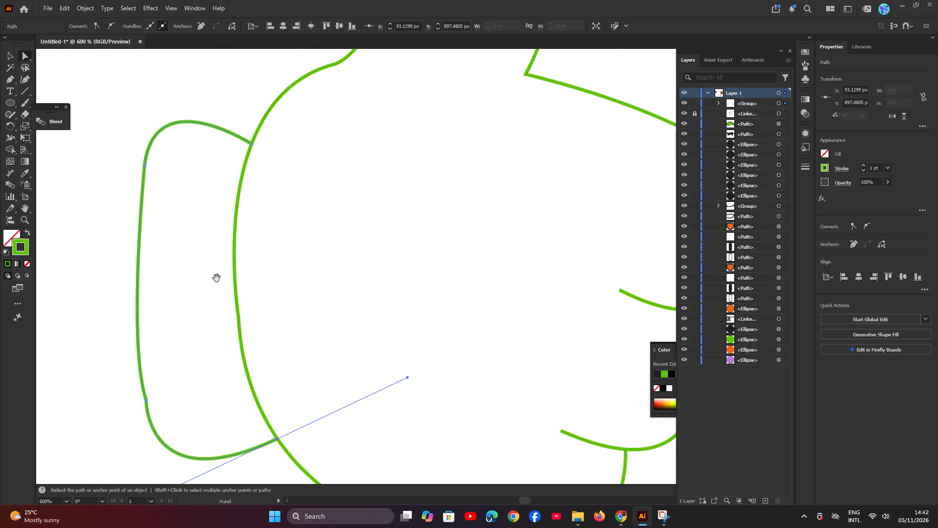
{"action": "left_click_drag", "start_coordinate": [210, 284], "coordinate": [206, 218]}
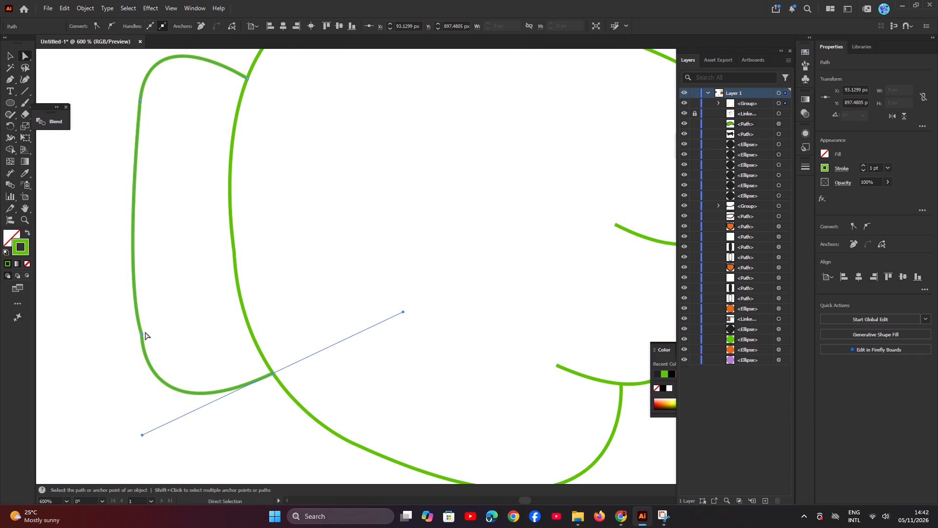
{"action": "left_click", "coordinate": [142, 335]}
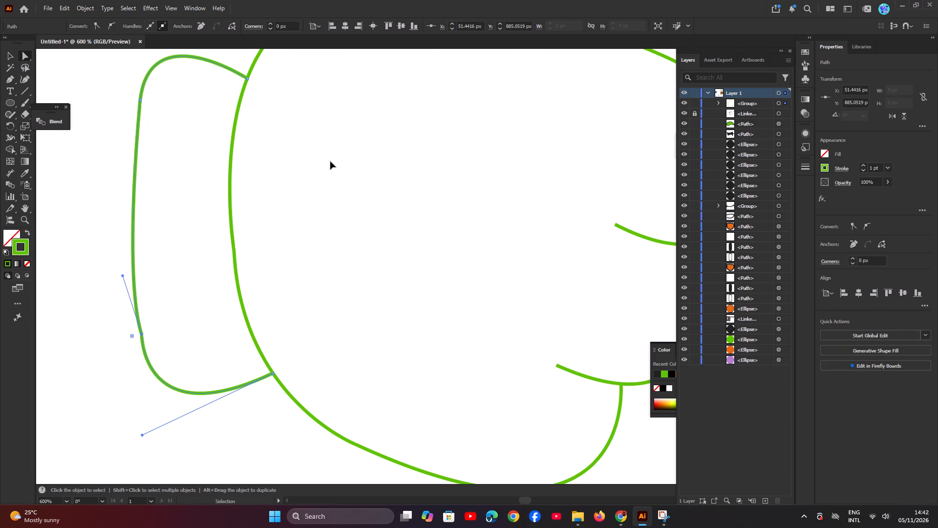
{"action": "key", "text": "ctrl+plus"}
{"action": "key", "text": "ctrl+plus"}
{"action": "key", "text": "ctrl+plus"}
{"action": "key", "text": "ctrl+plus"}
{"action": "key", "text": "ctrl+plus"}
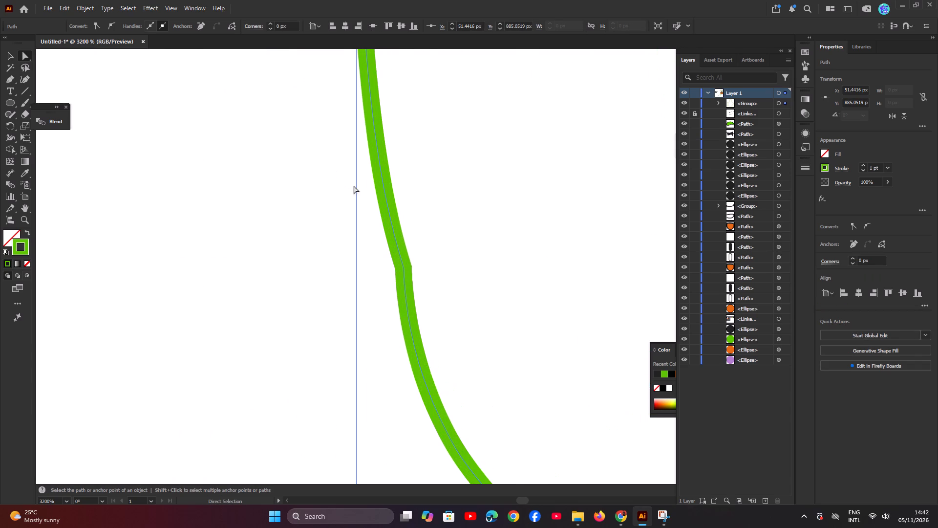
{"action": "left_click", "coordinate": [403, 268]}
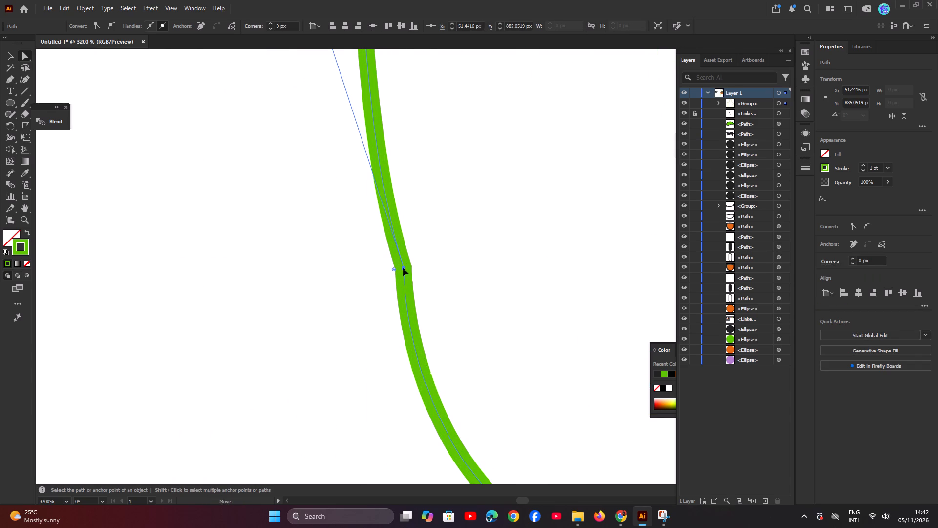
{"action": "key", "text": "ctrl+minus"}
{"action": "key", "text": "ctrl+minus"}
{"action": "key", "text": "ctrl+minus"}
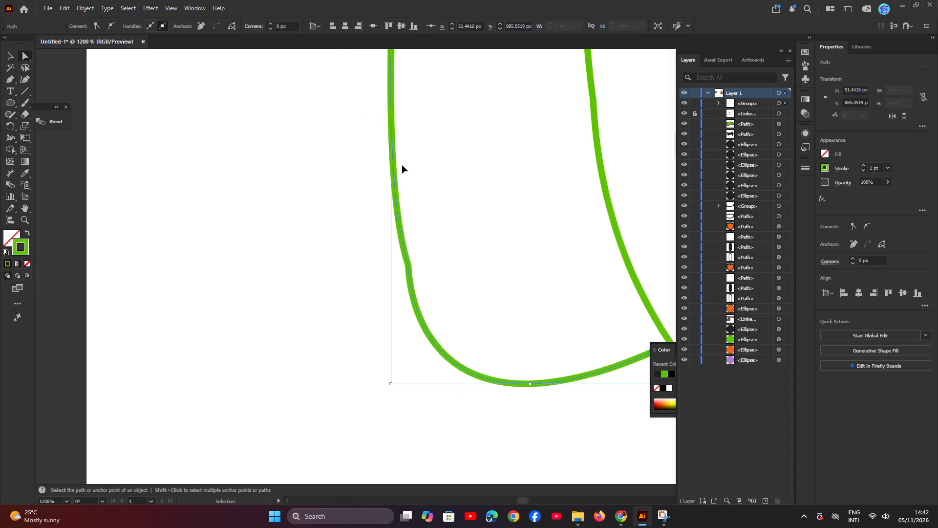
{"action": "key", "text": "ctrl+minus"}
{"action": "key", "text": "ctrl+minus"}
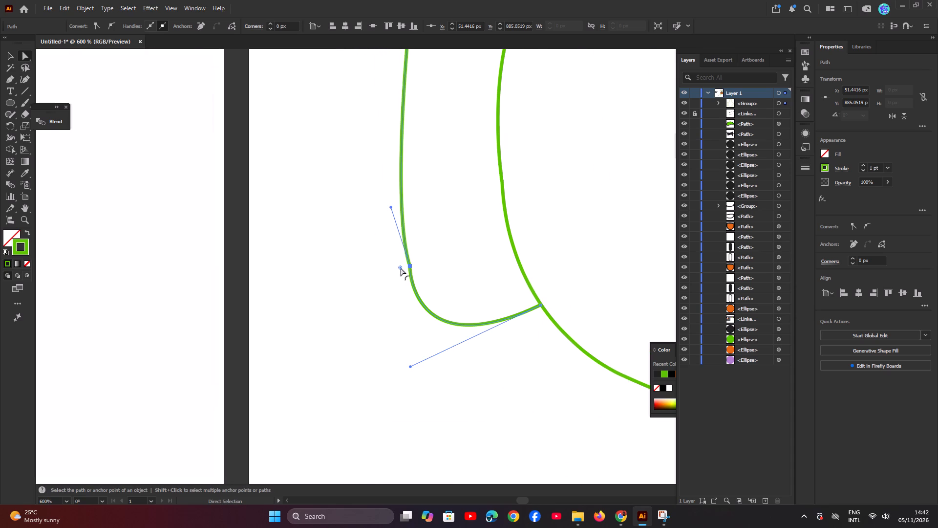
{"action": "left_click_drag", "start_coordinate": [401, 268], "coordinate": [413, 264]}
{"action": "left_click", "coordinate": [390, 207]}
{"action": "left_click", "coordinate": [412, 266]}
{"action": "left_click", "coordinate": [410, 265]}
{"action": "left_click_drag", "start_coordinate": [391, 207], "coordinate": [396, 208]}
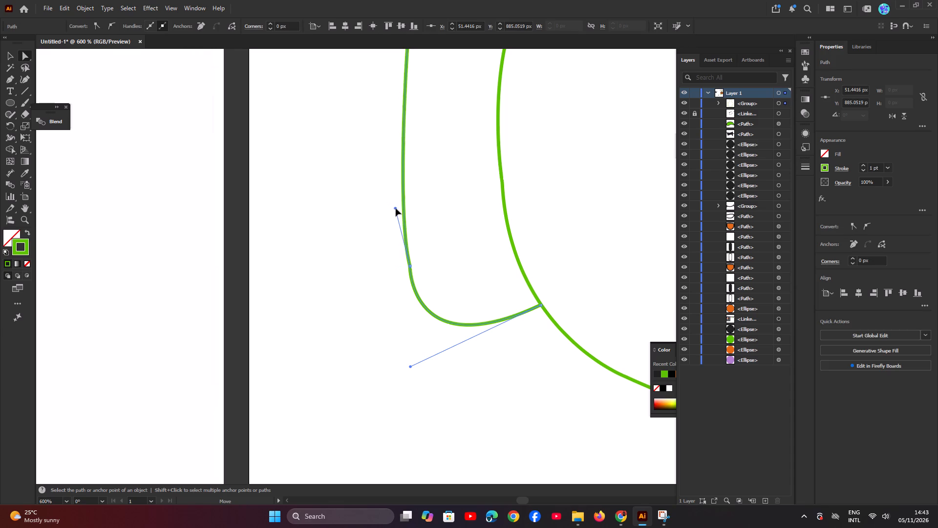
{"action": "left_click_drag", "start_coordinate": [396, 208], "coordinate": [401, 226]}
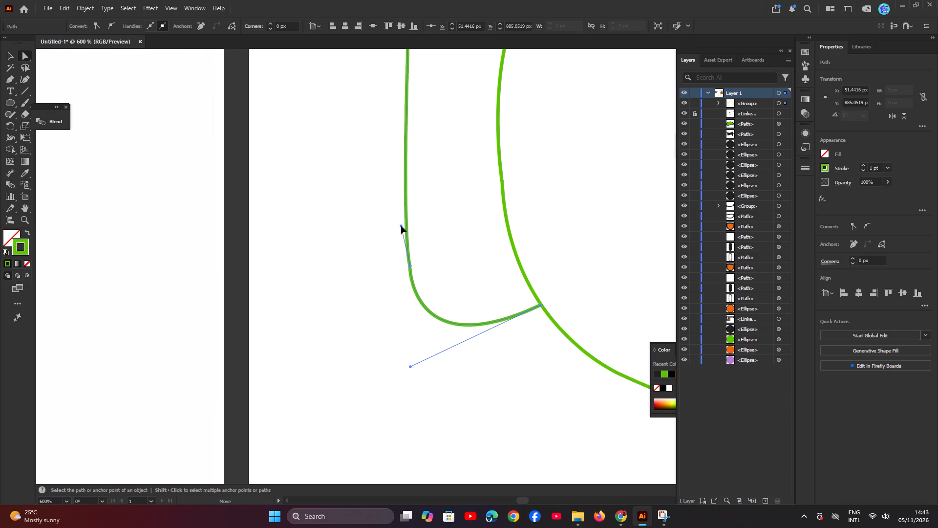
{"action": "left_click_drag", "start_coordinate": [401, 226], "coordinate": [402, 226]}
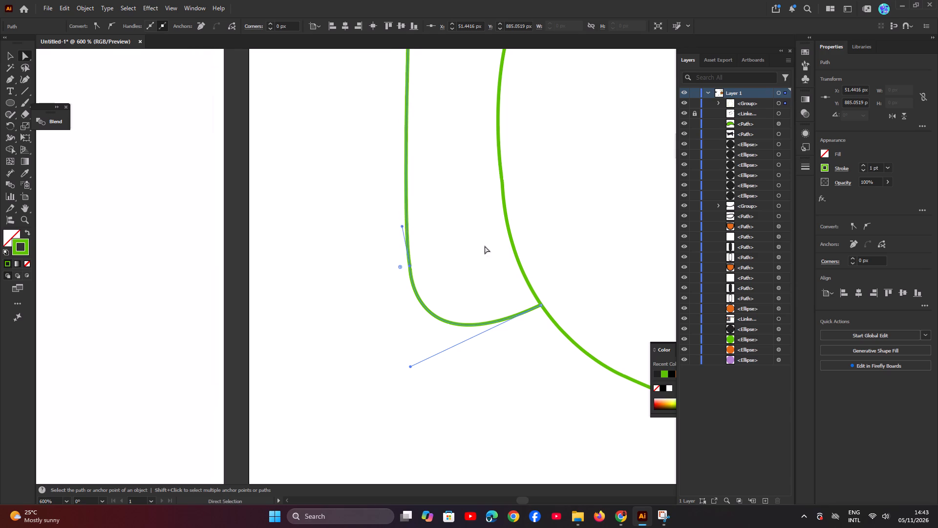
Nudge the anchor between the thumb's base and the palm outline, along with its palm-side handle, to soften the bend.
{"action": "key", "text": "space"}
{"action": "key", "text": "space"}
{"action": "key", "text": "space"}
{"action": "key", "text": "space"}
{"action": "key", "text": "space"}
{"action": "left_click_drag", "start_coordinate": [478, 249], "coordinate": [336, 276]}
{"action": "key", "text": "ctrl+minus"}
{"action": "key", "text": "ctrl+minus"}
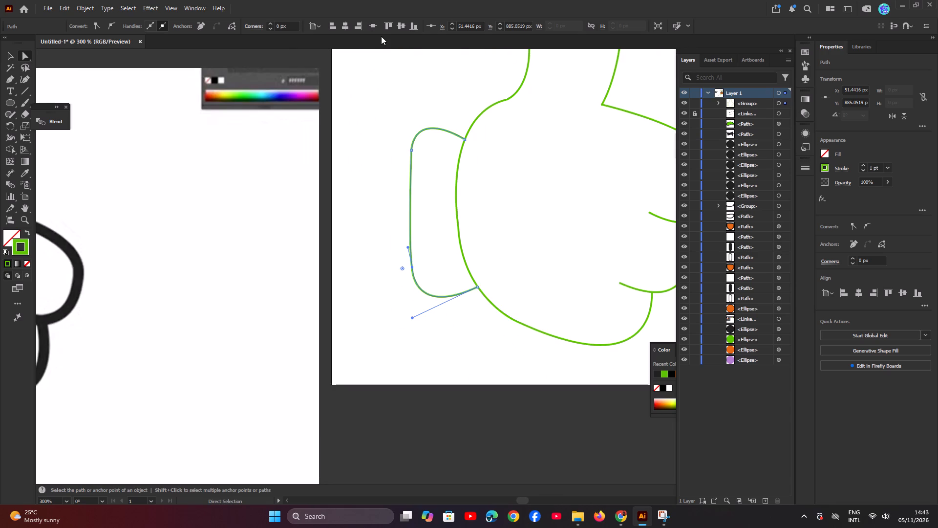
{"action": "key", "text": "ctrl+minus"}
{"action": "key", "text": "ctrl+minus"}
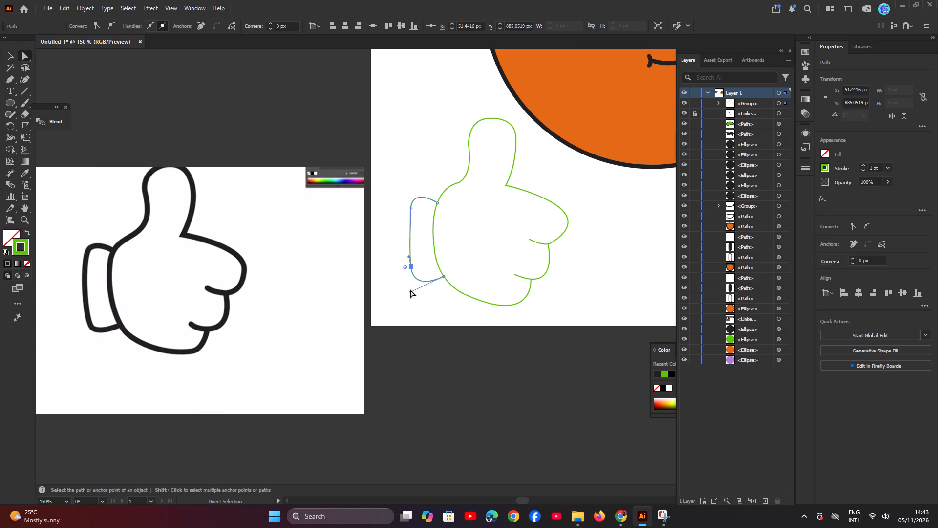
{"action": "key", "text": "space"}
{"action": "key", "text": "space"}
{"action": "key", "text": "space"}
{"action": "key", "text": "space"}
{"action": "key", "text": "space"}
{"action": "key", "text": "space"}
{"action": "key", "text": "space"}
{"action": "key", "text": "space"}
{"action": "key", "text": "space"}
{"action": "key", "text": "space"}
{"action": "key", "text": "space"}
{"action": "key", "text": "space"}
{"action": "key", "text": "space"}
{"action": "key", "text": "space"}
{"action": "left_click_drag", "start_coordinate": [482, 257], "coordinate": [436, 306]}
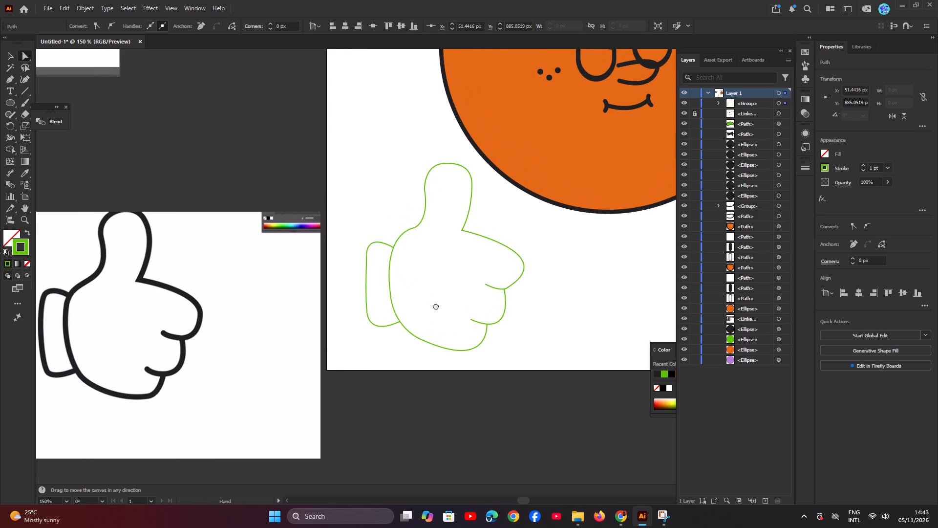
{"action": "left_click_drag", "start_coordinate": [436, 306], "coordinate": [433, 308]}
{"action": "left_click", "coordinate": [411, 235]}
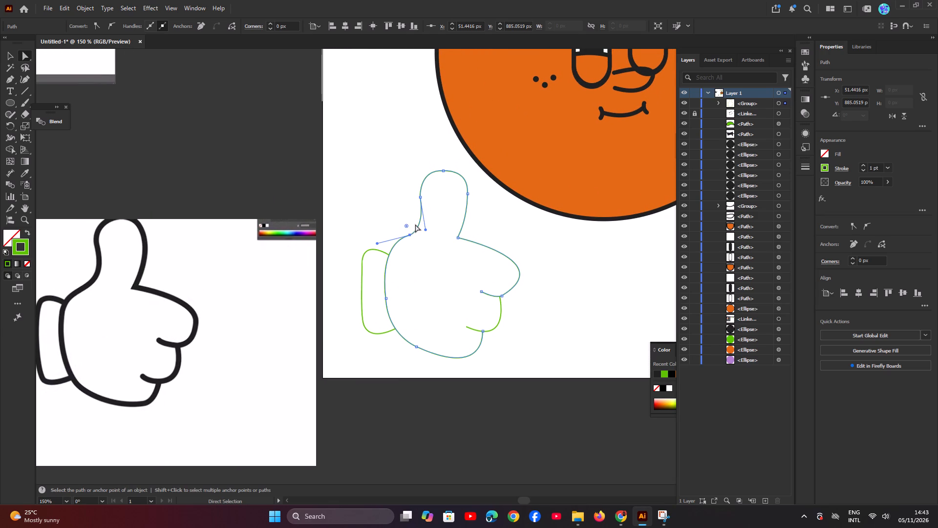
{"action": "key", "text": "ctrl+plus"}
{"action": "key", "text": "ctrl+plus"}
{"action": "key", "text": "ctrl+plus"}
{"action": "key", "text": "ctrl+plus"}
{"action": "key", "text": "ctrl+plus"}
{"action": "key", "text": "ctrl+plus"}
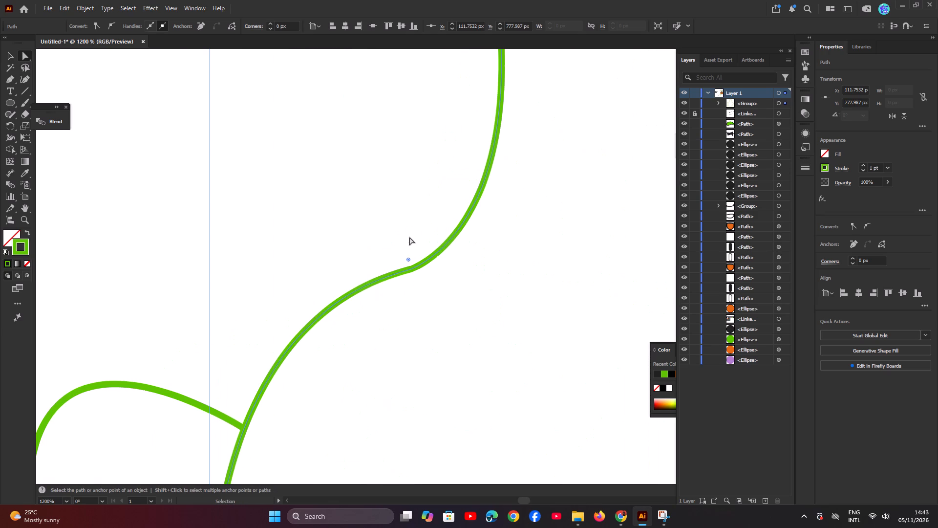
{"action": "left_click", "coordinate": [411, 268]}
{"action": "left_click", "coordinate": [411, 268]}
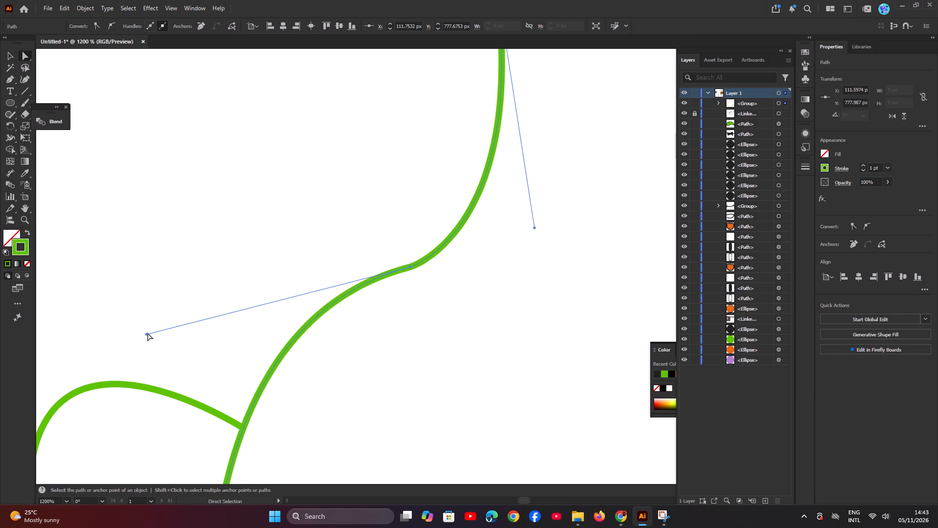
{"action": "left_click_drag", "start_coordinate": [147, 334], "coordinate": [151, 333]}
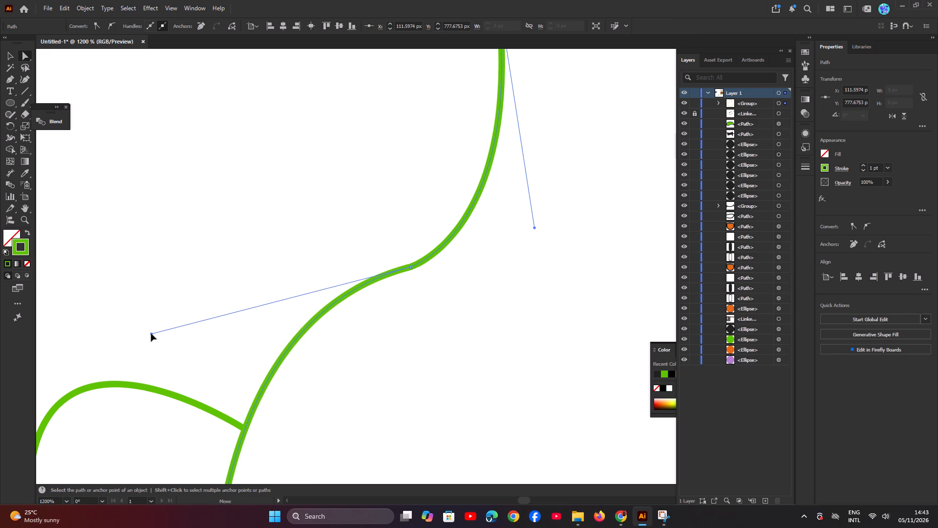
{"action": "left_click_drag", "start_coordinate": [151, 333], "coordinate": [153, 334]}
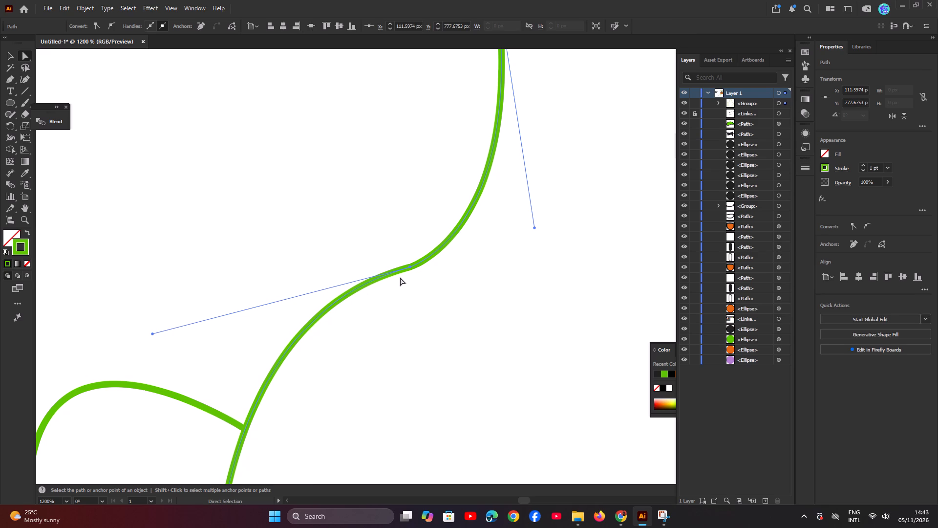
{"action": "double_click", "coordinate": [410, 266]}
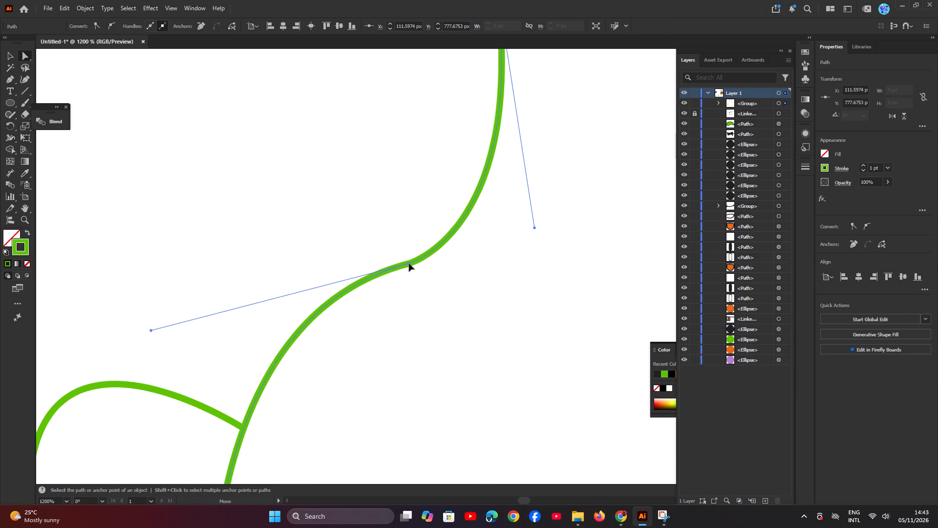
{"action": "left_click", "coordinate": [410, 263]}
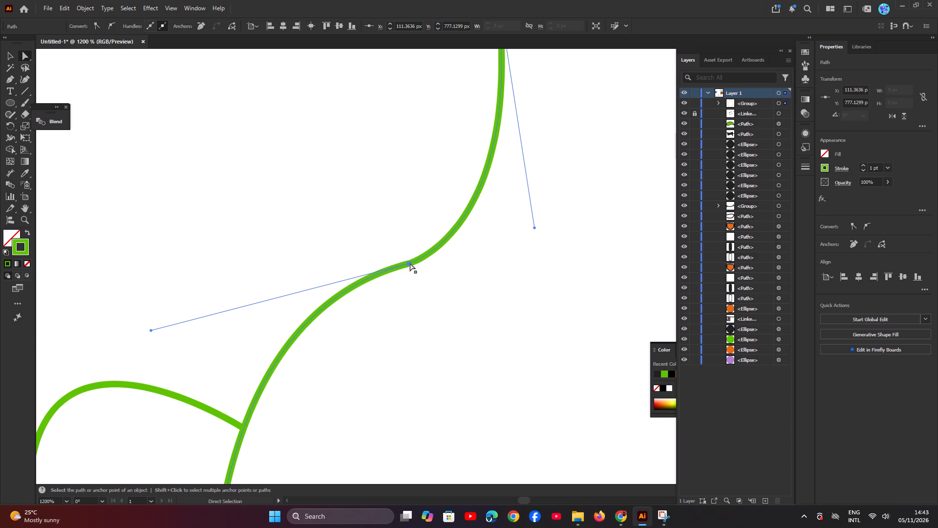
{"action": "left_click", "coordinate": [410, 263]}
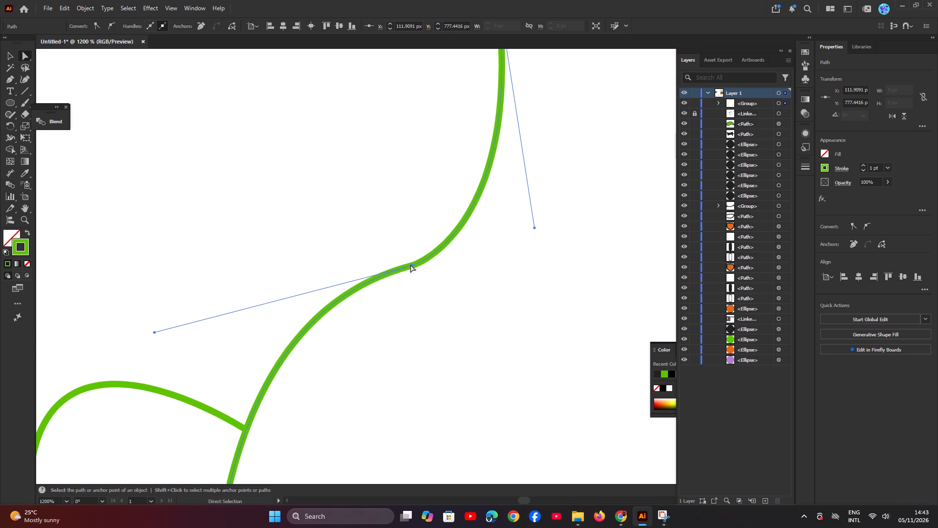
{"action": "left_click", "coordinate": [412, 265]}
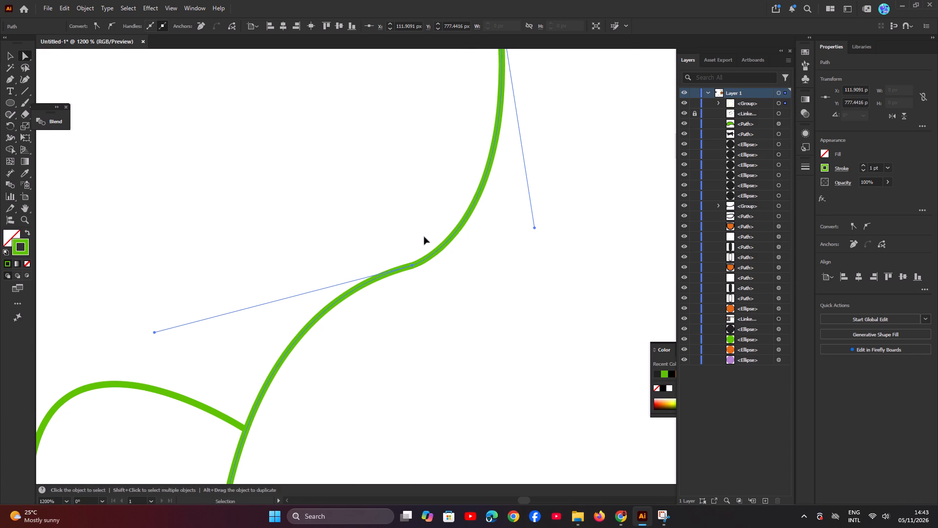
Inspect the bend between the thumb's base and the palm outline in the context of the whole glove.
{"action": "key", "text": "ctrl+minus"}
{"action": "key", "text": "ctrl+minus"}
{"action": "key", "text": "ctrl+minus"}
{"action": "key", "text": "ctrl+minus"}
{"action": "key", "text": "space"}
{"action": "key", "text": "space"}
{"action": "key", "text": "space"}
{"action": "key", "text": "space"}
{"action": "key", "text": "space"}
{"action": "key", "text": "space"}
{"action": "key", "text": "space"}
{"action": "key", "text": "space"}
{"action": "key", "text": "space"}
{"action": "key", "text": "space"}
{"action": "key", "text": "space"}
{"action": "key", "text": "space"}
{"action": "key", "text": "space"}
{"action": "key", "text": "space"}
{"action": "key", "text": "space"}
{"action": "key", "text": "space"}
{"action": "key", "text": "space"}
{"action": "key", "text": "space"}
{"action": "key", "text": "space"}
{"action": "key", "text": "space"}
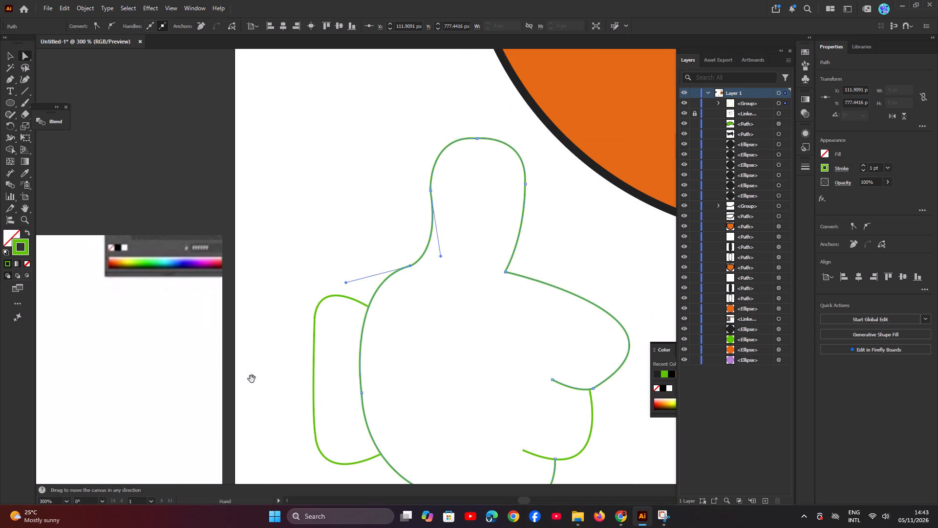
{"action": "left_click_drag", "start_coordinate": [288, 372], "coordinate": [351, 390]}
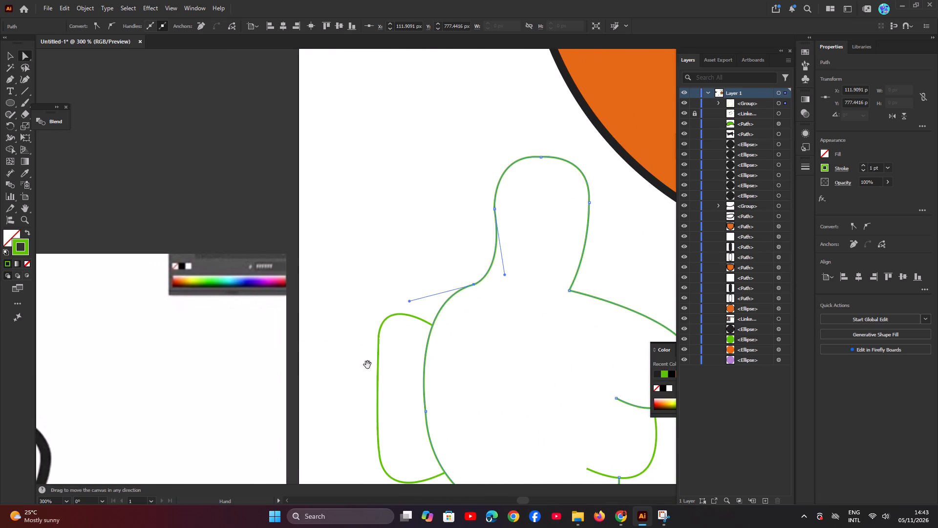
{"action": "left_click", "coordinate": [474, 284]}
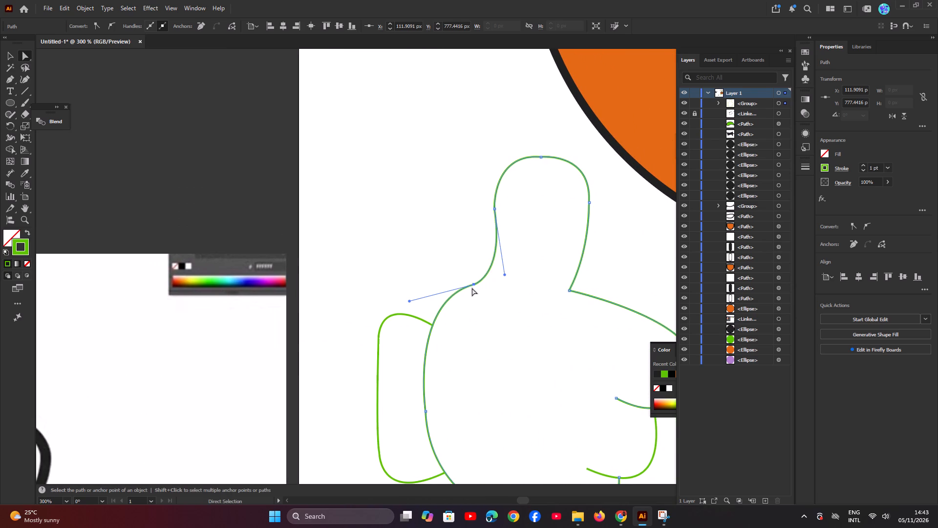
{"action": "left_click", "coordinate": [473, 285]}
{"action": "triple_click", "coordinate": [474, 284]}
{"action": "double_click", "coordinate": [474, 284]}
{"action": "key", "text": "ctrl+plus"}
{"action": "key", "text": "ctrl+minus"}
{"action": "key", "text": "ctrl+minus"}
{"action": "key", "text": "ctrl+minus"}
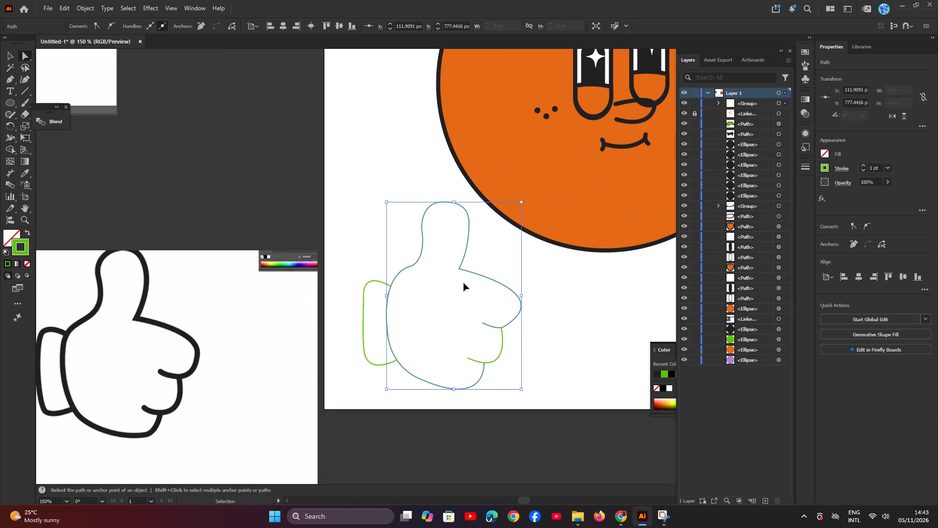
Reselect the thumb-base anchor and fine-tune its palm-side direction handle.
{"action": "left_click", "coordinate": [422, 320]}
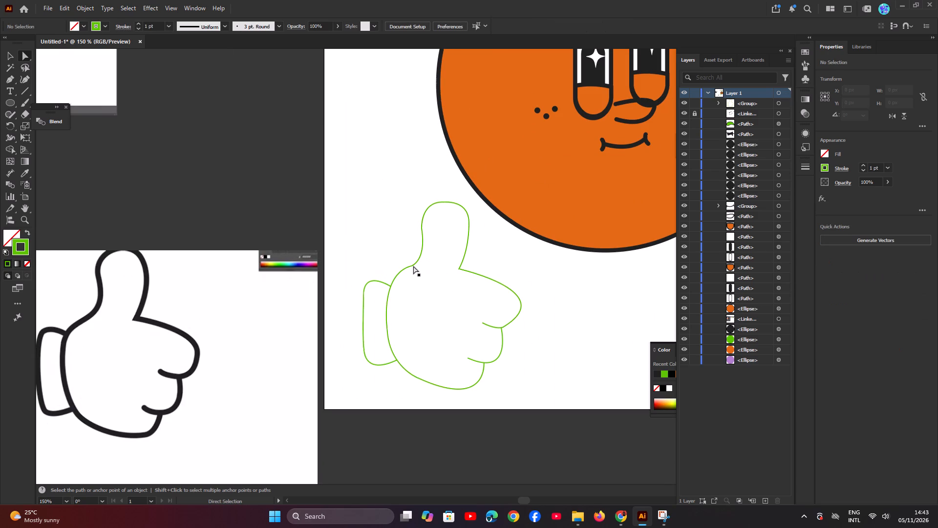
{"action": "left_click", "coordinate": [412, 265]}
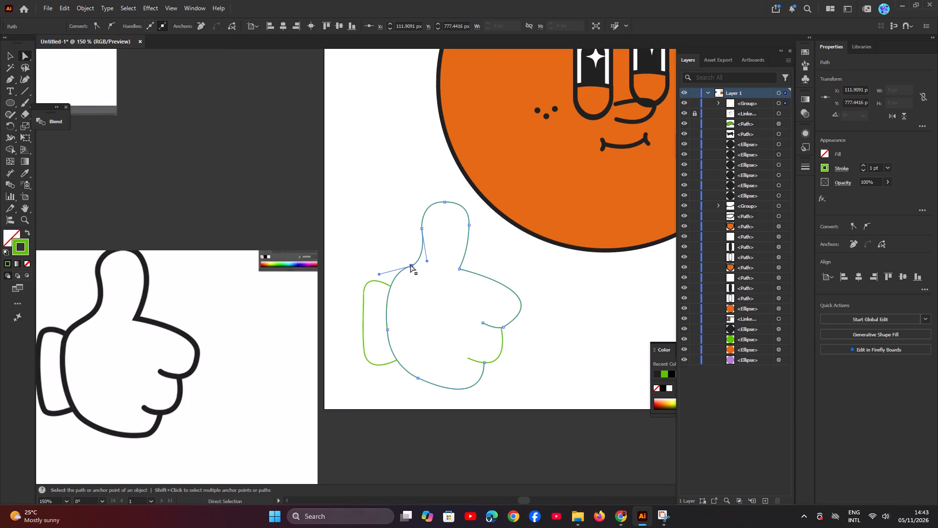
{"action": "left_click", "coordinate": [410, 264]}
{"action": "left_click_drag", "start_coordinate": [378, 274], "coordinate": [379, 277]}
{"action": "left_click_drag", "start_coordinate": [379, 277], "coordinate": [379, 278]}
{"action": "left_click", "coordinate": [414, 264]}
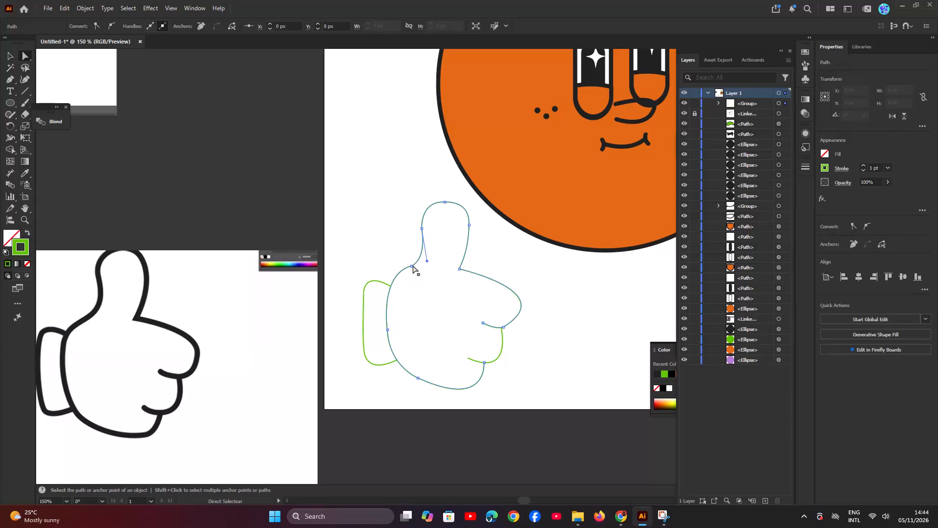
{"action": "left_click", "coordinate": [412, 265]}
{"action": "left_click", "coordinate": [379, 274]}
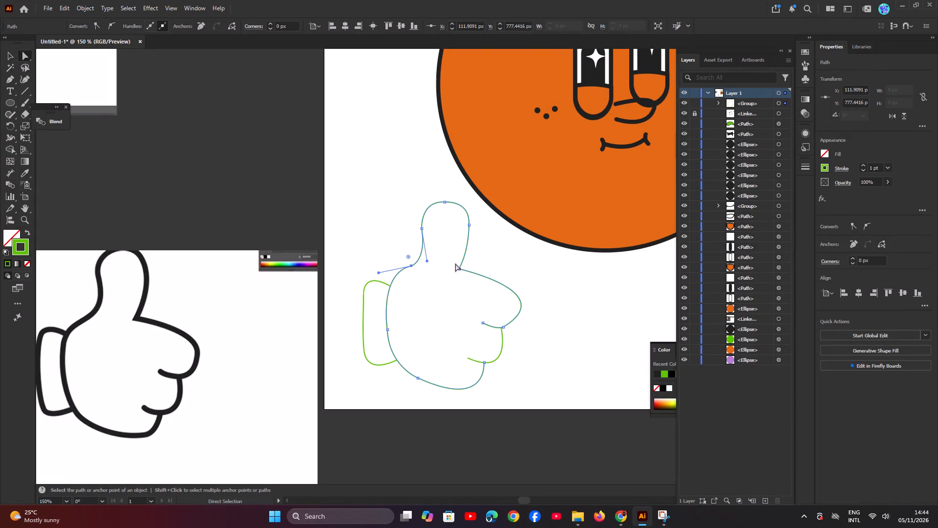
Round the corner at the thumb-base anchor with a radius of about 38.72 px.
{"action": "left_click_drag", "start_coordinate": [408, 255], "coordinate": [399, 231]}
Reduce the corner radius at the thumb-base anchor to about 35.45 px.
{"action": "left_click_drag", "start_coordinate": [399, 231], "coordinate": [397, 239]}
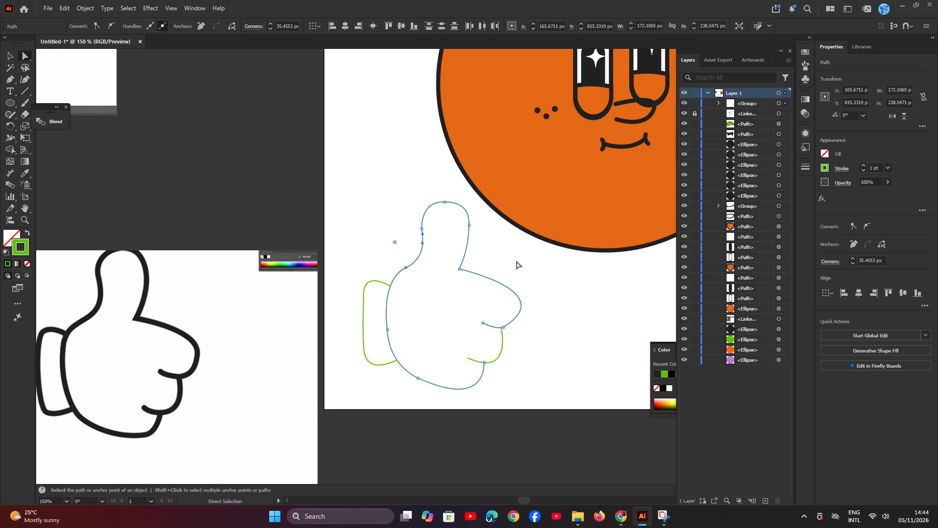
{"action": "left_click", "coordinate": [451, 300]}
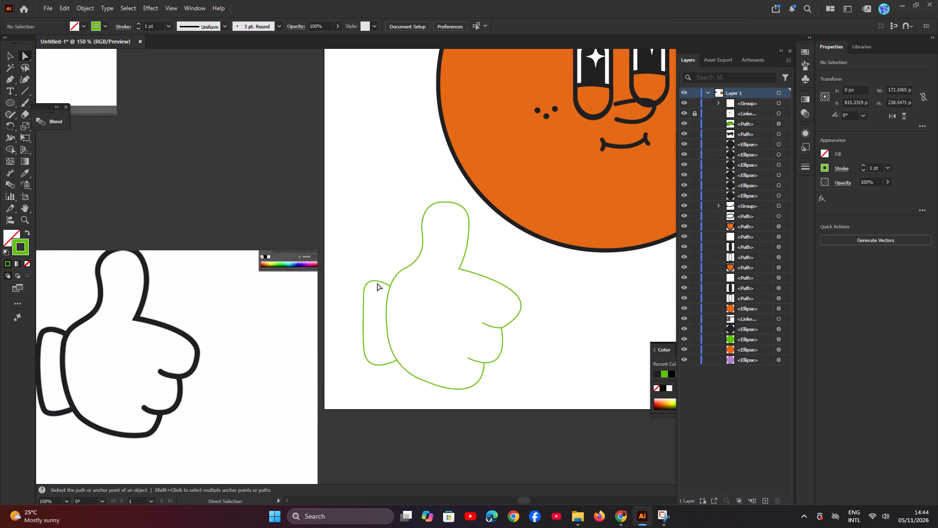
Inspect up close where the cuff's outline meets the palm outline.
{"action": "left_click", "coordinate": [385, 283]}
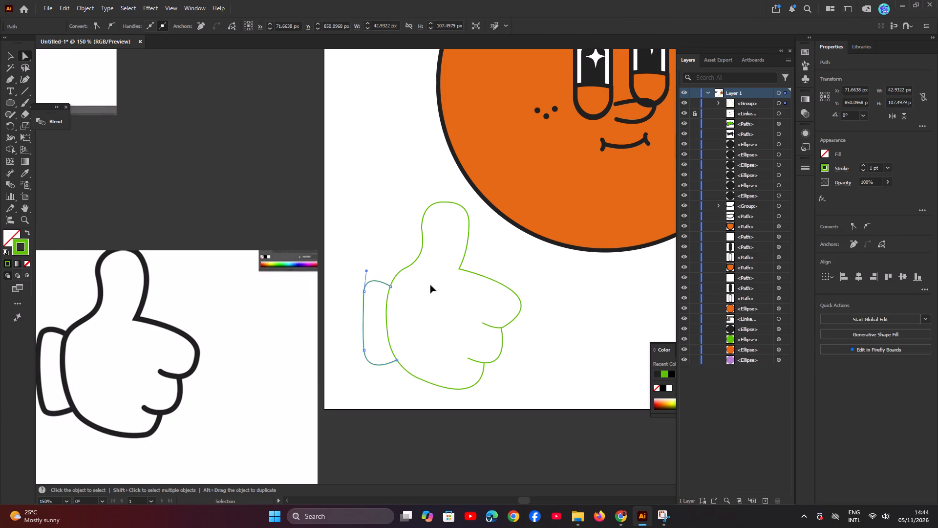
{"action": "key", "text": "ctrl+plus"}
{"action": "key", "text": "ctrl+plus"}
{"action": "key", "text": "ctrl+plus"}
{"action": "key", "text": "ctrl+plus"}
{"action": "key", "text": "ctrl+plus"}
{"action": "key", "text": "ctrl+plus"}
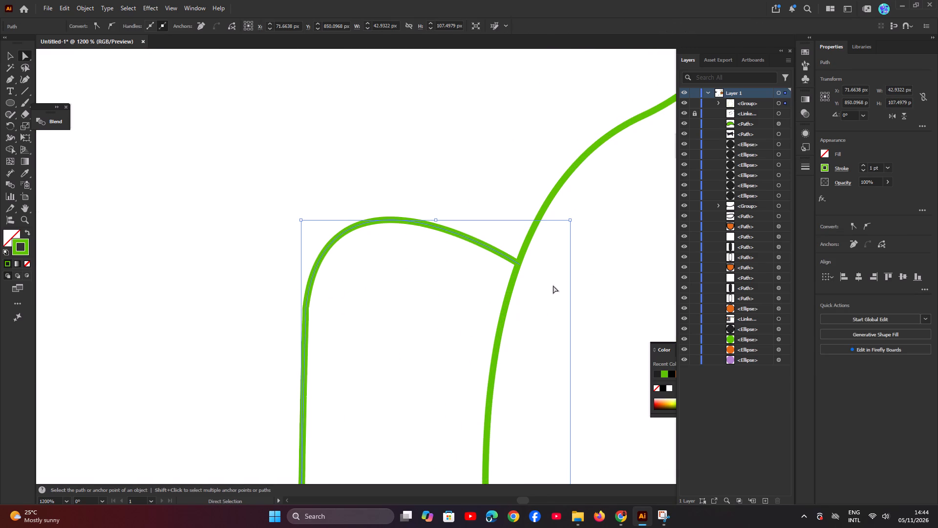
{"action": "key", "text": "space"}
{"action": "key", "text": "space"}
{"action": "key", "text": "space"}
{"action": "key", "text": "space"}
{"action": "key", "text": "space"}
{"action": "key", "text": "space"}
{"action": "key", "text": "space"}
{"action": "key", "text": "space"}
{"action": "key", "text": "space"}
{"action": "key", "text": "space"}
{"action": "key", "text": "space"}
{"action": "left_click_drag", "start_coordinate": [620, 287], "coordinate": [330, 375]}
{"action": "left_click_drag", "start_coordinate": [535, 253], "coordinate": [460, 262]}
{"action": "key", "text": "ctrl+minus"}
{"action": "key", "text": "ctrl+minus"}
{"action": "key", "text": "ctrl+minus"}
{"action": "key", "text": "ctrl+minus"}
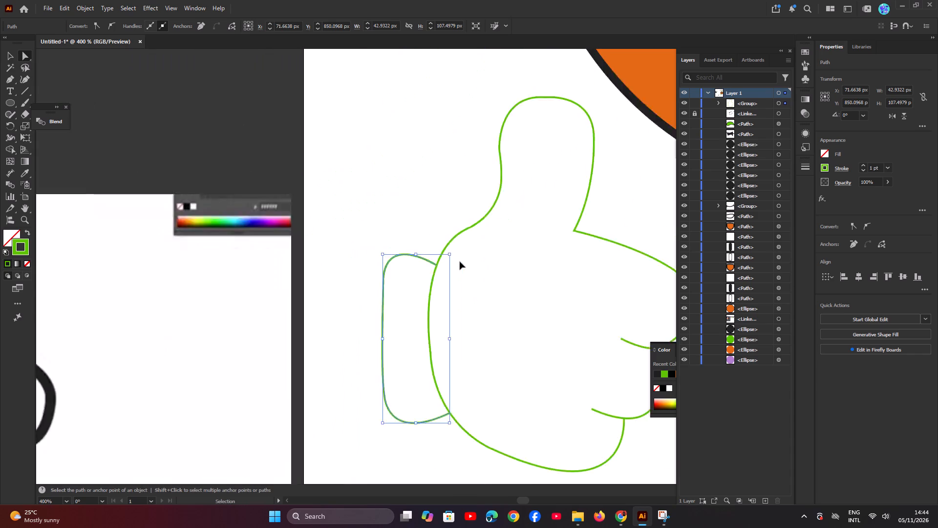
{"action": "key", "text": "ctrl+minus"}
{"action": "key", "text": "ctrl+minus"}
{"action": "key", "text": "space"}
Raise the anchor at the thumb's tip to about X 155.39, Y 690.25 px and adjust its cuff-side direction handle.
{"action": "left_click", "coordinate": [479, 181]}
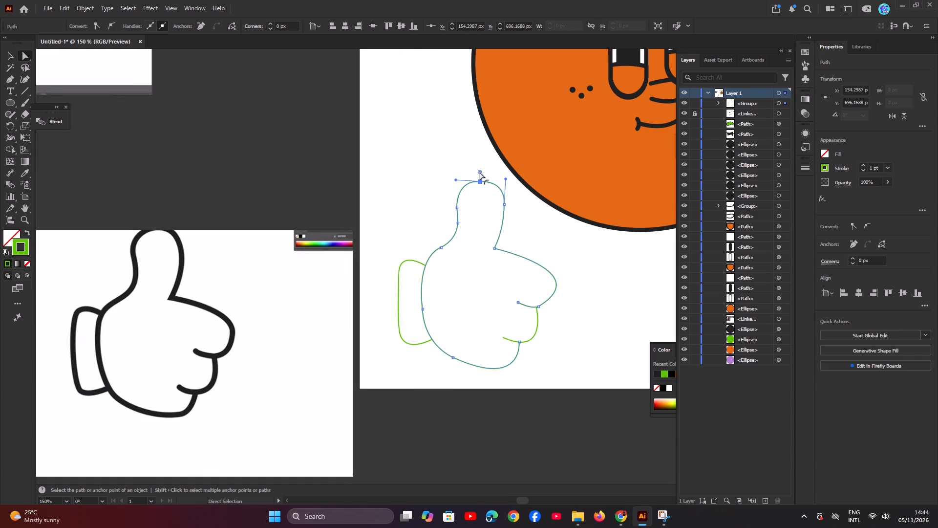
{"action": "left_click", "coordinate": [479, 181]}
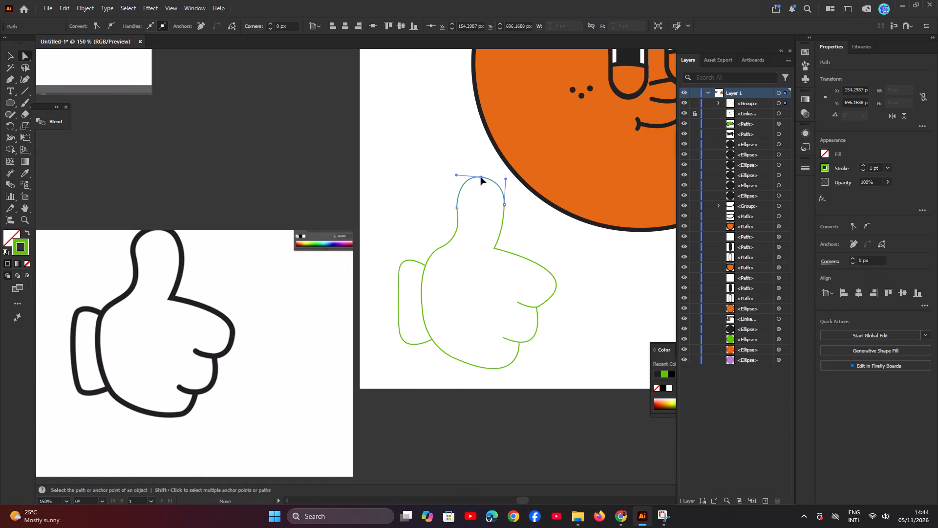
{"action": "left_click_drag", "start_coordinate": [456, 174], "coordinate": [459, 179]}
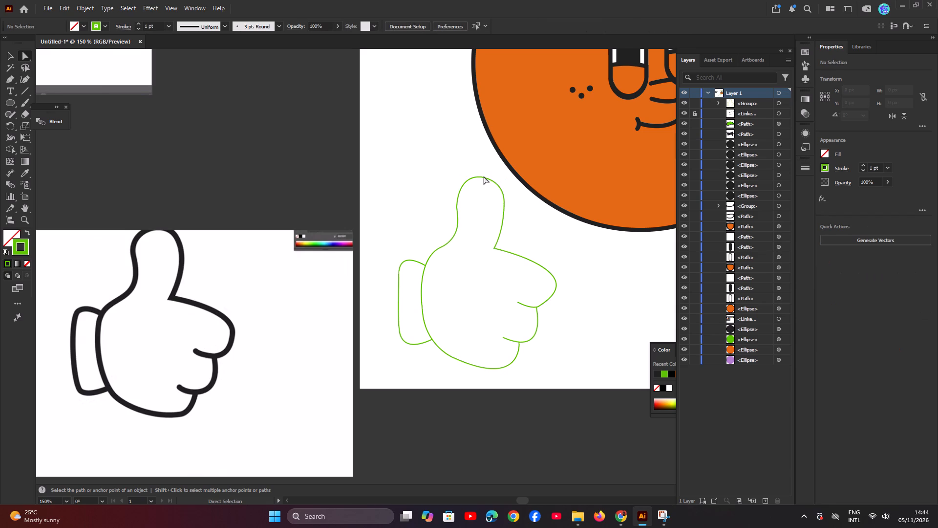
{"action": "left_click", "coordinate": [484, 177]}
{"action": "left_click", "coordinate": [481, 177]}
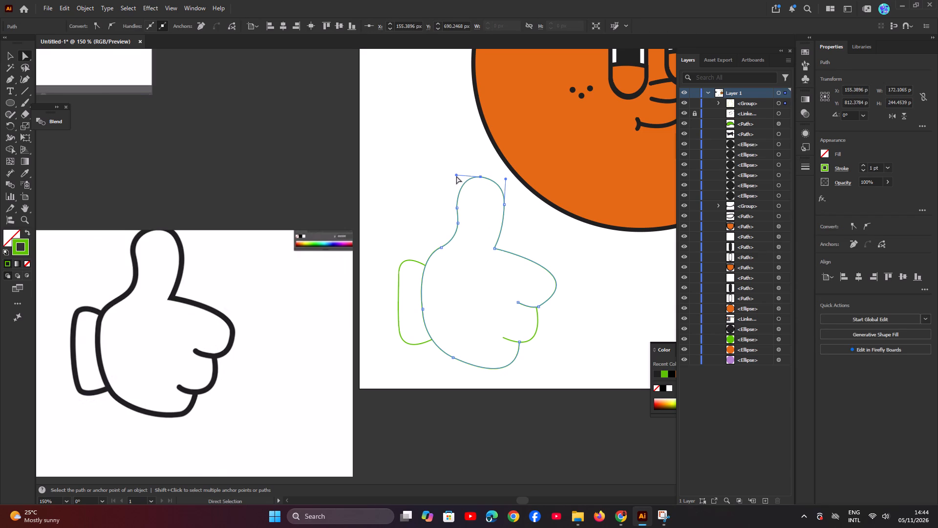
{"action": "left_click", "coordinate": [455, 175]}
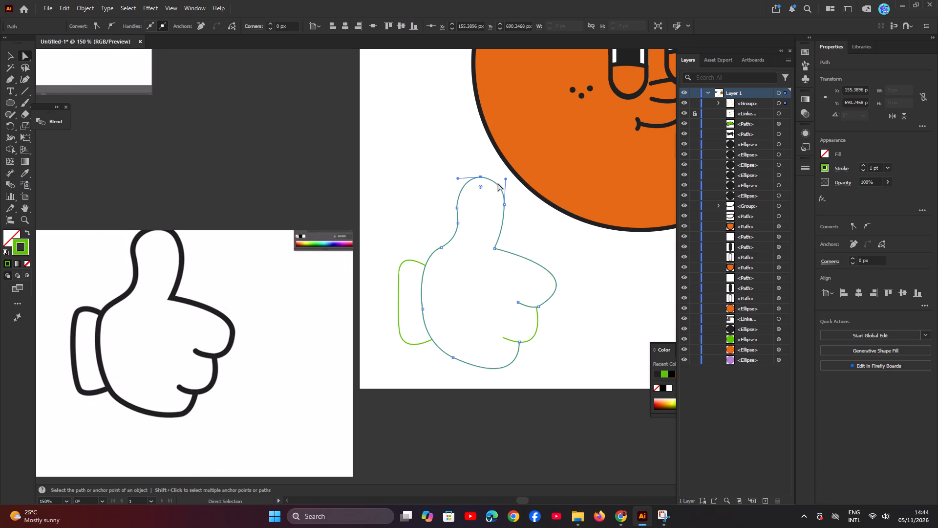
Tilt the upper direction handle of the anchor on the thumb's finger-side edge slightly inward.
{"action": "left_click_drag", "start_coordinate": [505, 177], "coordinate": [501, 177]}
{"action": "left_click", "coordinate": [503, 220]}
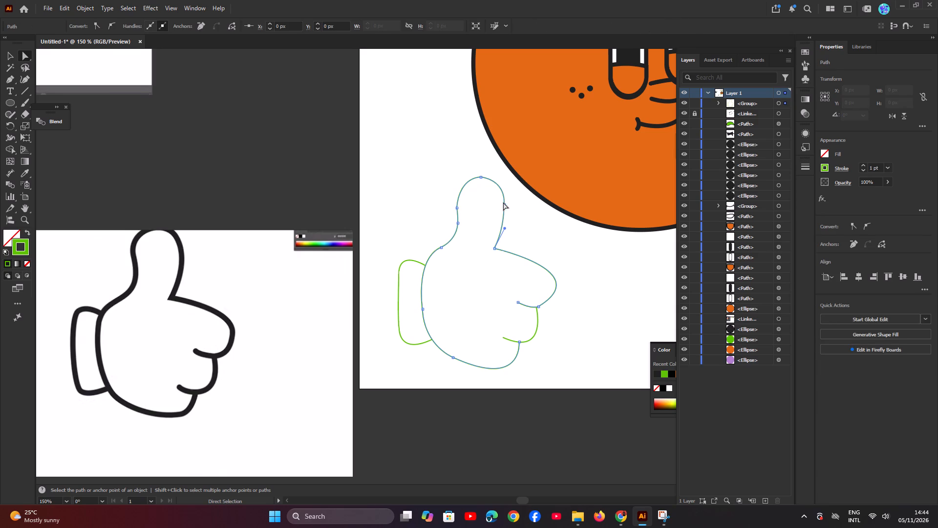
{"action": "left_click", "coordinate": [504, 204]}
{"action": "left_click", "coordinate": [505, 178]}
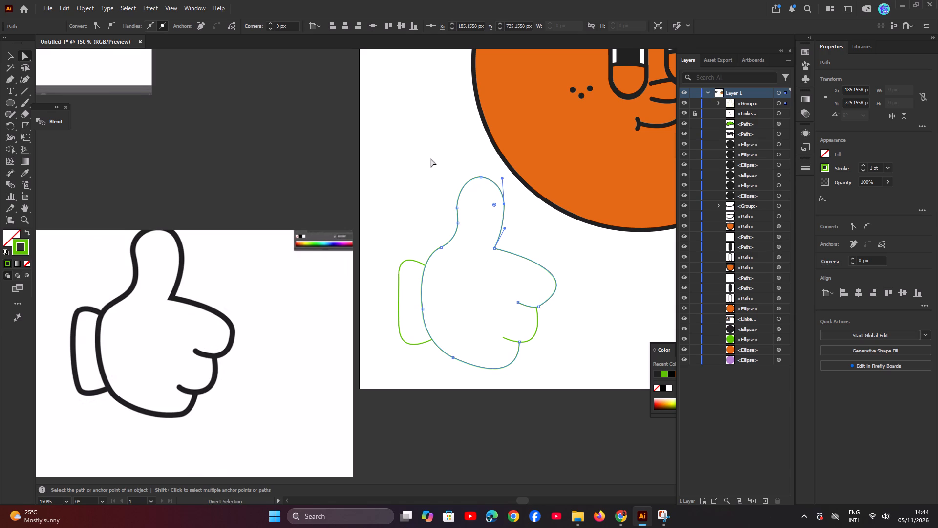
{"action": "key", "text": "space"}
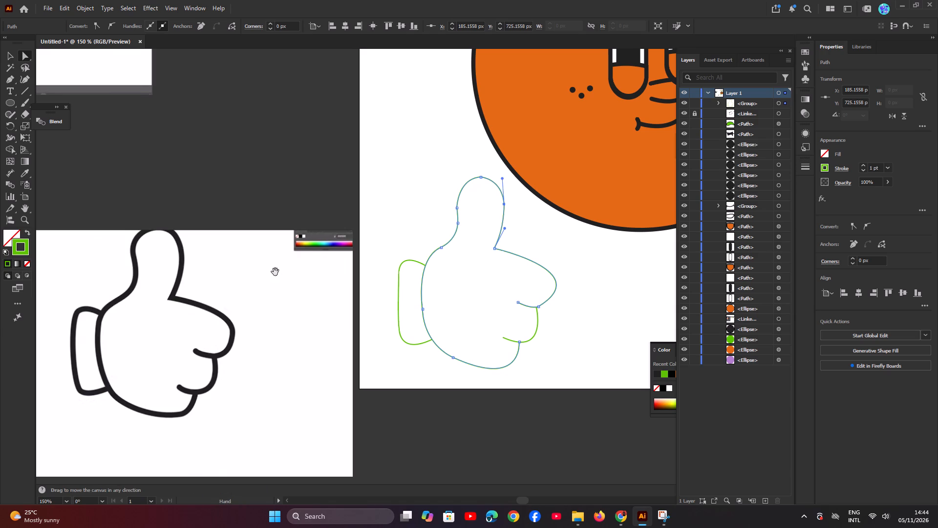
{"action": "left_click", "coordinate": [426, 170]}
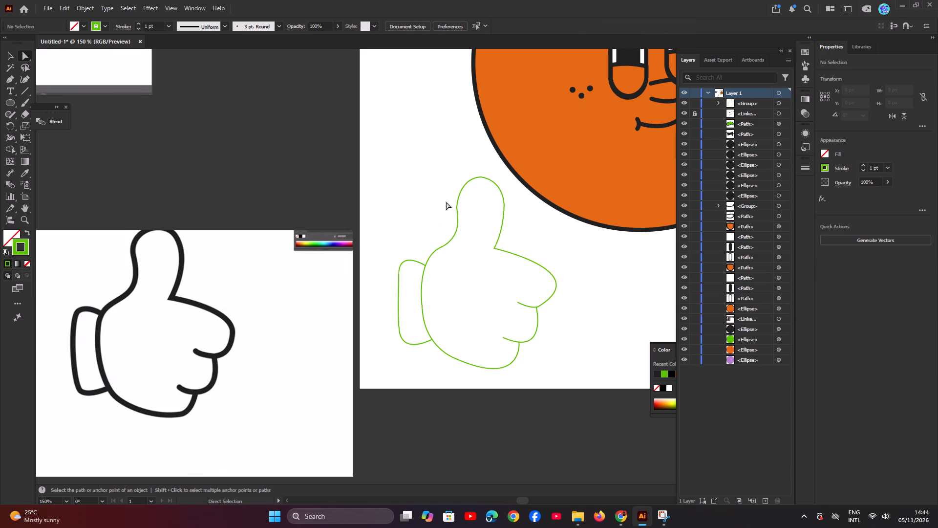
Round the corner at the anchor on the thumb's cuff-side edge with its live corner control.
{"action": "left_click", "coordinate": [456, 208]}
{"action": "left_click_drag", "start_coordinate": [468, 208], "coordinate": [501, 217]}
{"action": "left_click", "coordinate": [458, 159]}
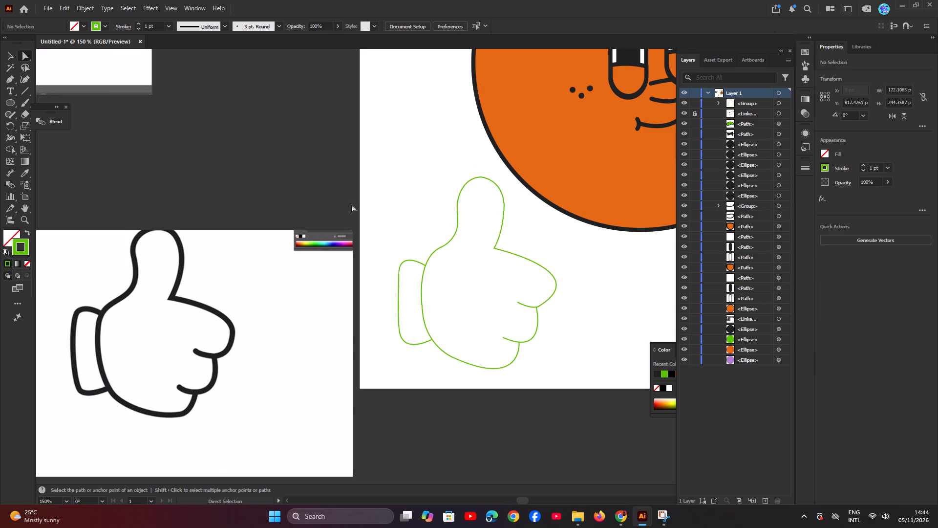
{"action": "left_click", "coordinate": [483, 178]}
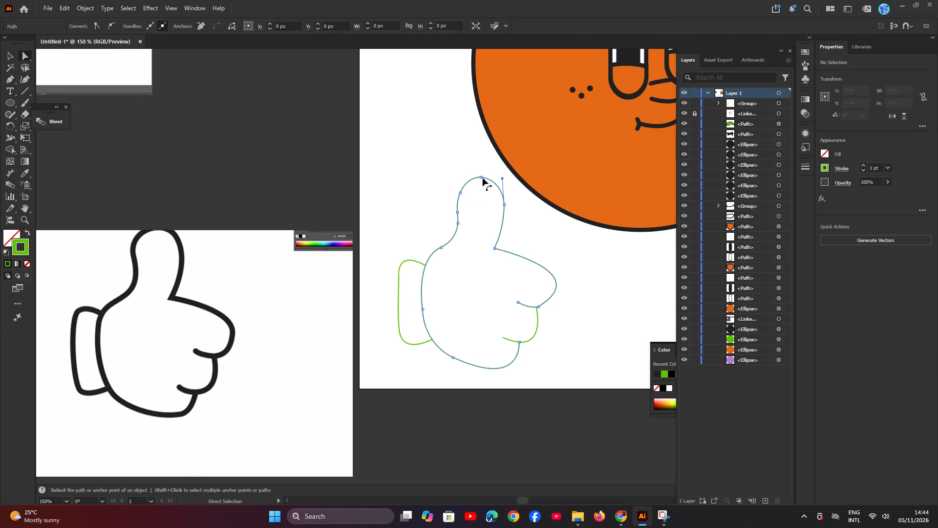
{"action": "left_click", "coordinate": [481, 177]}
{"action": "left_click", "coordinate": [536, 245]}
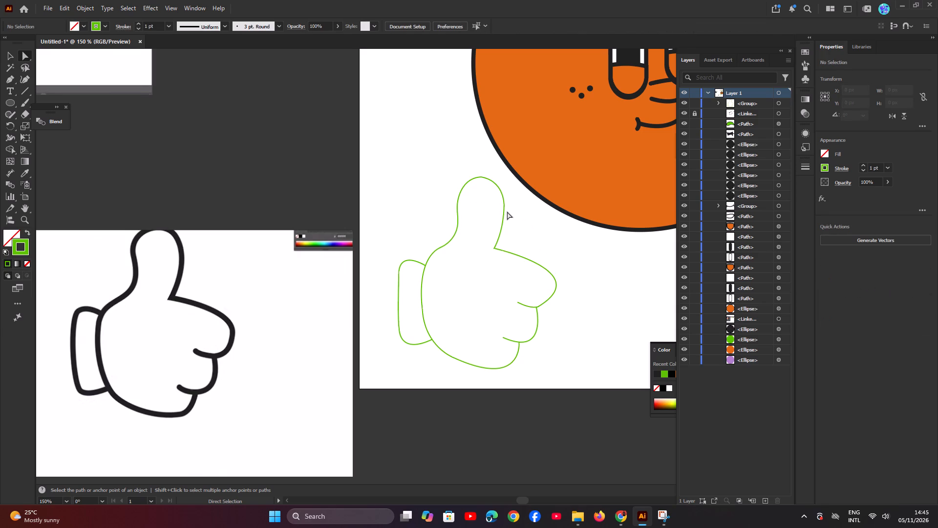
Adjust the outer direction handle at the underside of the top finger to tighten the bulge of the fingertip.
{"action": "key", "text": "space"}
{"action": "key", "text": "space"}
{"action": "key", "text": "space"}
{"action": "key", "text": "space"}
{"action": "key", "text": "space"}
{"action": "key", "text": "space"}
{"action": "key", "text": "space"}
{"action": "key", "text": "space"}
{"action": "key", "text": "space"}
{"action": "key", "text": "space"}
{"action": "key", "text": "space"}
{"action": "key", "text": "space"}
{"action": "key", "text": "space"}
{"action": "key", "text": "space"}
{"action": "key", "text": "space"}
{"action": "key", "text": "space"}
{"action": "key", "text": "space"}
{"action": "key", "text": "space"}
{"action": "key", "text": "space"}
{"action": "key", "text": "space"}
{"action": "left_click_drag", "start_coordinate": [573, 321], "coordinate": [558, 316]}
{"action": "left_click", "coordinate": [522, 303]}
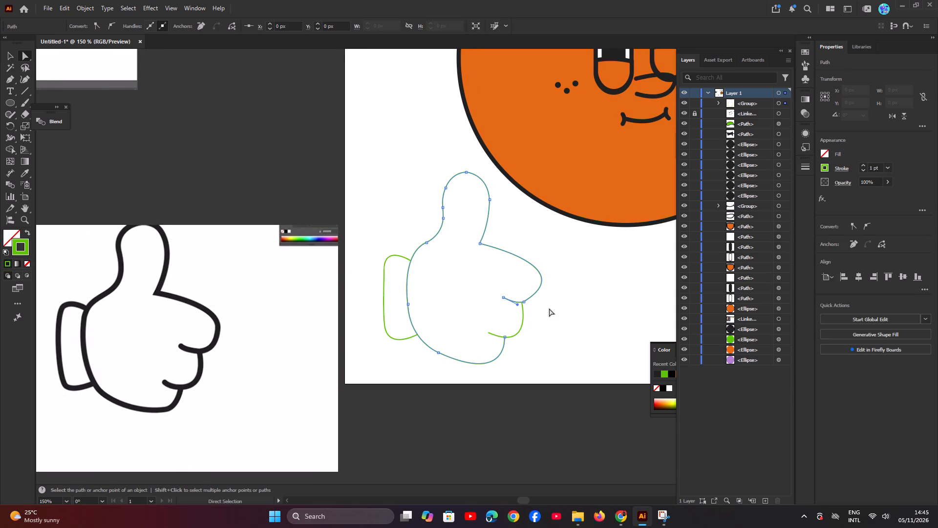
{"action": "left_click", "coordinate": [541, 285]}
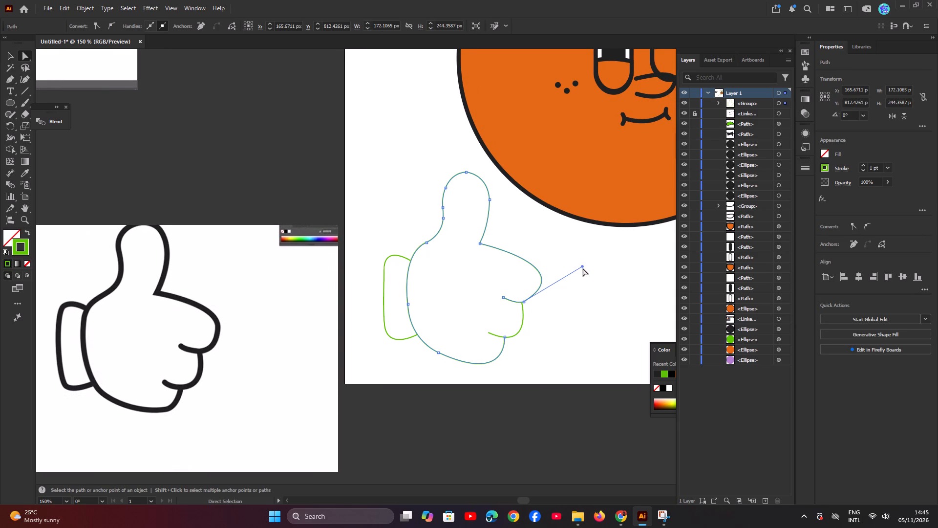
{"action": "left_click_drag", "start_coordinate": [582, 266], "coordinate": [575, 264]}
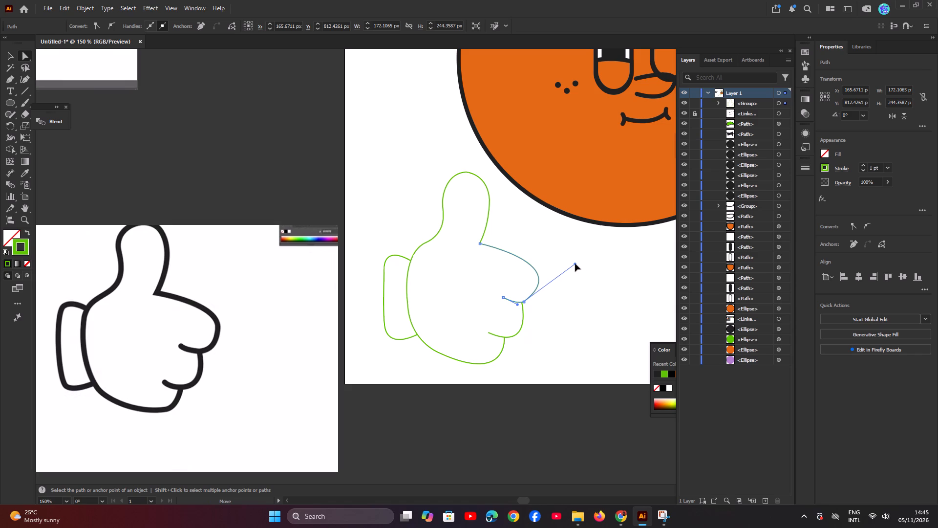
{"action": "left_click_drag", "start_coordinate": [575, 264], "coordinate": [572, 260]}
{"action": "left_click", "coordinate": [578, 306]}
Review the overall glove outline against the reference drawing.
{"action": "key", "text": "space"}
{"action": "key", "text": "space"}
{"action": "key", "text": "space"}
{"action": "key", "text": "space"}
{"action": "key", "text": "space"}
{"action": "key", "text": "space"}
{"action": "key", "text": "space"}
{"action": "key", "text": "space"}
{"action": "key", "text": "space"}
{"action": "key", "text": "space"}
{"action": "key", "text": "space"}
{"action": "key", "text": "space"}
{"action": "key", "text": "space"}
{"action": "key", "text": "space"}
{"action": "key", "text": "space"}
{"action": "key", "text": "space"}
{"action": "key", "text": "space"}
{"action": "key", "text": "space"}
{"action": "key", "text": "space"}
{"action": "key", "text": "space"}
{"action": "left_click_drag", "start_coordinate": [472, 345], "coordinate": [446, 333]}
{"action": "left_click_drag", "start_coordinate": [450, 333], "coordinate": [476, 329]}
{"action": "left_click_drag", "start_coordinate": [475, 329], "coordinate": [442, 335]}
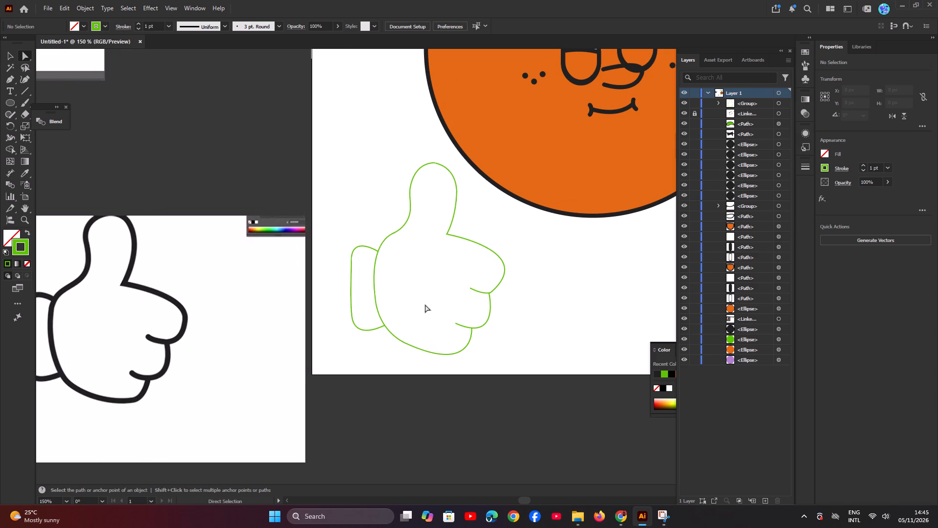
{"action": "key", "text": "space"}
{"action": "key", "text": "space"}
{"action": "key", "text": "space"}
{"action": "key", "text": "space"}
{"action": "key", "text": "space"}
{"action": "key", "text": "space"}
{"action": "key", "text": "space"}
{"action": "key", "text": "space"}
{"action": "key", "text": "space"}
{"action": "key", "text": "space"}
{"action": "key", "text": "space"}
{"action": "key", "text": "space"}
{"action": "key", "text": "space"}
{"action": "key", "text": "space"}
{"action": "key", "text": "space"}
{"action": "key", "text": "space"}
{"action": "key", "text": "space"}
{"action": "key", "text": "space"}
{"action": "key", "text": "space"}
{"action": "key", "text": "space"}
{"action": "left_click_drag", "start_coordinate": [450, 358], "coordinate": [450, 373]}
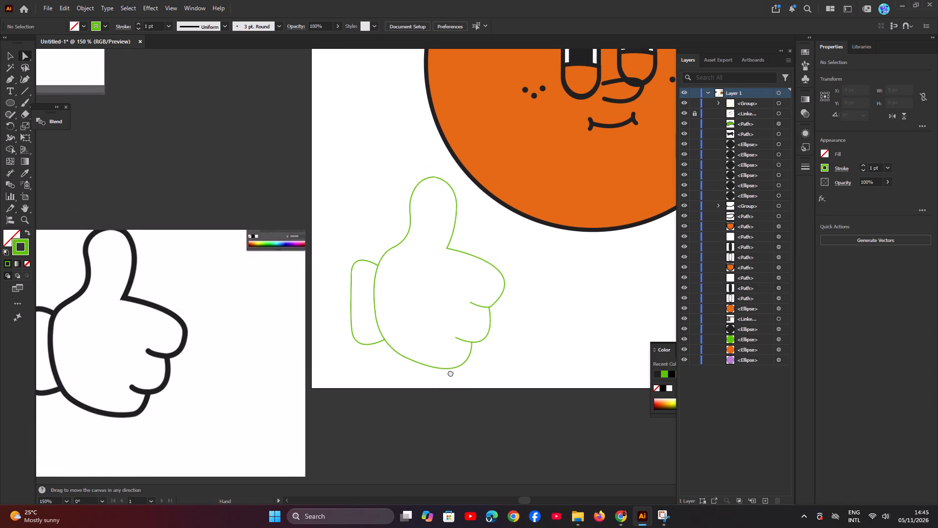
{"action": "left_click_drag", "start_coordinate": [450, 373], "coordinate": [449, 370]}
Select only the glove group and set its stroke colour to #212121.
{"action": "left_click", "coordinate": [8, 56]}
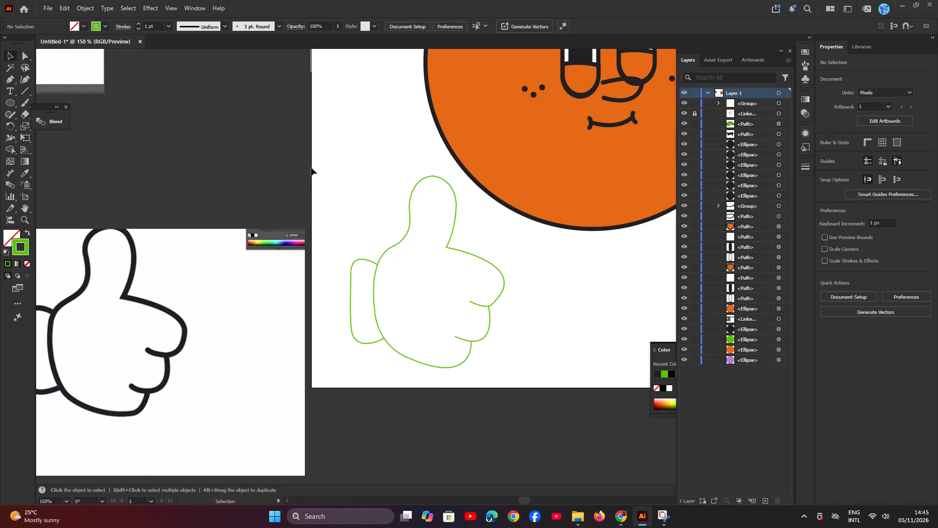
{"action": "left_click_drag", "start_coordinate": [312, 170], "coordinate": [468, 338]}
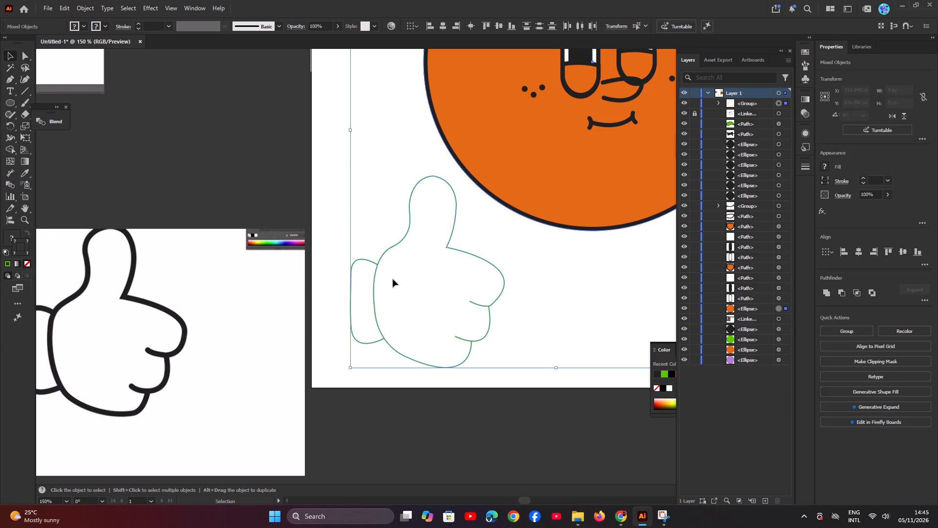
{"action": "left_click", "coordinate": [343, 221]}
{"action": "left_click_drag", "start_coordinate": [351, 173], "coordinate": [466, 322]}
{"action": "left_click", "coordinate": [342, 166]}
{"action": "left_click_drag", "start_coordinate": [336, 192], "coordinate": [440, 317]}
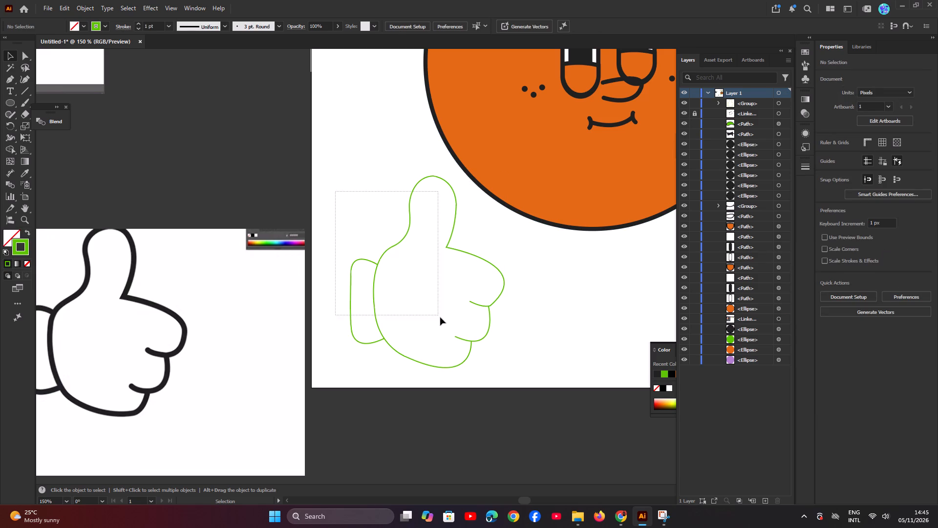
{"action": "left_click_drag", "start_coordinate": [440, 317], "coordinate": [476, 365]}
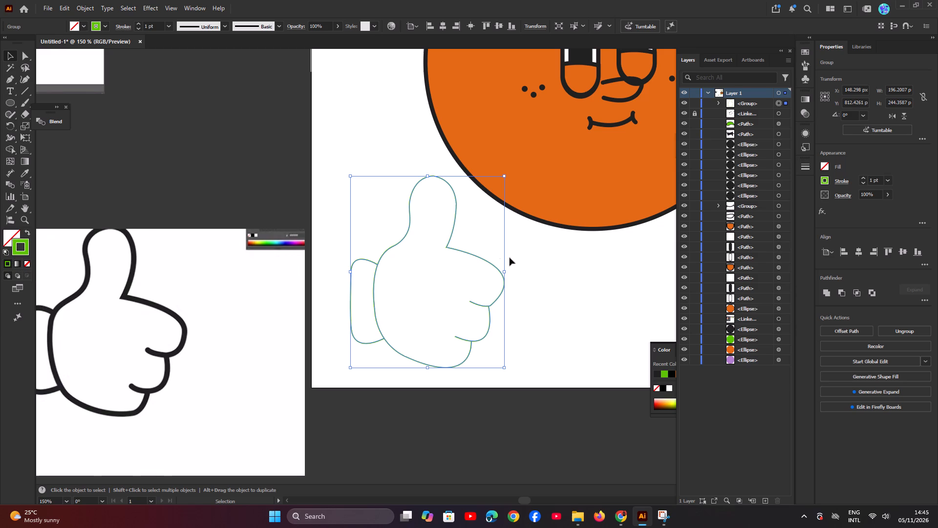
{"action": "double_click", "coordinate": [26, 245]}
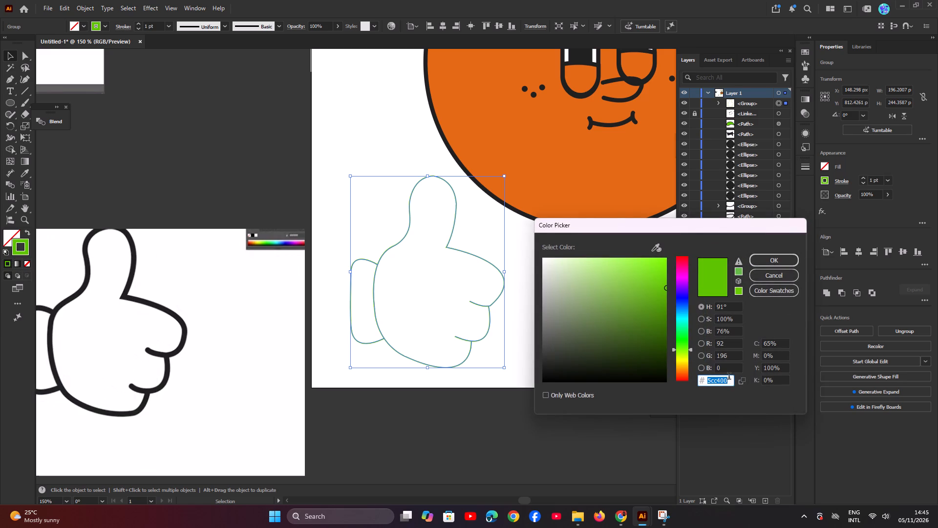
{"action": "key", "text": "BackSpace"}
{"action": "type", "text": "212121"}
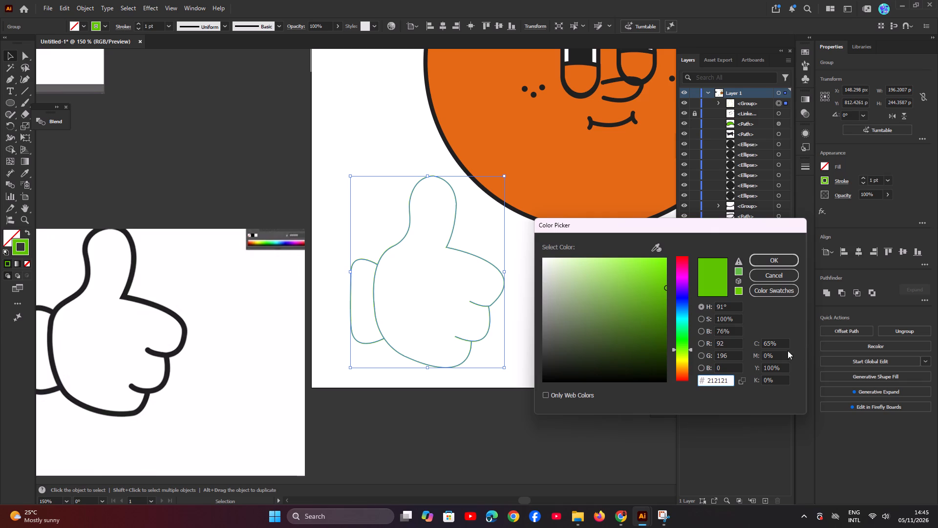
{"action": "left_click", "coordinate": [777, 262]}
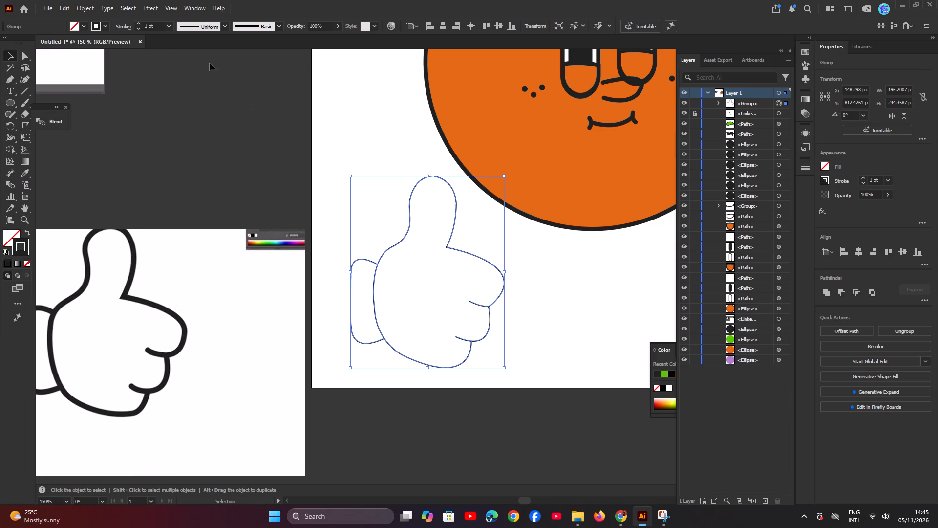
Give the glove's stroke round caps and round corner joins.
{"action": "left_click", "coordinate": [118, 27]}
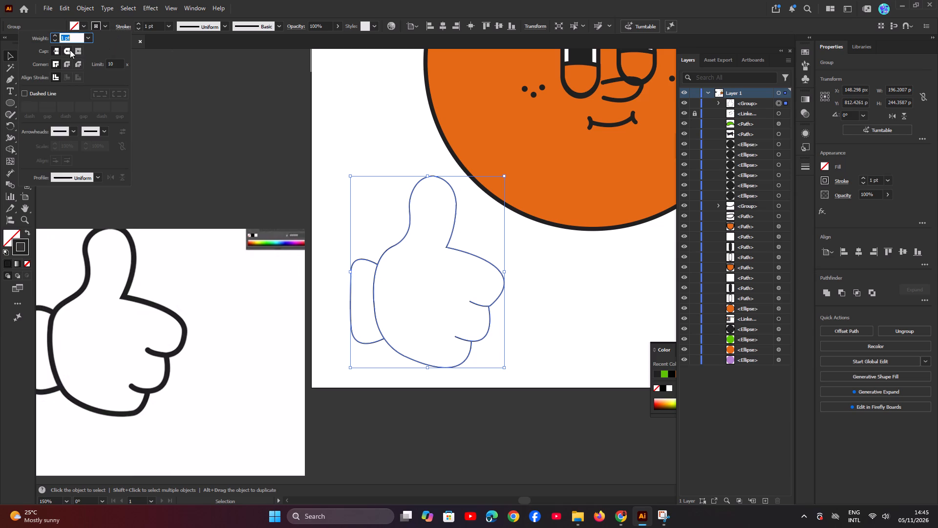
{"action": "left_click", "coordinate": [70, 50]}
{"action": "left_click", "coordinate": [65, 60]}
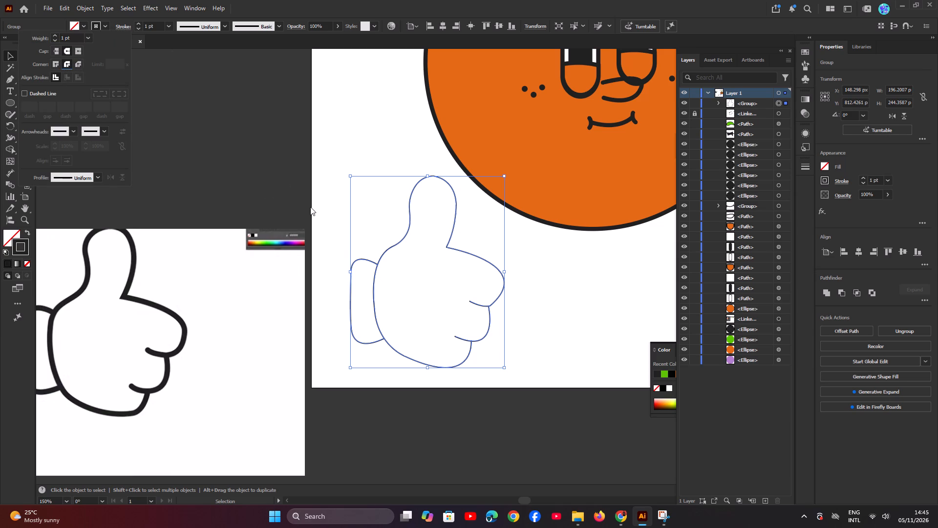
{"action": "left_click", "coordinate": [347, 145]}
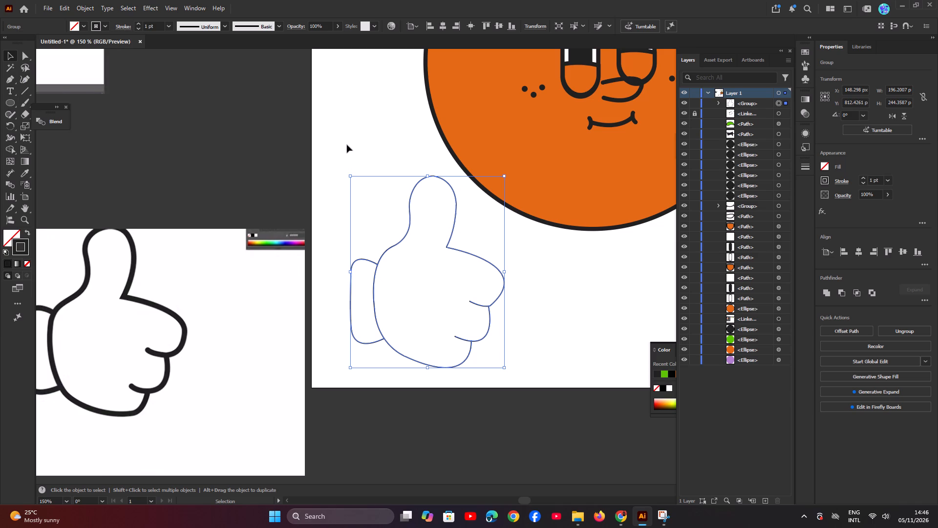
Increase the glove's stroke weight to 5 pt and deselect the group.
{"action": "left_click", "coordinate": [139, 28]}
{"action": "triple_click", "coordinate": [138, 22]}
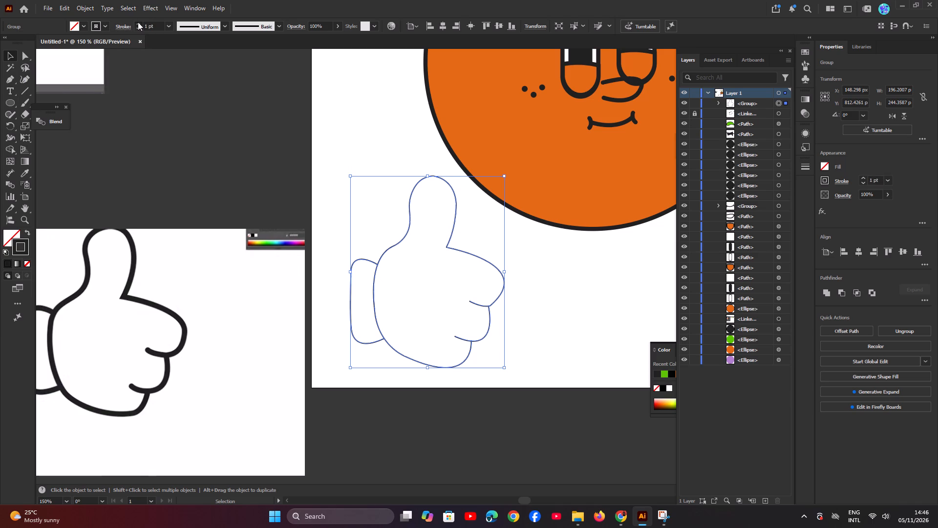
{"action": "left_click", "coordinate": [138, 22]}
{"action": "left_click", "coordinate": [138, 22]}
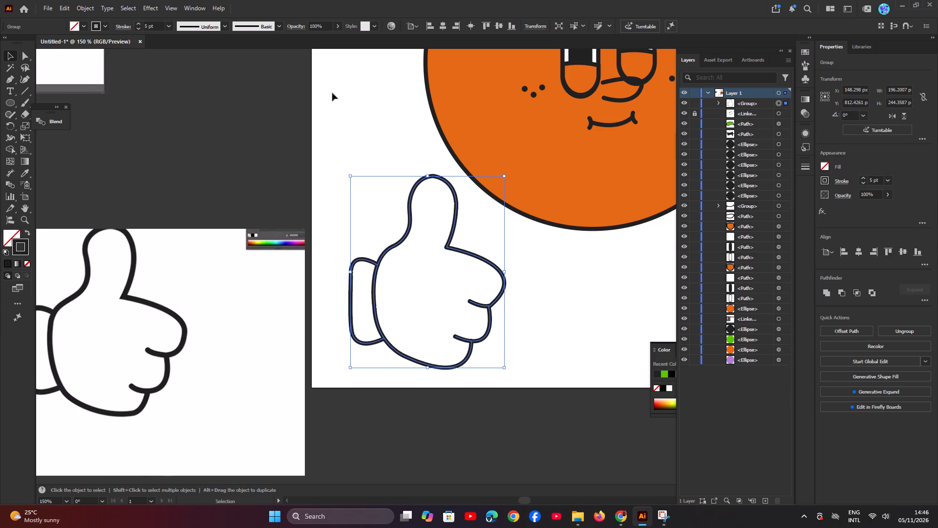
{"action": "left_click", "coordinate": [333, 94]}
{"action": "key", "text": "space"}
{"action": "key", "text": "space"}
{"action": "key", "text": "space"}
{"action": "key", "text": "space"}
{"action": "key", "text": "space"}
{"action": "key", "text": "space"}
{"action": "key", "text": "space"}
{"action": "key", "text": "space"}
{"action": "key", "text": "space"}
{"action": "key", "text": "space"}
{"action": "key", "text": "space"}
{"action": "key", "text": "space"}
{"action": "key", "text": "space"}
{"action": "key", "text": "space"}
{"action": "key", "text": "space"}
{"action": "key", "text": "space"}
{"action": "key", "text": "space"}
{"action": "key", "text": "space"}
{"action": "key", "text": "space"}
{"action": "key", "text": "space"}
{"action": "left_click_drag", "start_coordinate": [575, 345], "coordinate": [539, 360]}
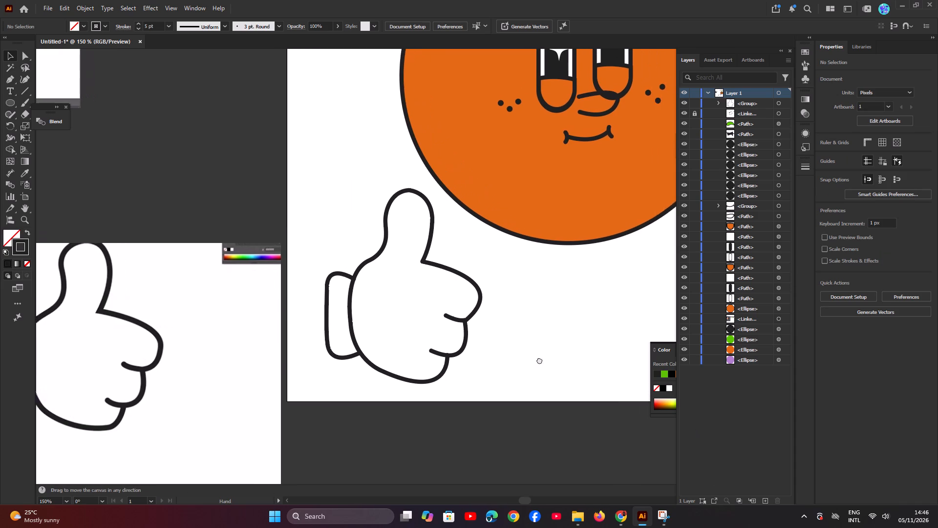
Unlock the thumbs-up glove reference image beside the artboard and delete it.
{"action": "left_click_drag", "start_coordinate": [539, 360], "coordinate": [514, 379]}
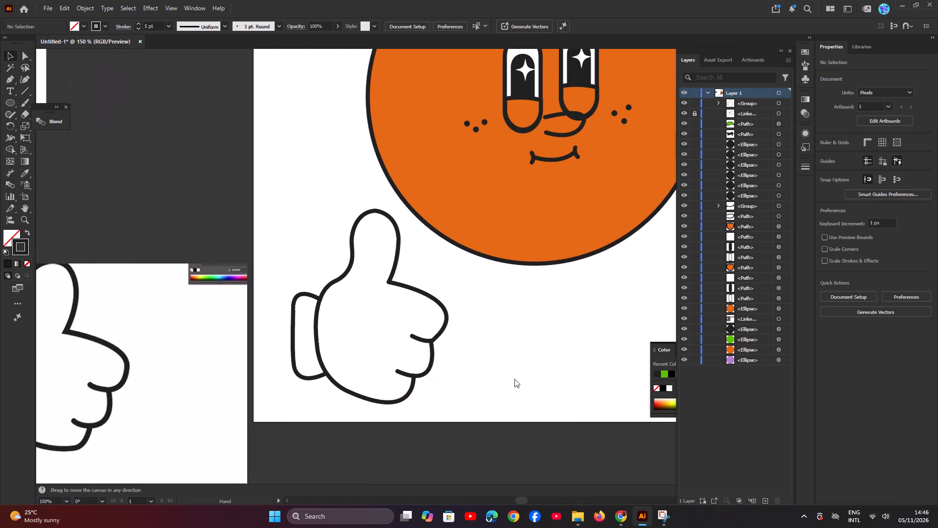
{"action": "left_click_drag", "start_coordinate": [514, 379], "coordinate": [598, 434]}
{"action": "key", "text": "ctrl+minus"}
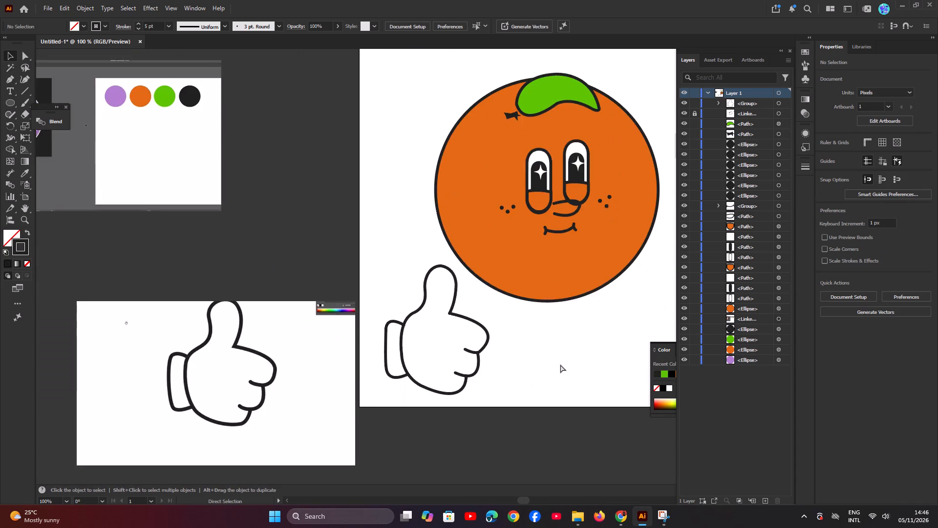
{"action": "key", "text": "ctrl+minus"}
{"action": "key", "text": "ctrl+minus"}
{"action": "left_click", "coordinate": [324, 341]}
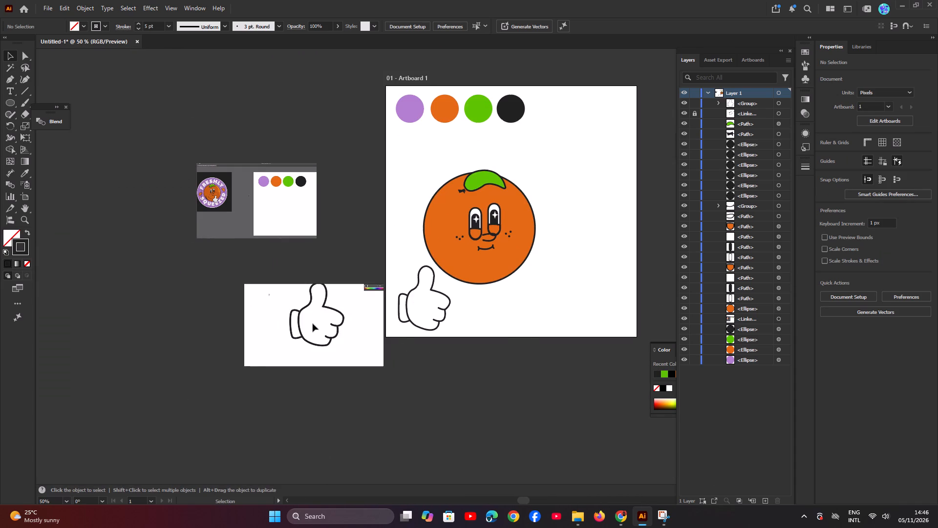
{"action": "key", "text": "BackSpace"}
{"action": "left_click", "coordinate": [316, 318]}
{"action": "left_click", "coordinate": [696, 113]}
{"action": "left_click", "coordinate": [326, 315]}
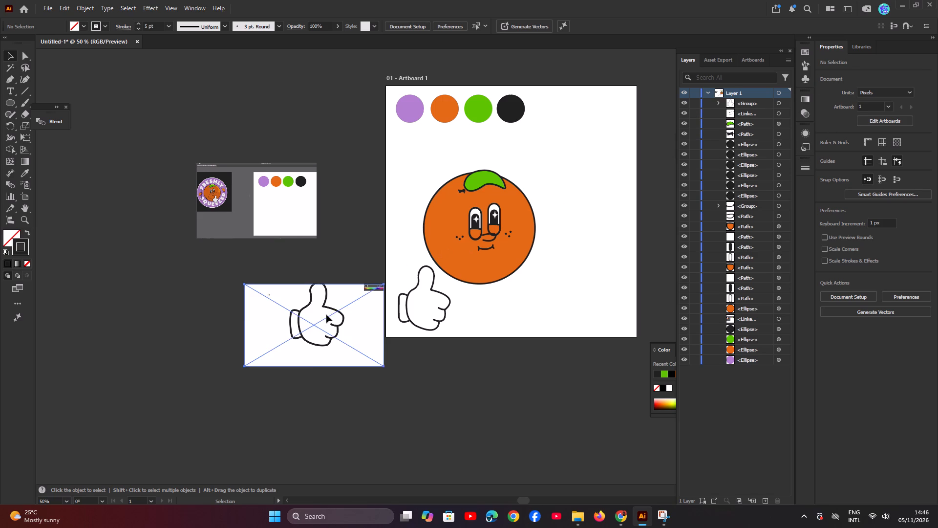
{"action": "key", "text": "BackSpace"}
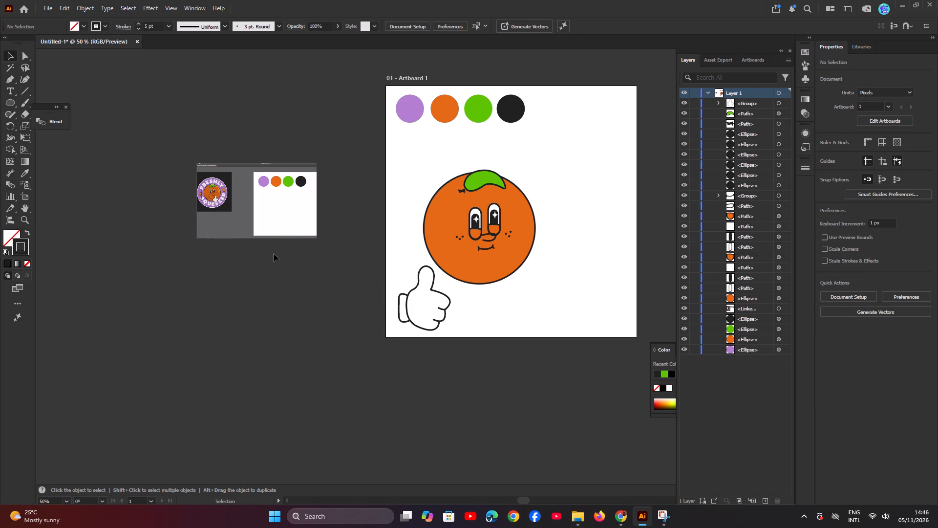
Move the colour scheme reference image down and closer to the artboard.
{"action": "left_click_drag", "start_coordinate": [251, 220], "coordinate": [277, 256], "text": "ctrl"}
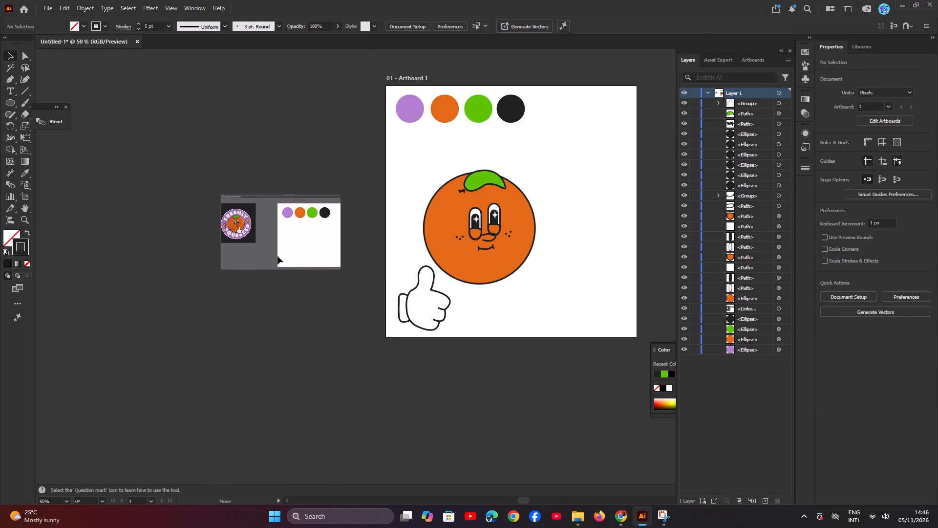
{"action": "left_click_drag", "start_coordinate": [277, 256], "coordinate": [307, 289], "text": "ctrl"}
Examine the colour scheme reference image with its badge design and swatches up close.
{"action": "key", "text": "ctrl+plus"}
{"action": "key", "text": "ctrl+plus"}
{"action": "key", "text": "ctrl+plus"}
{"action": "key", "text": "ctrl+plus"}
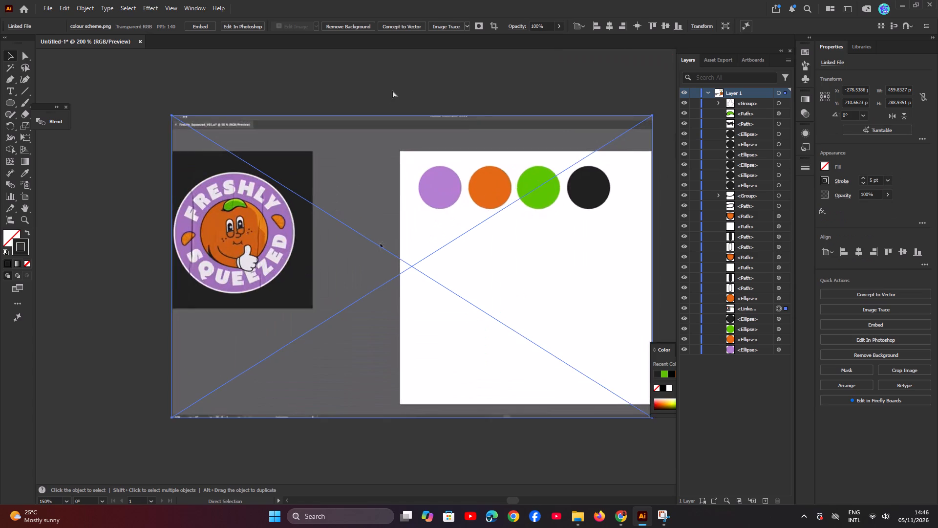
{"action": "key", "text": "ctrl+plus"}
{"action": "key", "text": "space"}
{"action": "key", "text": "space"}
{"action": "key", "text": "space"}
{"action": "key", "text": "space"}
{"action": "key", "text": "space"}
{"action": "key", "text": "space"}
{"action": "key", "text": "space"}
{"action": "key", "text": "space"}
{"action": "key", "text": "space"}
{"action": "key", "text": "space"}
{"action": "key", "text": "space"}
{"action": "key", "text": "space"}
{"action": "key", "text": "space"}
{"action": "key", "text": "space"}
{"action": "key", "text": "space"}
{"action": "key", "text": "space"}
{"action": "key", "text": "space"}
{"action": "key", "text": "space"}
{"action": "key", "text": "space"}
{"action": "key", "text": "space"}
{"action": "left_click_drag", "start_coordinate": [459, 303], "coordinate": [100, 255]}
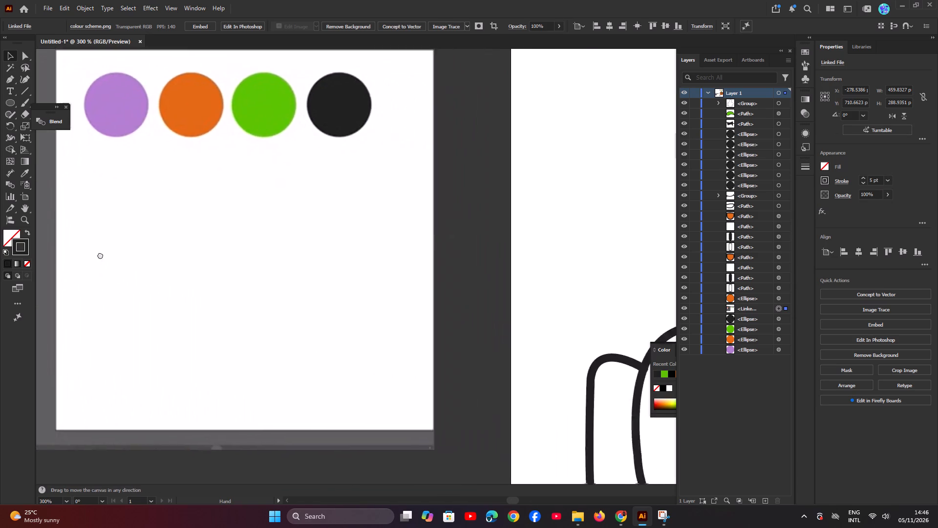
{"action": "left_click_drag", "start_coordinate": [100, 255], "coordinate": [65, 205]}
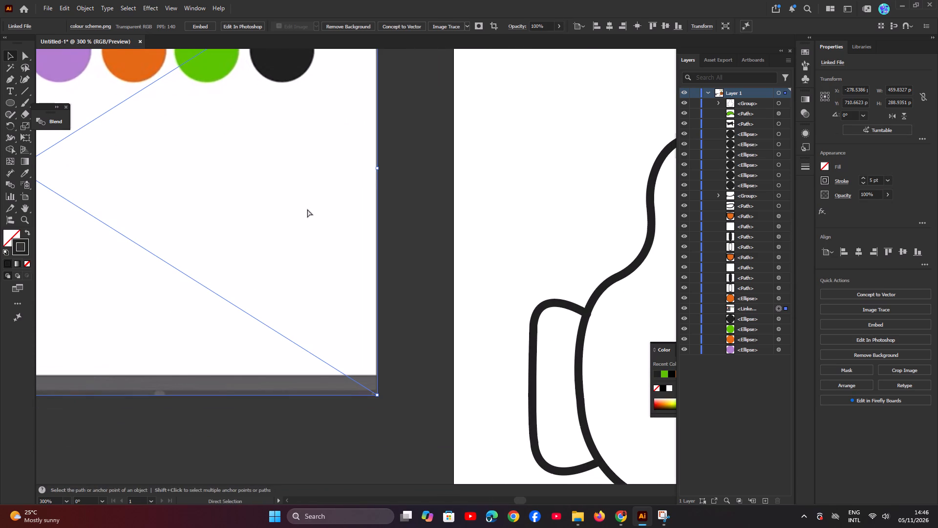
{"action": "key", "text": "ctrl+asterisk"}
{"action": "key", "text": "ctrl+minus"}
{"action": "key", "text": "ctrl+minus"}
{"action": "key", "text": "ctrl+minus"}
{"action": "key", "text": "ctrl+minus"}
{"action": "key", "text": "space"}
{"action": "key", "text": "space"}
{"action": "key", "text": "space"}
{"action": "key", "text": "space"}
{"action": "key", "text": "space"}
{"action": "key", "text": "space"}
{"action": "key", "text": "space"}
{"action": "key", "text": "space"}
{"action": "key", "text": "space"}
{"action": "key", "text": "space"}
{"action": "key", "text": "space"}
{"action": "key", "text": "space"}
{"action": "key", "text": "space"}
{"action": "key", "text": "space"}
{"action": "key", "text": "space"}
{"action": "key", "text": "space"}
{"action": "key", "text": "space"}
{"action": "key", "text": "space"}
{"action": "key", "text": "space"}
{"action": "key", "text": "space"}
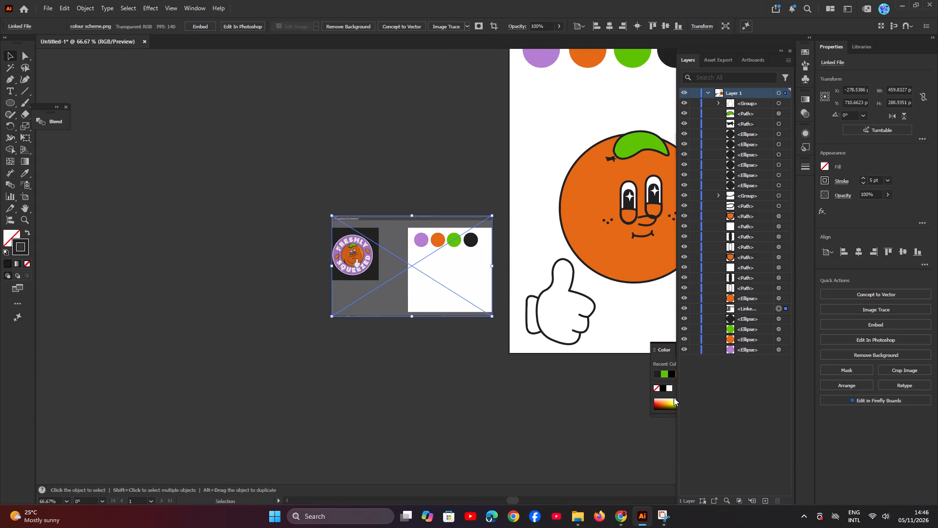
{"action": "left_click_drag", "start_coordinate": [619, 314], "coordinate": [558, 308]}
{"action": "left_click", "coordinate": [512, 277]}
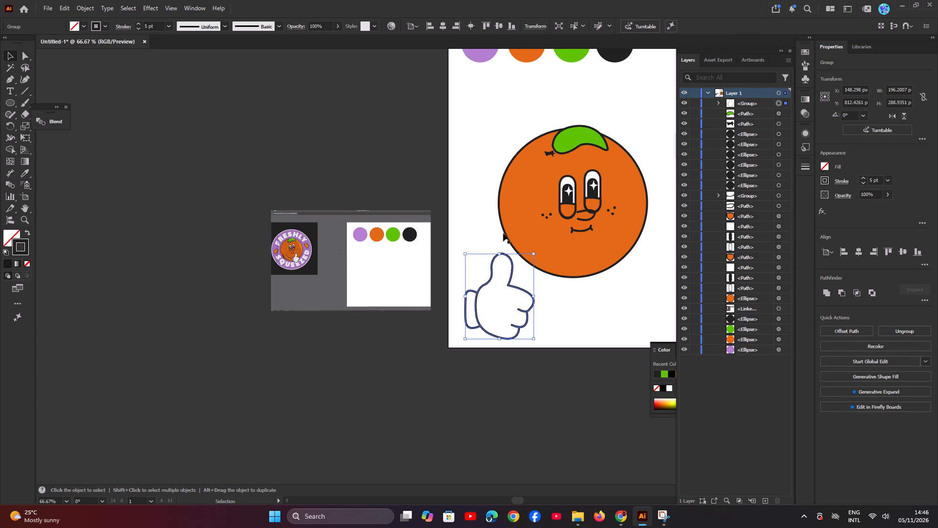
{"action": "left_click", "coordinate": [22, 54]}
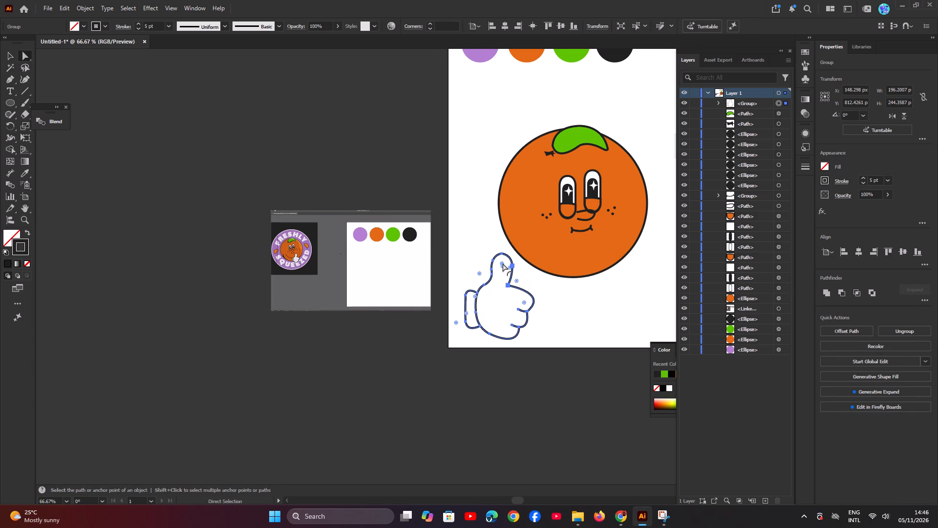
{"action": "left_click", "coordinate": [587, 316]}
Move the colour scheme reference image up and slightly farther away from the artboard.
{"action": "key", "text": "space"}
{"action": "key", "text": "space"}
{"action": "key", "text": "space"}
{"action": "key", "text": "space"}
{"action": "key", "text": "space"}
{"action": "key", "text": "space"}
{"action": "key", "text": "space"}
{"action": "key", "text": "space"}
{"action": "key", "text": "space"}
{"action": "key", "text": "space"}
{"action": "key", "text": "space"}
{"action": "key", "text": "space"}
{"action": "key", "text": "space"}
{"action": "key", "text": "space"}
{"action": "key", "text": "space"}
{"action": "key", "text": "space"}
{"action": "key", "text": "space"}
{"action": "key", "text": "space"}
{"action": "key", "text": "space"}
{"action": "key", "text": "space"}
{"action": "left_click_drag", "start_coordinate": [575, 325], "coordinate": [412, 342]}
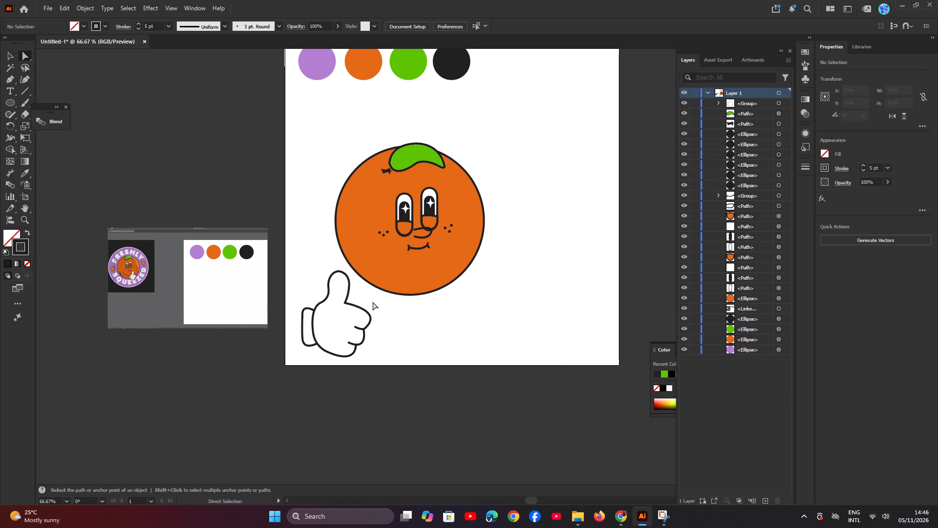
{"action": "left_click_drag", "start_coordinate": [215, 296], "coordinate": [184, 243]}
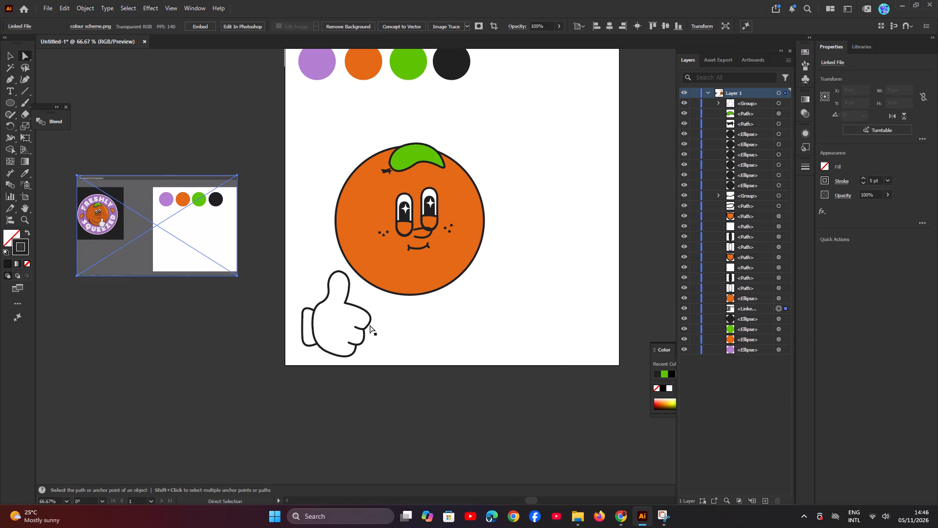
Select the whole glove group and move it to the empty area right of the orange, at about X 768, Y 645 px.
{"action": "left_click", "coordinate": [354, 345]}
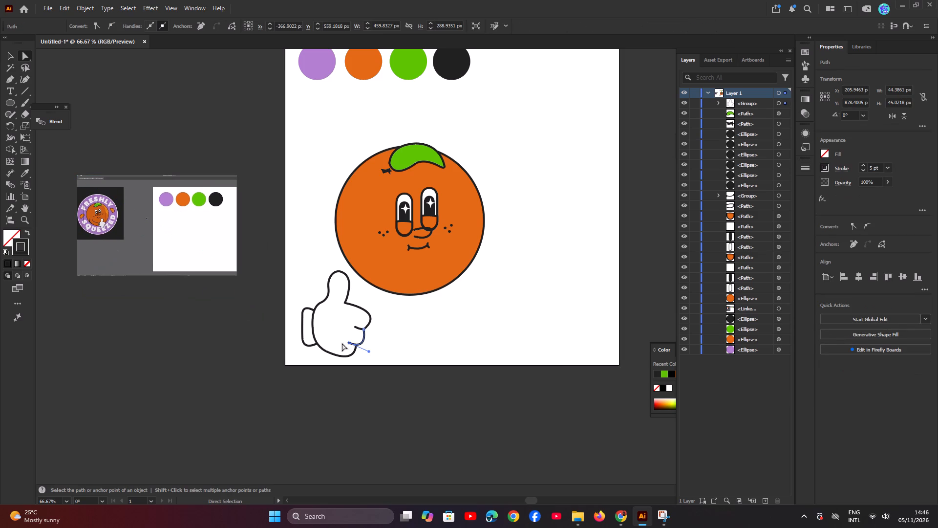
{"action": "left_click", "coordinate": [10, 58]}
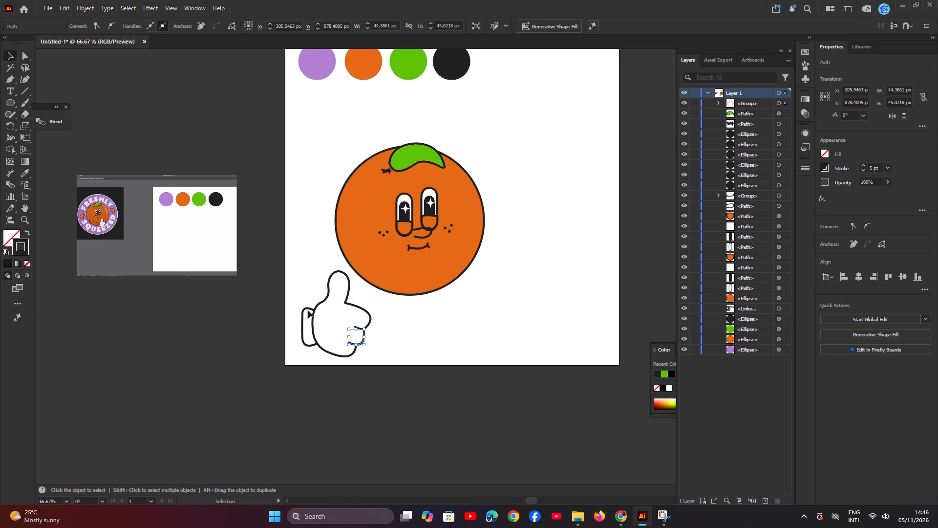
{"action": "left_click", "coordinate": [309, 311]}
{"action": "left_click", "coordinate": [310, 309]}
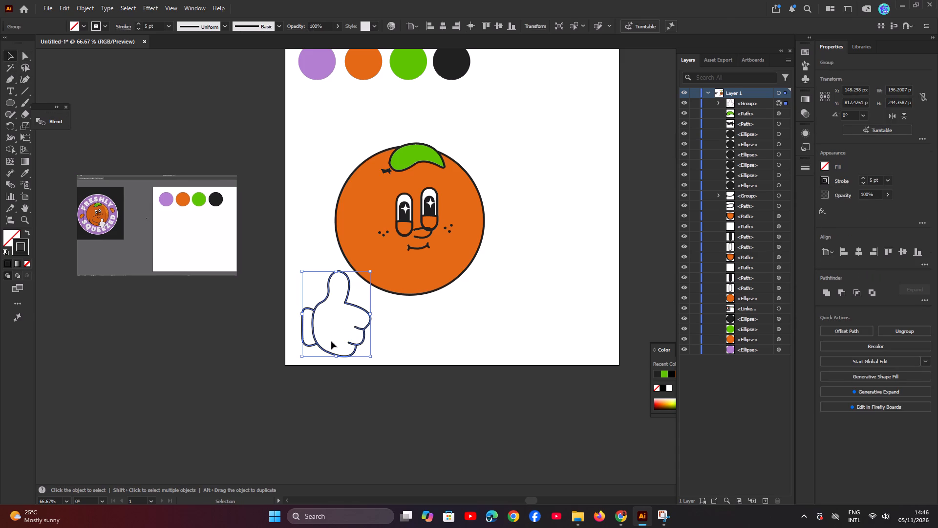
{"action": "left_click_drag", "start_coordinate": [356, 344], "coordinate": [388, 356]}
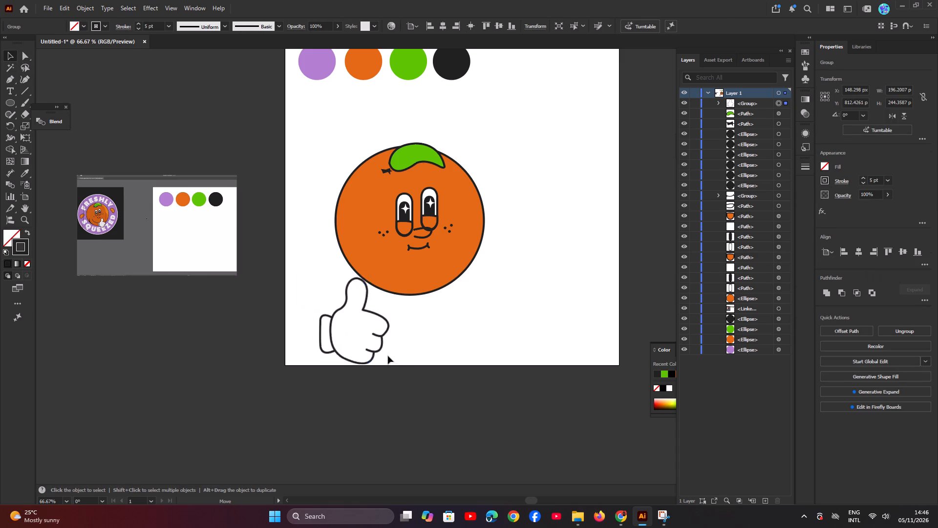
{"action": "left_click_drag", "start_coordinate": [388, 356], "coordinate": [572, 287]}
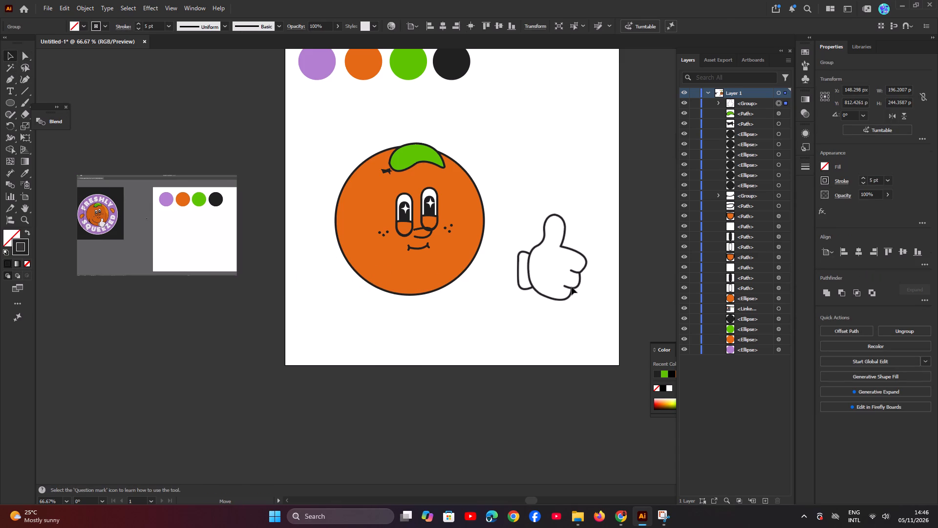
{"action": "left_click_drag", "start_coordinate": [572, 287], "coordinate": [572, 286]}
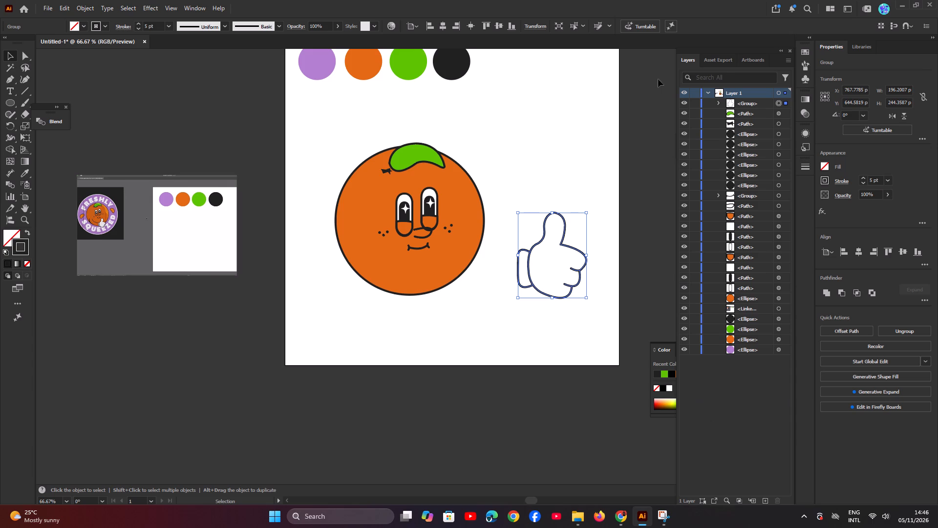
Collapse the contents of Layer 1.
{"action": "left_click", "coordinate": [707, 94]}
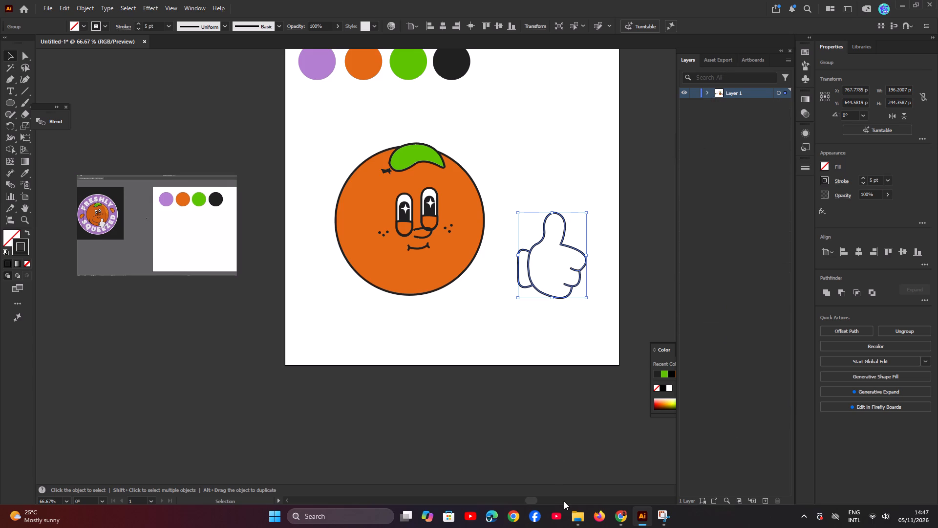
Switch to Chrome and watch the Envato tutorial section on resizing and positioning the glove over the orange.
{"action": "left_click", "coordinate": [622, 517]}
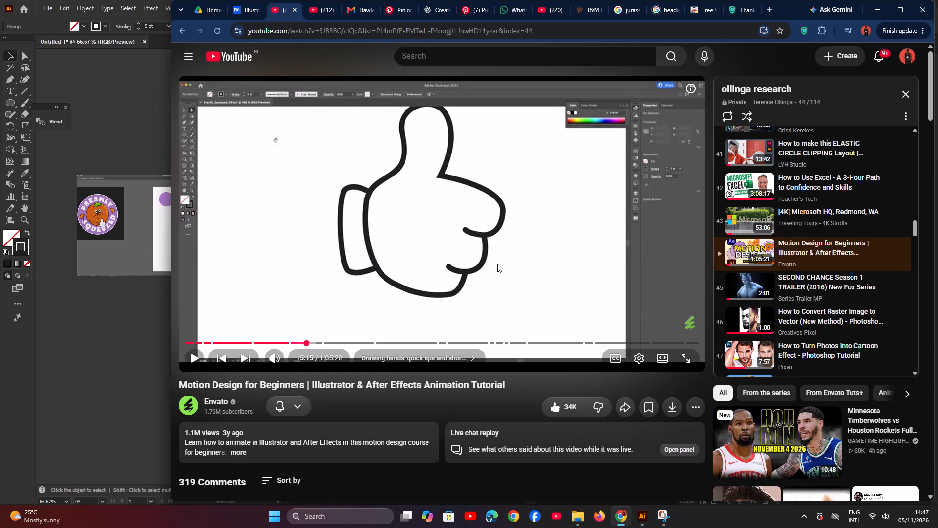
{"action": "left_click", "coordinate": [497, 264]}
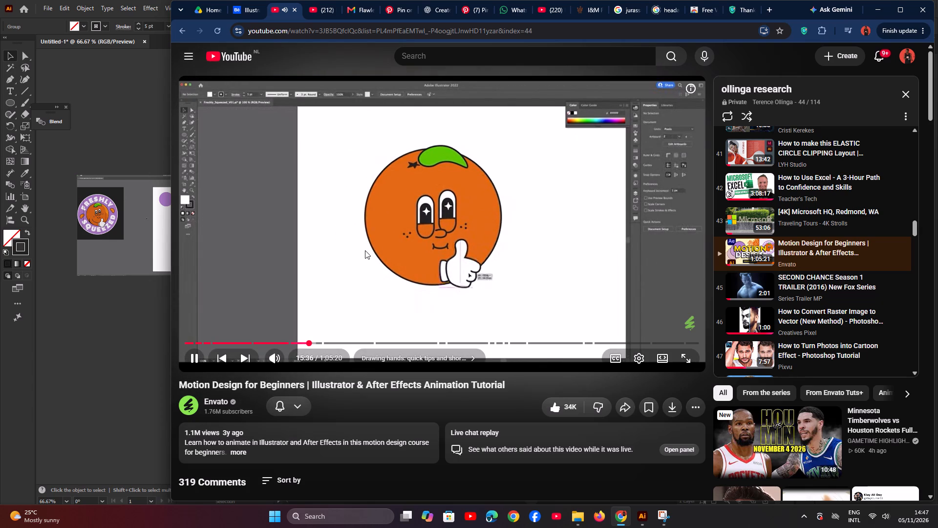
{"action": "left_click", "coordinate": [406, 244]}
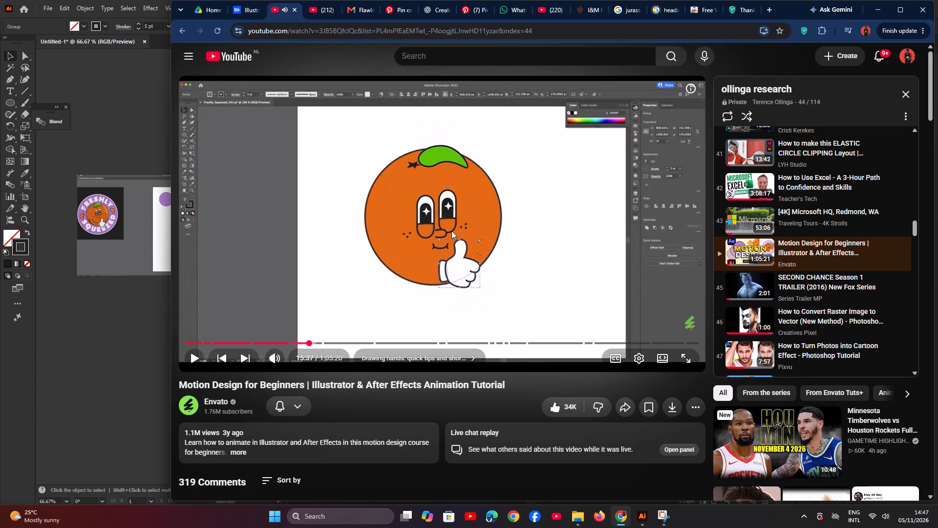
{"action": "left_click", "coordinate": [523, 263]}
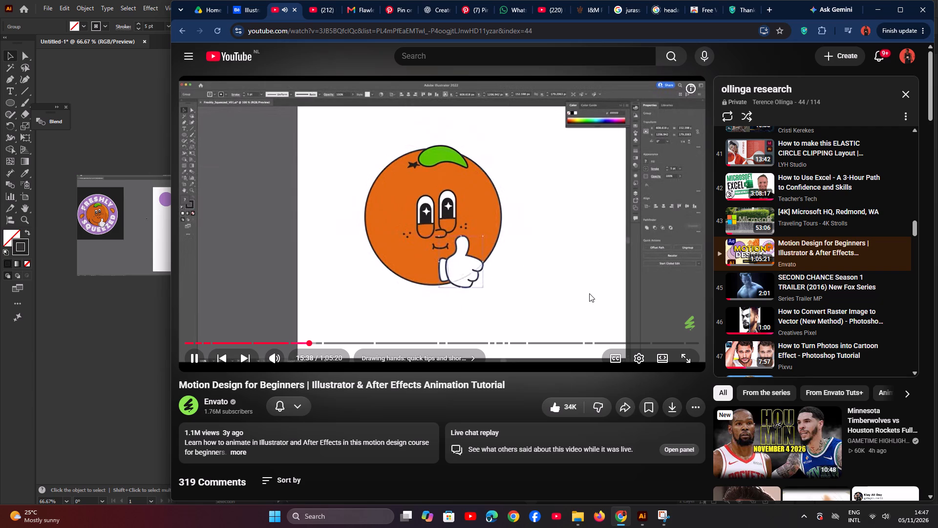
{"action": "left_click", "coordinate": [592, 283]}
{"action": "left_click", "coordinate": [871, 6]}
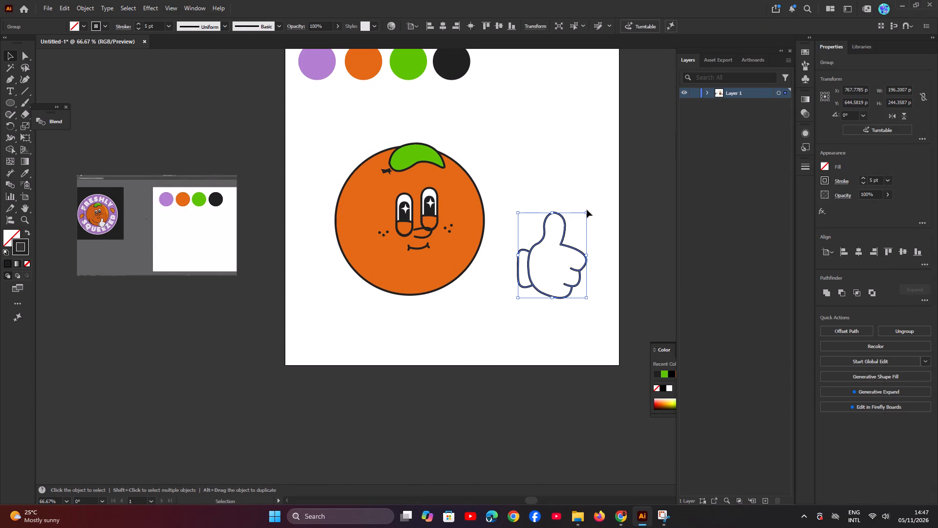
Scale the glove group down proportionally to about 116 × 145 px.
{"action": "left_click_drag", "start_coordinate": [583, 212], "coordinate": [562, 244], "text": "shift"}
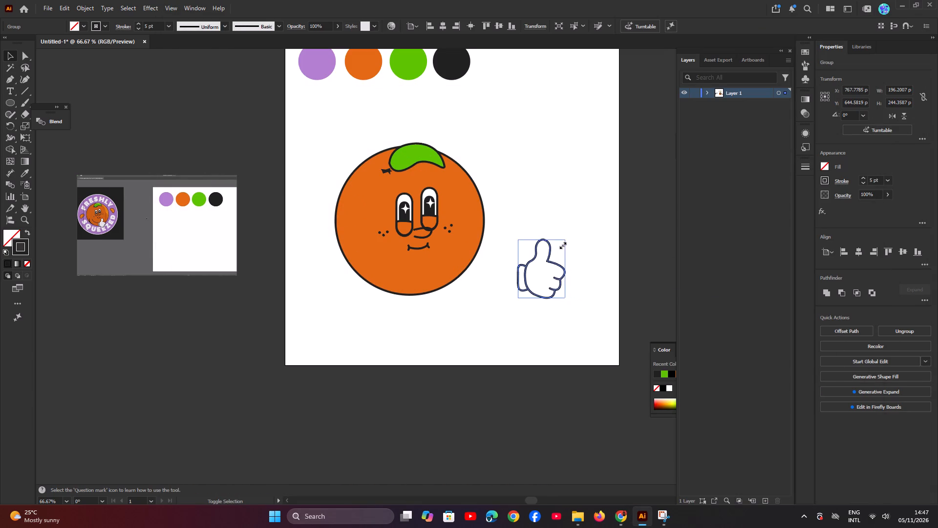
{"action": "left_click_drag", "start_coordinate": [562, 244], "coordinate": [560, 247], "text": "shift"}
Place the glove over the lower part of the orange, just under the mouth, at about X 407, Y 679 px.
{"action": "left_click_drag", "start_coordinate": [552, 280], "coordinate": [482, 280]}
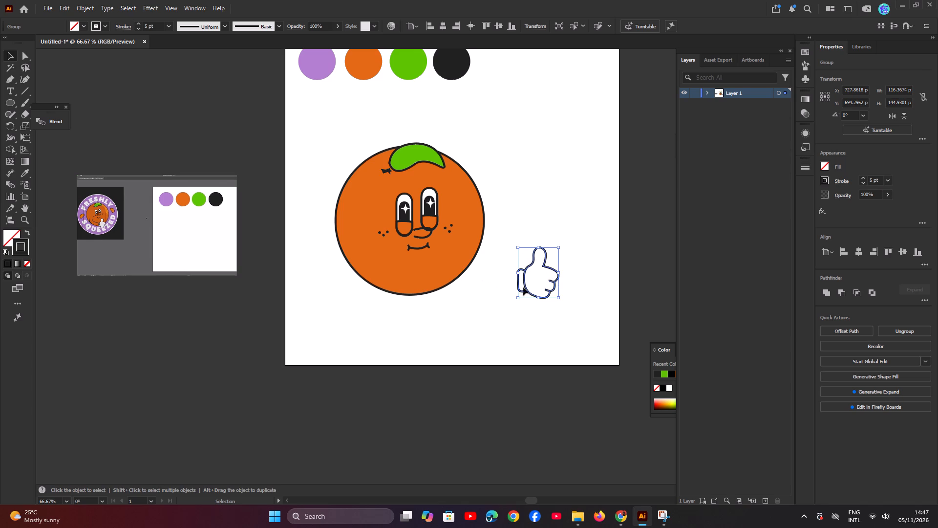
{"action": "left_click_drag", "start_coordinate": [524, 284], "coordinate": [412, 275]}
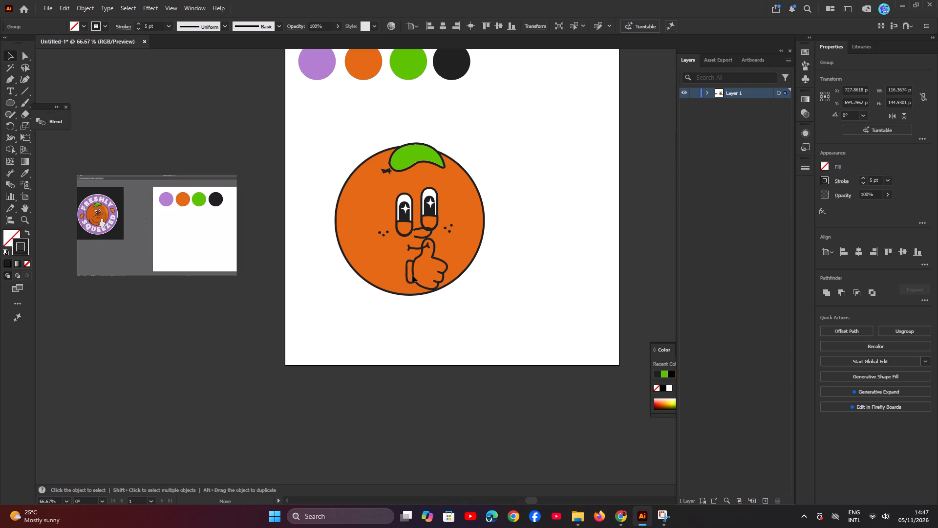
{"action": "left_click_drag", "start_coordinate": [412, 275], "coordinate": [412, 279]}
Check the glove's placement against the tutorial video in Chrome.
{"action": "left_click", "coordinate": [623, 512]}
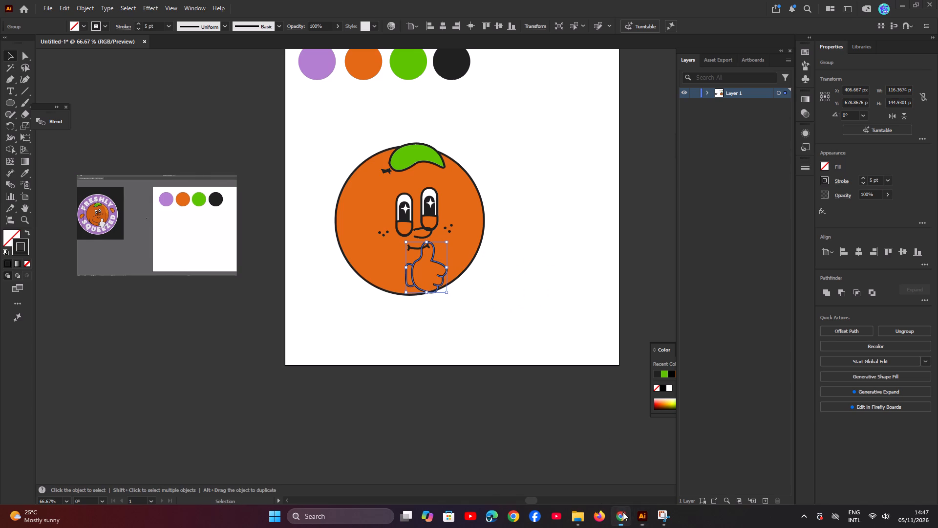
{"action": "left_click", "coordinate": [137, 298]}
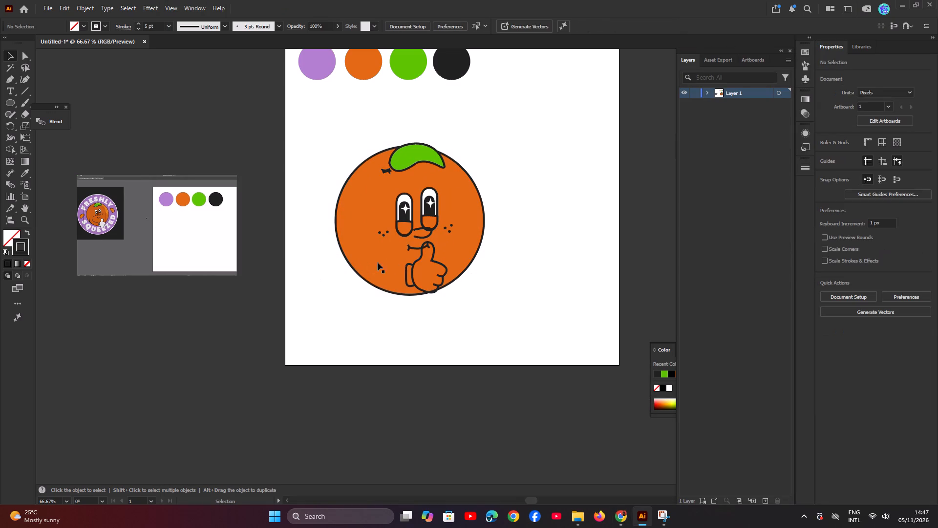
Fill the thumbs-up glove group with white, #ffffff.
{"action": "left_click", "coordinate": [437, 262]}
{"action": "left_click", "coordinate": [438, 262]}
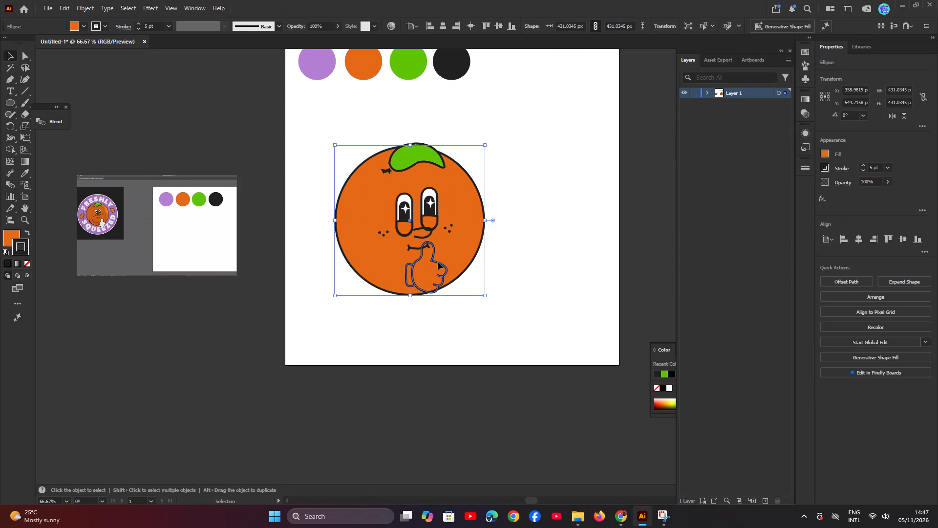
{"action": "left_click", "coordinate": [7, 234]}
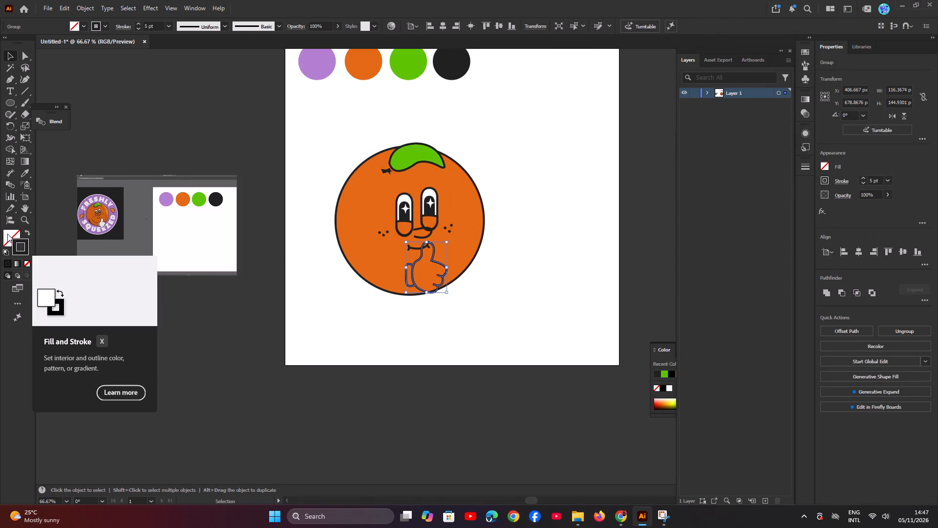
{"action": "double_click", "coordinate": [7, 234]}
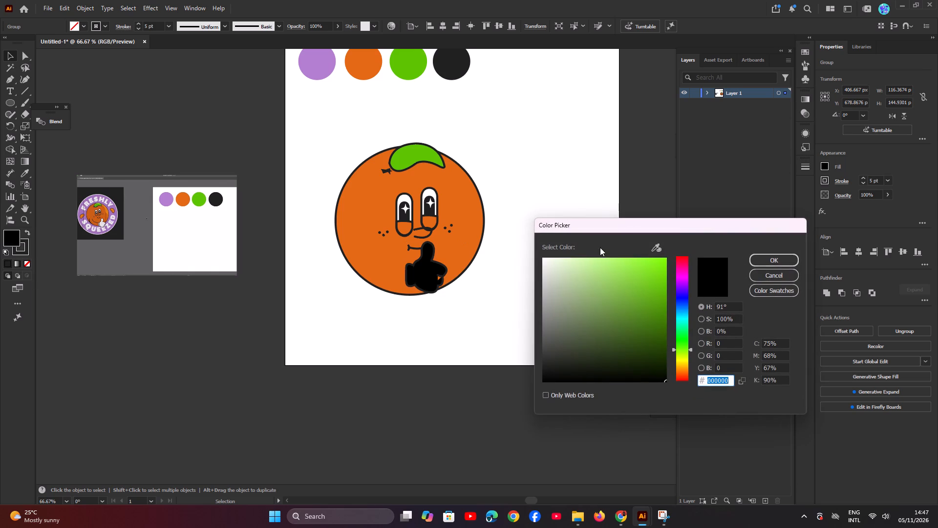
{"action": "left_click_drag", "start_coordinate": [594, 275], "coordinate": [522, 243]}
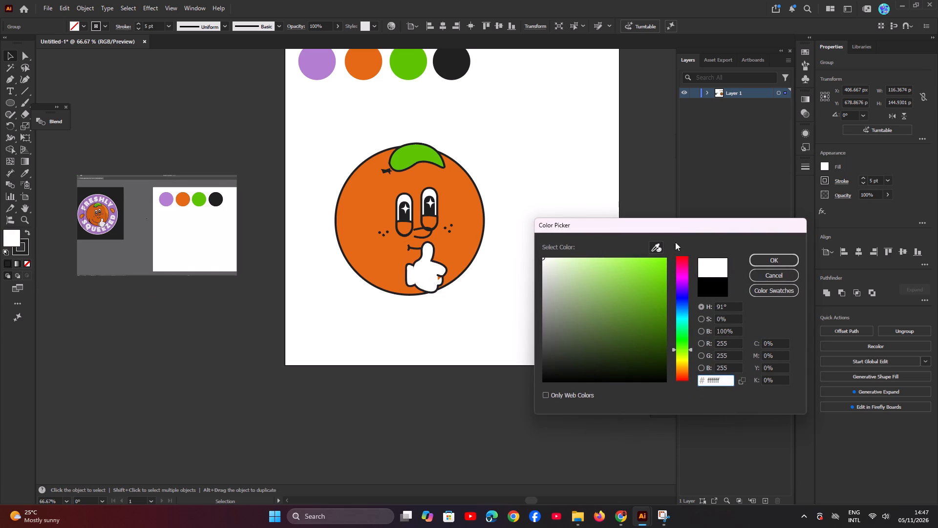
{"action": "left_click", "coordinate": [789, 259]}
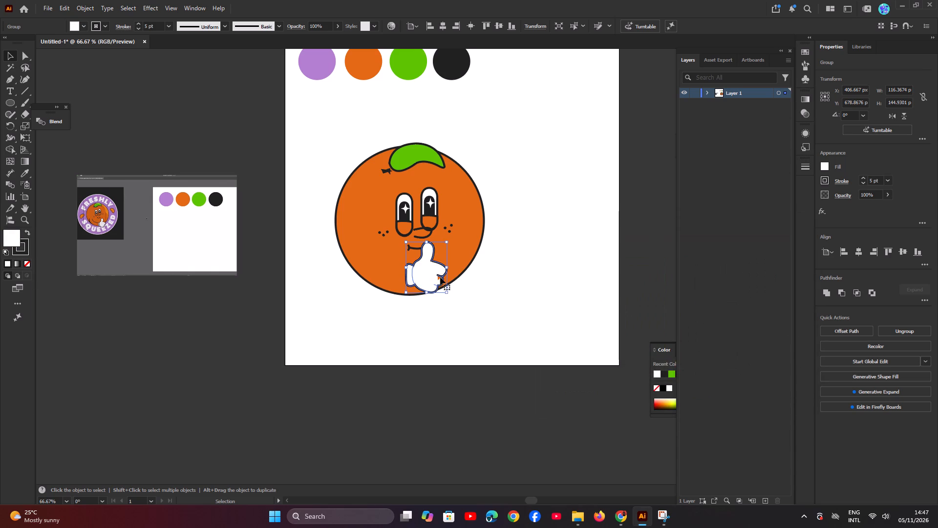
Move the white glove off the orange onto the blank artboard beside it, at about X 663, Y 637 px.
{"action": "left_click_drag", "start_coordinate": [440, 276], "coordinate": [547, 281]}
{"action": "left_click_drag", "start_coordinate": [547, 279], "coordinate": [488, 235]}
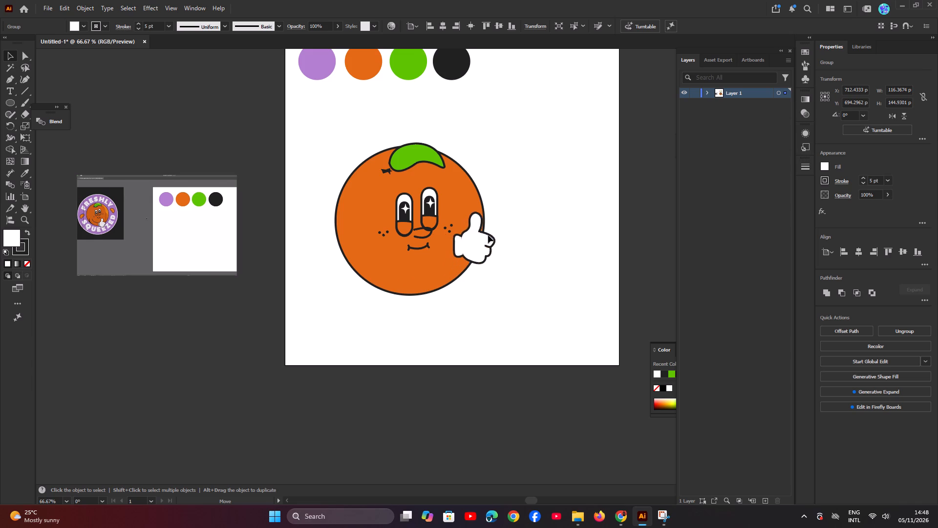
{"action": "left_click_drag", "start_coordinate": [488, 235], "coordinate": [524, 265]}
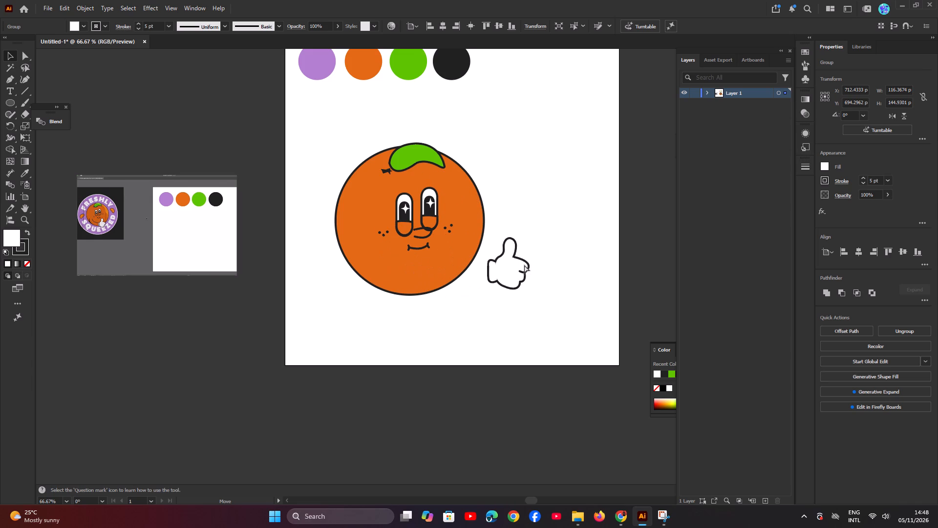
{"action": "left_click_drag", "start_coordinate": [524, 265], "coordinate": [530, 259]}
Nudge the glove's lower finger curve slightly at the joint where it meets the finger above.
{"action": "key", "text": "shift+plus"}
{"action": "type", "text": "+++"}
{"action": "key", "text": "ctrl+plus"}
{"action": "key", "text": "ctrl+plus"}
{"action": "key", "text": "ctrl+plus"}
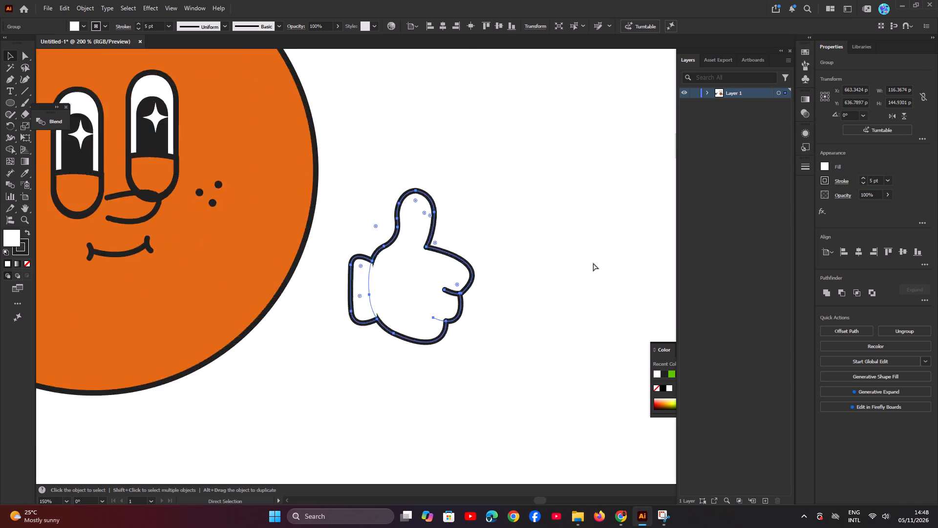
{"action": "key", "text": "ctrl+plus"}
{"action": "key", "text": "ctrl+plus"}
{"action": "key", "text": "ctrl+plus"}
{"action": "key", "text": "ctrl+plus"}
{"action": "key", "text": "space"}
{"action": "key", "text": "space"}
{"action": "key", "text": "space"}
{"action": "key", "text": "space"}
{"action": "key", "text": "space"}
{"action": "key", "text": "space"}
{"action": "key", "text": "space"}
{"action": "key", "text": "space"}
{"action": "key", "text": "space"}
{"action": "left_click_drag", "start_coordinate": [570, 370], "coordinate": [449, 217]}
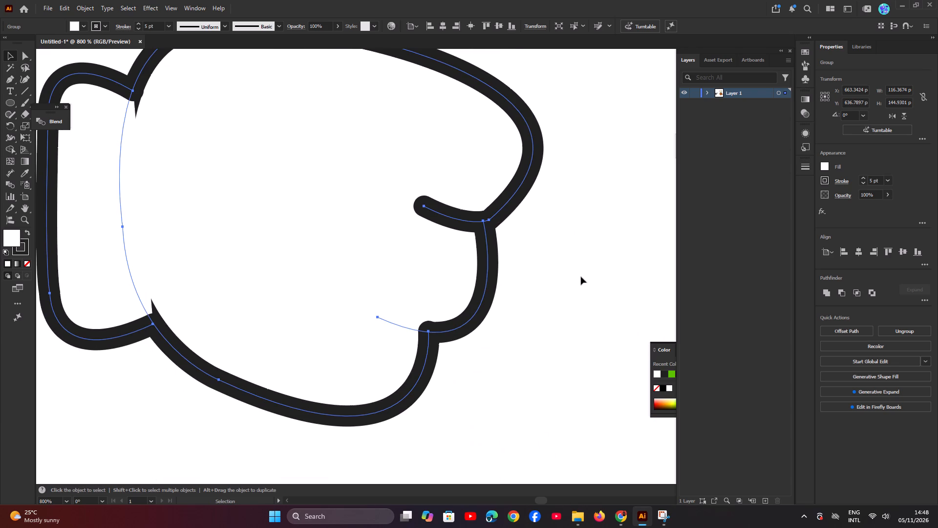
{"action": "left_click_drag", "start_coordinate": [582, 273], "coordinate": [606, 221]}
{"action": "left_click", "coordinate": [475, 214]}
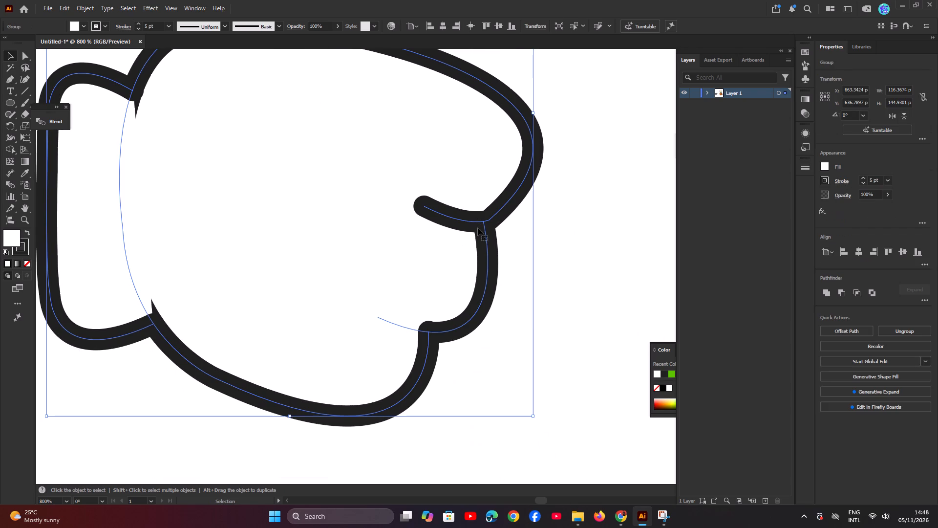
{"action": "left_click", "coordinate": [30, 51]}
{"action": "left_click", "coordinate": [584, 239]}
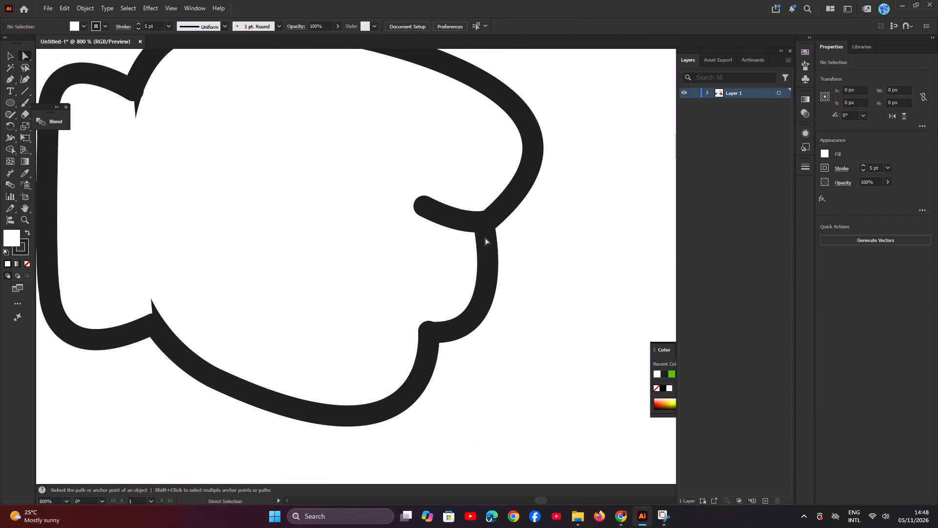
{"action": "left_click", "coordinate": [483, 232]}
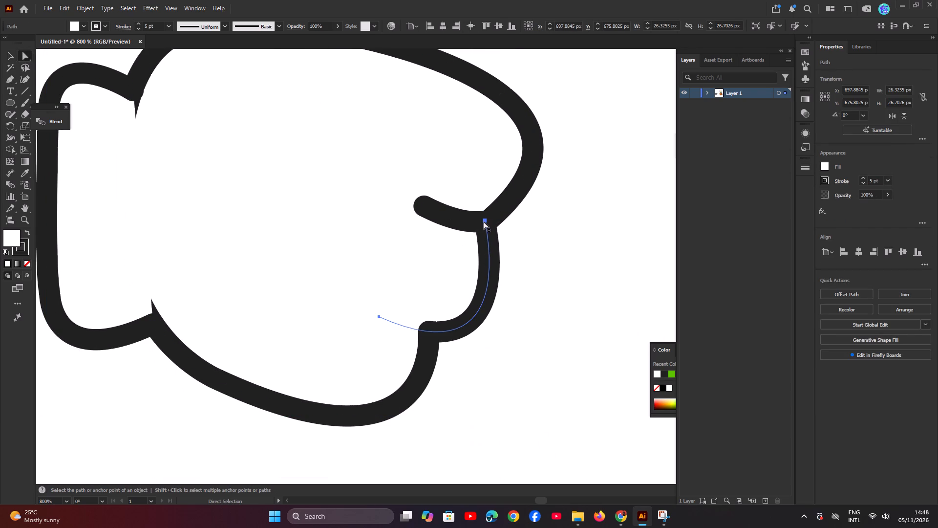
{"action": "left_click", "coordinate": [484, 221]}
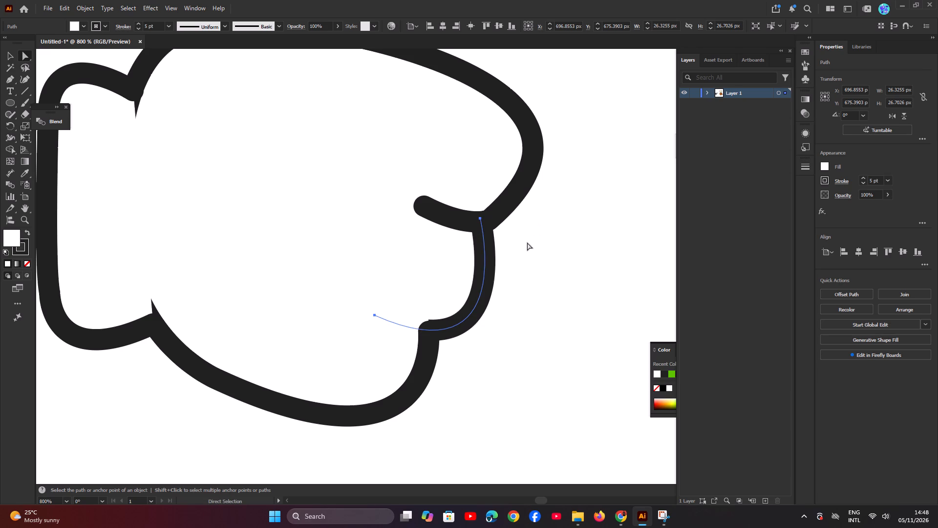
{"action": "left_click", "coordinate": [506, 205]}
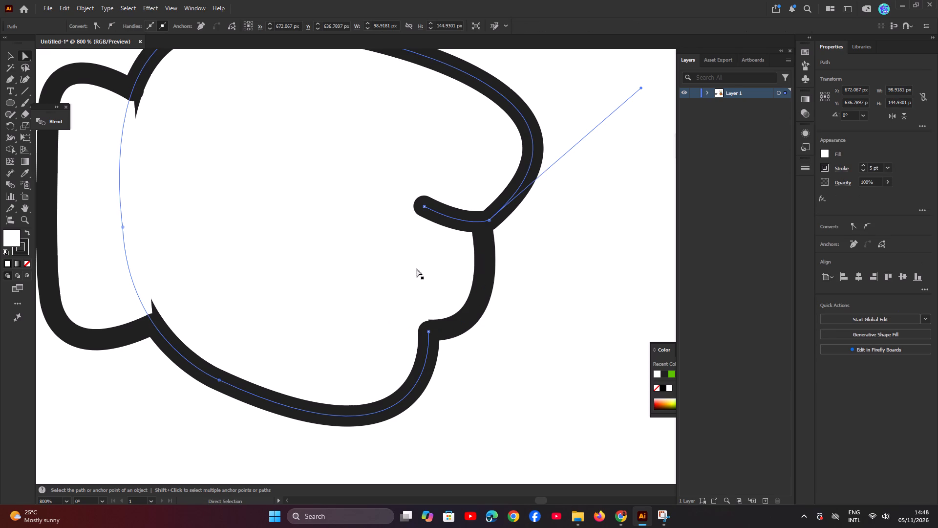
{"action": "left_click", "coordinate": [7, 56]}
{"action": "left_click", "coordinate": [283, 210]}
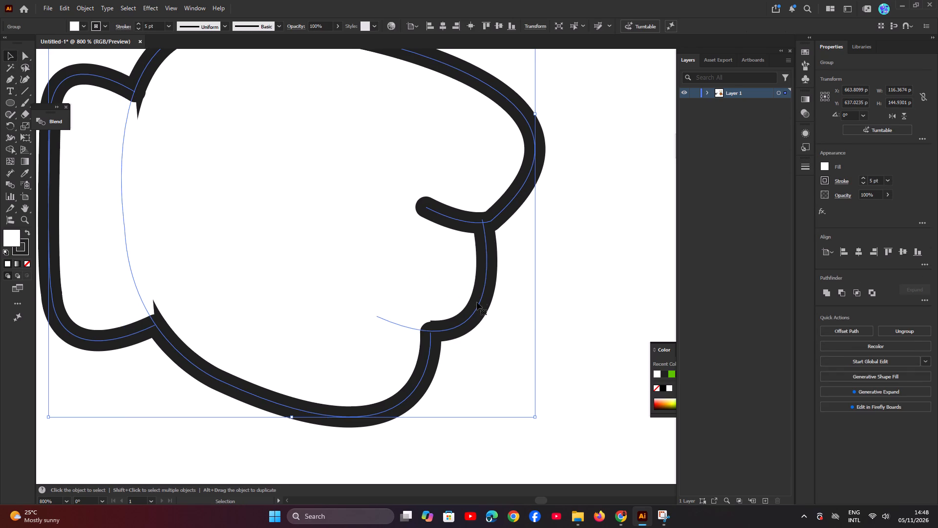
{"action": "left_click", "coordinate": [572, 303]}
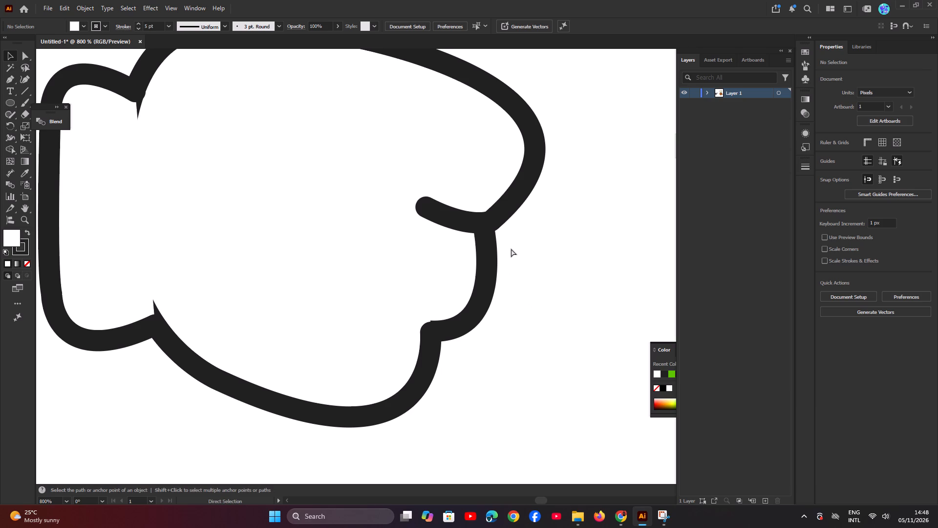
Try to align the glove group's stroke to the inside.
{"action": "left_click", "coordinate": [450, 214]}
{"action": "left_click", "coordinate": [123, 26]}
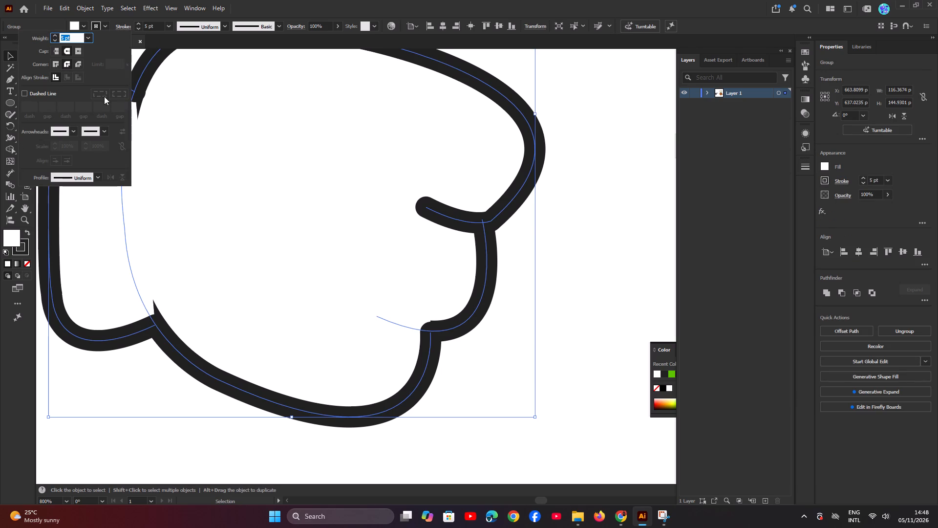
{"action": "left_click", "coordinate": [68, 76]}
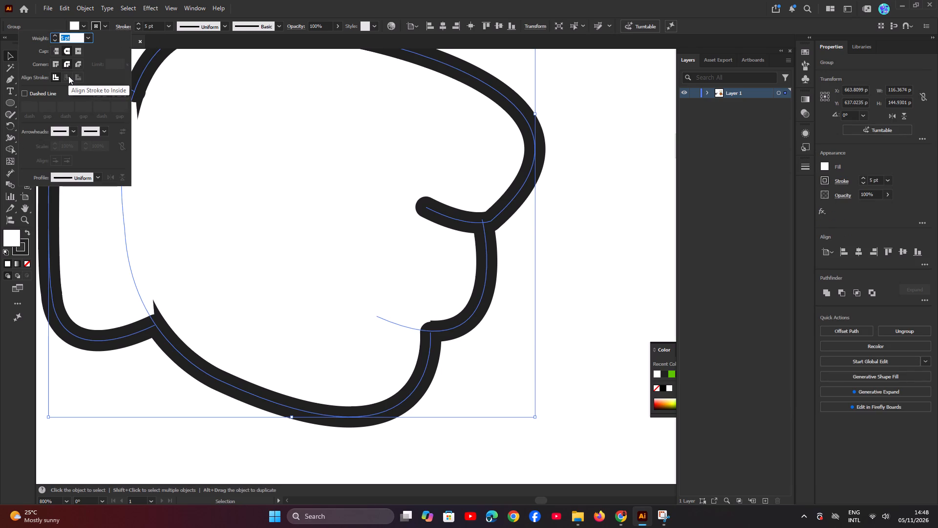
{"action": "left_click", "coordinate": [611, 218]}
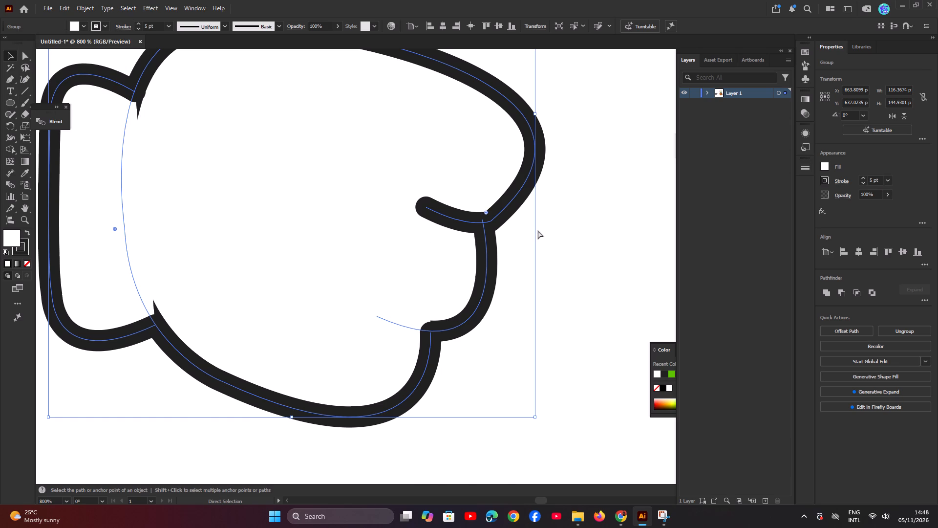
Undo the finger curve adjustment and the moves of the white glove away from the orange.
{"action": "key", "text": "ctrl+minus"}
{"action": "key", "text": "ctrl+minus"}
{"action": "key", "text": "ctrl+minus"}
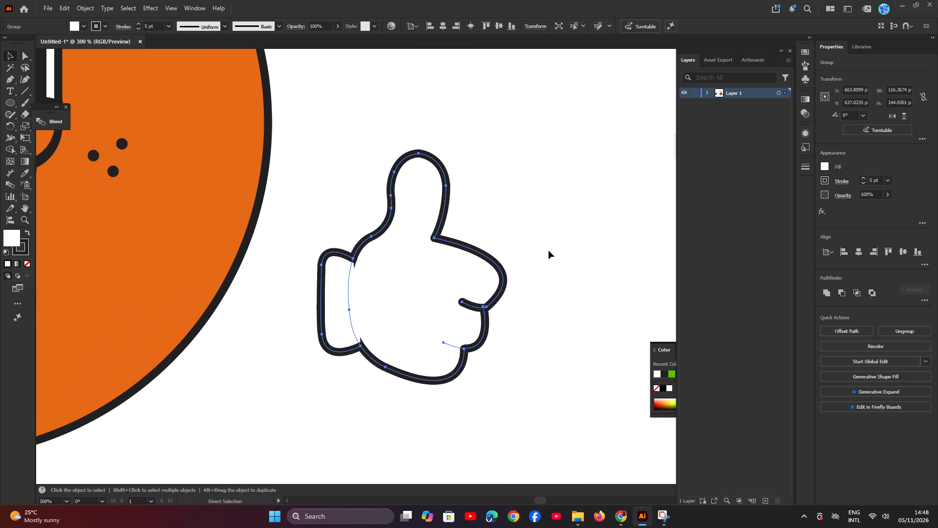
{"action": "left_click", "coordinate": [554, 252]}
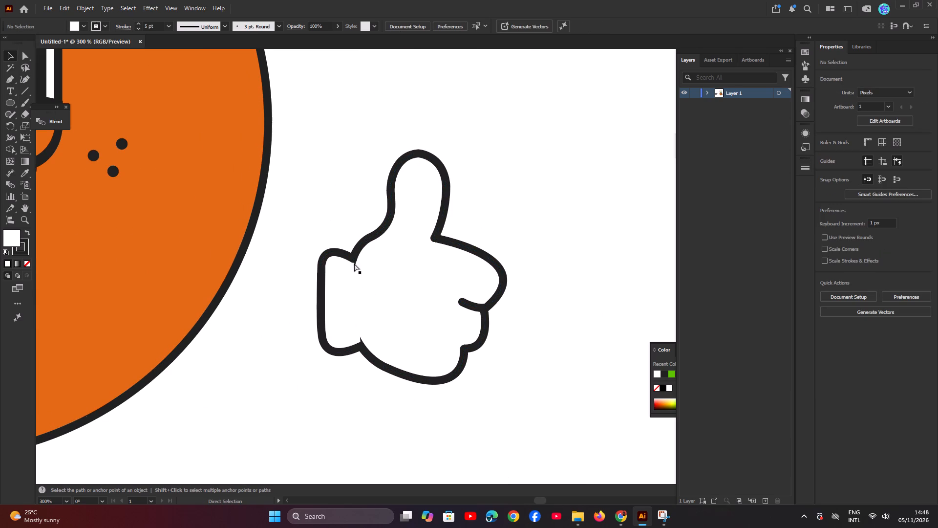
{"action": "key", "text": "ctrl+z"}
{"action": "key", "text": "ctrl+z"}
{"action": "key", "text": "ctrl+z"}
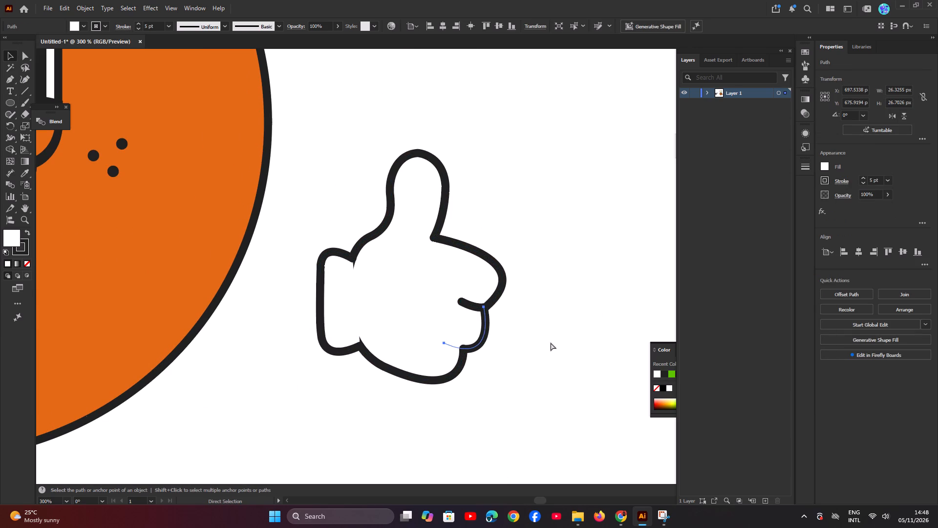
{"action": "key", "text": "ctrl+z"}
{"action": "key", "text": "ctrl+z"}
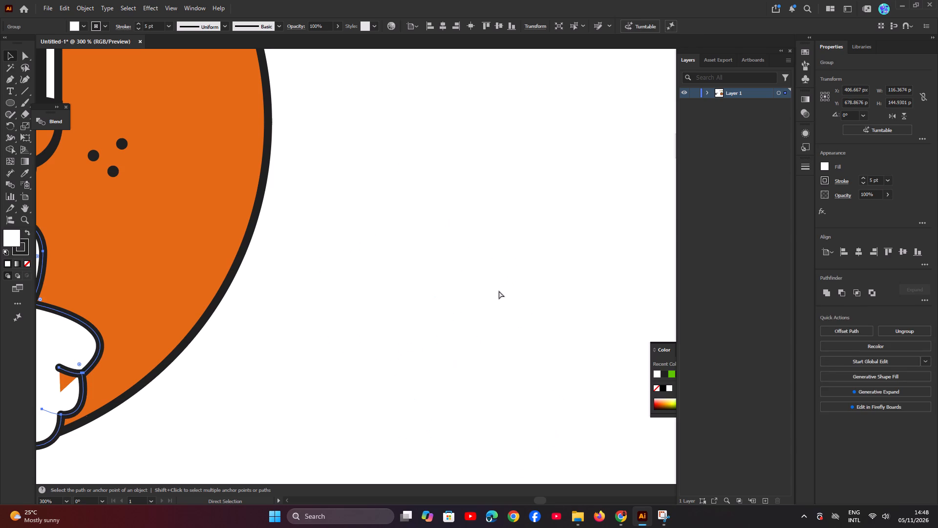
Undo the glove's white fill, its placement over the orange and its proportional downscaling.
{"action": "key", "text": "ctrl+z"}
{"action": "key", "text": "ctrl+z"}
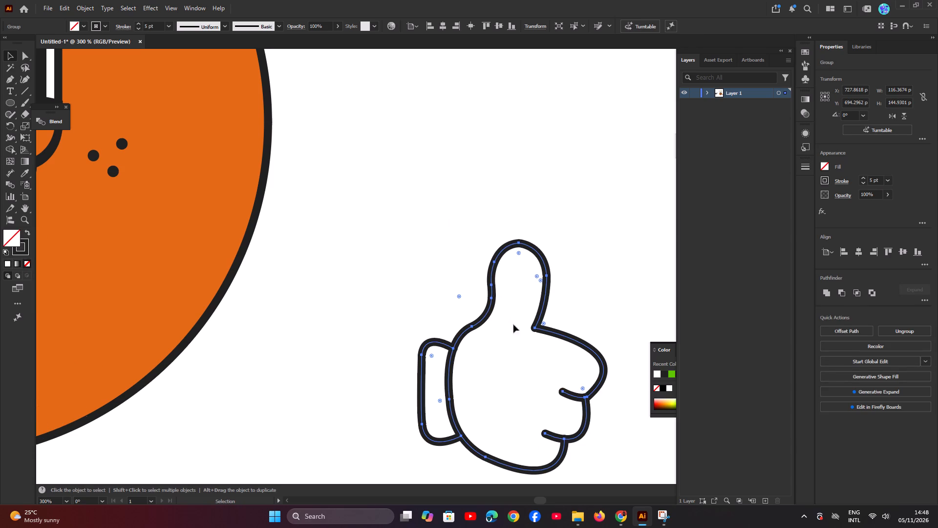
{"action": "key", "text": "space"}
{"action": "key", "text": "space"}
{"action": "key", "text": "space"}
{"action": "key", "text": "space"}
{"action": "key", "text": "space"}
{"action": "key", "text": "space"}
{"action": "key", "text": "space"}
{"action": "key", "text": "space"}
{"action": "key", "text": "space"}
{"action": "key", "text": "space"}
{"action": "key", "text": "space"}
{"action": "key", "text": "space"}
{"action": "key", "text": "space"}
{"action": "key", "text": "space"}
{"action": "key", "text": "space"}
{"action": "key", "text": "space"}
{"action": "key", "text": "space"}
{"action": "left_click_drag", "start_coordinate": [534, 375], "coordinate": [506, 210]}
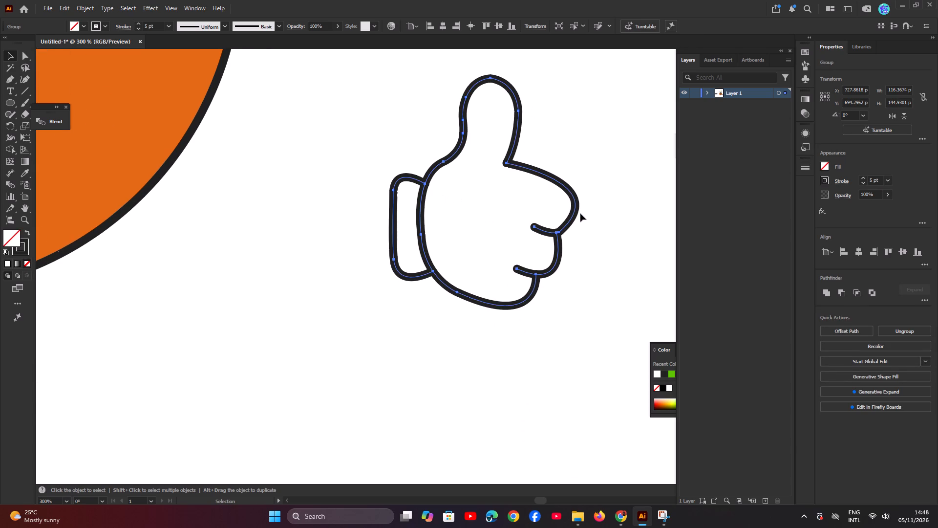
{"action": "key", "text": "ctrl+z"}
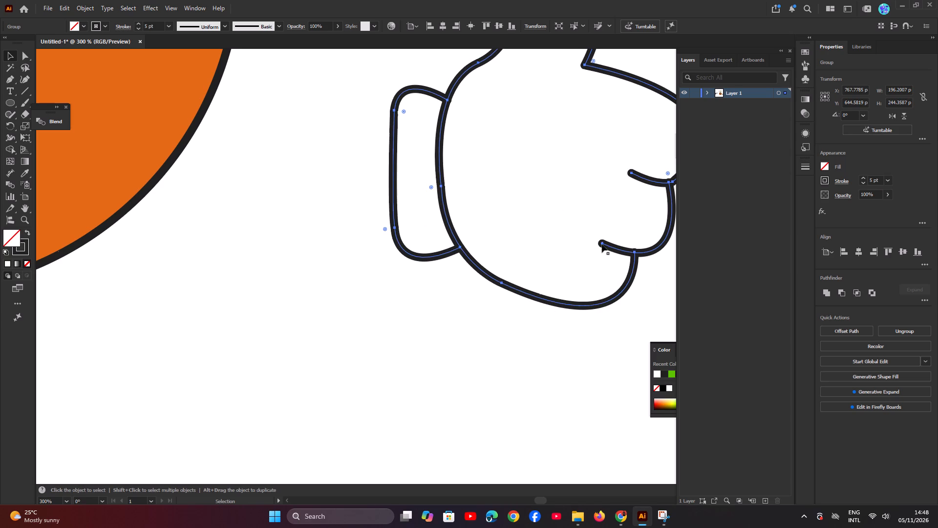
Ungroup the glove into its separate paths.
{"action": "key", "text": "space"}
{"action": "key", "text": "space"}
{"action": "key", "text": "space"}
{"action": "key", "text": "space"}
{"action": "key", "text": "space"}
{"action": "key", "text": "space"}
{"action": "key", "text": "space"}
{"action": "key", "text": "space"}
{"action": "key", "text": "space"}
{"action": "key", "text": "space"}
{"action": "key", "text": "space"}
{"action": "key", "text": "space"}
{"action": "key", "text": "space"}
{"action": "key", "text": "space"}
{"action": "key", "text": "space"}
{"action": "key", "text": "space"}
{"action": "key", "text": "space"}
{"action": "left_click_drag", "start_coordinate": [600, 250], "coordinate": [495, 296]}
{"action": "left_click", "coordinate": [618, 199]}
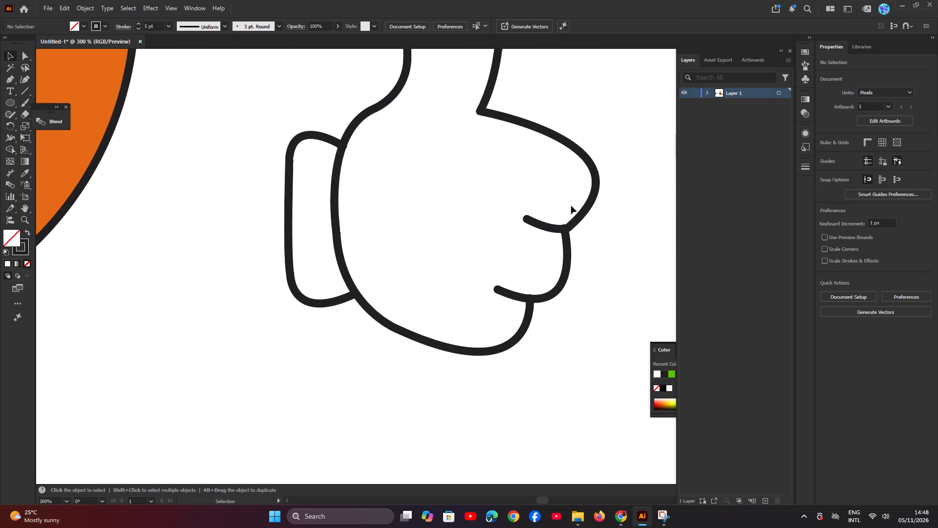
{"action": "left_click", "coordinate": [574, 221]}
{"action": "left_click", "coordinate": [581, 214]}
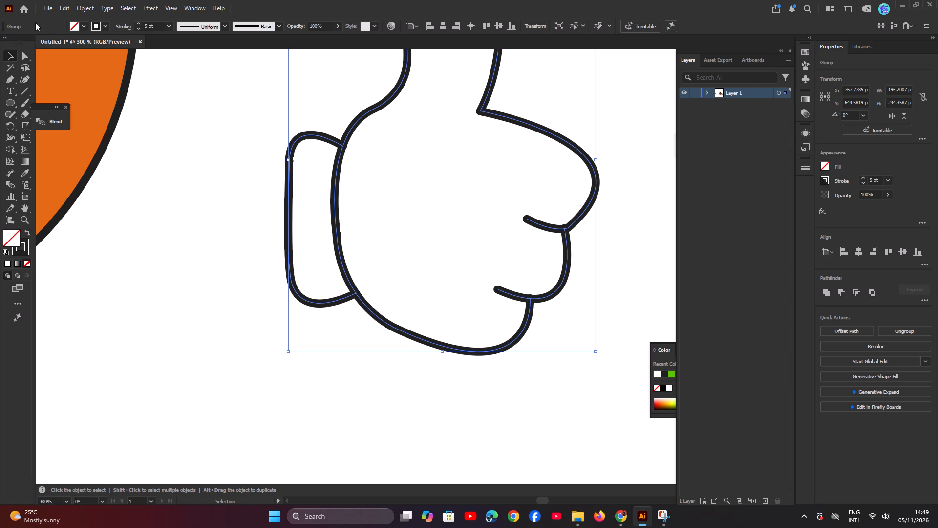
{"action": "left_click", "coordinate": [80, 4]}
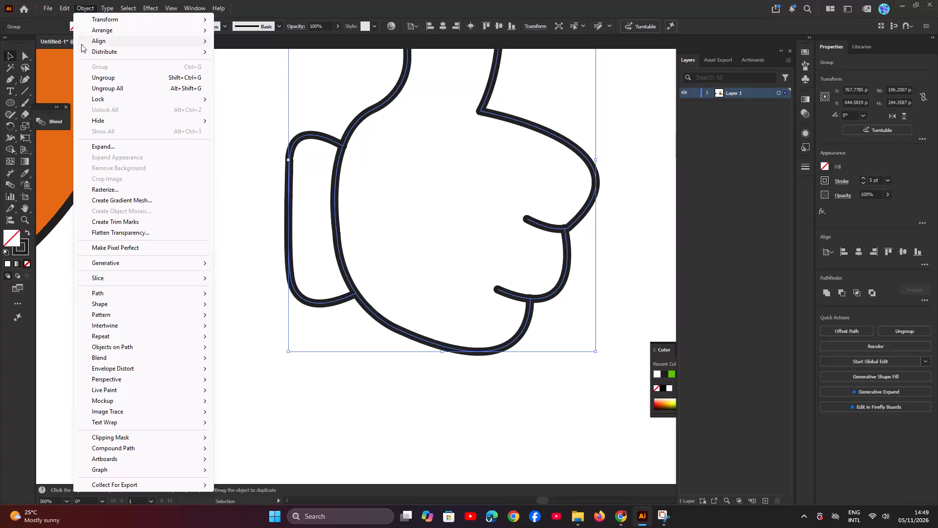
{"action": "left_click", "coordinate": [109, 76]}
Shift the upper end point of the lower finger curve to about X 844, Y 688 px, against the finger above.
{"action": "left_click", "coordinate": [601, 243]}
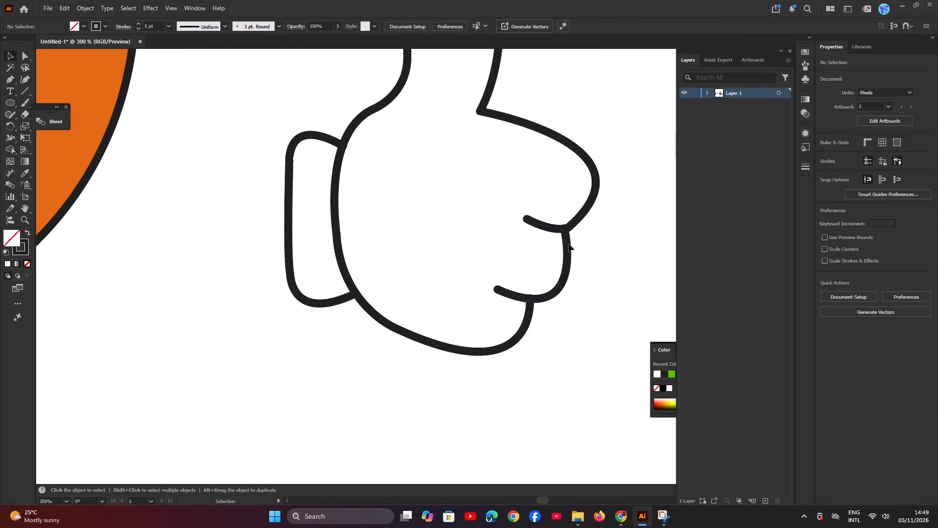
{"action": "left_click", "coordinate": [569, 244]}
{"action": "left_click", "coordinate": [568, 243]}
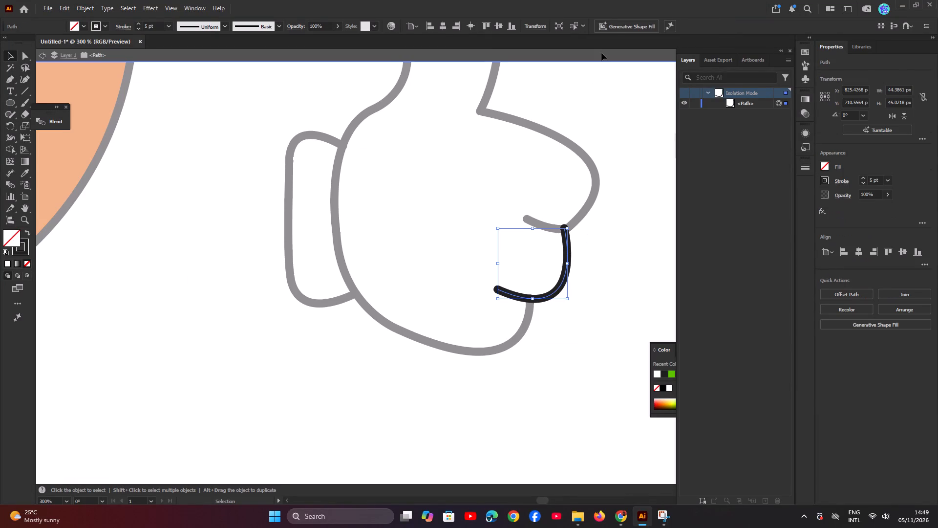
{"action": "left_click", "coordinate": [601, 53]}
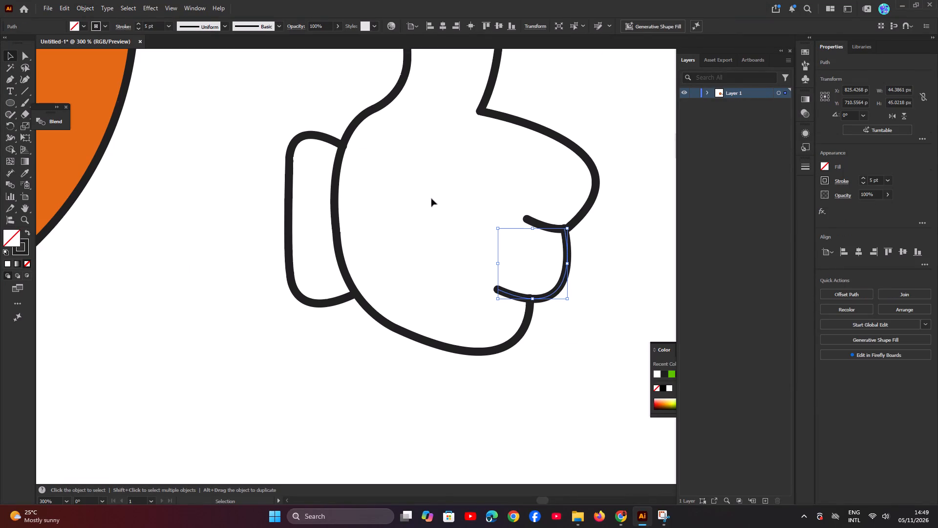
{"action": "left_click", "coordinate": [29, 56]}
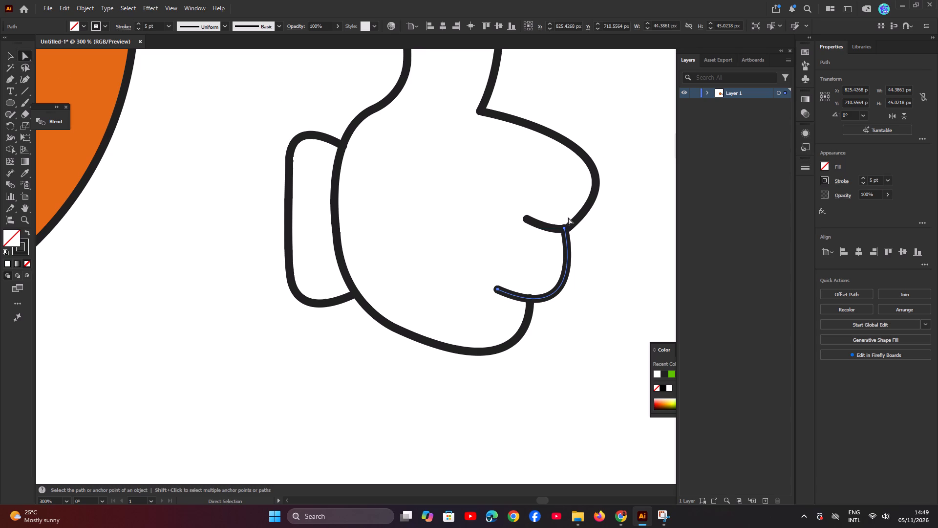
{"action": "left_click", "coordinate": [563, 227]}
{"action": "left_click", "coordinate": [564, 227]}
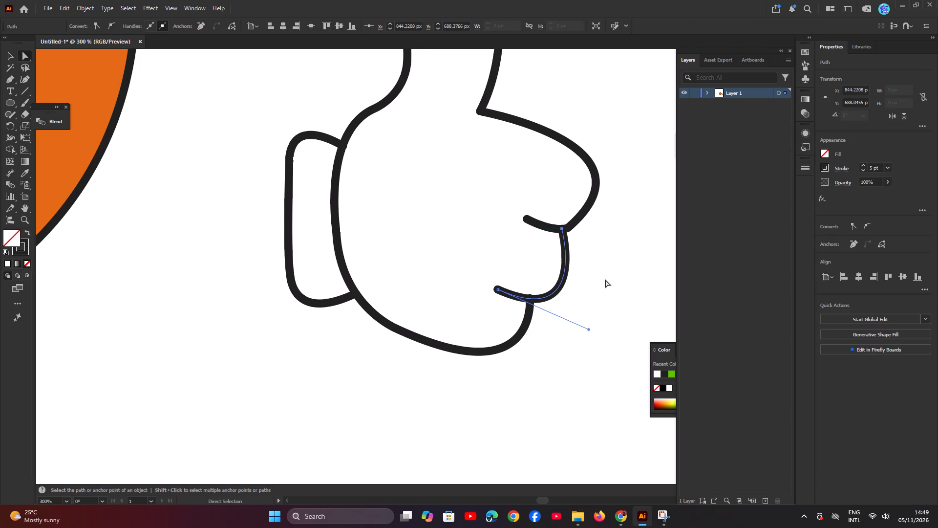
{"action": "left_click", "coordinate": [595, 271]}
Shift the cuff's upper end point to about X 702, Y 634 px and its lower end point to about X 712, Y 731 px, on the palm outline.
{"action": "left_click", "coordinate": [331, 140]}
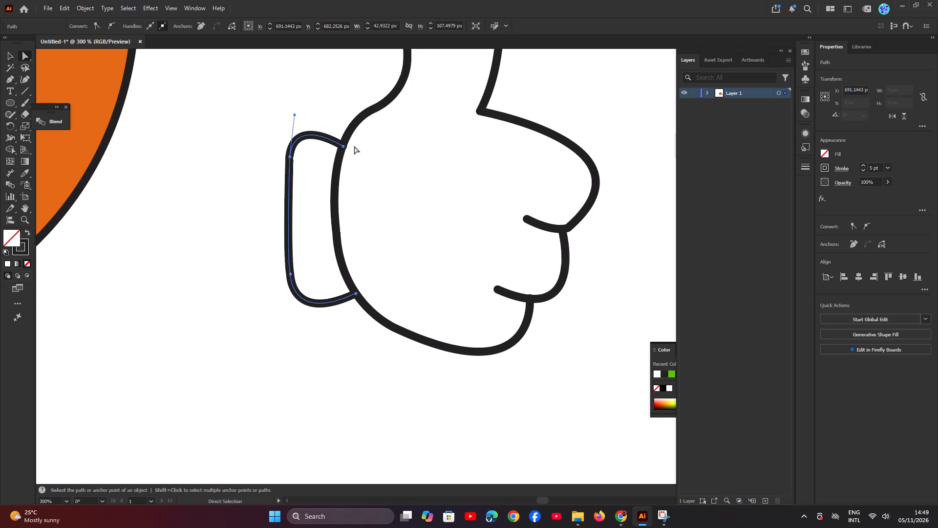
{"action": "left_click_drag", "start_coordinate": [344, 146], "coordinate": [340, 144]}
{"action": "left_click", "coordinate": [356, 292]}
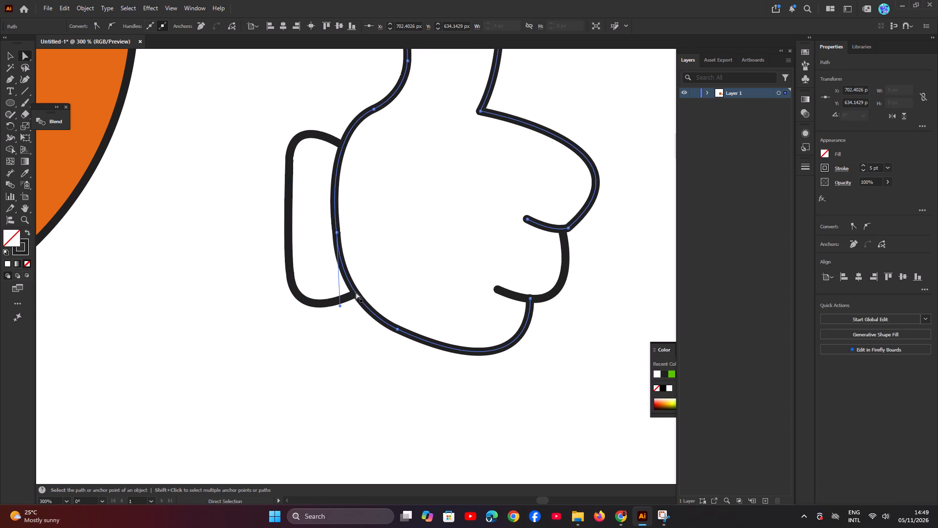
{"action": "left_click", "coordinate": [332, 303]}
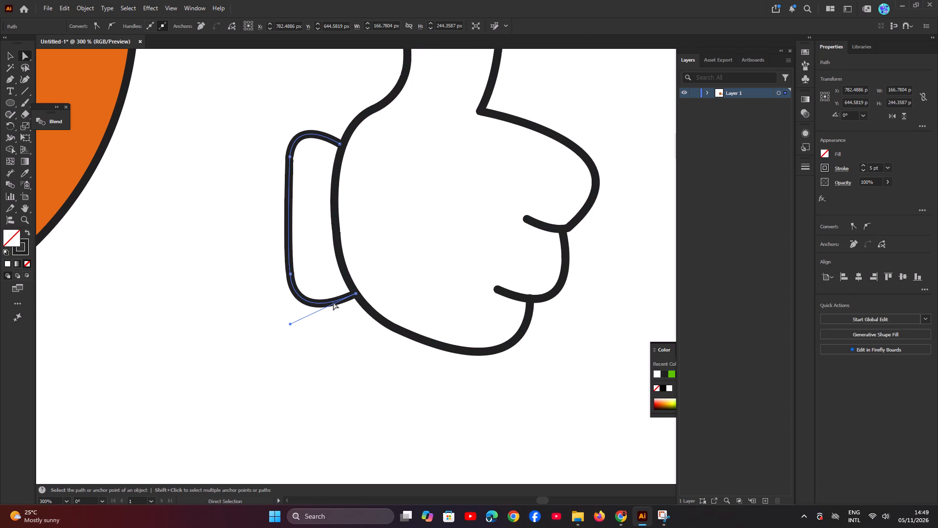
{"action": "left_click", "coordinate": [357, 293]}
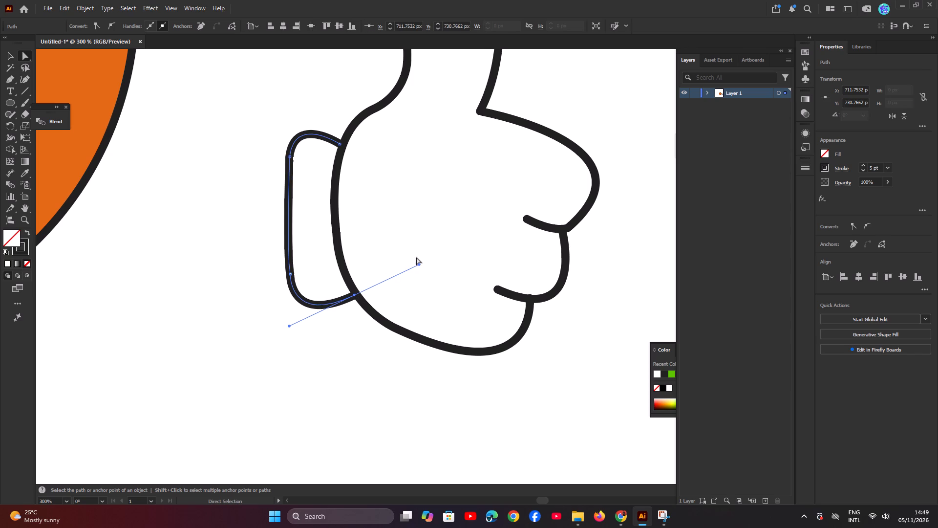
Shift the palm outline's end point under the lower finger curve to about X 823, Y 734 px.
{"action": "left_click", "coordinate": [525, 323]}
{"action": "left_click", "coordinate": [535, 297]}
{"action": "left_click", "coordinate": [531, 308]}
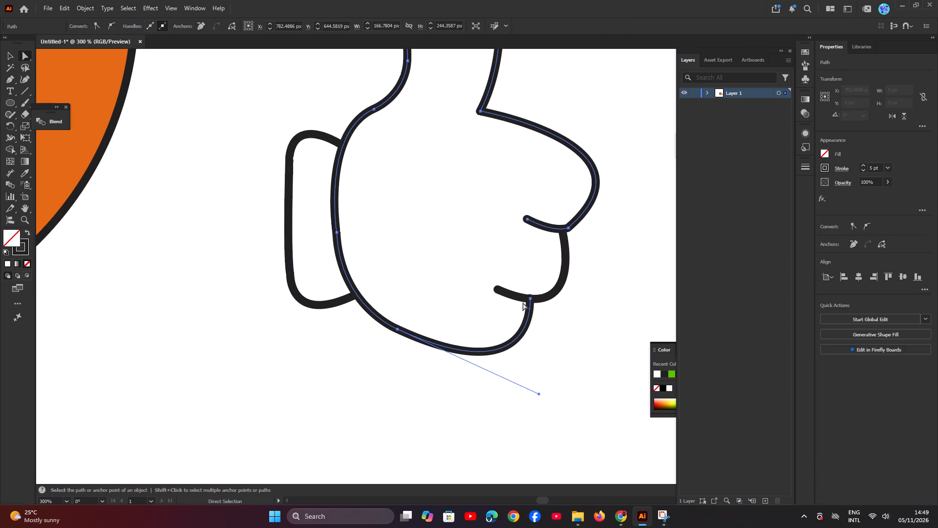
{"action": "left_click", "coordinate": [531, 299]}
{"action": "left_click", "coordinate": [531, 299]}
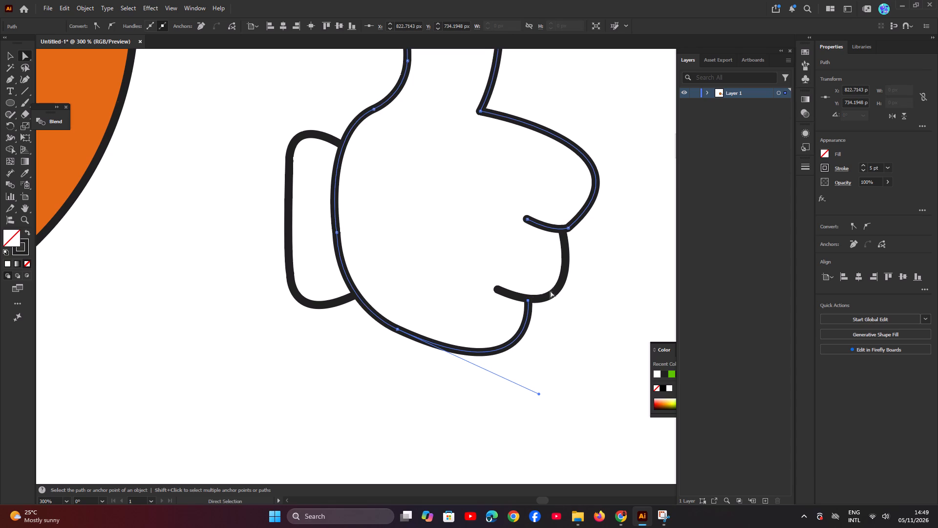
{"action": "left_click", "coordinate": [564, 242]}
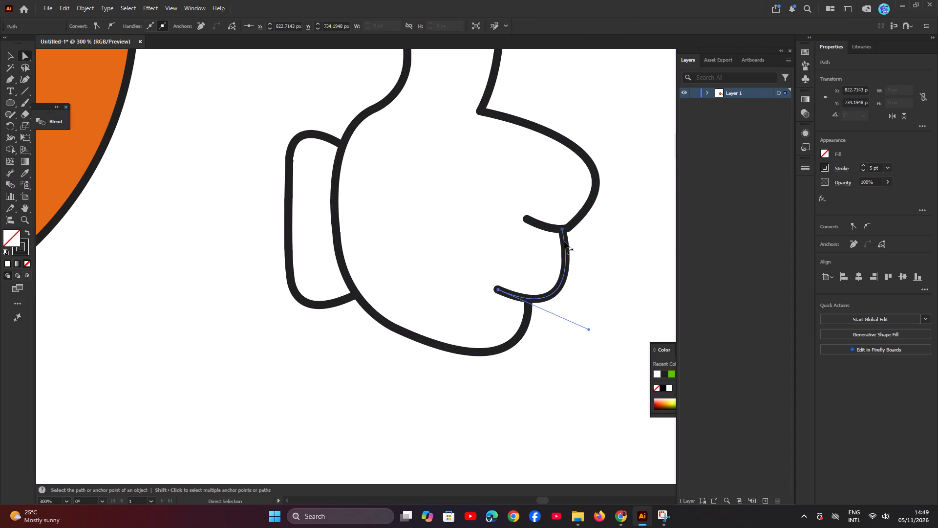
Group all paths of the thumbs-up glove, including the cuff and finger curves.
{"action": "key", "text": "space"}
{"action": "key", "text": "space"}
{"action": "key", "text": "space"}
{"action": "key", "text": "space"}
{"action": "key", "text": "space"}
{"action": "key", "text": "space"}
{"action": "key", "text": "space"}
{"action": "key", "text": "space"}
{"action": "key", "text": "space"}
{"action": "key", "text": "space"}
{"action": "key", "text": "space"}
{"action": "key", "text": "space"}
{"action": "key", "text": "space"}
{"action": "key", "text": "space"}
{"action": "key", "text": "space"}
{"action": "key", "text": "space"}
{"action": "key", "text": "space"}
{"action": "key", "text": "space"}
{"action": "key", "text": "space"}
{"action": "key", "text": "space"}
{"action": "left_click_drag", "start_coordinate": [476, 209], "coordinate": [496, 300]}
{"action": "left_click_drag", "start_coordinate": [520, 241], "coordinate": [533, 313]}
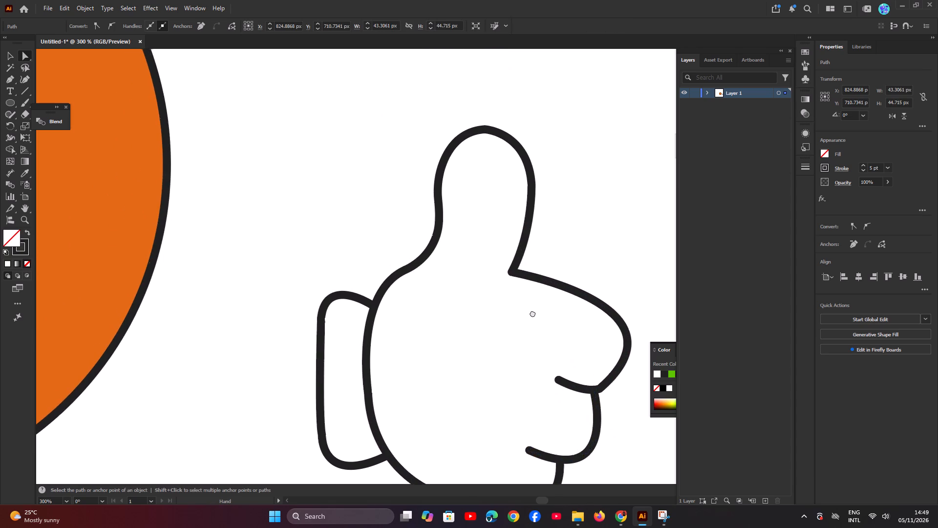
{"action": "left_click_drag", "start_coordinate": [533, 313], "coordinate": [533, 314]}
{"action": "left_click_drag", "start_coordinate": [483, 378], "coordinate": [488, 332]}
{"action": "key", "text": "space"}
{"action": "key", "text": "space"}
{"action": "key", "text": "space"}
{"action": "key", "text": "space"}
{"action": "key", "text": "space"}
{"action": "key", "text": "space"}
{"action": "key", "text": "space"}
{"action": "key", "text": "space"}
{"action": "key", "text": "space"}
{"action": "key", "text": "space"}
{"action": "key", "text": "space"}
{"action": "key", "text": "space"}
{"action": "key", "text": "space"}
{"action": "key", "text": "space"}
{"action": "key", "text": "space"}
{"action": "key", "text": "space"}
{"action": "key", "text": "space"}
{"action": "key", "text": "space"}
{"action": "key", "text": "space"}
{"action": "key", "text": "space"}
{"action": "left_click_drag", "start_coordinate": [482, 350], "coordinate": [454, 293]}
{"action": "left_click_drag", "start_coordinate": [467, 400], "coordinate": [440, 400]}
{"action": "key", "text": "ctrl+minus"}
{"action": "key", "text": "ctrl+minus"}
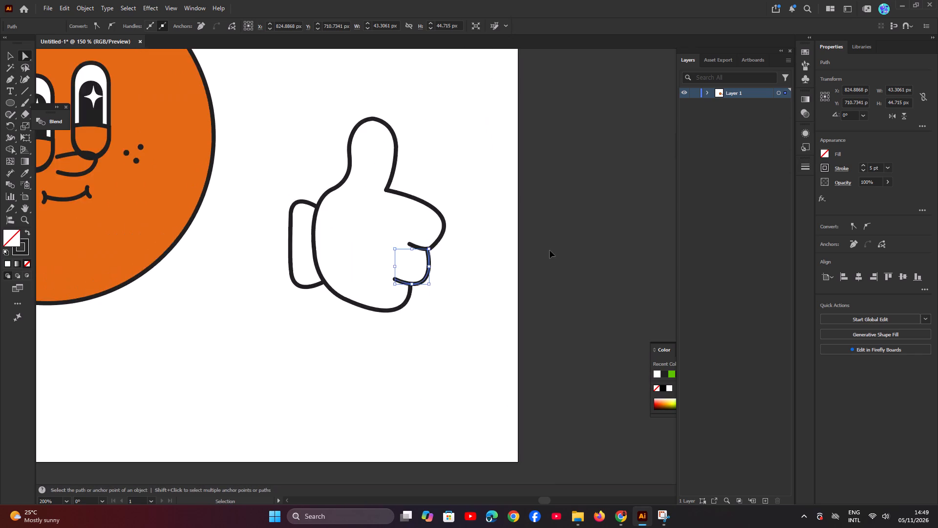
{"action": "key", "text": "ctrl+minus"}
{"action": "left_click_drag", "start_coordinate": [307, 149], "coordinate": [457, 337]}
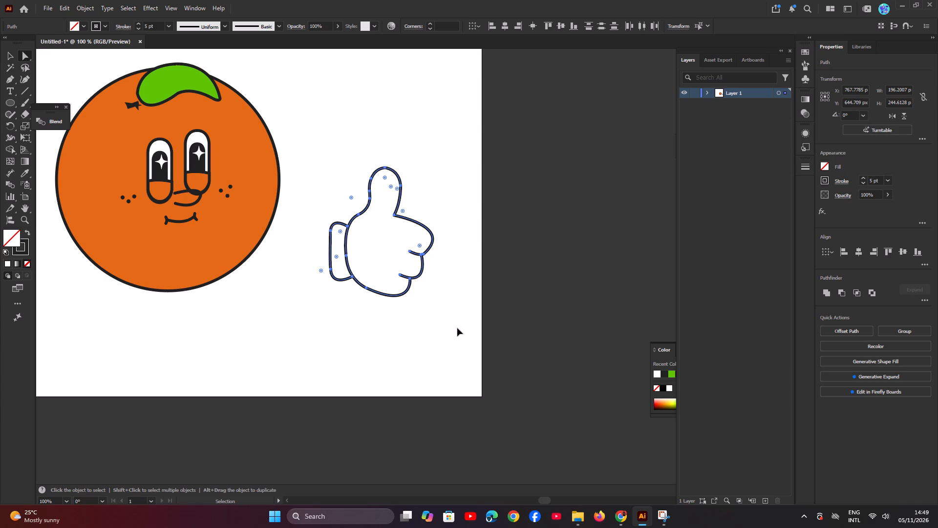
{"action": "key", "text": "ctrl+g"}
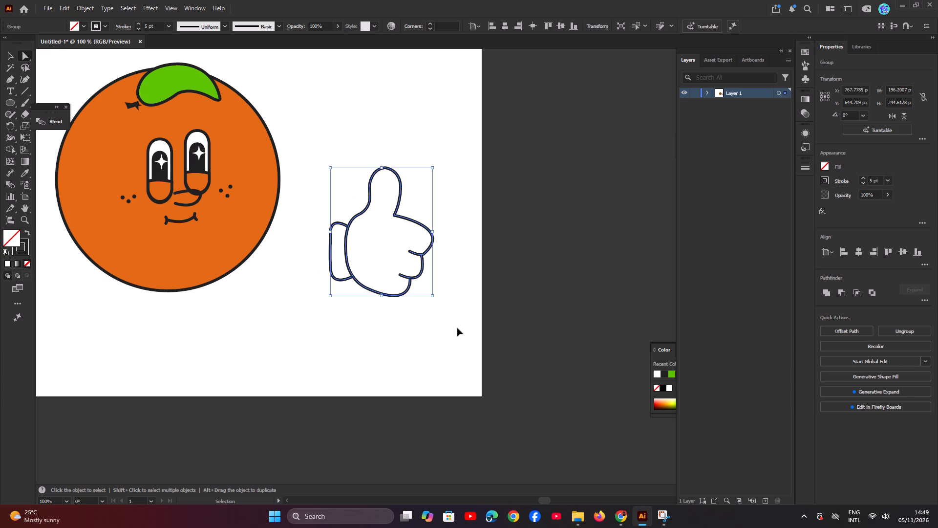
{"action": "left_click", "coordinate": [442, 297]}
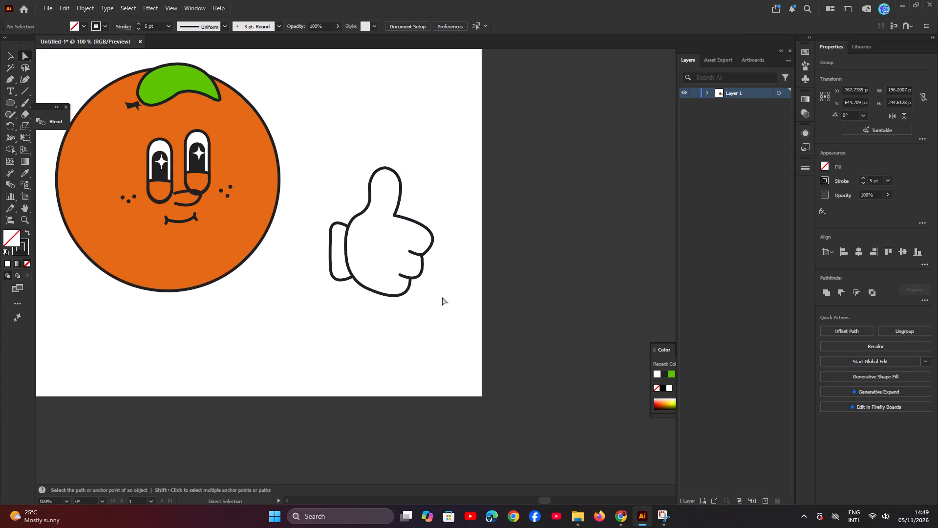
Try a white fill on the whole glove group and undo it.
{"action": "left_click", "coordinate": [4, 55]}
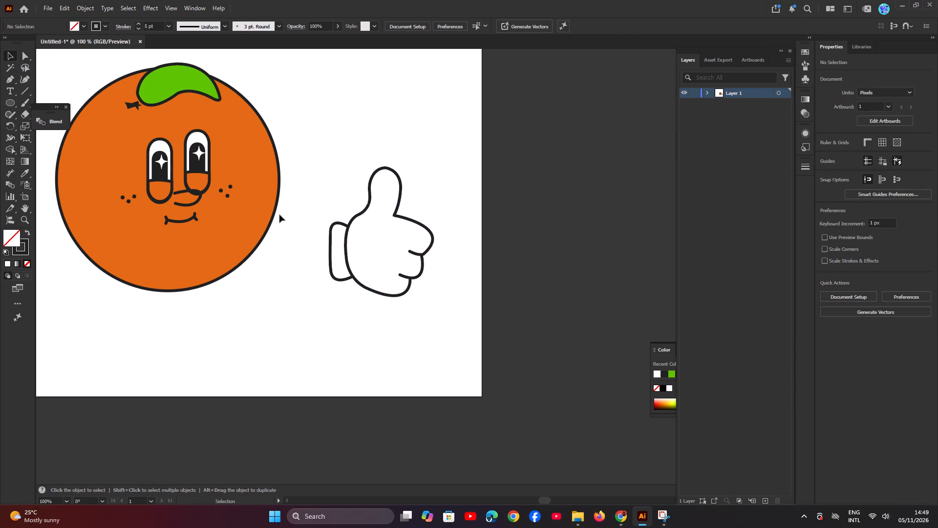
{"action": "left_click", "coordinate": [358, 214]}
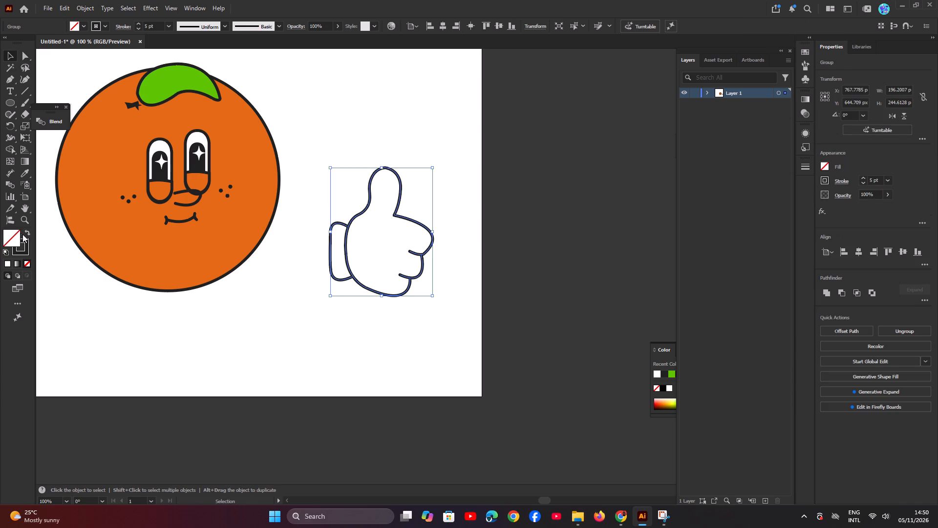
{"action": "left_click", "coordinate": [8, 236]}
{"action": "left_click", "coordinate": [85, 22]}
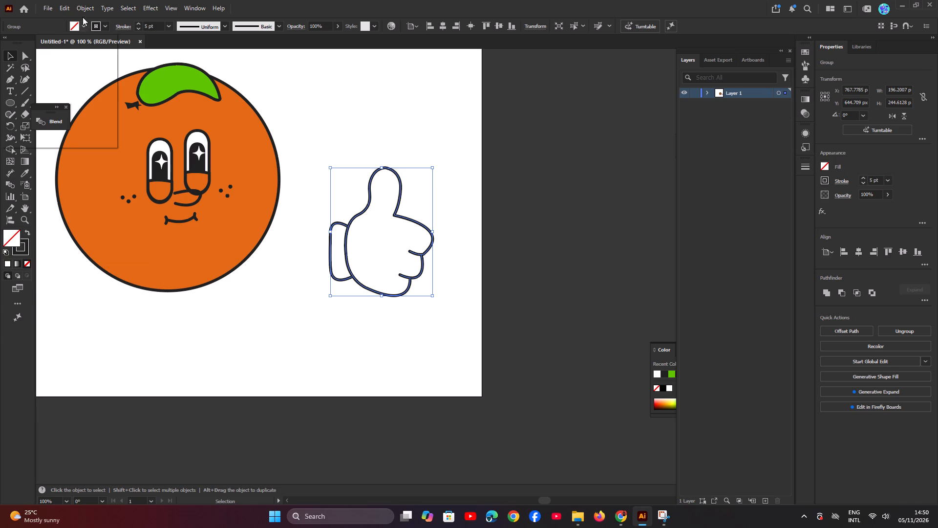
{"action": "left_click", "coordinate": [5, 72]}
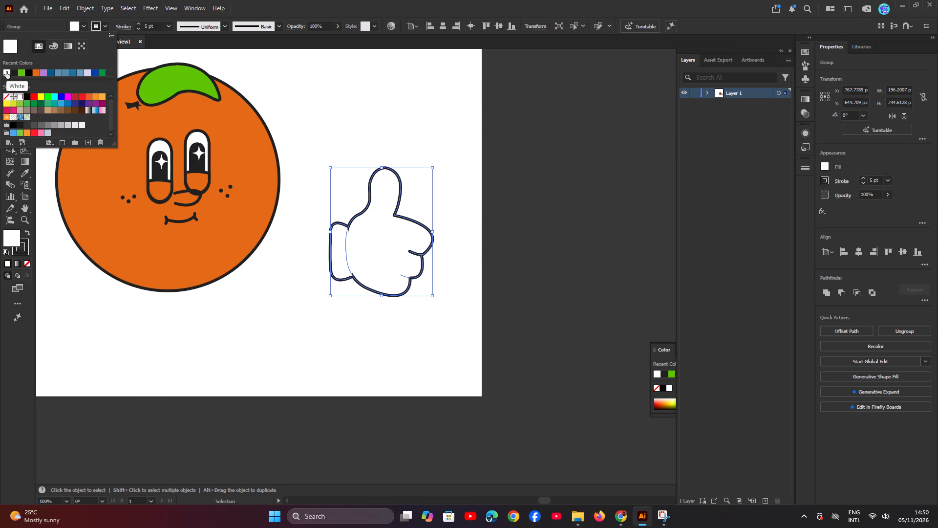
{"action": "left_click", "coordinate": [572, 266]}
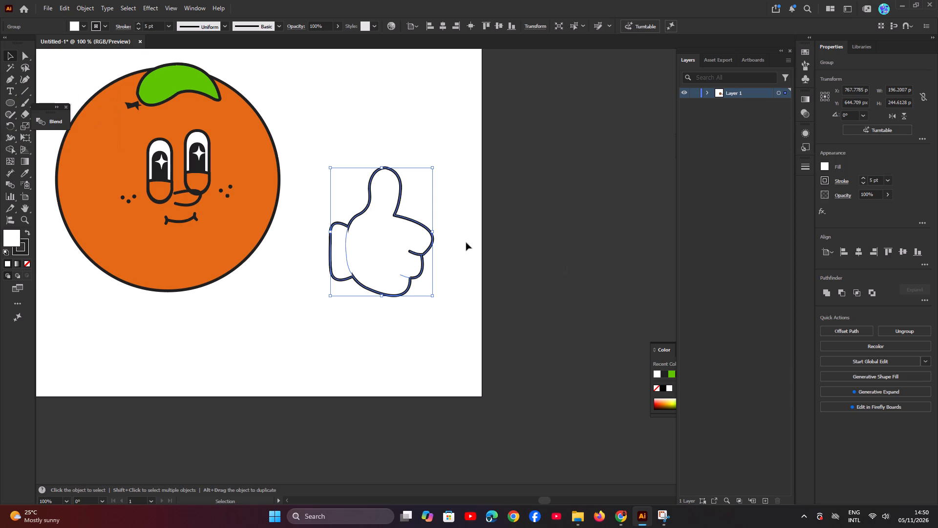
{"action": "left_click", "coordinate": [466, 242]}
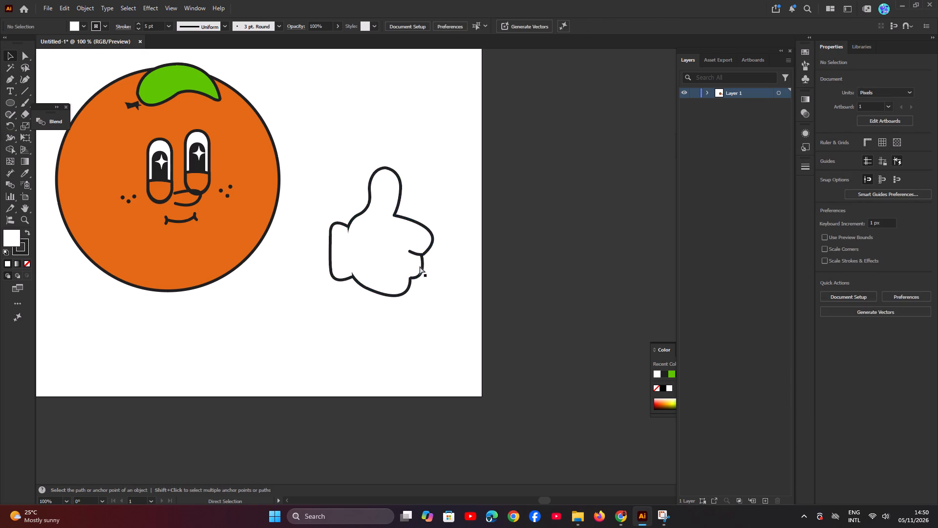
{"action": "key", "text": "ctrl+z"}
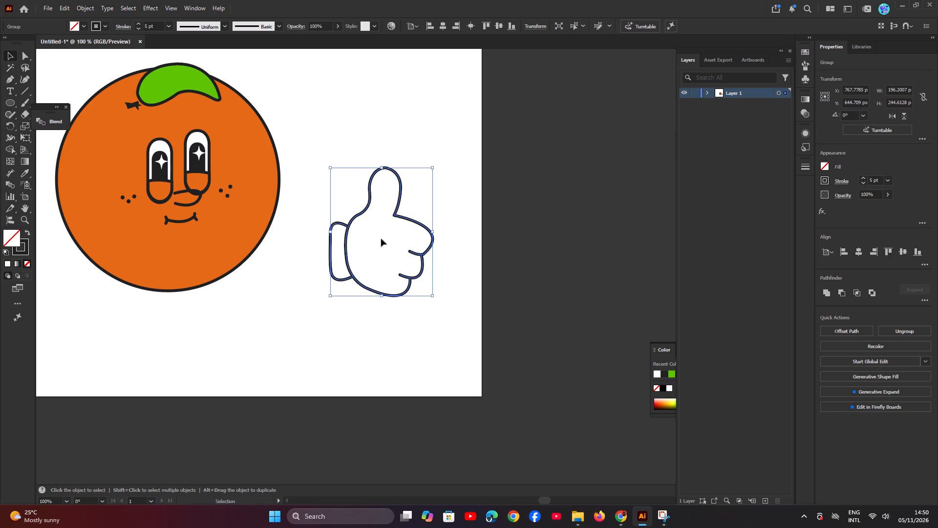
Rewind the Envato tutorial video to about 15:26 and watch how the glove is filled, returning to Illustrator.
{"action": "left_click", "coordinate": [624, 514]}
{"action": "left_click", "coordinate": [570, 300]}
{"action": "key", "text": "Left"}
{"action": "key", "text": "Left"}
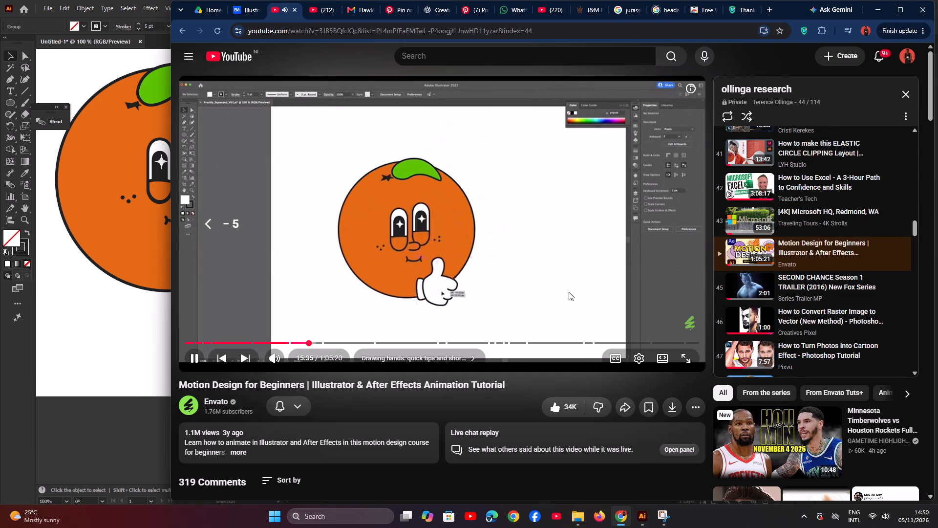
{"action": "key", "text": "Left"}
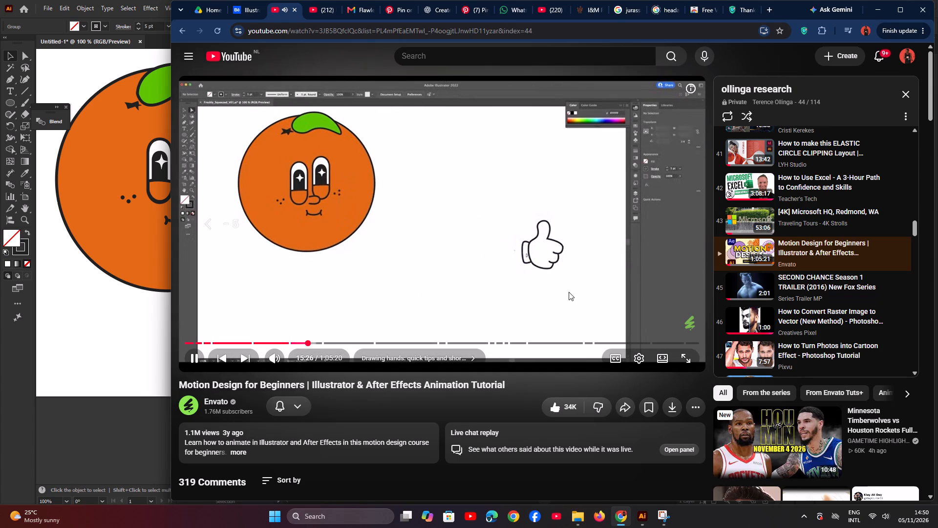
{"action": "key", "text": "Left"}
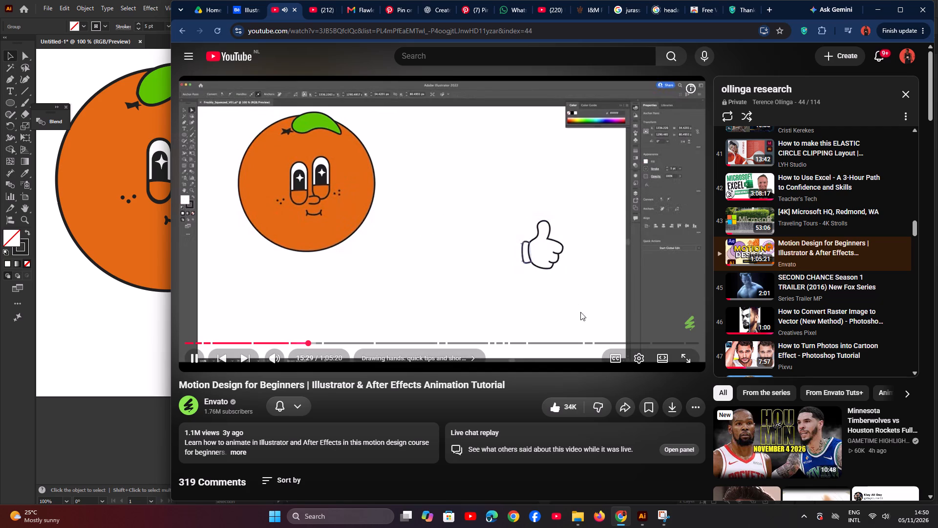
{"action": "left_click", "coordinate": [457, 262]}
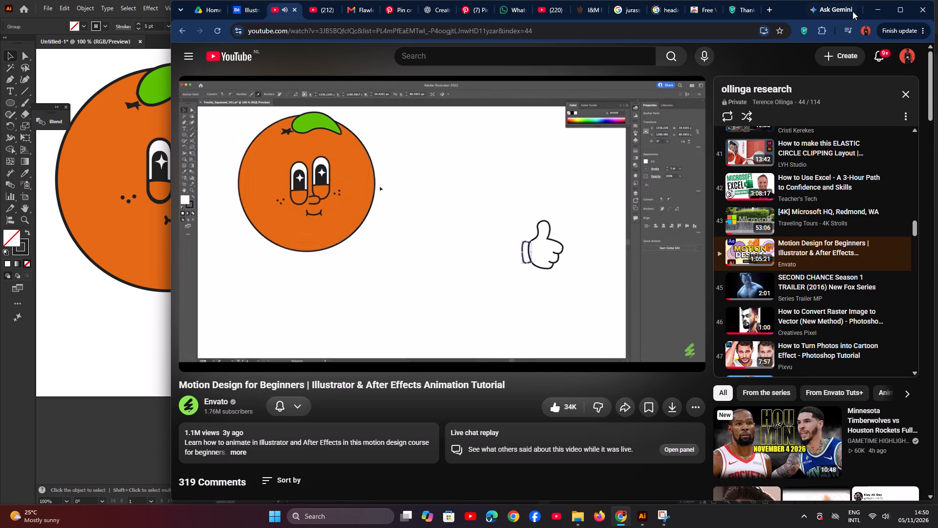
{"action": "left_click", "coordinate": [874, 9]}
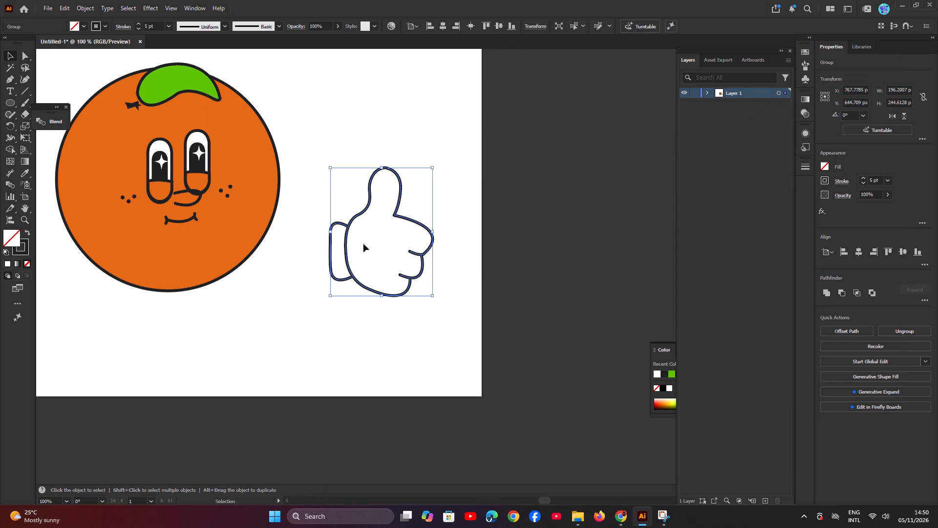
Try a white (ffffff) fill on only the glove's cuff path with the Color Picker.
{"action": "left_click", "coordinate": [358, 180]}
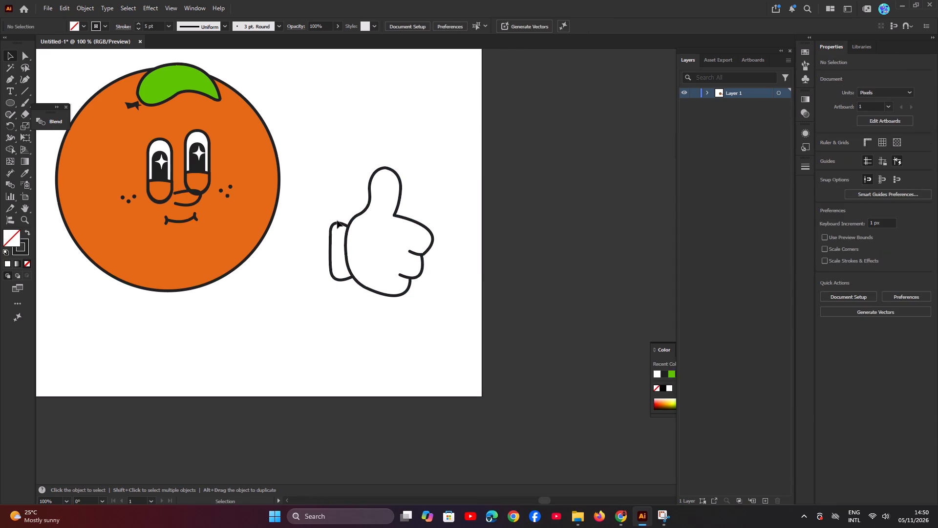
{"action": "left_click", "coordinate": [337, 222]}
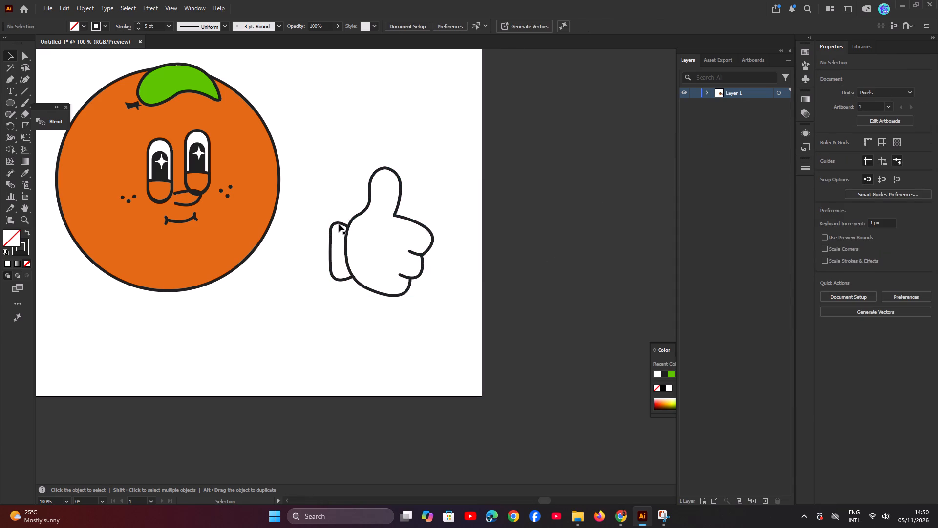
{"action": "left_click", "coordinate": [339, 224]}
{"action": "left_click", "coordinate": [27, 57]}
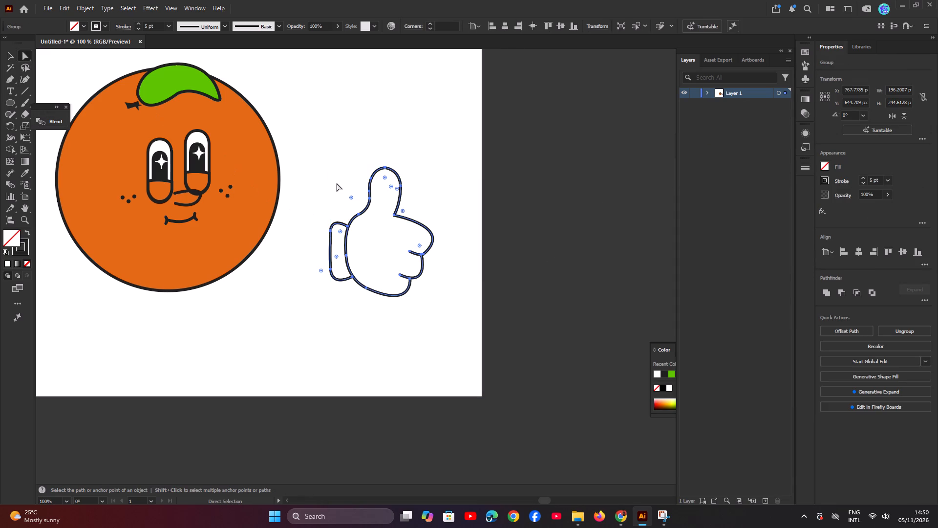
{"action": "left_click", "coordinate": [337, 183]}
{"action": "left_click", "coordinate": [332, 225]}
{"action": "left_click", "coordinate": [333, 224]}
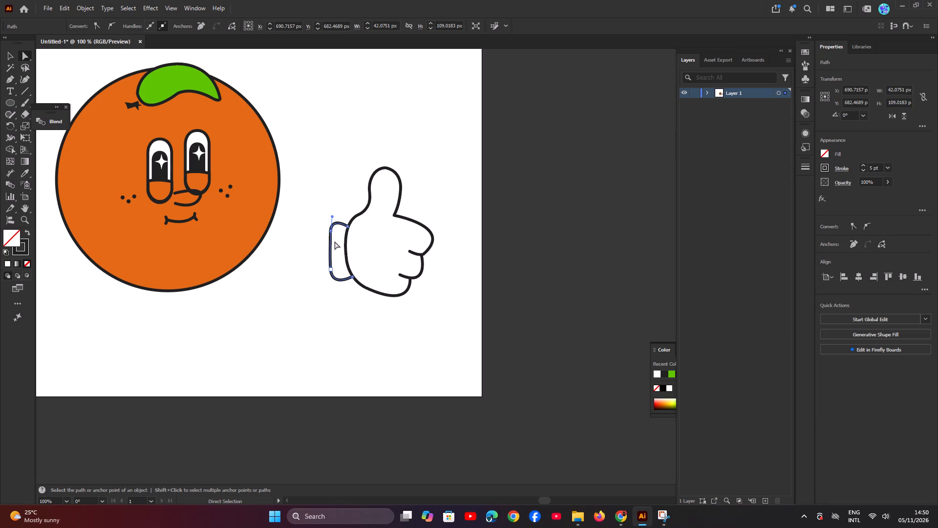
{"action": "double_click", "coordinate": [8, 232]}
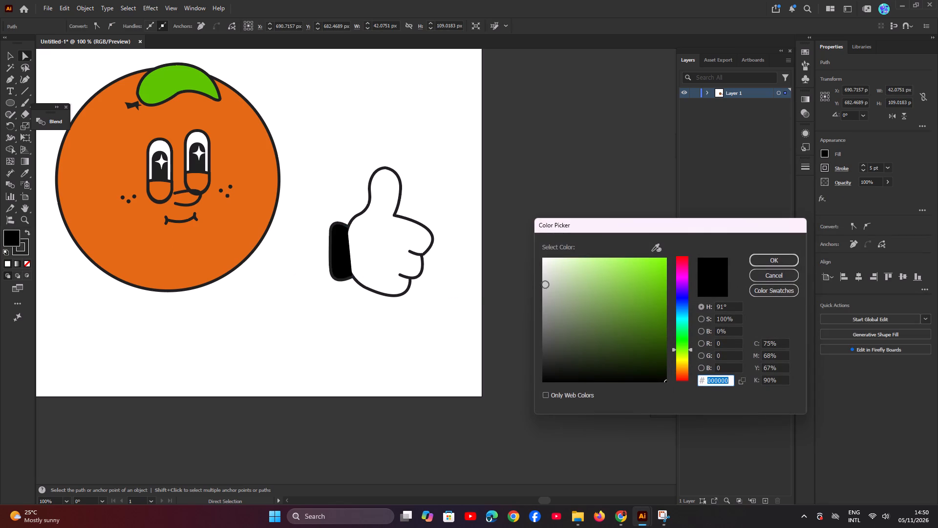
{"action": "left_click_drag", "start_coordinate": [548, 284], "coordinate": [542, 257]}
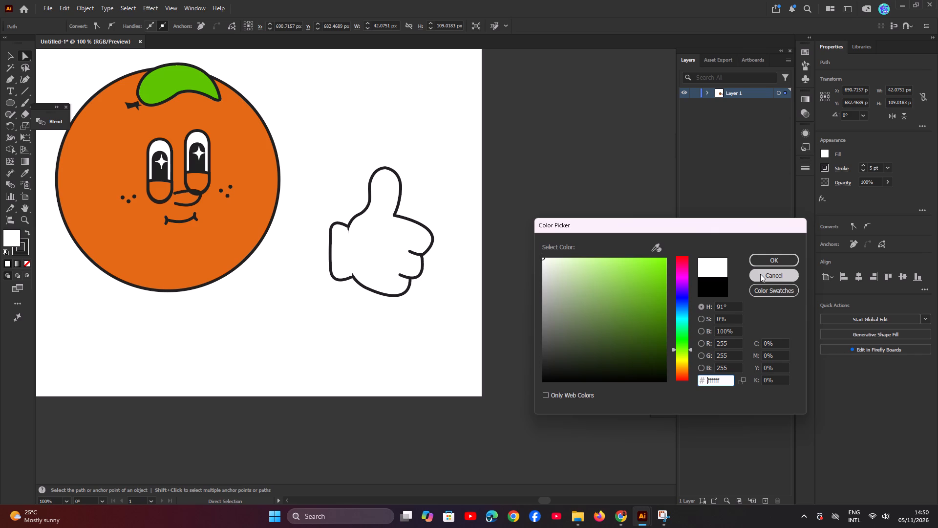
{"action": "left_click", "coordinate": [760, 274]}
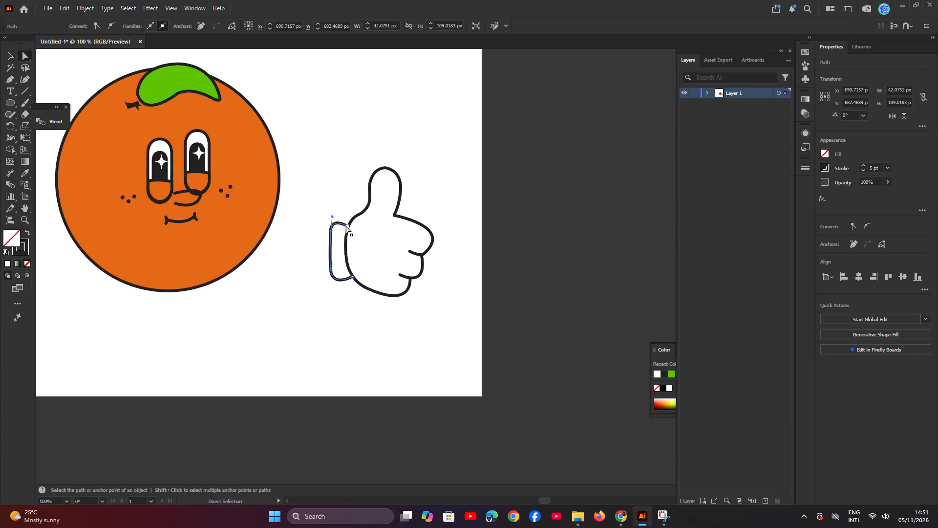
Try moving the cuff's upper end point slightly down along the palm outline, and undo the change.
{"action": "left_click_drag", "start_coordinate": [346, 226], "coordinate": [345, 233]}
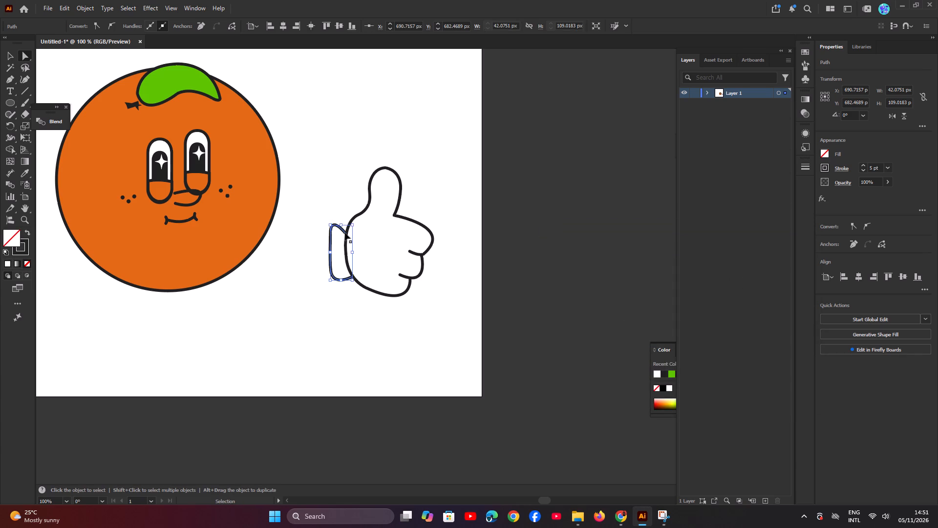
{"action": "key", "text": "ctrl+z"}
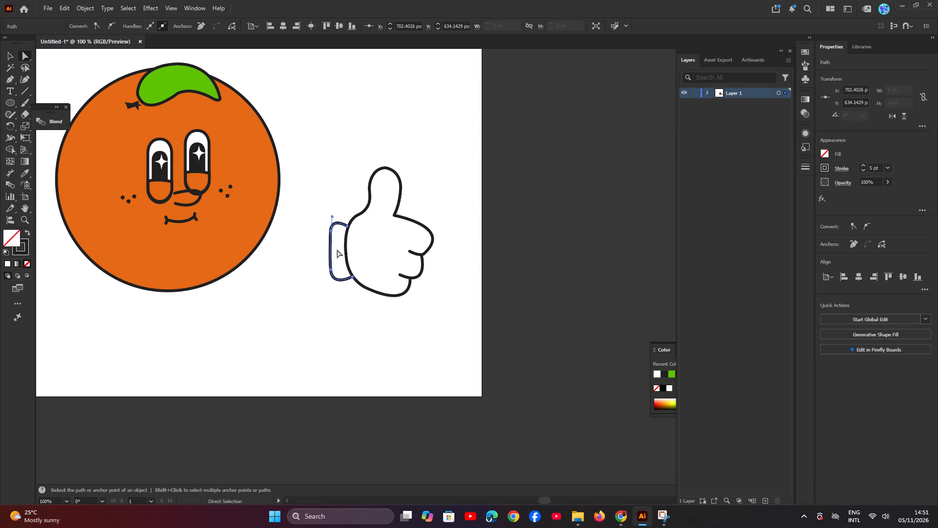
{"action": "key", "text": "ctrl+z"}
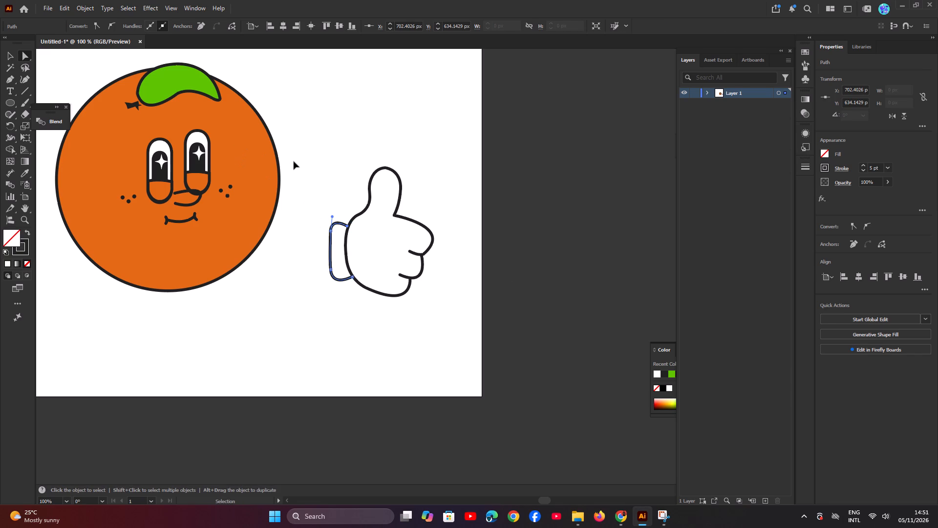
Undo one more earlier edit to the glove's paths and clear the selection.
{"action": "key", "text": "ctrl+z"}
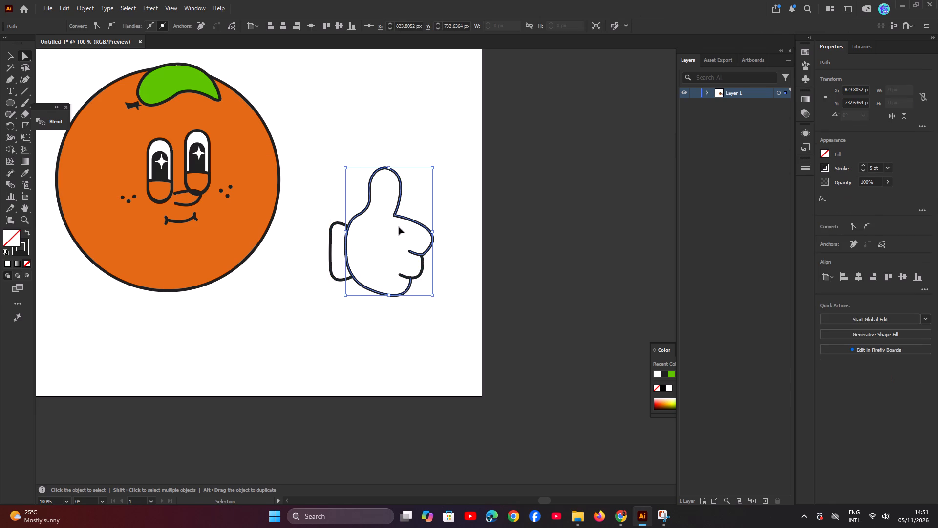
{"action": "left_click", "coordinate": [439, 202]}
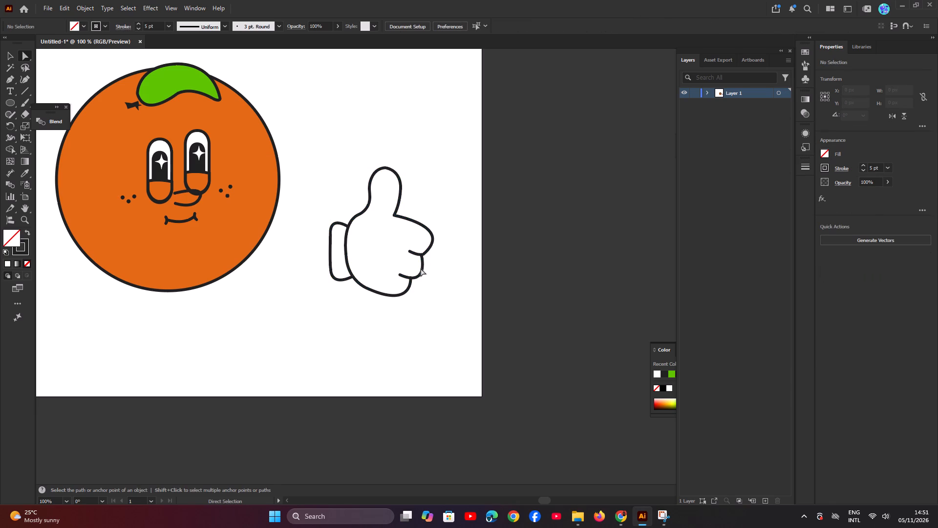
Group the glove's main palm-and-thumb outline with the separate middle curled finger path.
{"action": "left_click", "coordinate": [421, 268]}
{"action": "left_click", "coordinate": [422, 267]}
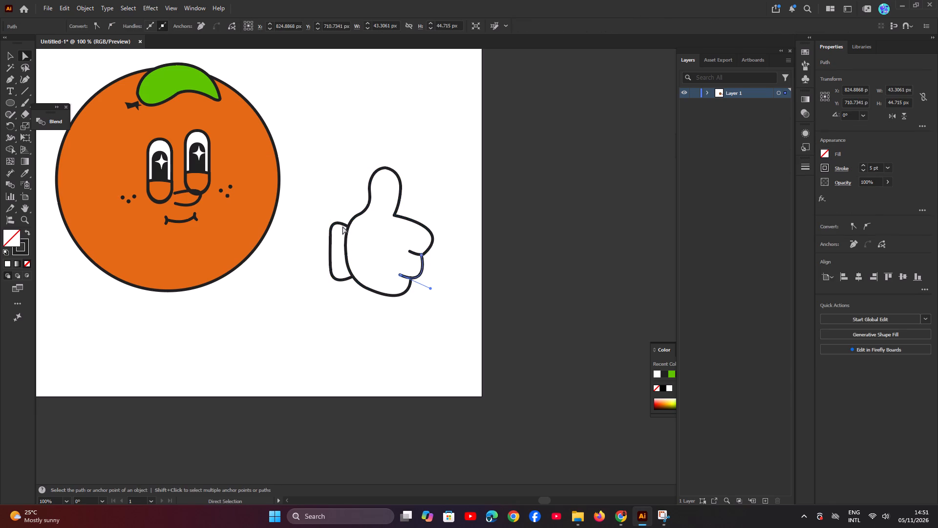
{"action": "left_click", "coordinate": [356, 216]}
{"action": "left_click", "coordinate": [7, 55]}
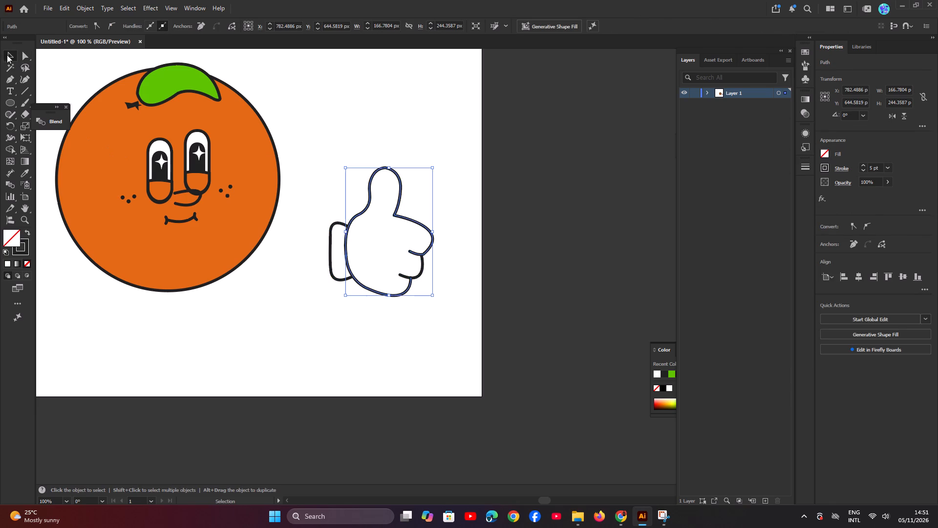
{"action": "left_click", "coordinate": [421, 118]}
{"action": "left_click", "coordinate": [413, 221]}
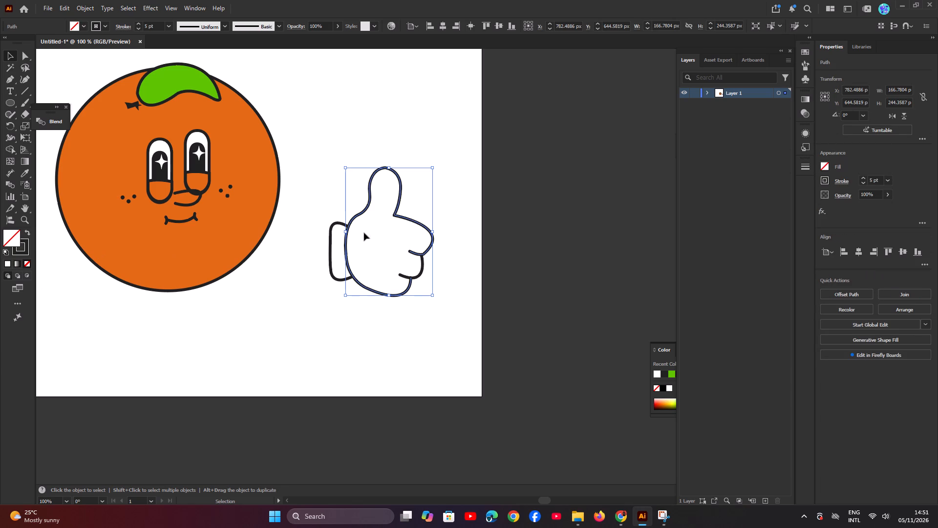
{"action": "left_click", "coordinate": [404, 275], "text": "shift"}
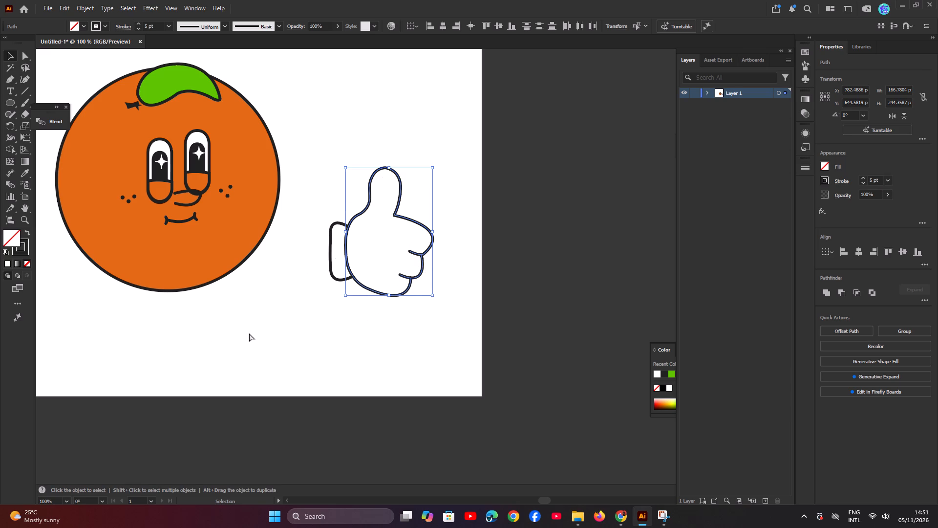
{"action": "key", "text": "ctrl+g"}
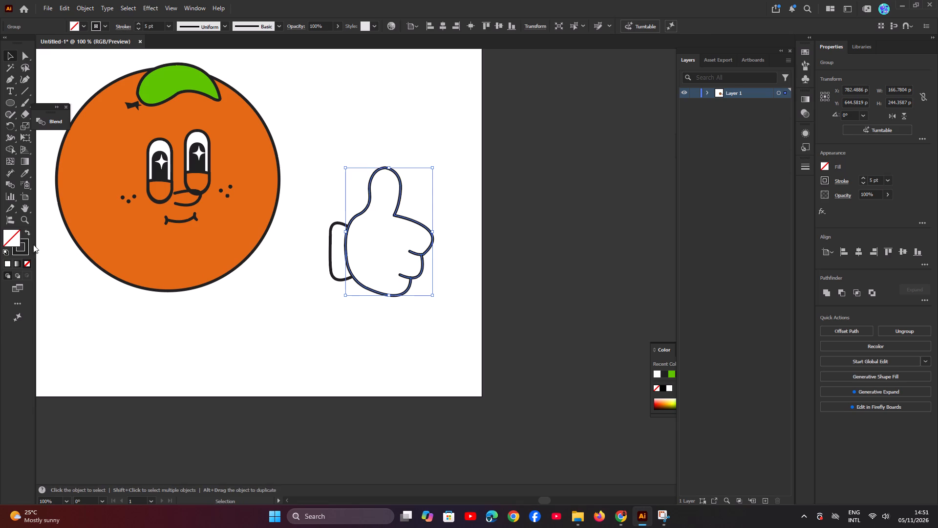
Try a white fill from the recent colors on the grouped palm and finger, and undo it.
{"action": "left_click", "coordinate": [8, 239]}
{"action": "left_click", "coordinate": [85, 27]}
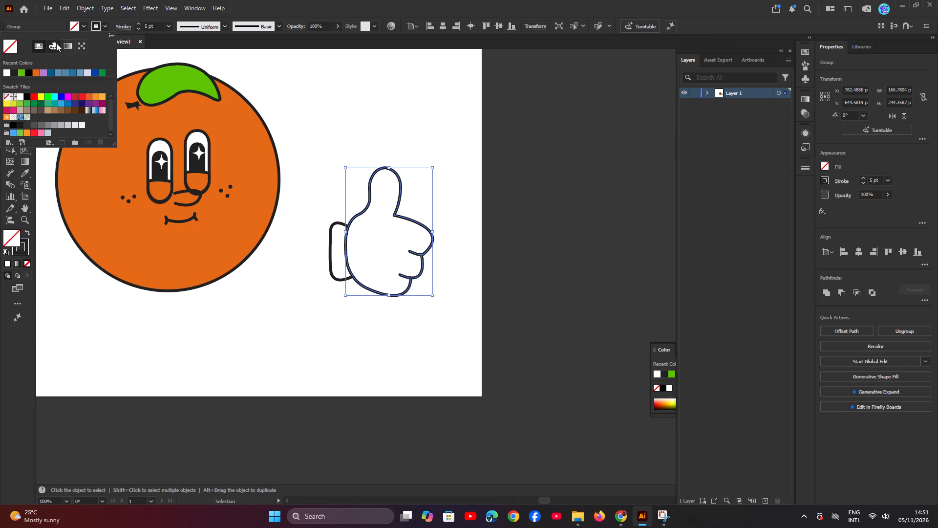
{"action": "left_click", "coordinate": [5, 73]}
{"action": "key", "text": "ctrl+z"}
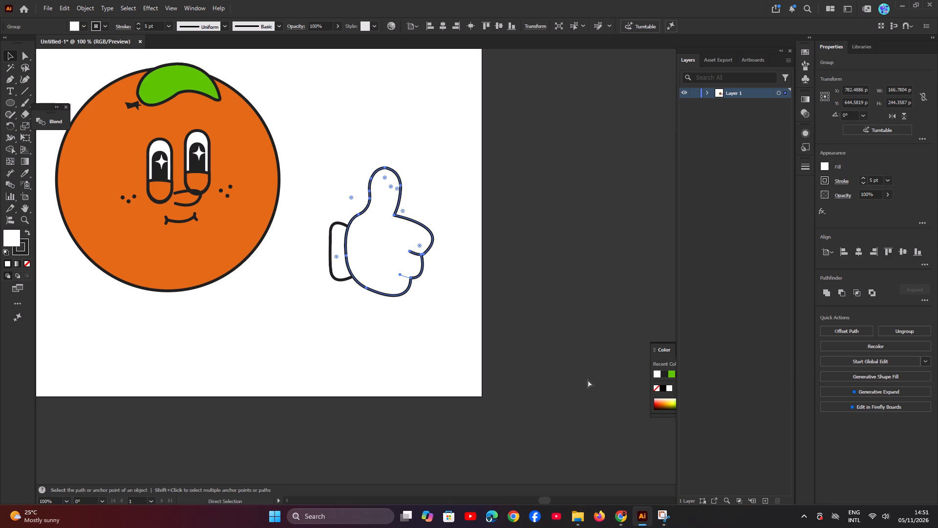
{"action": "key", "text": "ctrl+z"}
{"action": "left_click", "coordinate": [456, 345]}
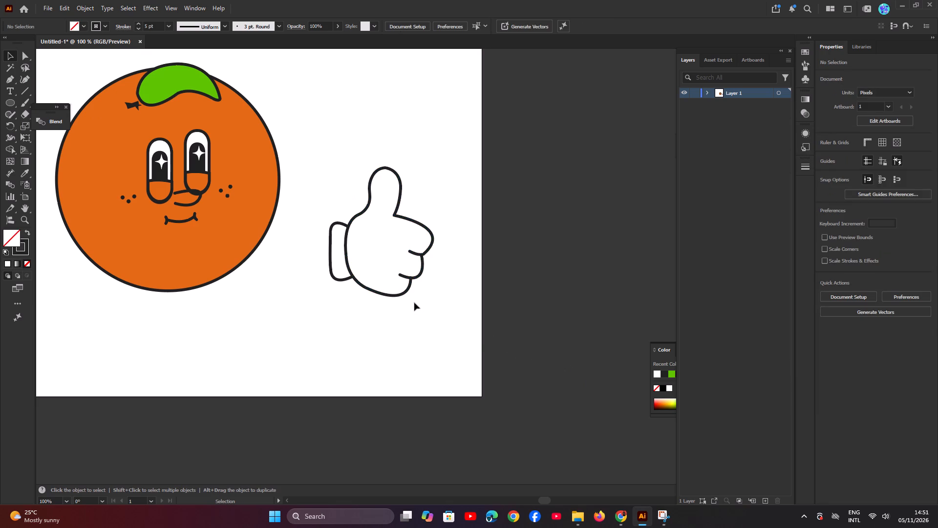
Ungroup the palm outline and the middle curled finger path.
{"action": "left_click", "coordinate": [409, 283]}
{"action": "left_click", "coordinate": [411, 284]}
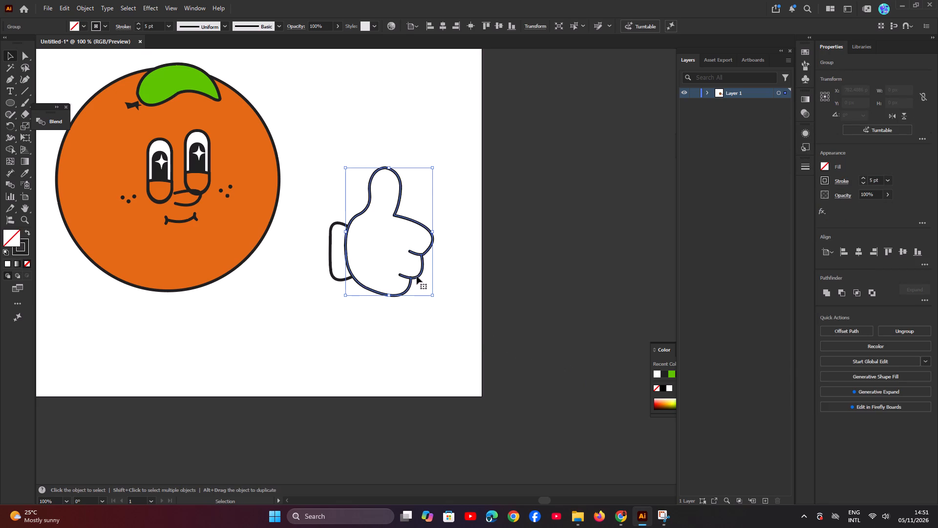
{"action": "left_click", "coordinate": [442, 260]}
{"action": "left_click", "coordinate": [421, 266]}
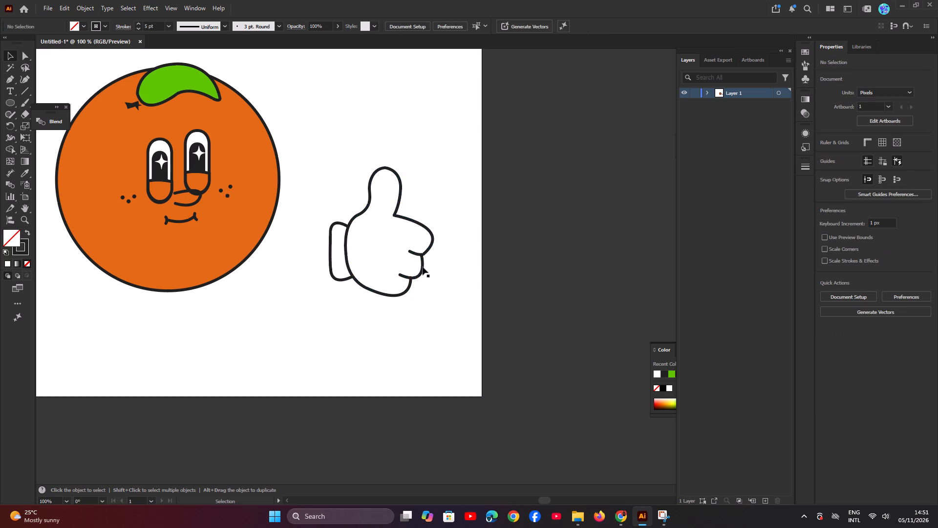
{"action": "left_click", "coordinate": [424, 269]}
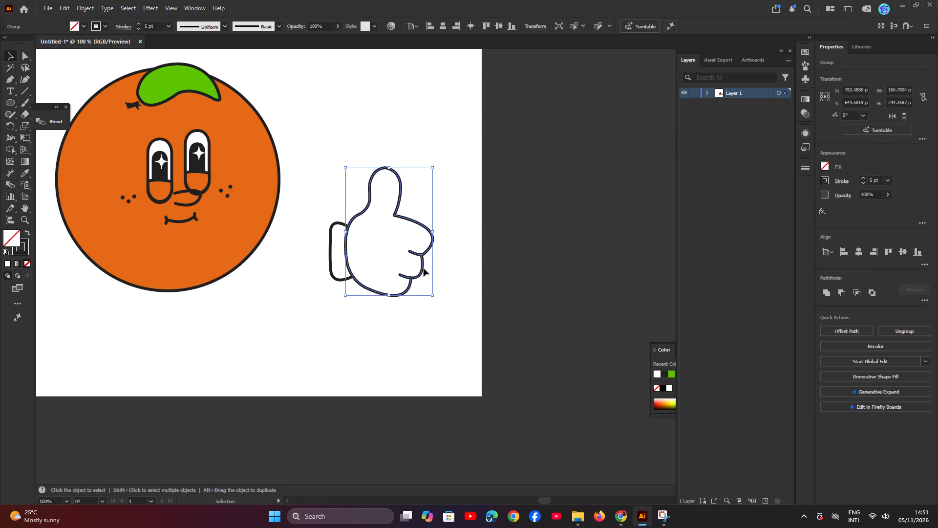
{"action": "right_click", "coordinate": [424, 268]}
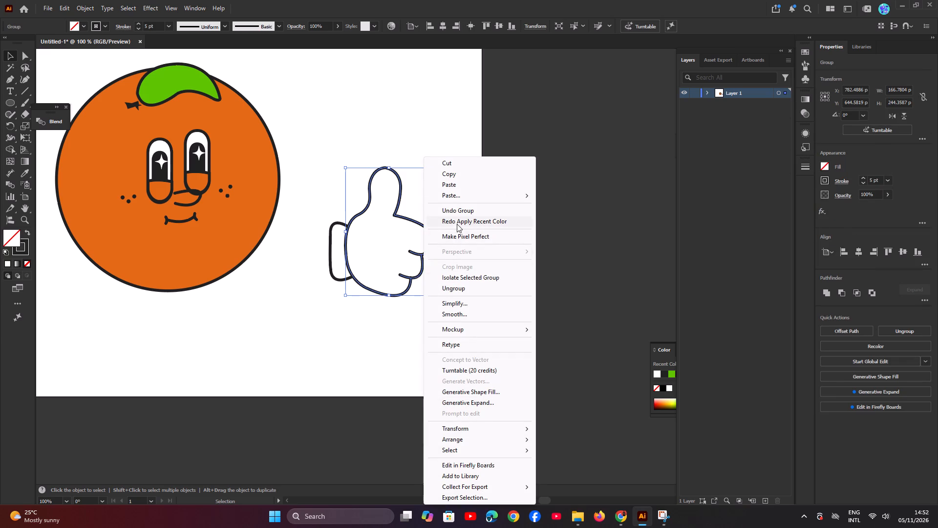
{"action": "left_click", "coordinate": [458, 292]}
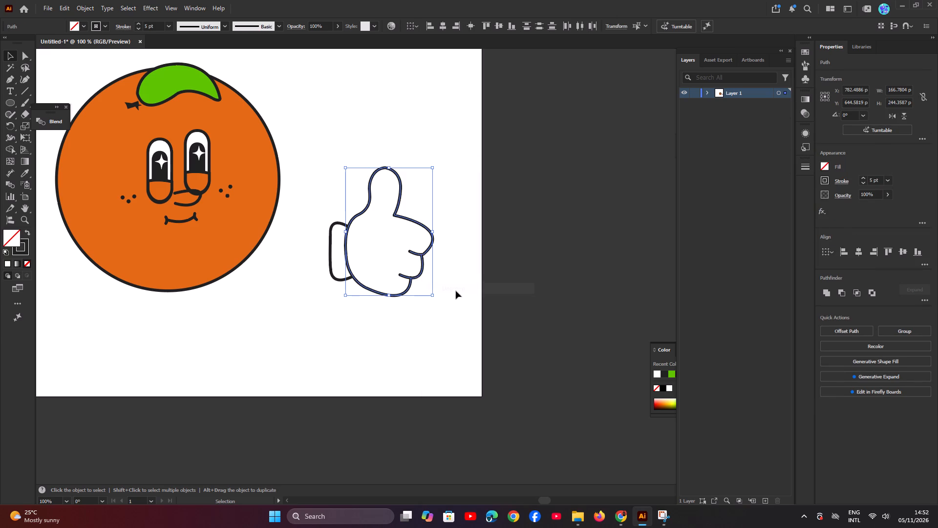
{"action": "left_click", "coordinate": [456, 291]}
Fill only the glove's palm-and-thumb outline with white from the recent colors.
{"action": "left_click", "coordinate": [418, 274]}
{"action": "left_click", "coordinate": [419, 275]}
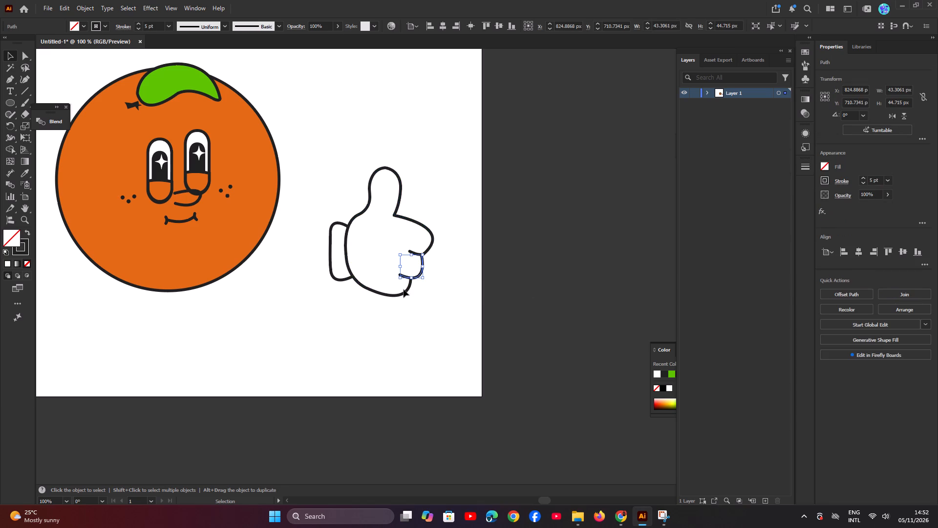
{"action": "left_click", "coordinate": [405, 290]}
{"action": "left_click", "coordinate": [405, 290]}
{"action": "left_click", "coordinate": [406, 292]}
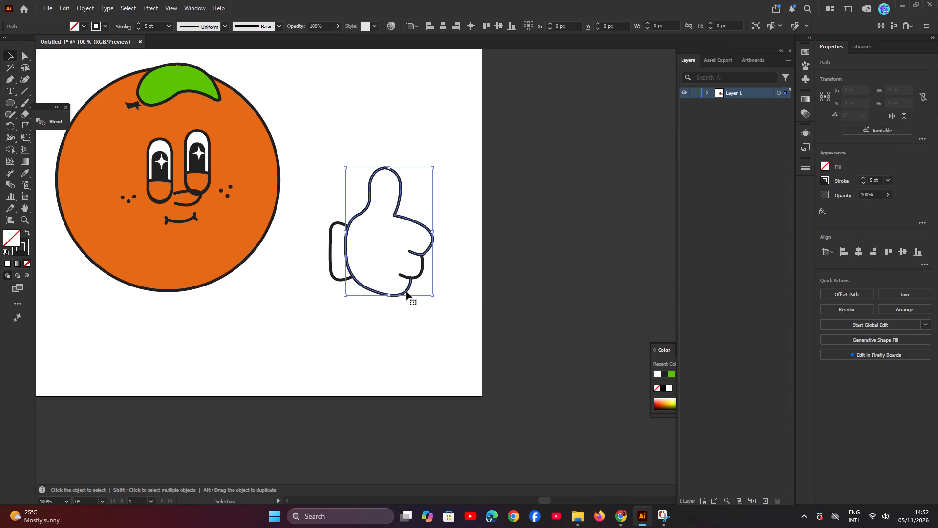
{"action": "left_click", "coordinate": [84, 28]}
{"action": "left_click", "coordinate": [5, 73]}
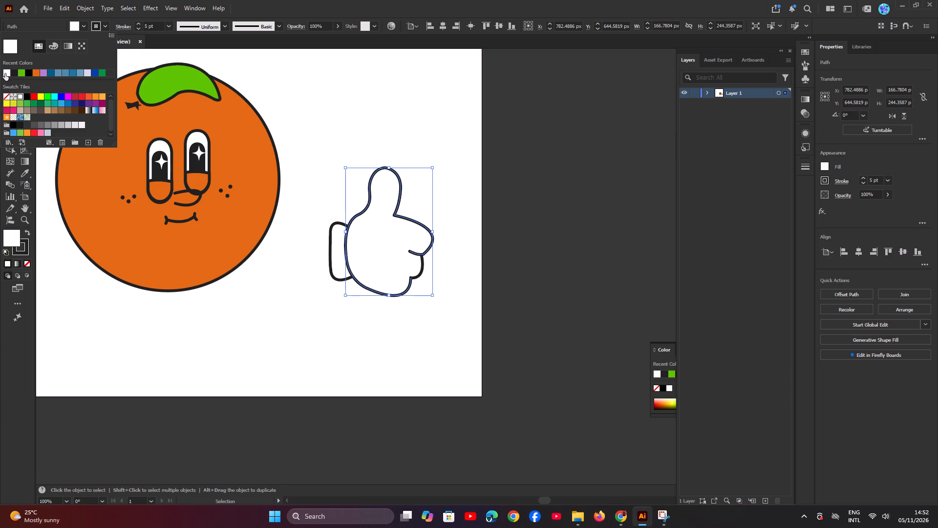
Bring the middle curled finger path in front of the white palm shape.
{"action": "left_click", "coordinate": [421, 270]}
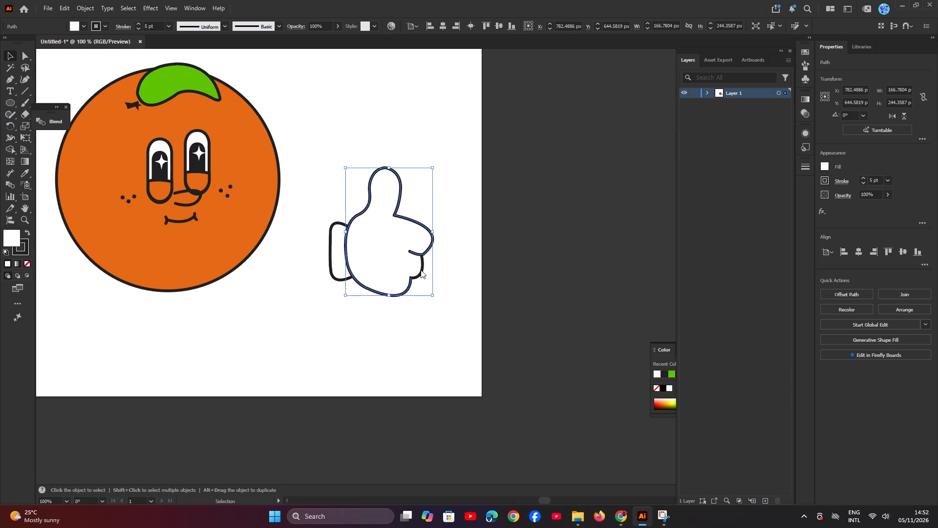
{"action": "left_click", "coordinate": [421, 270]}
{"action": "left_click", "coordinate": [423, 270]}
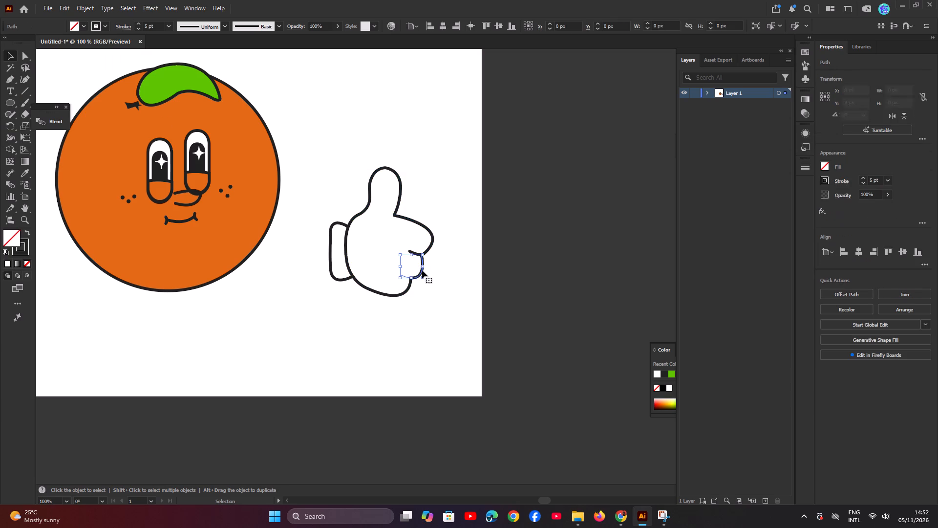
{"action": "right_click", "coordinate": [422, 270]}
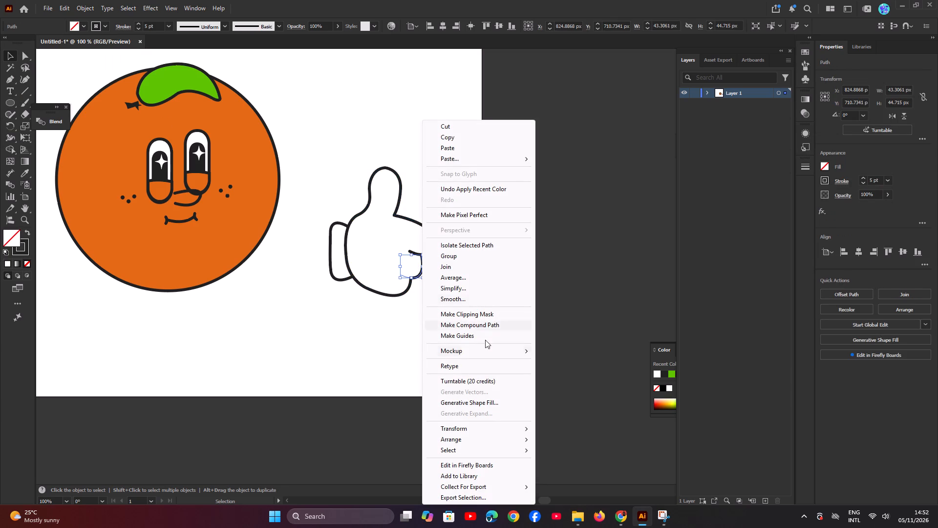
{"action": "left_click", "coordinate": [470, 440]}
{"action": "left_click", "coordinate": [584, 440]}
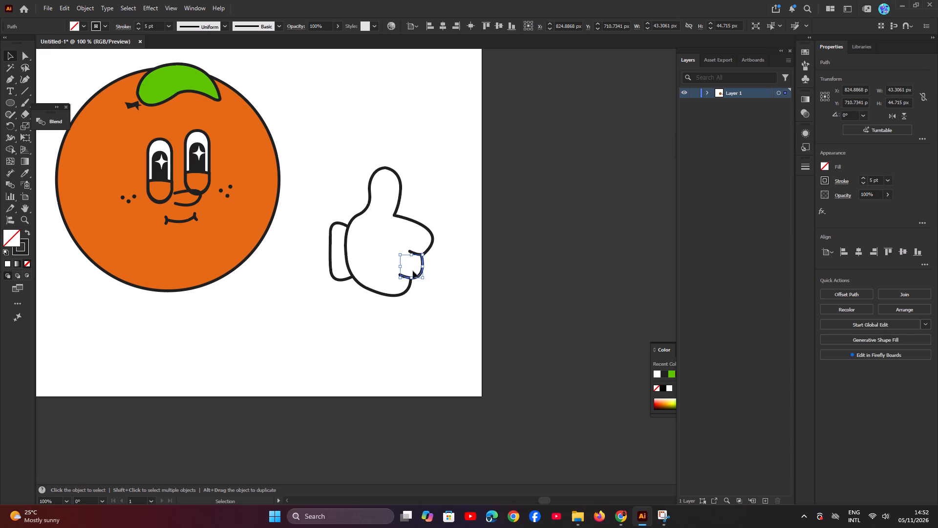
Fill the middle curled finger path with white from the recent colors.
{"action": "left_click", "coordinate": [85, 24]}
{"action": "left_click", "coordinate": [5, 72]}
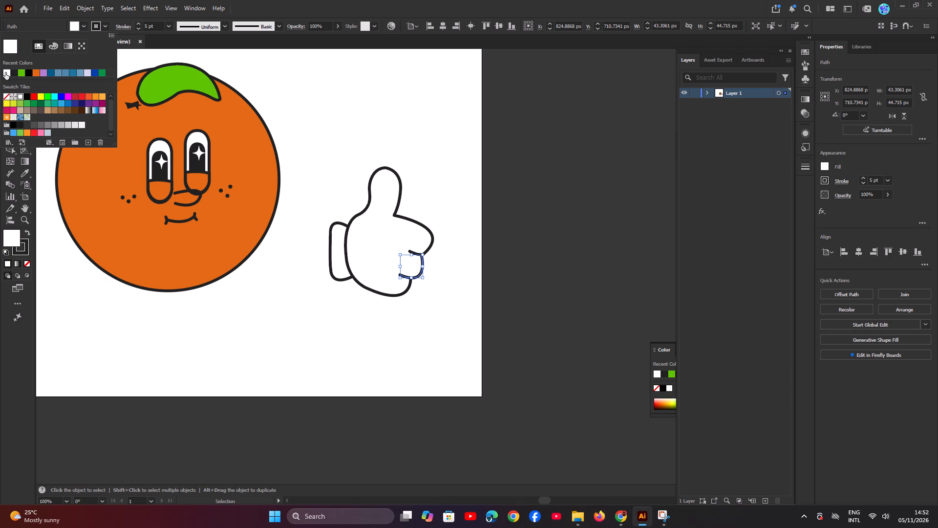
{"action": "left_click", "coordinate": [363, 102]}
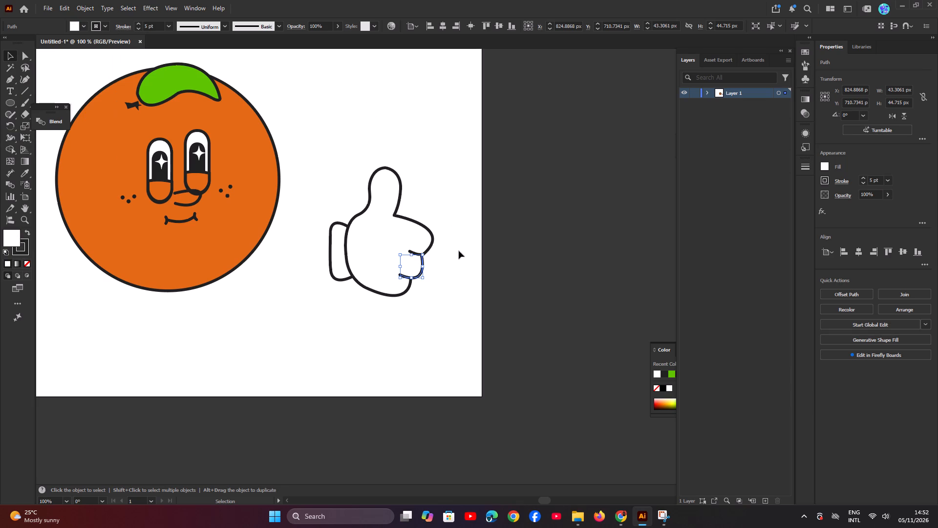
{"action": "left_click", "coordinate": [420, 316]}
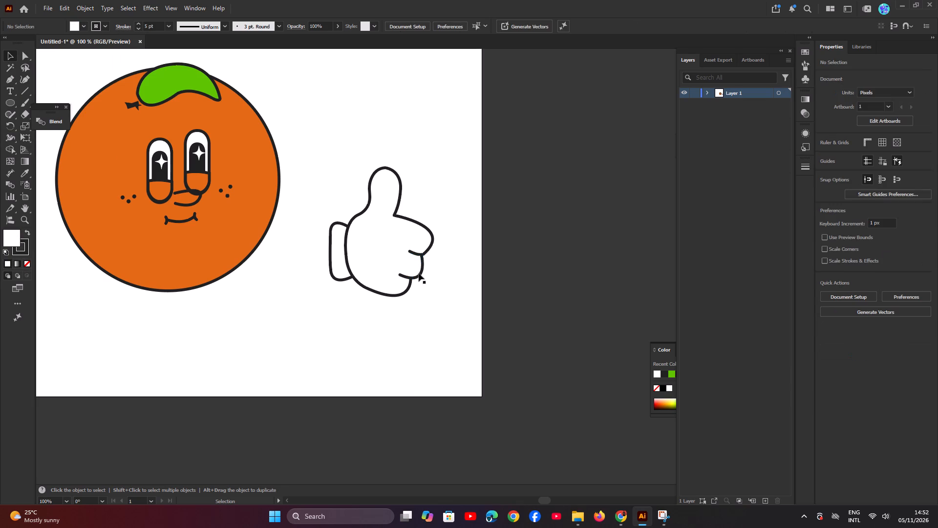
Group the white-filled palm outline and middle curled finger path together.
{"action": "left_click", "coordinate": [419, 273]}
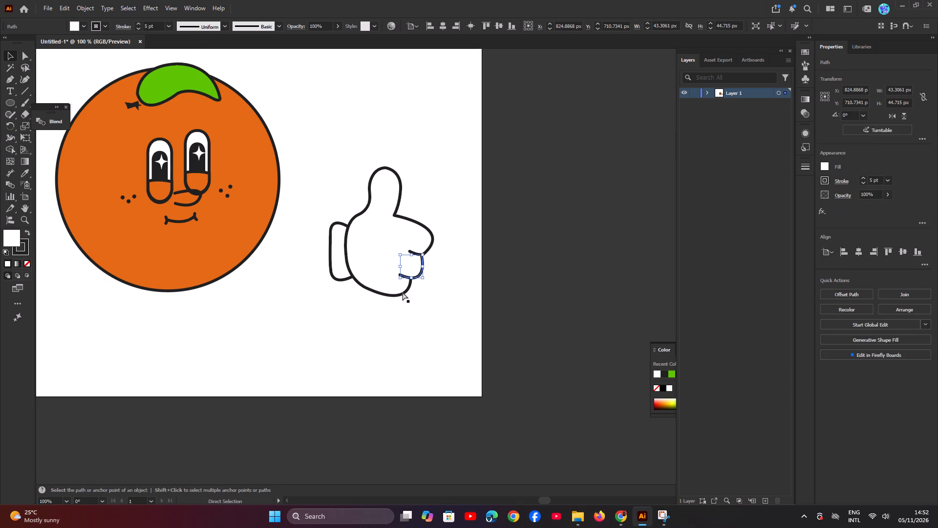
{"action": "left_click", "coordinate": [403, 294], "text": "shift"}
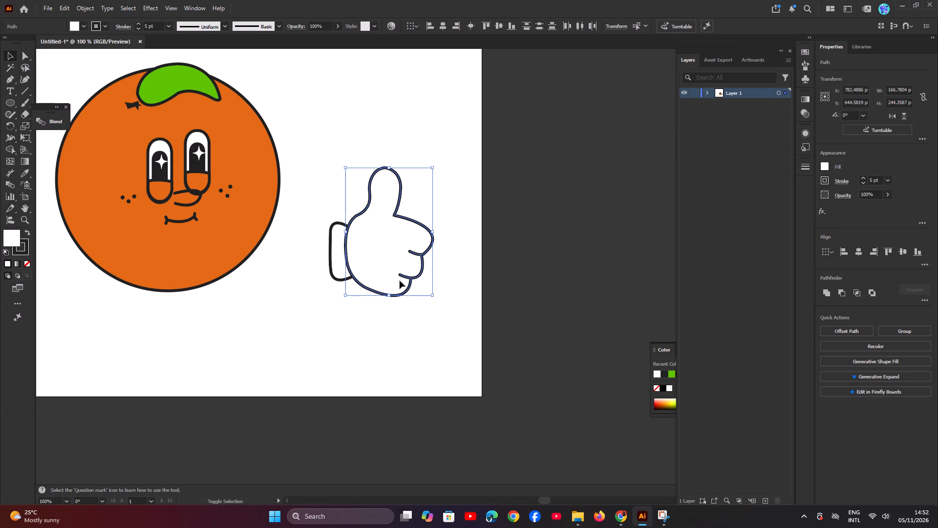
{"action": "right_click", "coordinate": [404, 262], "text": "shift"}
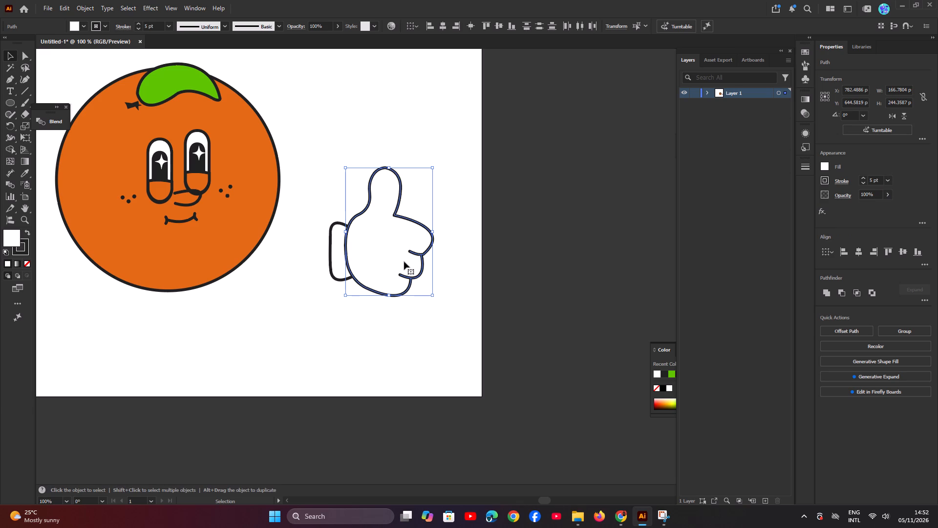
{"action": "right_click", "coordinate": [404, 262]}
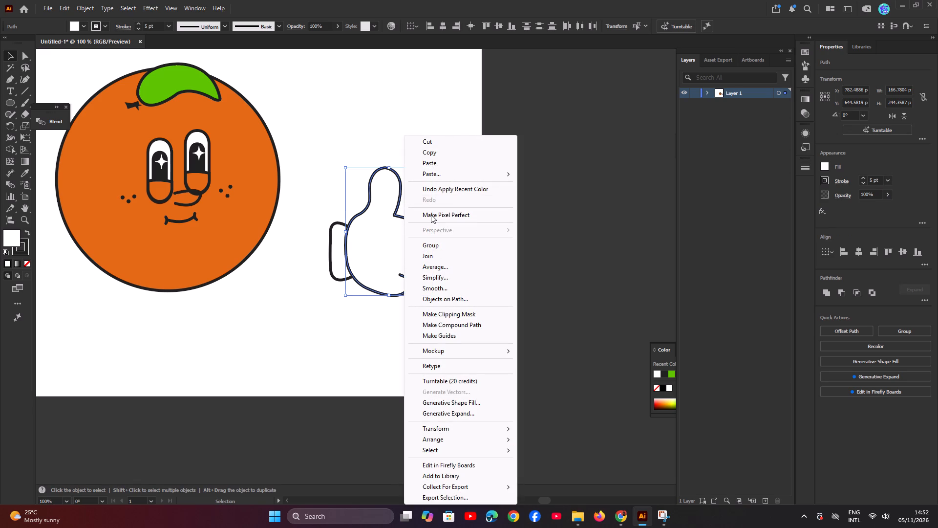
{"action": "left_click", "coordinate": [431, 246]}
{"action": "left_click", "coordinate": [431, 337]}
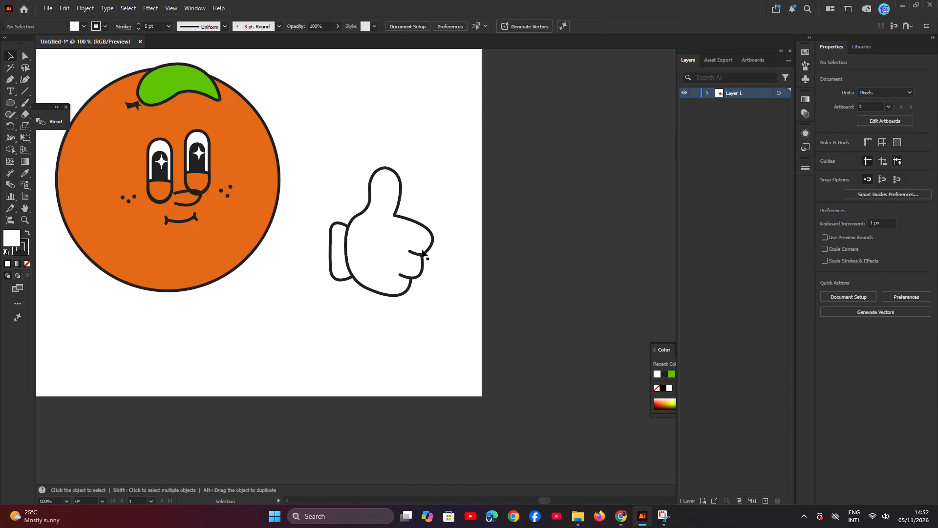
Fill the glove's cuff path with white from the recent colors.
{"action": "left_click", "coordinate": [329, 251]}
{"action": "left_click", "coordinate": [330, 253]}
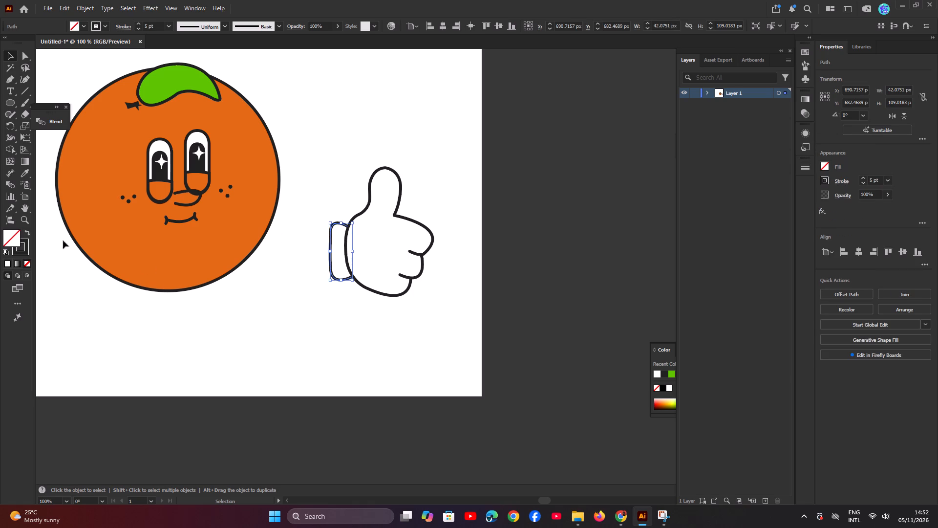
{"action": "left_click", "coordinate": [82, 26]}
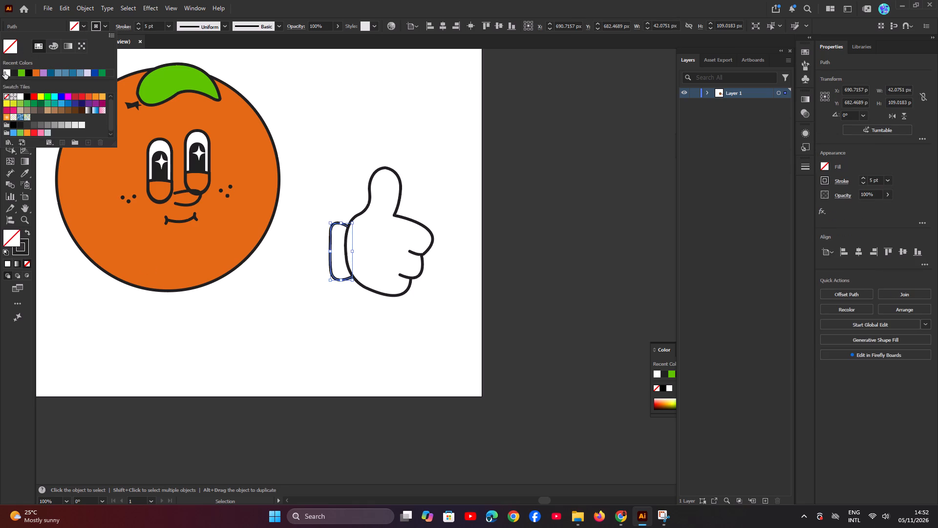
{"action": "left_click", "coordinate": [5, 72]}
{"action": "left_click", "coordinate": [320, 321]}
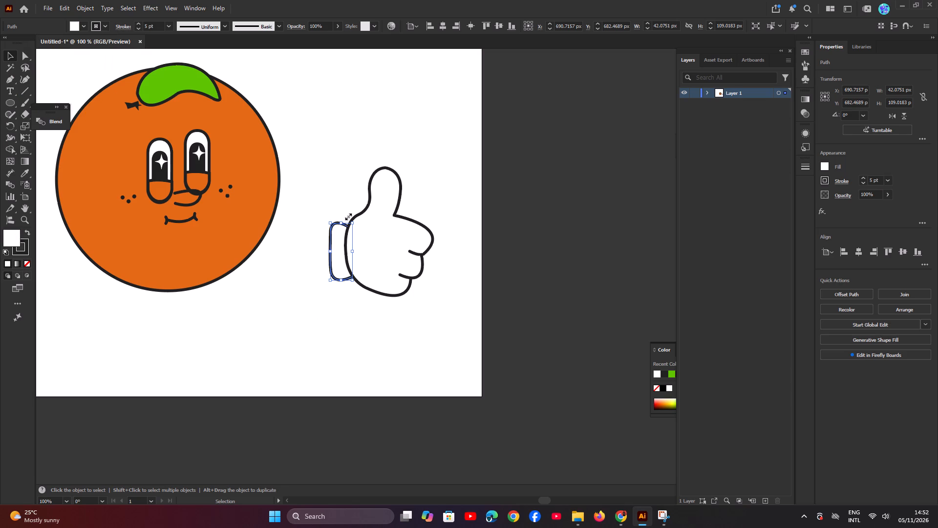
{"action": "left_click", "coordinate": [335, 178]}
Group the cuff with the rest of the thumbs-up glove.
{"action": "left_click", "coordinate": [351, 220]}
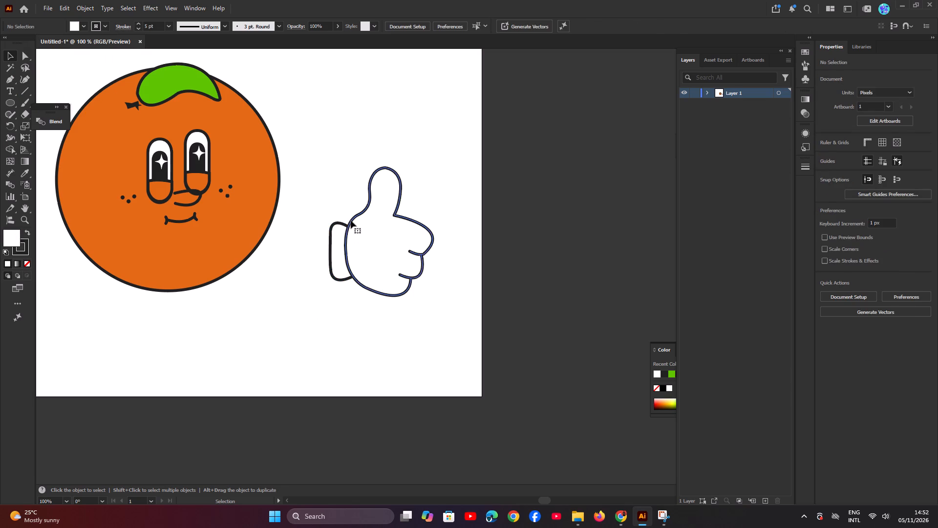
{"action": "left_click", "coordinate": [330, 248], "text": "shift"}
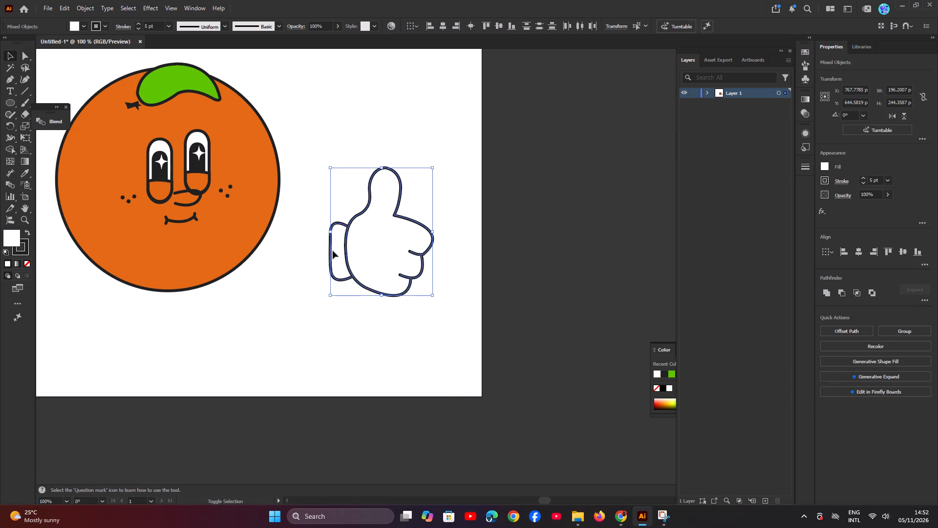
{"action": "right_click", "coordinate": [340, 253]}
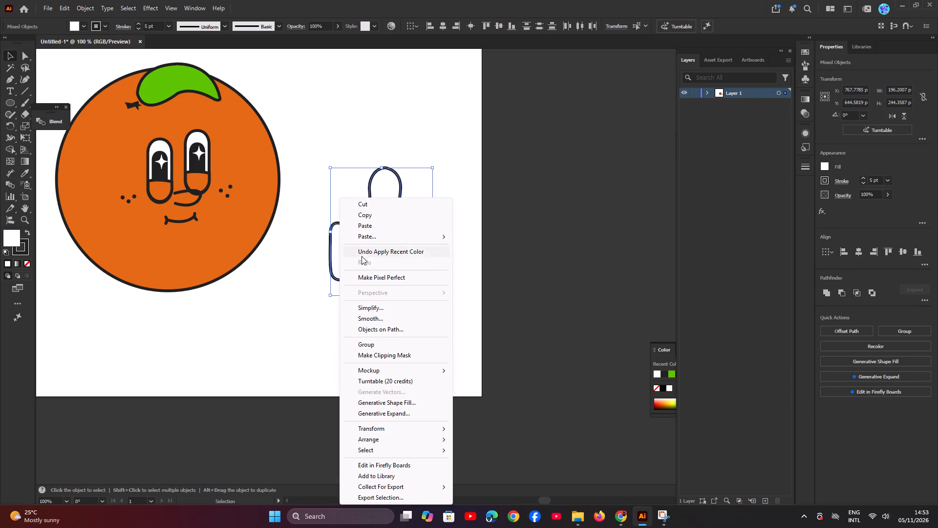
{"action": "left_click", "coordinate": [365, 343]}
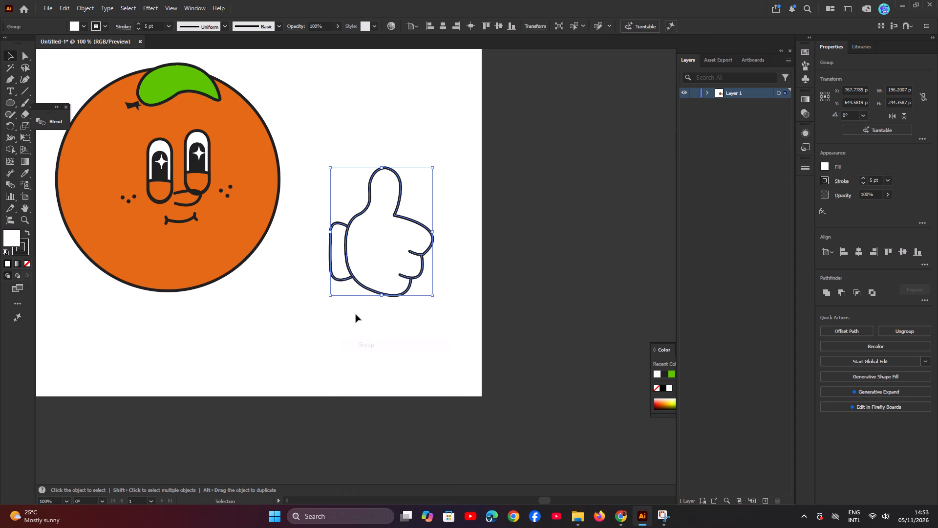
{"action": "left_click", "coordinate": [348, 326]}
Move the glove group closer to the orange body and scale it down to about 95 by 118 px.
{"action": "left_click_drag", "start_coordinate": [347, 263], "coordinate": [349, 267]}
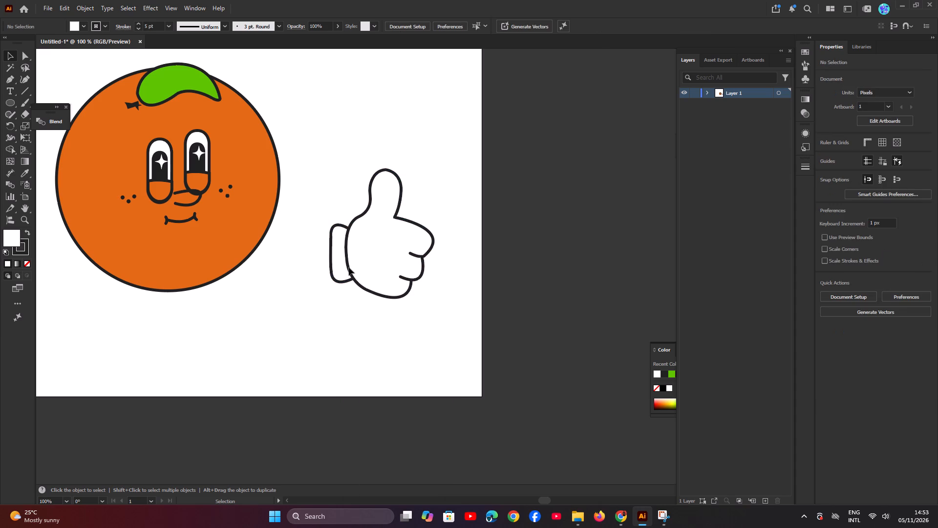
{"action": "left_click_drag", "start_coordinate": [349, 267], "coordinate": [279, 241]}
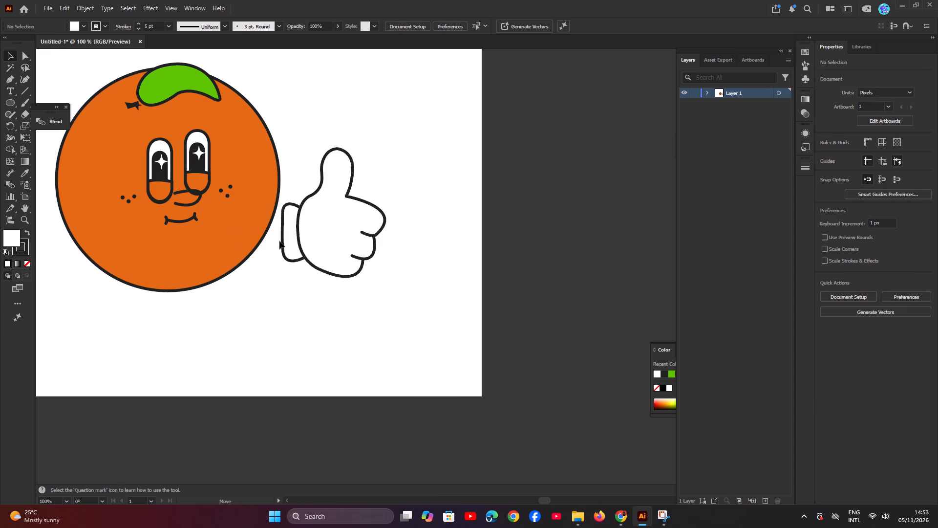
{"action": "left_click_drag", "start_coordinate": [279, 241], "coordinate": [324, 231]}
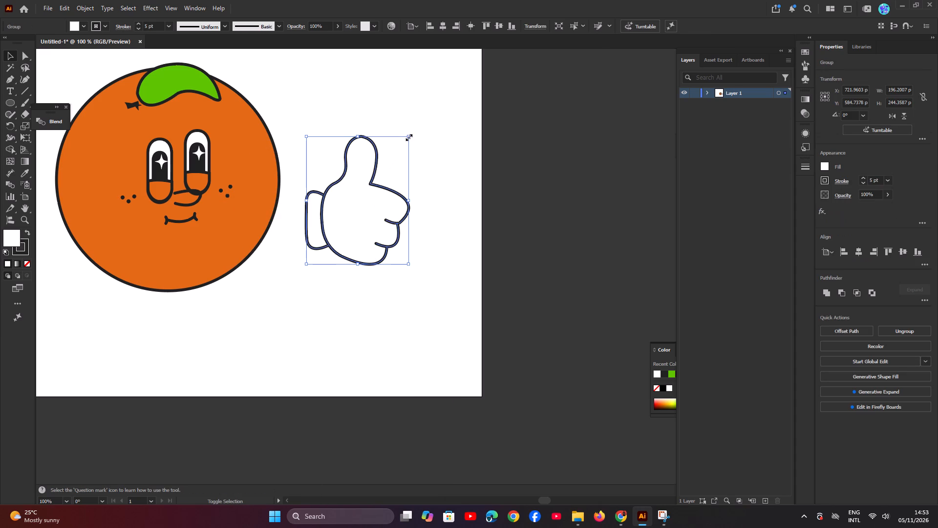
{"action": "left_click_drag", "start_coordinate": [408, 136], "coordinate": [362, 202], "text": "shift"}
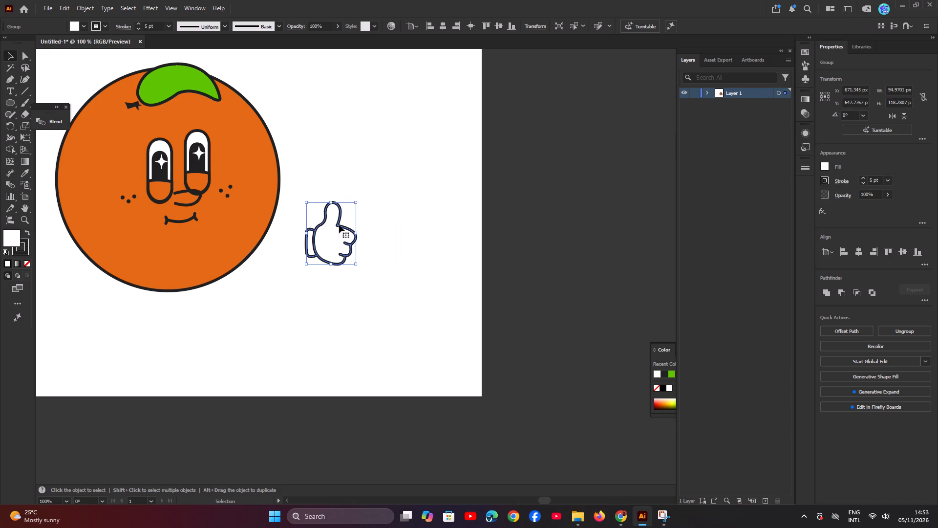
Hold the small glove over the orange body to check its white fill, and set it back beside the body.
{"action": "left_click_drag", "start_coordinate": [341, 225], "coordinate": [283, 233]}
{"action": "left_click_drag", "start_coordinate": [314, 243], "coordinate": [197, 248]}
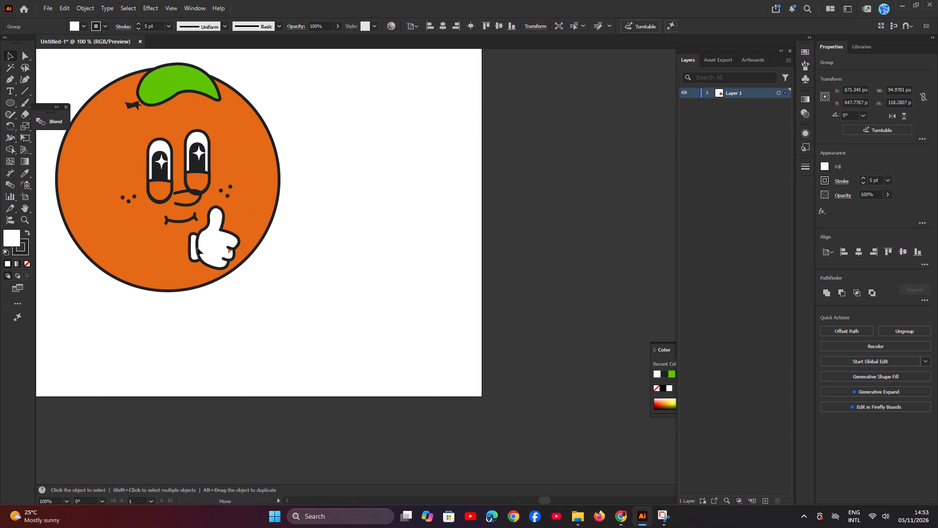
{"action": "left_click_drag", "start_coordinate": [197, 248], "coordinate": [202, 239]}
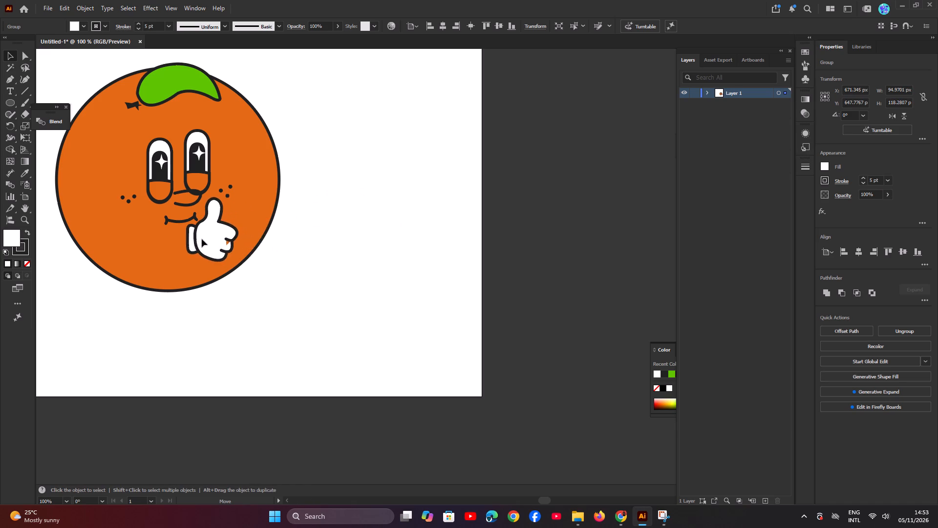
{"action": "left_click_drag", "start_coordinate": [202, 239], "coordinate": [305, 233]}
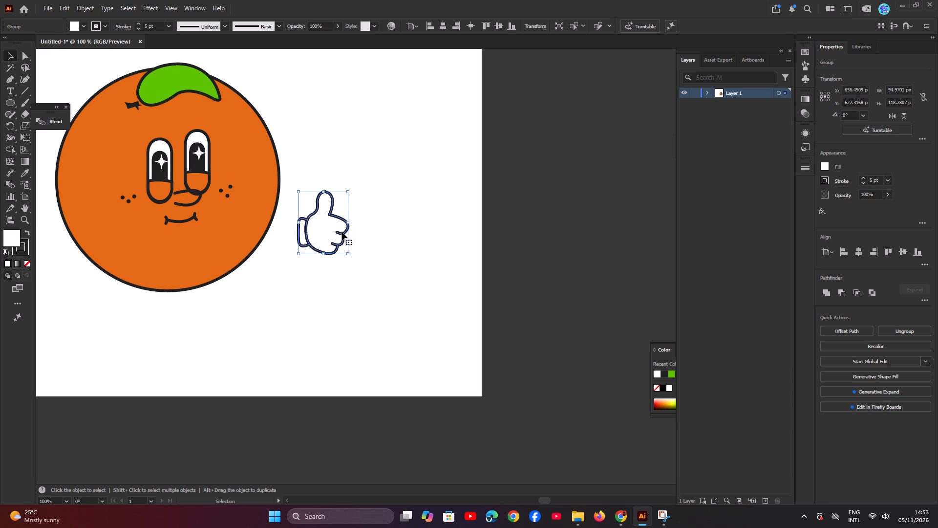
Bring the glove group to the front of all the artwork.
{"action": "left_click", "coordinate": [342, 232]}
{"action": "key", "text": "ctrl+plus"}
{"action": "key", "text": "ctrl+plus"}
{"action": "key", "text": "ctrl+plus"}
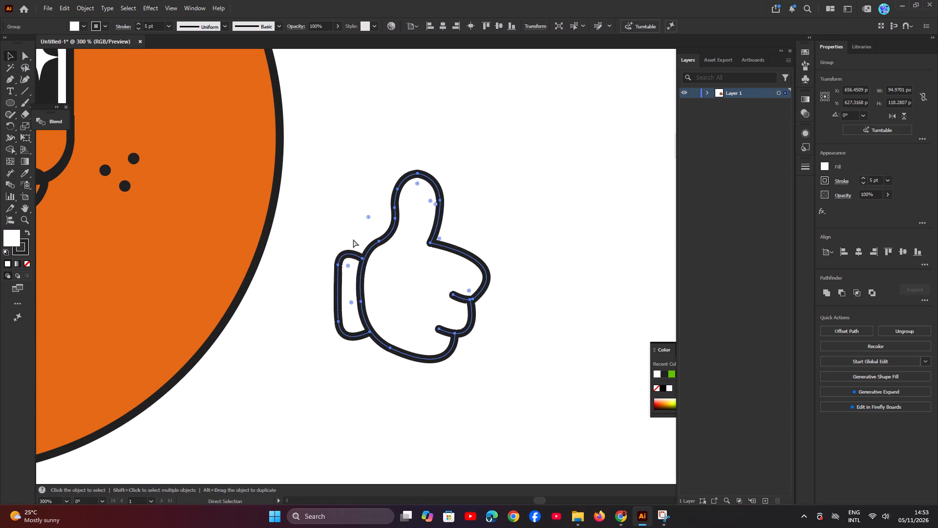
{"action": "right_click", "coordinate": [470, 302]}
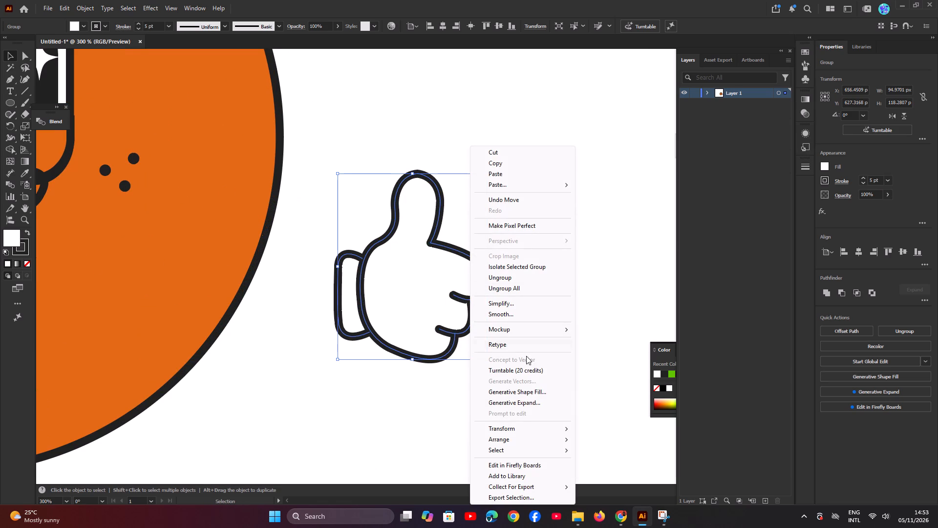
{"action": "left_click", "coordinate": [516, 438]}
{"action": "left_click", "coordinate": [616, 441]}
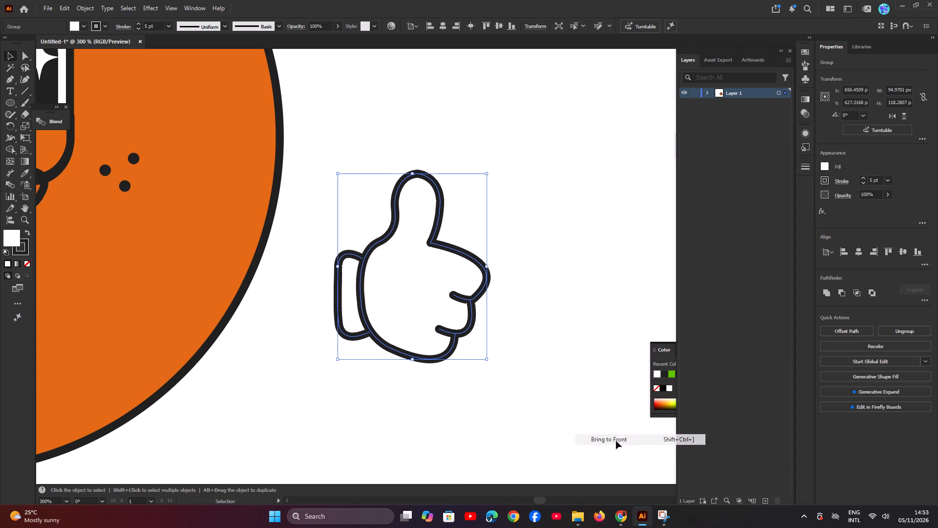
Check the glove's finger fill against the orange body's edge, and place the glove on blank artboard at about X 708, Y 592 px.
{"action": "left_click_drag", "start_coordinate": [472, 297], "coordinate": [263, 251]}
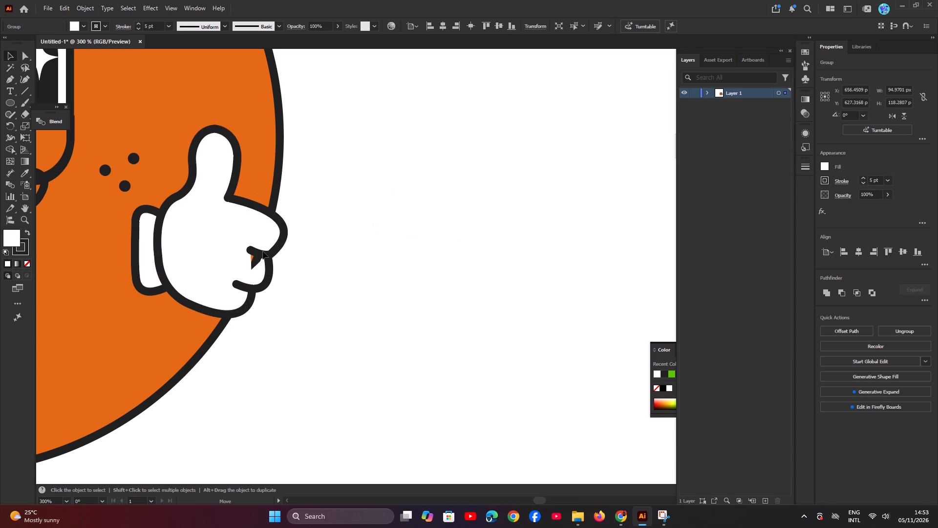
{"action": "left_click_drag", "start_coordinate": [263, 251], "coordinate": [270, 200]}
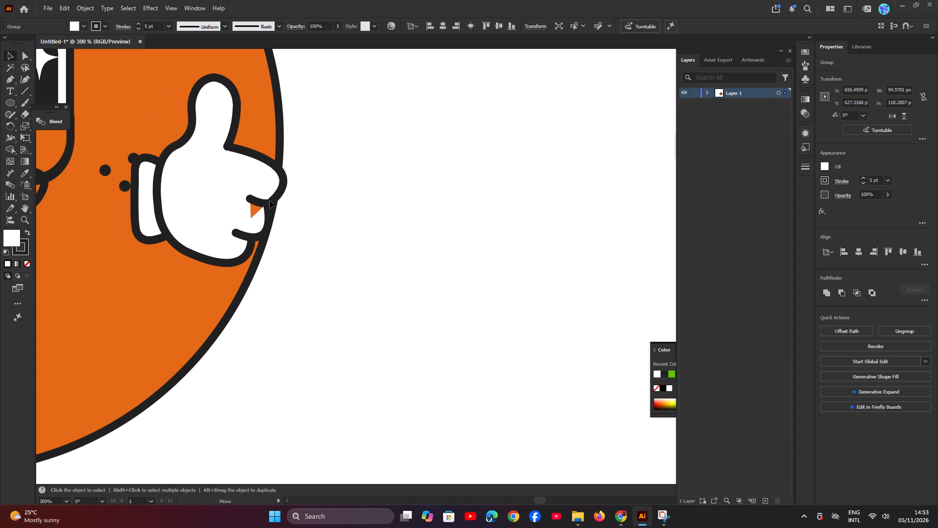
{"action": "left_click_drag", "start_coordinate": [270, 200], "coordinate": [292, 200]}
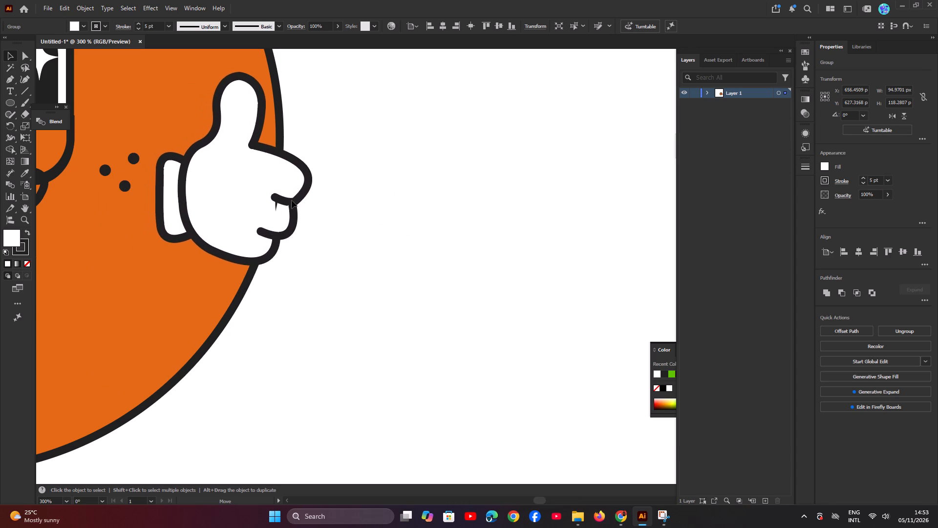
{"action": "left_click_drag", "start_coordinate": [292, 200], "coordinate": [312, 214]}
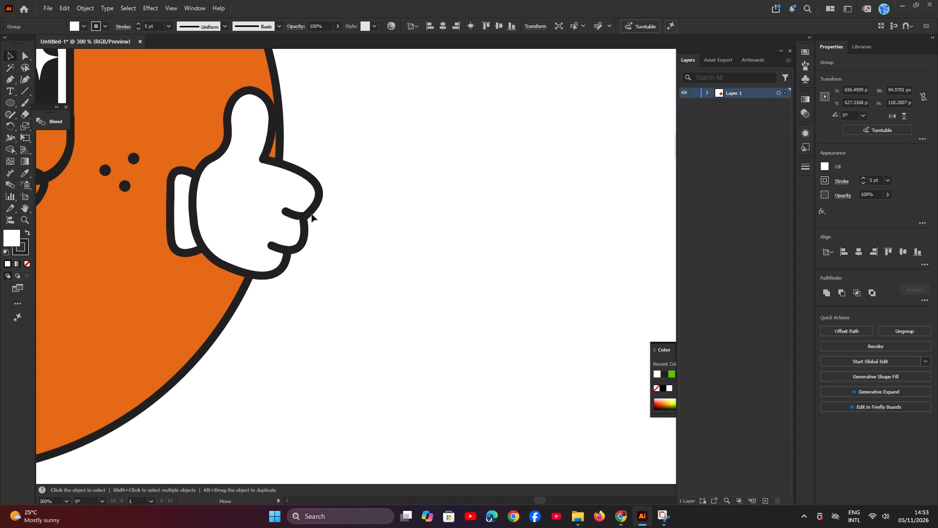
{"action": "left_click_drag", "start_coordinate": [312, 214], "coordinate": [260, 203]}
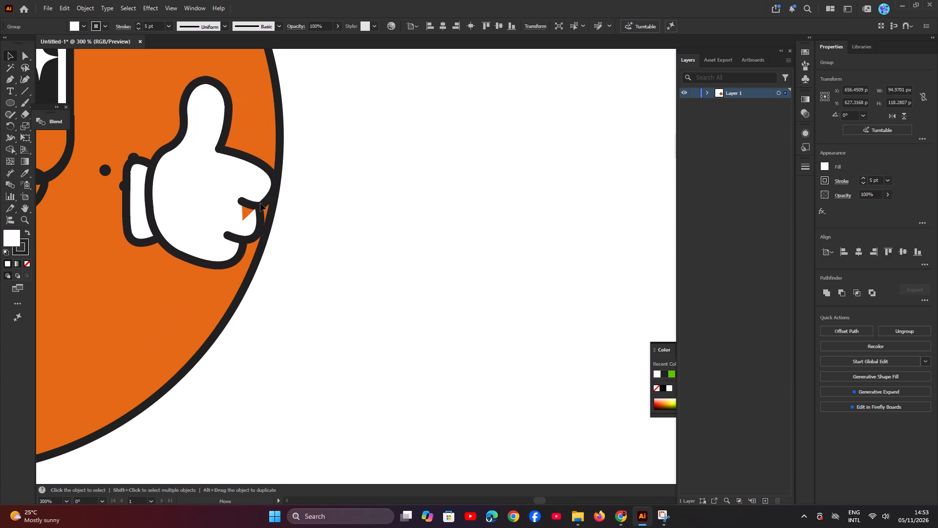
{"action": "left_click_drag", "start_coordinate": [260, 203], "coordinate": [402, 201]}
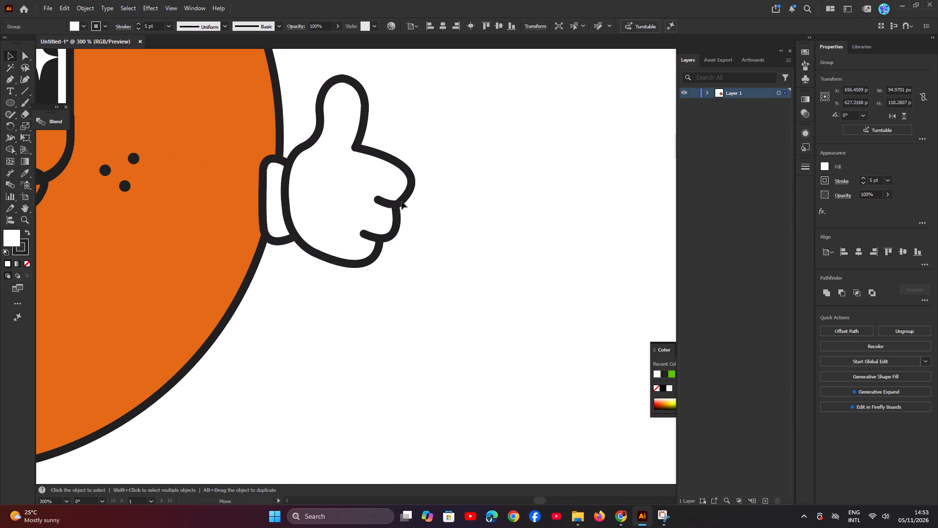
{"action": "left_click_drag", "start_coordinate": [402, 201], "coordinate": [553, 242]}
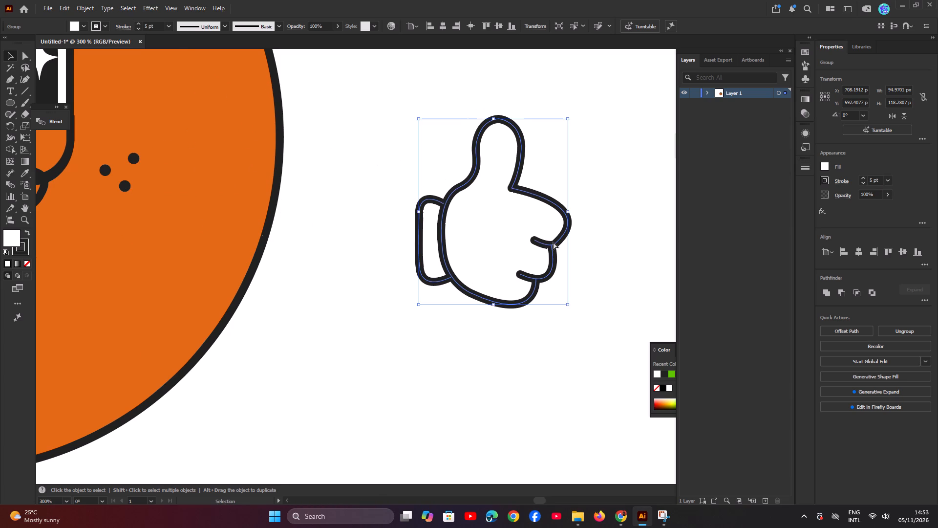
Ungroup all the nested groups of the glove into separate paths.
{"action": "key", "text": "ctrl+minus"}
{"action": "key", "text": "ctrl+minus"}
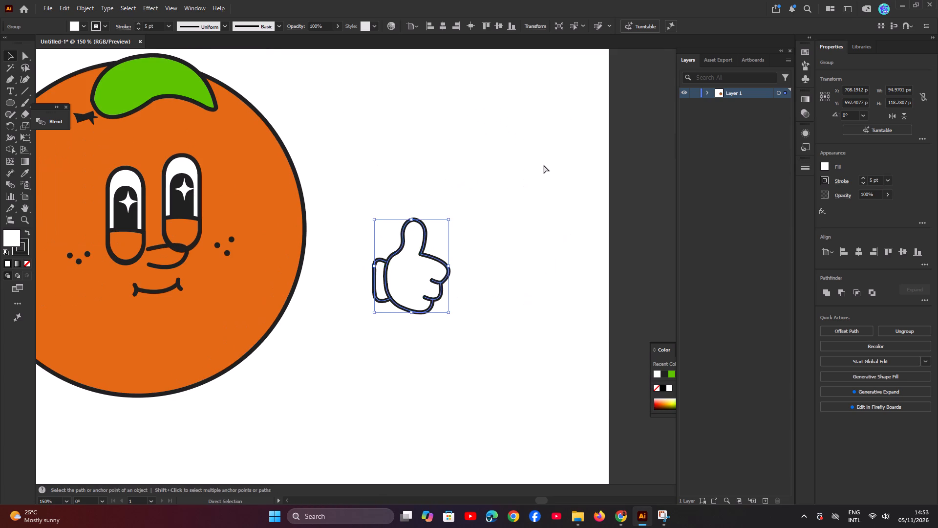
{"action": "key", "text": "ctrl+plus"}
{"action": "key", "text": "ctrl+plus"}
{"action": "key", "text": "ctrl+plus"}
{"action": "key", "text": "ctrl+plus"}
{"action": "key", "text": "ctrl+plus"}
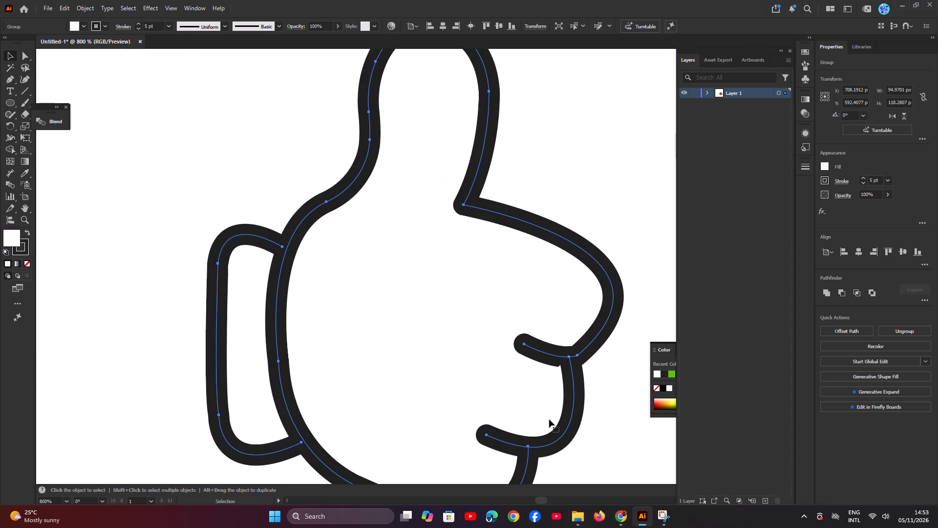
{"action": "key", "text": "space"}
{"action": "key", "text": "space"}
{"action": "key", "text": "space"}
{"action": "key", "text": "space"}
{"action": "left_click_drag", "start_coordinate": [589, 415], "coordinate": [531, 342]}
{"action": "left_click", "coordinate": [577, 298]}
{"action": "left_click", "coordinate": [517, 302]}
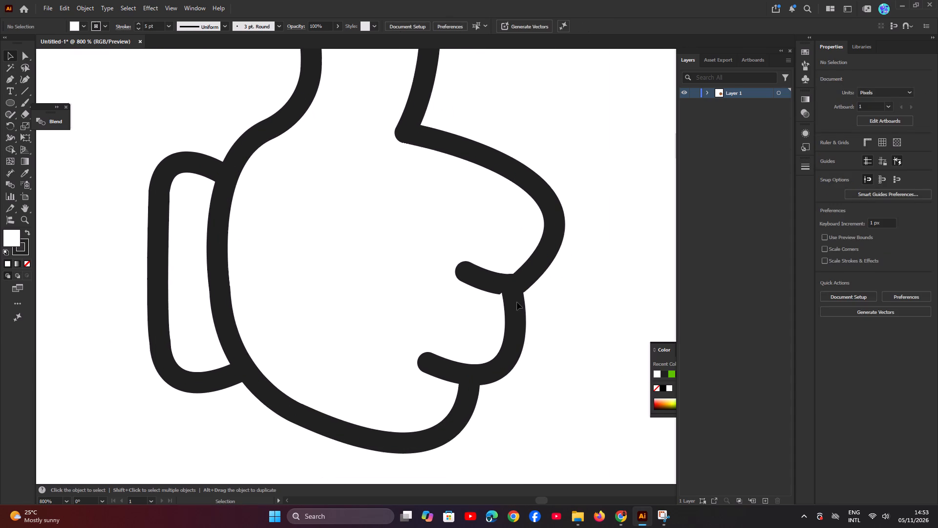
{"action": "left_click", "coordinate": [513, 308]}
{"action": "right_click", "coordinate": [513, 308]}
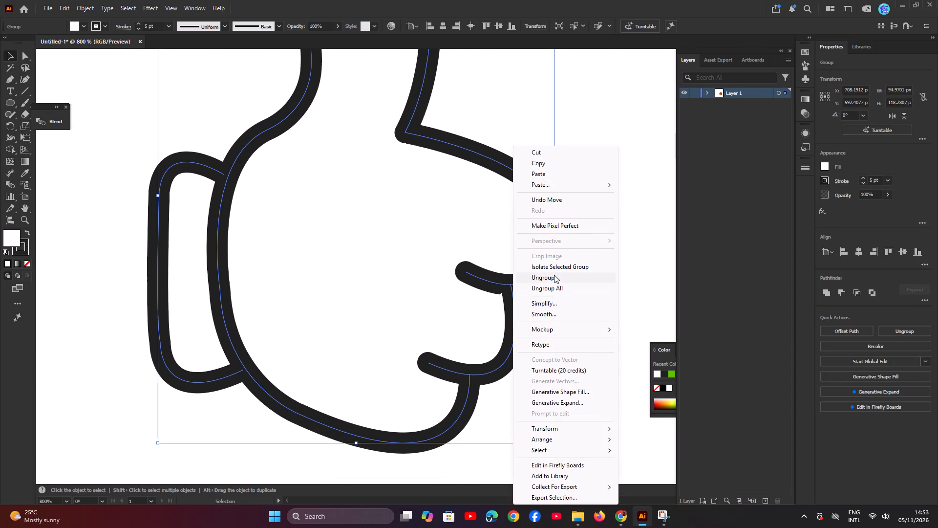
{"action": "left_click", "coordinate": [553, 287]}
{"action": "left_click", "coordinate": [571, 340]}
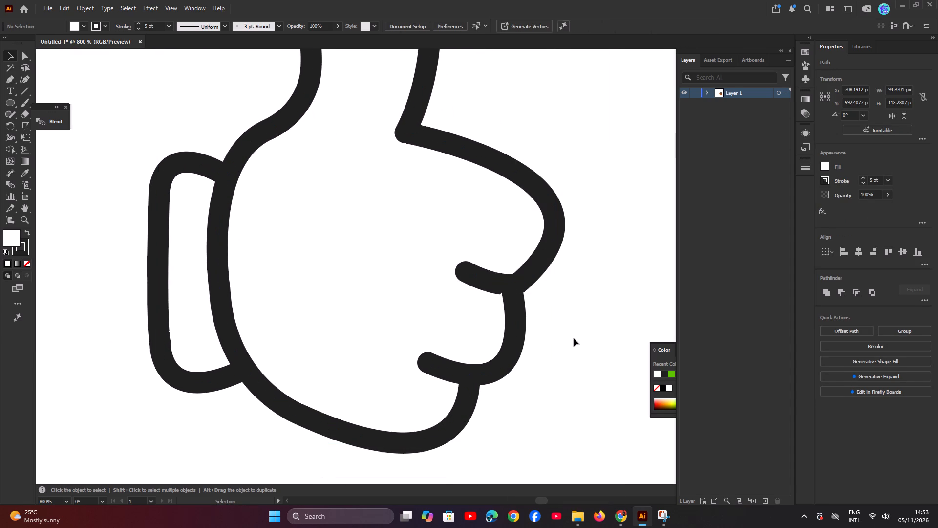
Bring the middle curled finger path to the front of the glove's other paths.
{"action": "left_click", "coordinate": [518, 335]}
{"action": "left_click", "coordinate": [516, 330]}
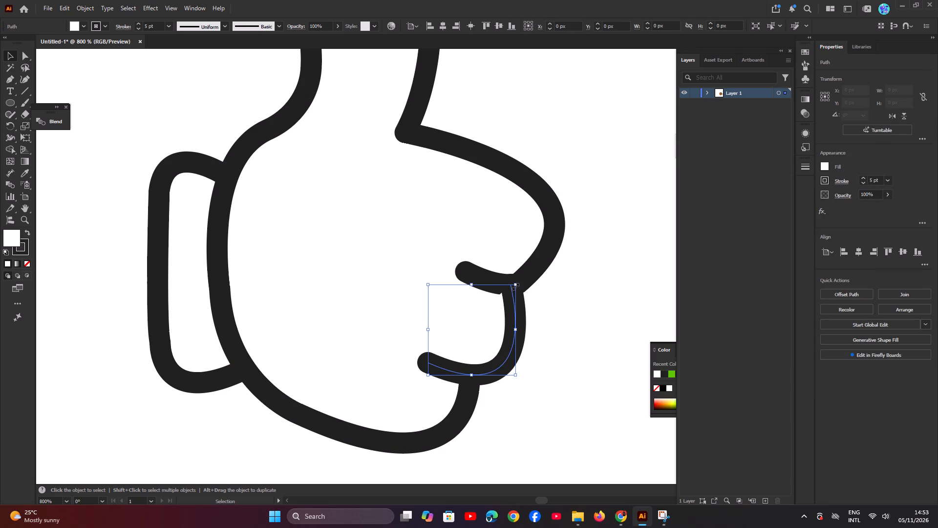
{"action": "left_click", "coordinate": [545, 244]}
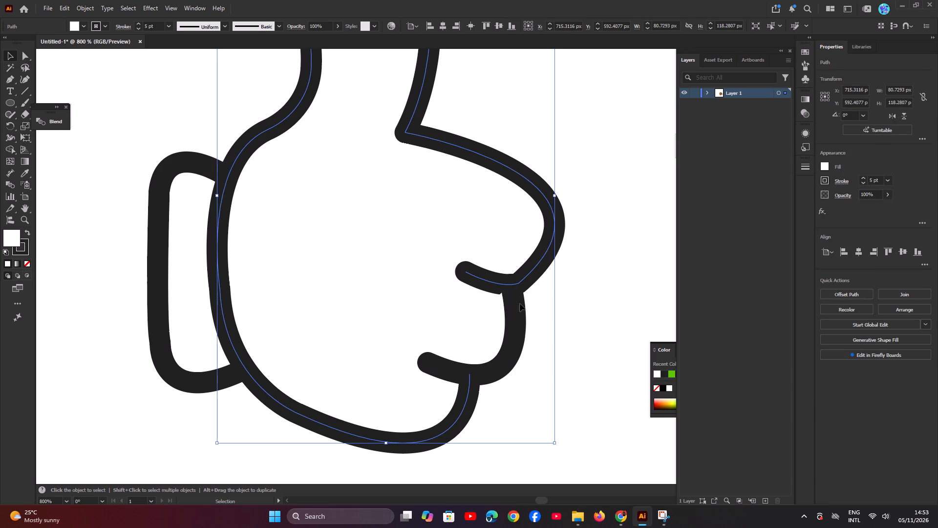
{"action": "left_click", "coordinate": [512, 334]}
{"action": "right_click", "coordinate": [512, 334]}
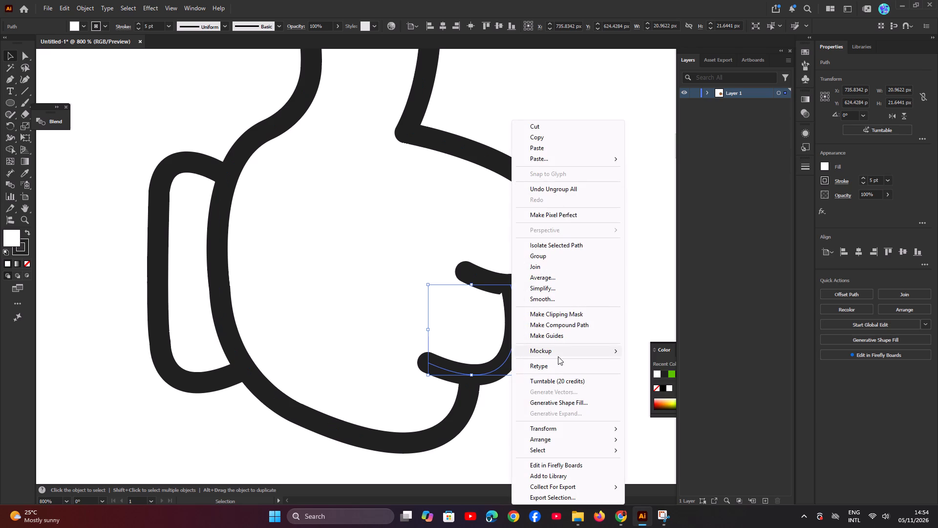
{"action": "left_click", "coordinate": [548, 440]}
{"action": "left_click", "coordinate": [651, 438]}
{"action": "left_click", "coordinate": [597, 334]}
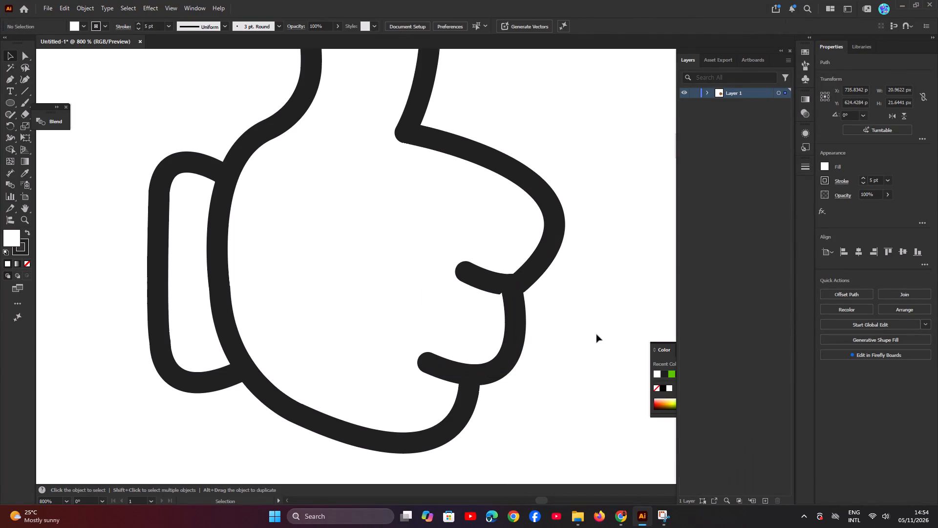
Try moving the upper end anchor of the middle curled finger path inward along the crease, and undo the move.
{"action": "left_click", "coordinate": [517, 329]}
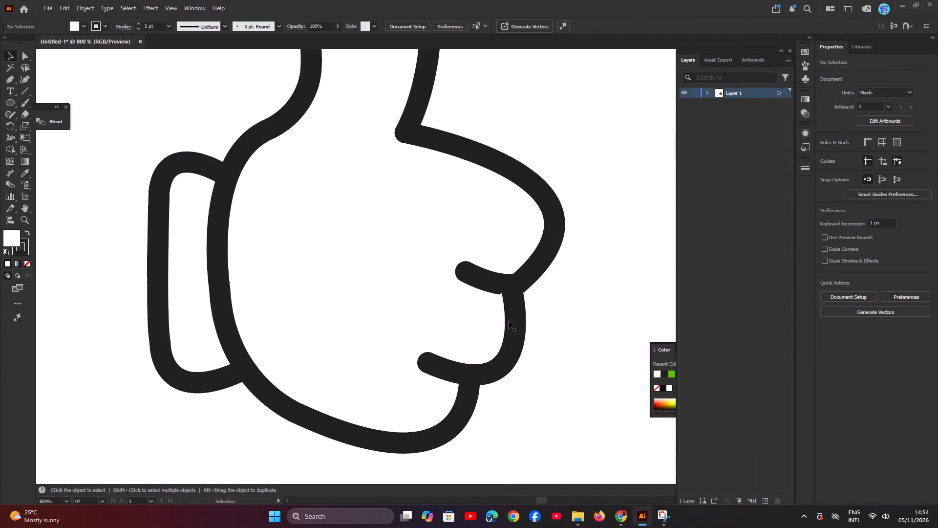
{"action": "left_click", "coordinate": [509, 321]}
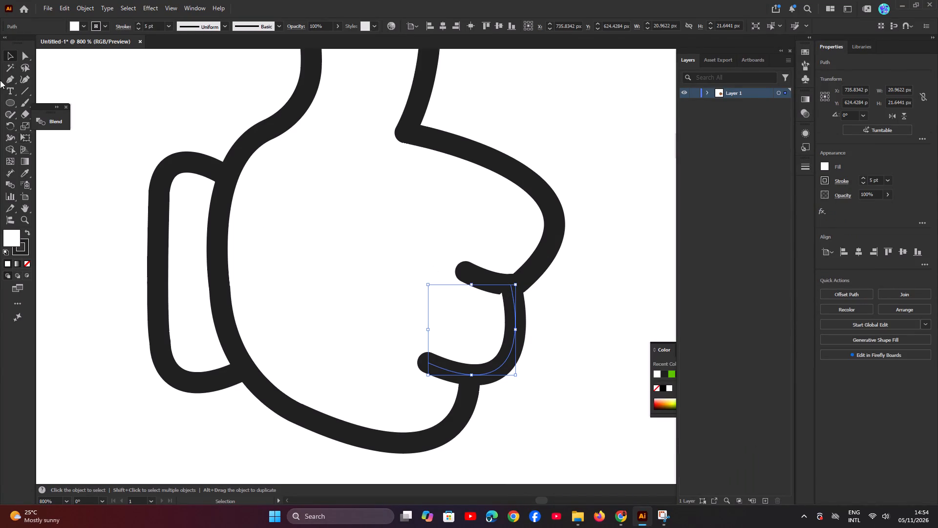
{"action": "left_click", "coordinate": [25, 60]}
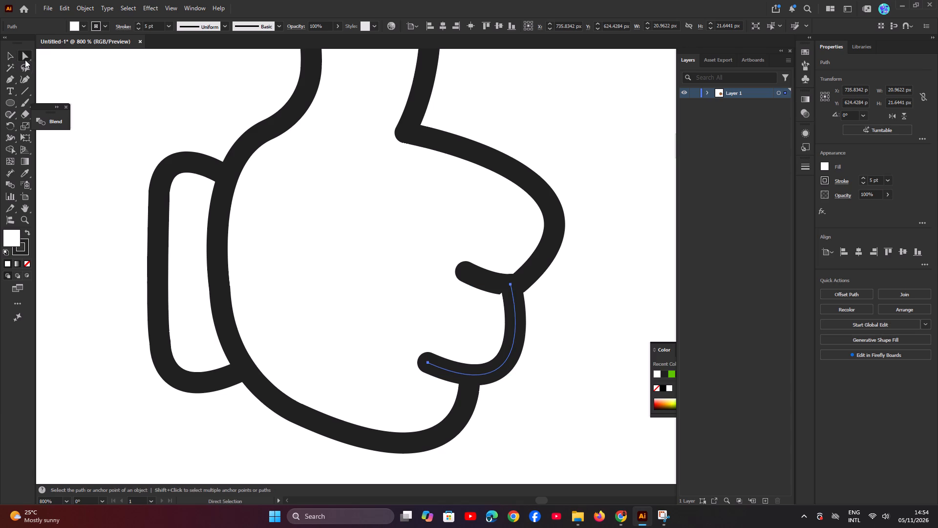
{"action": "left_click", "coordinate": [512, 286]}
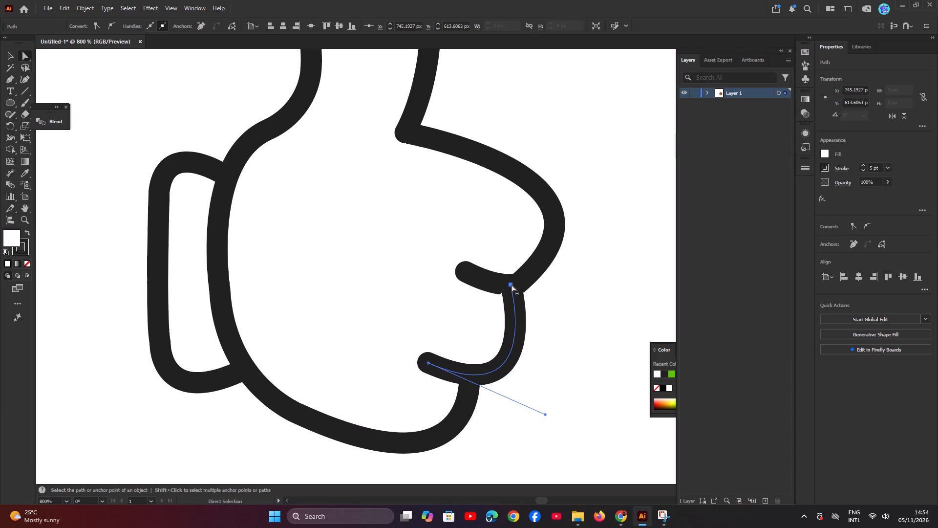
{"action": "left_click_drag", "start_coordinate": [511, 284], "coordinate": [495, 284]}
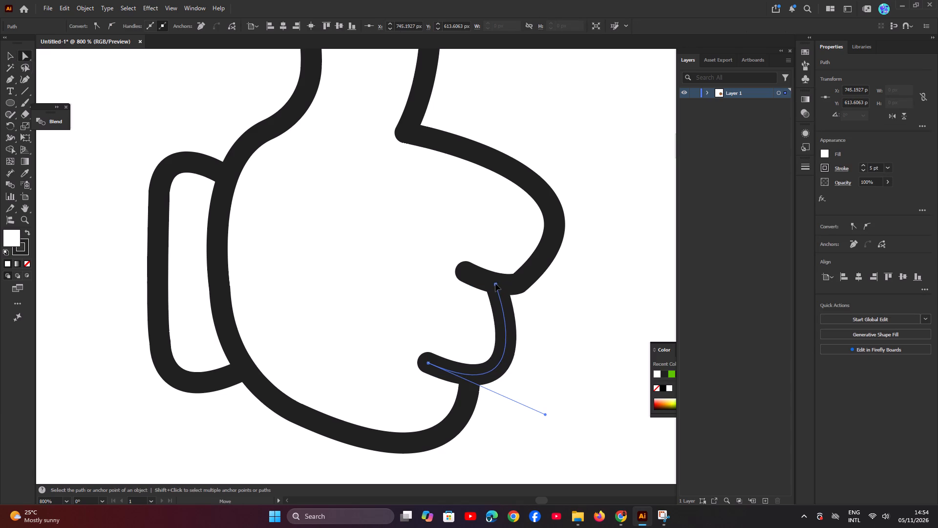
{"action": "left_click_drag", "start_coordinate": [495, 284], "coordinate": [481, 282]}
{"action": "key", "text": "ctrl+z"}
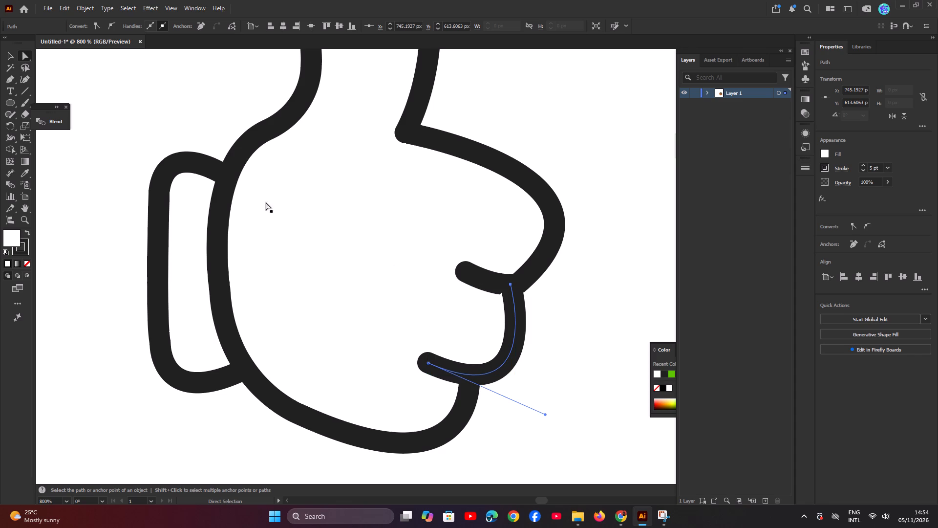
Extend the middle finger path from its upper end along the finger crease with the Pen tool, to about X 735, Y 612 px.
{"action": "left_click", "coordinate": [11, 77]}
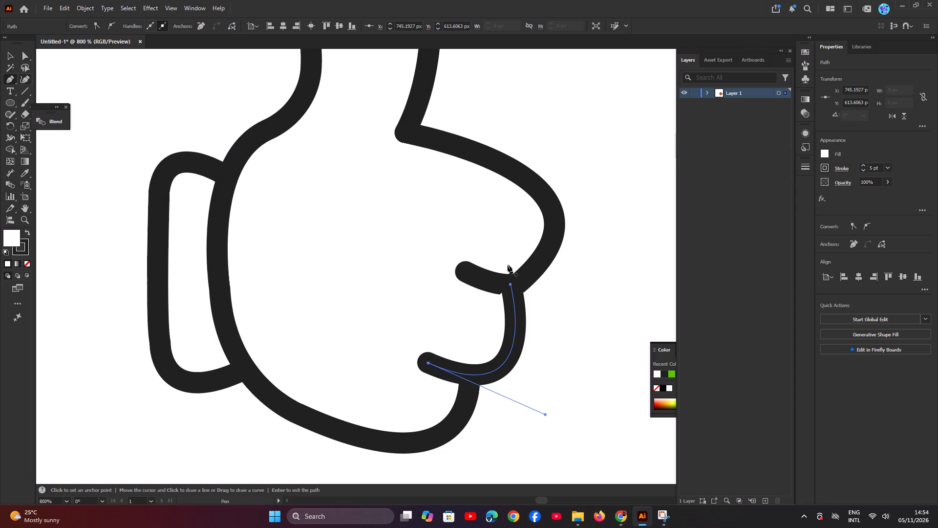
{"action": "left_click", "coordinate": [510, 284]}
{"action": "left_click_drag", "start_coordinate": [510, 284], "coordinate": [475, 277]}
{"action": "left_click_drag", "start_coordinate": [475, 277], "coordinate": [460, 272]}
{"action": "left_click_drag", "start_coordinate": [460, 272], "coordinate": [469, 274]}
{"action": "left_click_drag", "start_coordinate": [469, 274], "coordinate": [465, 275]}
{"action": "left_click", "coordinate": [464, 275]}
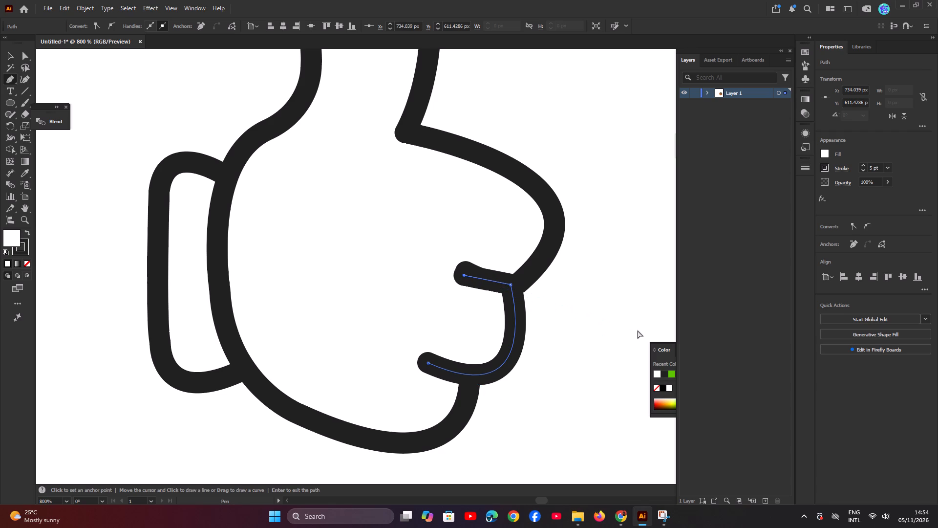
{"action": "key", "text": "ctrl+z"}
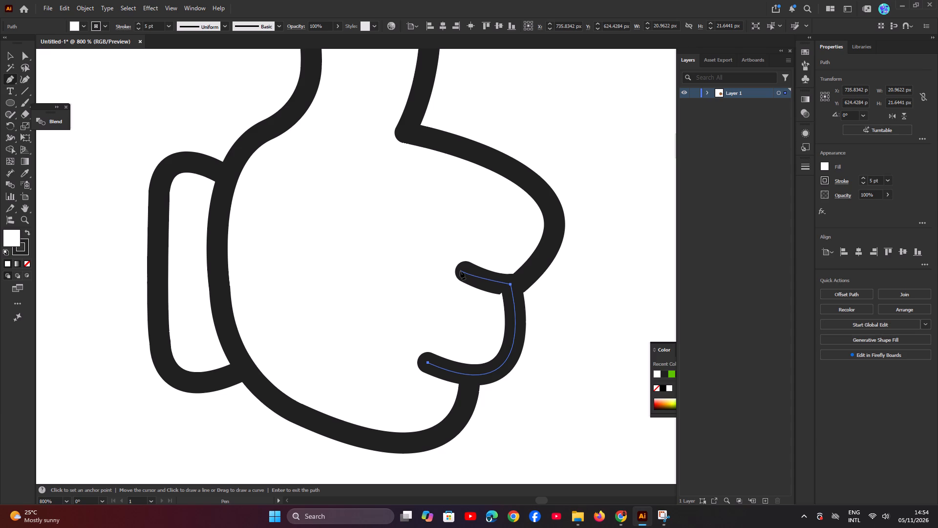
{"action": "left_click", "coordinate": [460, 271]}
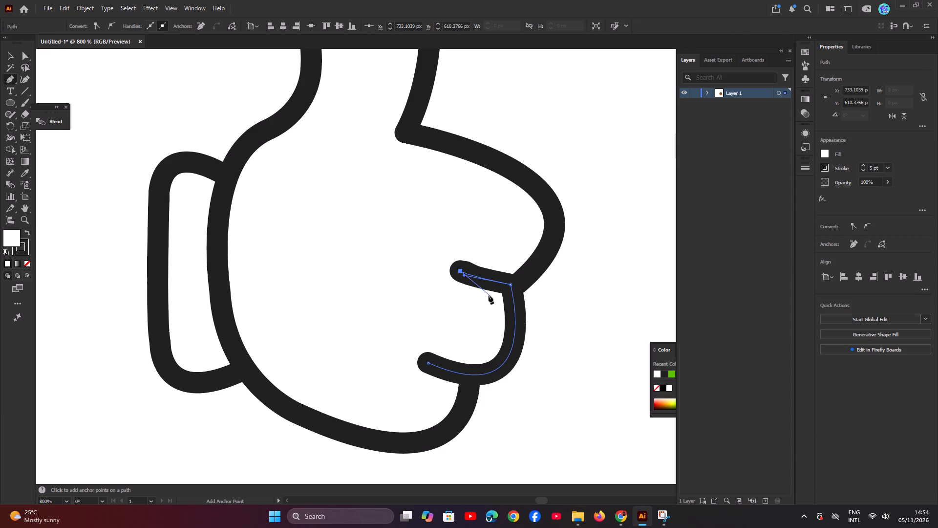
{"action": "key", "text": "ctrl+z"}
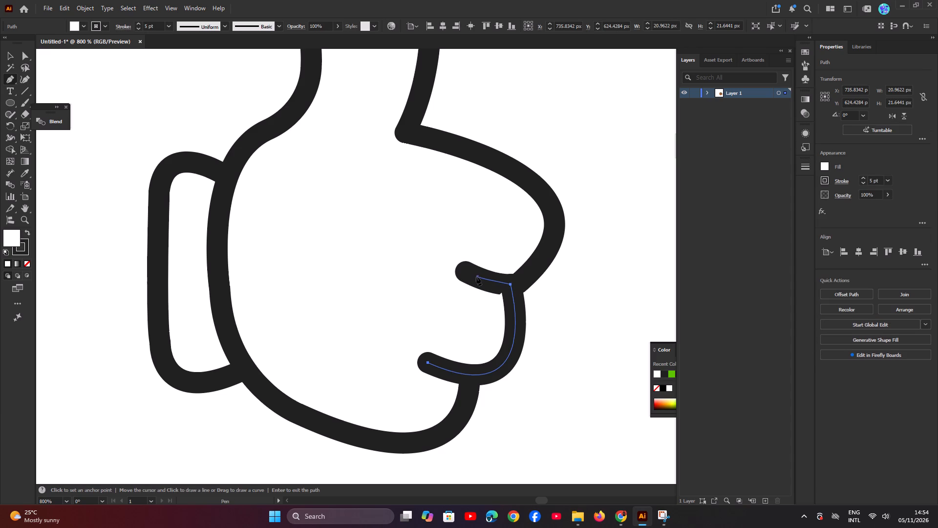
{"action": "left_click", "coordinate": [469, 277]}
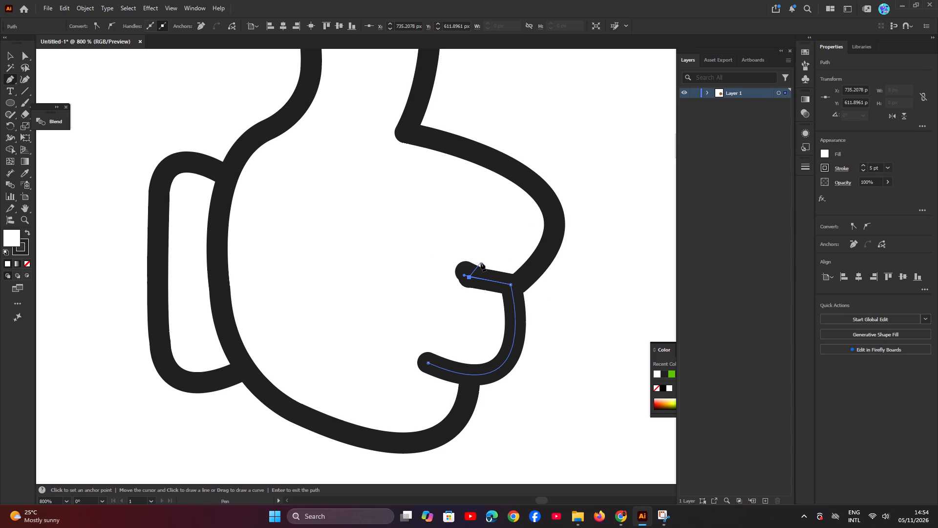
{"action": "key", "text": "Escape"}
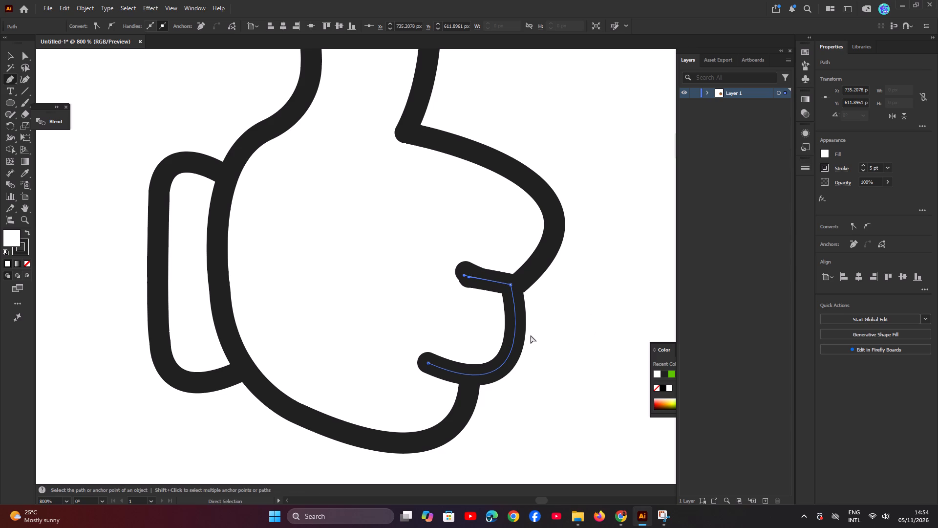
Check the finger and hand paths, and group all of the glove's paths together.
{"action": "key", "text": "ctrl+minus"}
{"action": "key", "text": "ctrl+minus"}
{"action": "key", "text": "ctrl+minus"}
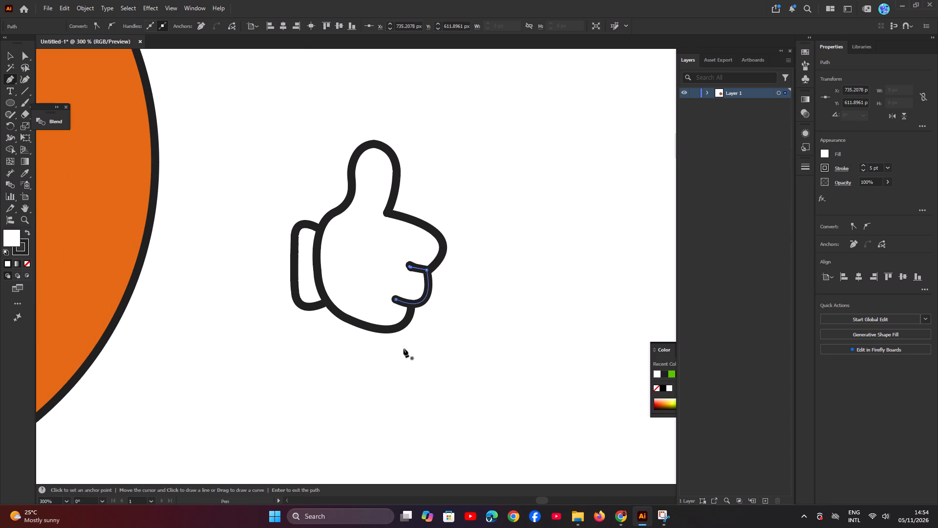
{"action": "key", "text": "space"}
{"action": "key", "text": "space"}
{"action": "key", "text": "space"}
{"action": "key", "text": "space"}
{"action": "key", "text": "space"}
{"action": "key", "text": "space"}
{"action": "key", "text": "space"}
{"action": "key", "text": "space"}
{"action": "key", "text": "space"}
{"action": "key", "text": "space"}
{"action": "key", "text": "space"}
{"action": "key", "text": "space"}
{"action": "key", "text": "space"}
{"action": "key", "text": "space"}
{"action": "key", "text": "space"}
{"action": "key", "text": "space"}
{"action": "key", "text": "space"}
{"action": "key", "text": "space"}
{"action": "key", "text": "space"}
{"action": "key", "text": "space"}
{"action": "left_click_drag", "start_coordinate": [325, 335], "coordinate": [396, 334]}
{"action": "left_click_drag", "start_coordinate": [272, 317], "coordinate": [340, 351]}
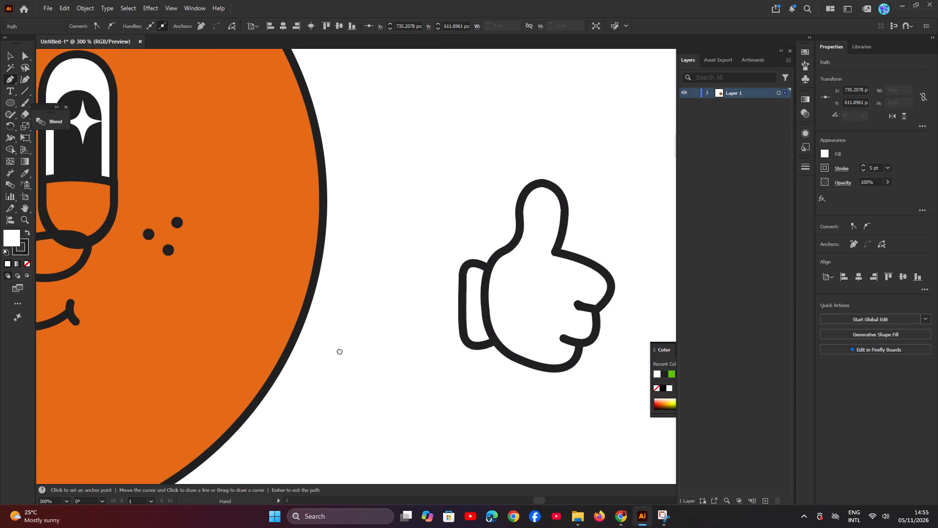
{"action": "left_click_drag", "start_coordinate": [340, 351], "coordinate": [274, 336]}
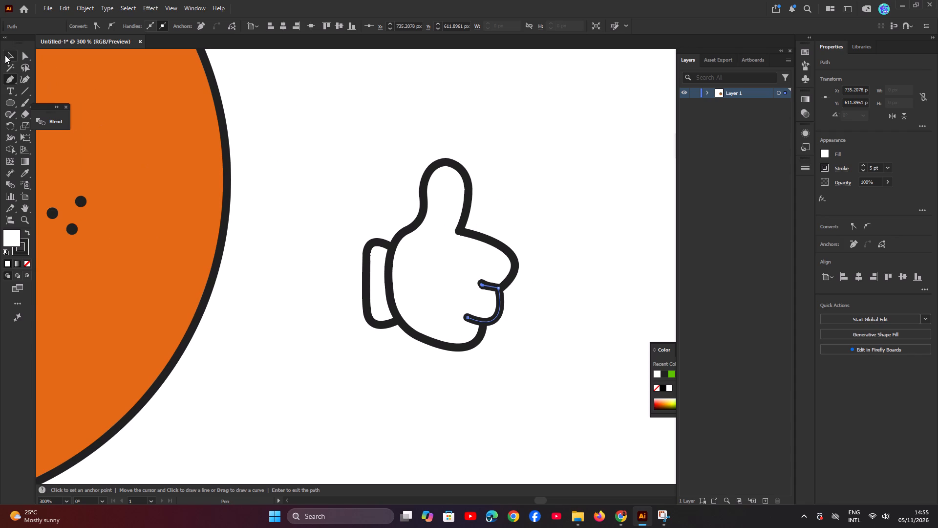
{"action": "left_click", "coordinate": [7, 55]}
{"action": "left_click", "coordinate": [576, 314]}
{"action": "left_click", "coordinate": [500, 310]}
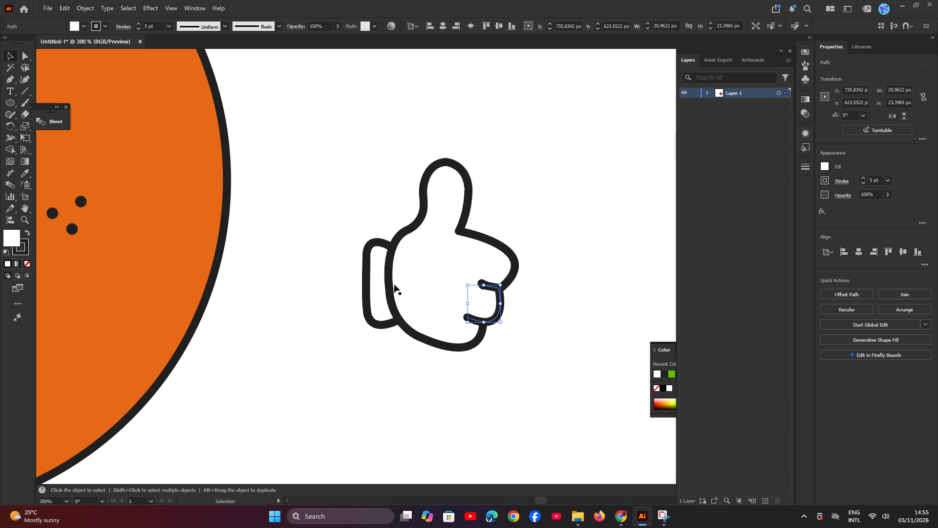
{"action": "left_click", "coordinate": [464, 232]}
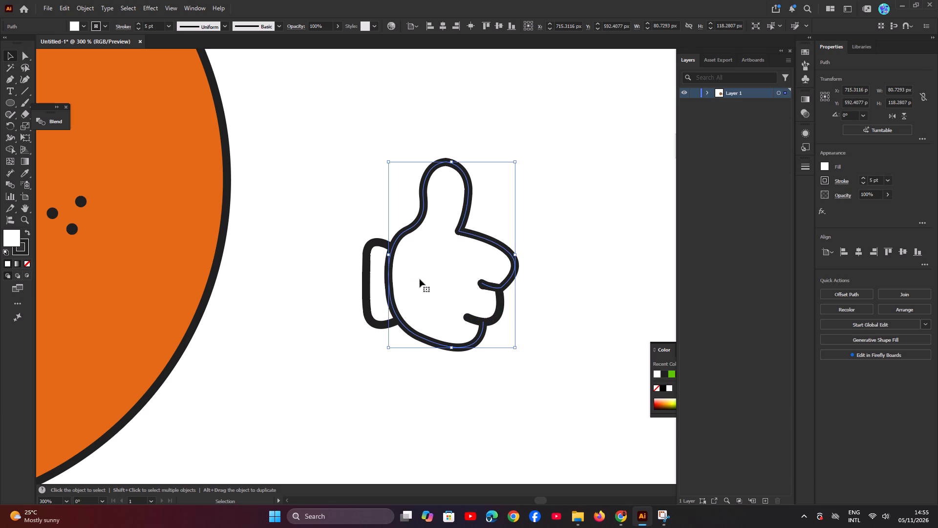
{"action": "left_click", "coordinate": [498, 309]}
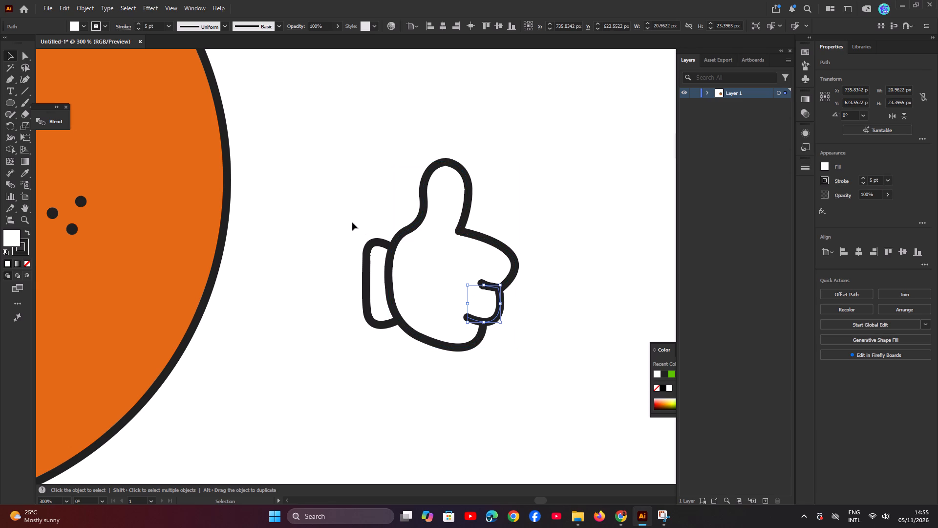
{"action": "left_click_drag", "start_coordinate": [334, 137], "coordinate": [576, 361]}
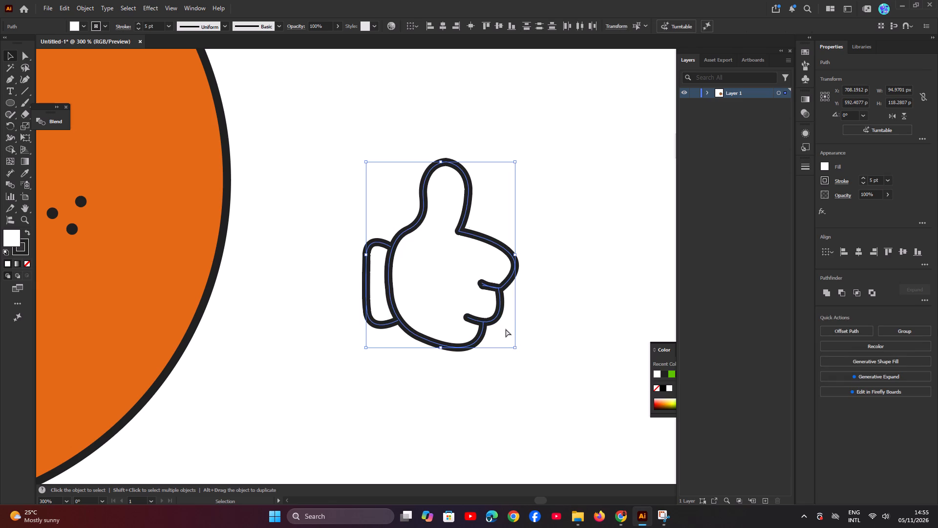
{"action": "key", "text": "ctrl+g"}
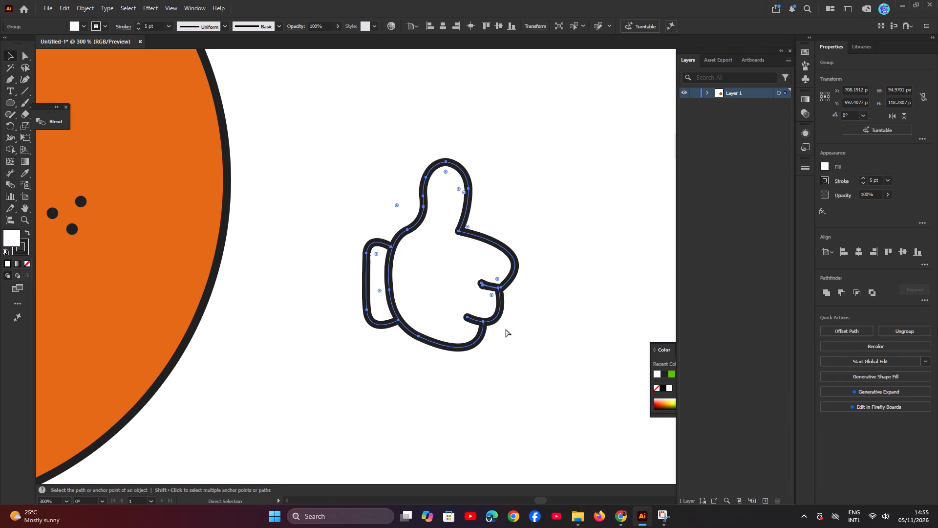
Move the glove group onto the orange body beside the mouth, below the freckles, at about X 471, Y 634 px.
{"action": "left_click", "coordinate": [612, 247]}
{"action": "left_click_drag", "start_coordinate": [509, 282], "coordinate": [504, 254]}
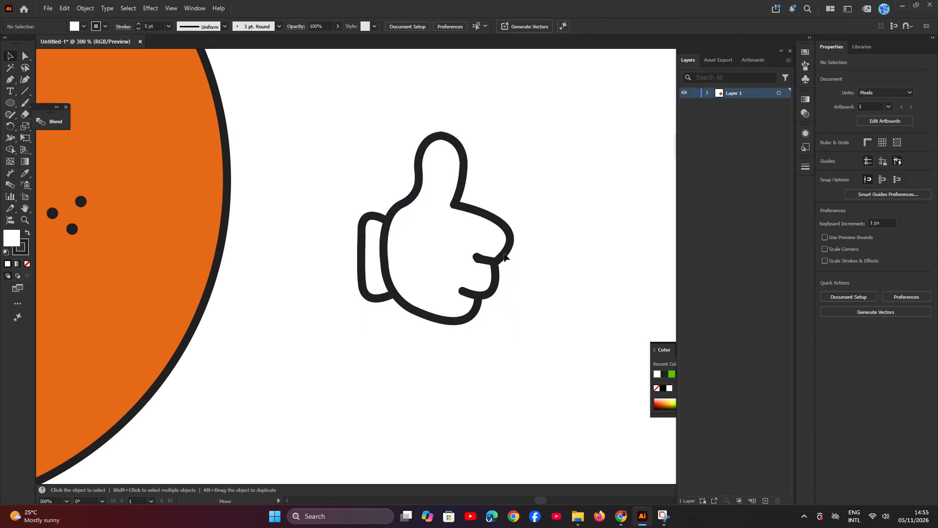
{"action": "left_click_drag", "start_coordinate": [504, 254], "coordinate": [175, 293]}
{"action": "key", "text": "space"}
{"action": "key", "text": "space"}
{"action": "key", "text": "space"}
{"action": "key", "text": "space"}
{"action": "key", "text": "space"}
{"action": "key", "text": "space"}
{"action": "key", "text": "space"}
{"action": "key", "text": "space"}
{"action": "key", "text": "space"}
{"action": "key", "text": "space"}
{"action": "key", "text": "space"}
{"action": "key", "text": "space"}
{"action": "key", "text": "space"}
{"action": "key", "text": "space"}
{"action": "key", "text": "space"}
{"action": "key", "text": "space"}
{"action": "left_click_drag", "start_coordinate": [83, 409], "coordinate": [348, 404]}
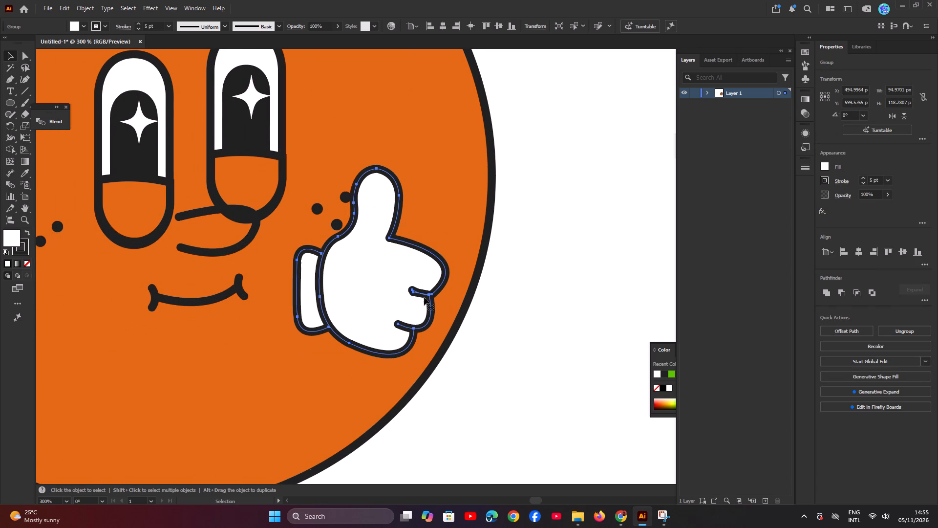
{"action": "left_click_drag", "start_coordinate": [424, 294], "coordinate": [387, 349]}
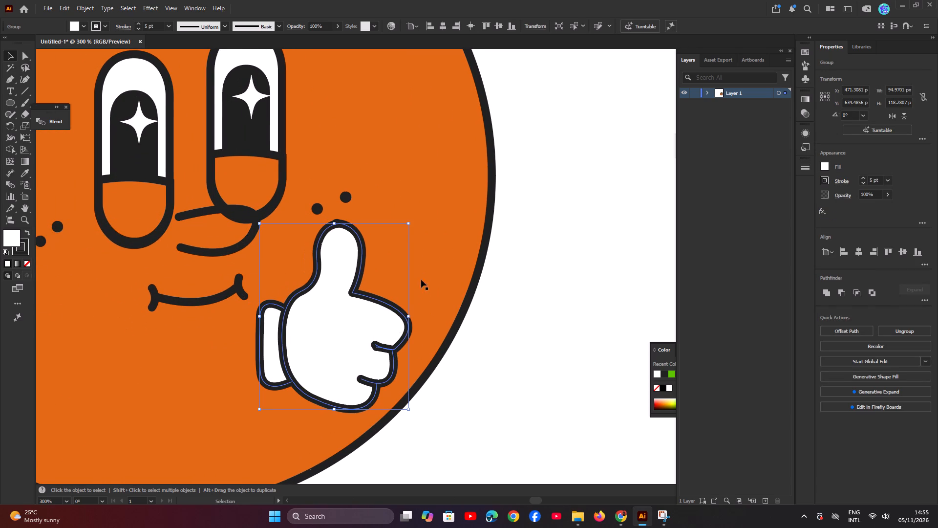
Scale the glove group down proportionally to about 83 by 103 px.
{"action": "left_click_drag", "start_coordinate": [408, 222], "coordinate": [396, 237], "text": "shift"}
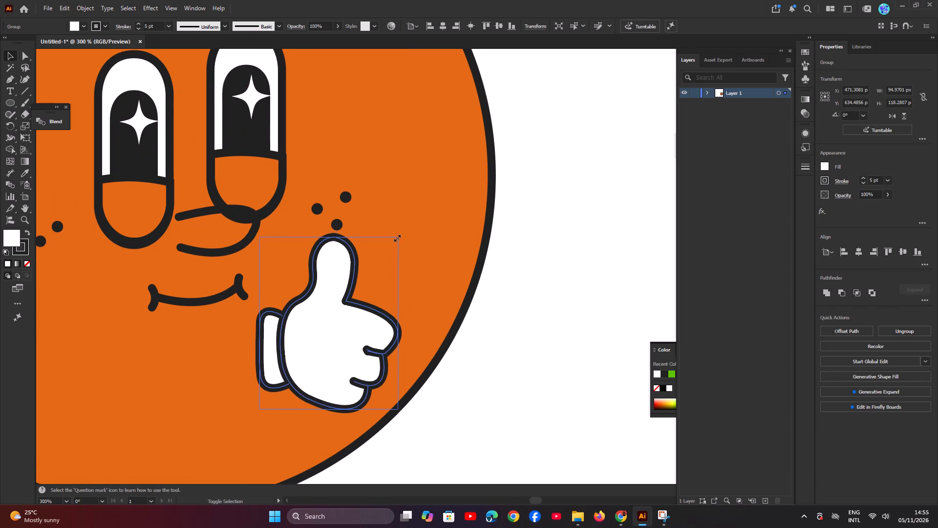
{"action": "left_click_drag", "start_coordinate": [396, 237], "coordinate": [389, 248], "text": "shift"}
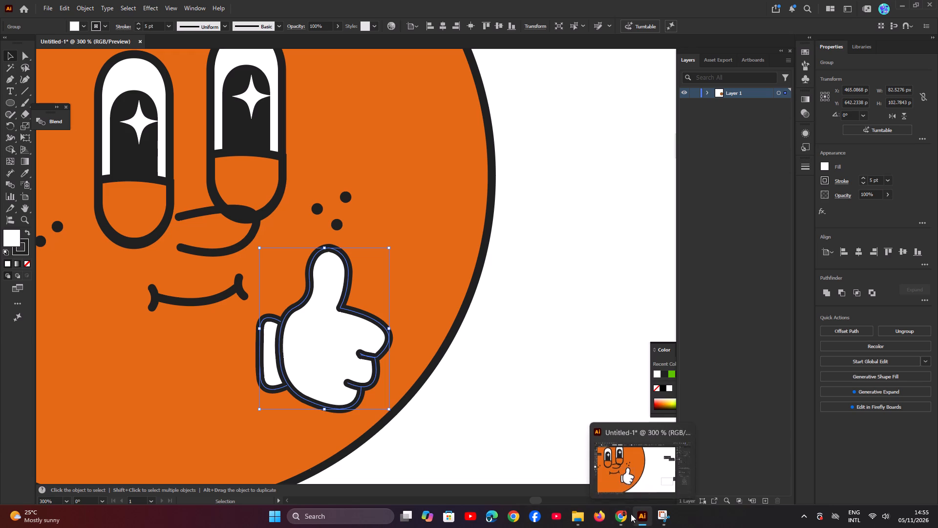
Switch to the Envato tutorial in Chrome and watch how the thumbs-up glove is sized and placed on the orange, and return to Illustrator.
{"action": "left_click", "coordinate": [627, 516]}
{"action": "left_click", "coordinate": [526, 286]}
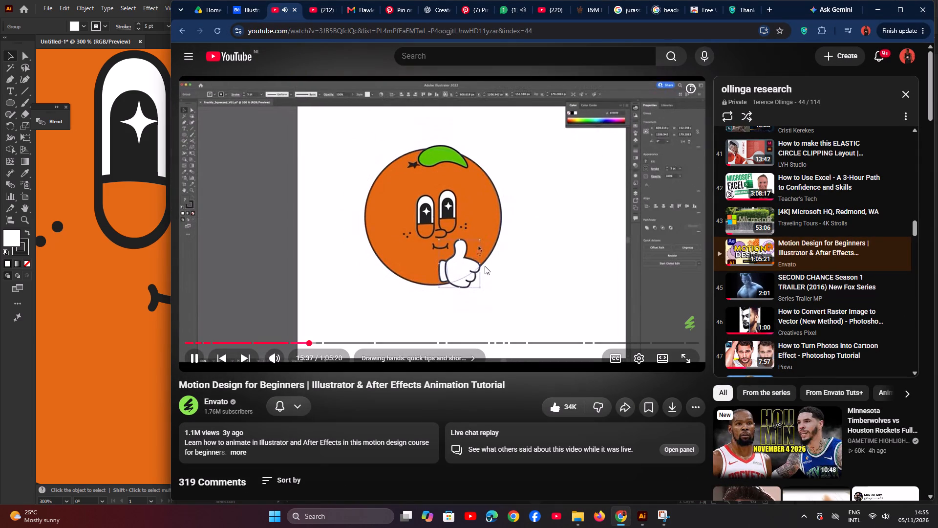
{"action": "left_click", "coordinate": [517, 261]}
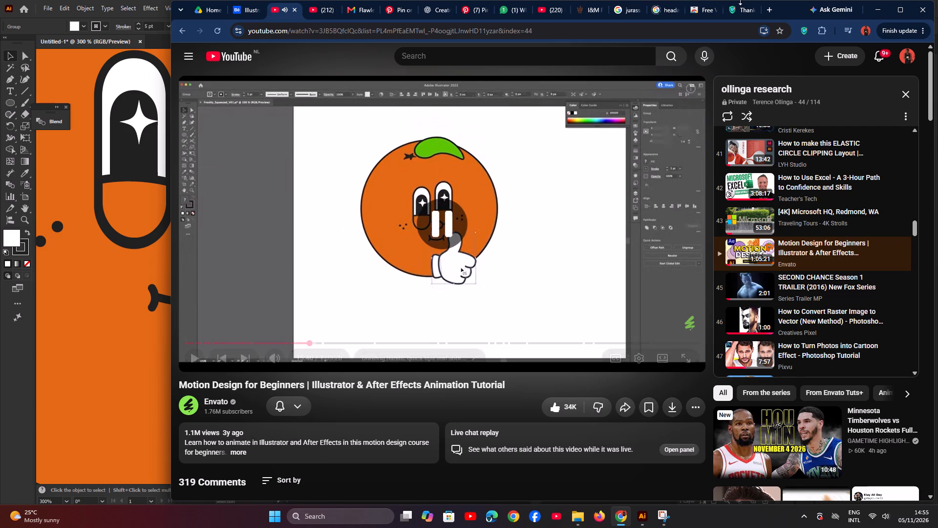
{"action": "left_click", "coordinate": [551, 269]}
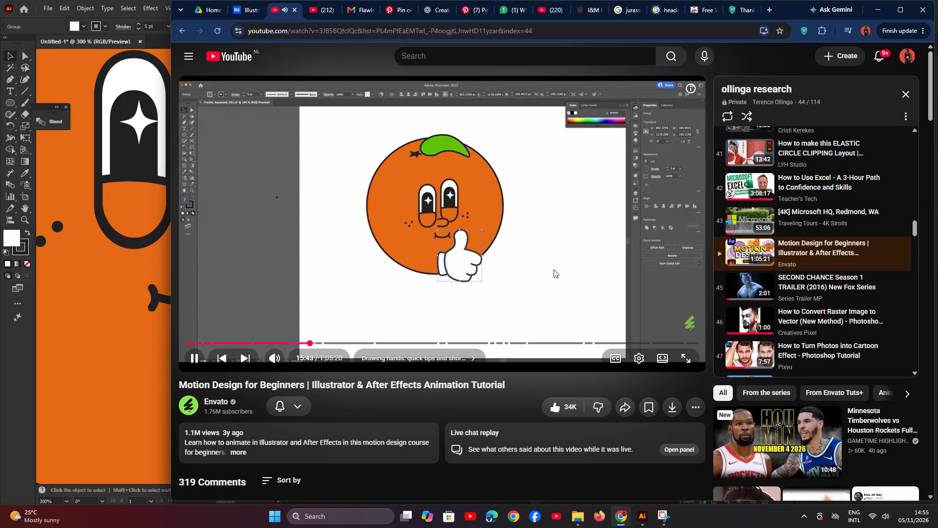
{"action": "left_click", "coordinate": [554, 269]}
{"action": "left_click", "coordinate": [881, 11]}
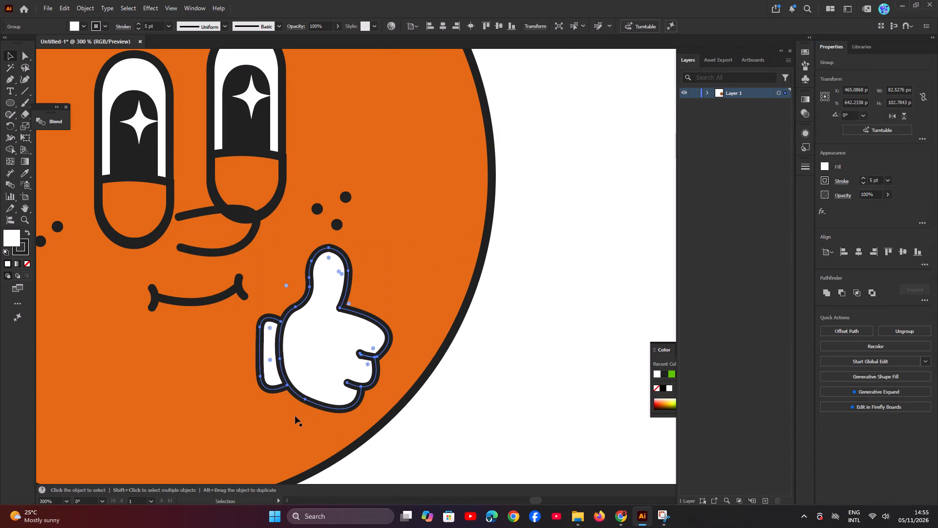
Enlarge the thumbs-up glove group proportionally to about 110 by 137 px and move it below the mouth, at about X 432, Y 673 px.
{"action": "key", "text": "space"}
{"action": "key", "text": "space"}
{"action": "key", "text": "space"}
{"action": "key", "text": "space"}
{"action": "key", "text": "space"}
{"action": "key", "text": "space"}
{"action": "key", "text": "space"}
{"action": "key", "text": "space"}
{"action": "left_click_drag", "start_coordinate": [279, 435], "coordinate": [397, 340]}
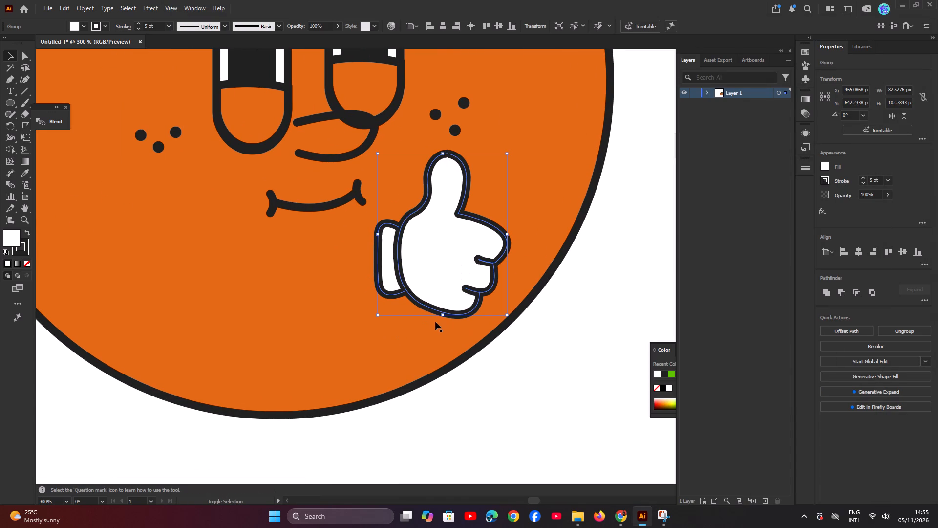
{"action": "left_click_drag", "start_coordinate": [443, 315], "coordinate": [432, 369], "text": "shift"}
{"action": "left_click_drag", "start_coordinate": [470, 288], "coordinate": [419, 310]}
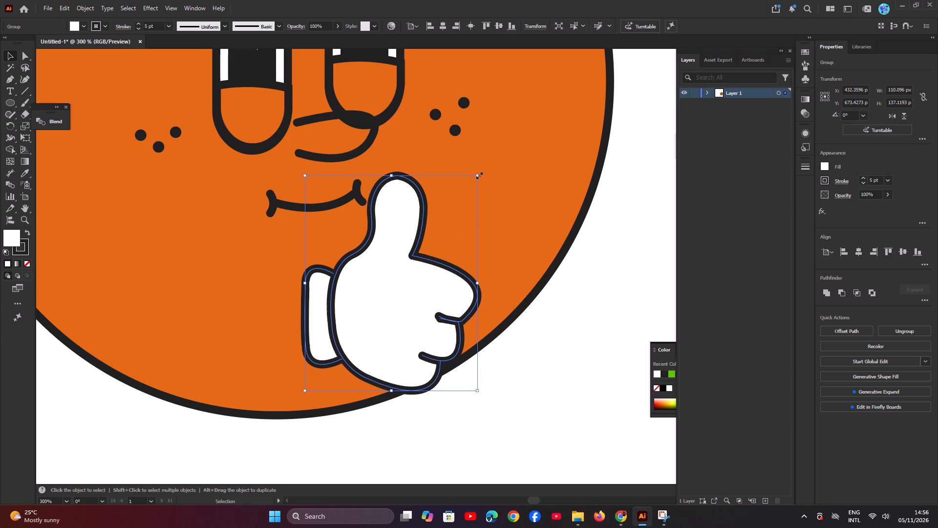
Tilt the glove about 6° counterclockwise and lower it over the orange's bottom edge, to about X 435, Y 684 px.
{"action": "left_click_drag", "start_coordinate": [481, 173], "coordinate": [471, 160]}
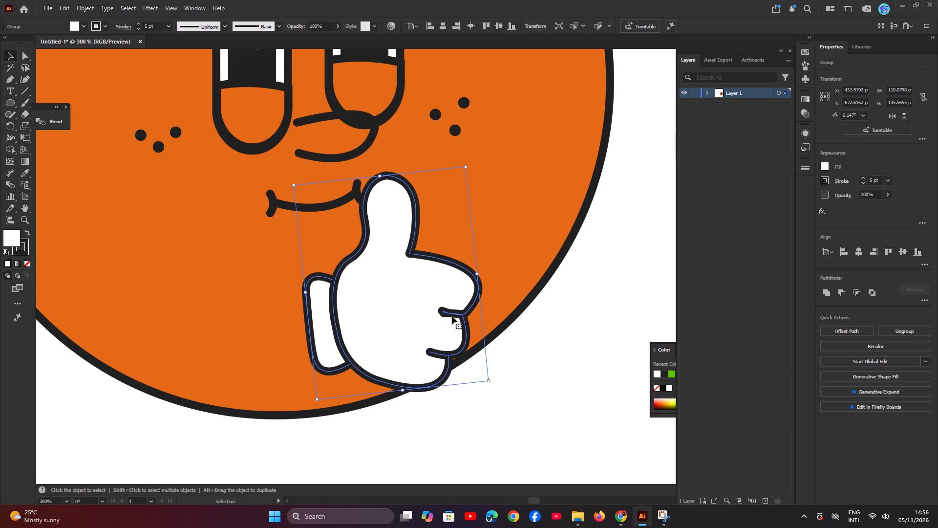
{"action": "left_click_drag", "start_coordinate": [453, 314], "coordinate": [457, 331]}
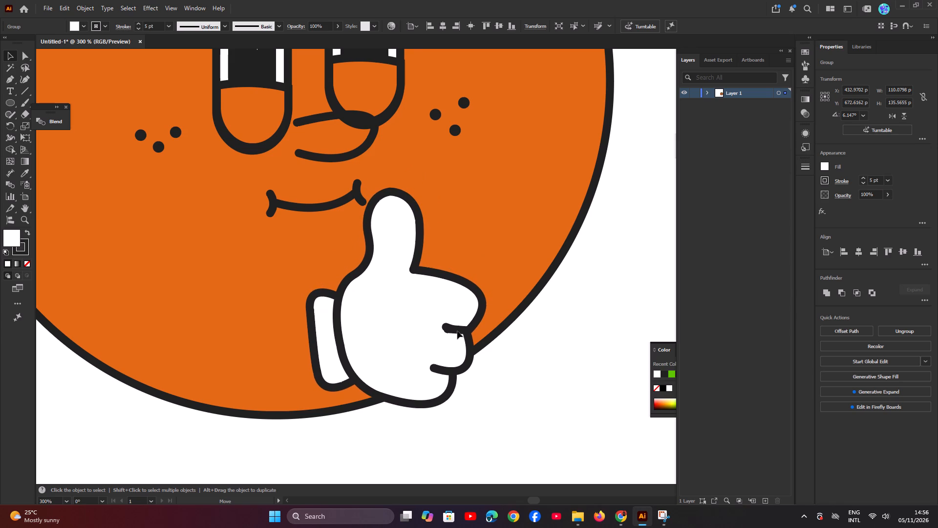
{"action": "left_click_drag", "start_coordinate": [457, 331], "coordinate": [457, 331]}
Switch to the Envato tutorial in Chrome to compare the glove's size and placement, and return to Illustrator.
{"action": "left_click", "coordinate": [621, 522]}
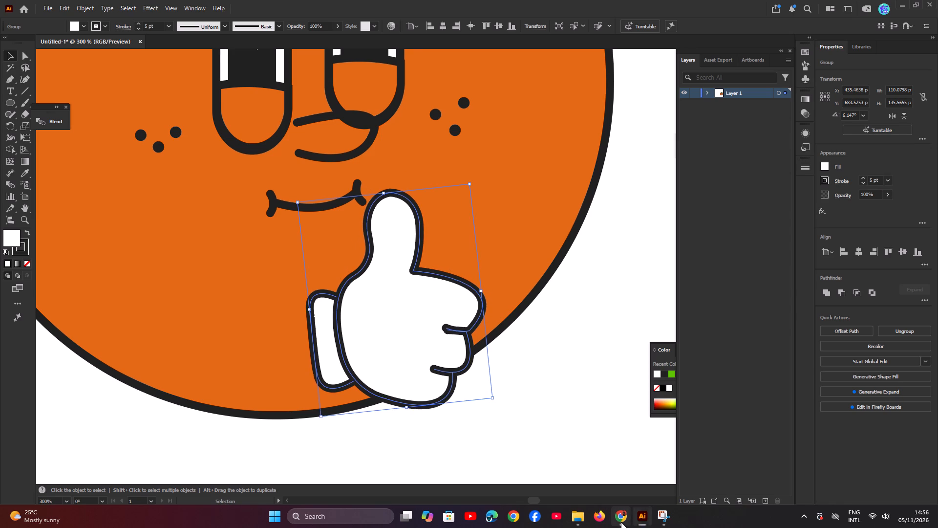
{"action": "left_click", "coordinate": [619, 515]}
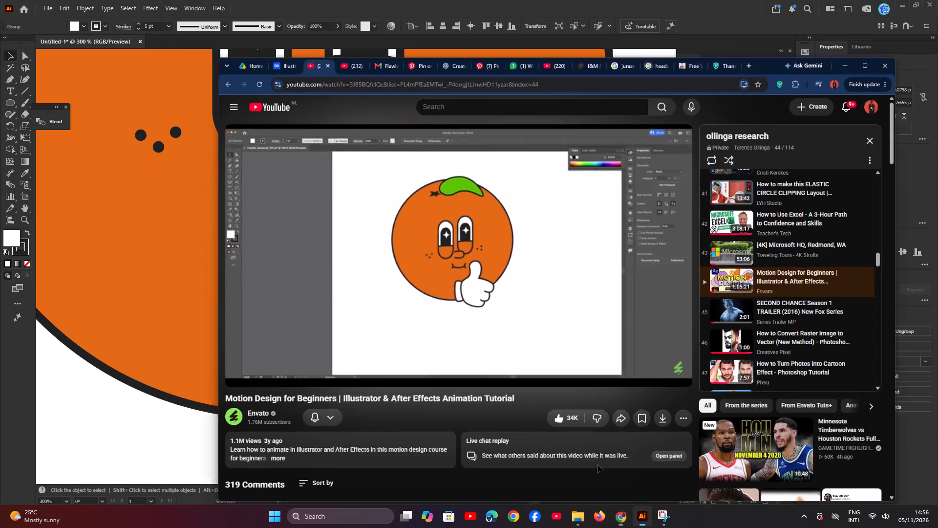
Reduce the glove's tilt to about 3° and enlarge it proportionally to about 117 by 146 px, at about X 438, Y 680 px.
{"action": "left_click_drag", "start_coordinate": [468, 329], "coordinate": [473, 330]}
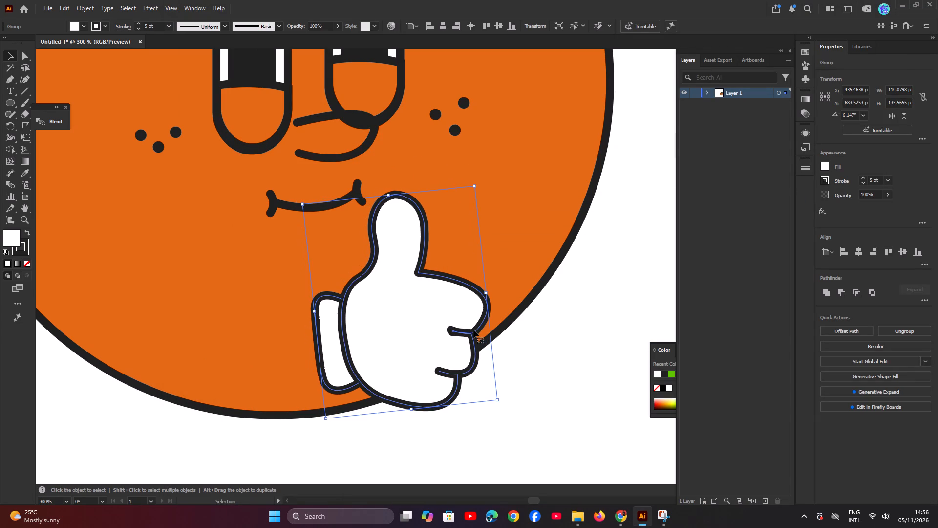
{"action": "left_click_drag", "start_coordinate": [478, 180], "coordinate": [480, 182]}
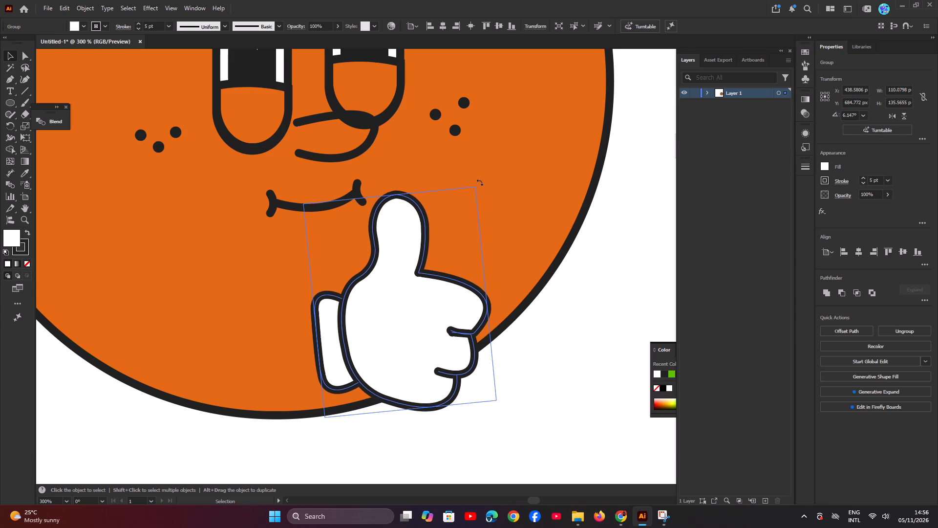
{"action": "left_click_drag", "start_coordinate": [480, 182], "coordinate": [483, 187]}
{"action": "left_click_drag", "start_coordinate": [393, 195], "coordinate": [394, 193], "text": "shift"}
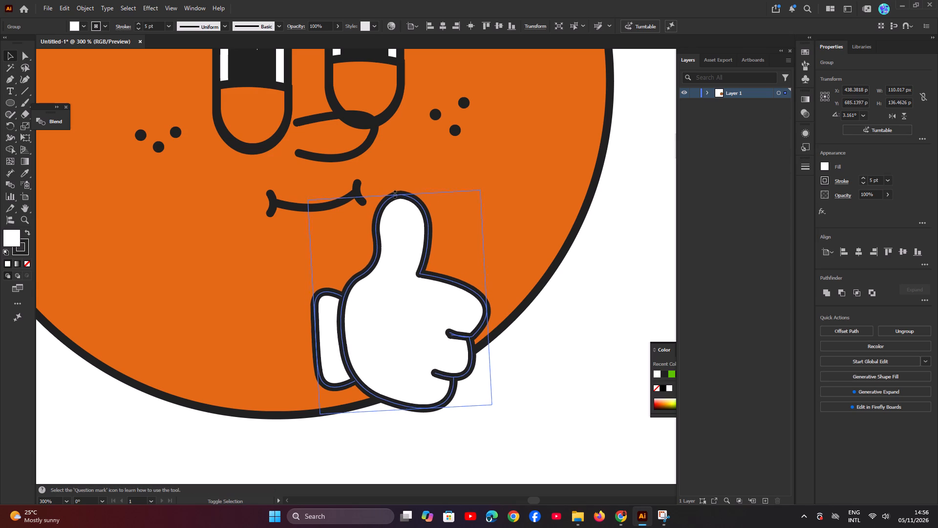
{"action": "left_click_drag", "start_coordinate": [394, 193], "coordinate": [400, 180], "text": "shift"}
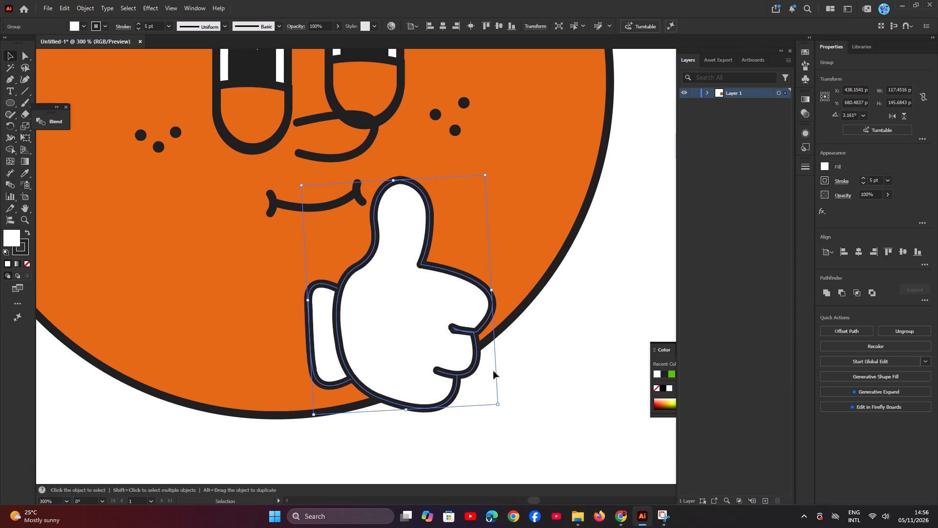
Deselect the glove and examine the whole orange character for the glove's proportions and placement.
{"action": "key", "text": "ctrl+minus"}
{"action": "key", "text": "ctrl+minus"}
{"action": "key", "text": "ctrl+minus"}
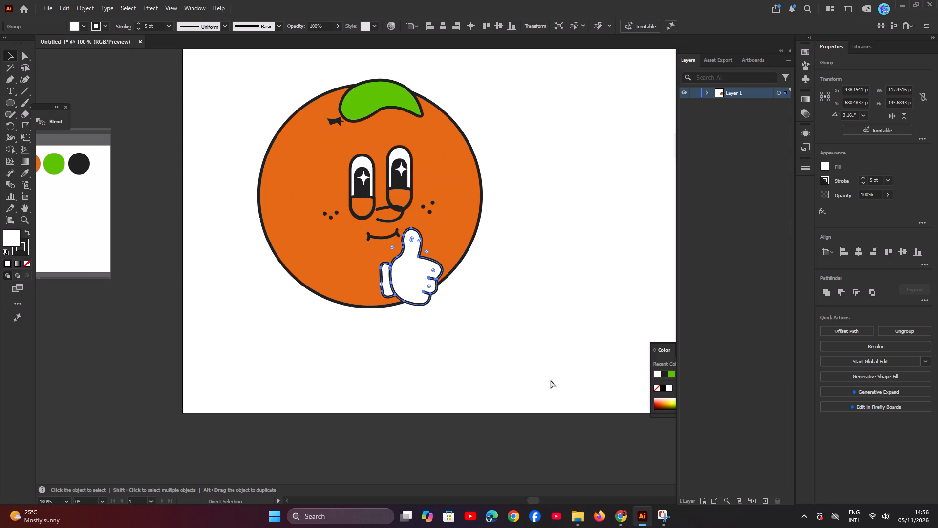
{"action": "left_click_drag", "start_coordinate": [526, 366], "coordinate": [523, 371]}
{"action": "key", "text": "space"}
{"action": "key", "text": "space"}
{"action": "key", "text": "space"}
{"action": "key", "text": "space"}
{"action": "key", "text": "space"}
{"action": "key", "text": "space"}
{"action": "key", "text": "space"}
{"action": "key", "text": "space"}
{"action": "key", "text": "space"}
{"action": "key", "text": "space"}
{"action": "key", "text": "space"}
{"action": "key", "text": "space"}
{"action": "key", "text": "space"}
{"action": "key", "text": "space"}
{"action": "key", "text": "space"}
{"action": "key", "text": "space"}
{"action": "key", "text": "space"}
{"action": "key", "text": "space"}
{"action": "key", "text": "space"}
{"action": "key", "text": "space"}
{"action": "left_click_drag", "start_coordinate": [529, 347], "coordinate": [508, 370]}
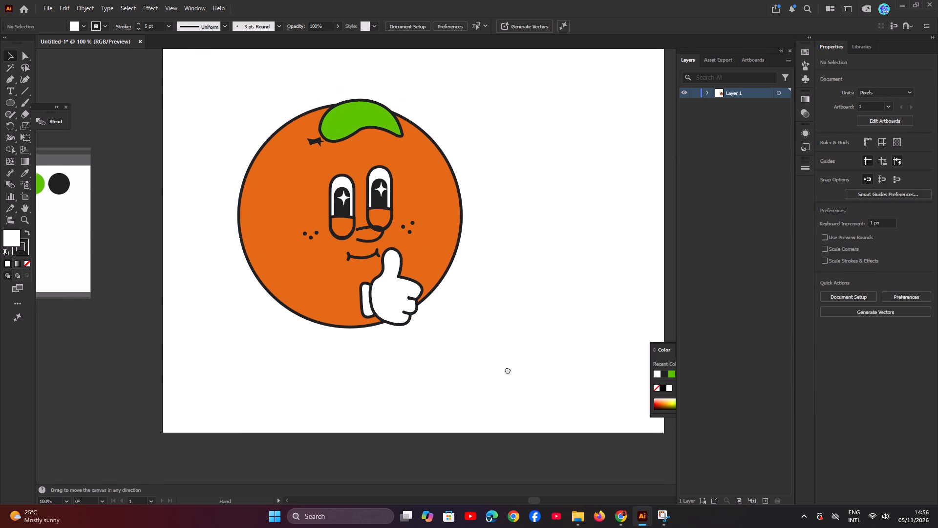
{"action": "left_click_drag", "start_coordinate": [508, 370], "coordinate": [491, 361]}
{"action": "left_click_drag", "start_coordinate": [477, 380], "coordinate": [490, 394]}
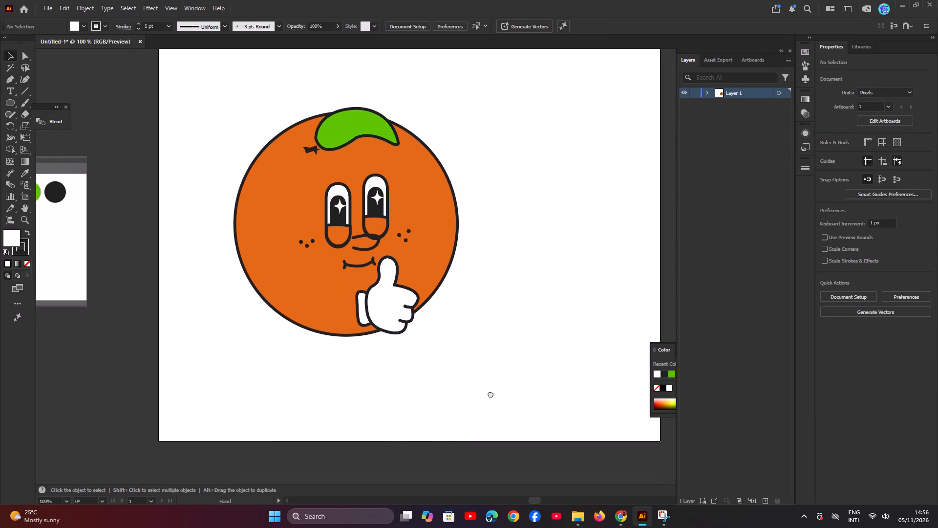
{"action": "left_click_drag", "start_coordinate": [490, 394], "coordinate": [491, 393]}
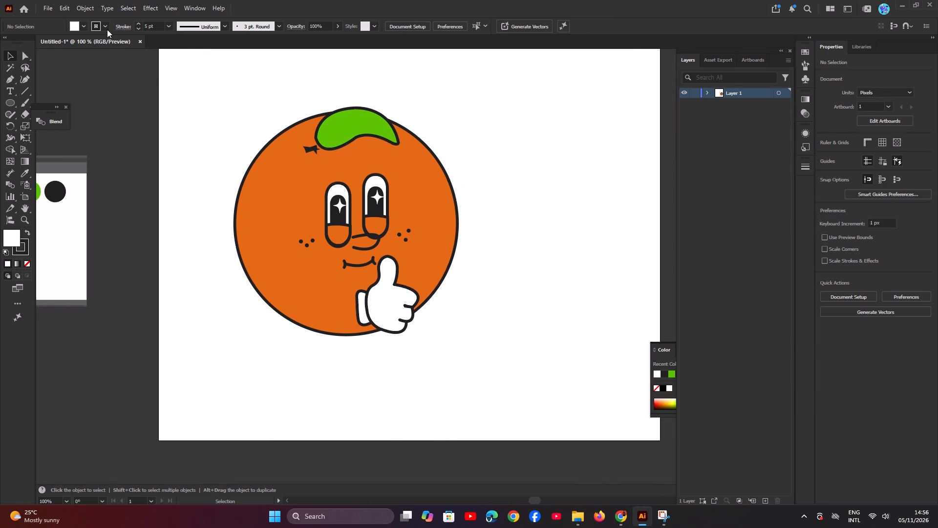
Save the document in the Screenshots folder as an Adobe Illustrator file named Orange logo, keeping the default Illustrator 2020 options.
{"action": "left_click", "coordinate": [53, 8]}
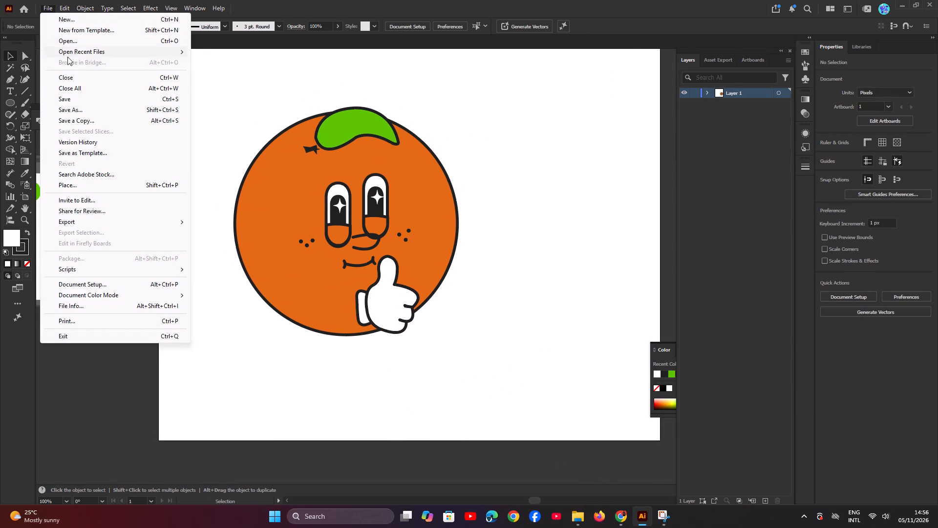
{"action": "left_click", "coordinate": [69, 96]}
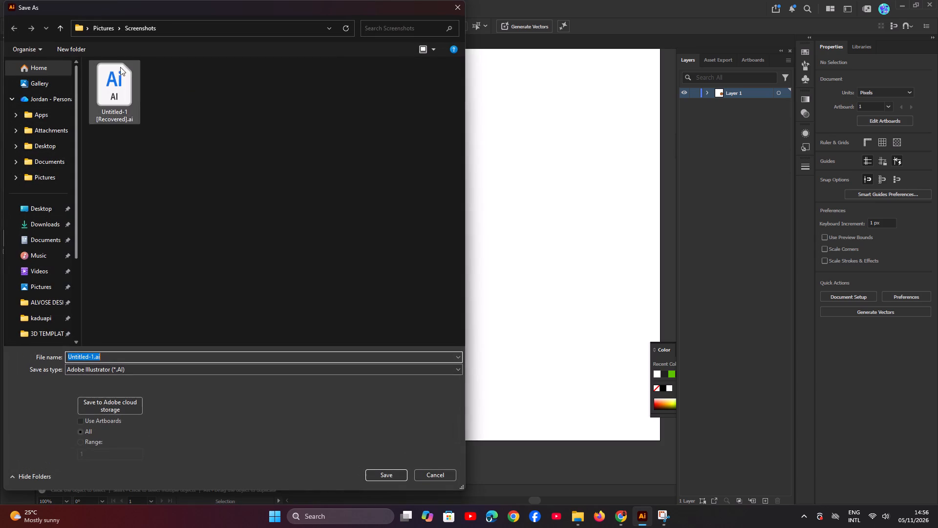
{"action": "left_click", "coordinate": [618, 513]}
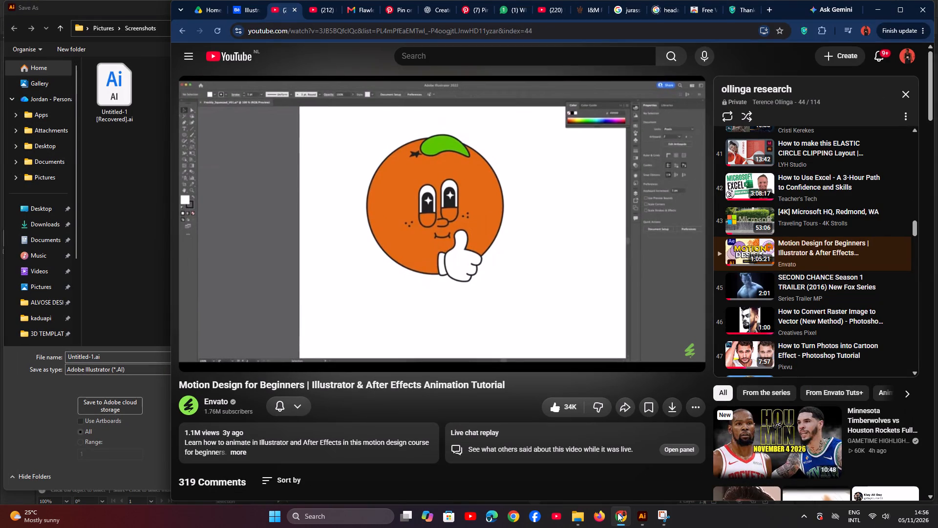
{"action": "left_click", "coordinate": [618, 513]}
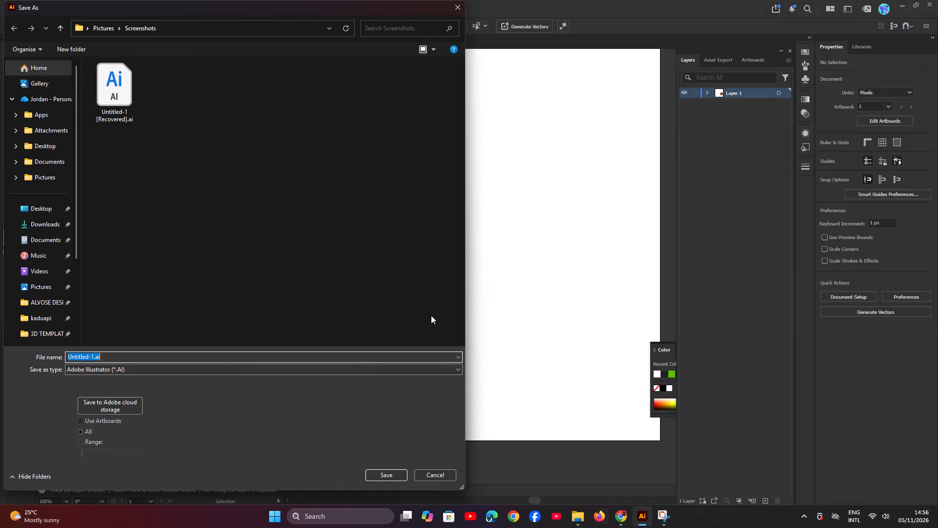
{"action": "key", "text": "BackSpace"}
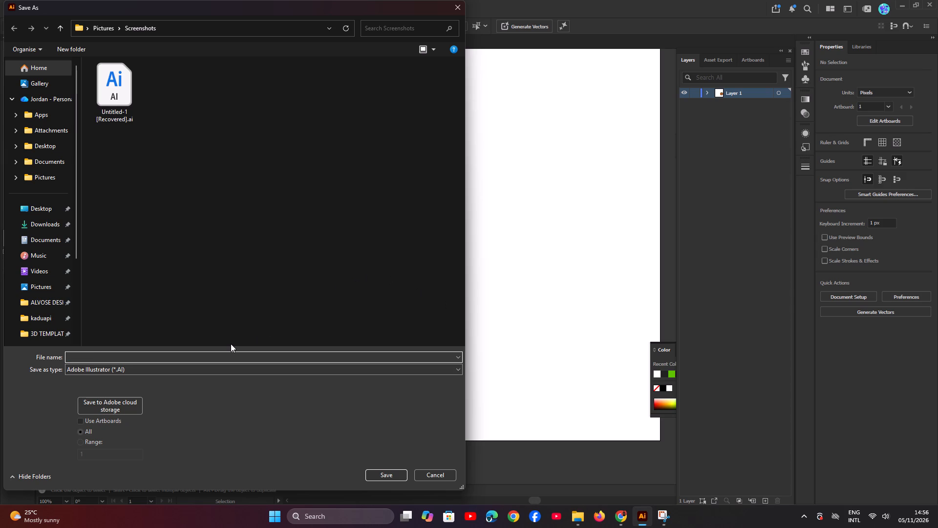
{"action": "key", "text": "shift+m"}
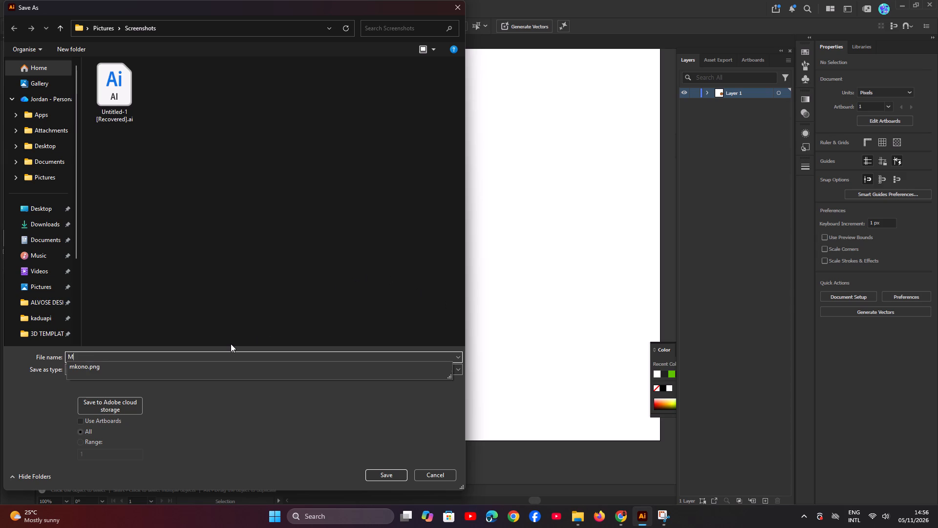
{"action": "key", "text": "BackSpace"}
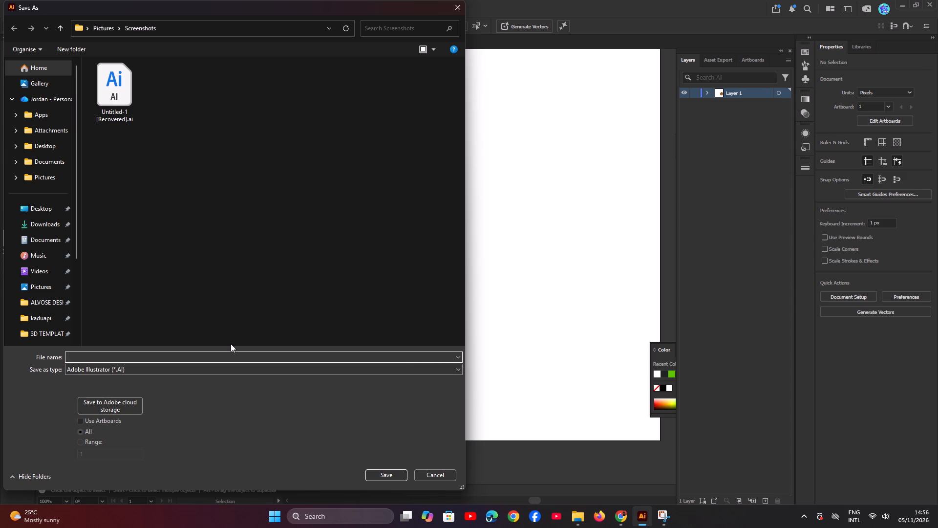
{"action": "type", "text": "Ora"}
{"action": "type", "text": "nge"}
{"action": "key", "text": "space"}
{"action": "type", "text": "logo"}
{"action": "key", "text": "Return"}
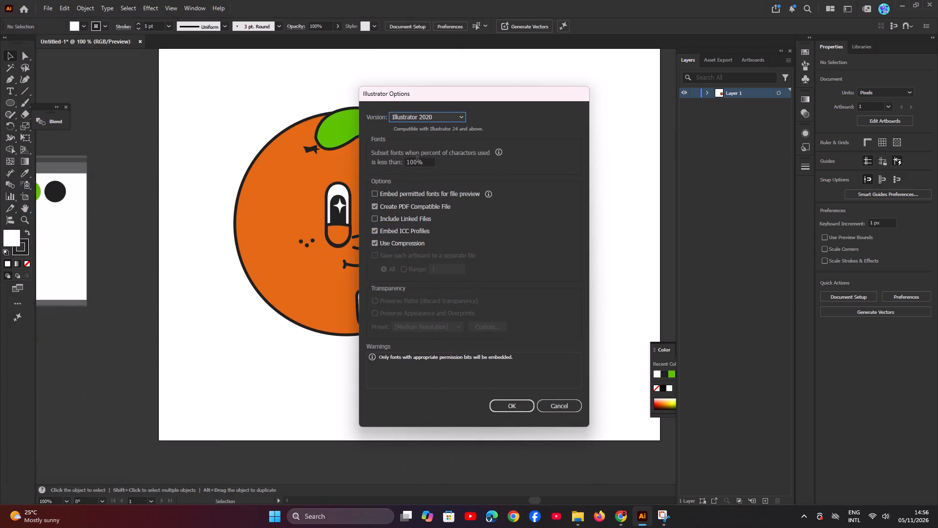
{"action": "key", "text": "Return"}
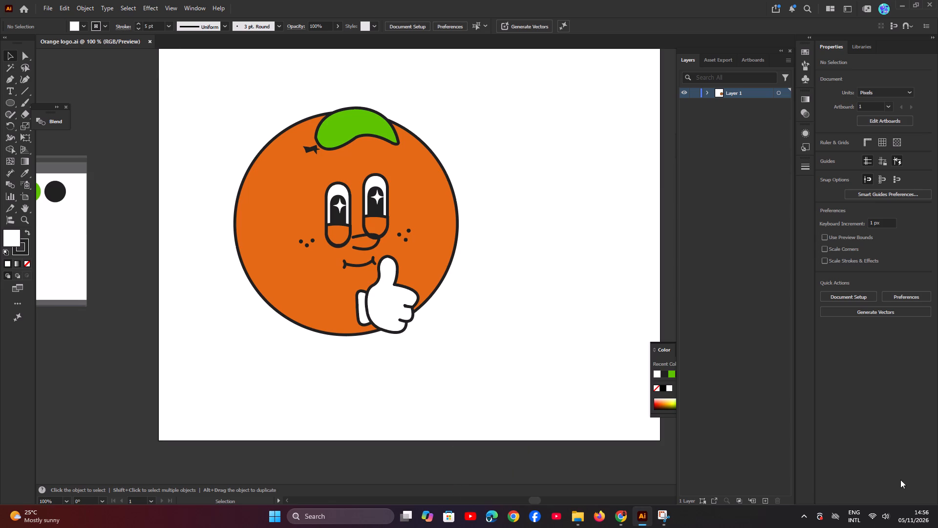
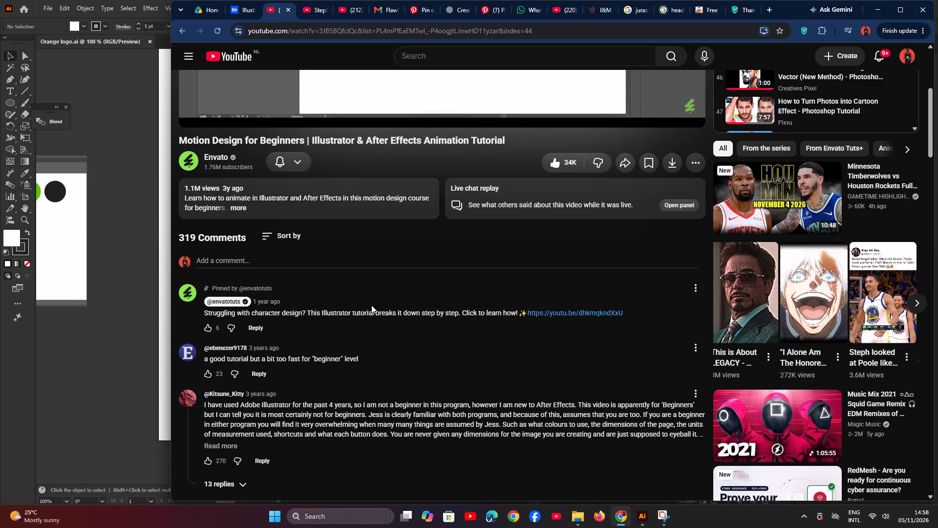
Watch the YouTube short about Steph and Jordan Poole that is open in another tab and show its comments.
{"action": "scroll", "coordinate": [371, 305], "scroll_direction": "up", "scroll_amount": 2}
{"action": "left_click", "coordinate": [322, 8]}
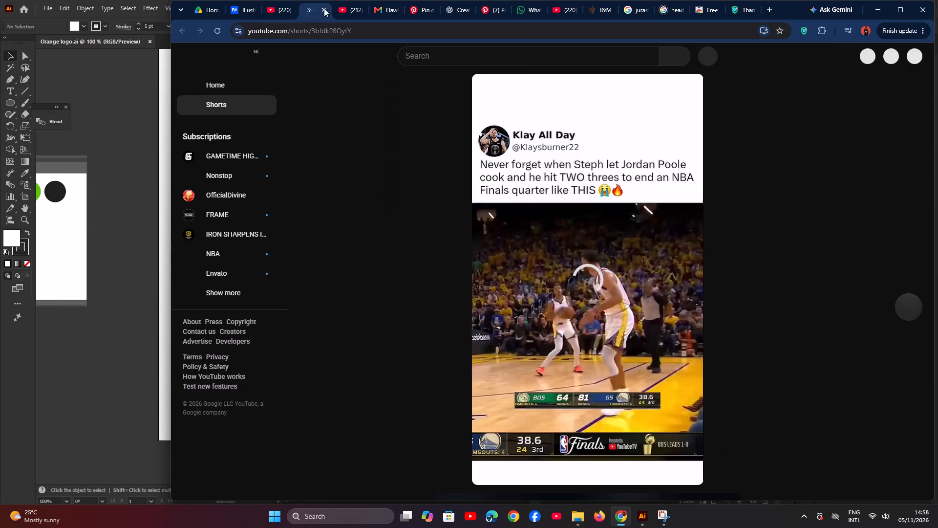
{"action": "left_click", "coordinate": [628, 298]}
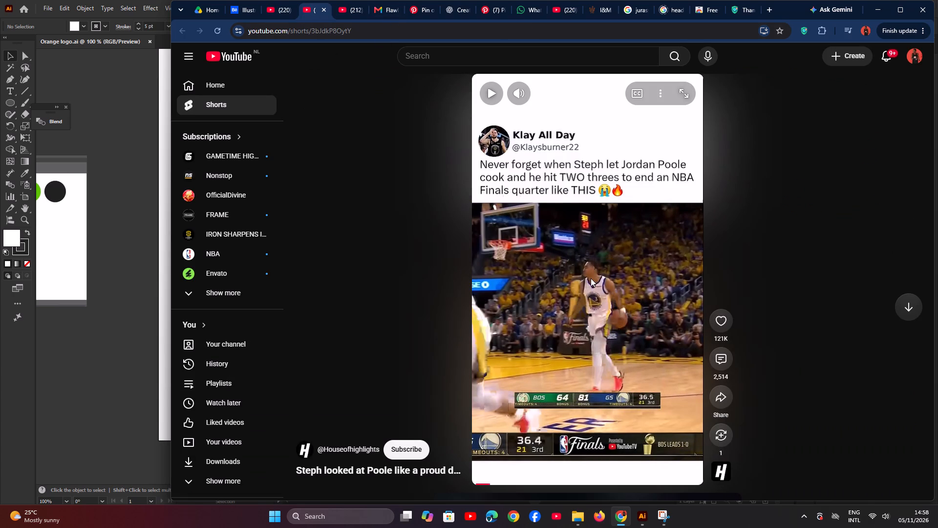
{"action": "left_click", "coordinate": [577, 287]}
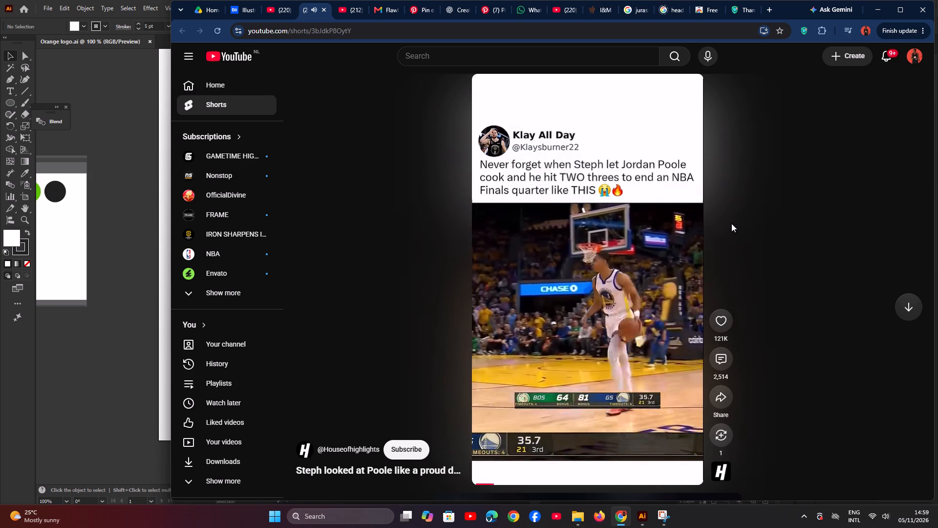
{"action": "left_click", "coordinate": [720, 362]}
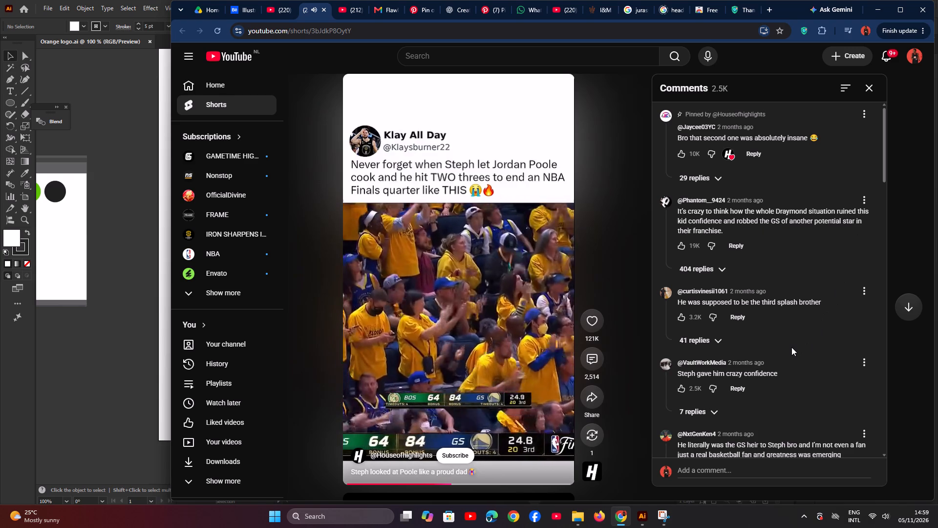
{"action": "scroll", "coordinate": [791, 344], "scroll_direction": "down", "scroll_amount": 3}
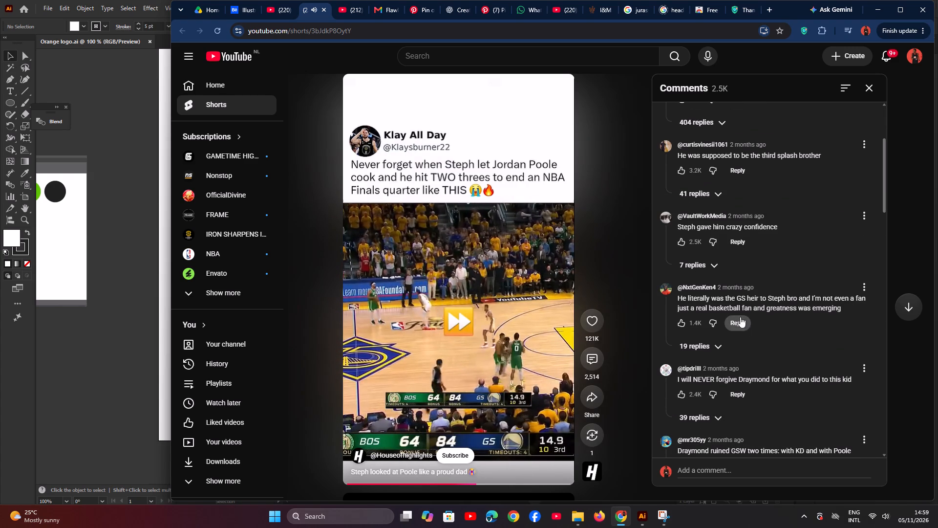
{"action": "scroll", "coordinate": [739, 312], "scroll_direction": "down", "scroll_amount": 1}
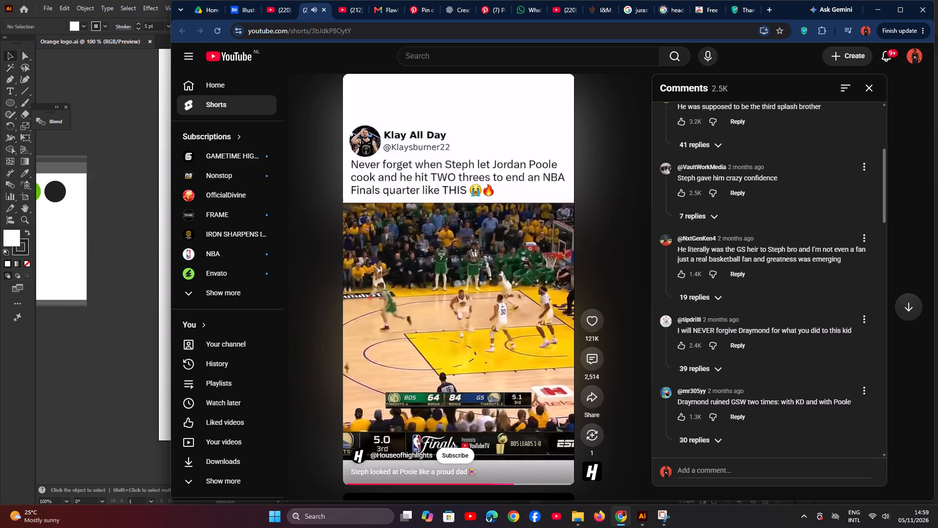